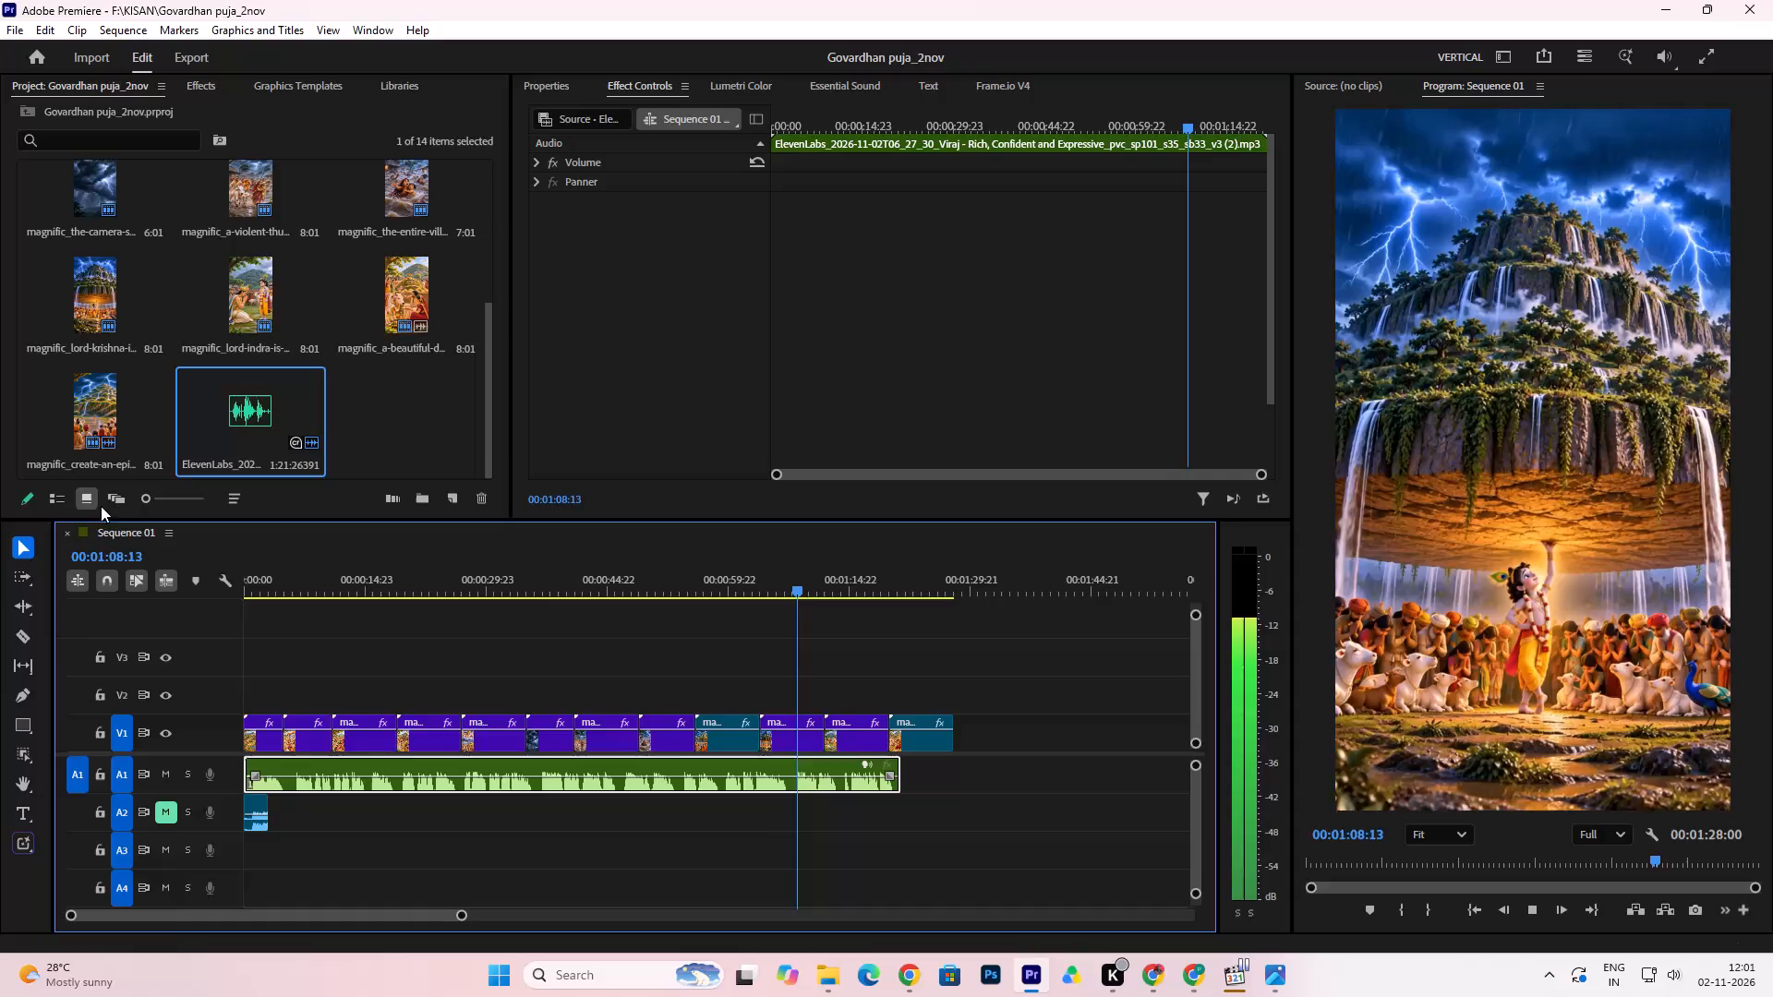
Stop the sequence playback and switch to the Govardhan Puja voice-over chat in ChatGPT.
key(space)
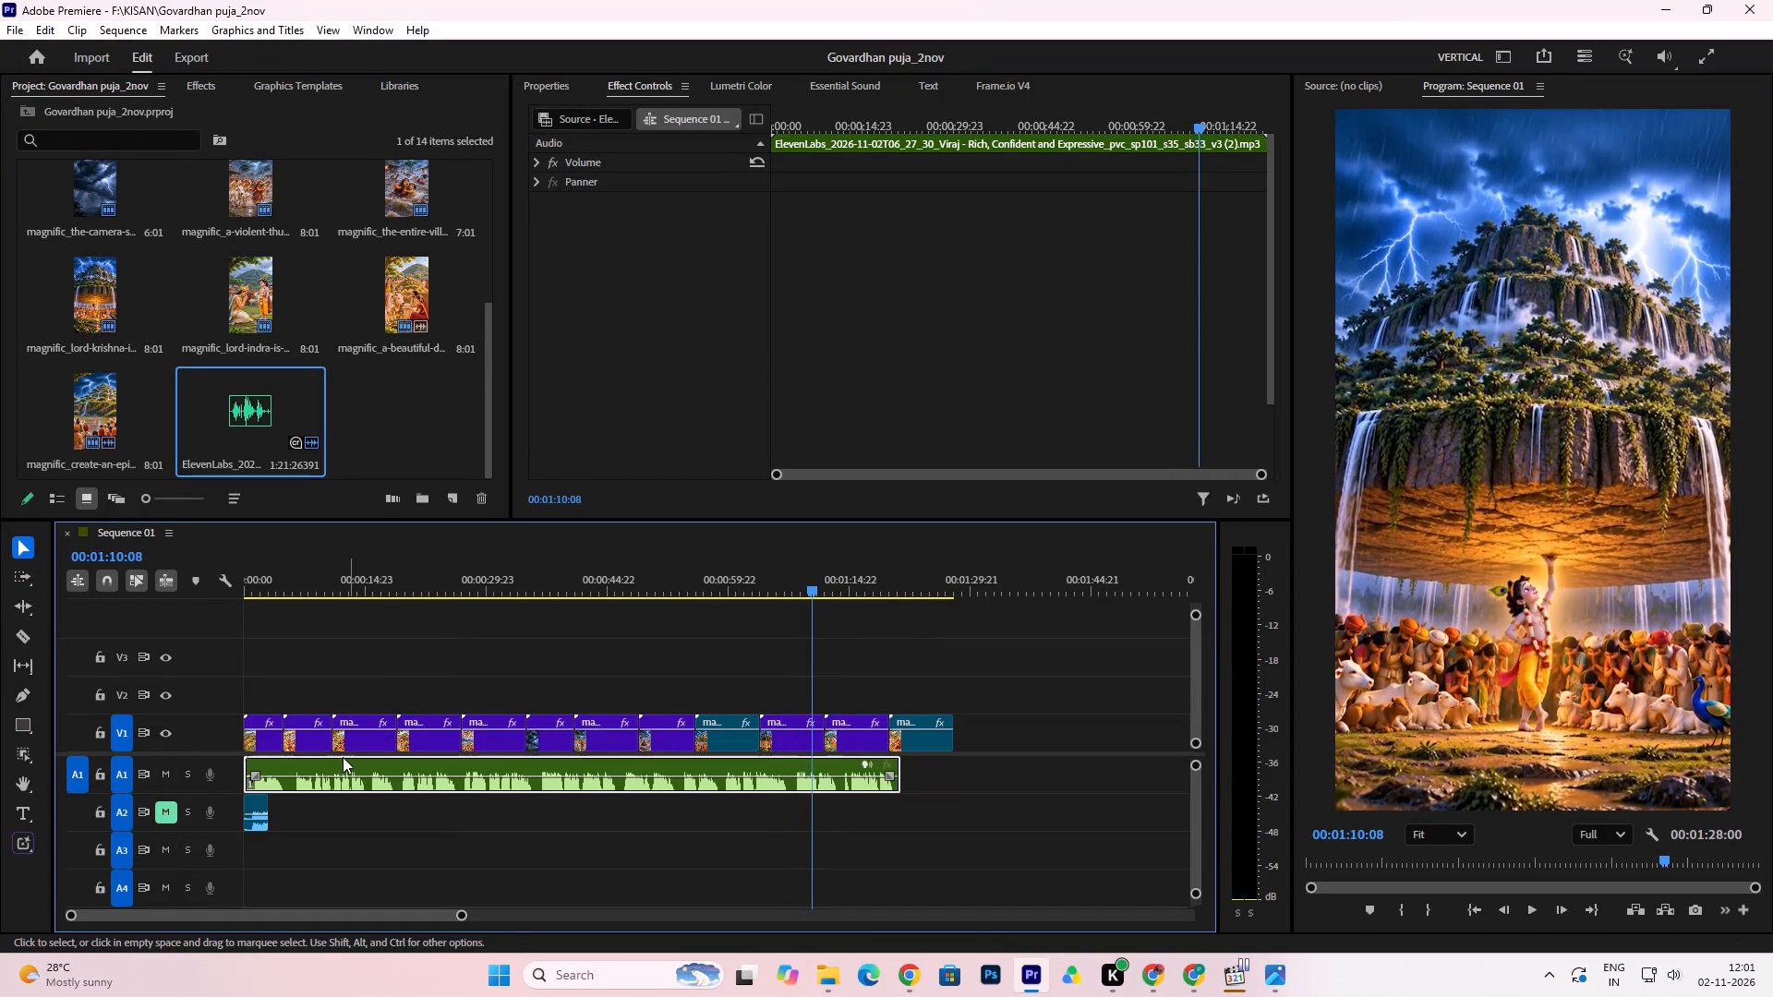
click(1152, 973)
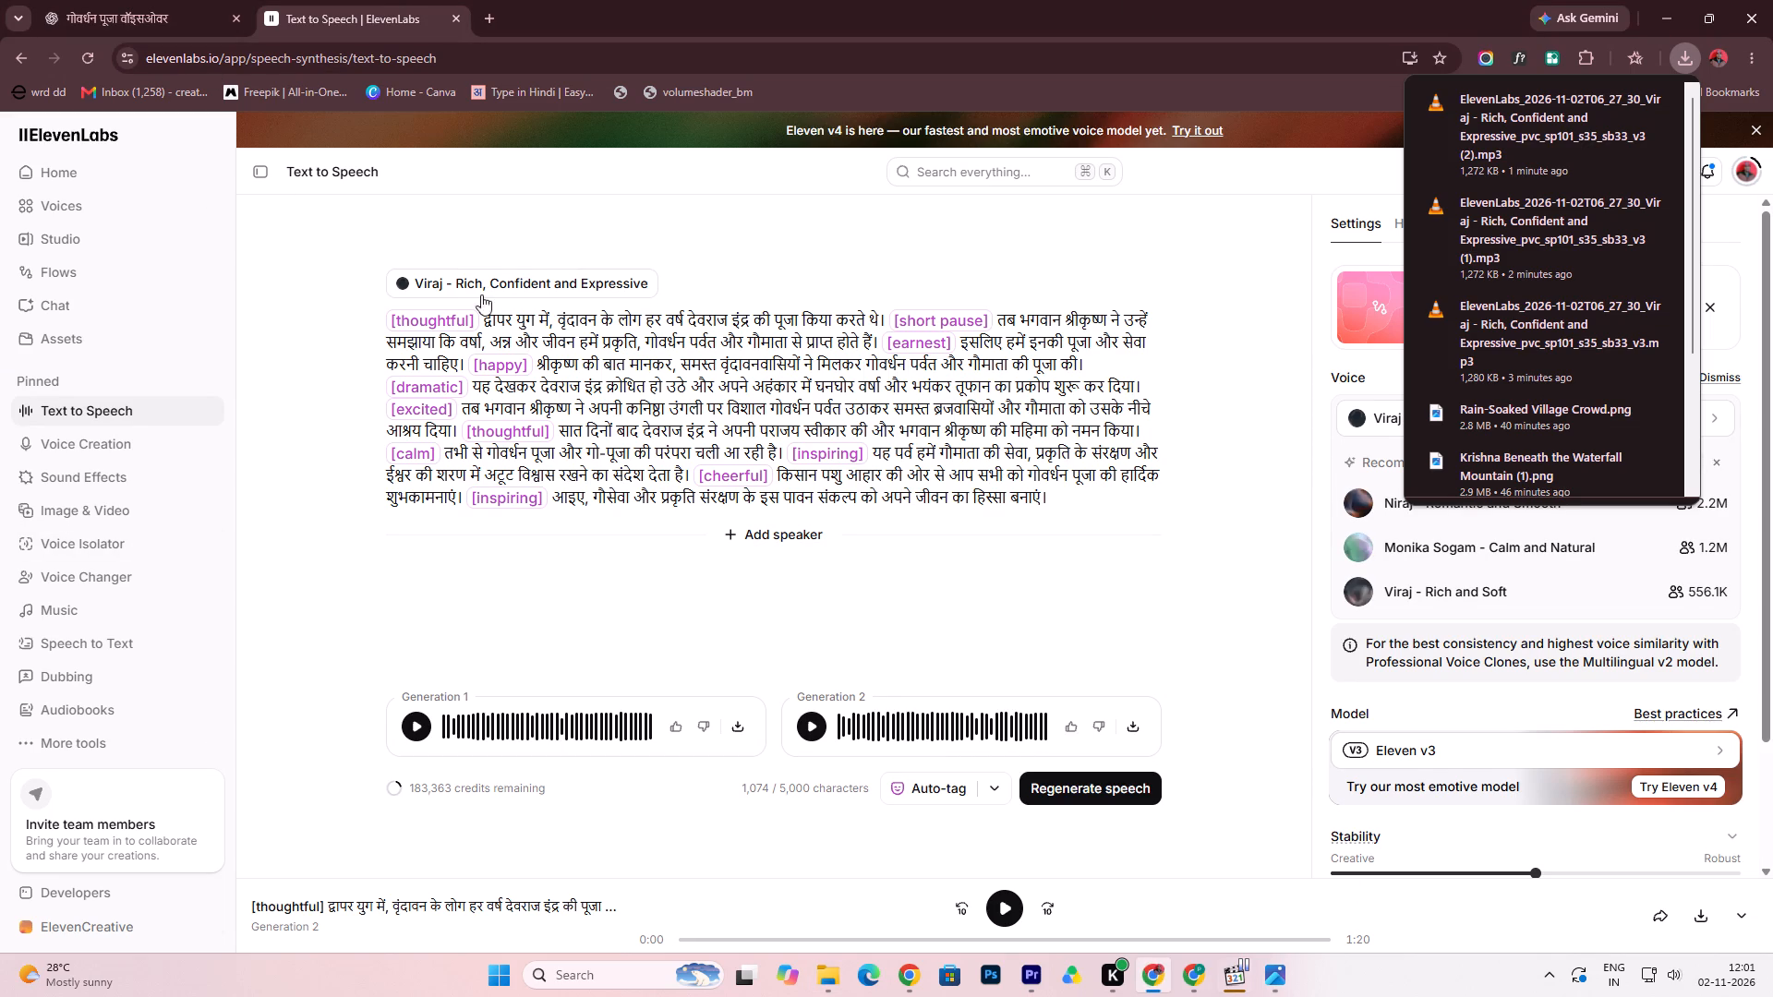
click(115, 14)
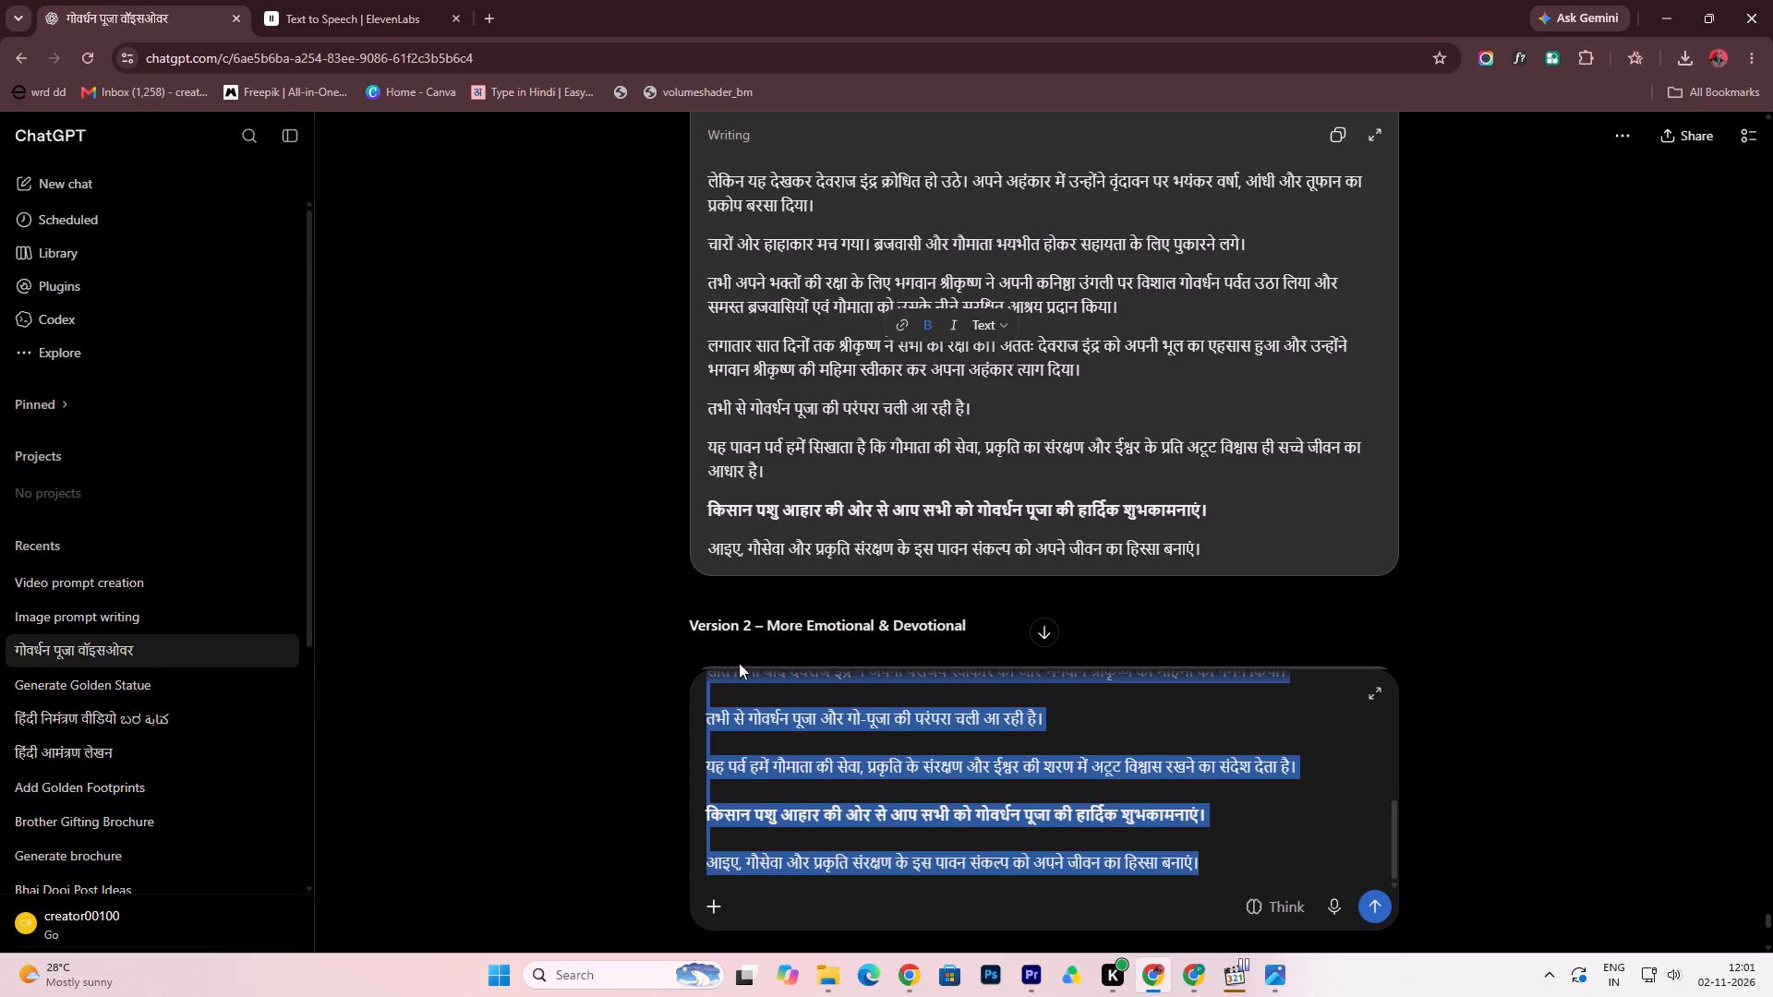
click(821, 987)
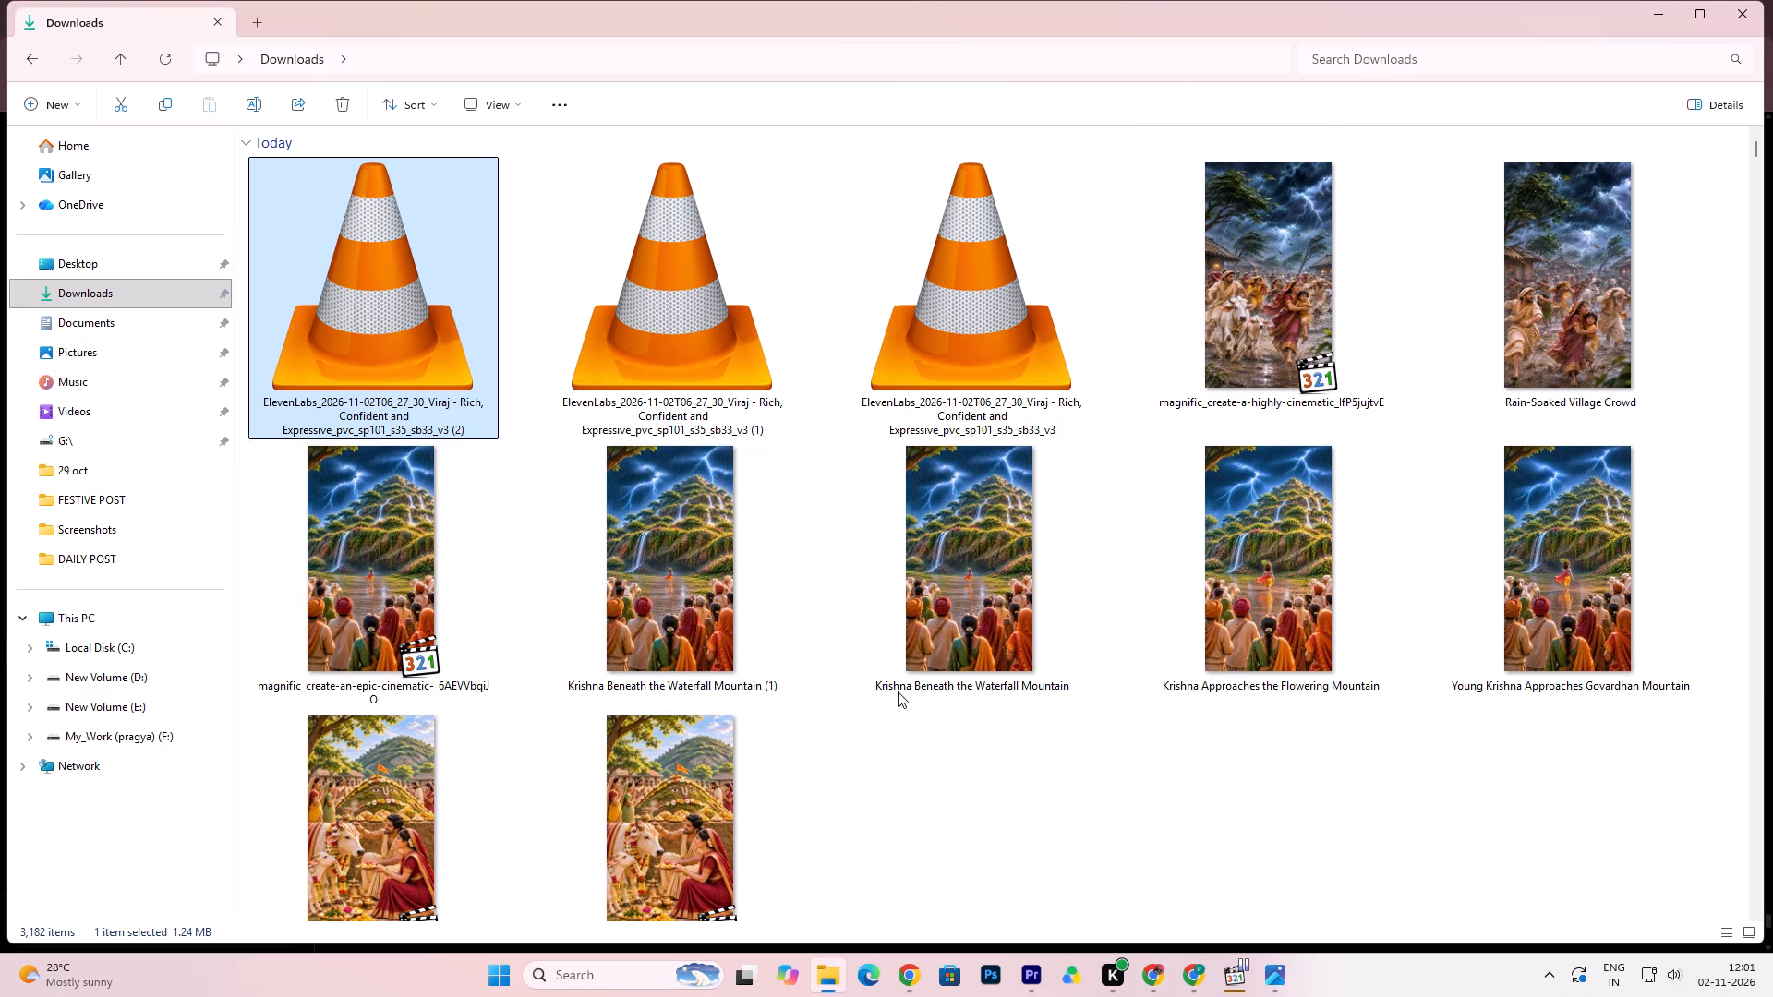
scroll(898, 691, down, 8)
scroll(1341, 631, down, 2)
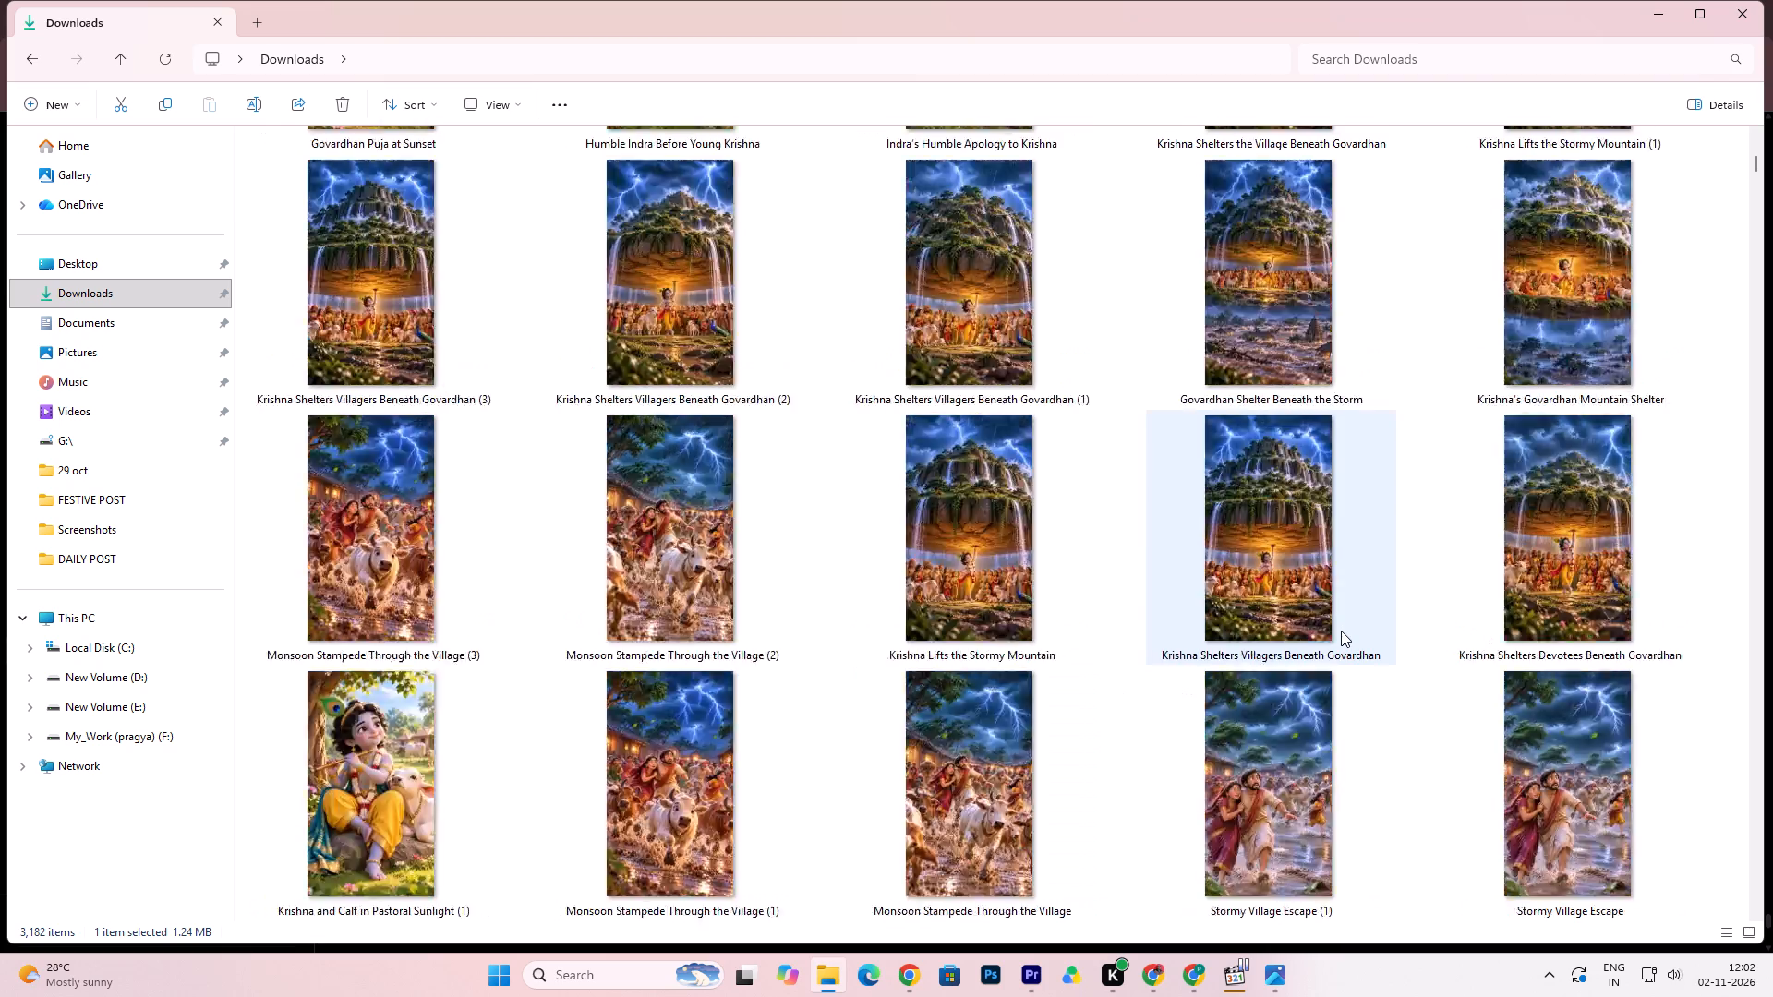
scroll(1341, 631, down, 4)
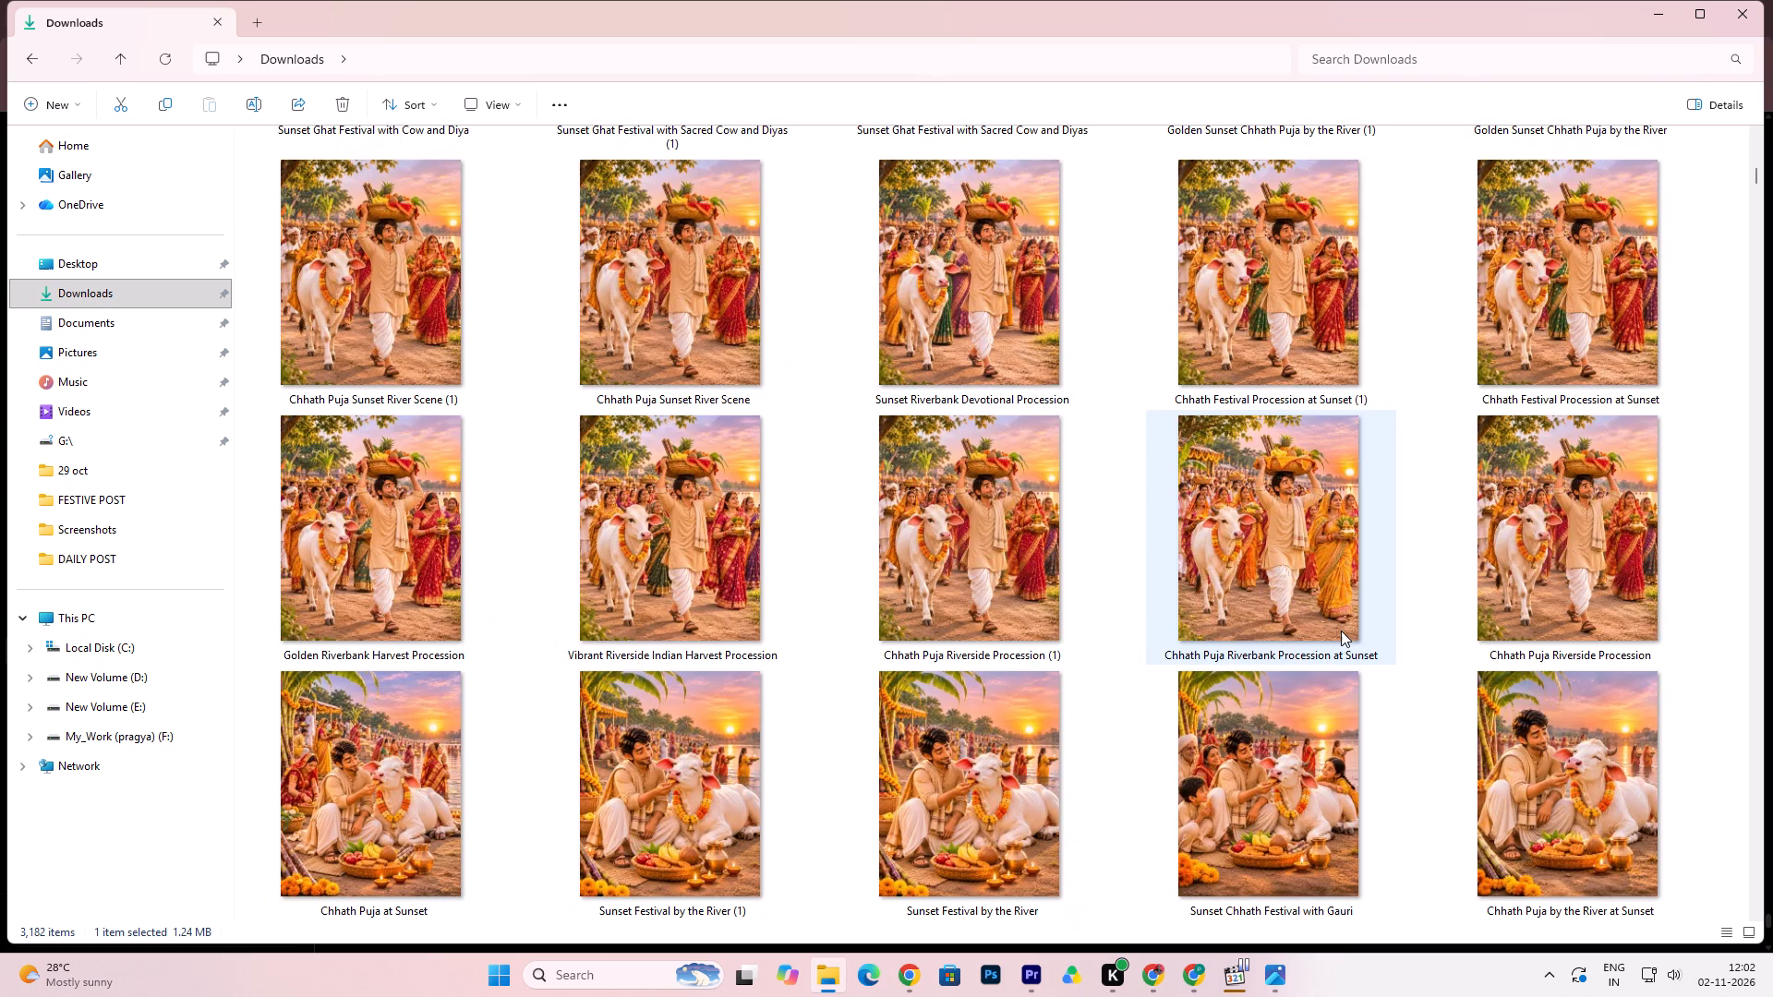
scroll(1344, 625, up, 2)
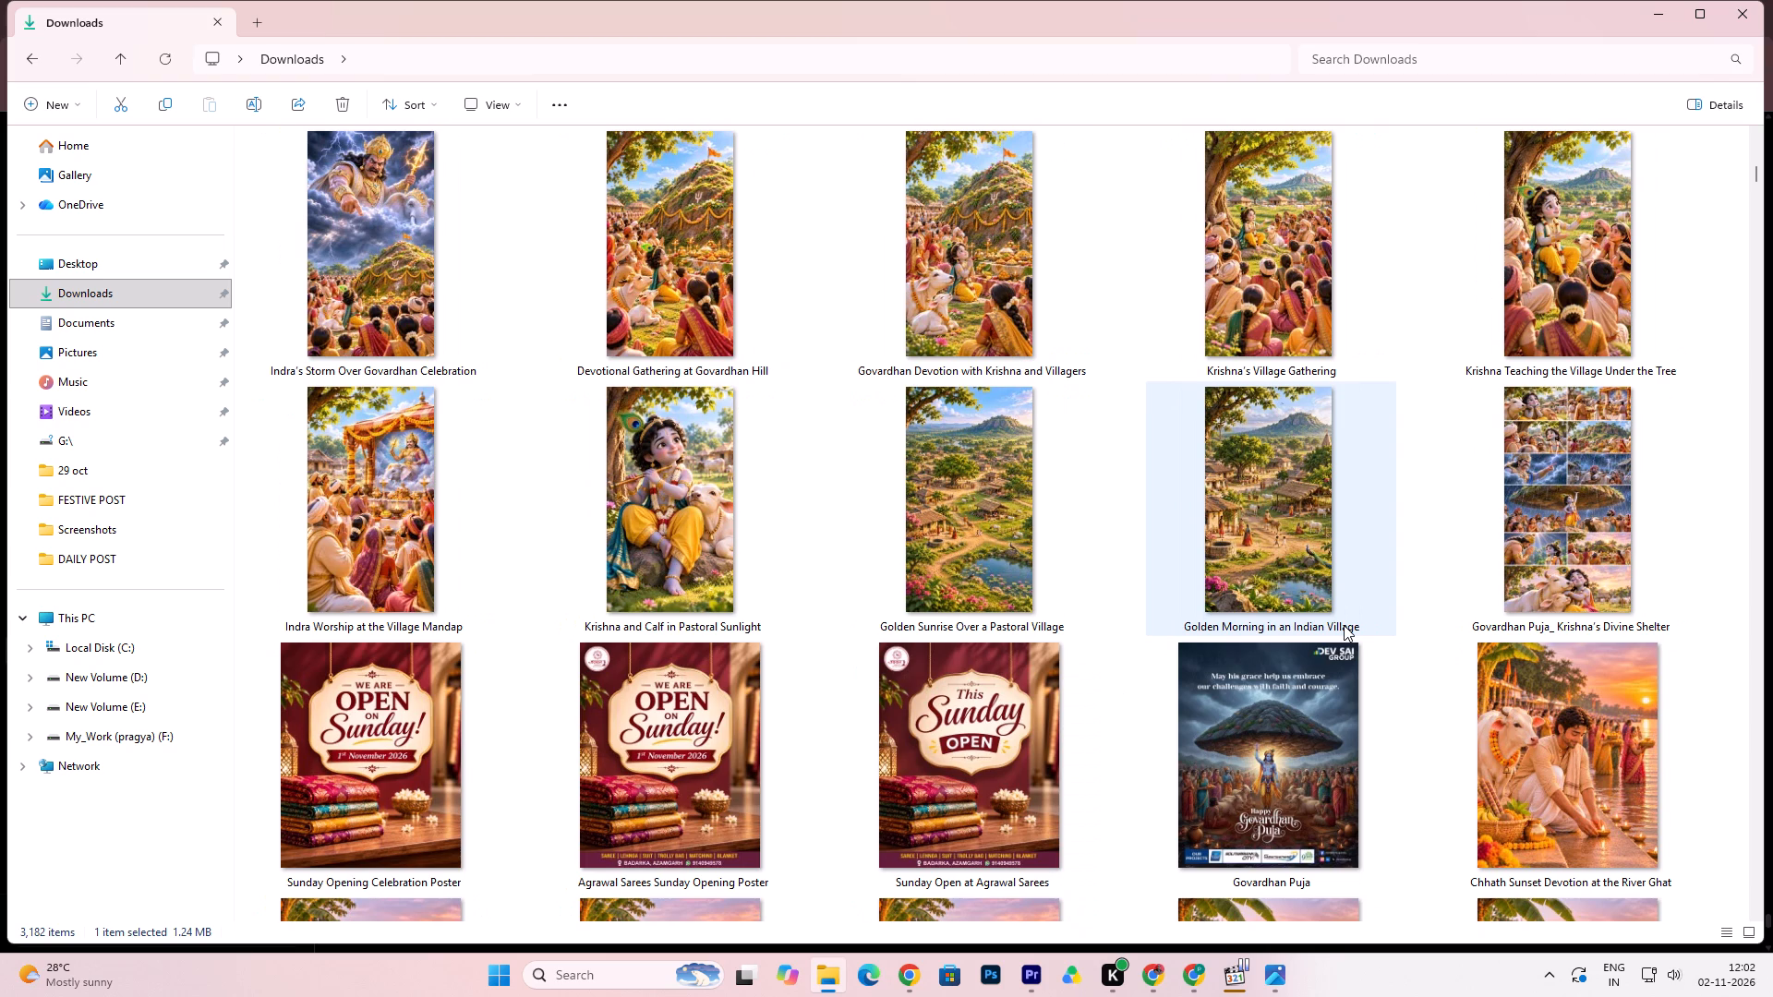
scroll(1344, 625, up, 1)
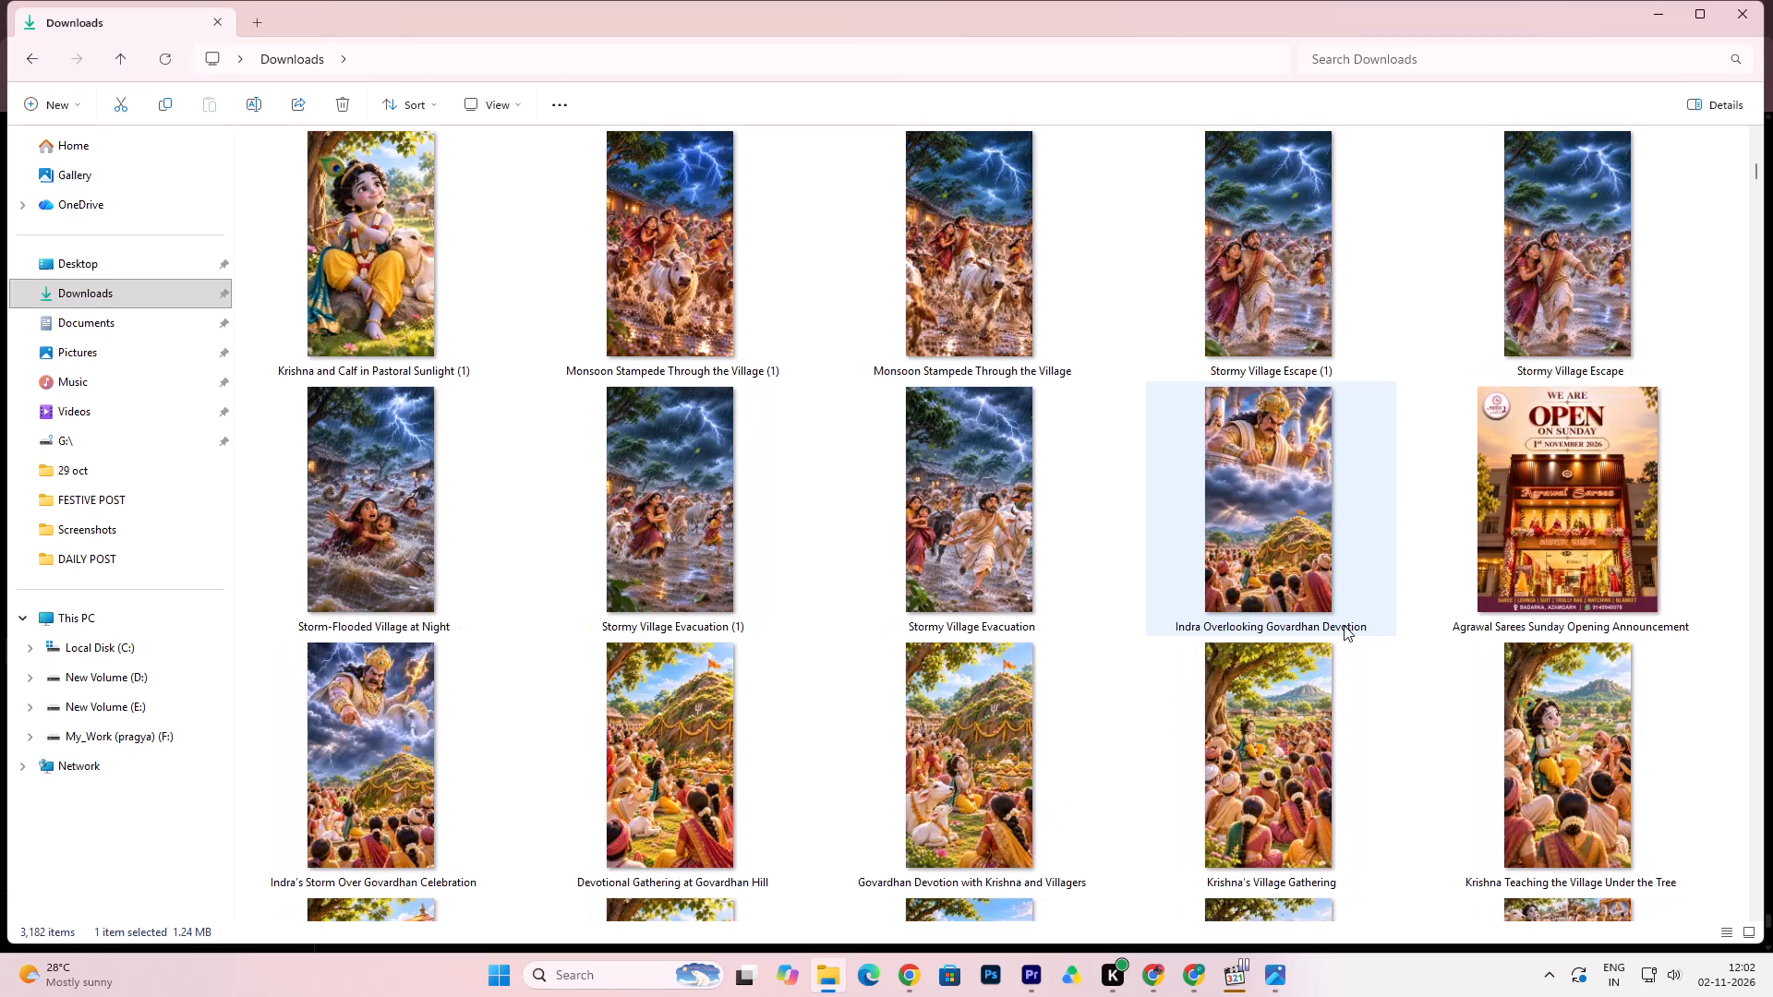
scroll(788, 679, up, 1)
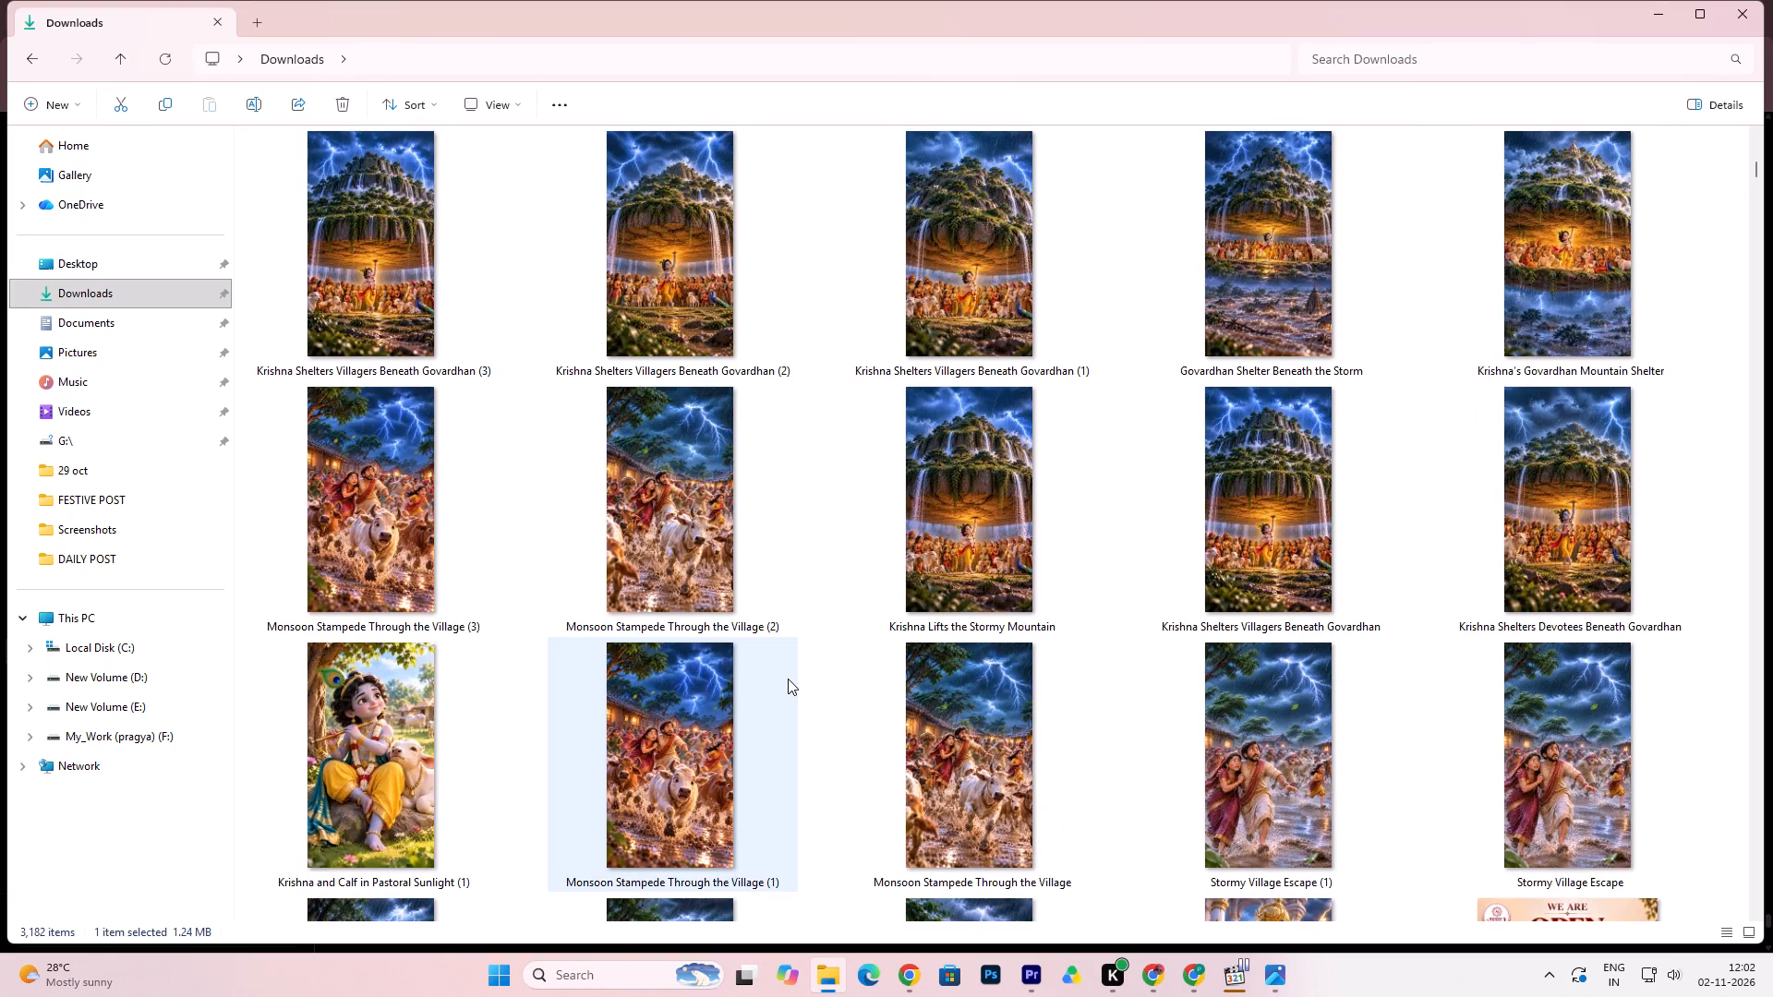
scroll(788, 679, up, 1)
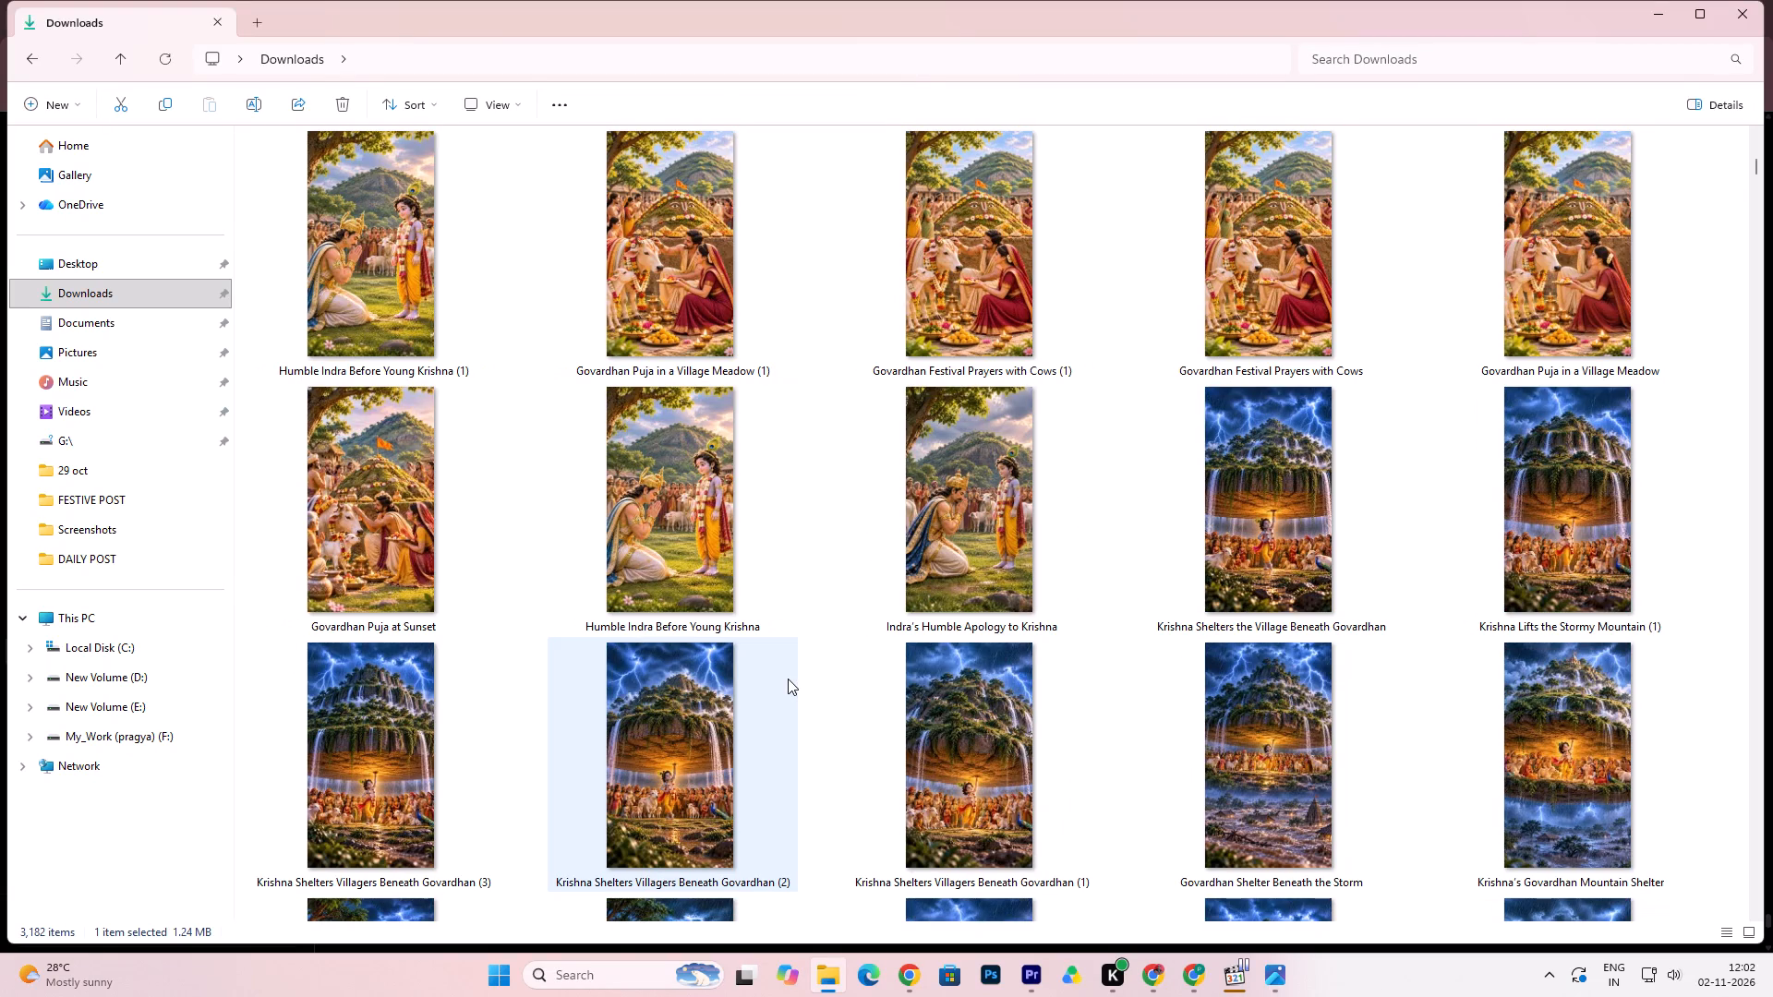
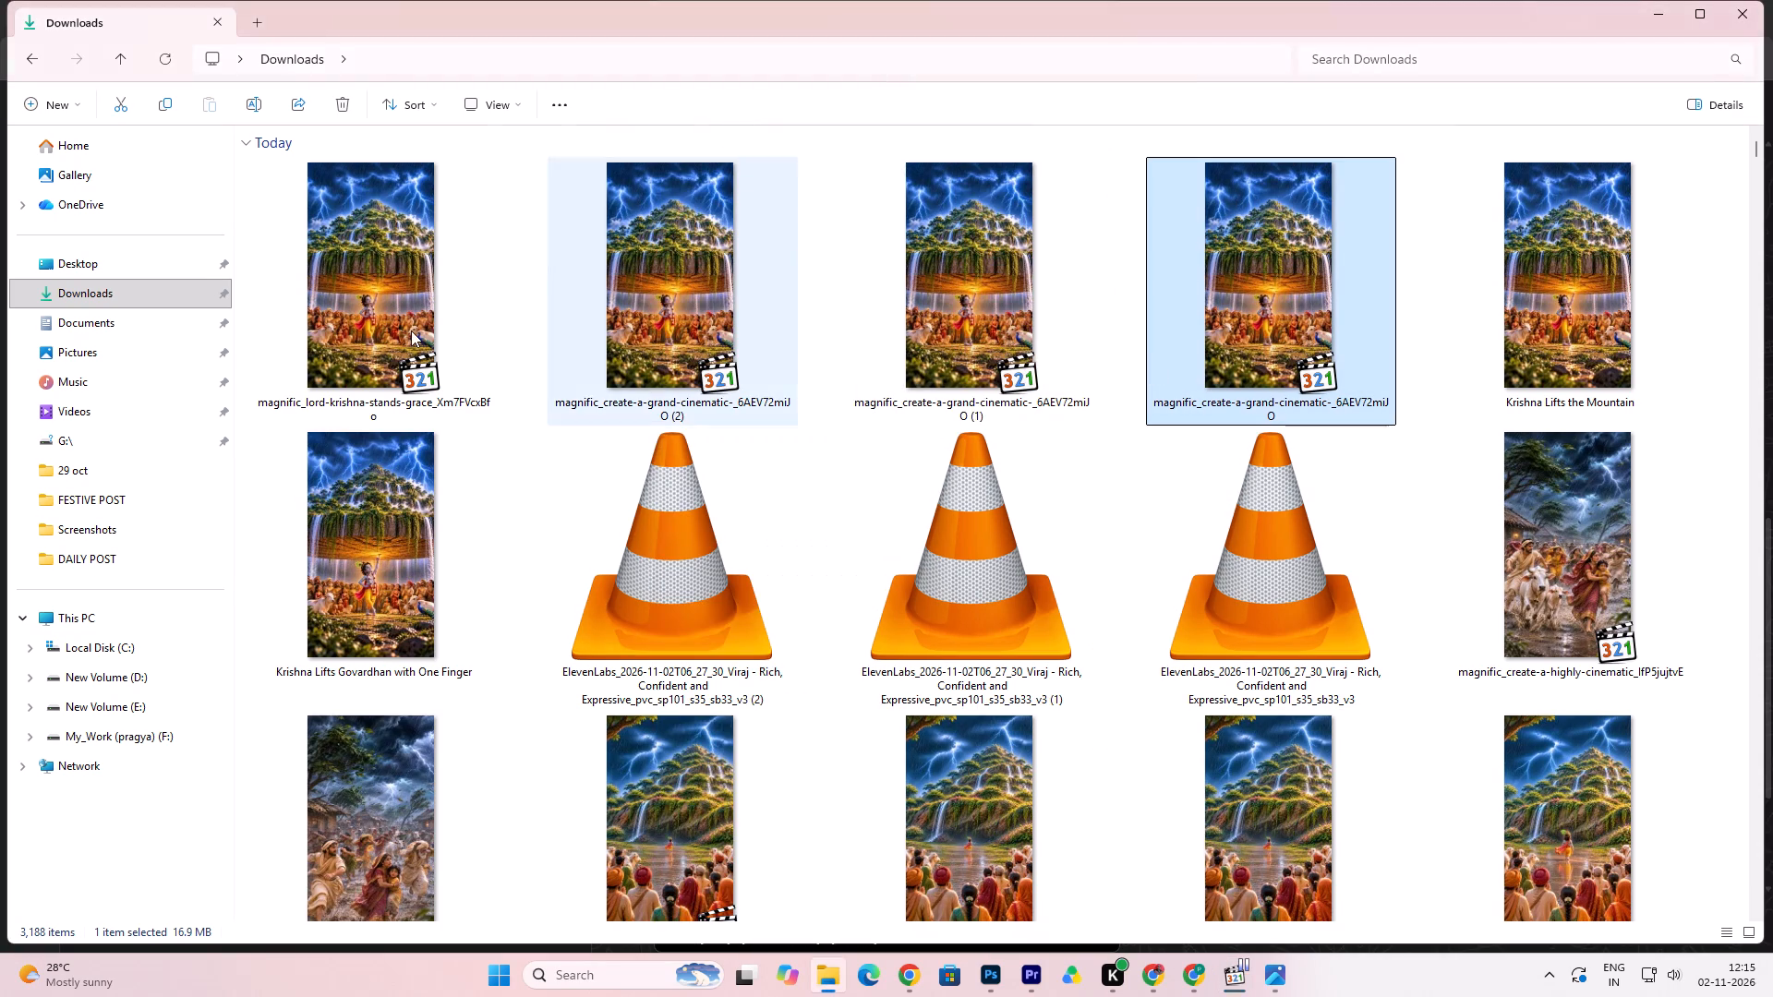
Play the downloaded magnific_lord-krishna-stands-grace and magnific_create-a-grand-cinematic (2) videos from the Downloads folder to compare them.
double_click(350, 297)
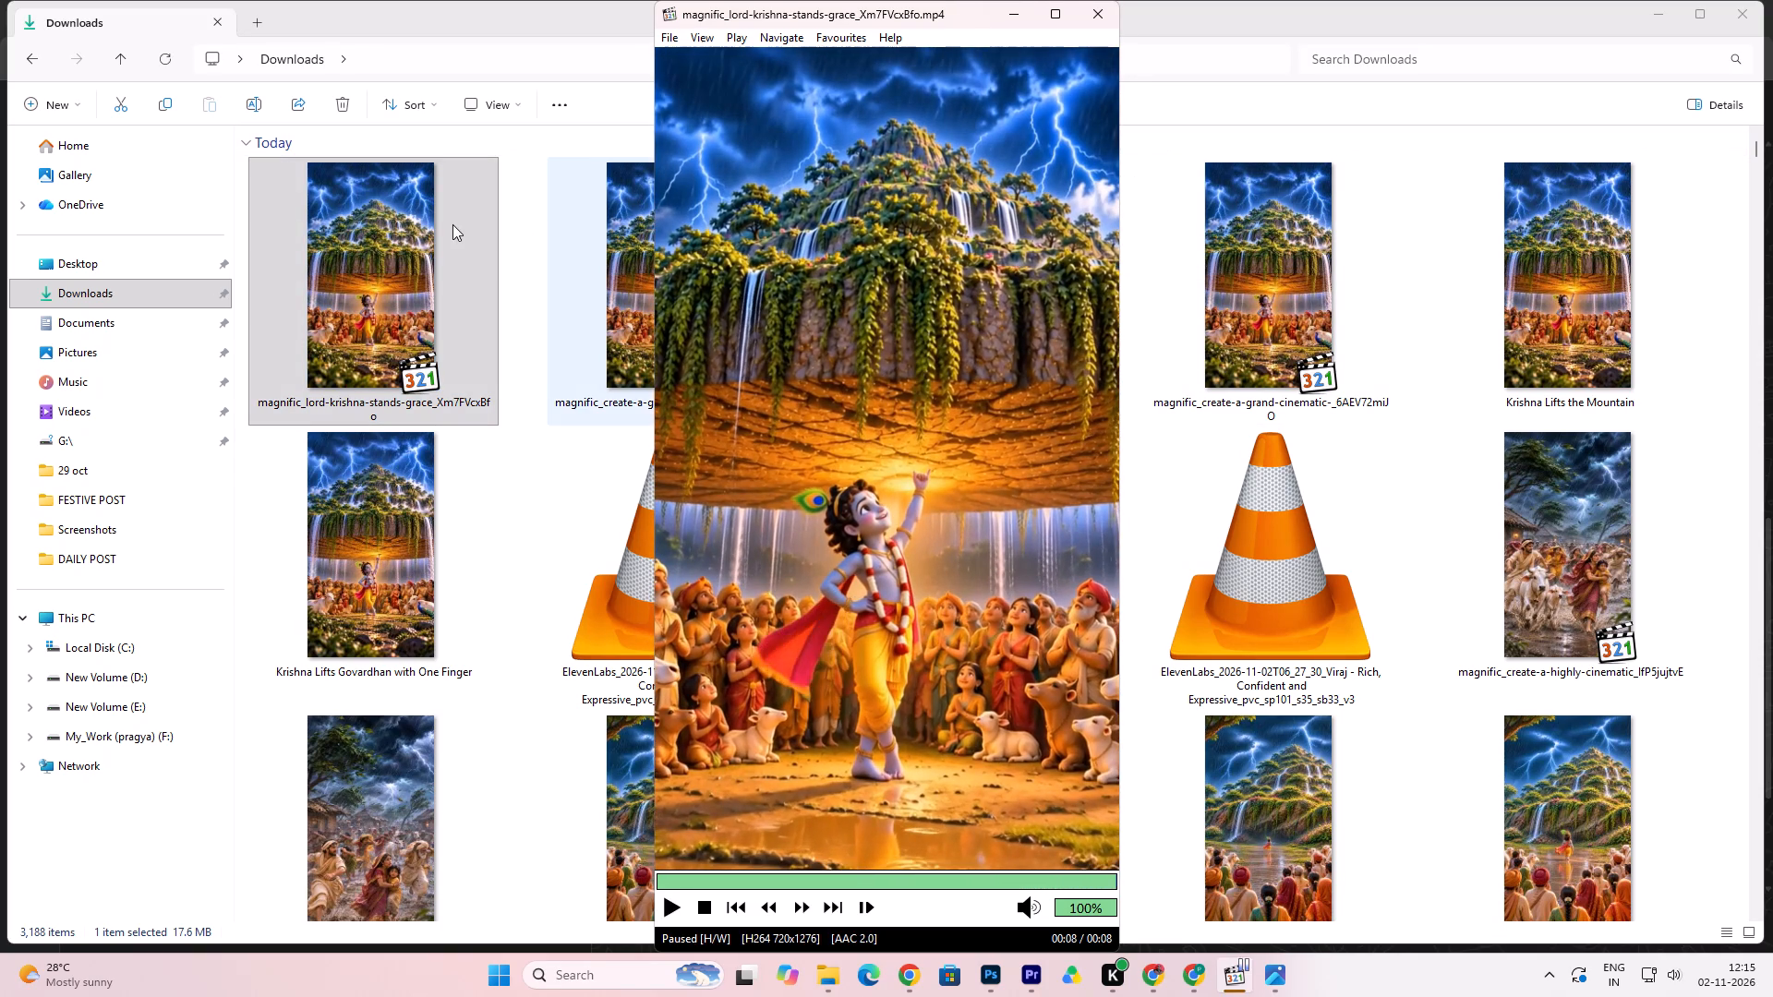
double_click(399, 249)
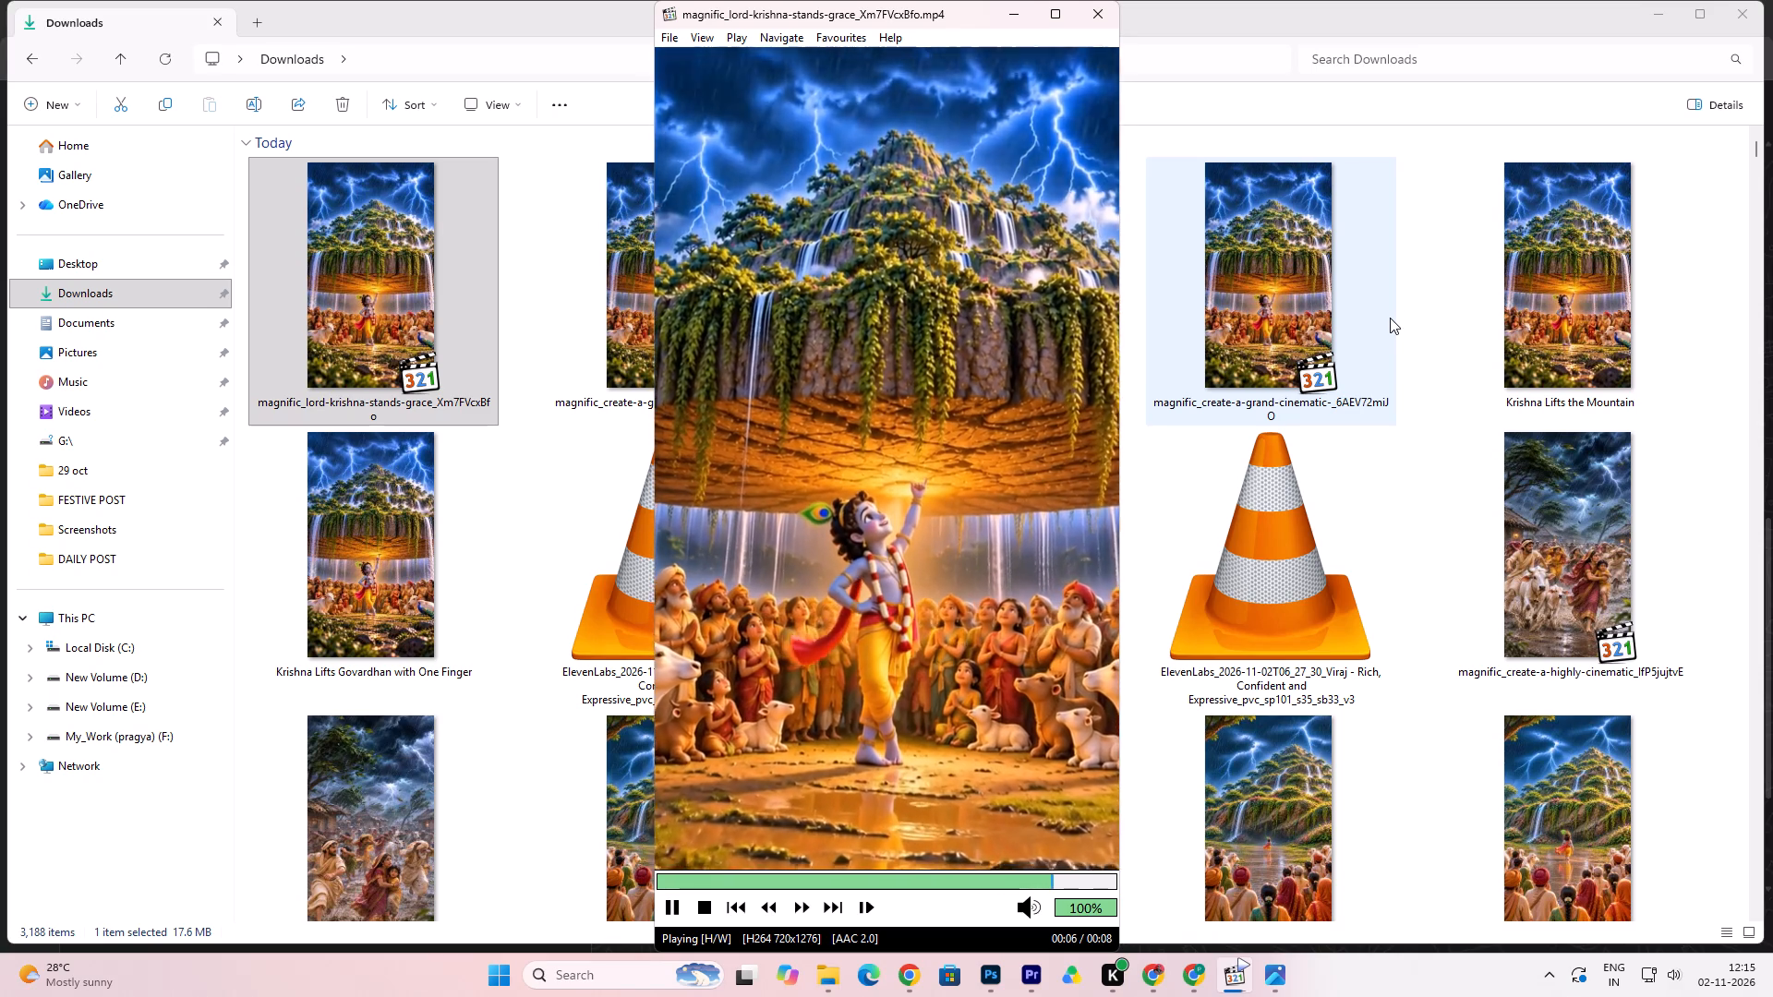
click(1421, 158)
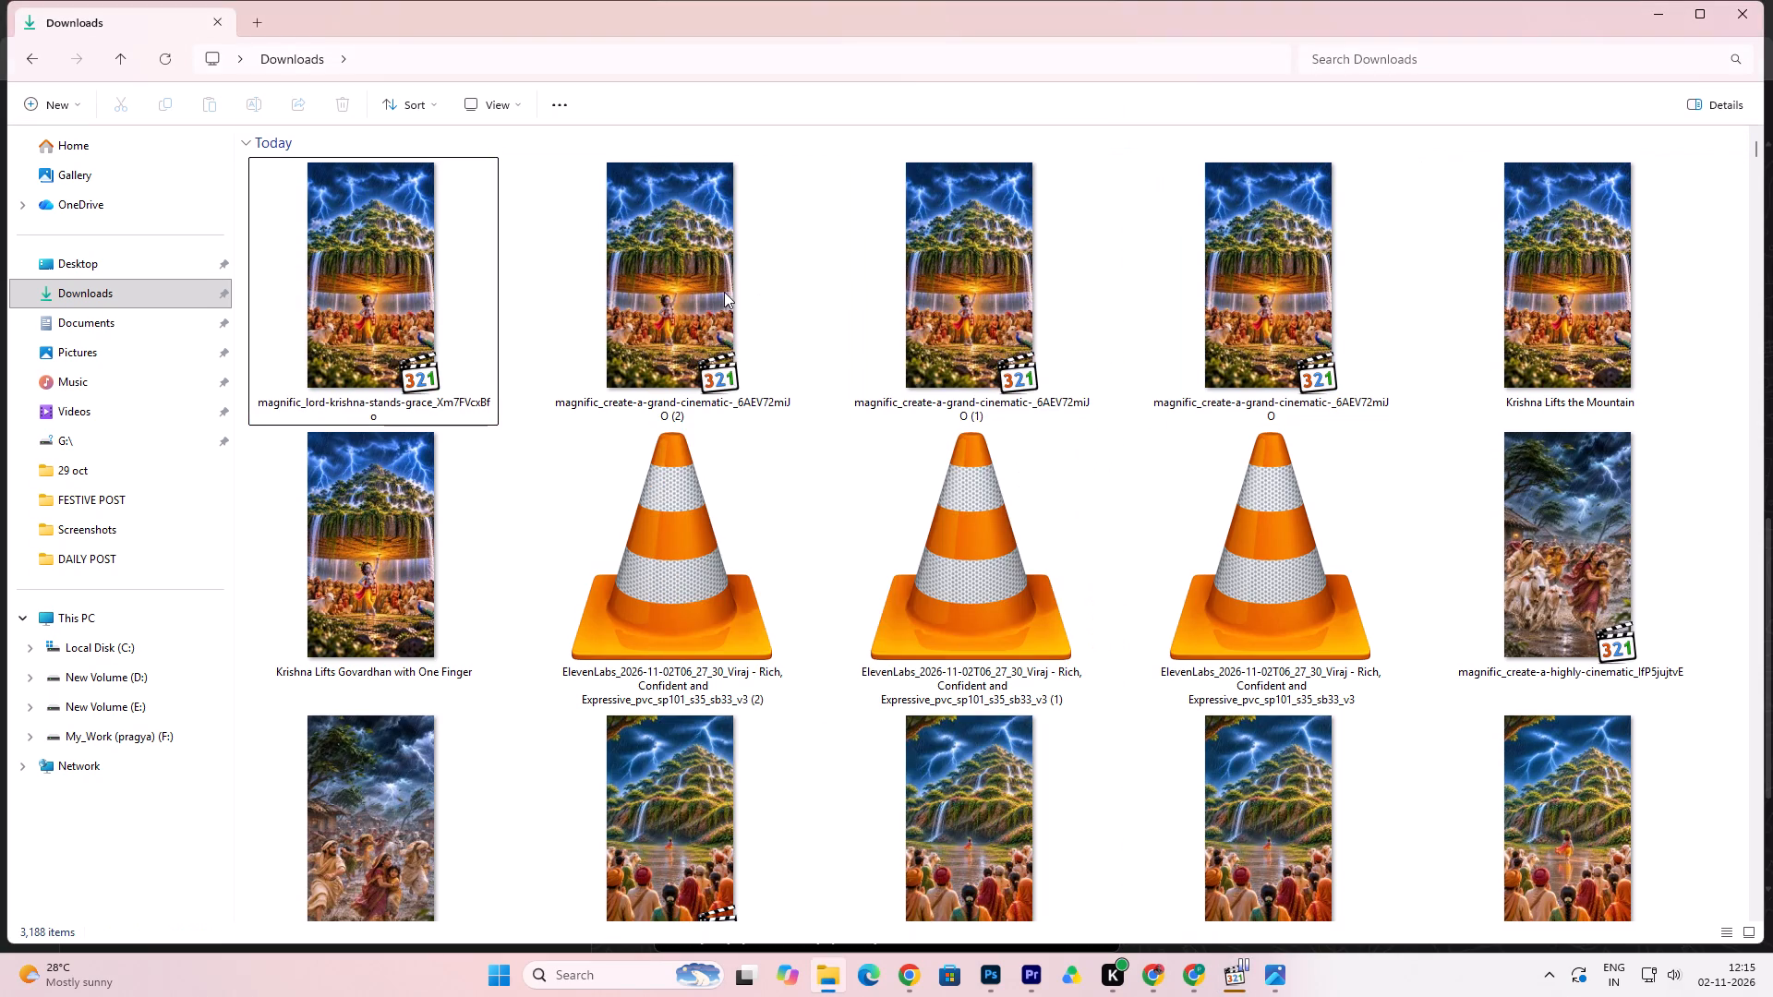
double_click(724, 290)
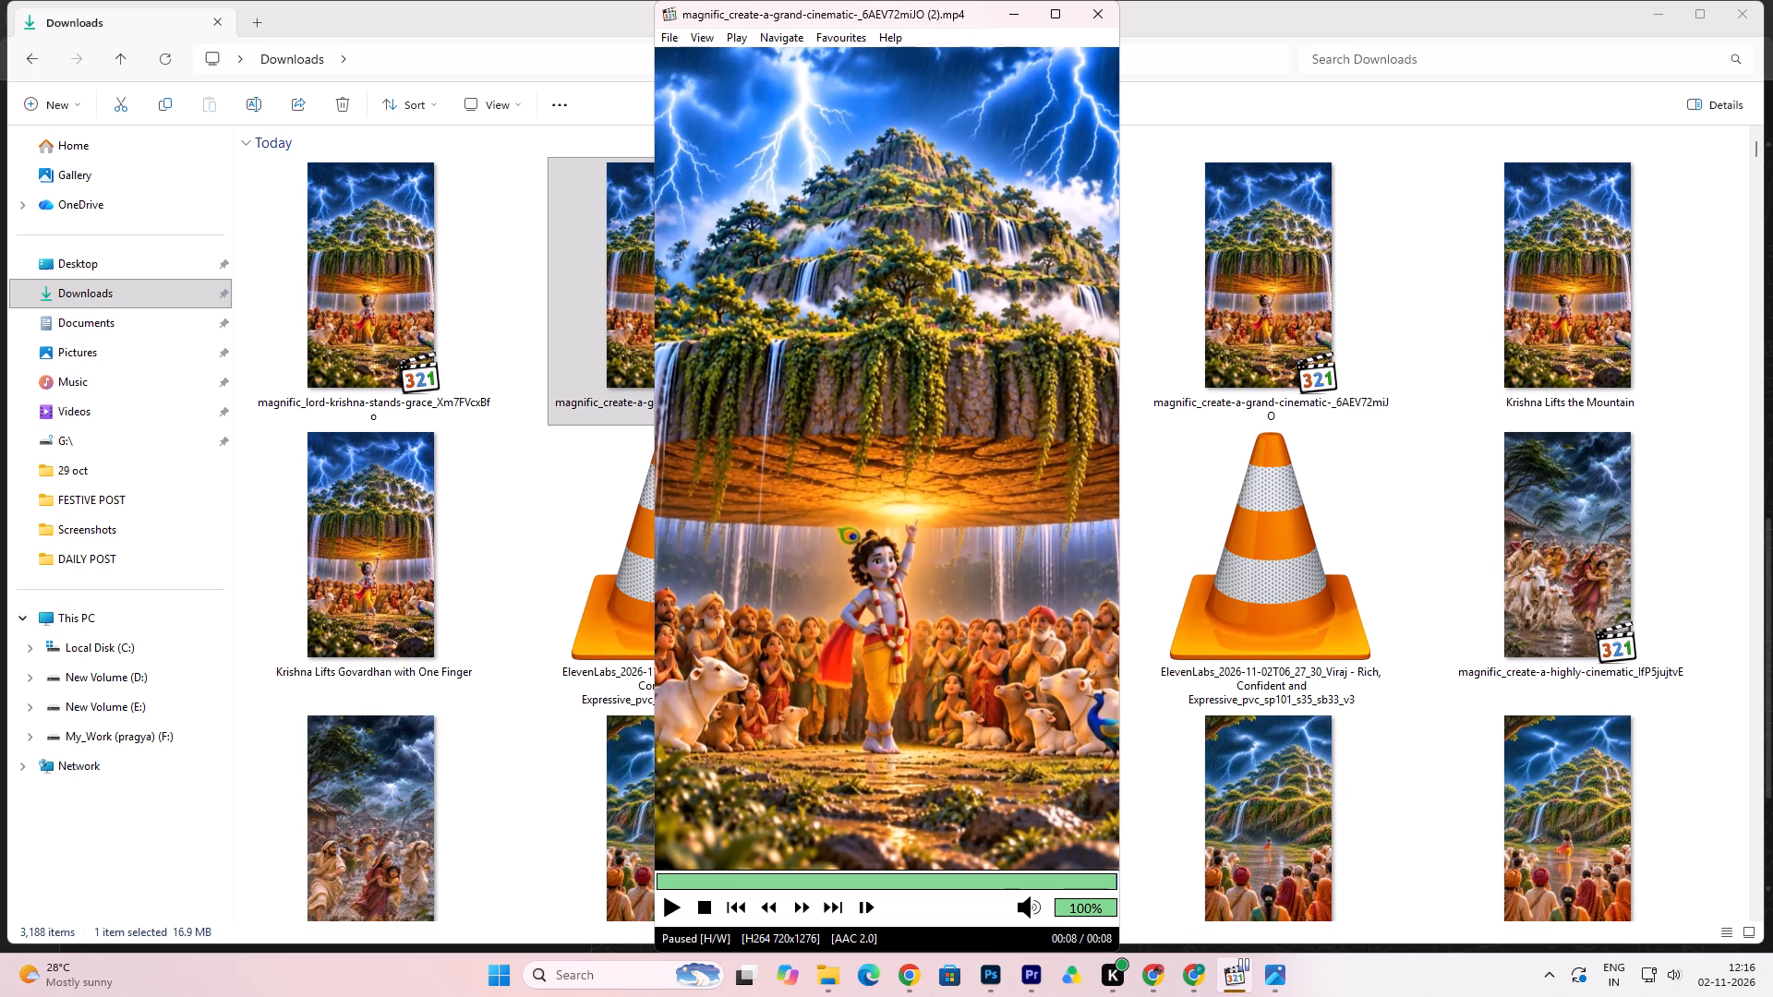
click(880, 460)
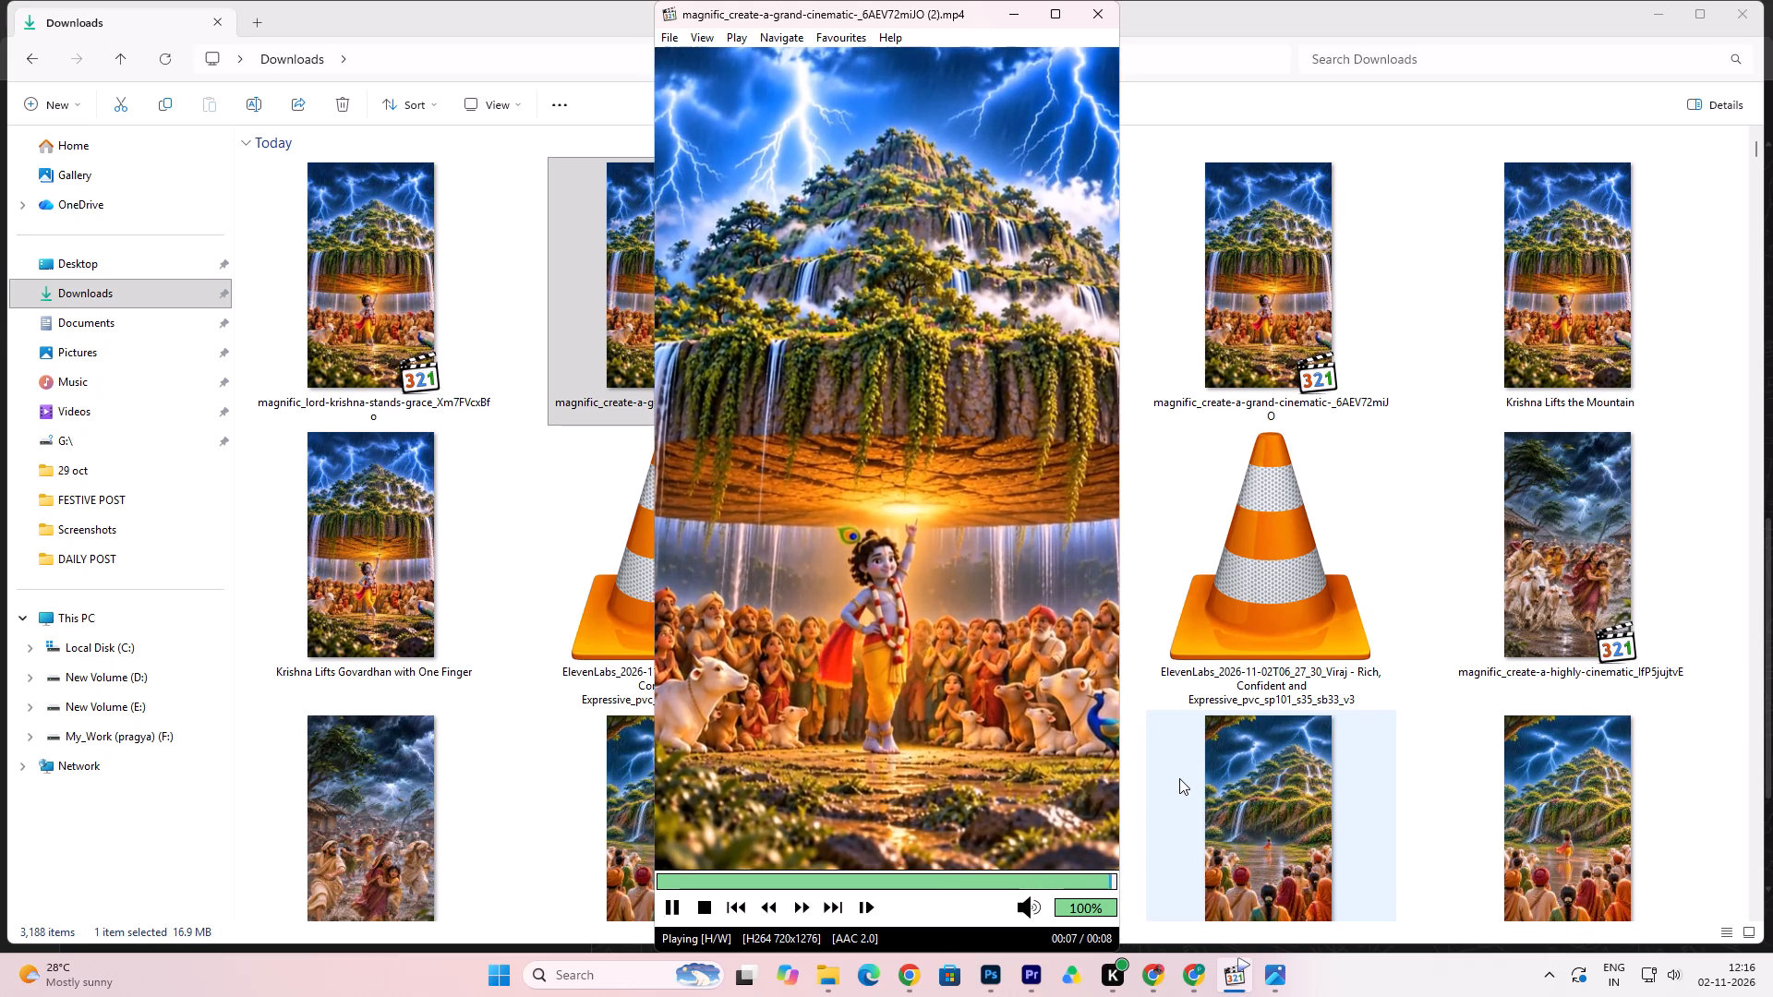
click(1149, 378)
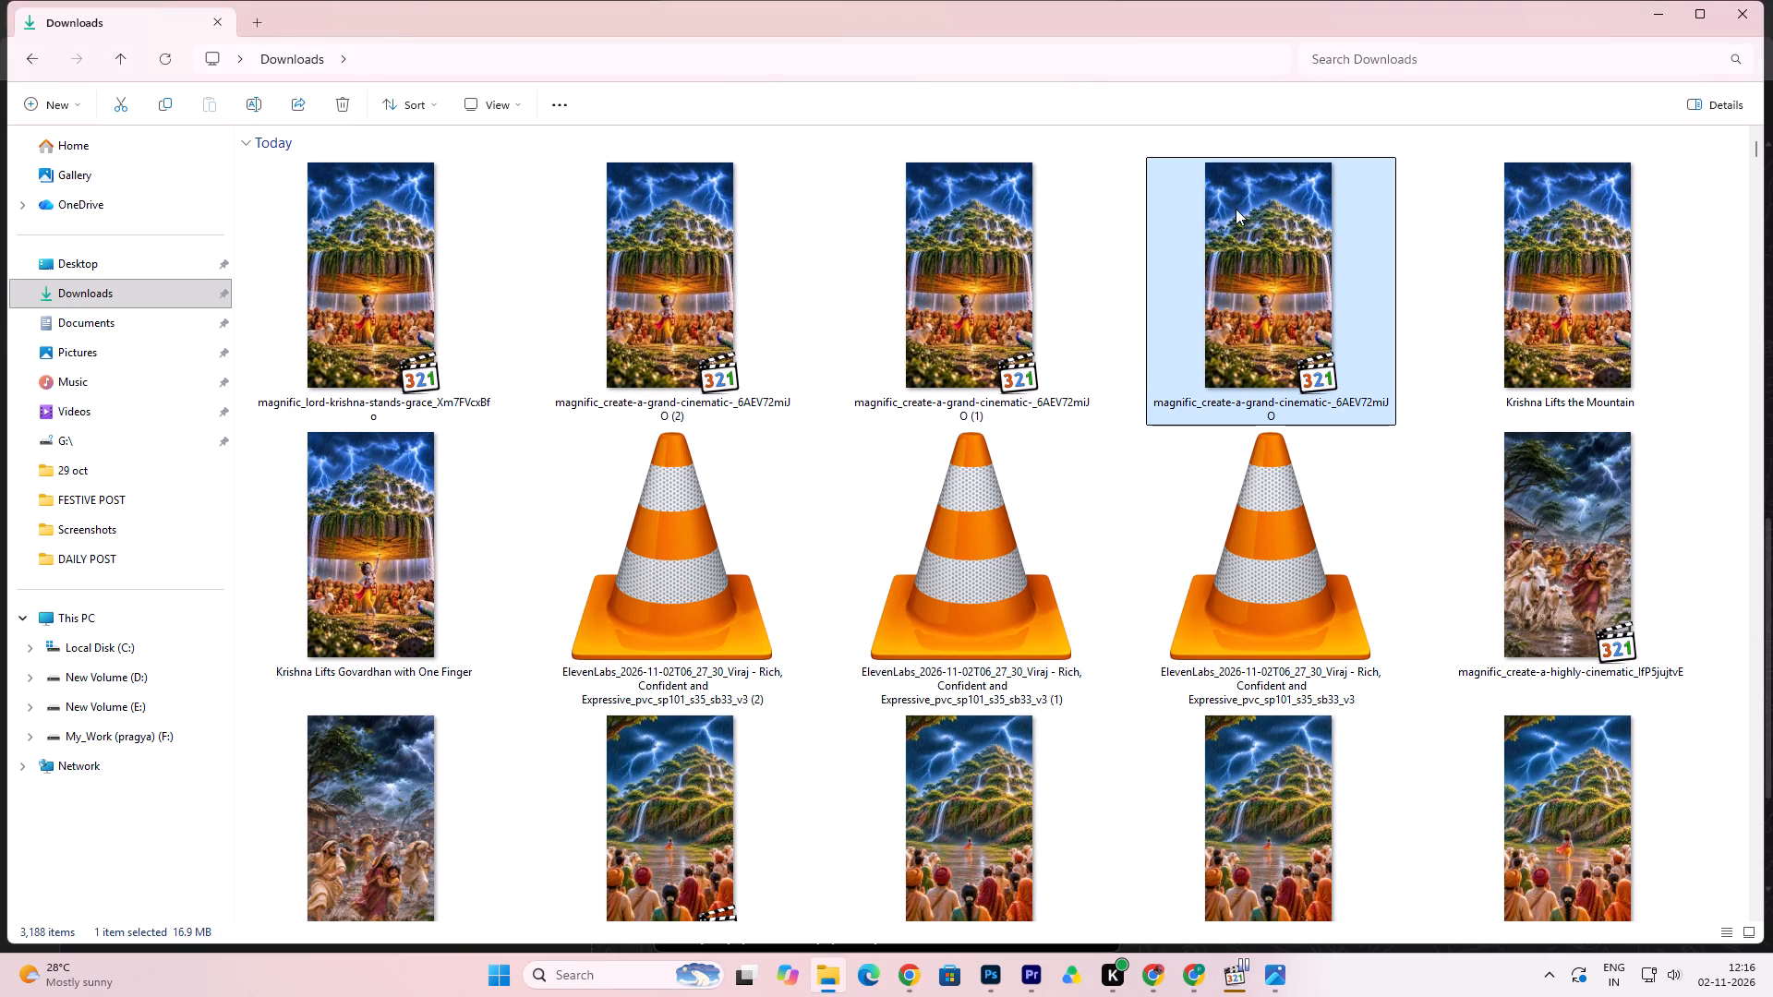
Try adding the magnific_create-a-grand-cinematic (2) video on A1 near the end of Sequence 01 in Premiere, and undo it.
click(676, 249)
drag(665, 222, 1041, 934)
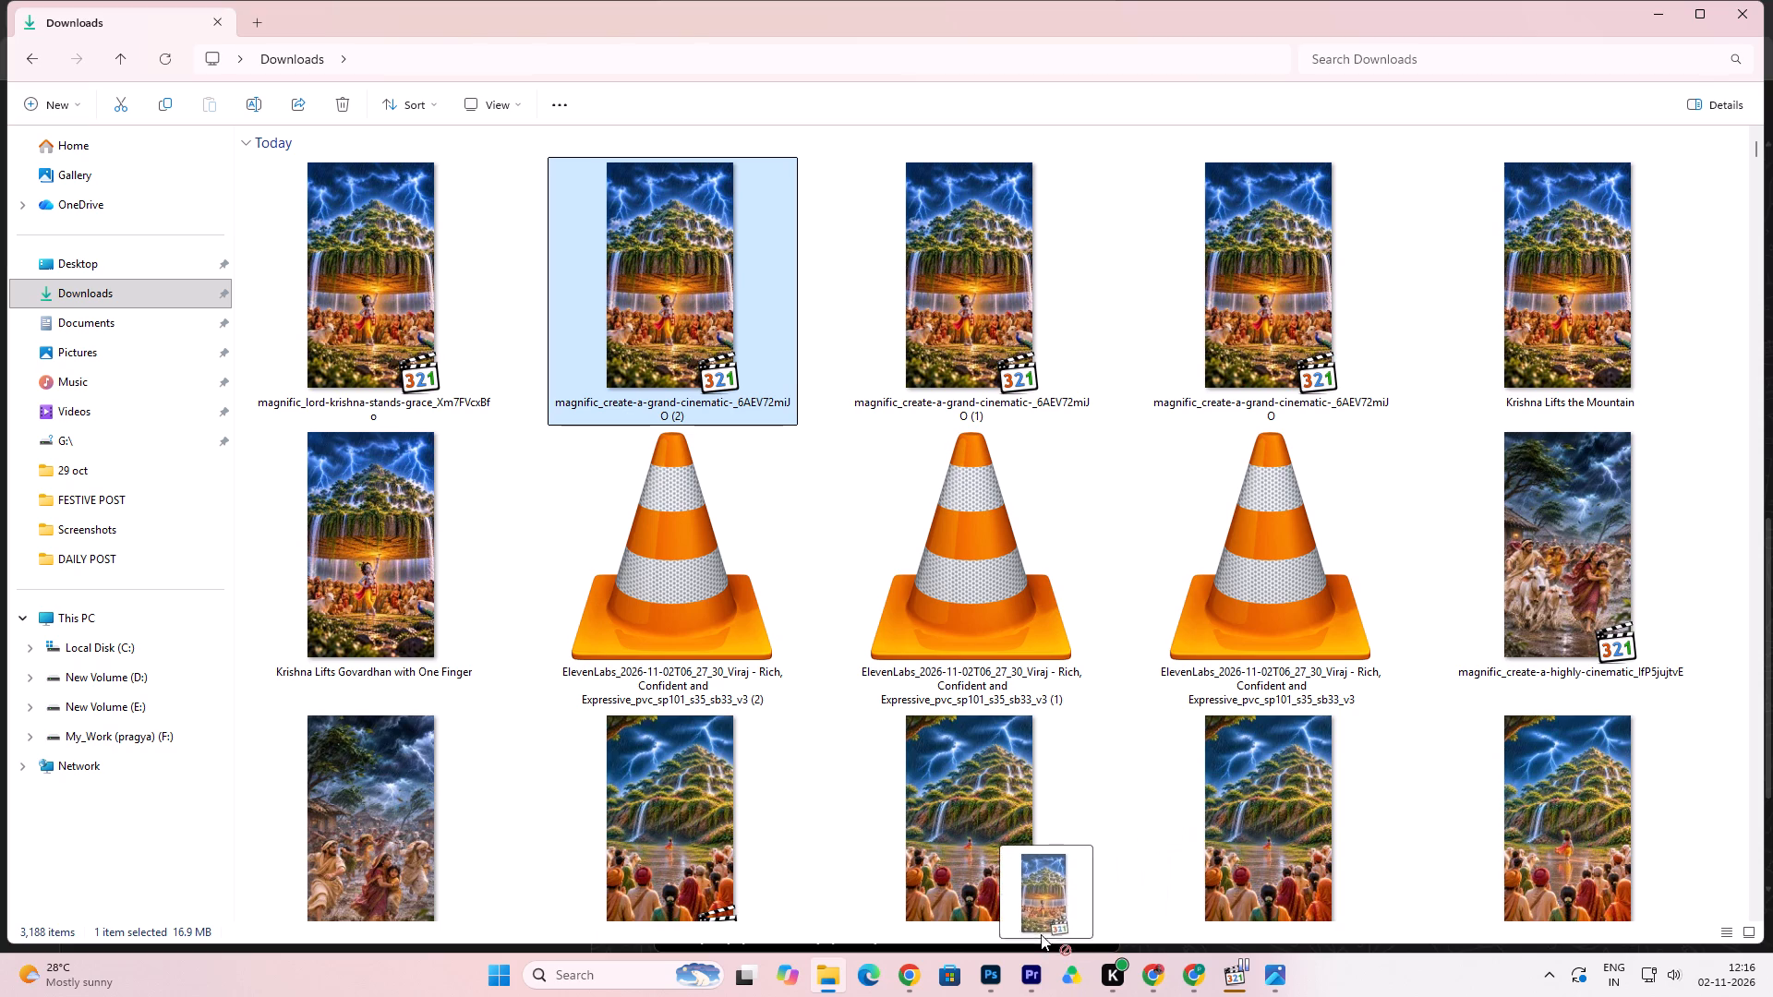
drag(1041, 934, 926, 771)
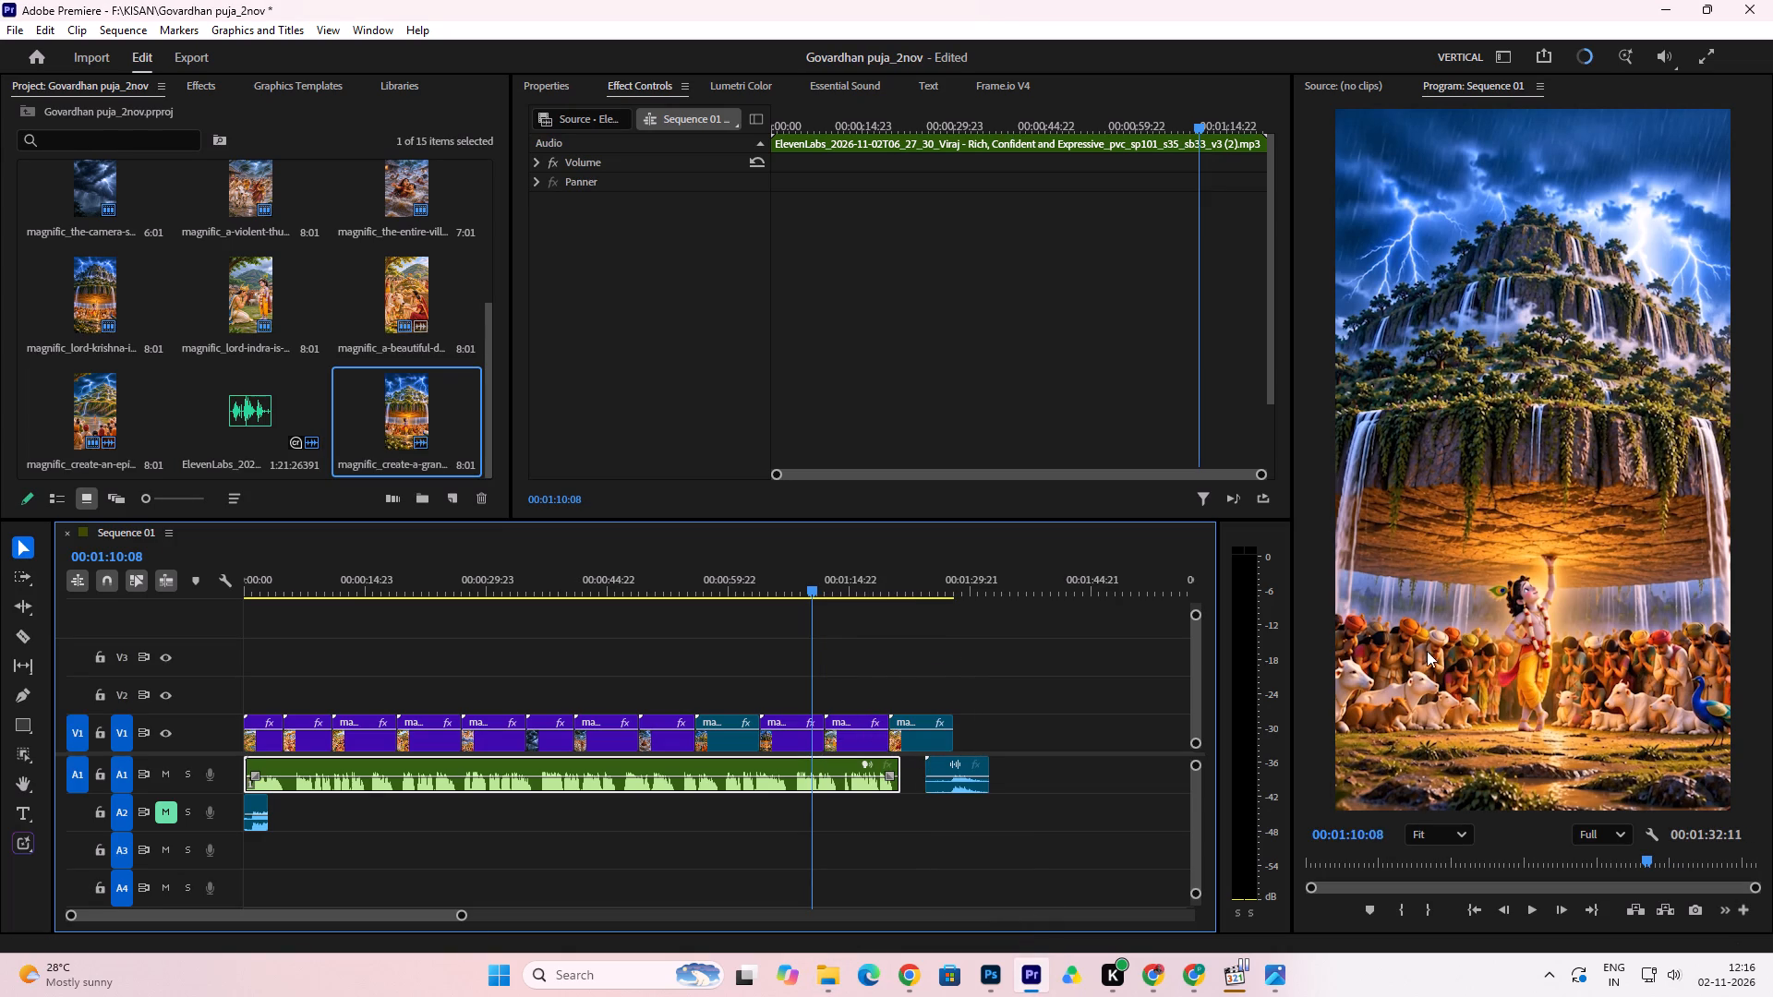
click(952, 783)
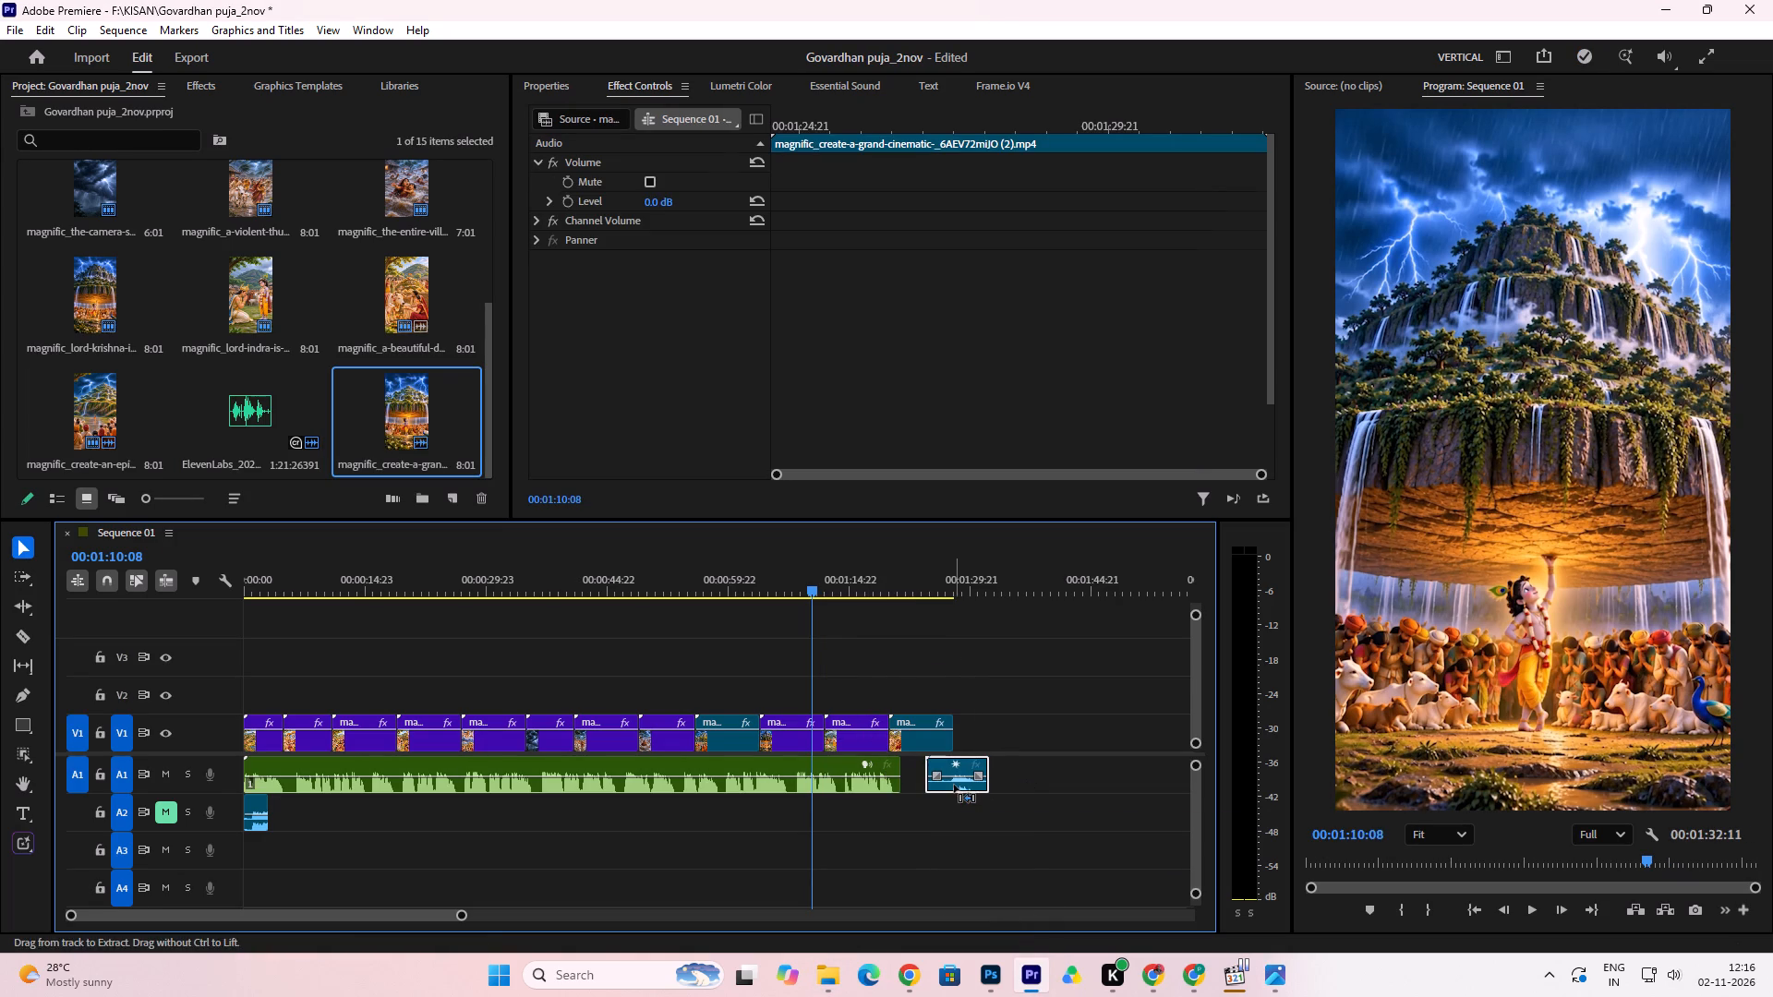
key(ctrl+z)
Add the magnific_create-a-grand-cinematic (2) and magnific_lord-krishna-stands-grace videos from Downloads back to back on V1, past the sequence's last clip.
click(833, 977)
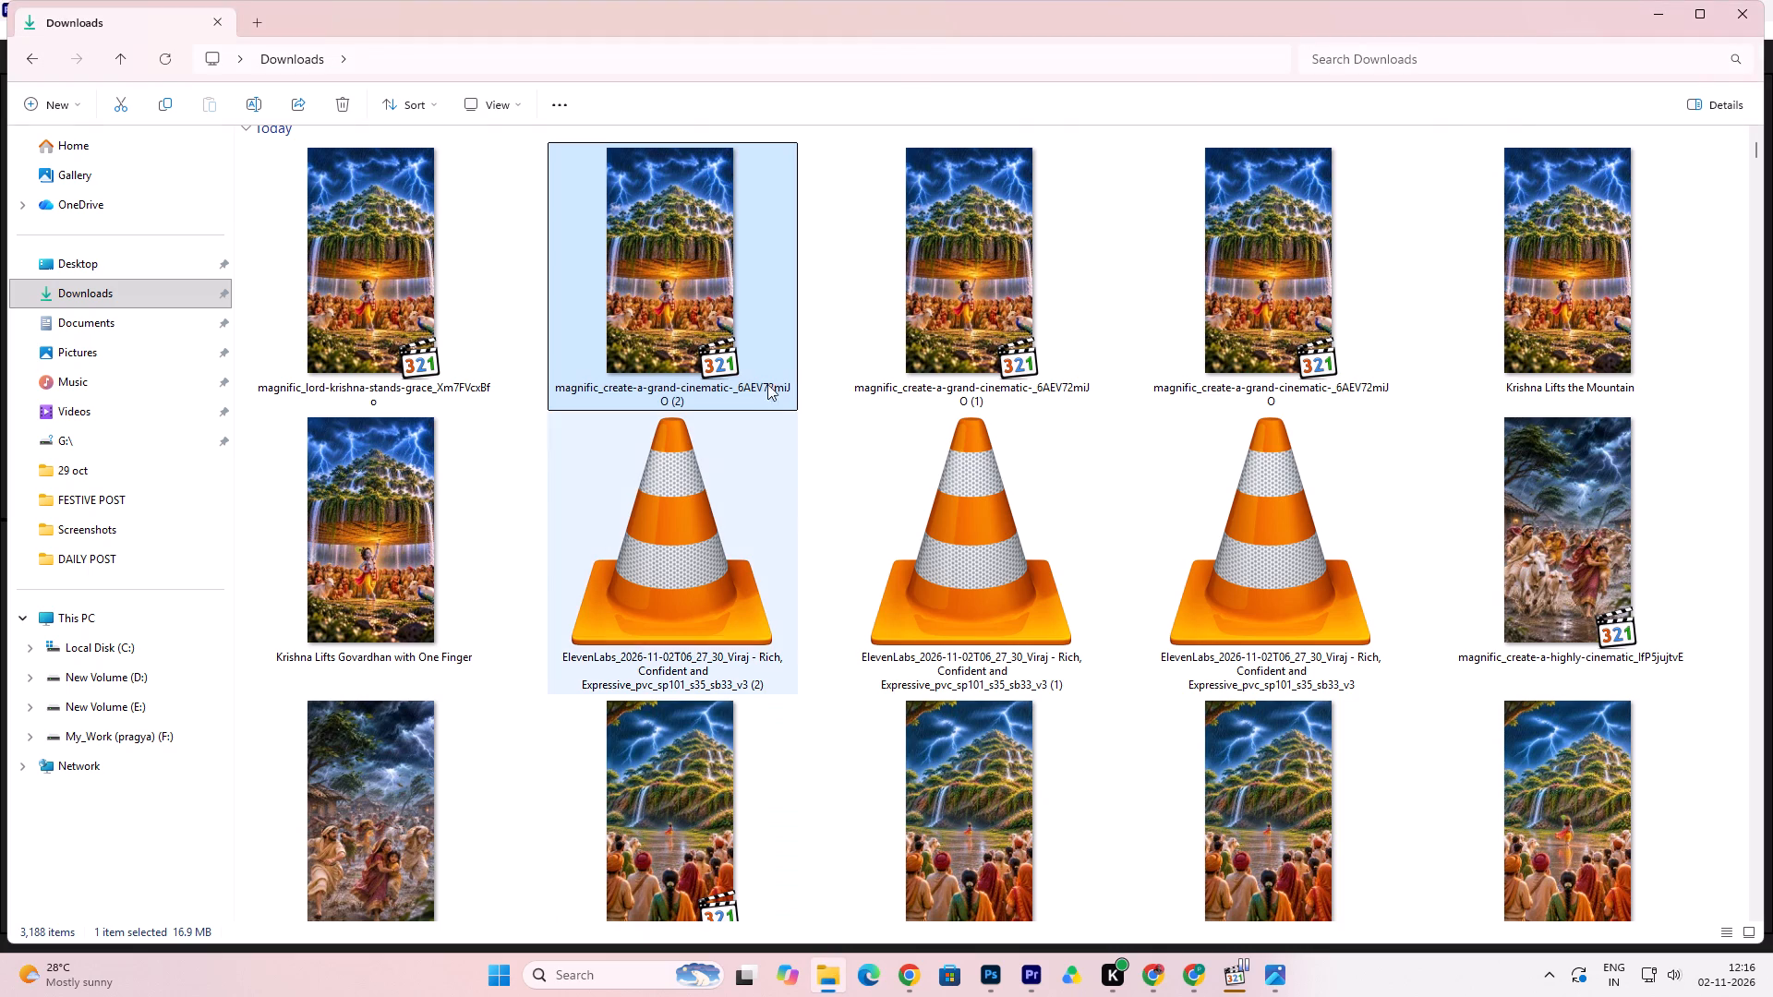
drag(704, 234, 1046, 966)
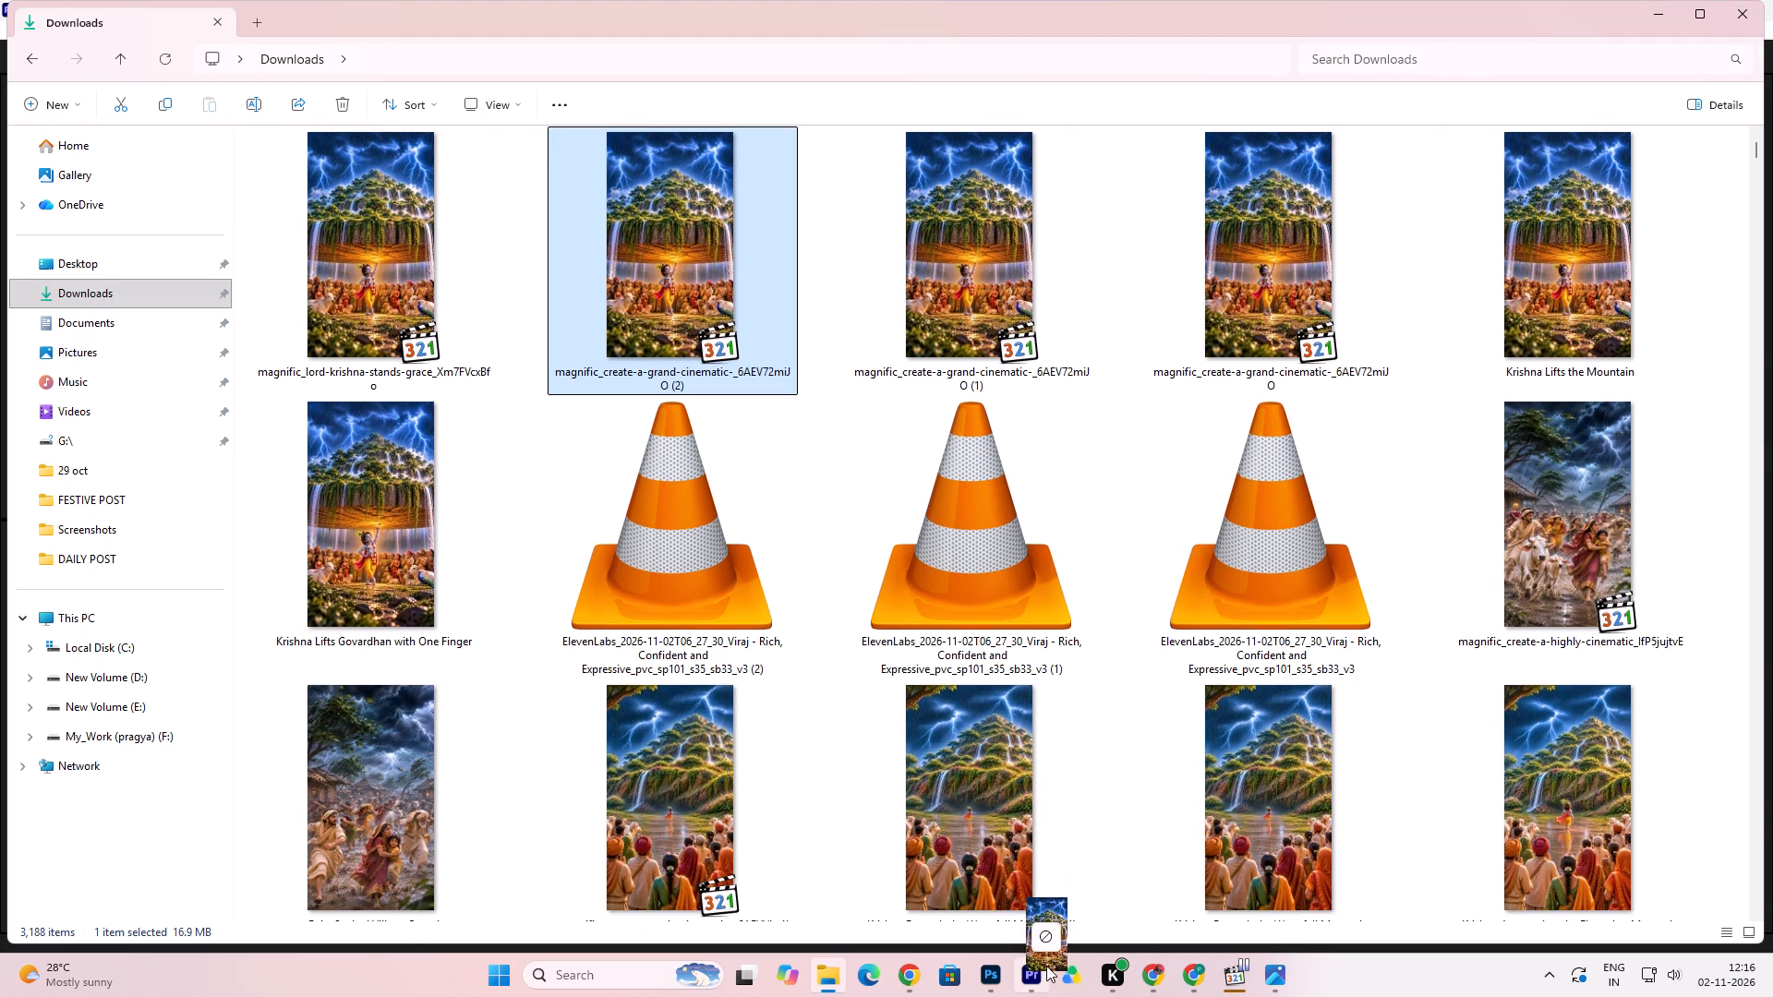
drag(1046, 966, 1009, 719)
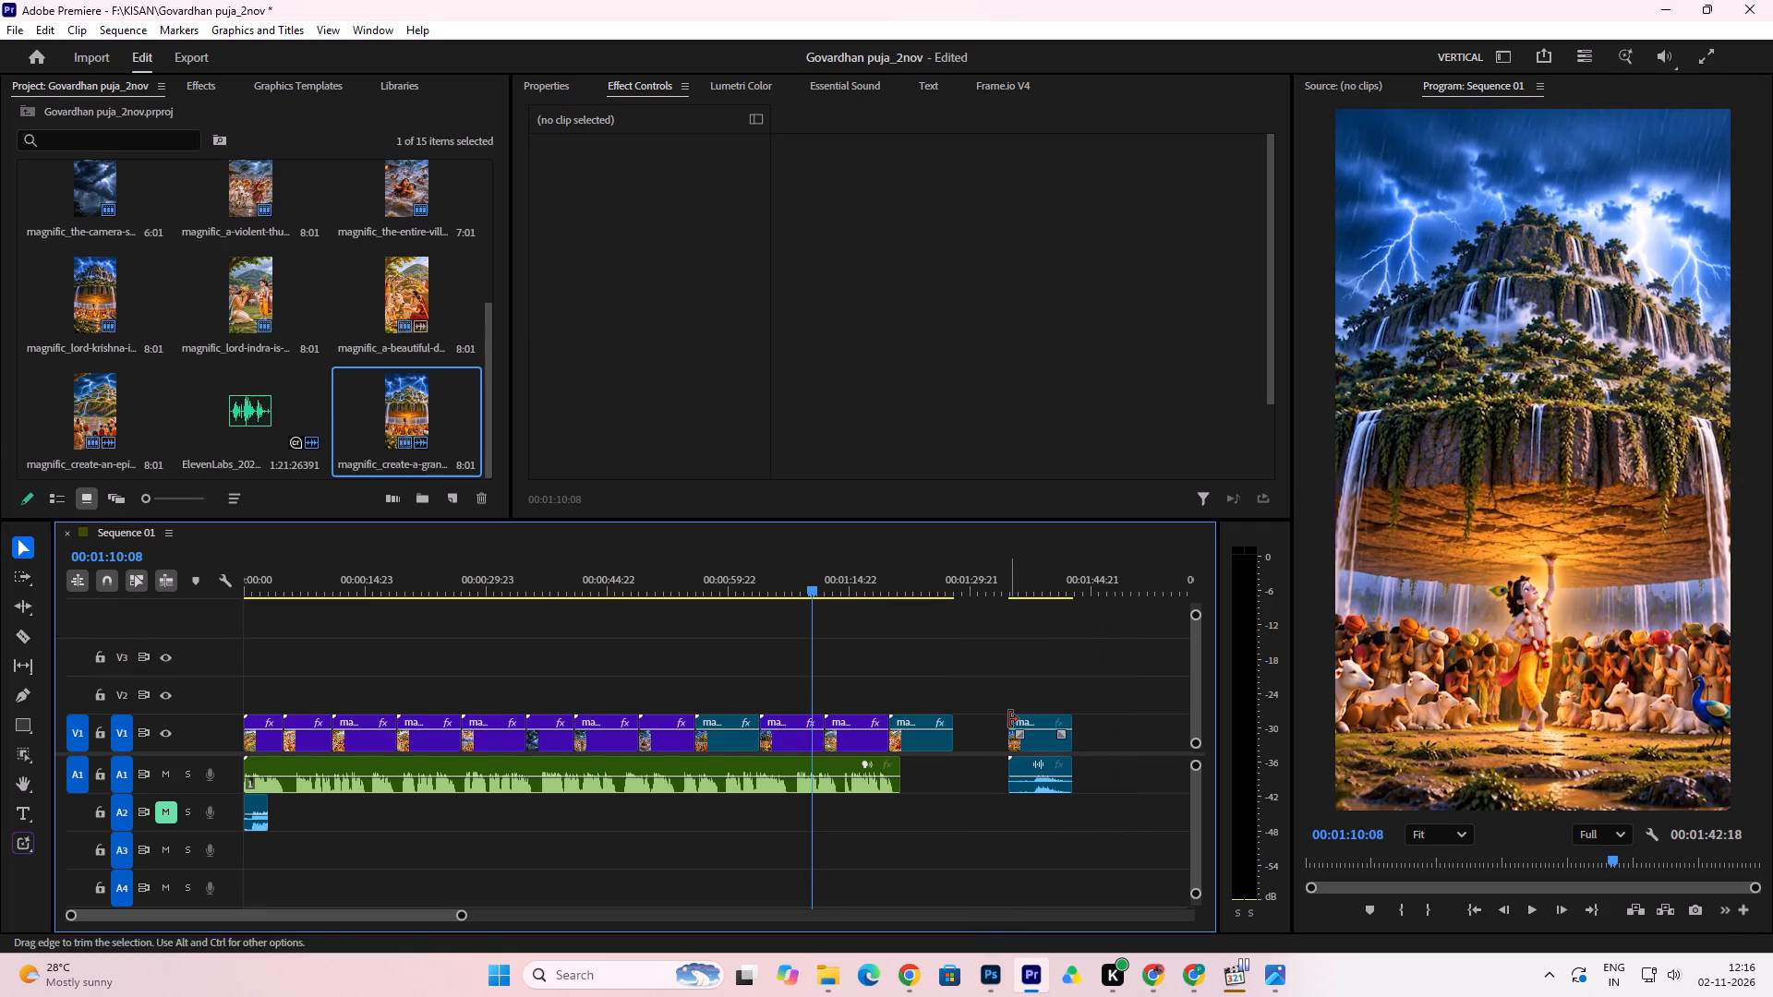
click(831, 981)
drag(371, 189, 1086, 696)
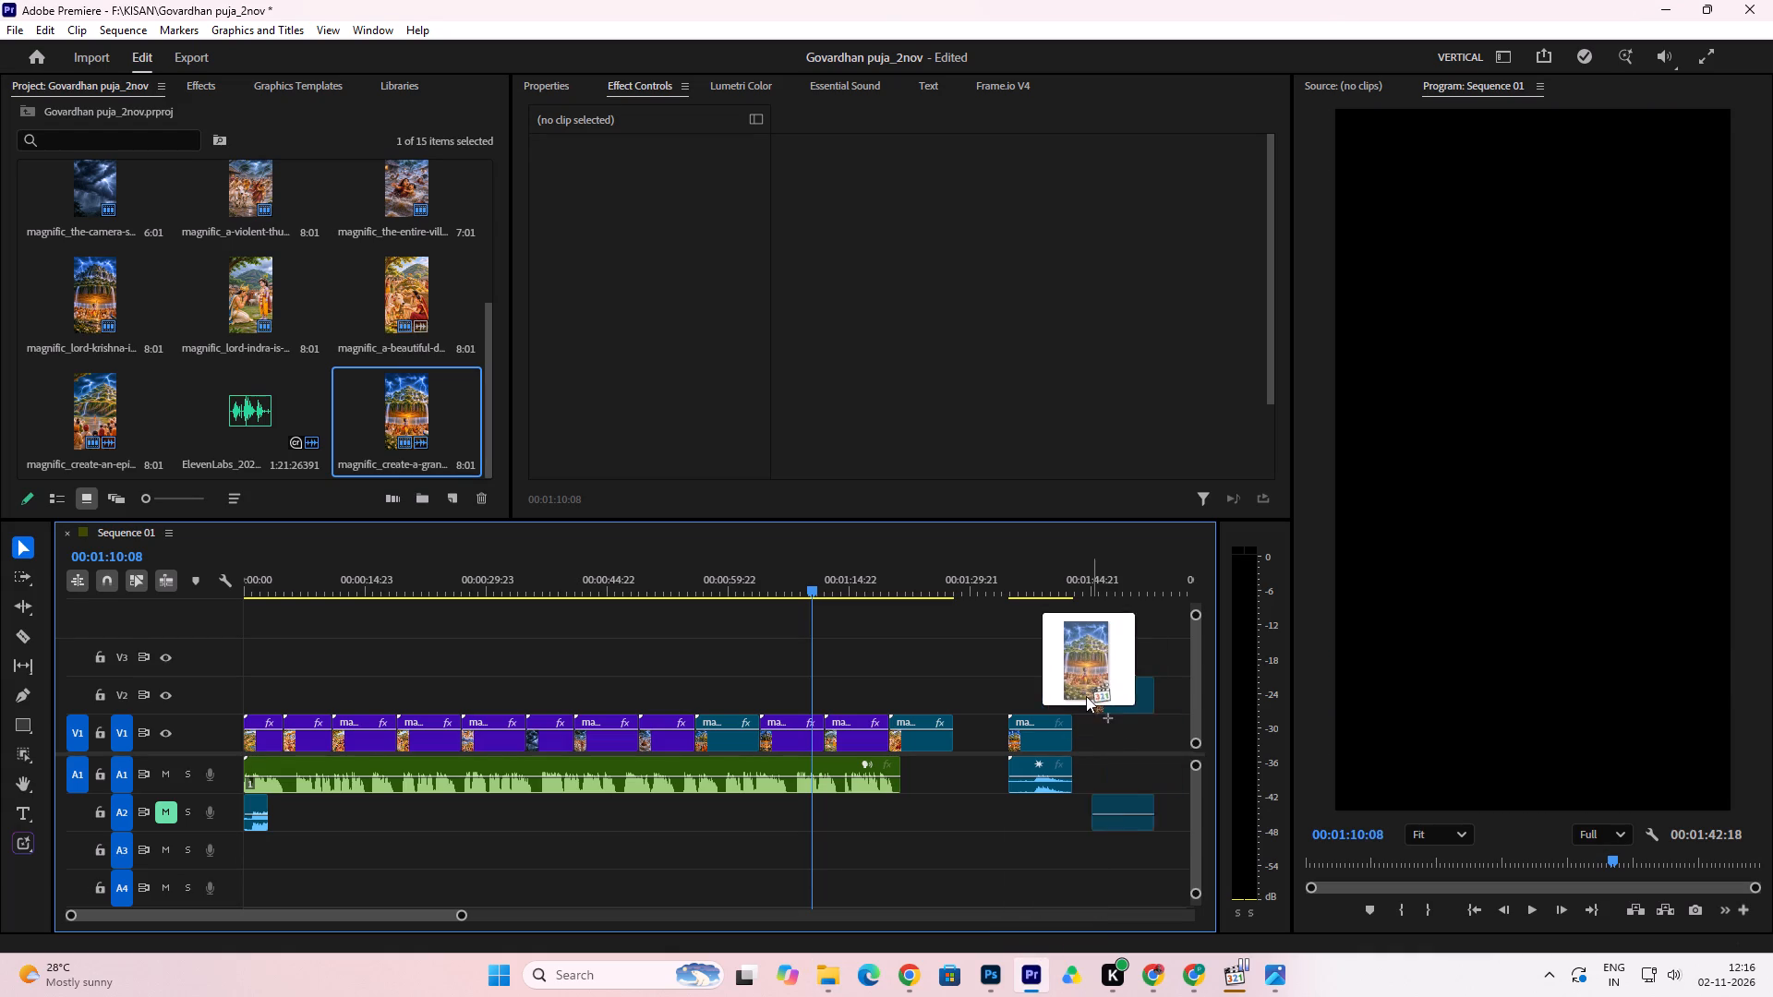
drag(1086, 696, 1081, 735)
Apply Fit to frame to both newly added Krishna clips at the end of the sequence.
drag(1143, 687, 1019, 796)
right_click(1044, 741)
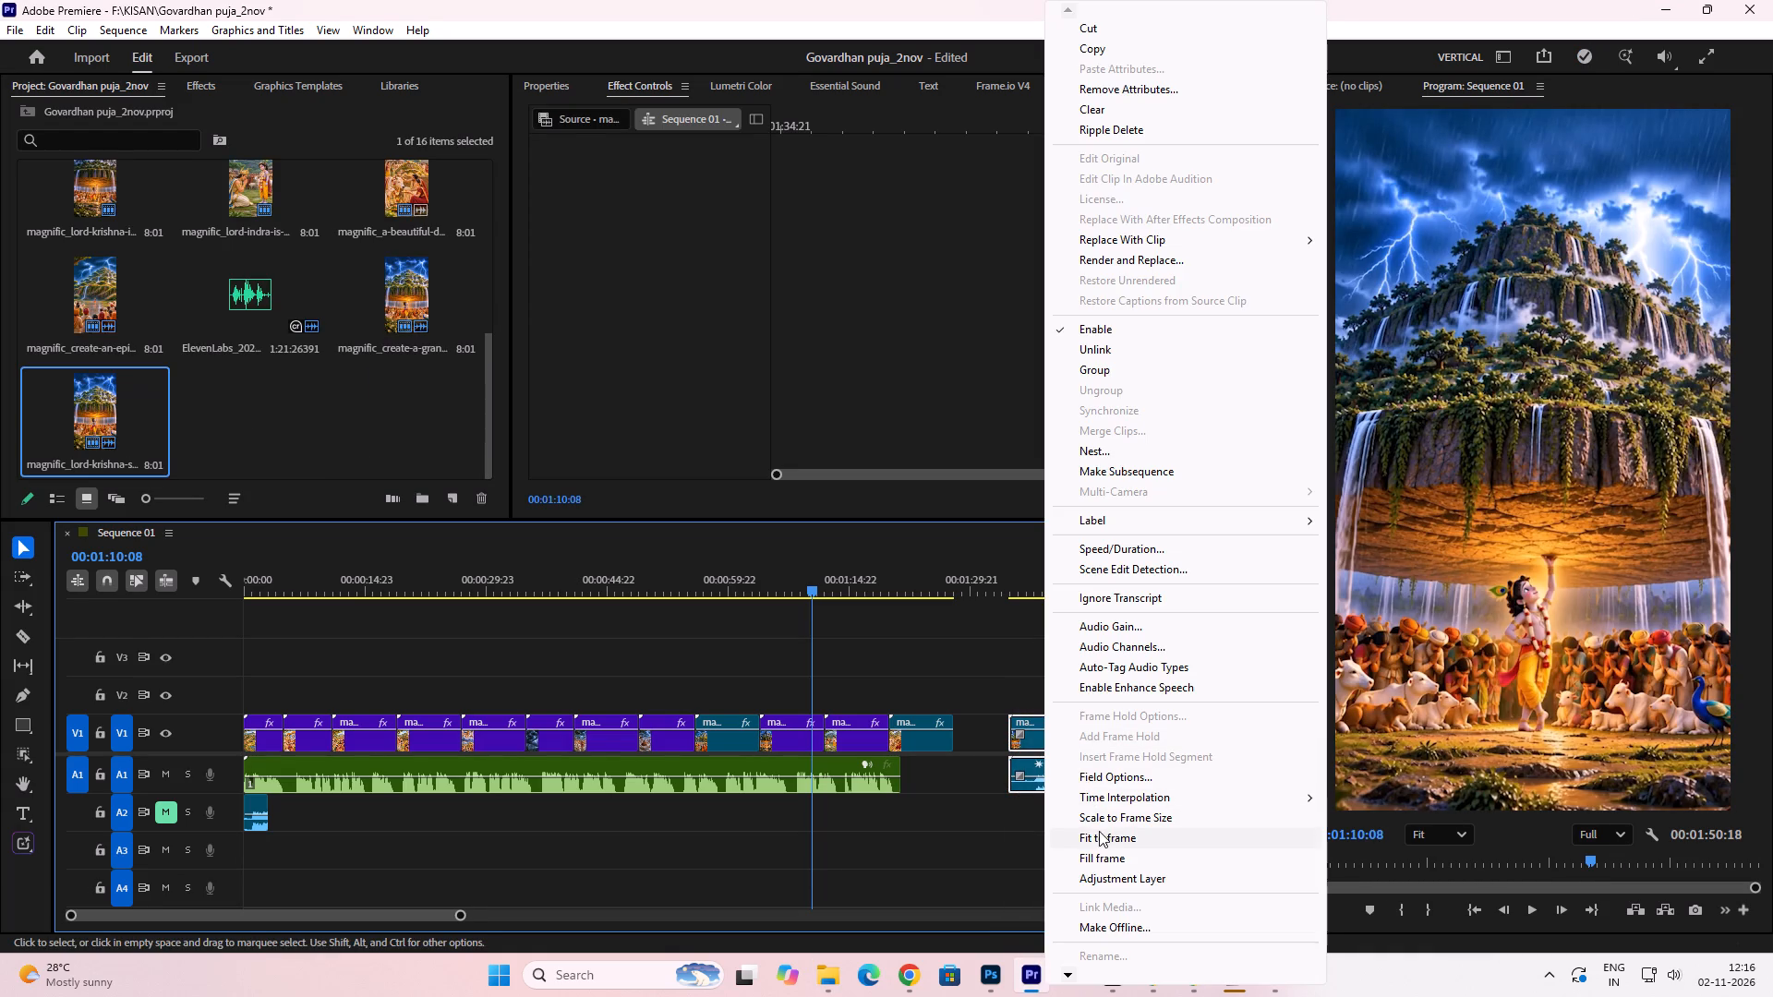
click(1099, 837)
Play back the two newly added Krishna clips repeatedly to compare the mountain, camera movement and Krishna's pose.
click(1078, 588)
key(space)
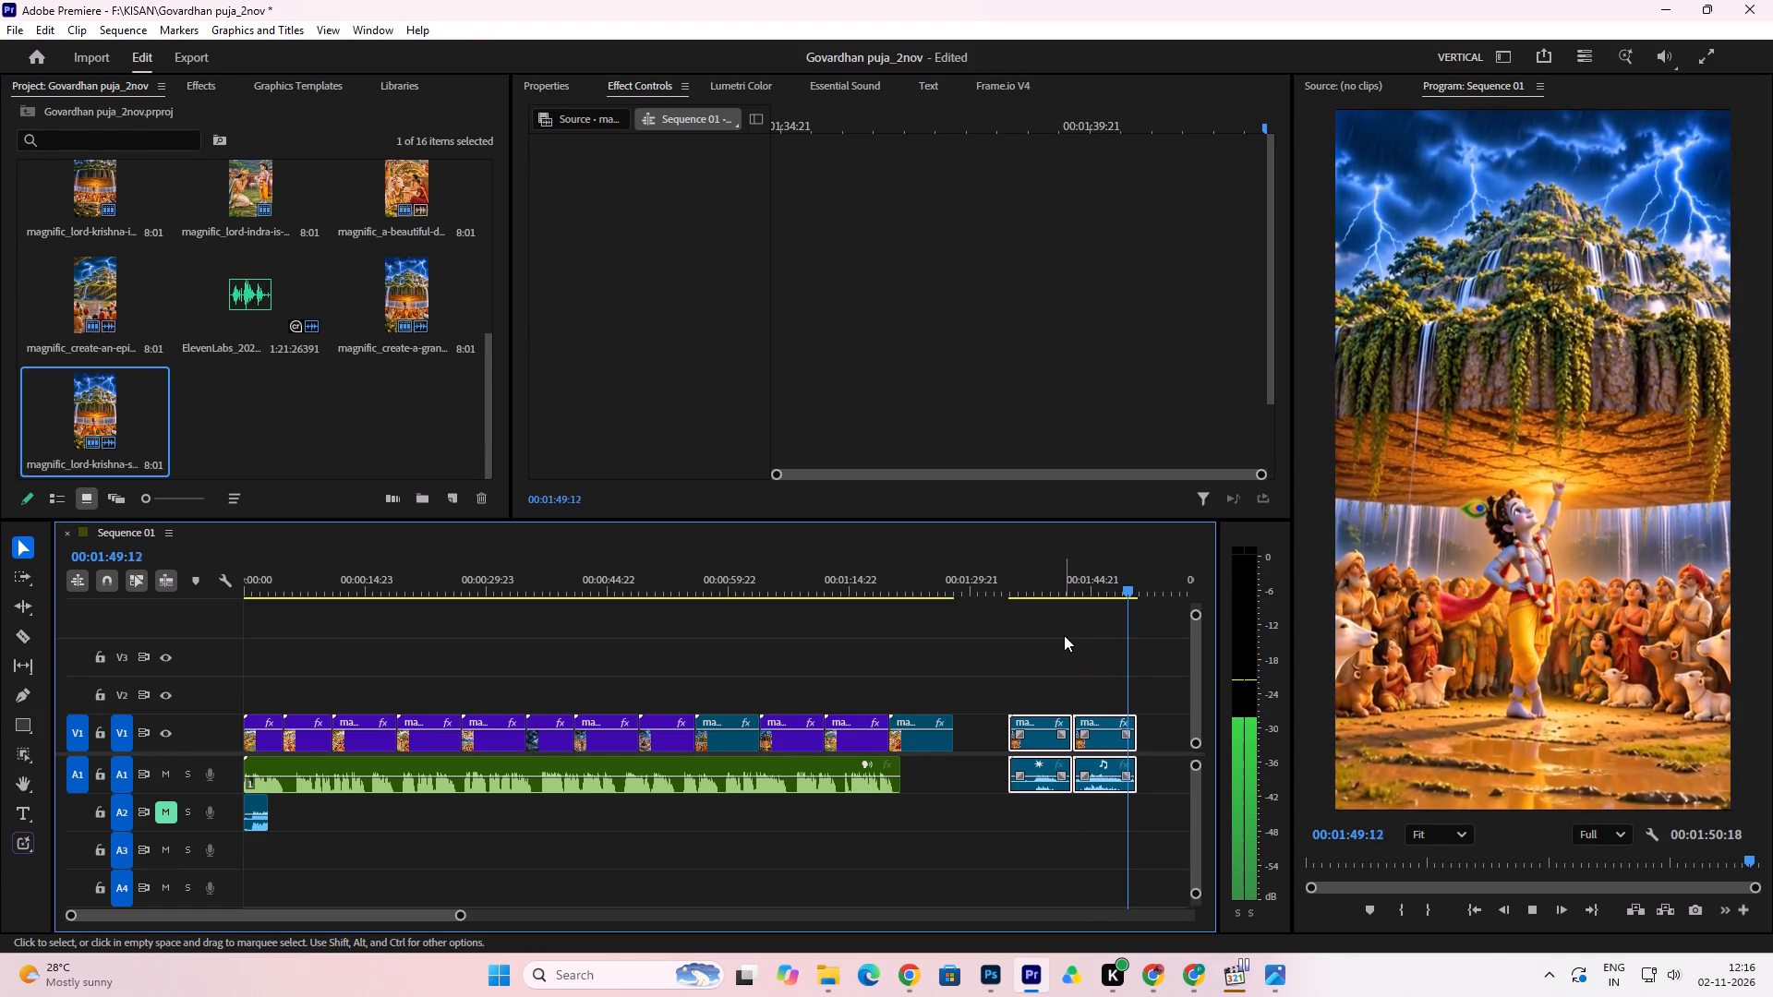
key(space)
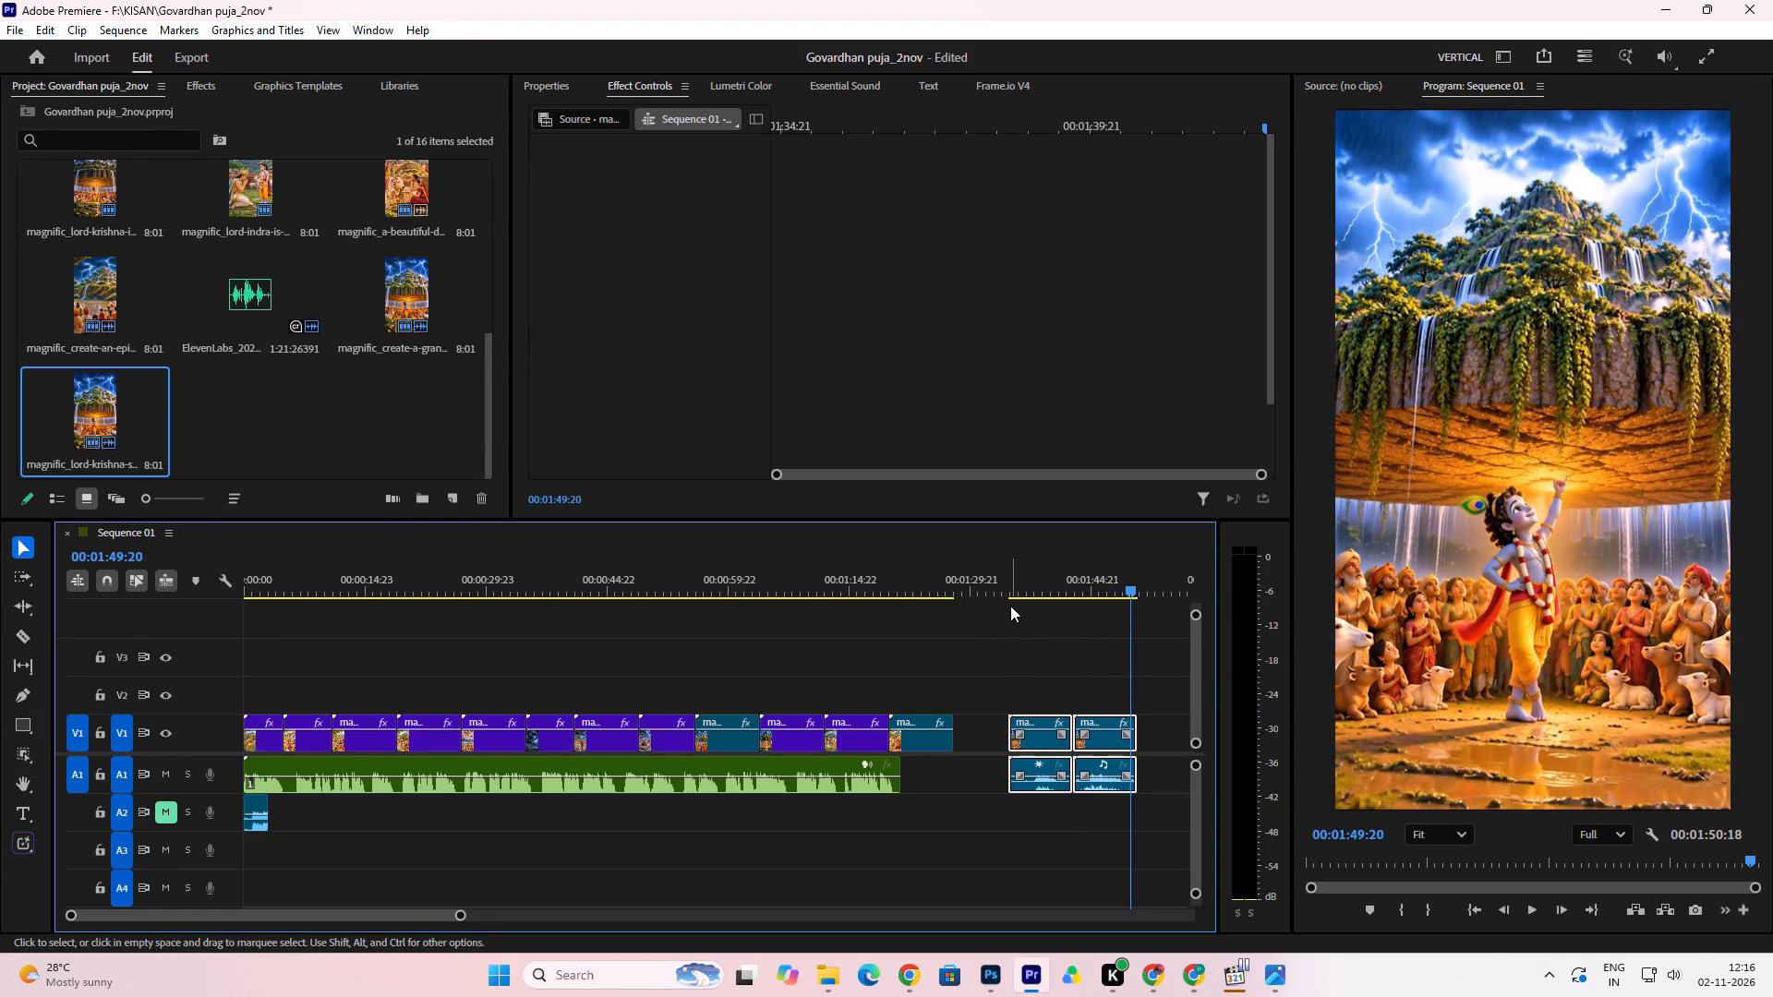
click(1013, 591)
key(space)
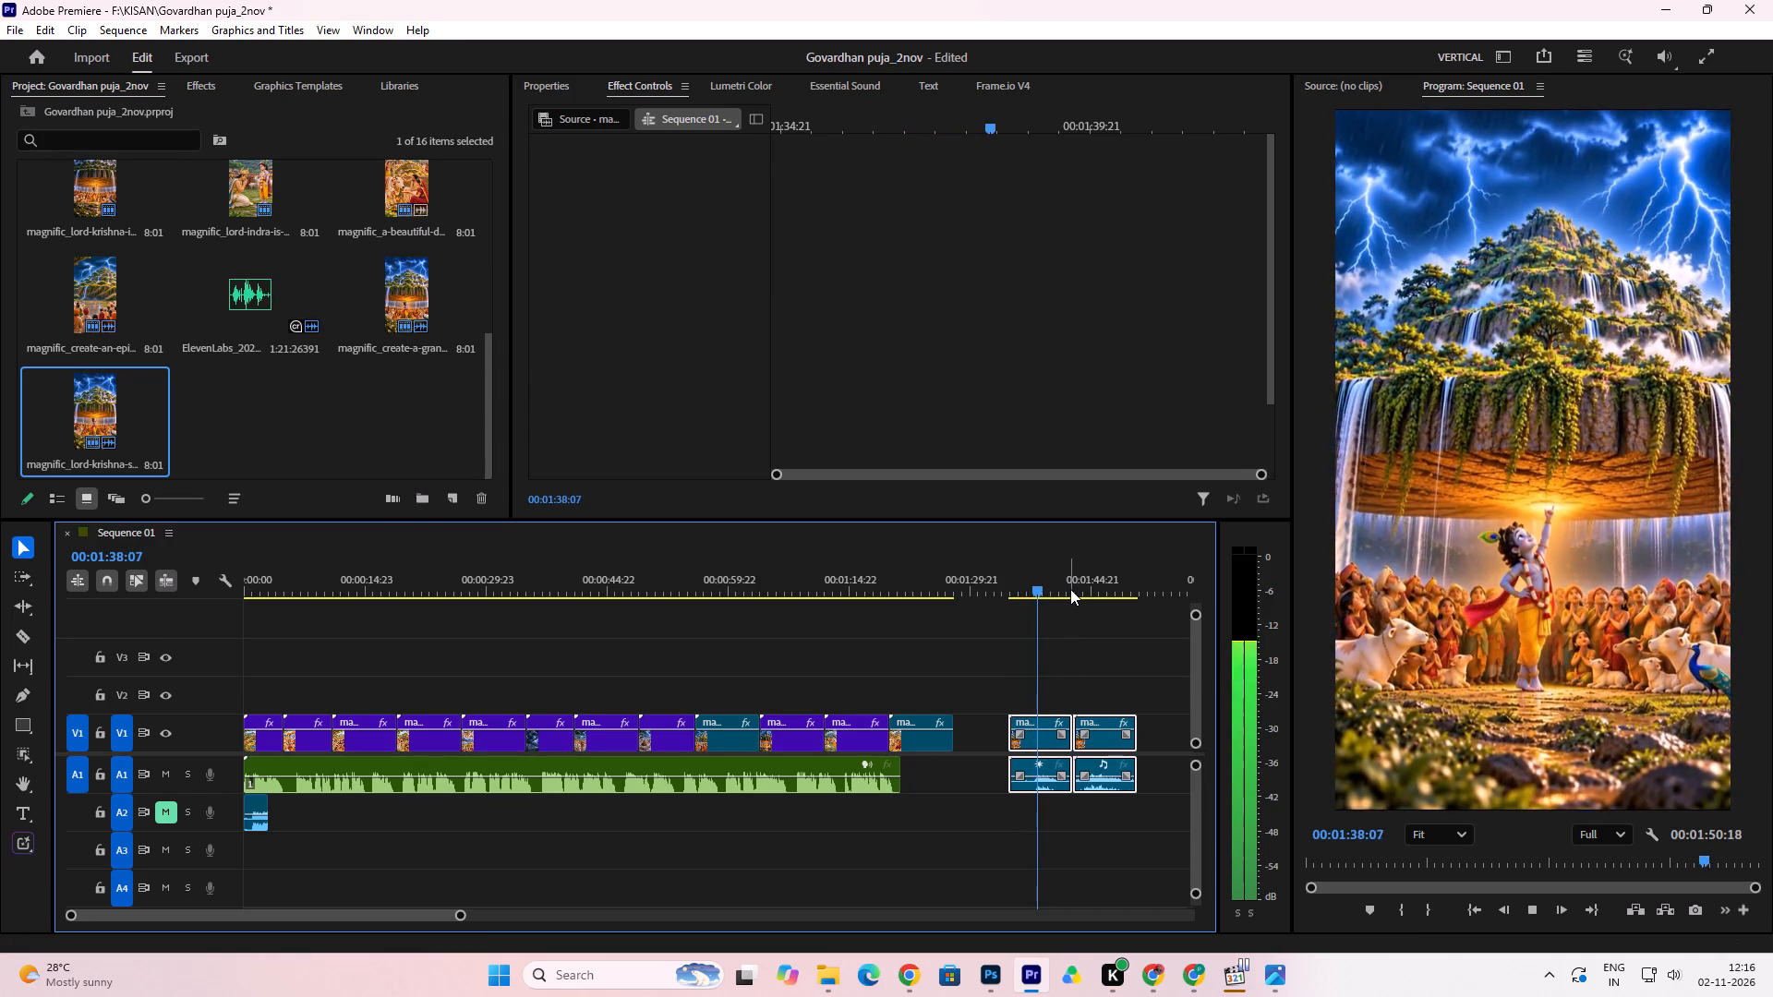
click(1070, 589)
key(space)
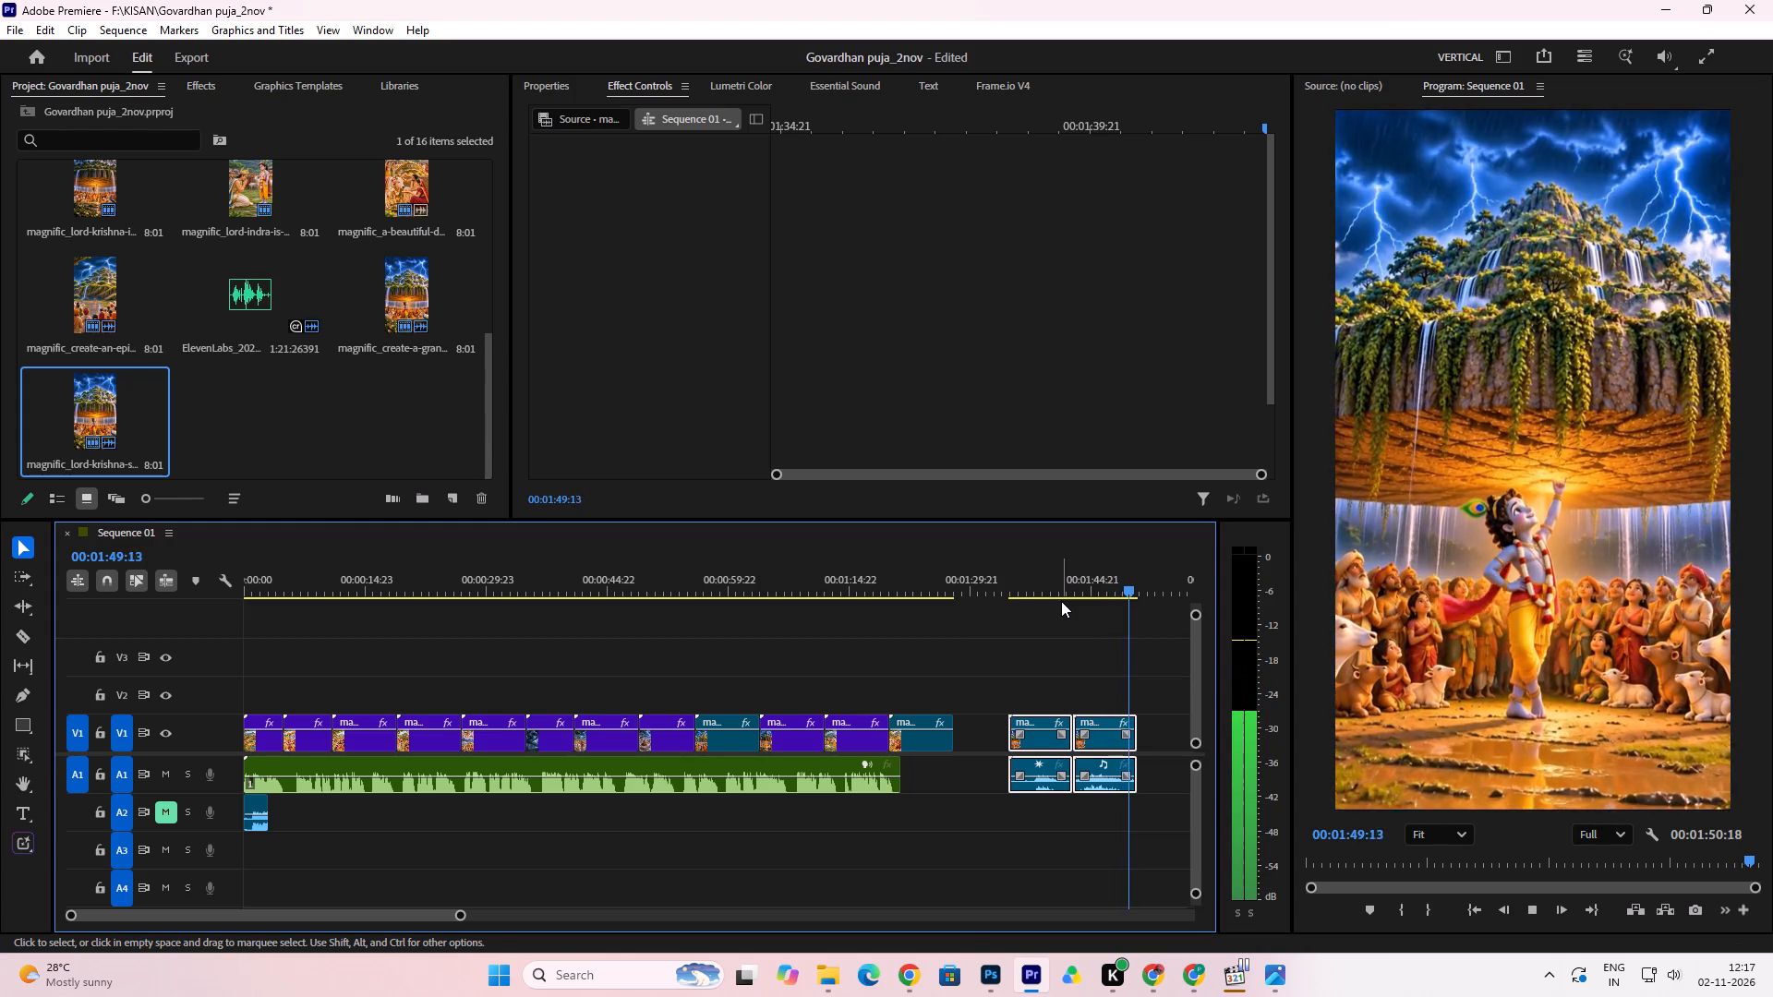
key(space)
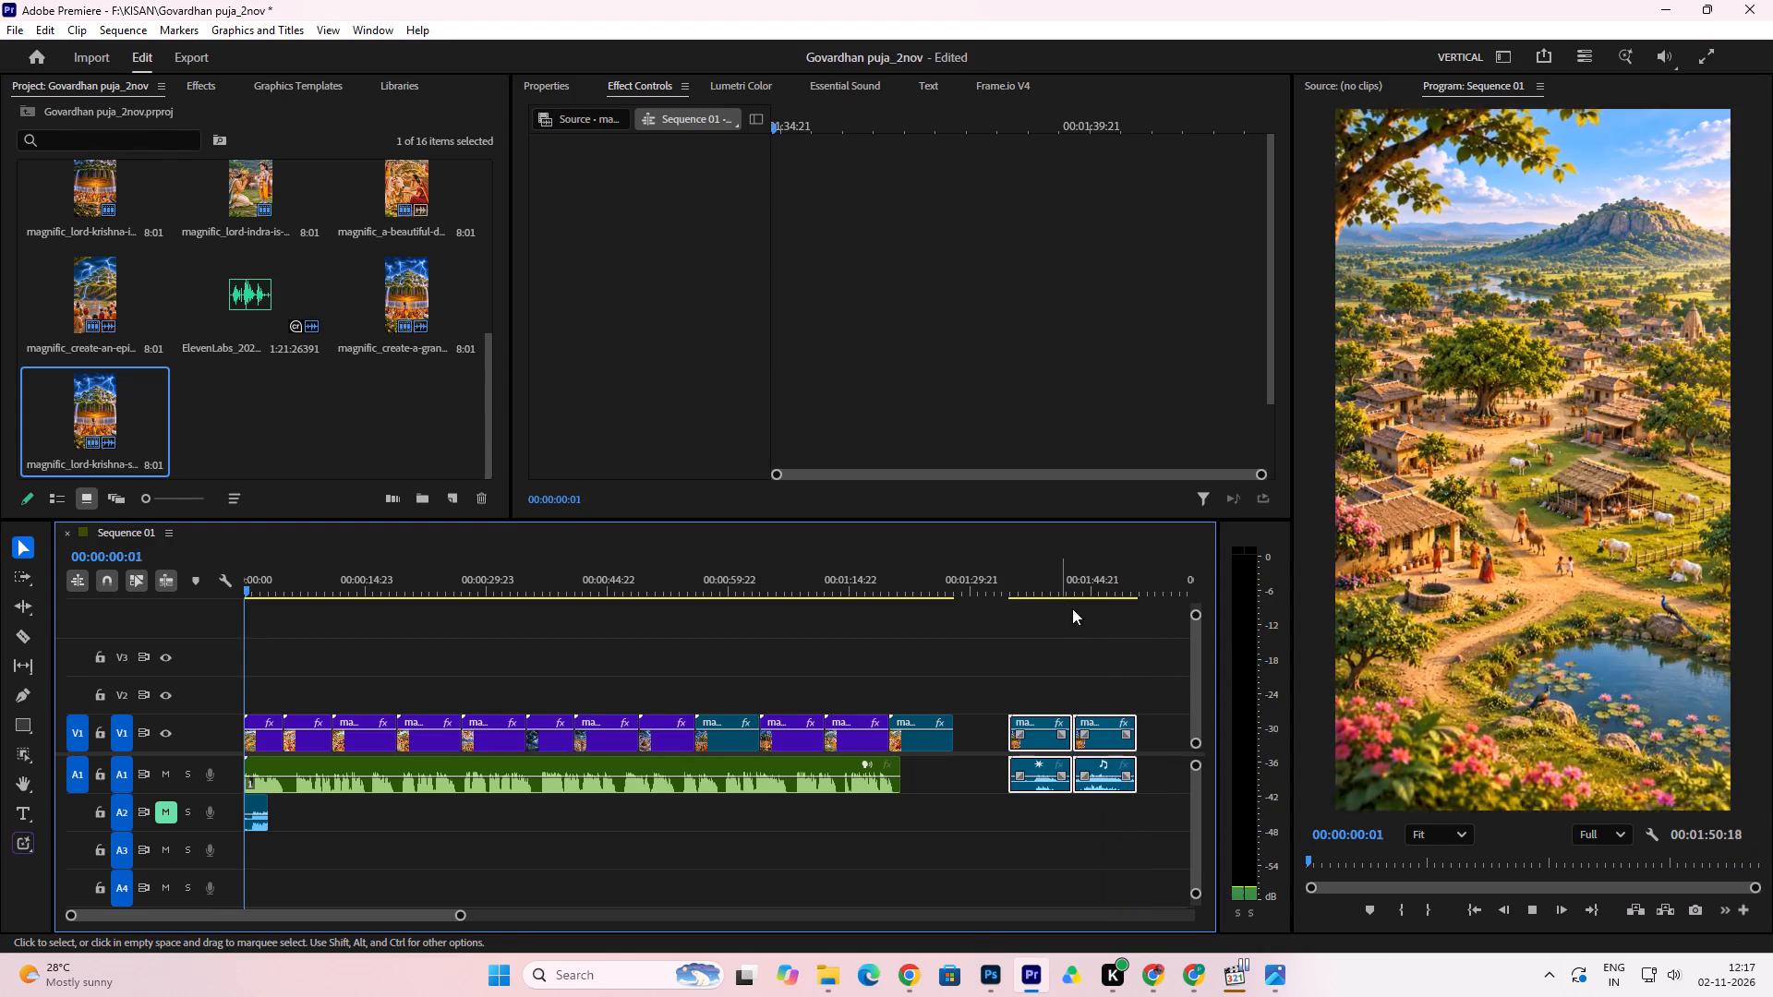
click(1073, 597)
click(1073, 589)
key(space)
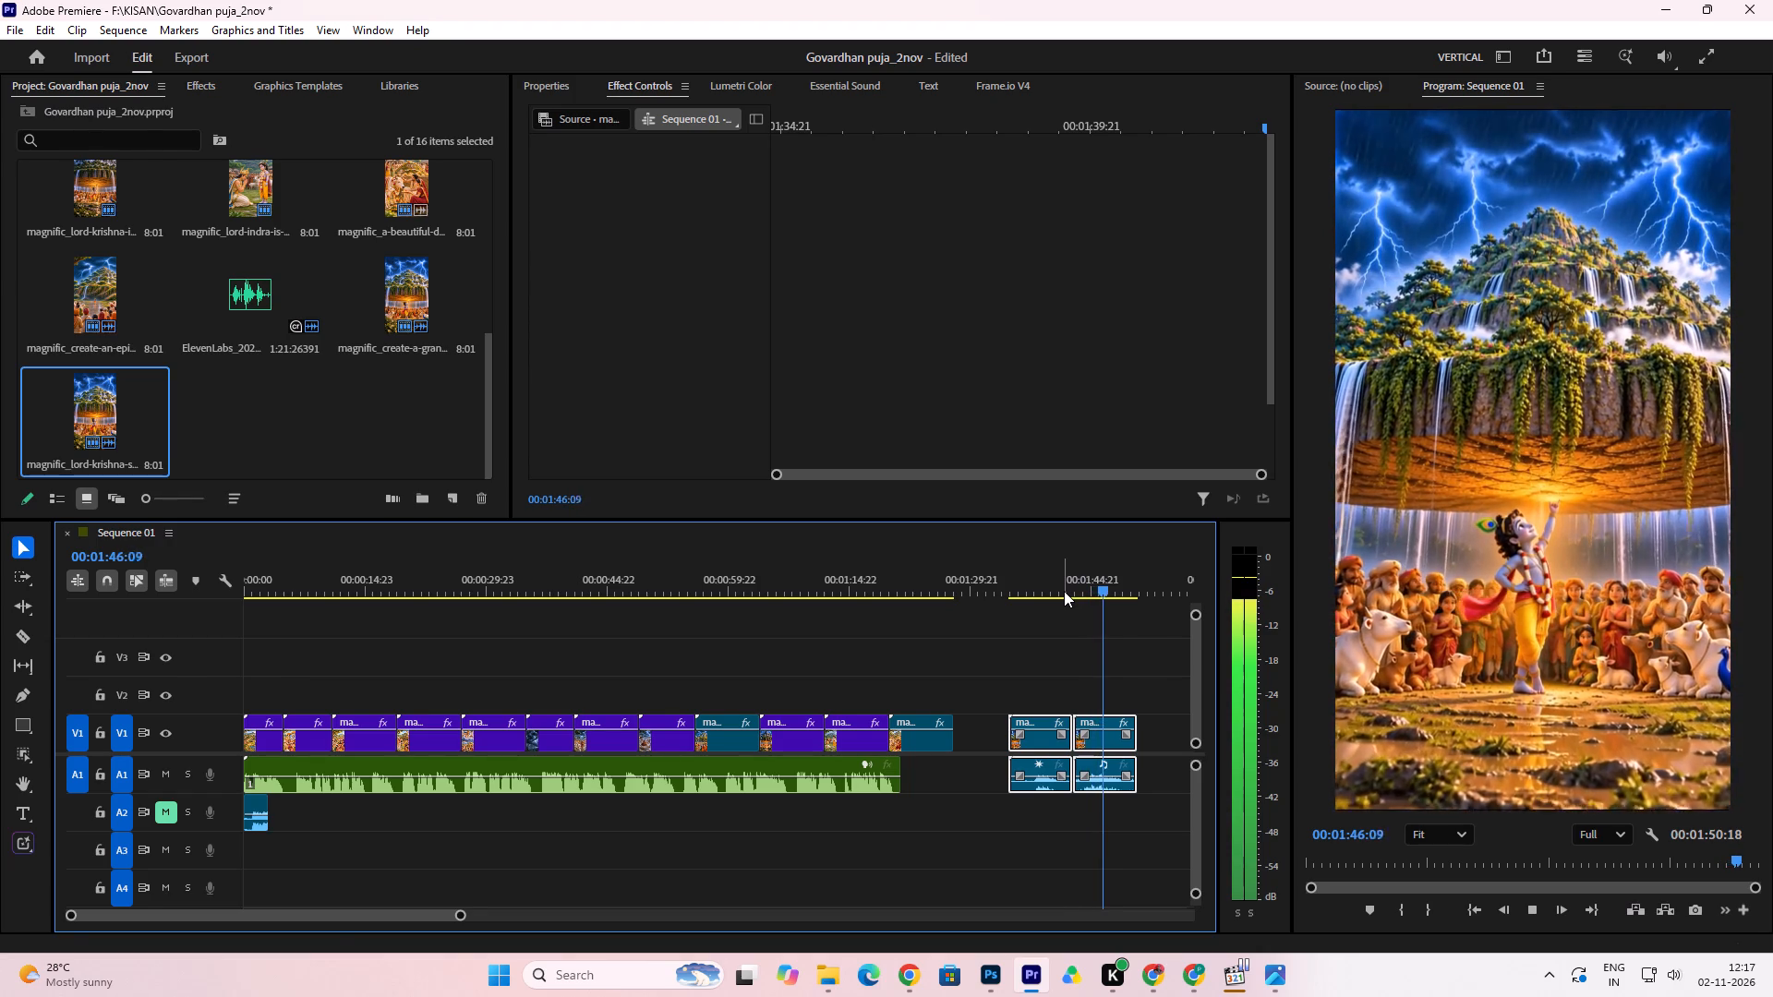
click(1009, 593)
key(space)
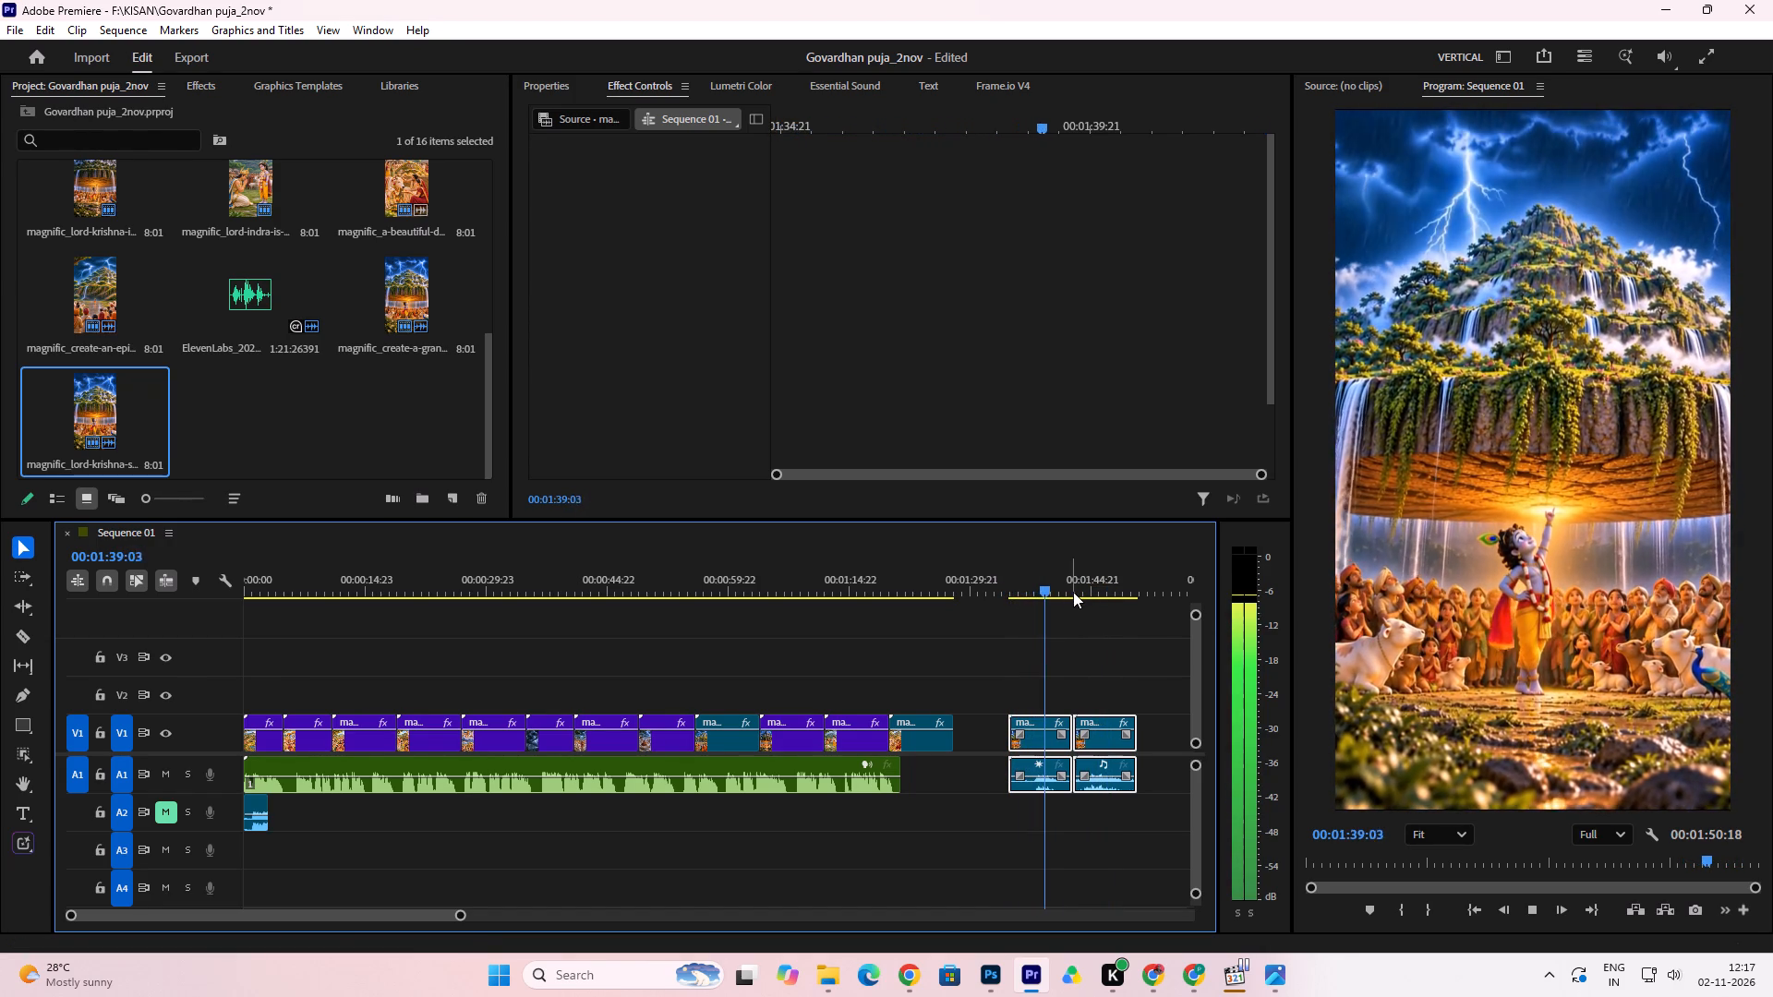
click(1073, 592)
key(space)
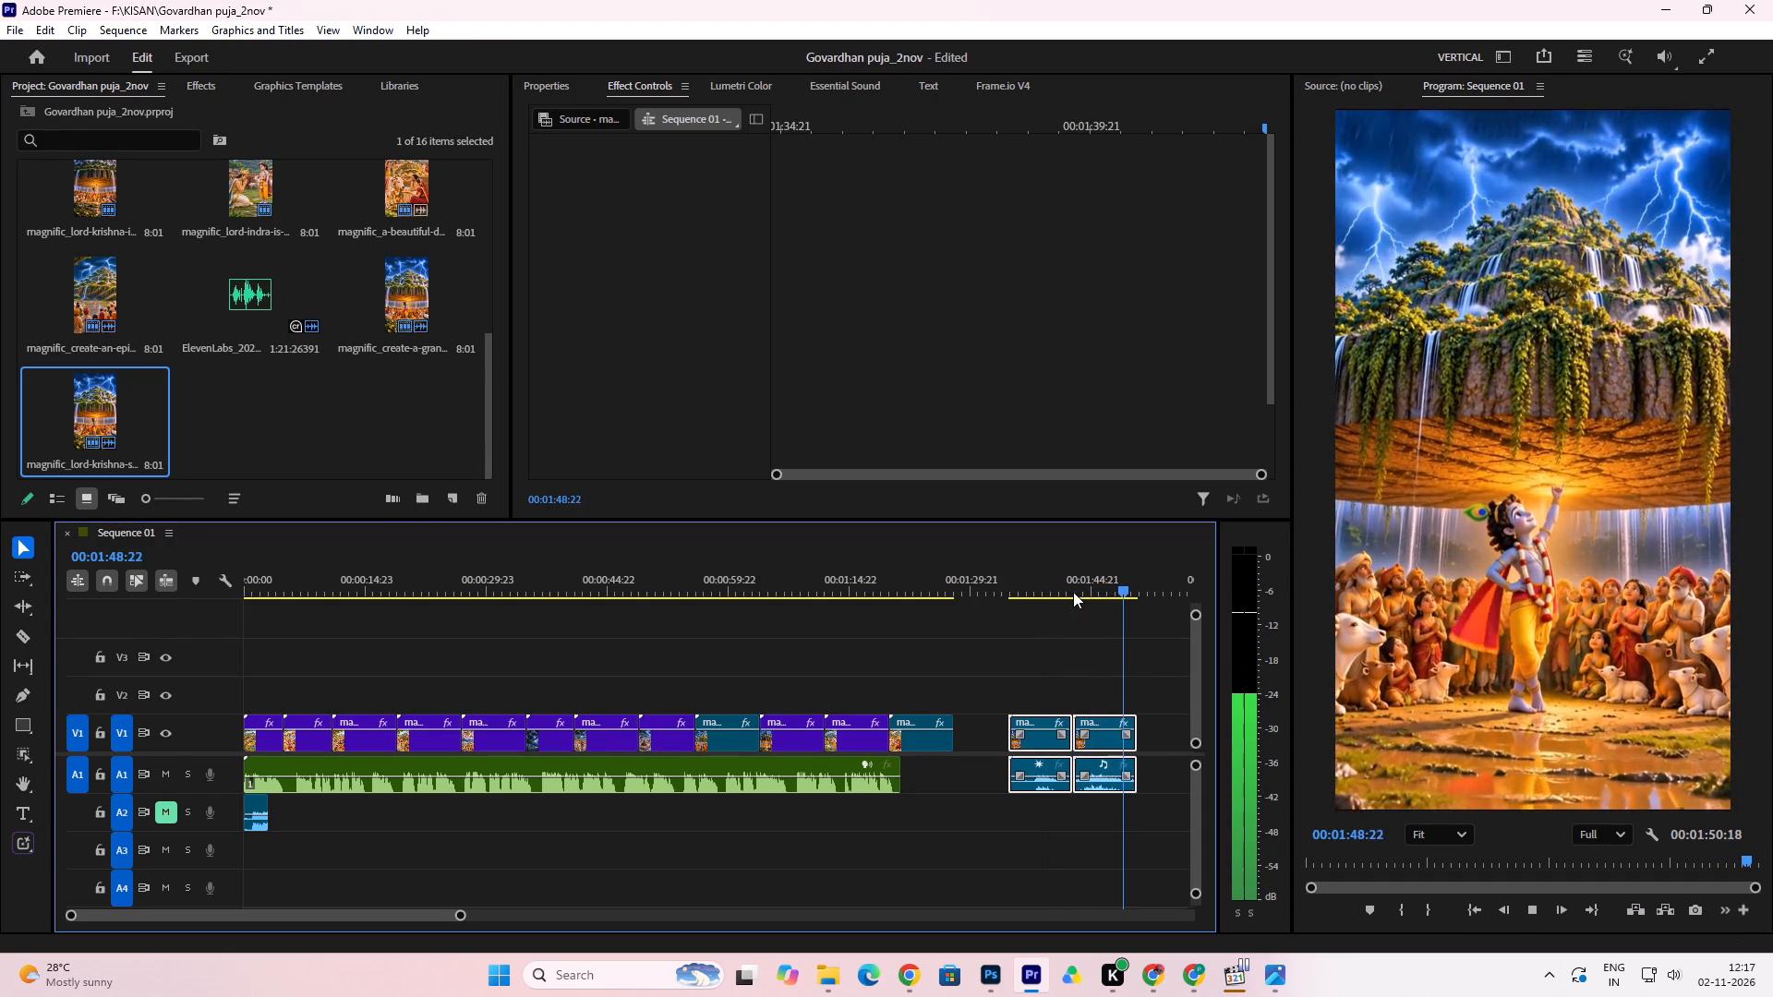
key(space)
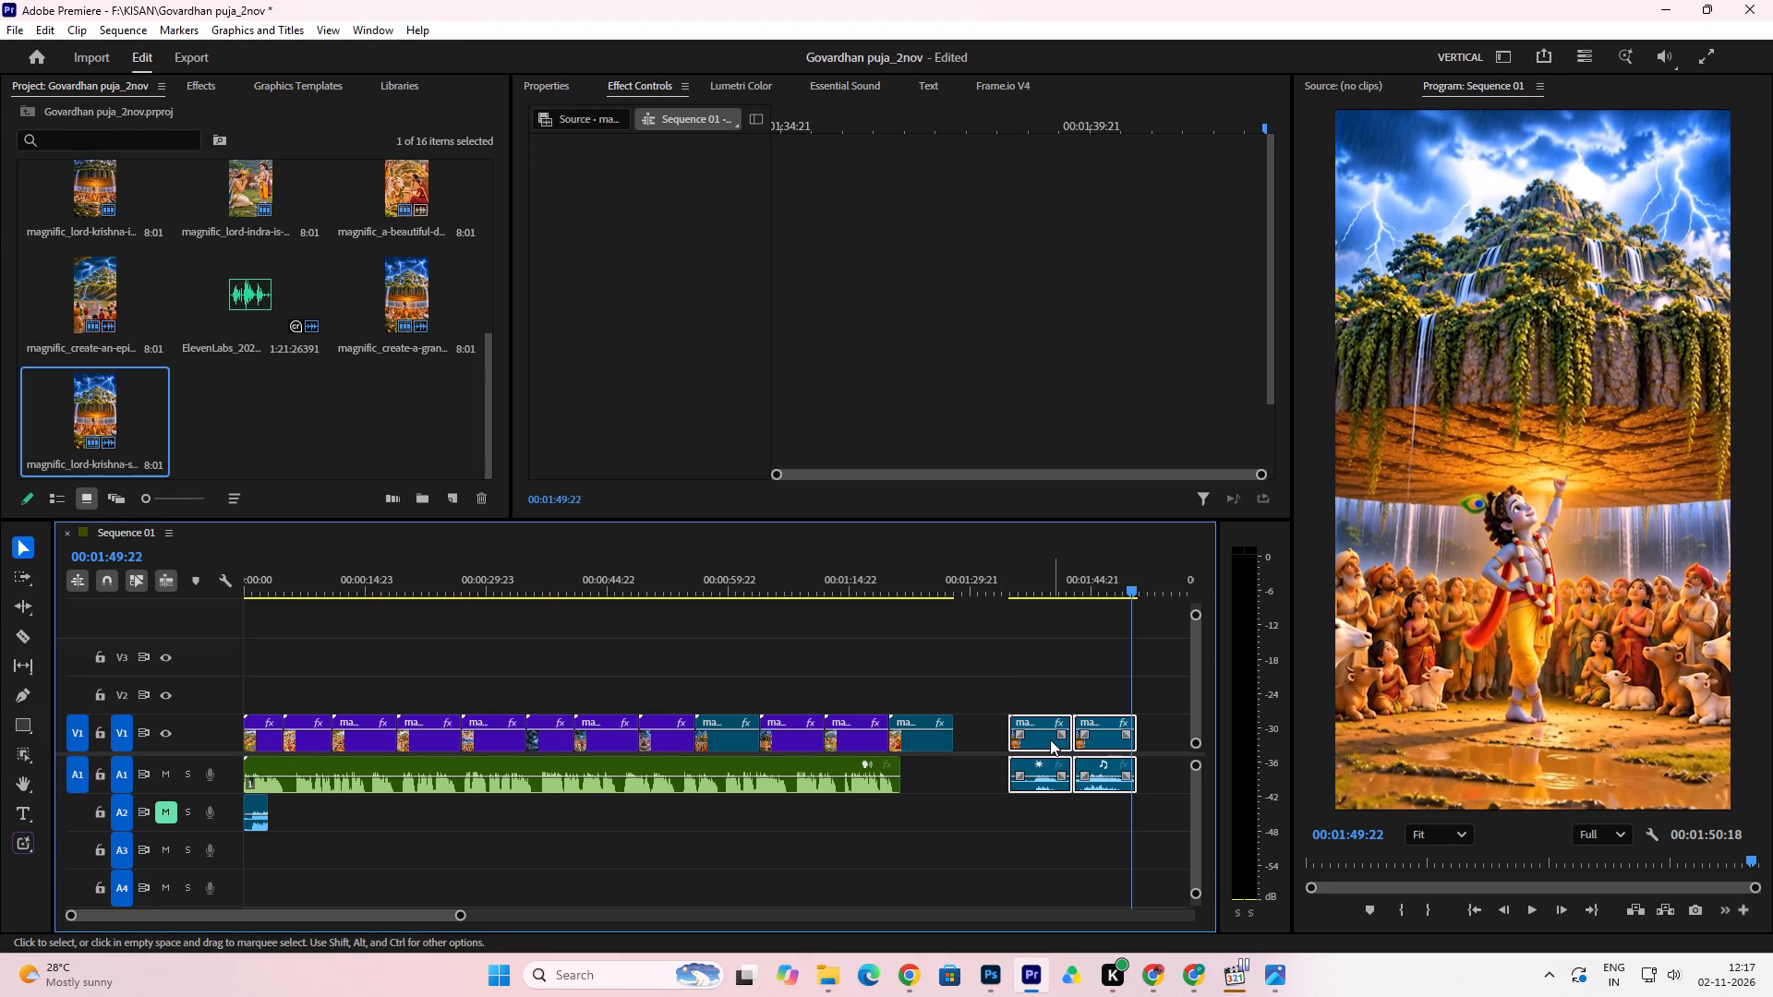
key(space)
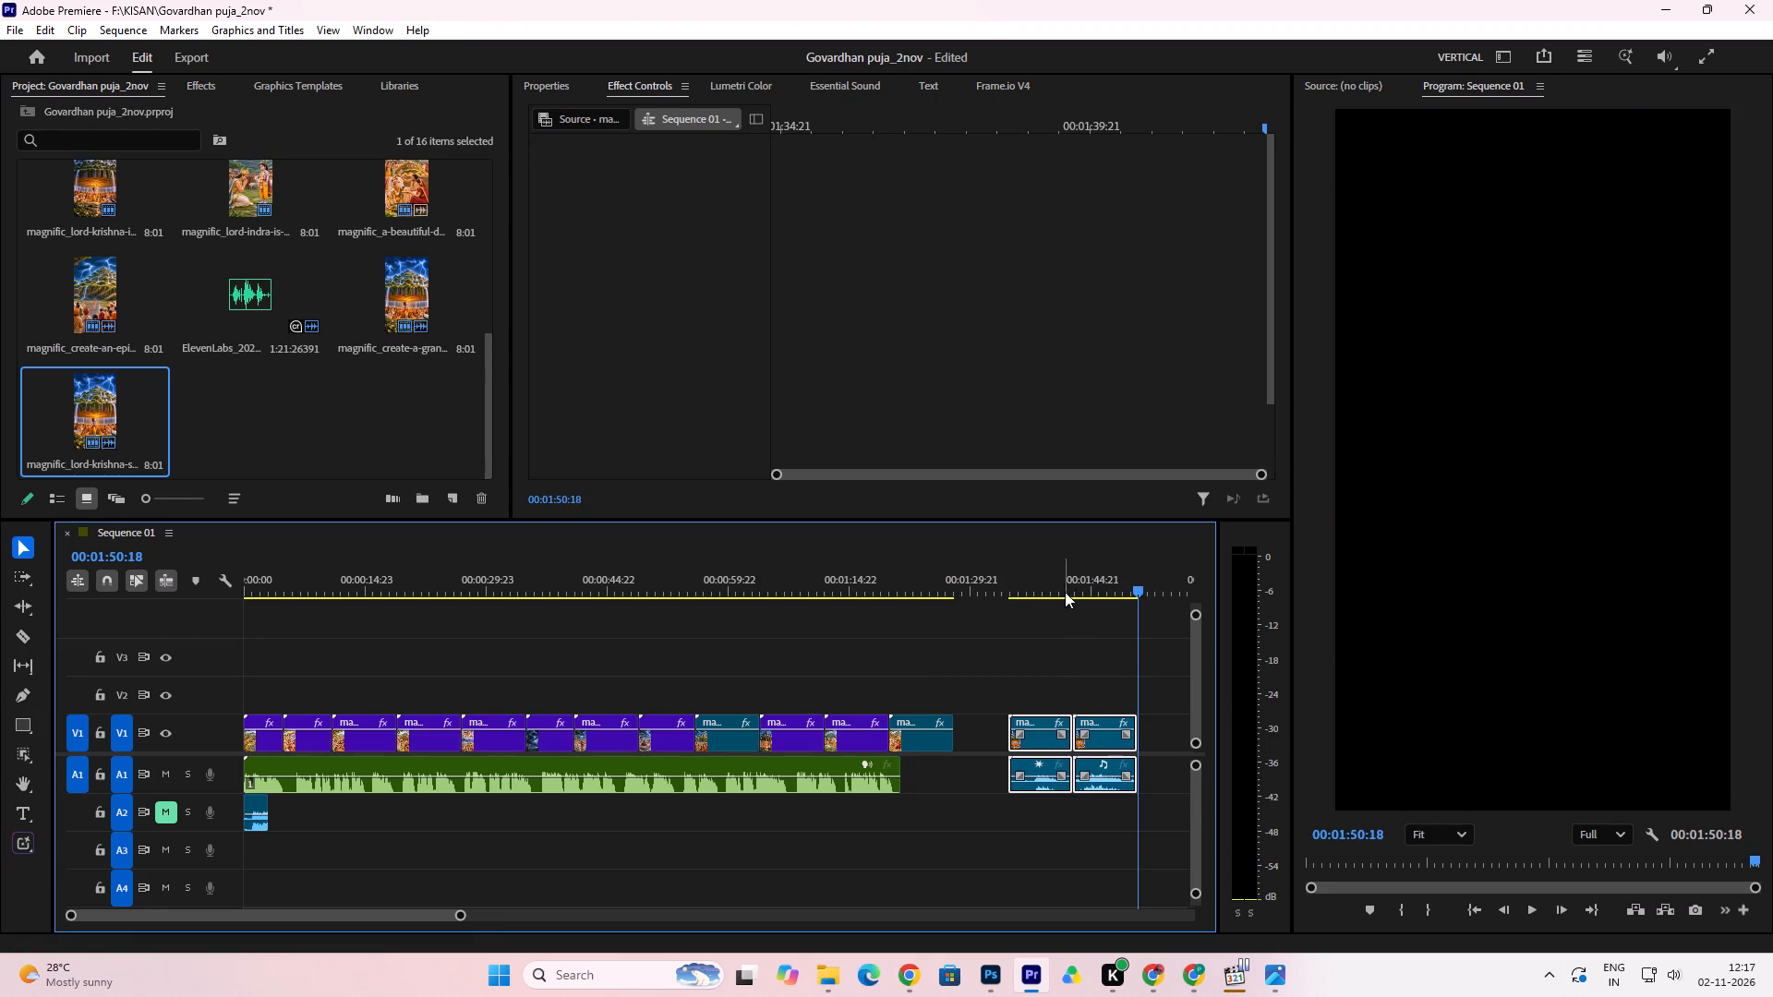
click(1024, 586)
key(space)
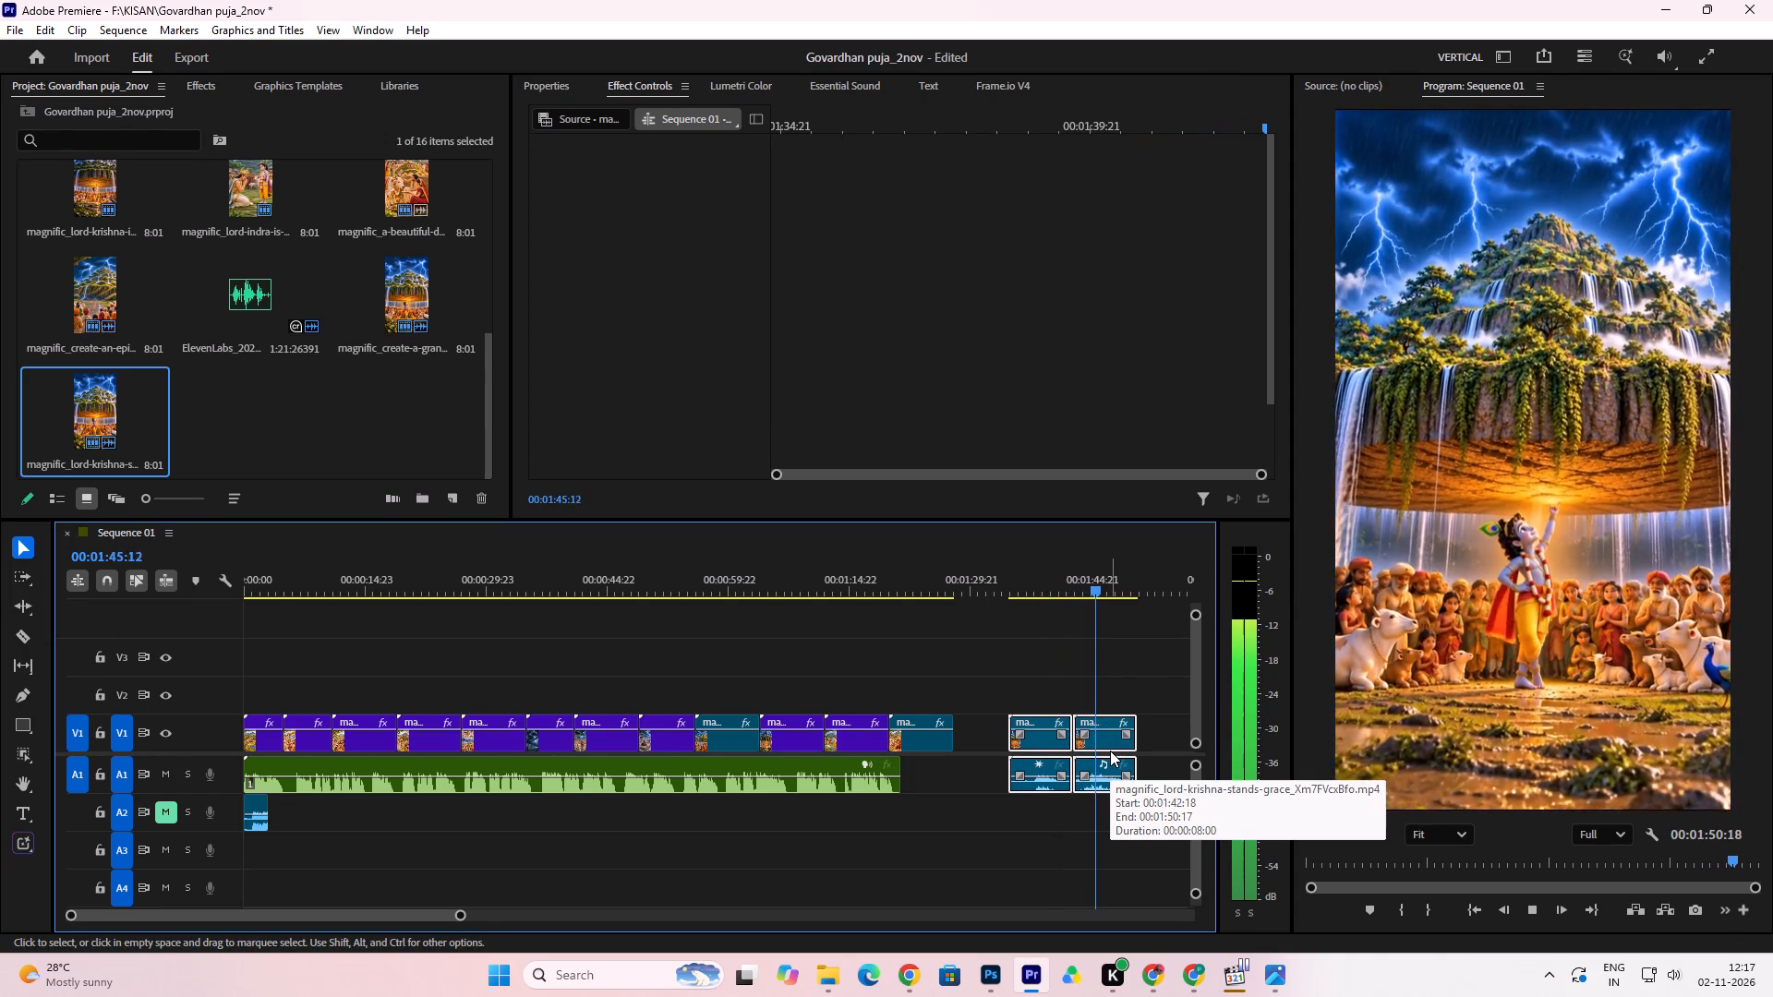
key(space)
Delete the magnific_create-a-grand-cinematic (2) clip, the first of the two newly added clips, from the timeline.
click(1047, 746)
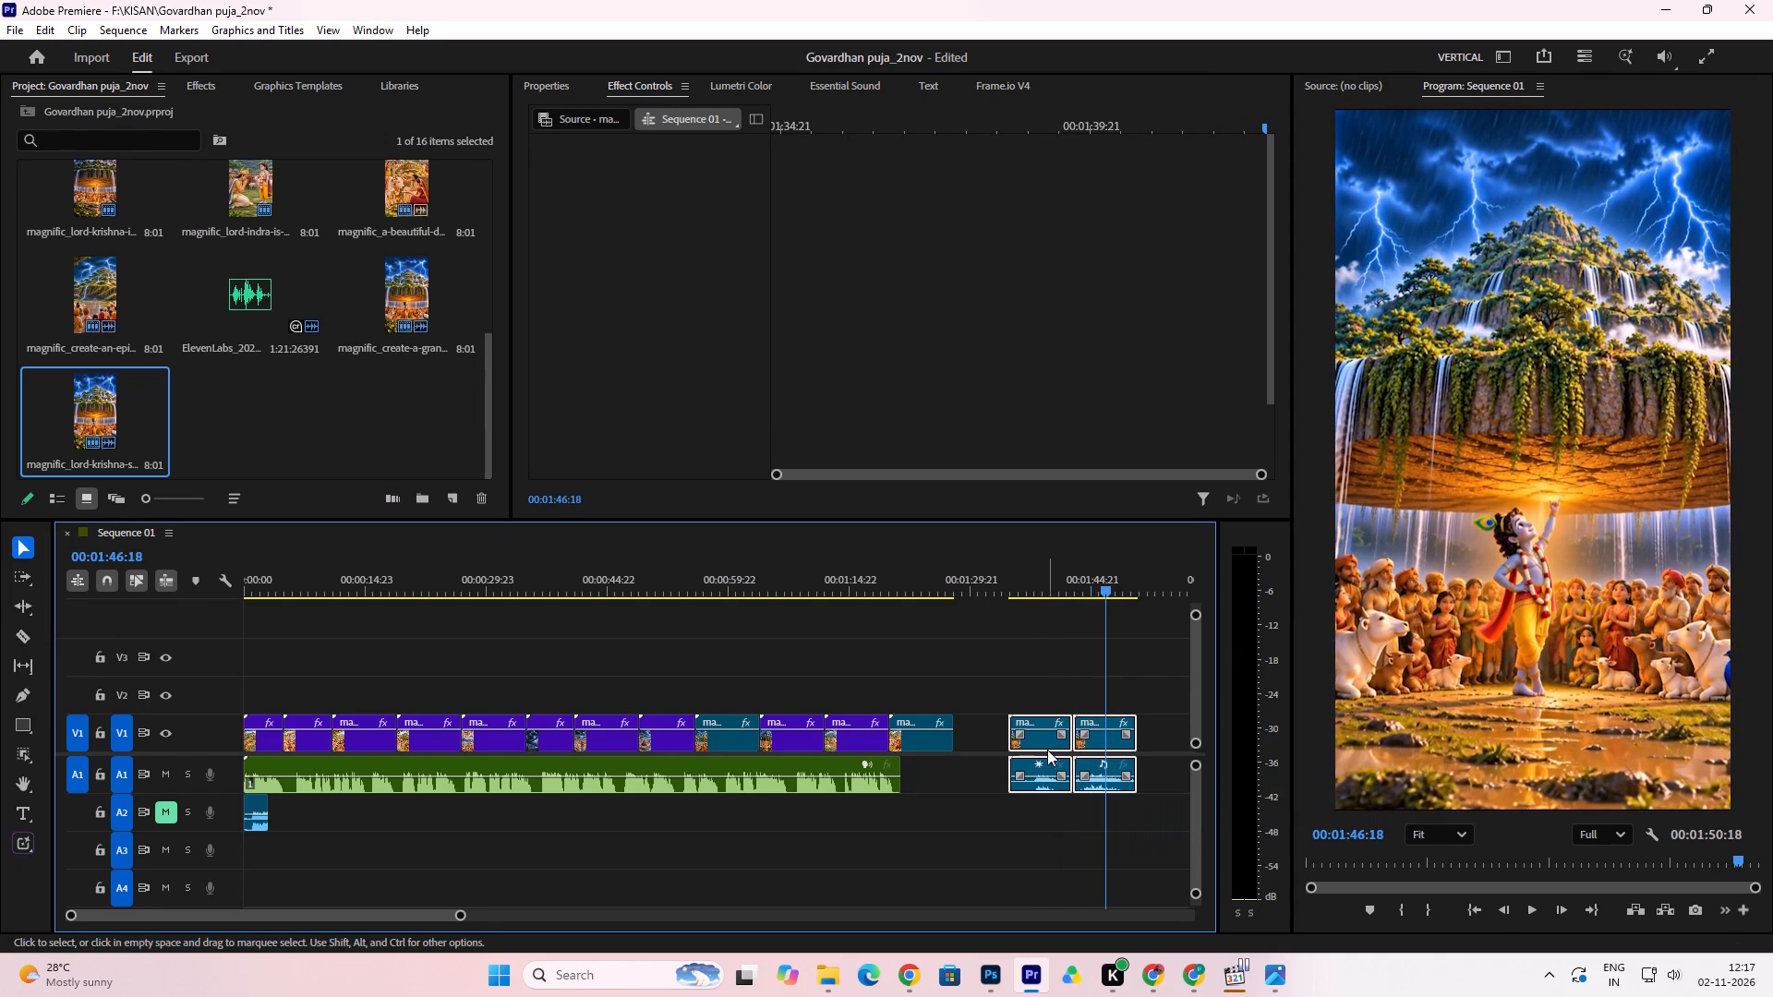
click(1043, 728)
click(1079, 618)
click(1065, 739)
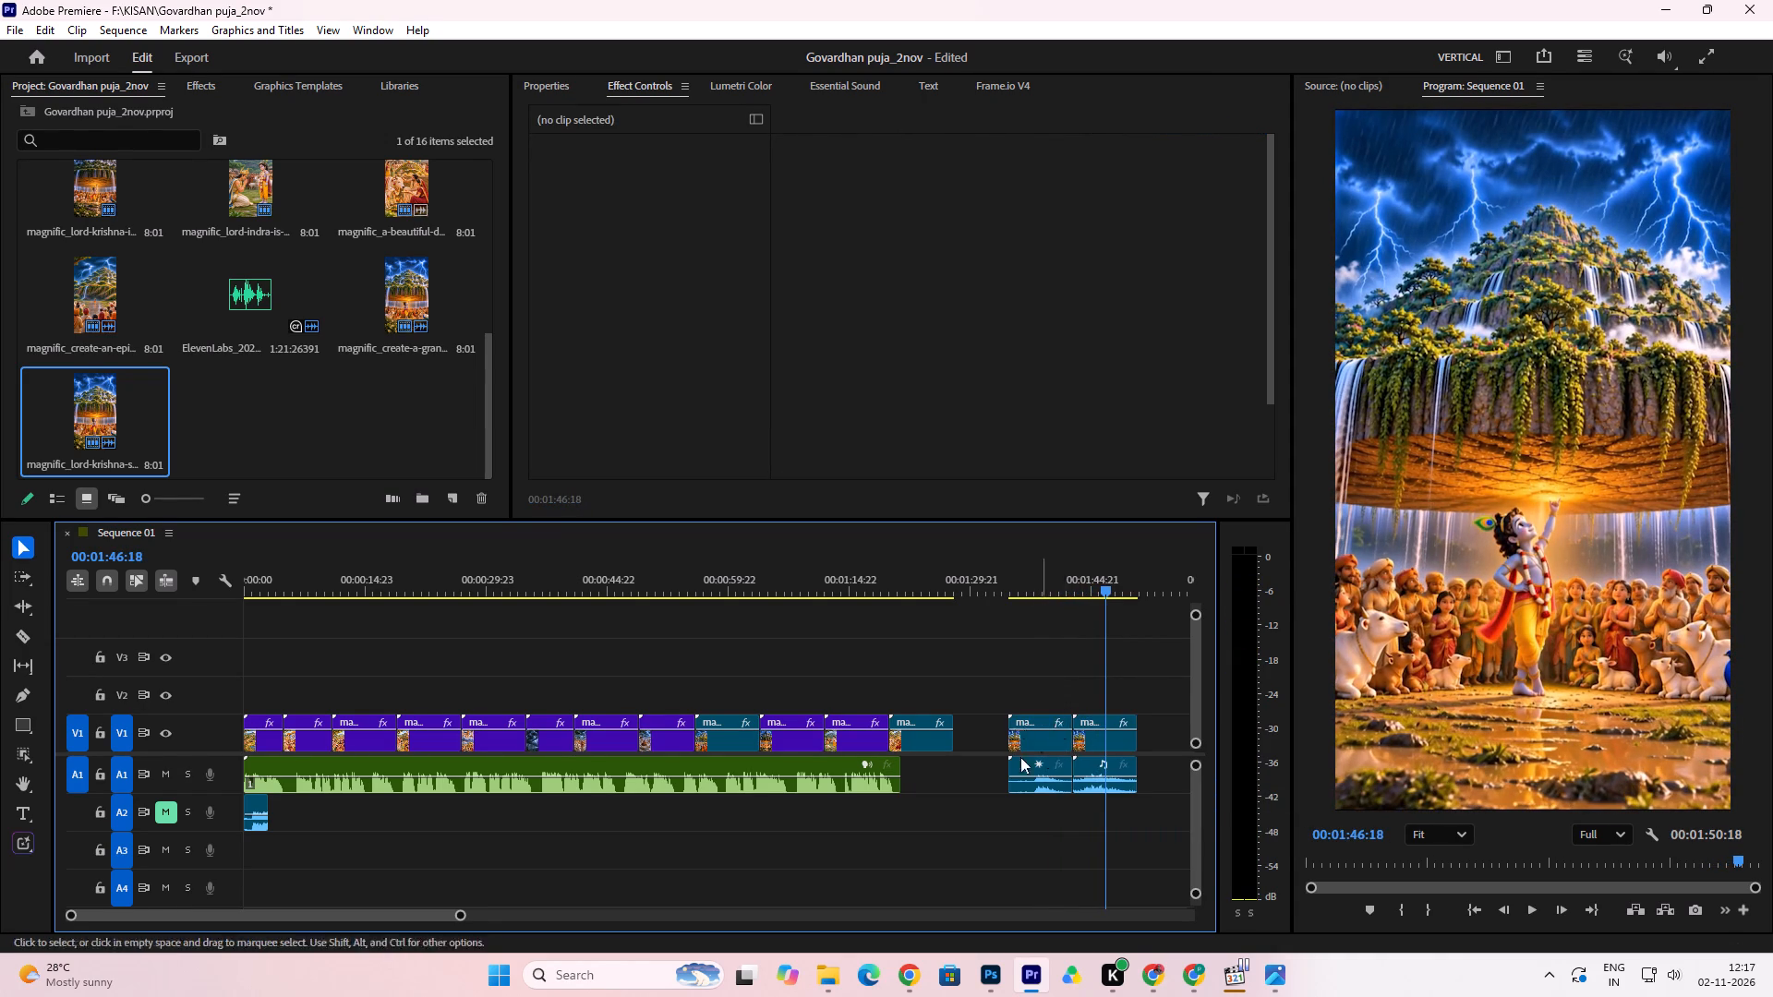
click(1042, 741)
key(Delete)
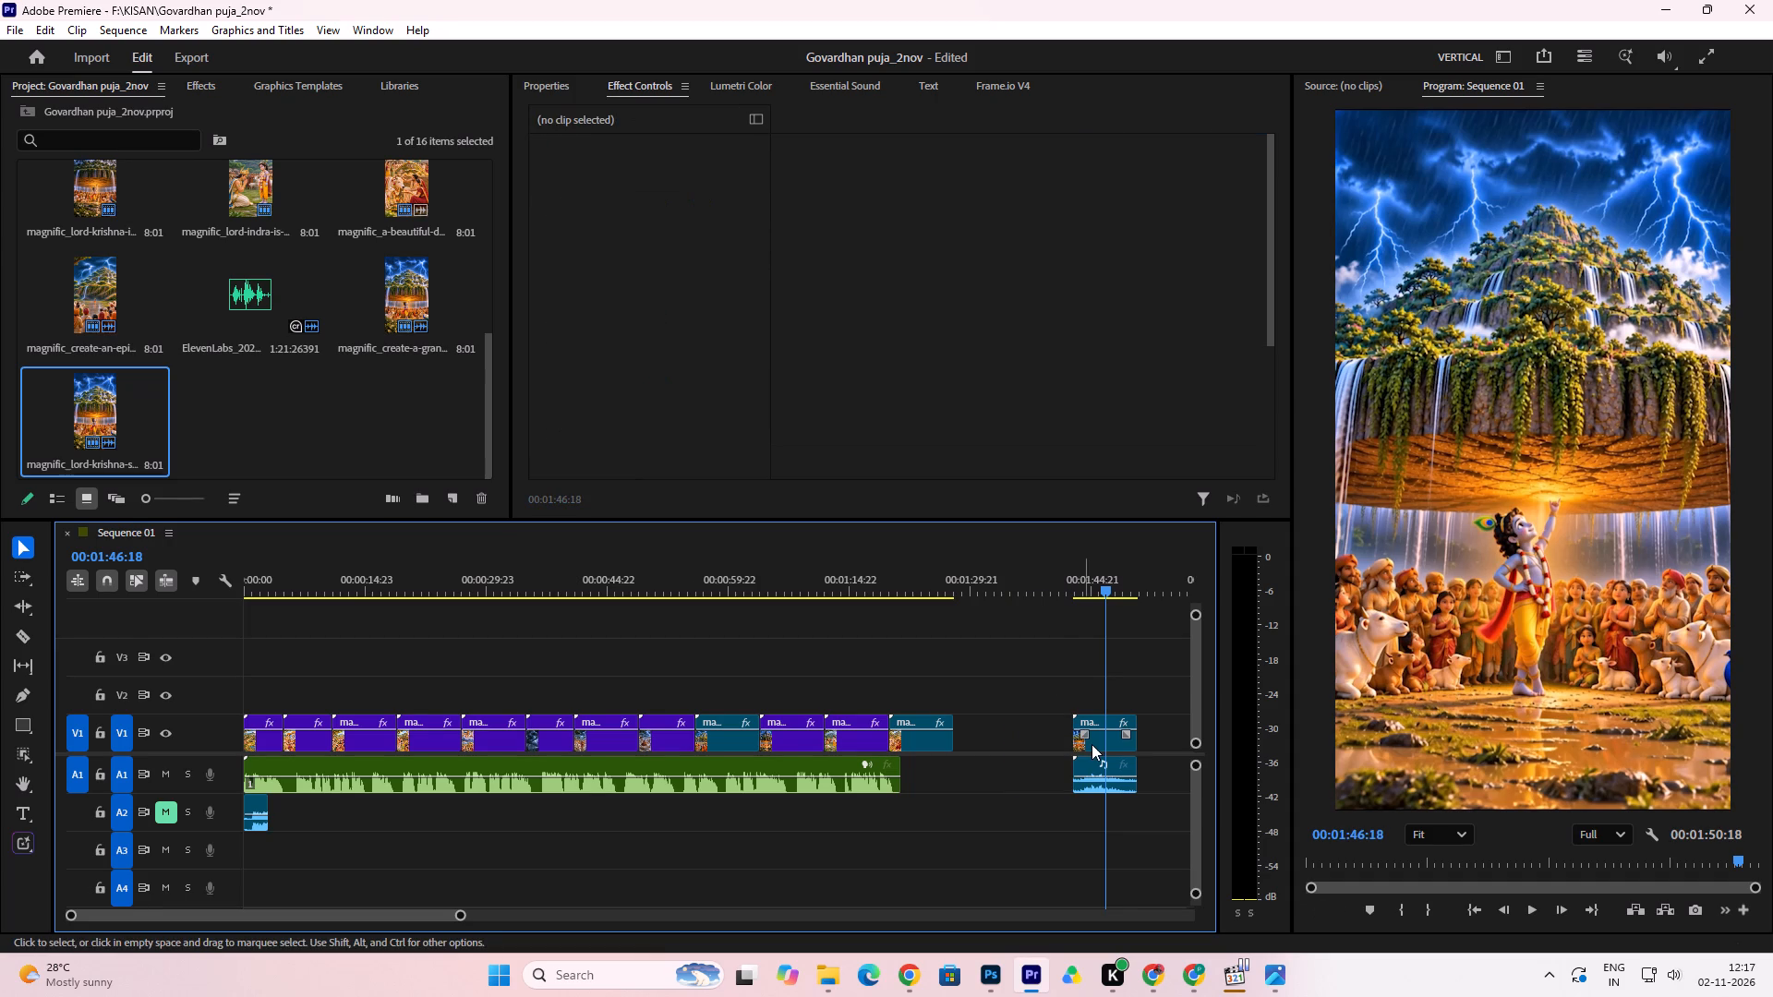
Unlink the audio from the video of the magnific_lord-krishna-stands-grace clip at the end of the sequence.
click(1096, 742)
right_click(1096, 742)
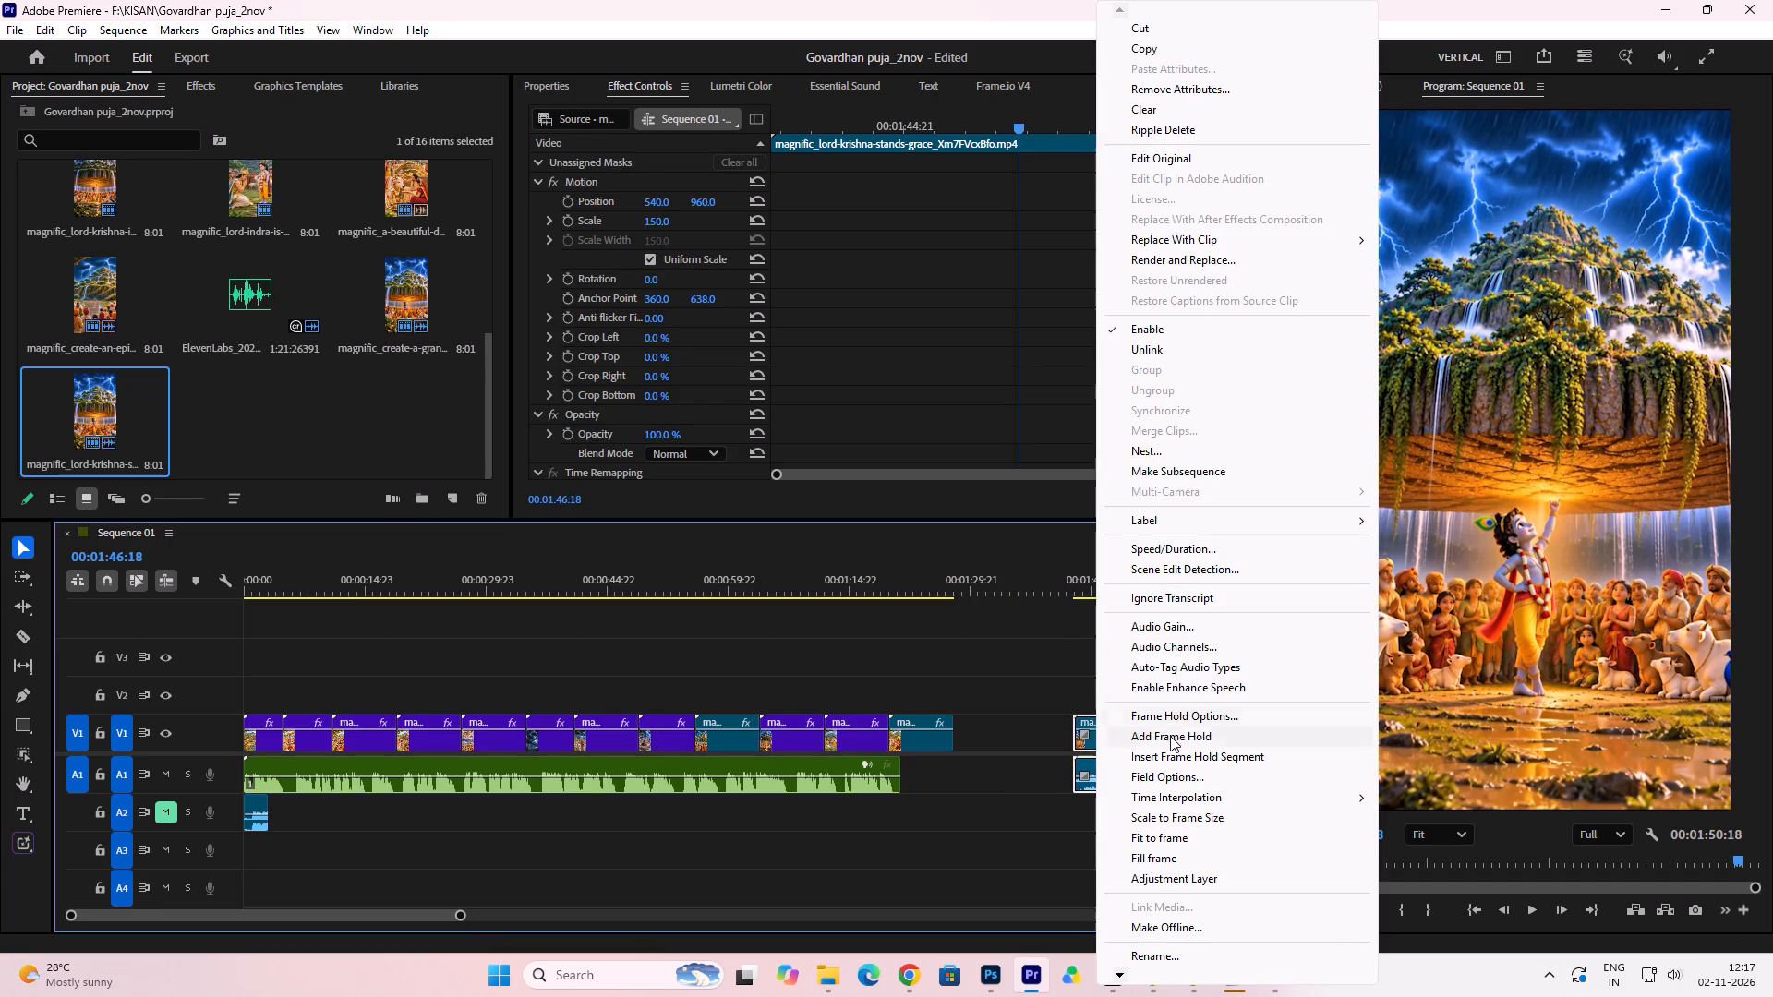
click(1192, 348)
drag(1358, 622, 1357, 586)
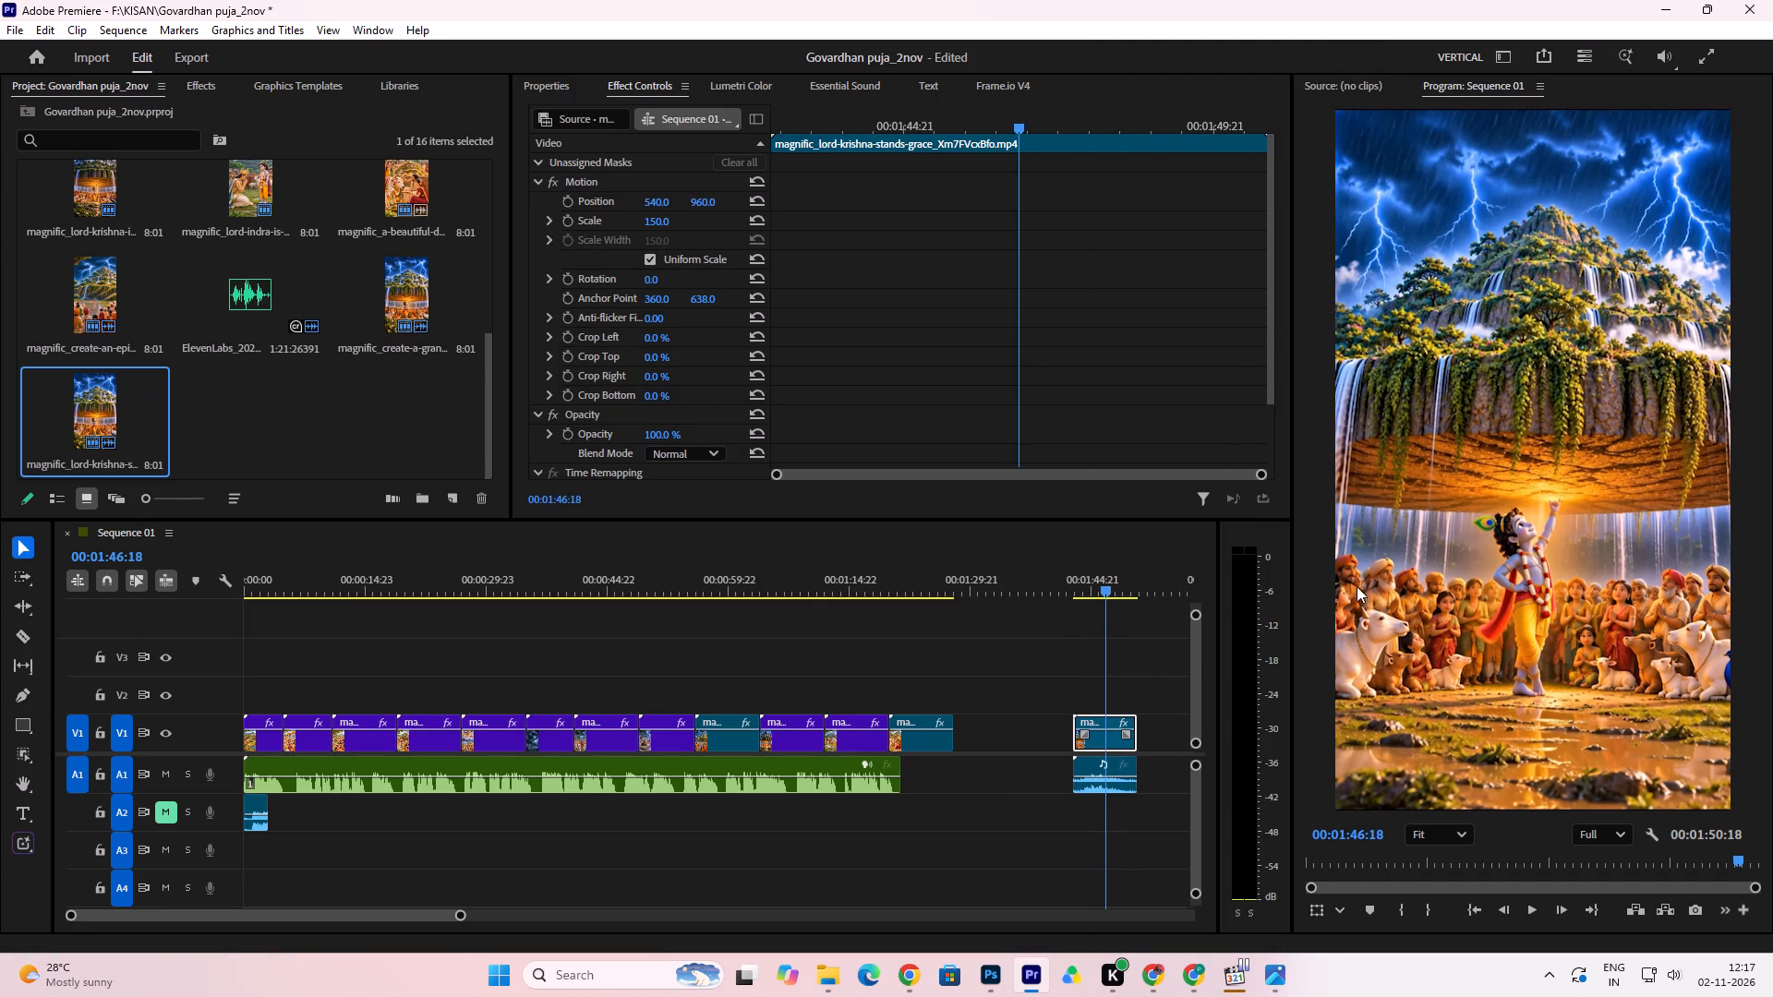
drag(1357, 586, 1357, 583)
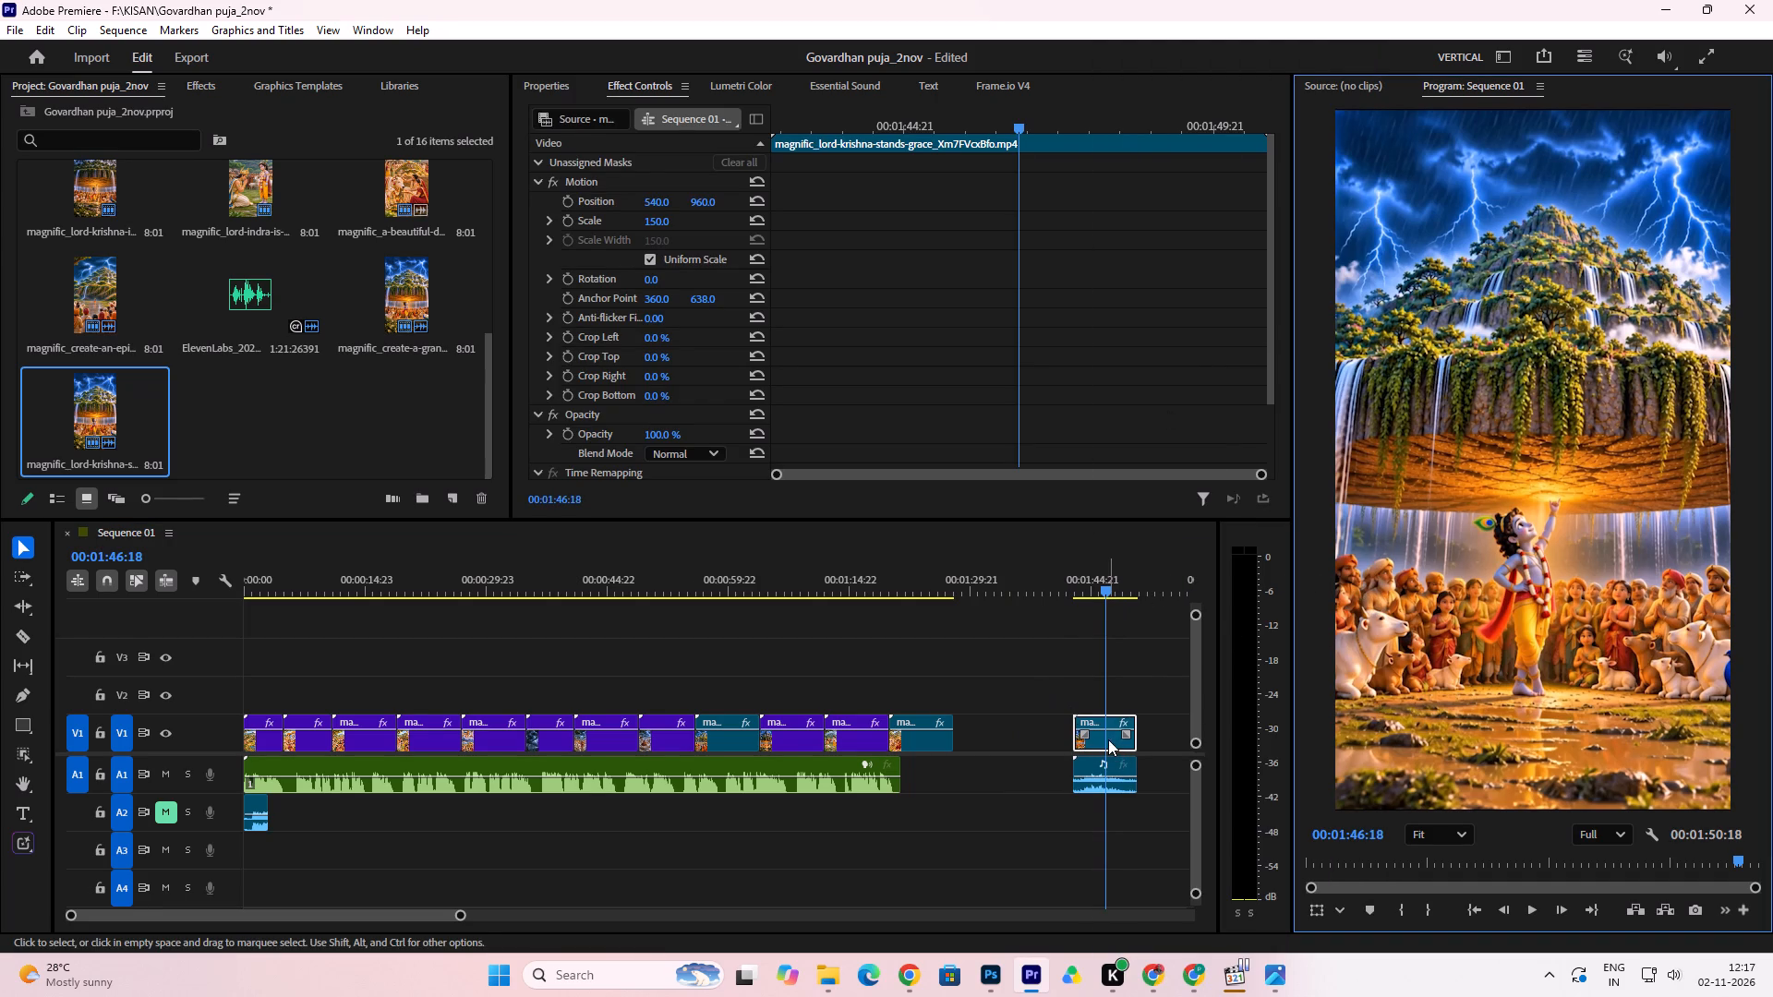
Move the unlinked Krishna video onto V2 above the storm clips, so that it ends at about 00:00:46:15.
drag(1108, 738, 633, 690)
drag(609, 575, 606, 575)
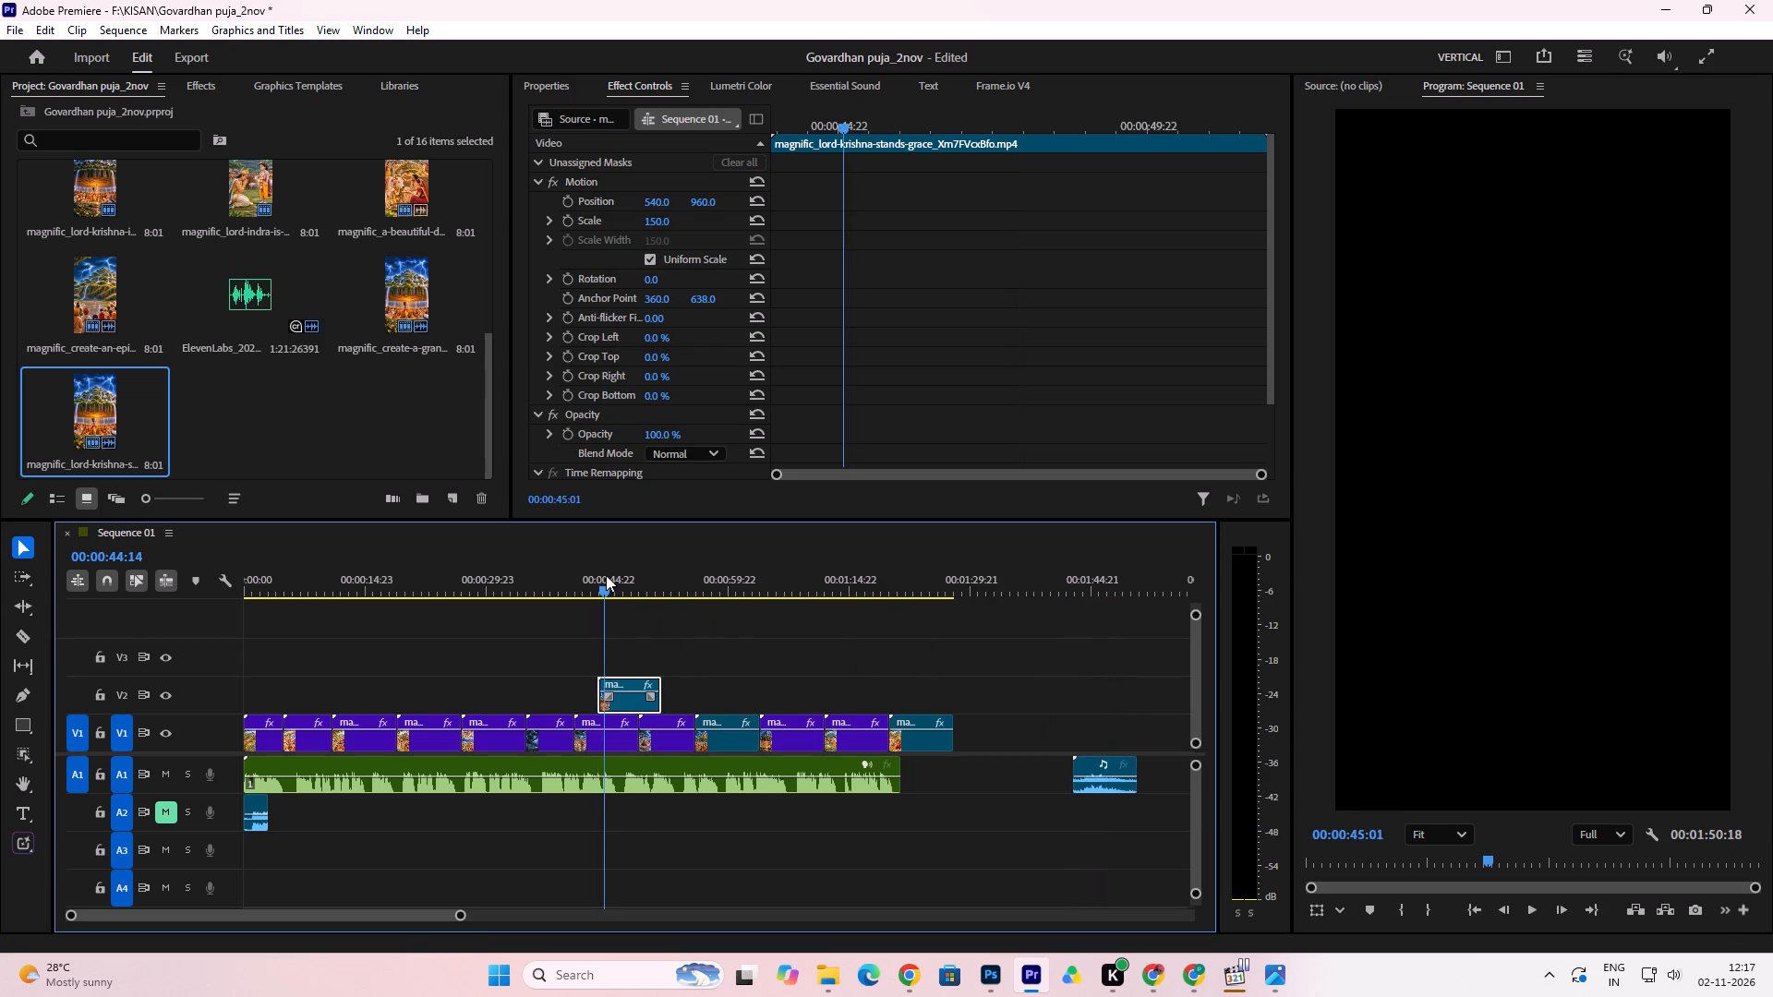
drag(606, 575, 559, 591)
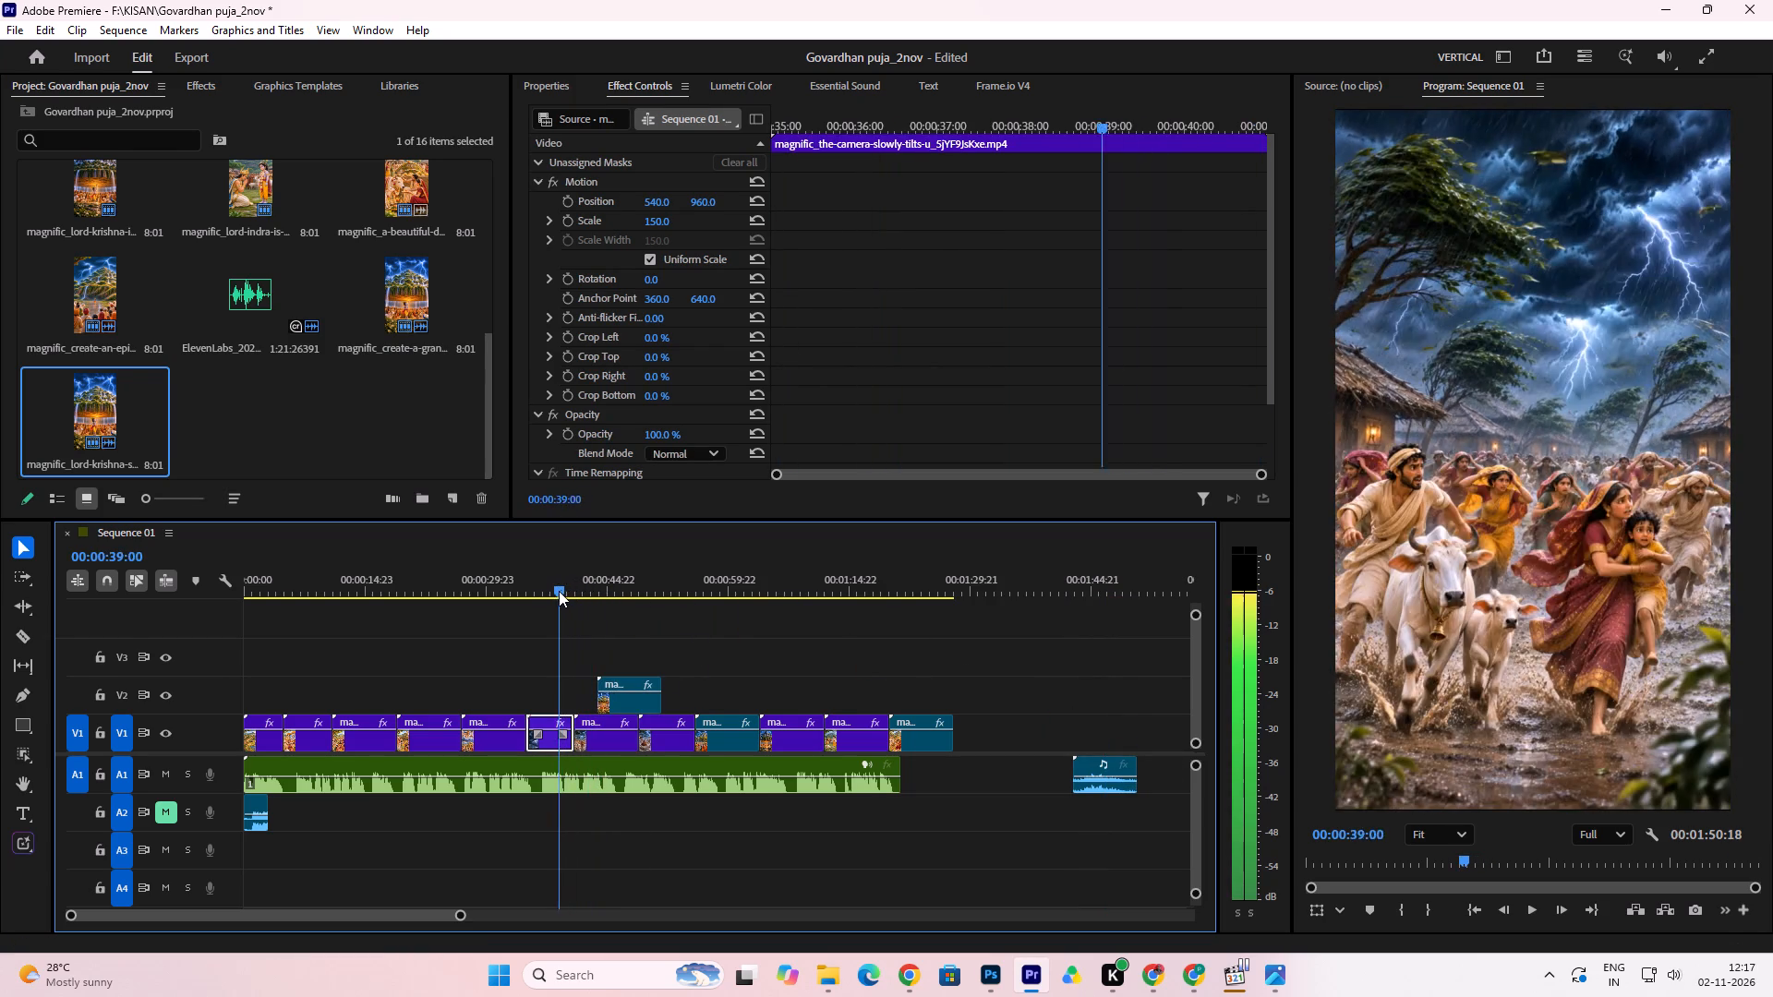
drag(559, 591, 622, 599)
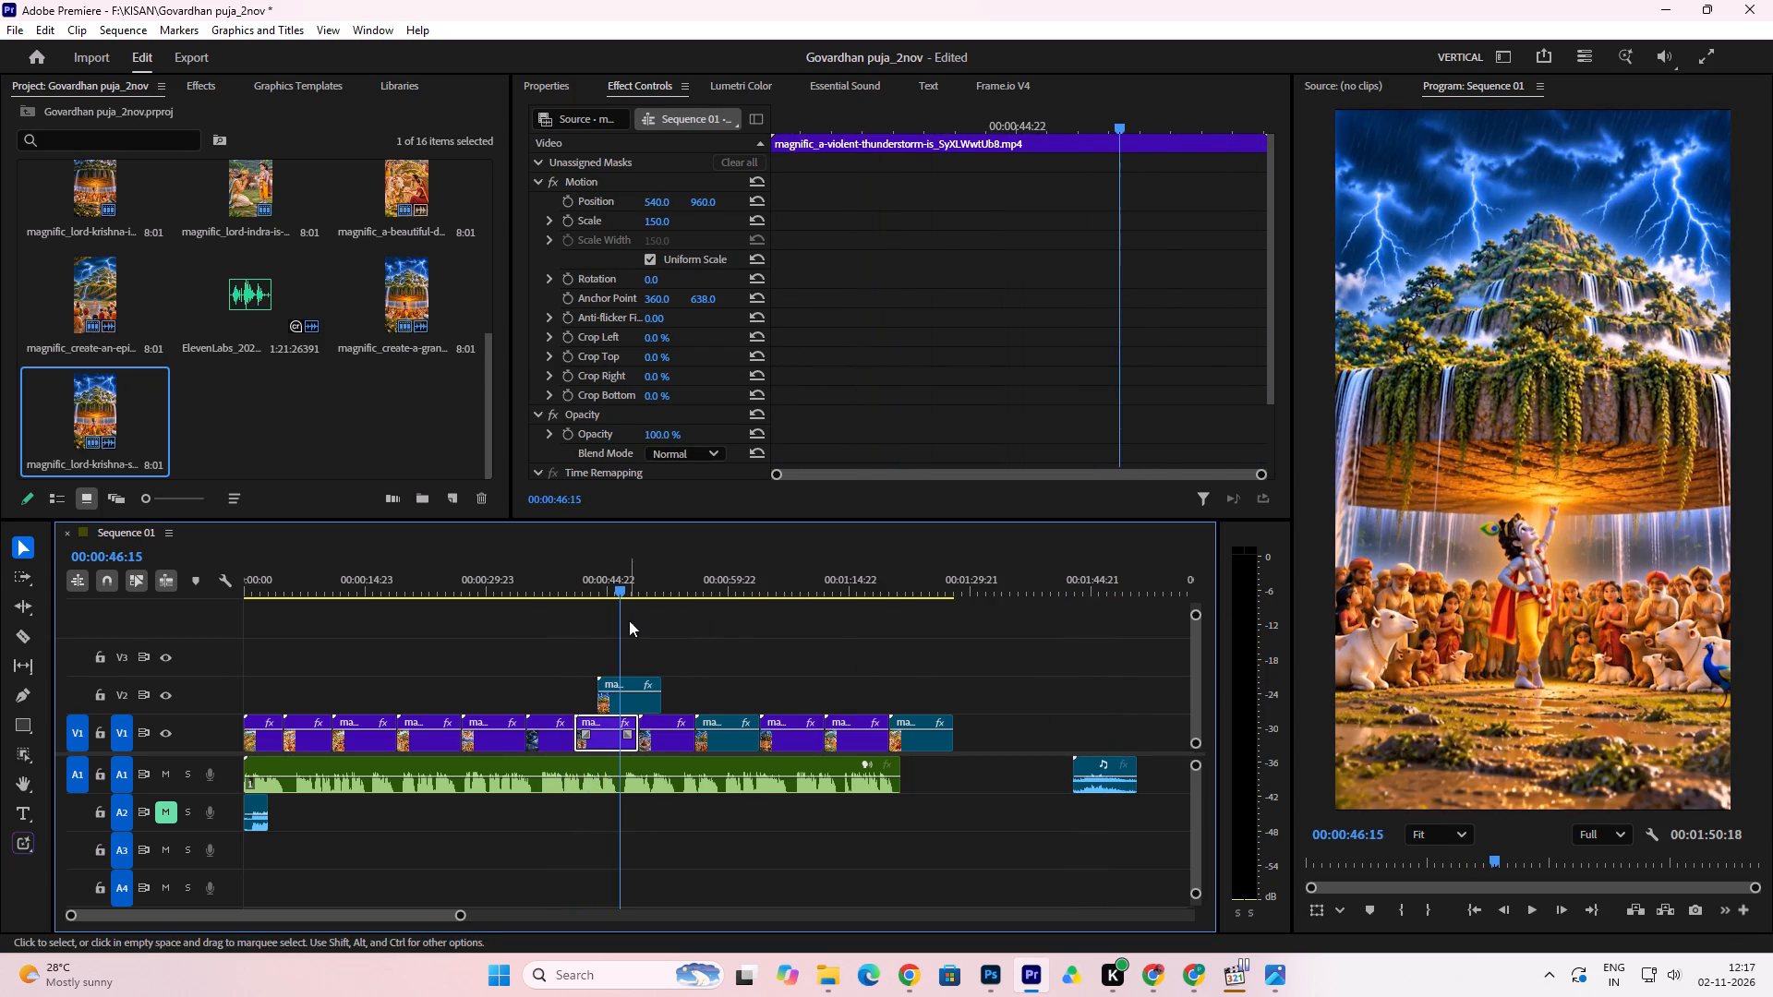
drag(630, 701, 583, 698)
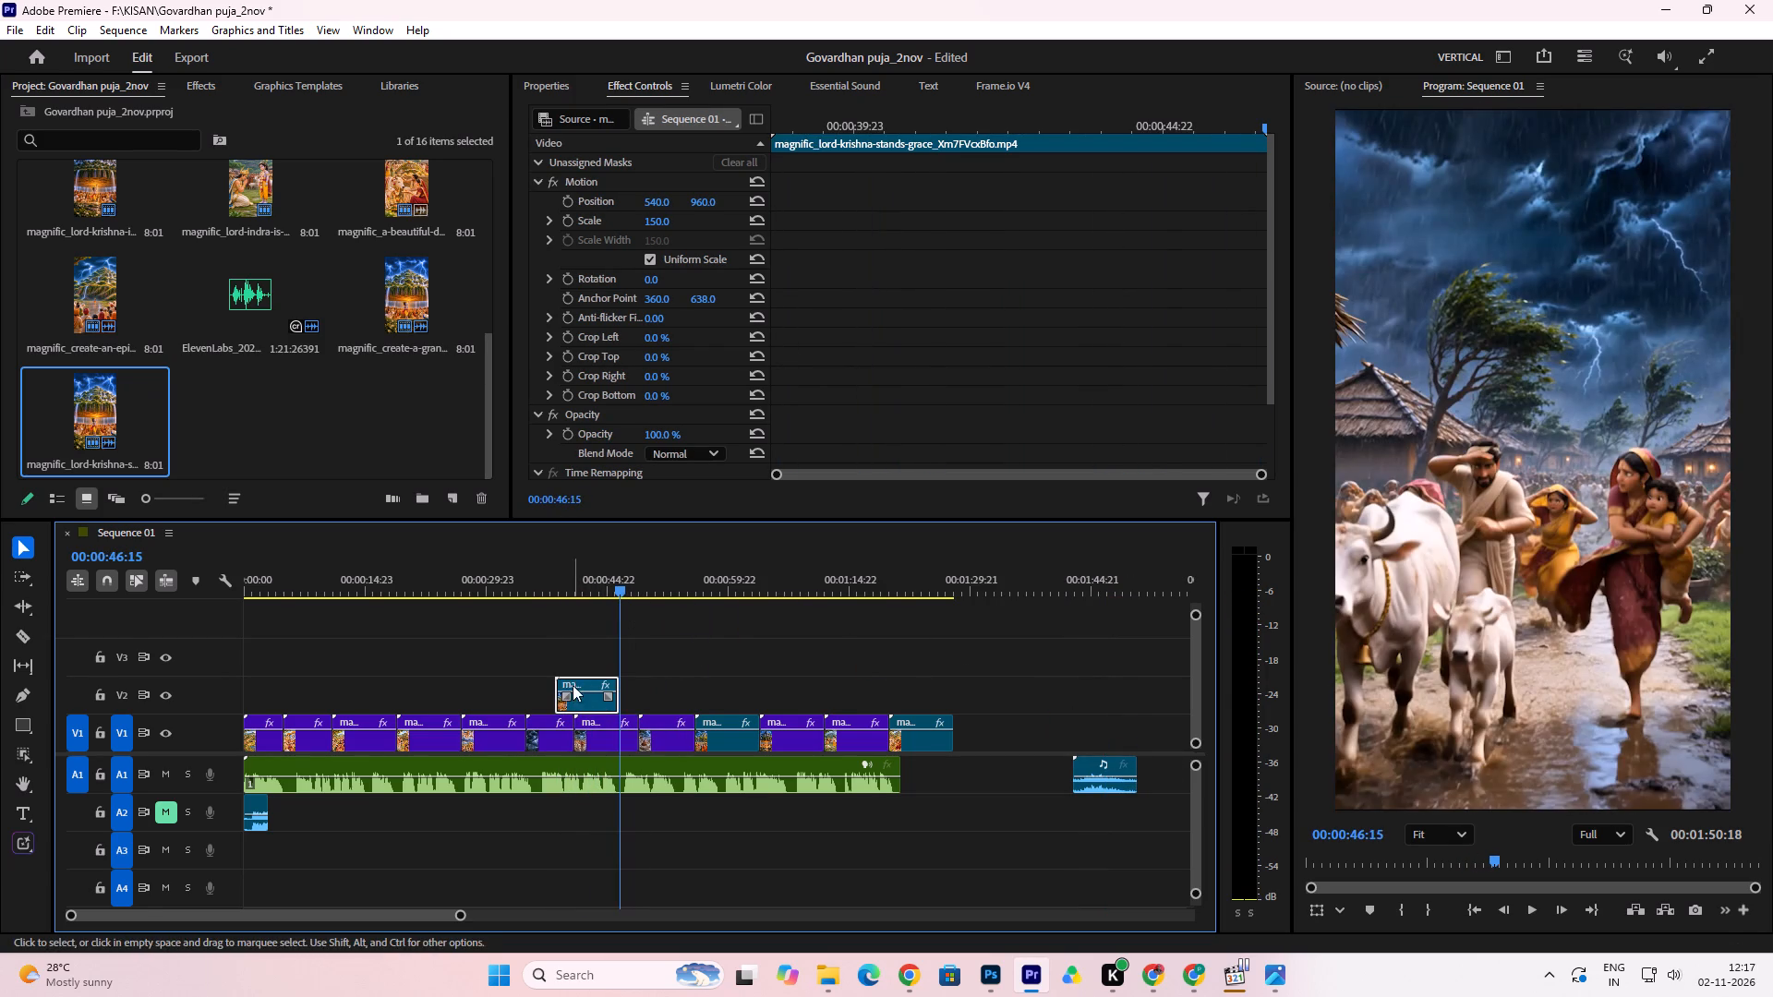
Delete the magnific_lord-krishna-is-standing (1) clip at about 00:01:06:07 from V1, leaving its gap open.
key(space)
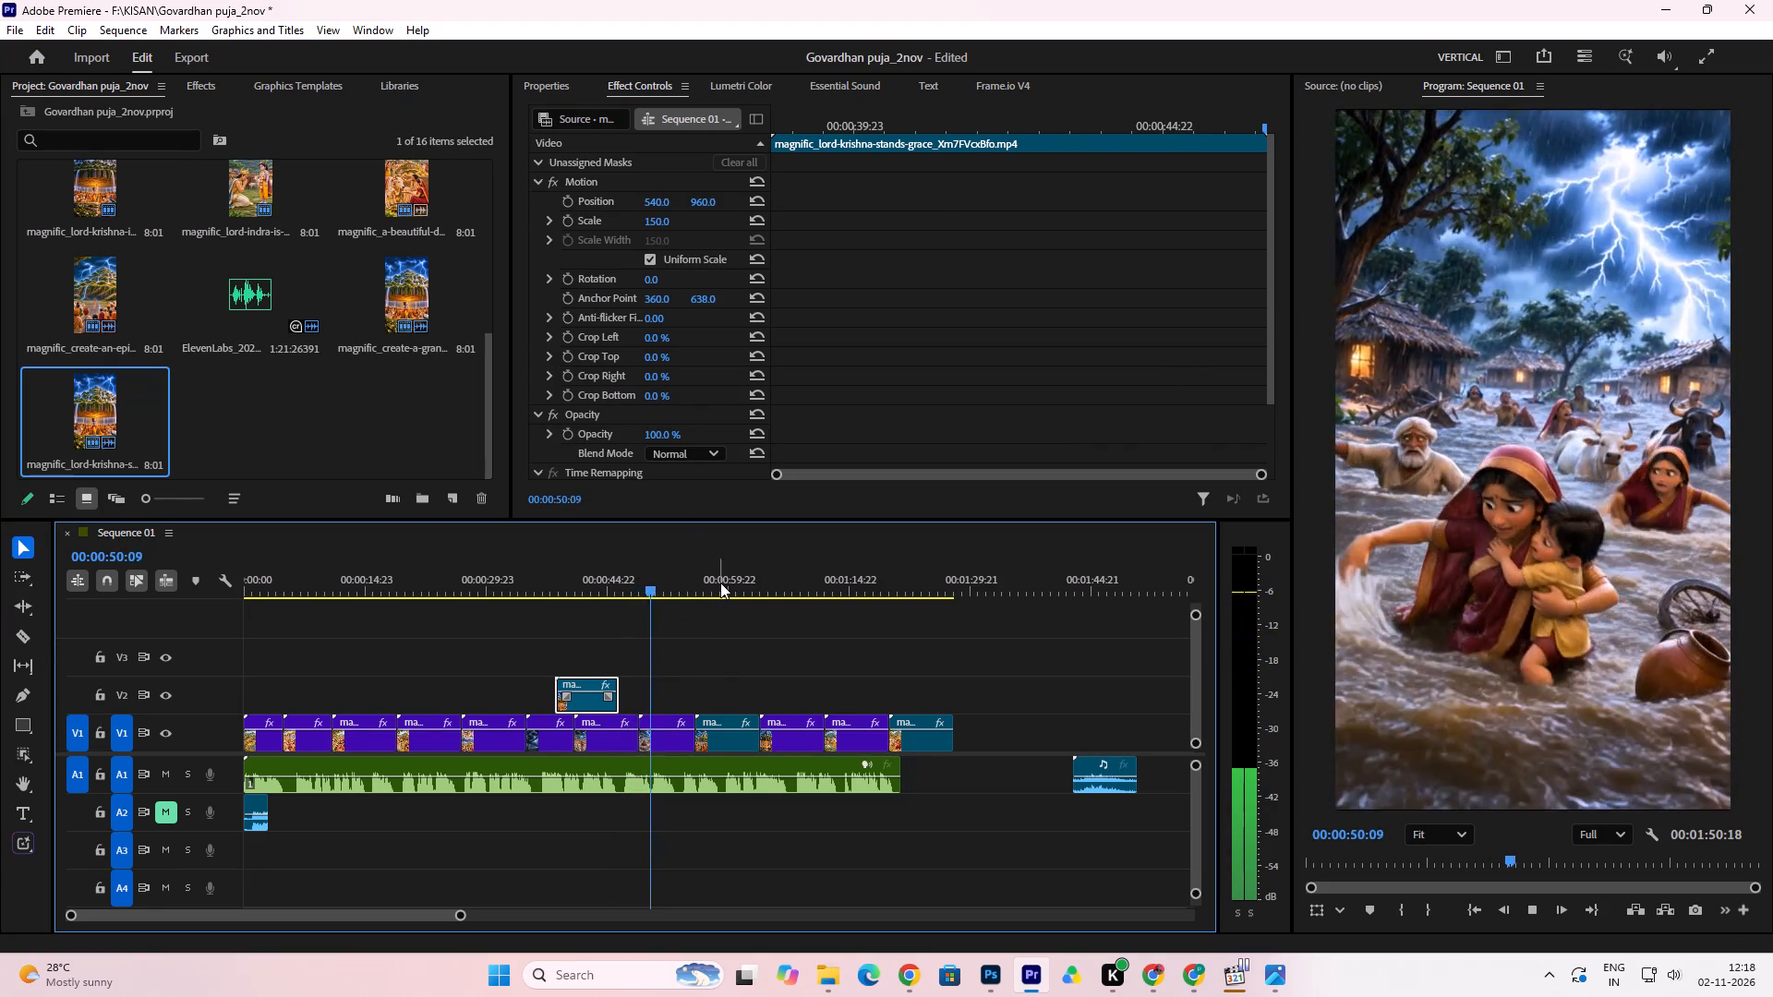
click(720, 583)
click(781, 584)
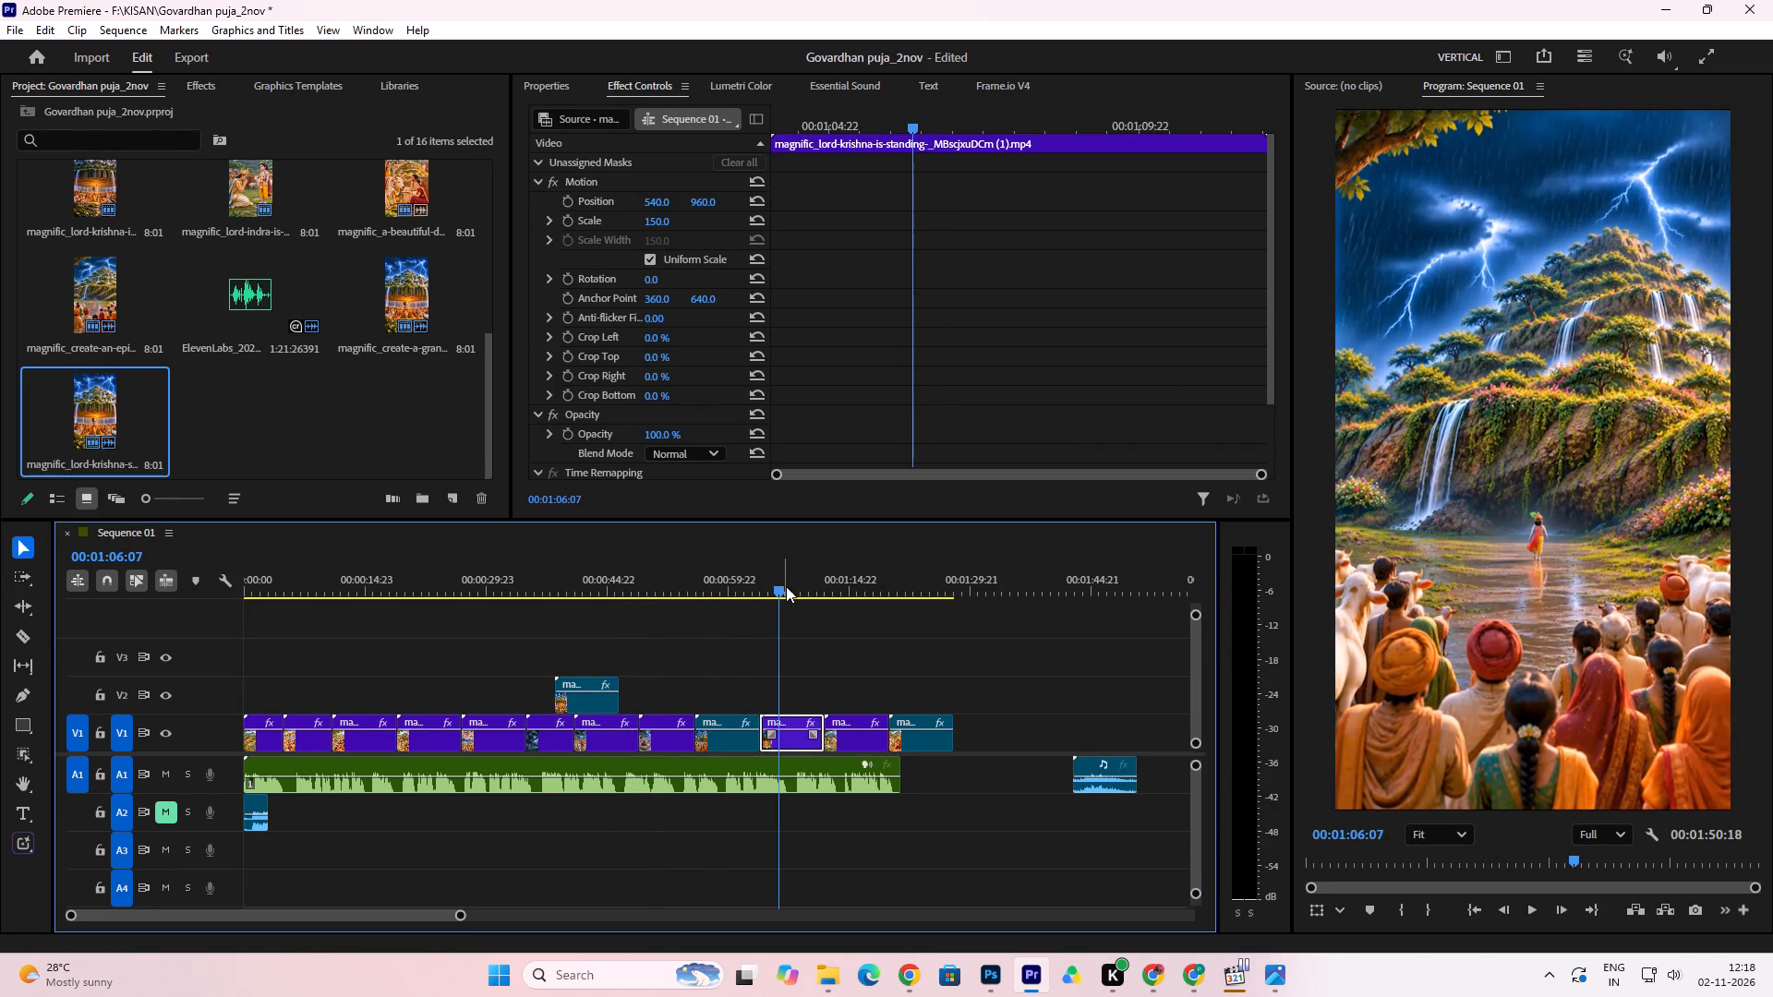
click(783, 737)
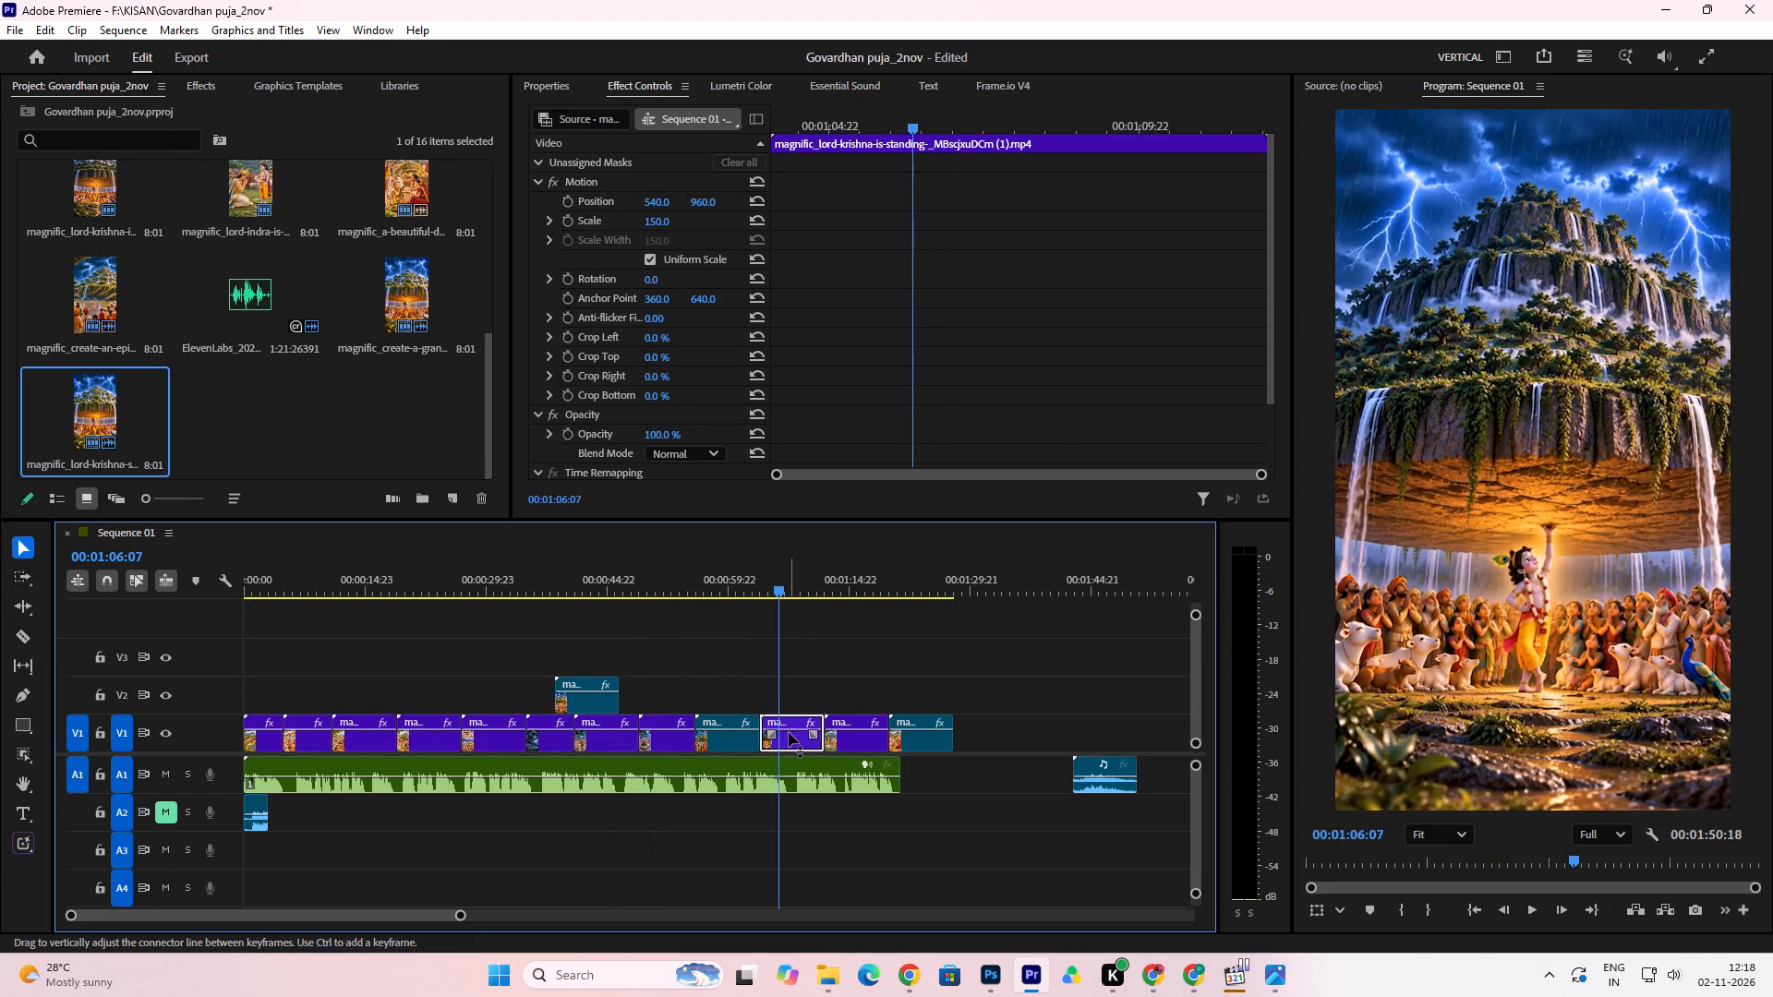
key(space)
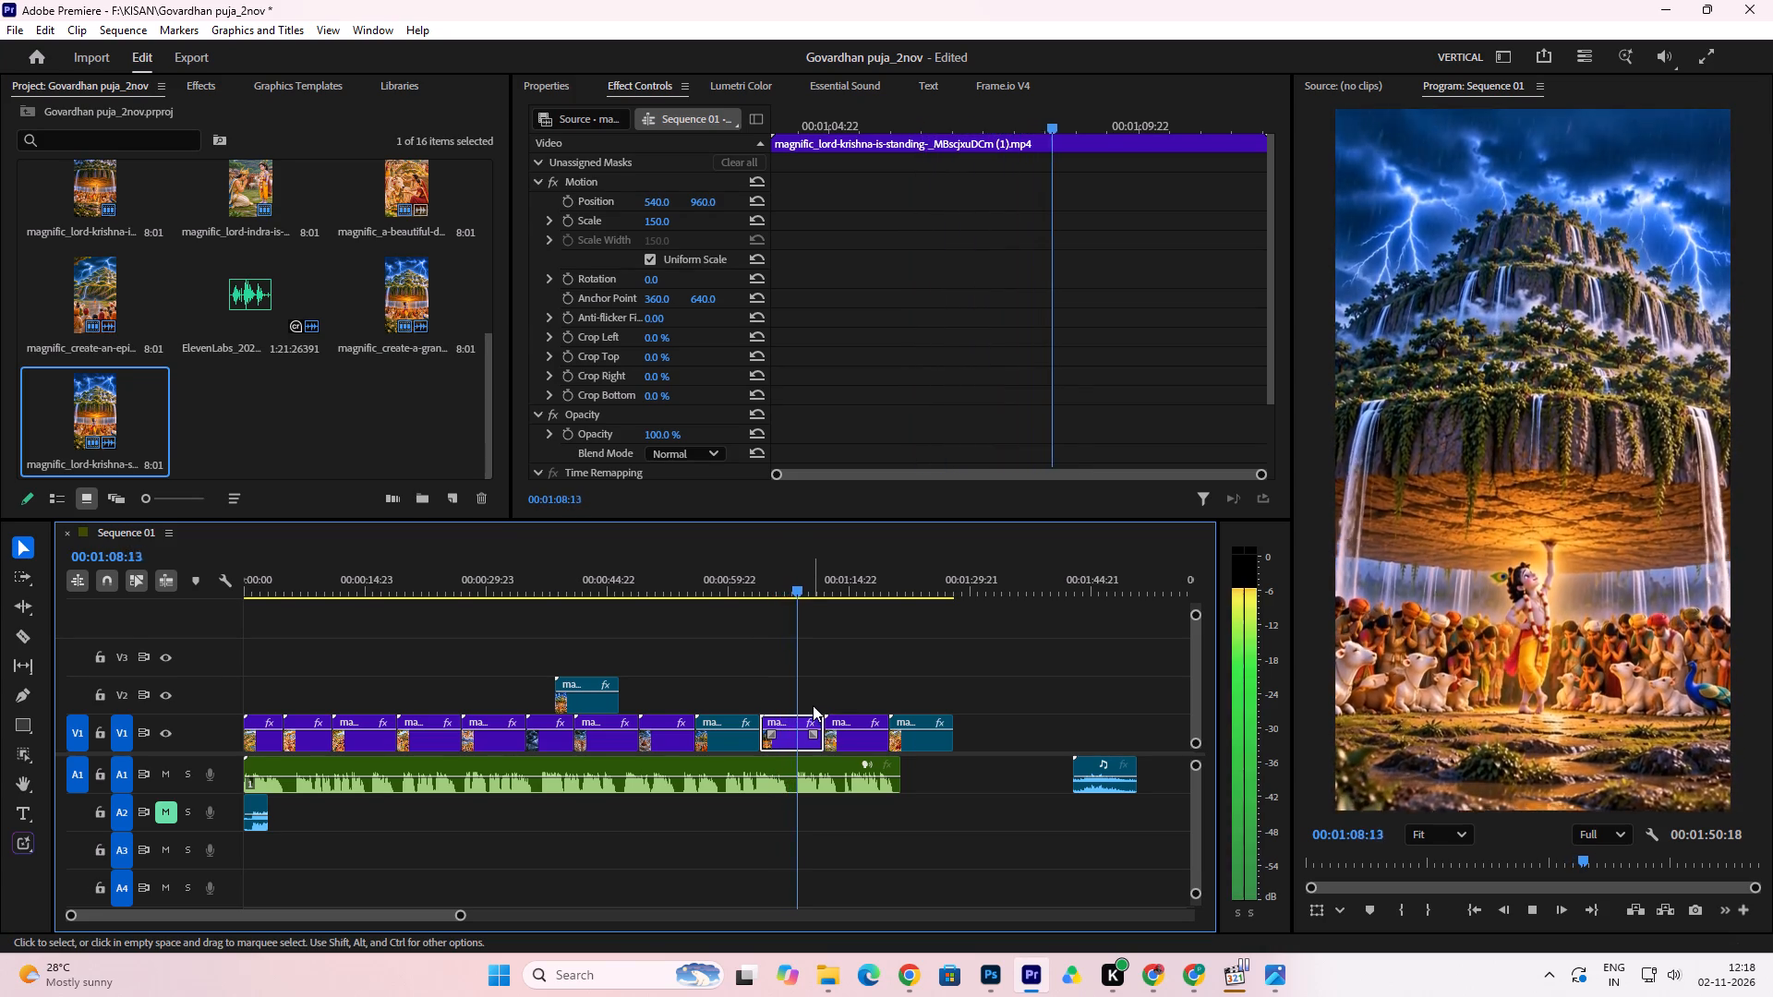
key(space)
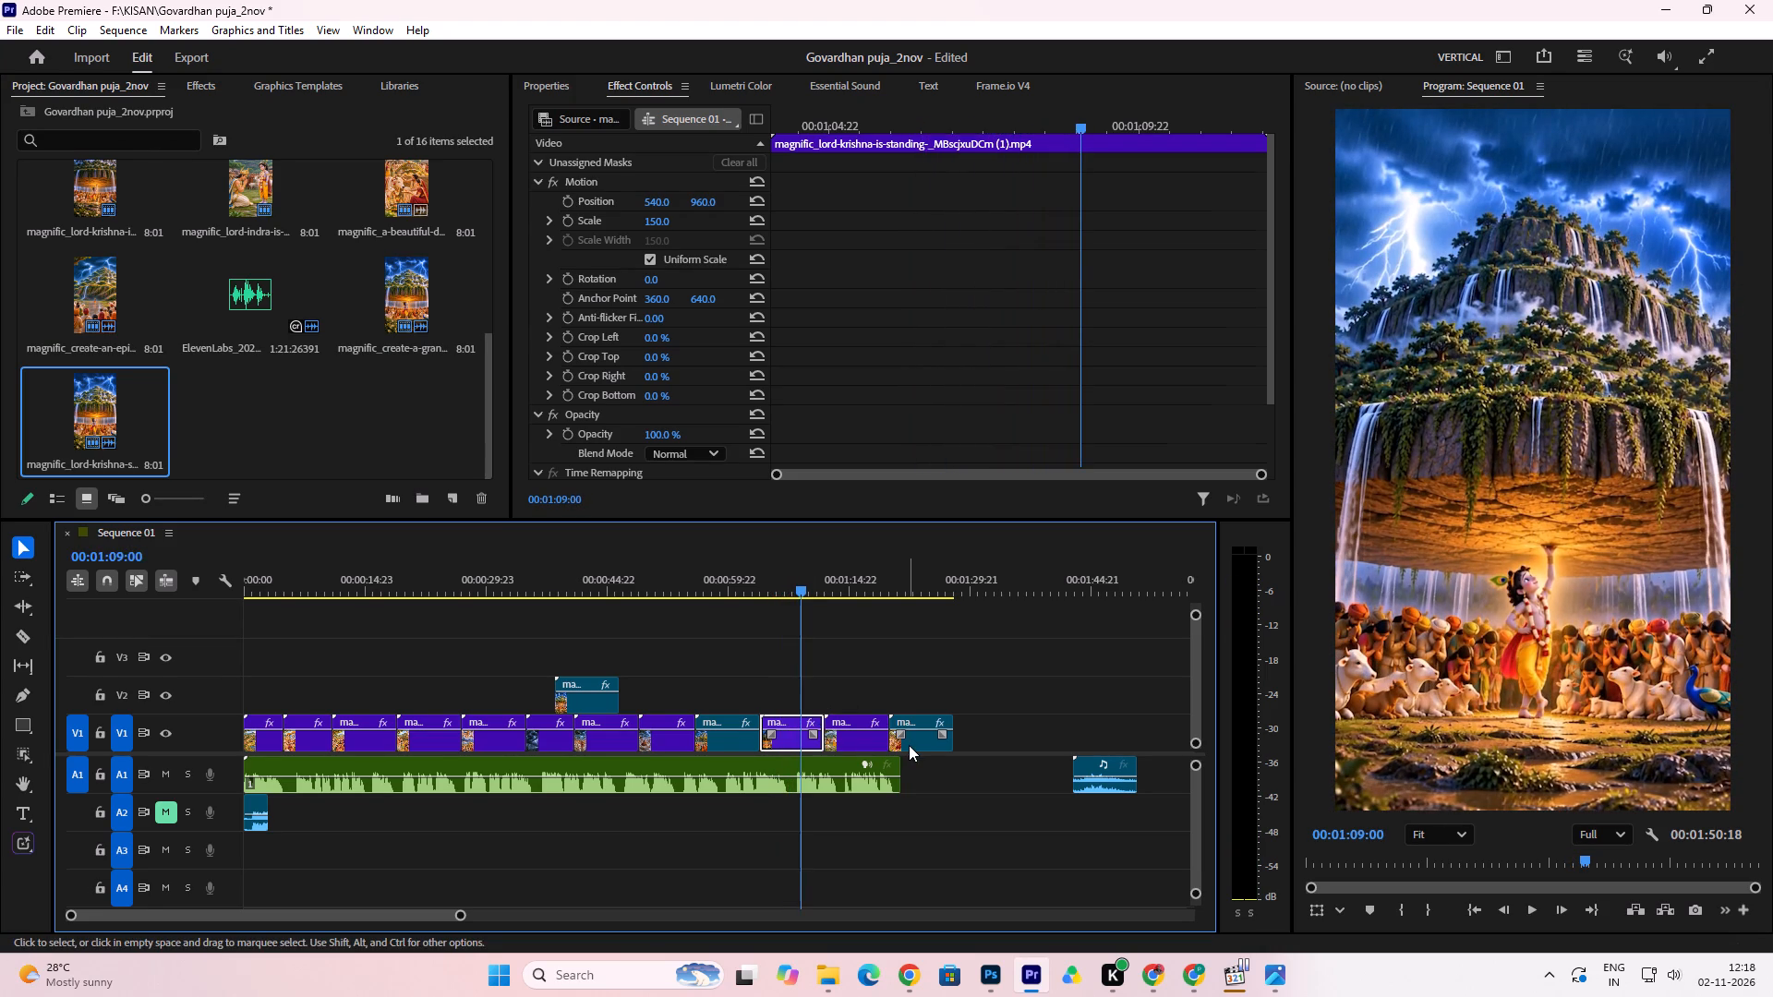
key(Delete)
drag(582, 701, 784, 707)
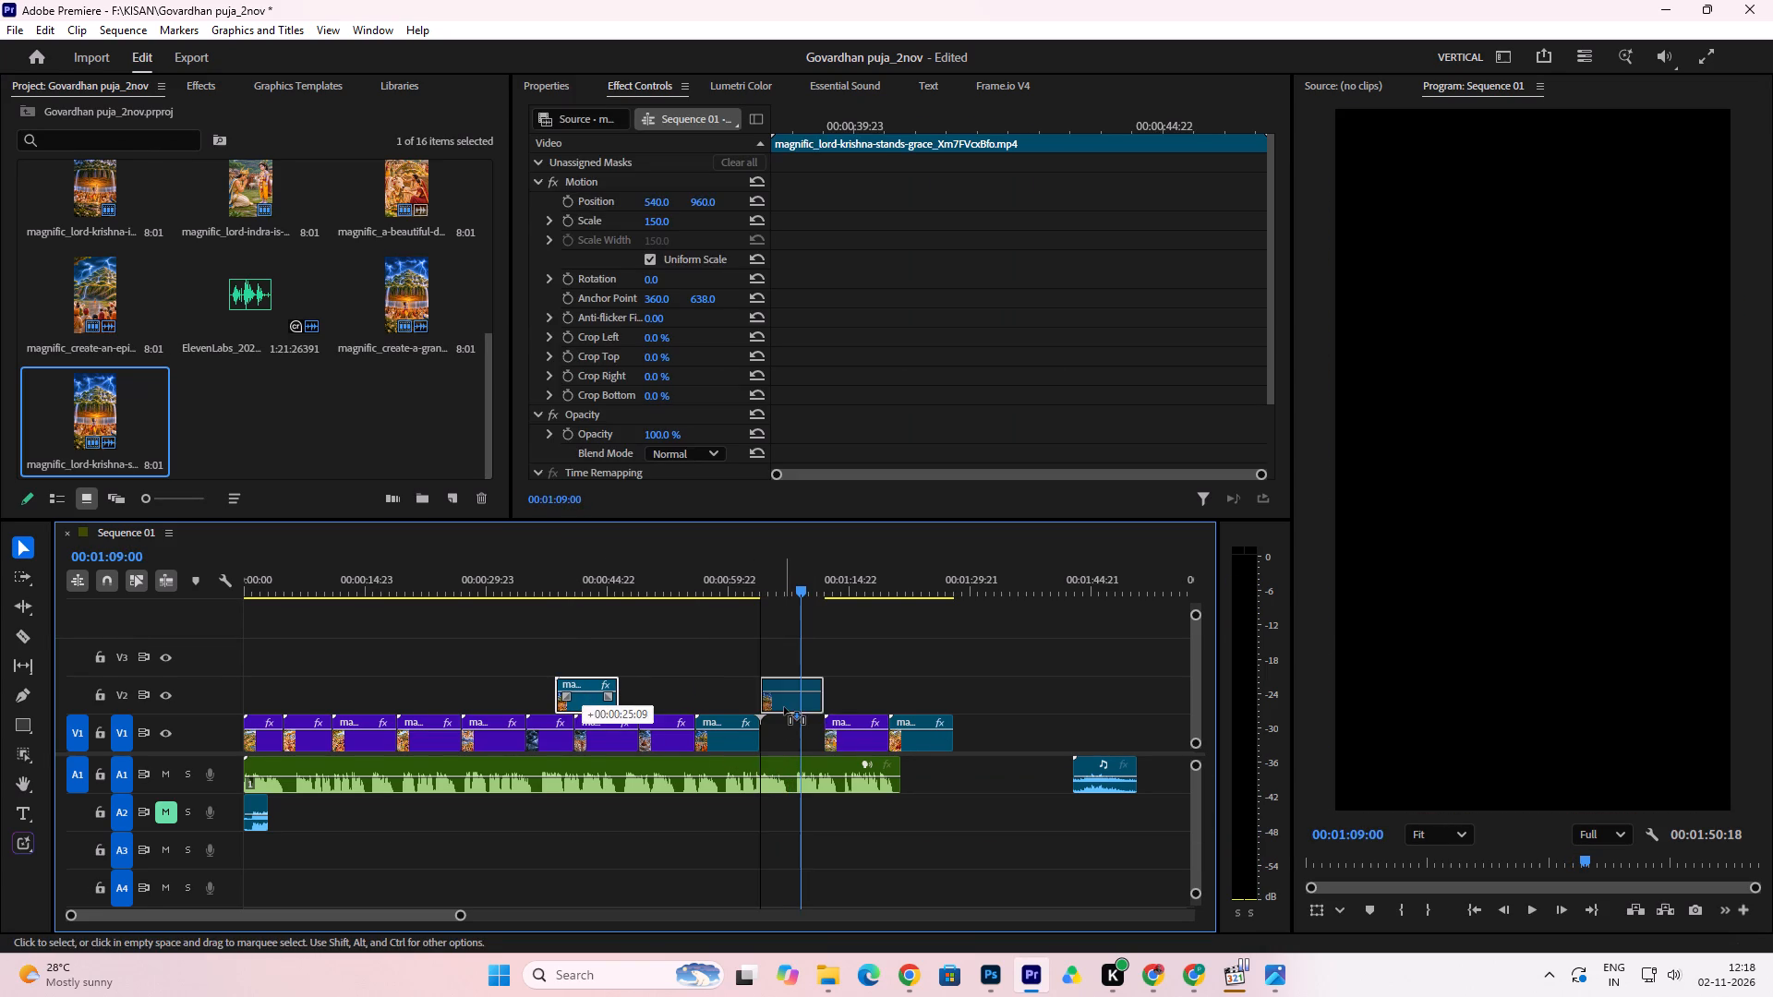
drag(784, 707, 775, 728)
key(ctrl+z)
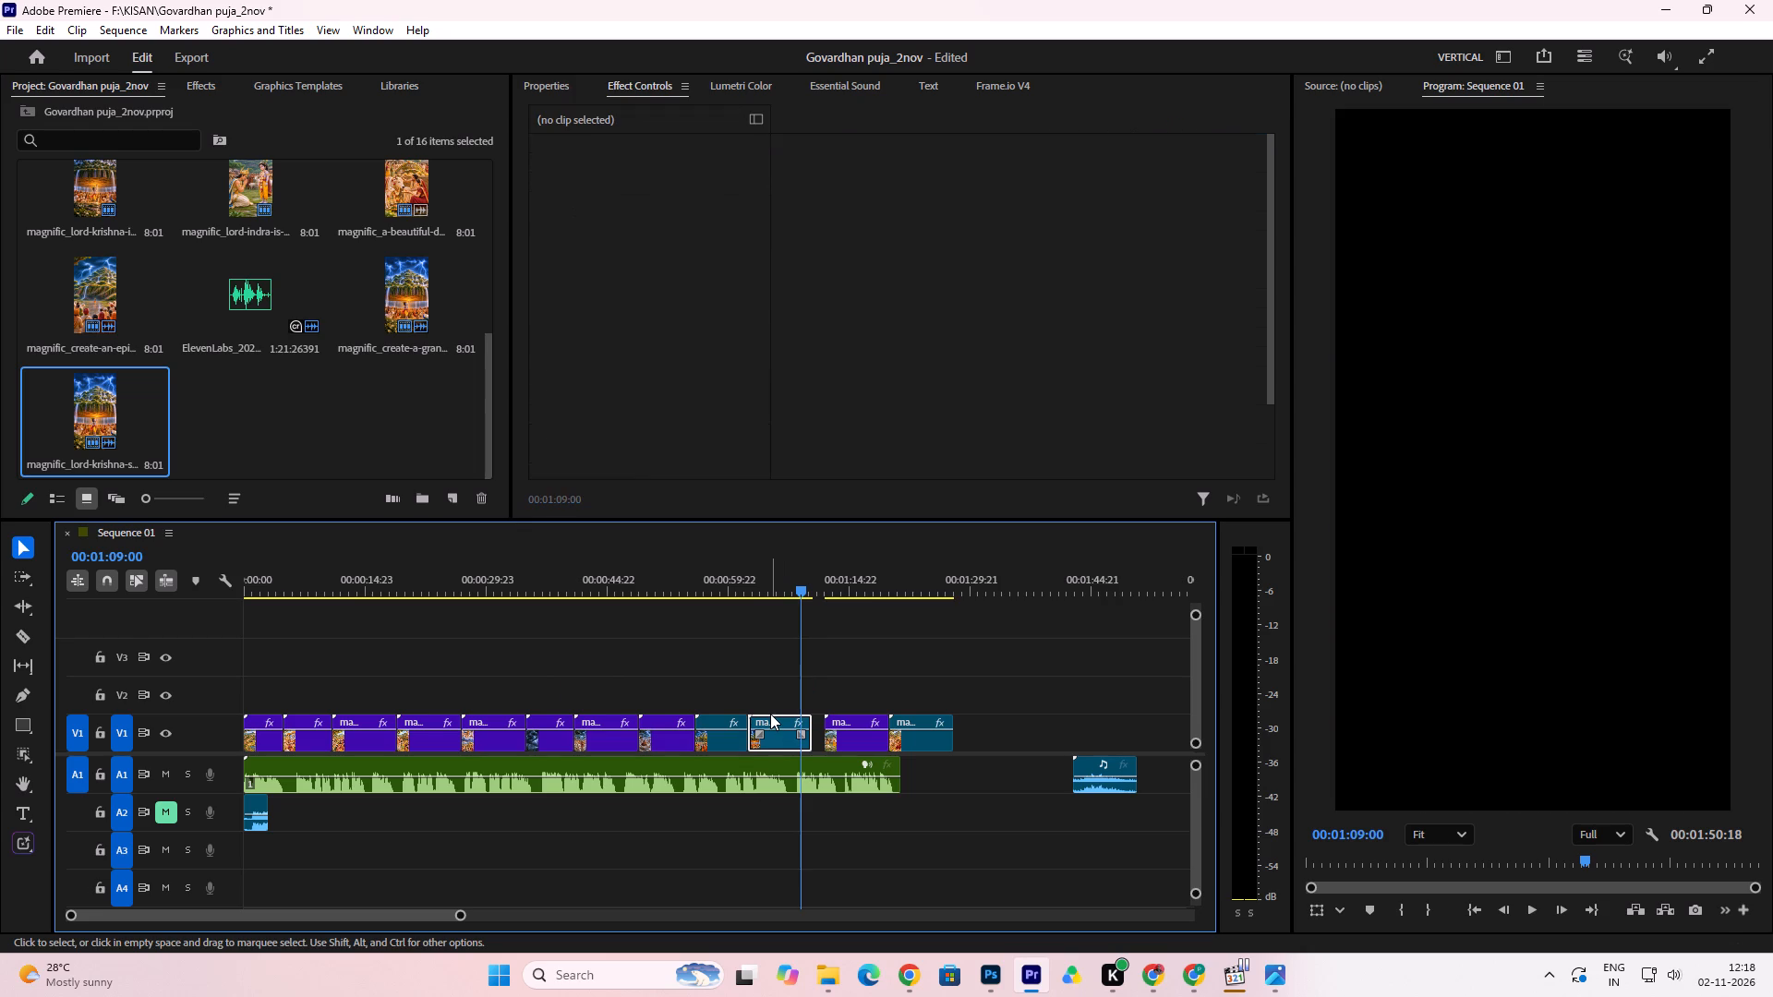
Move the magnific_lord-krishna-stands-grace clip from V2 into the gap on V1, flush against the preceding clip.
drag(585, 704, 793, 703)
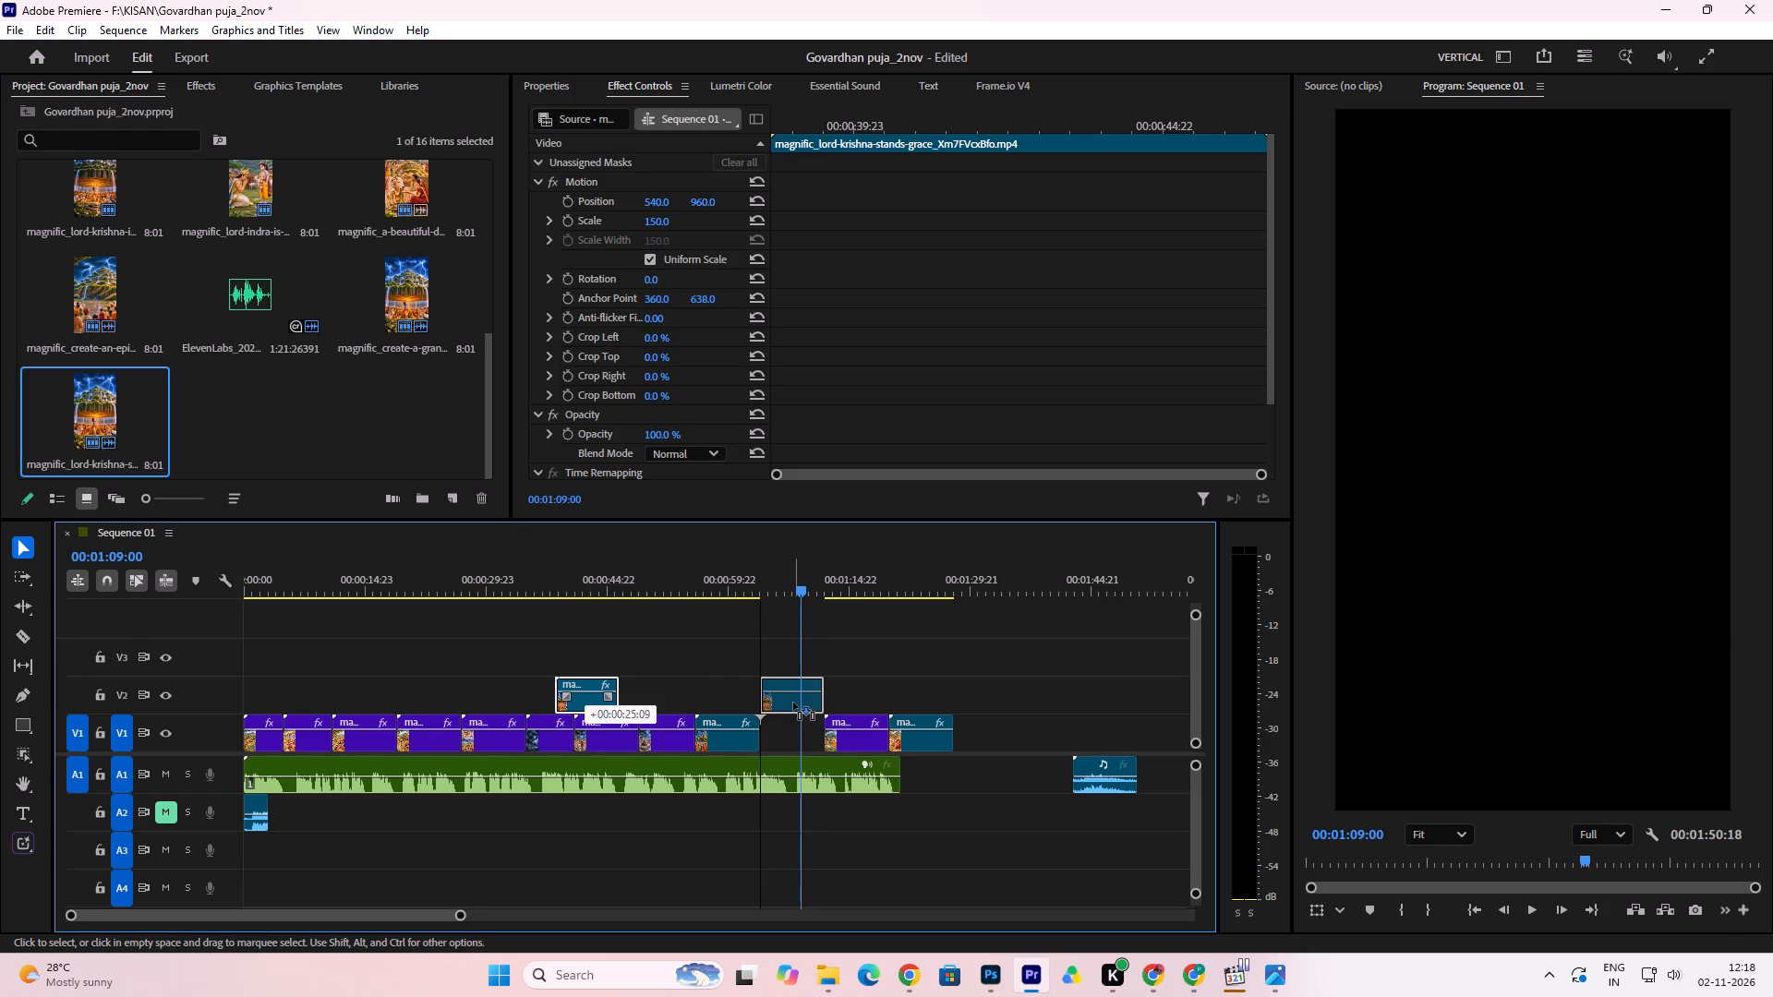
drag(793, 703, 786, 727)
Trim the end of the magnific_create-an-epic-cinematic clip before it to 00:01:02:02 and close the resulting gap on V1.
click(737, 578)
key(space)
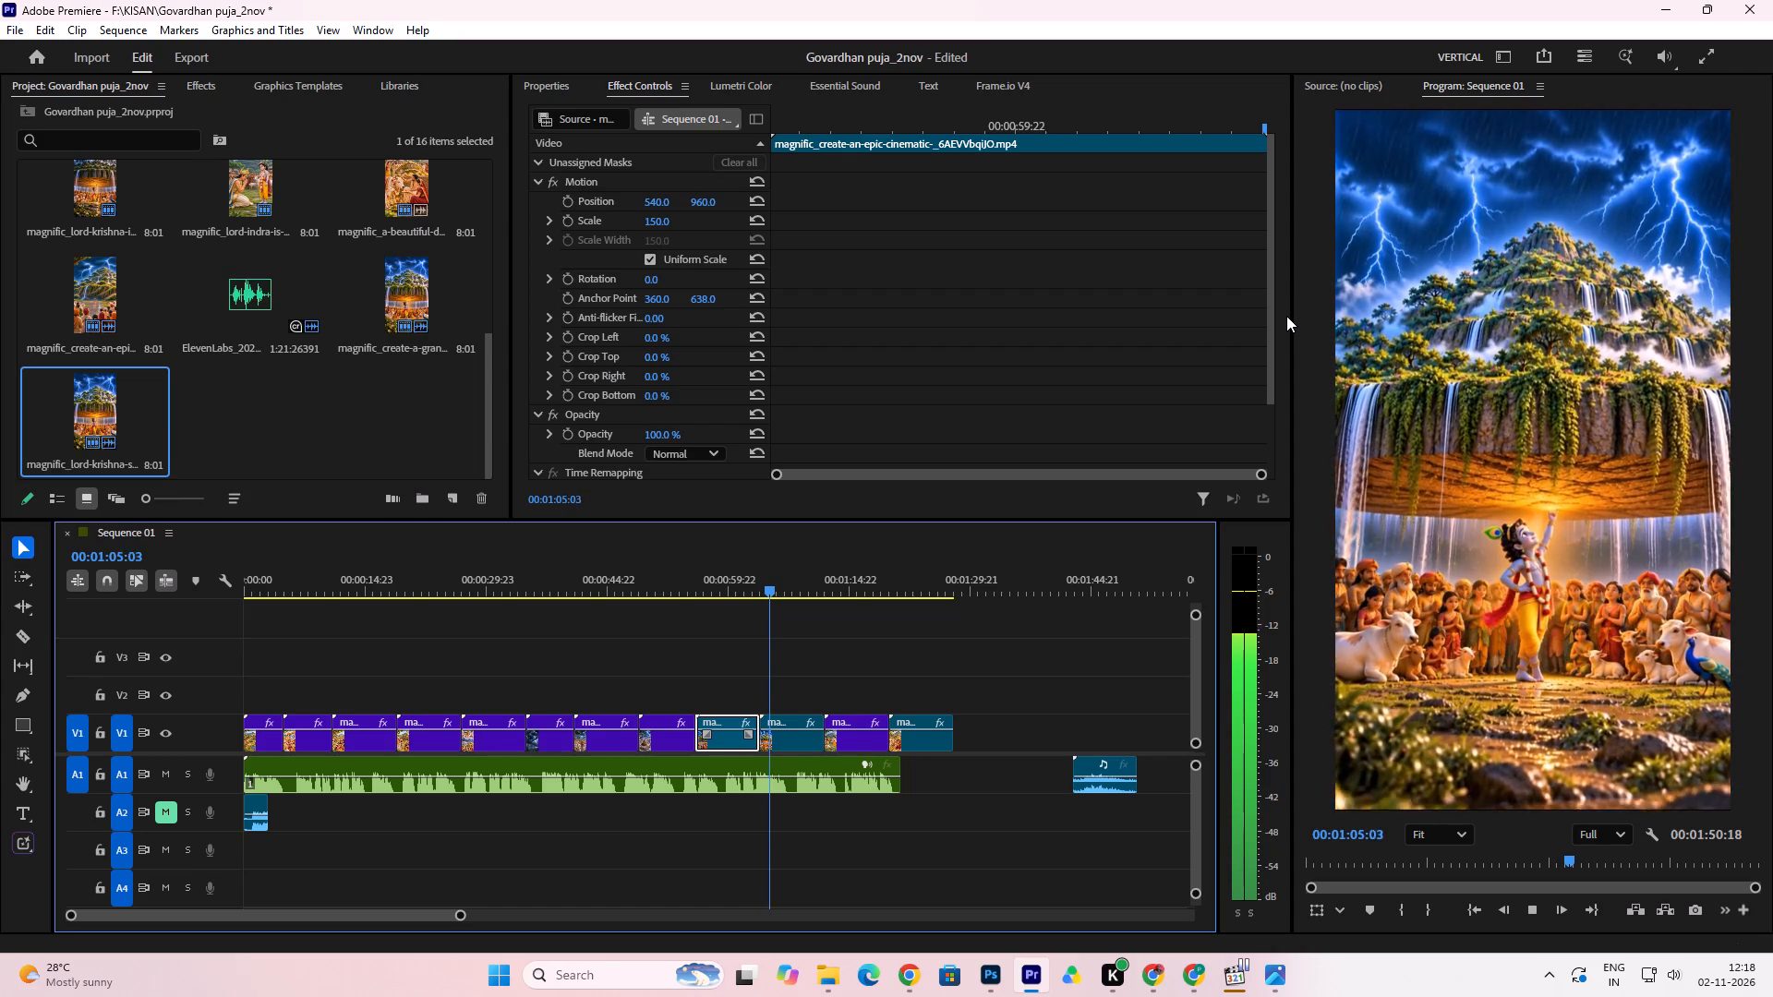
key(space)
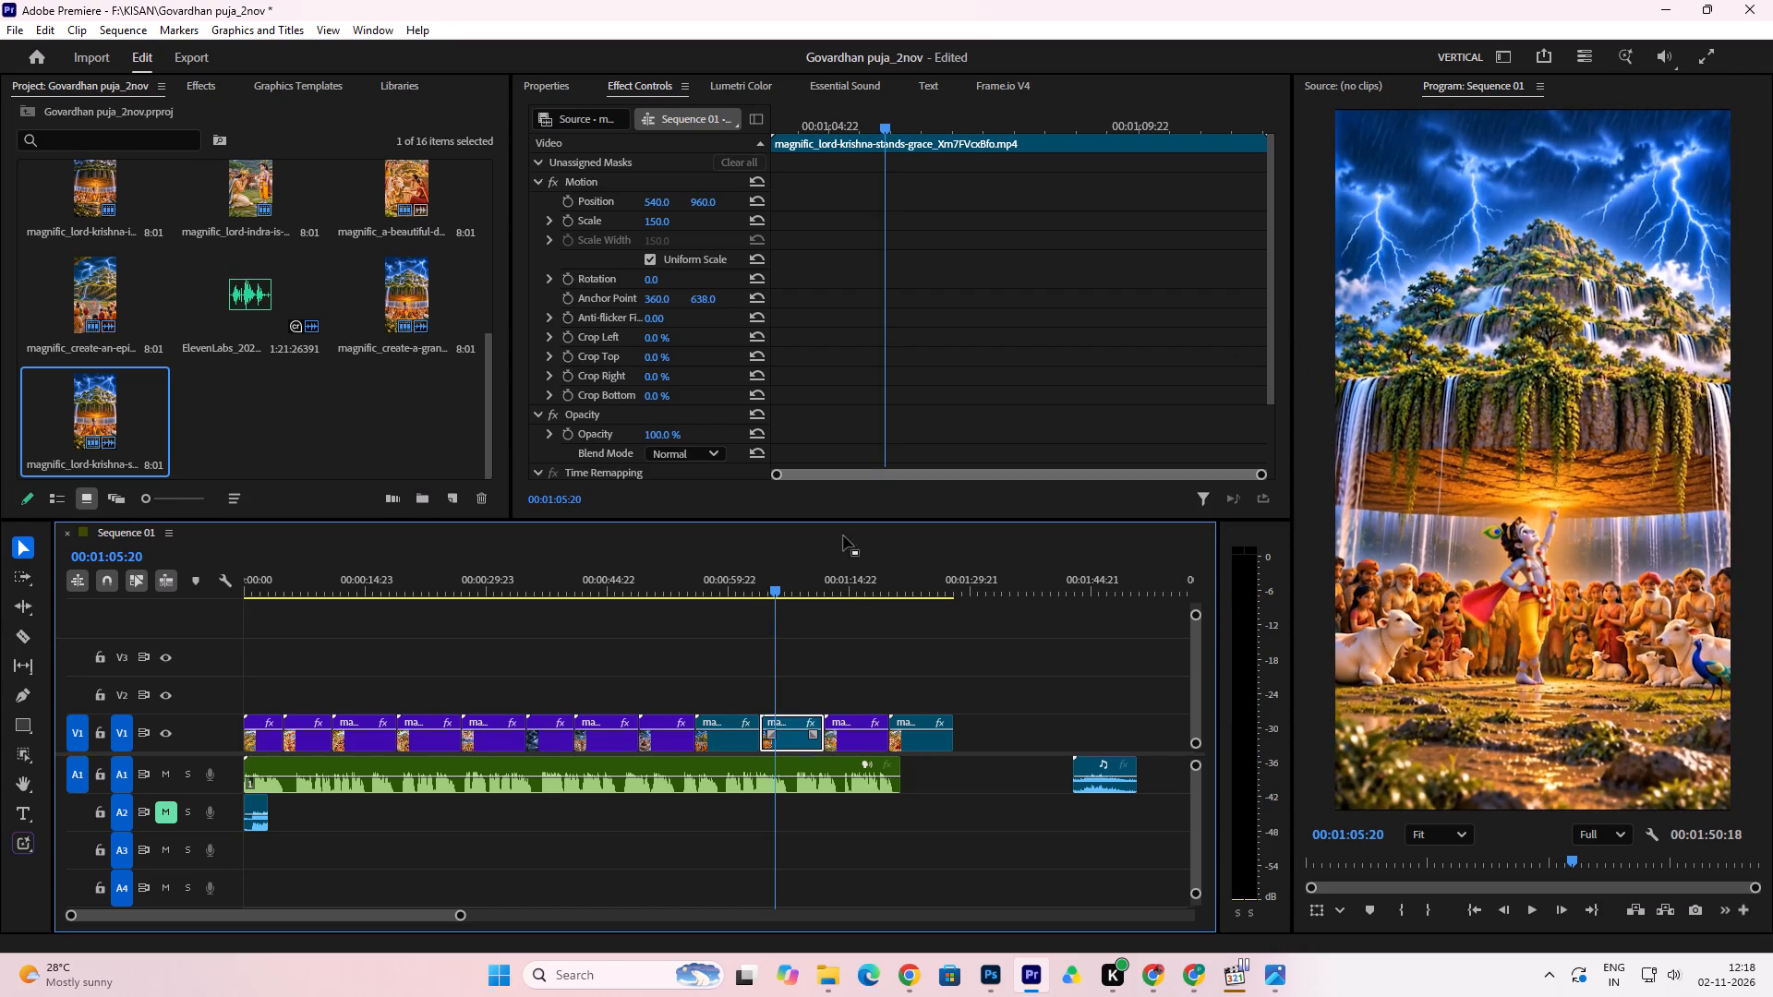
click(748, 586)
drag(758, 724, 741, 732)
click(754, 732)
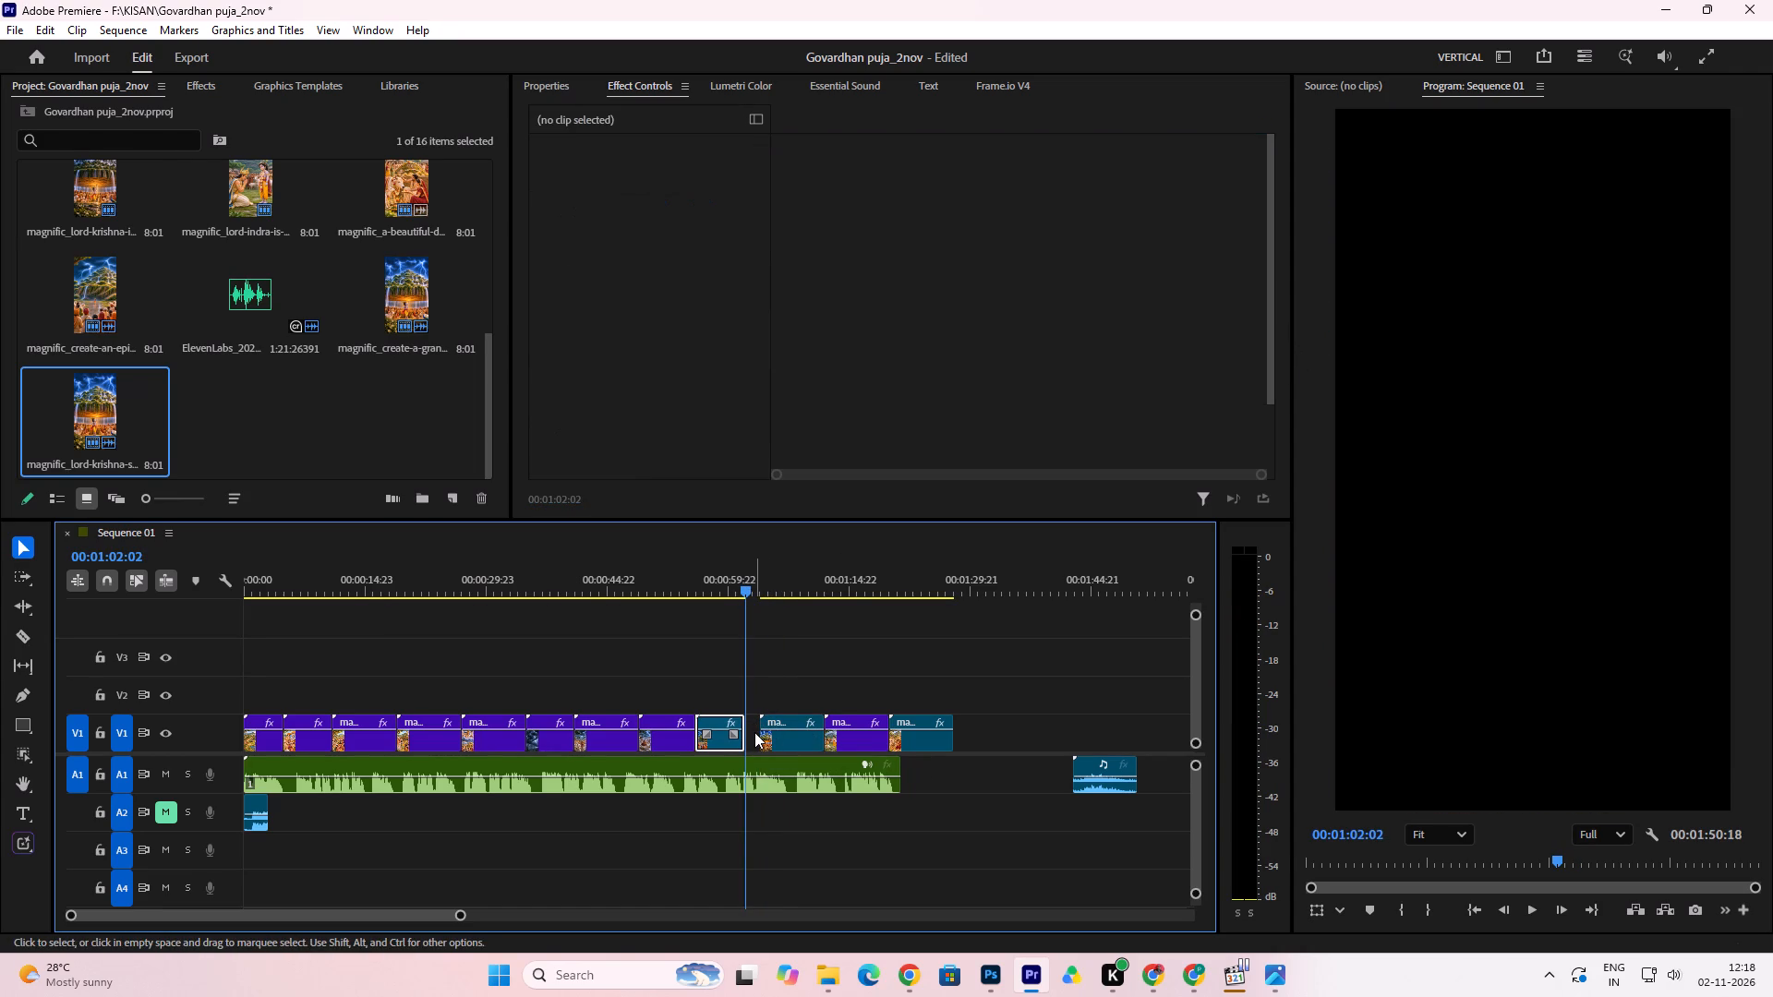
key(Delete)
click(771, 743)
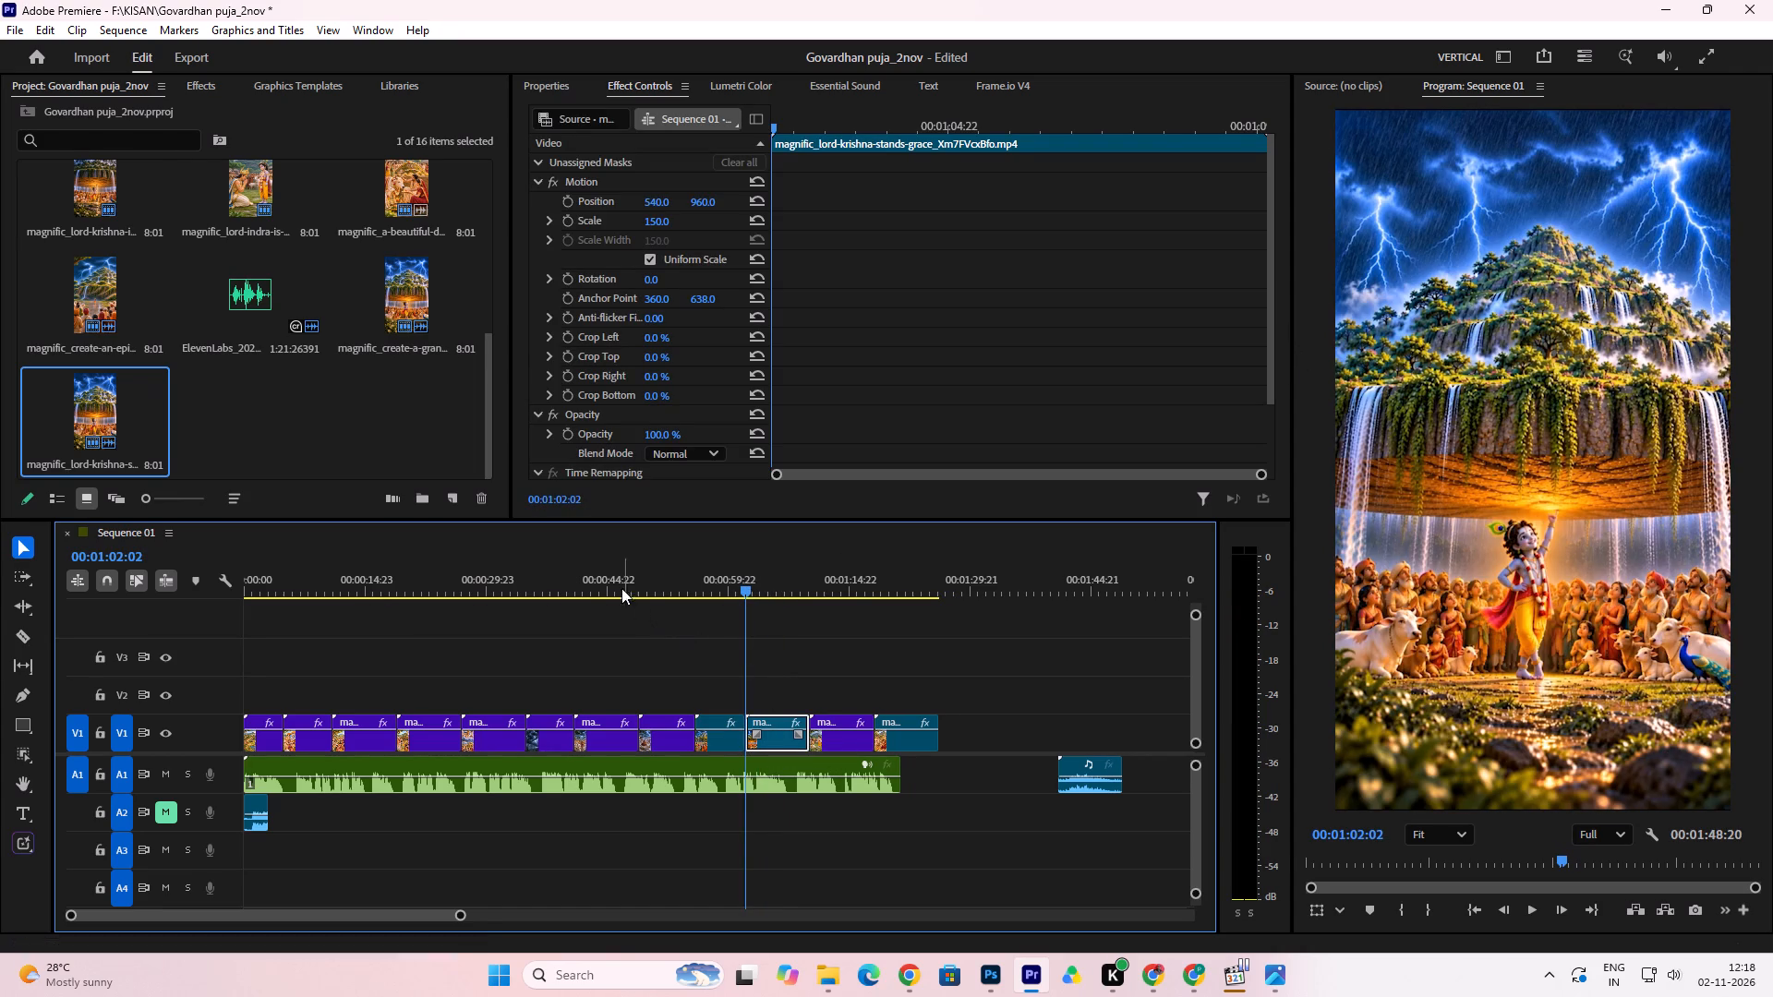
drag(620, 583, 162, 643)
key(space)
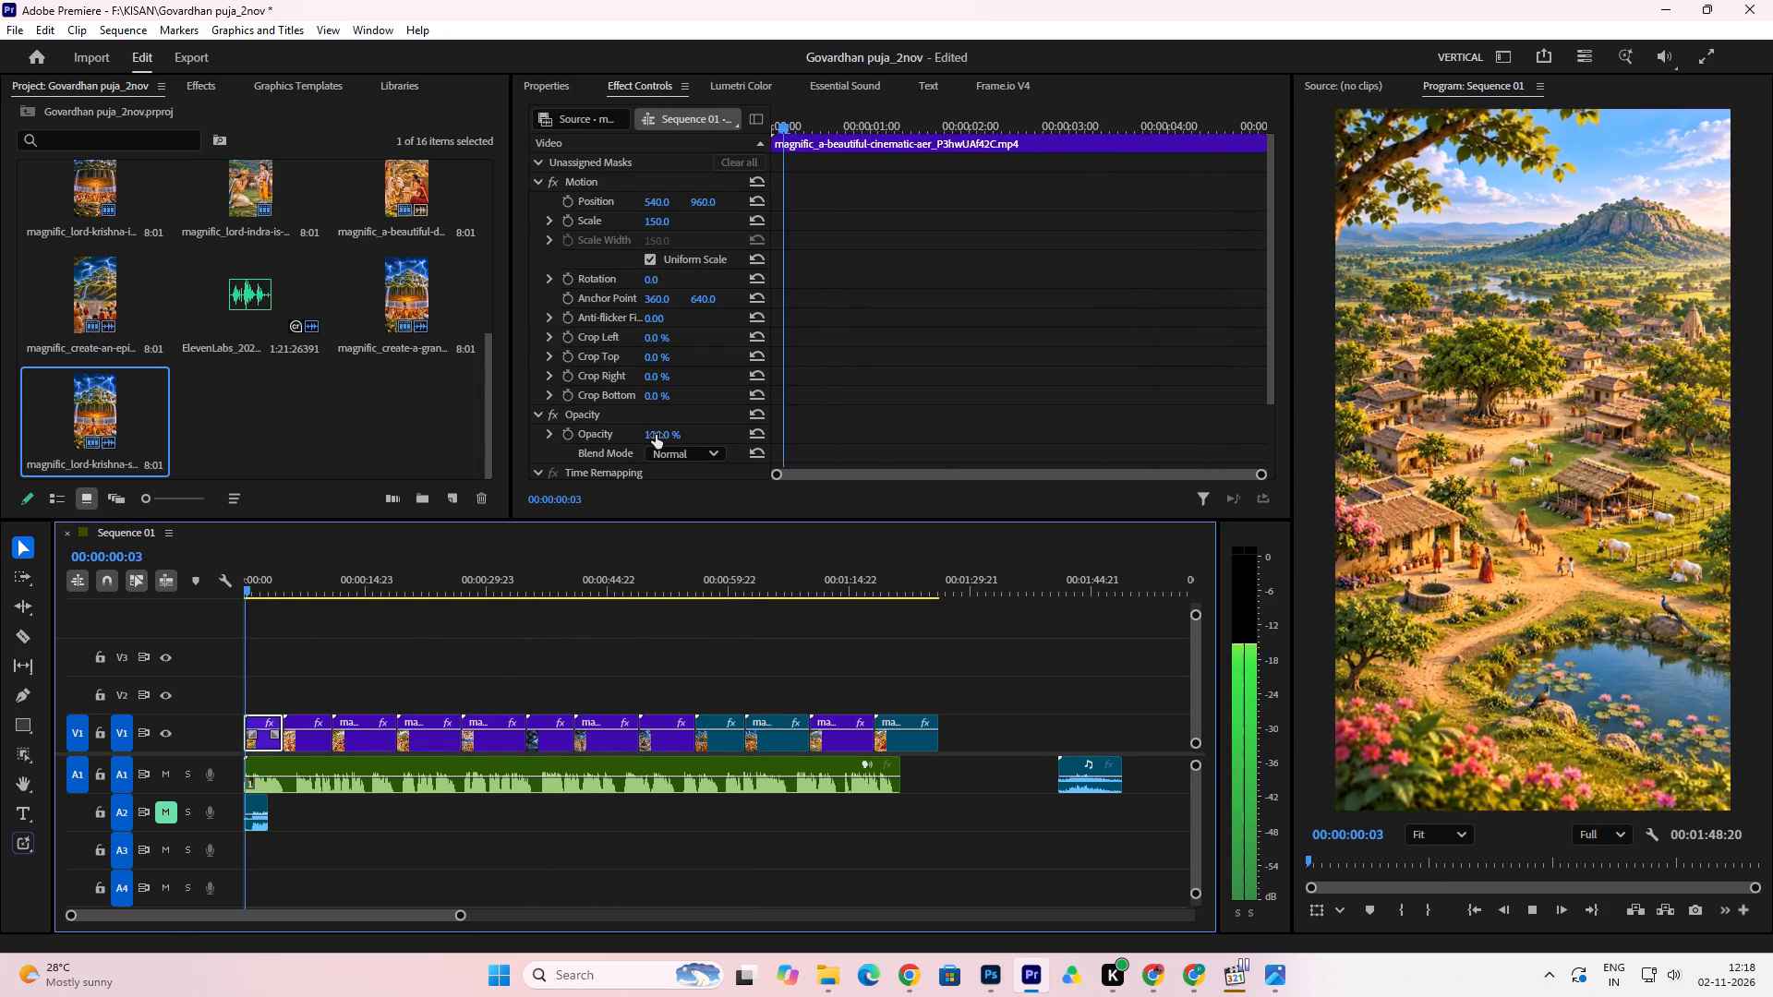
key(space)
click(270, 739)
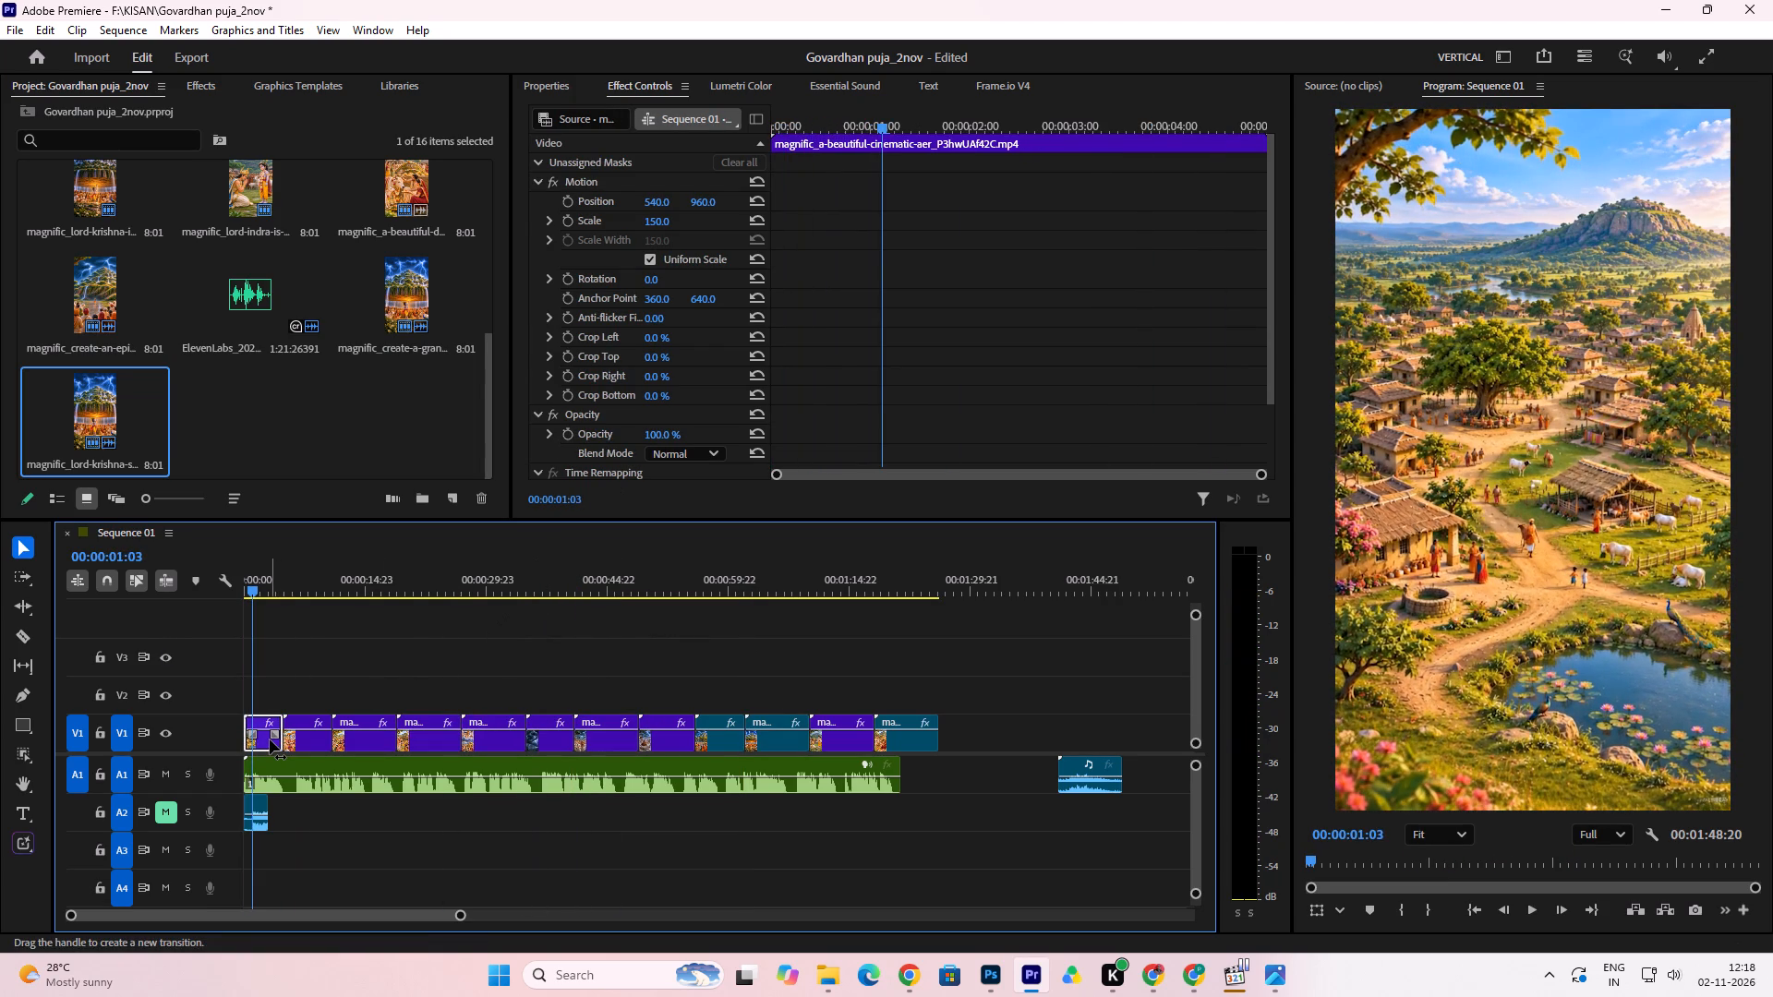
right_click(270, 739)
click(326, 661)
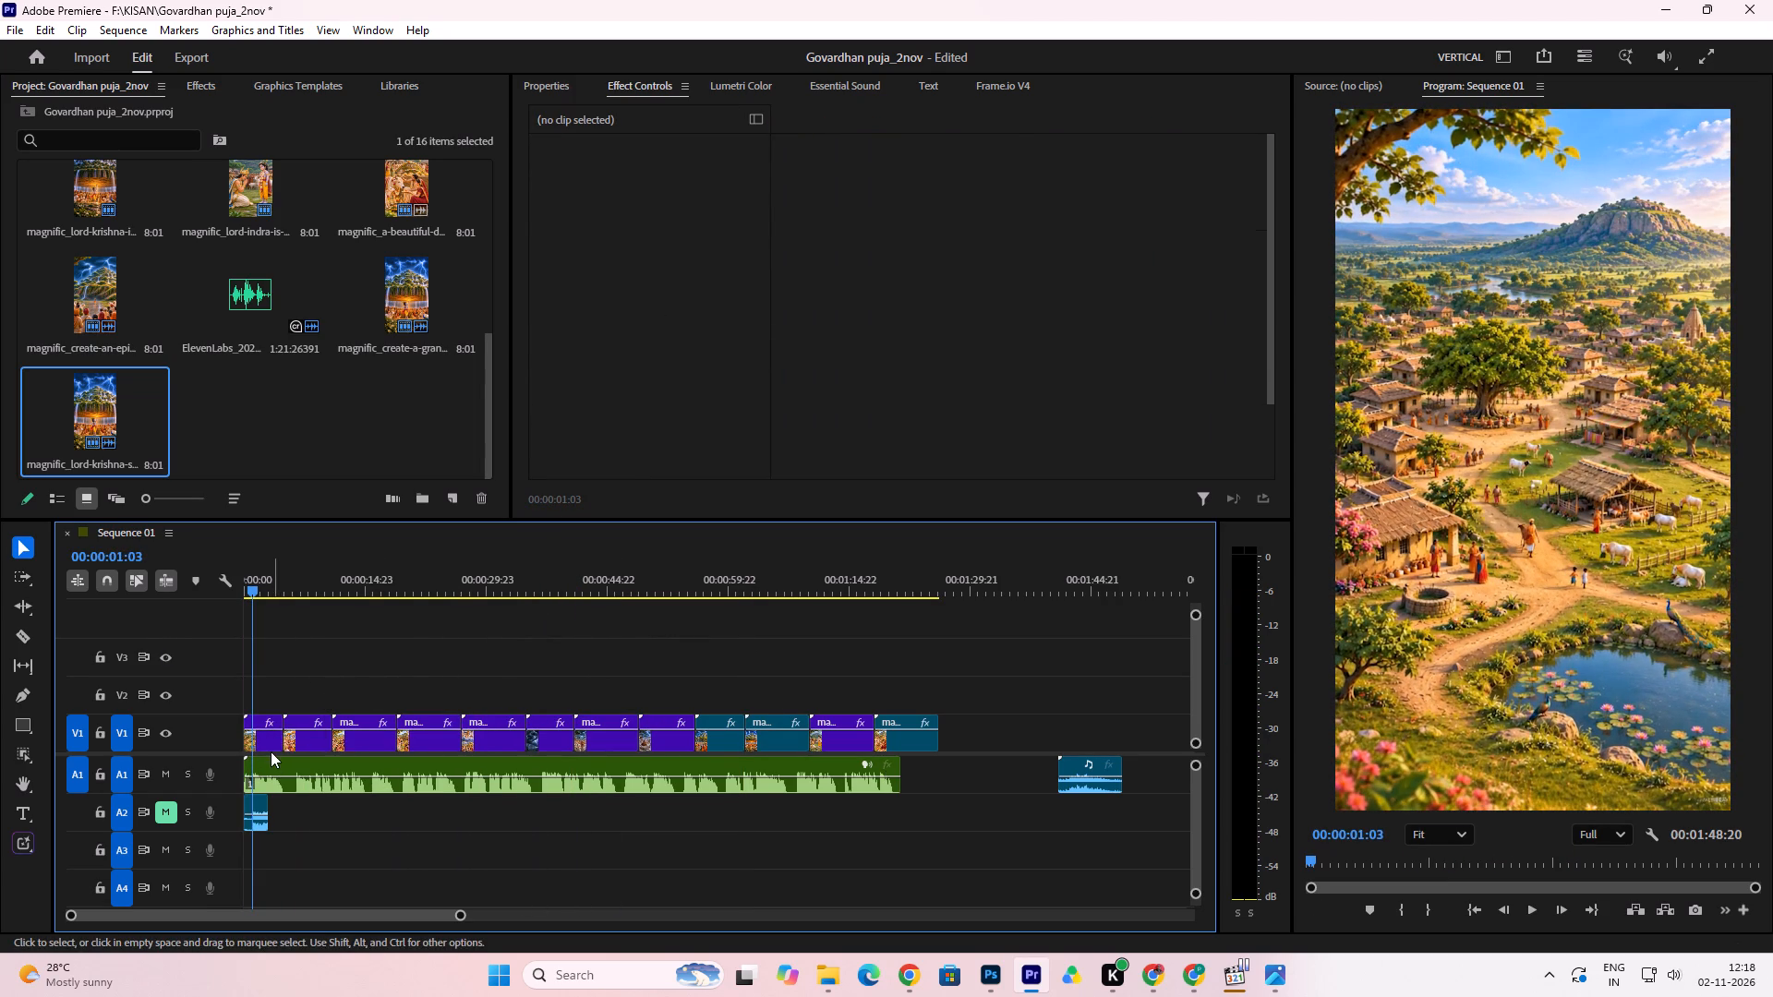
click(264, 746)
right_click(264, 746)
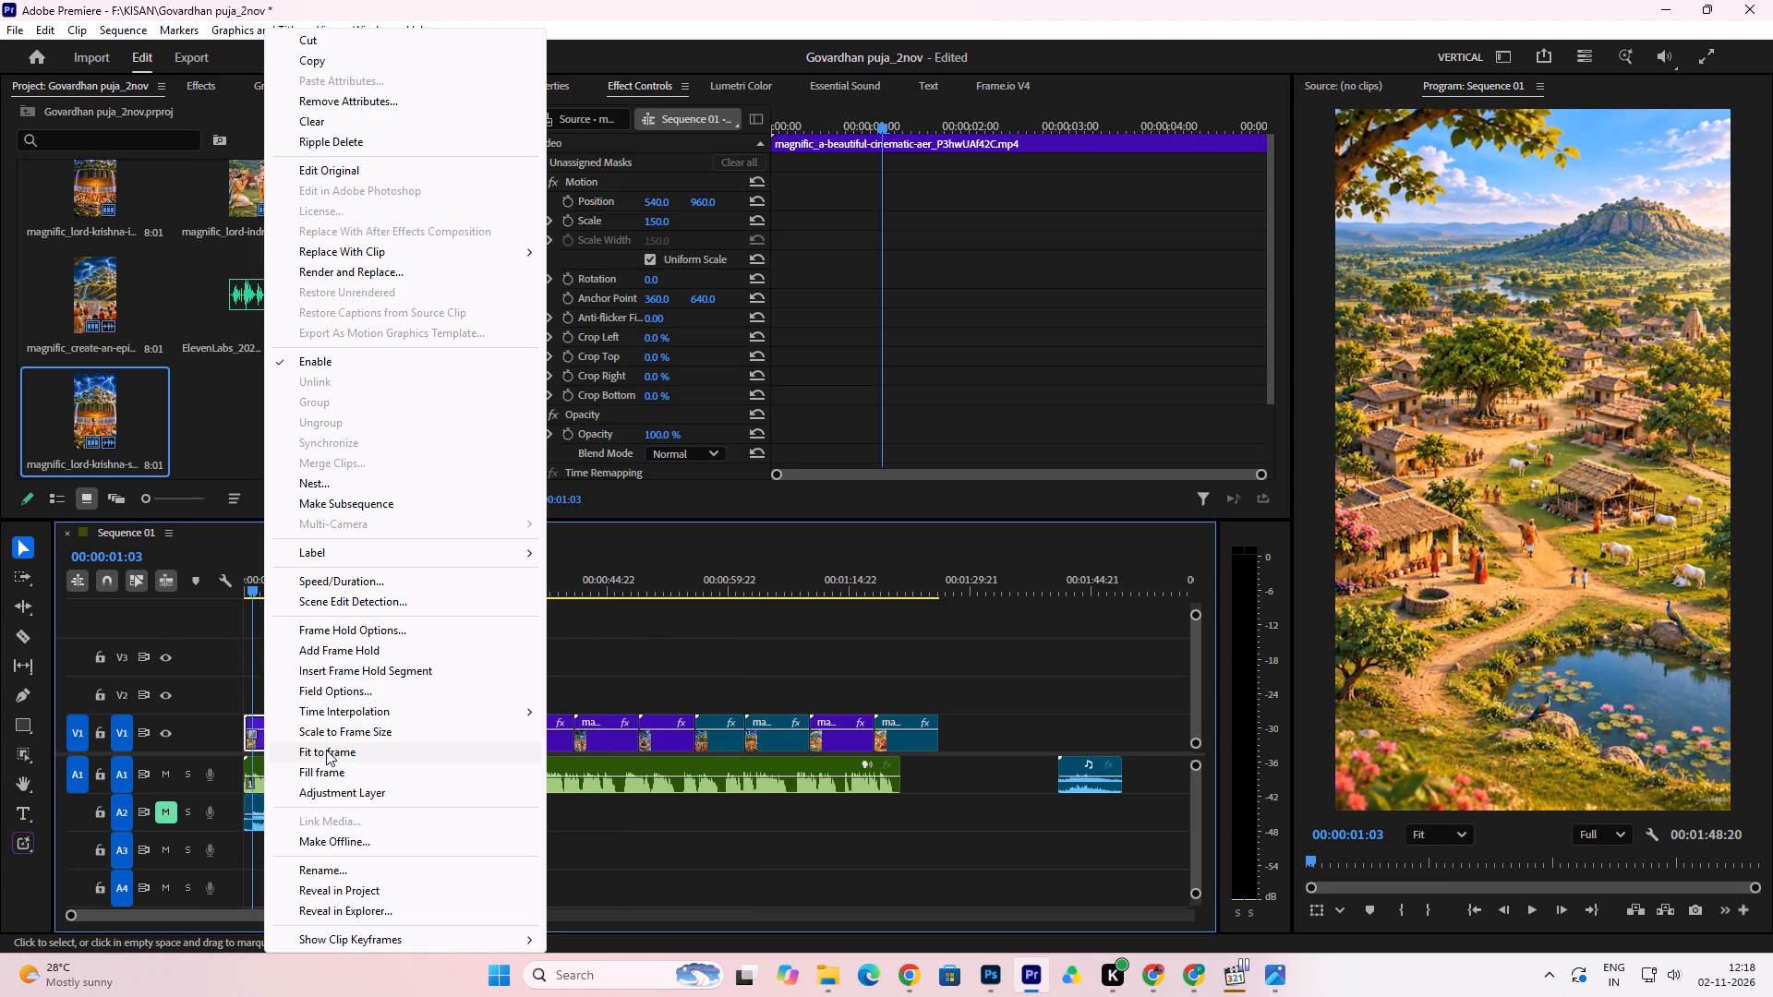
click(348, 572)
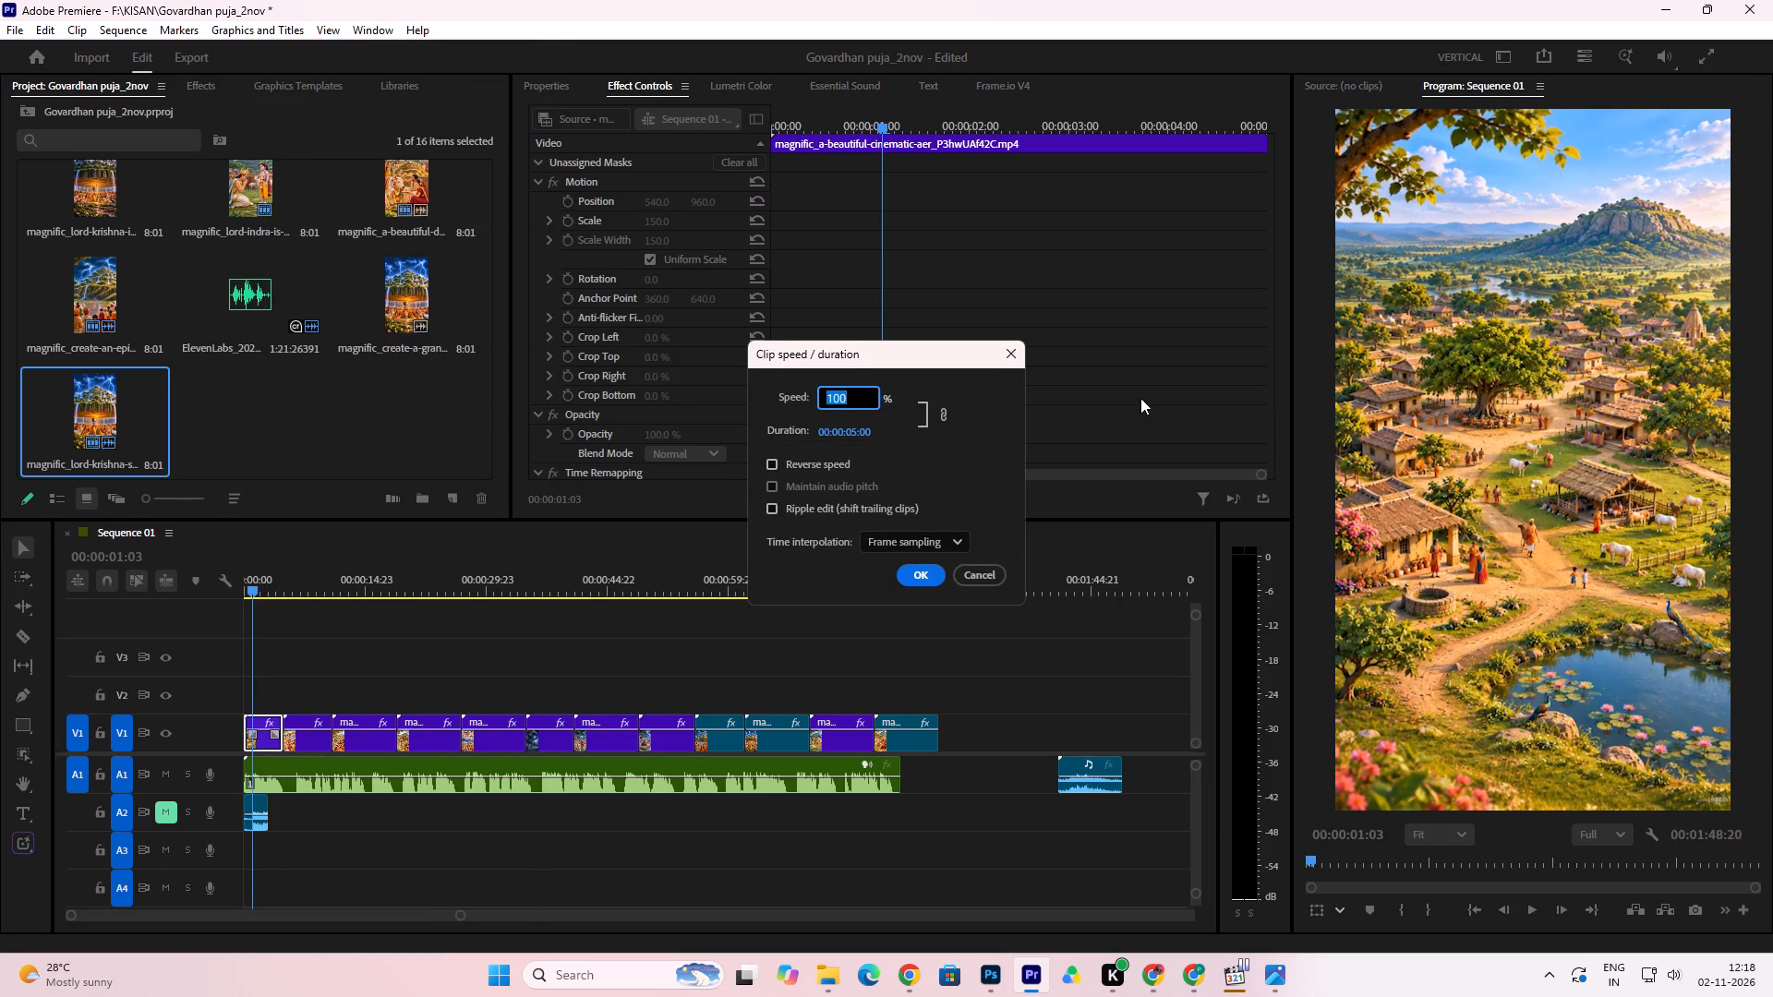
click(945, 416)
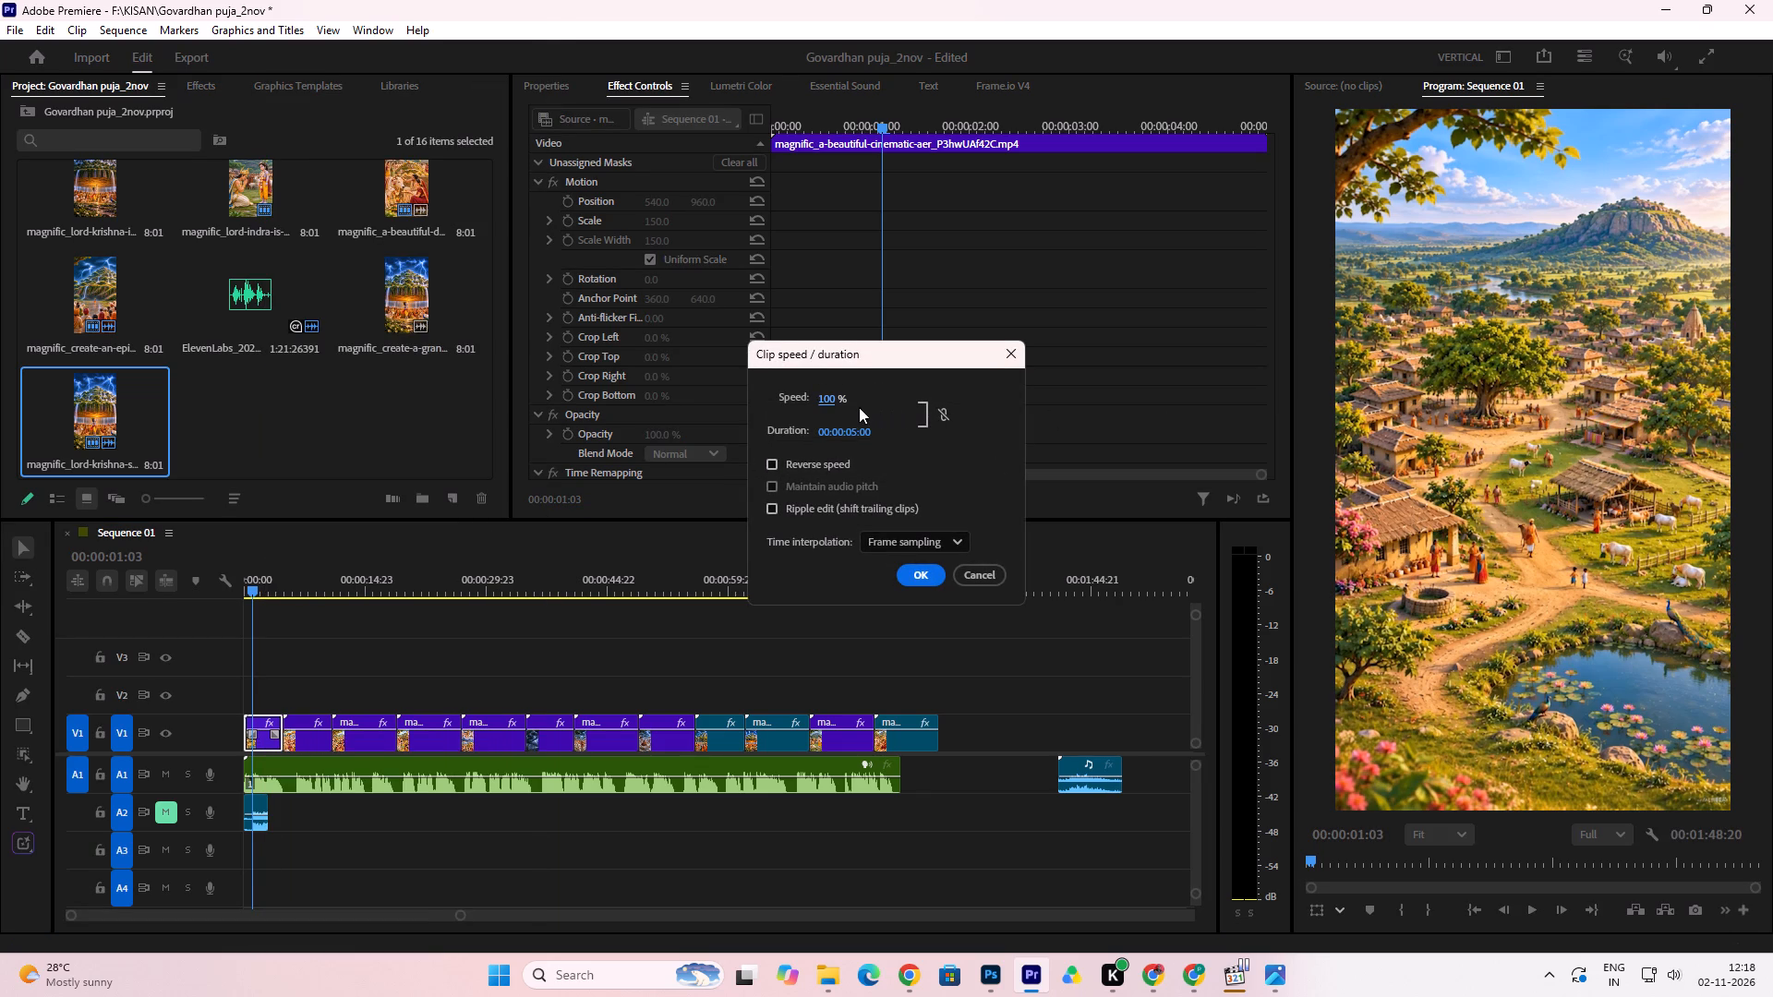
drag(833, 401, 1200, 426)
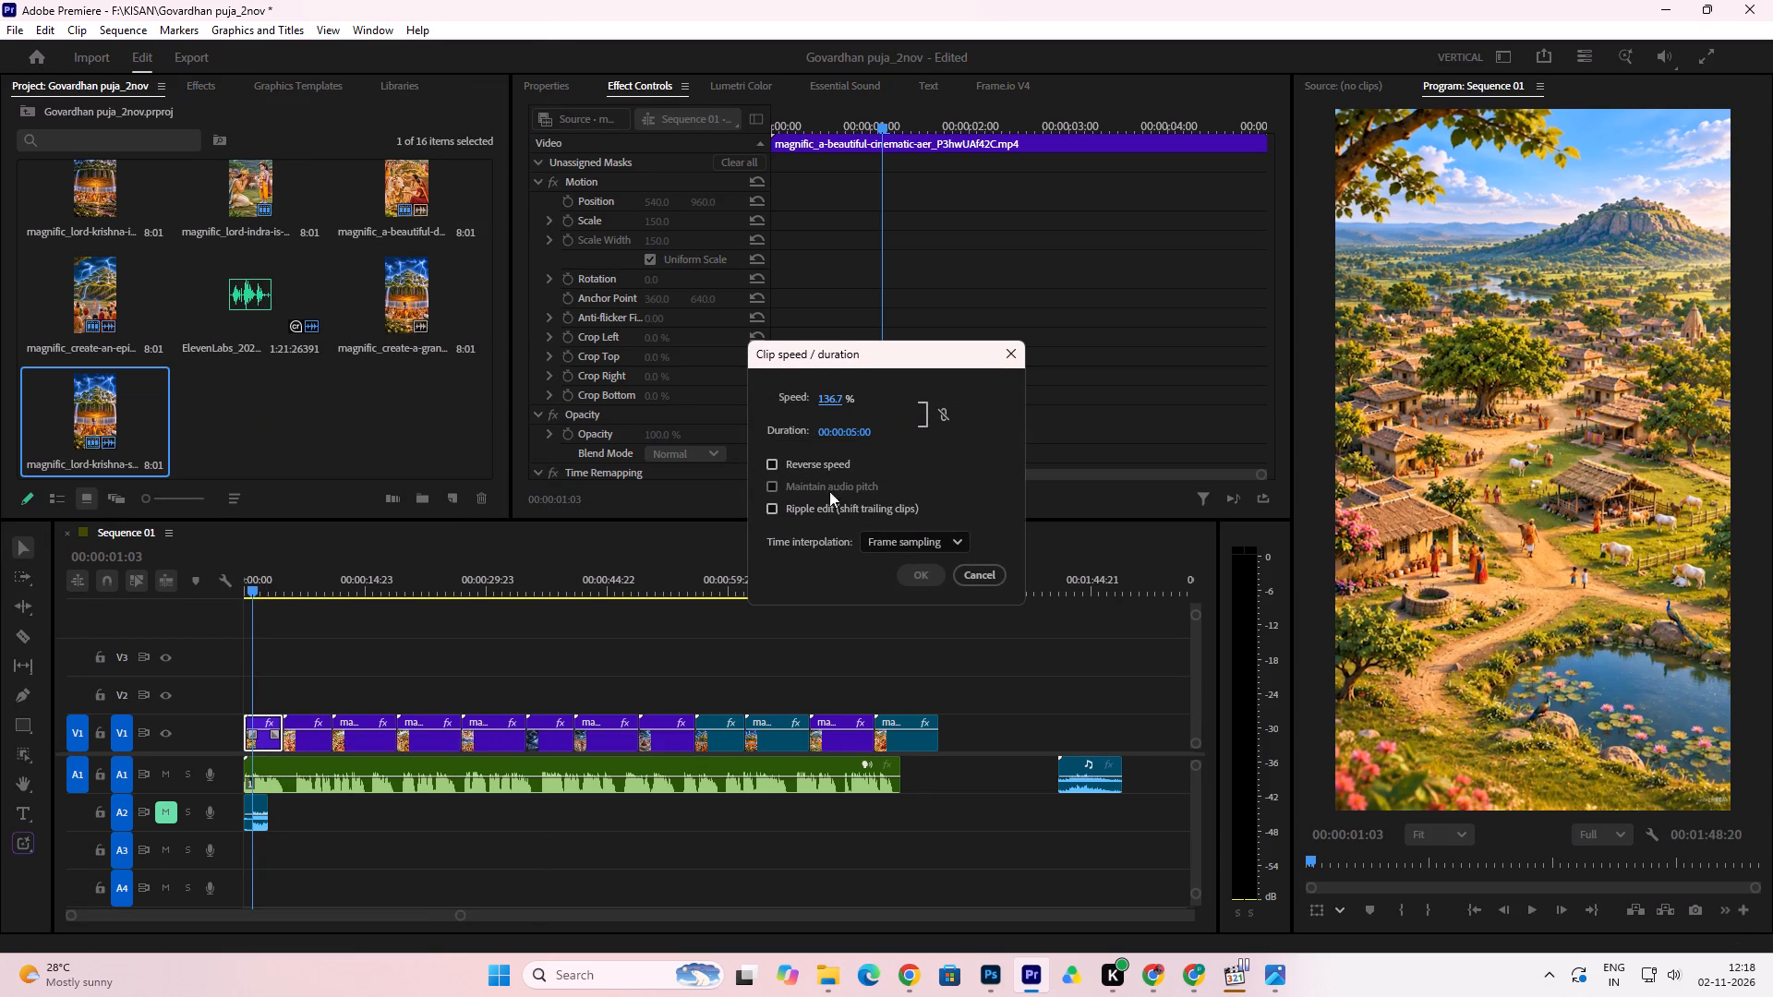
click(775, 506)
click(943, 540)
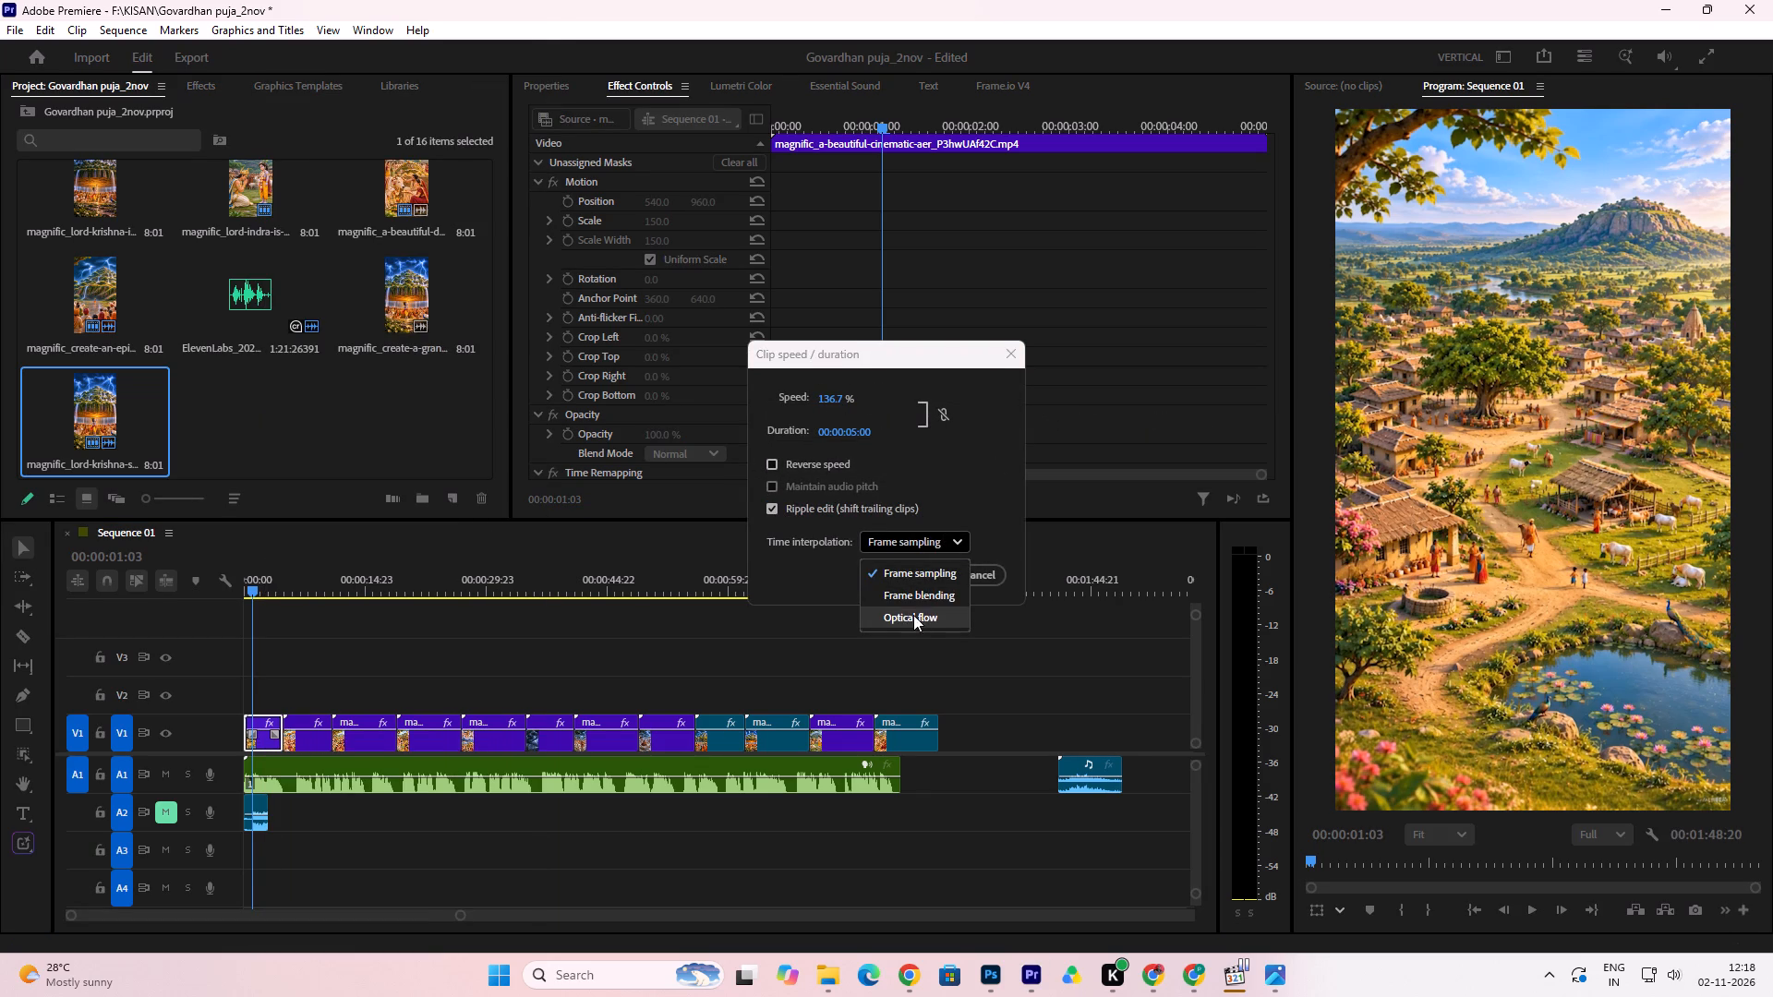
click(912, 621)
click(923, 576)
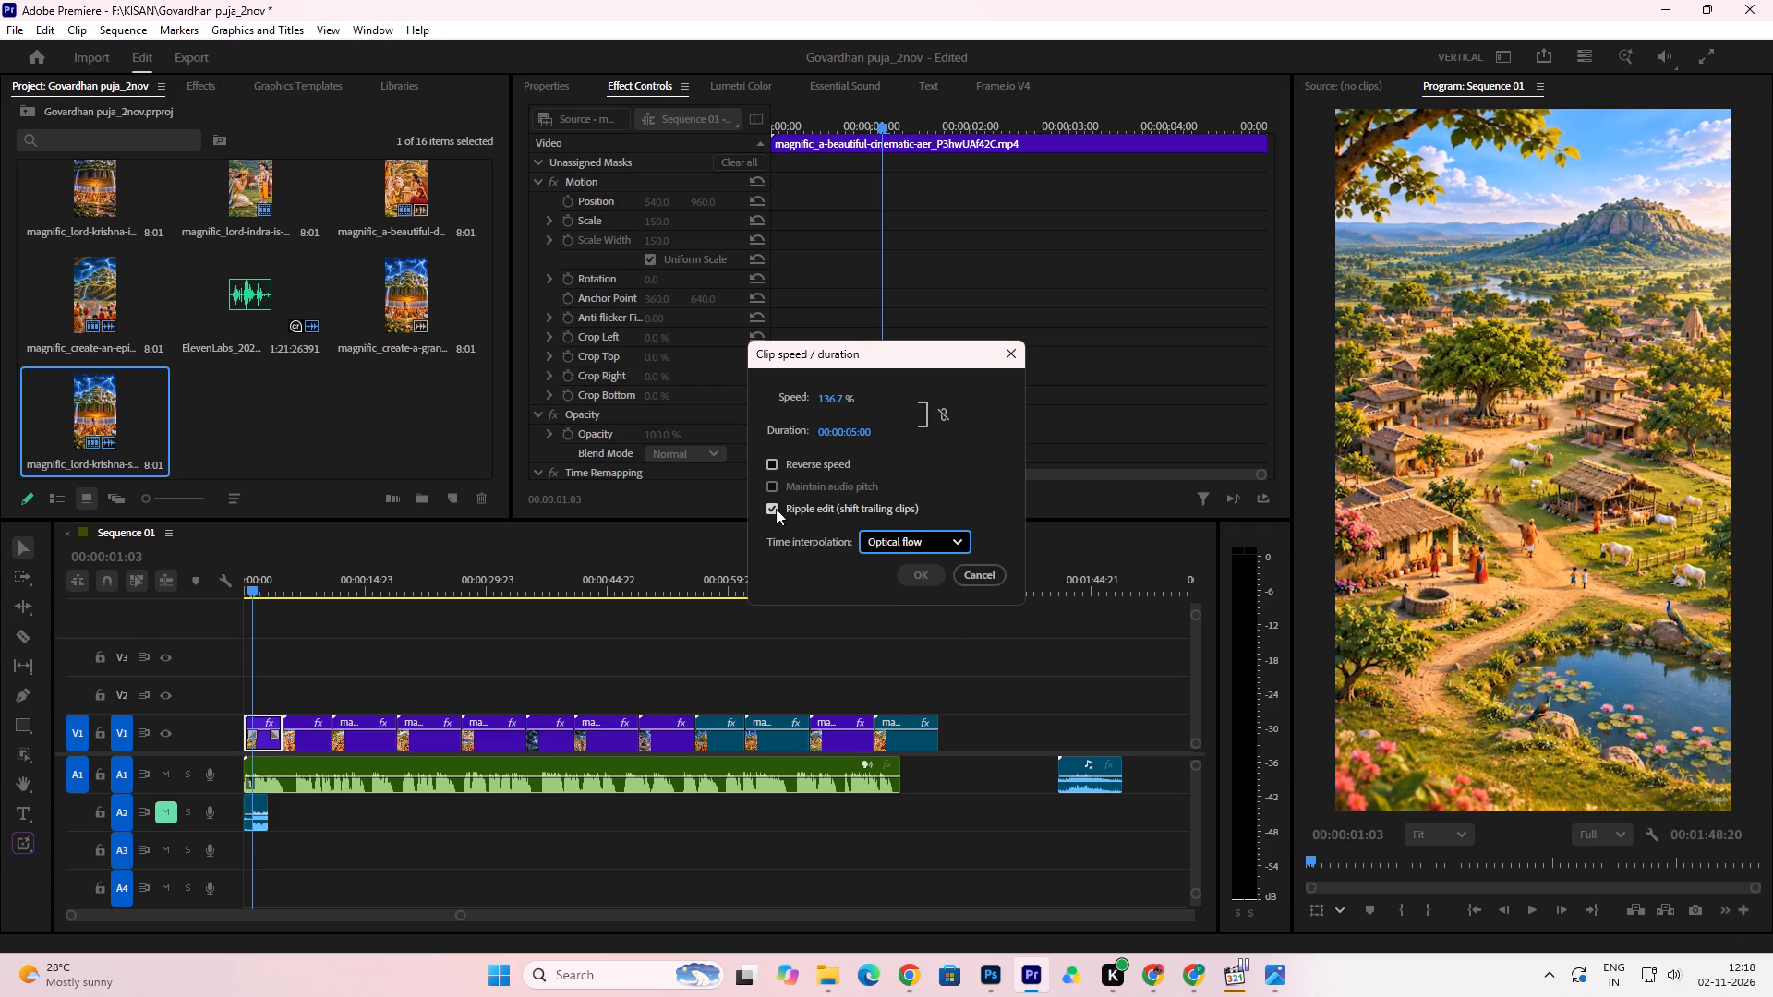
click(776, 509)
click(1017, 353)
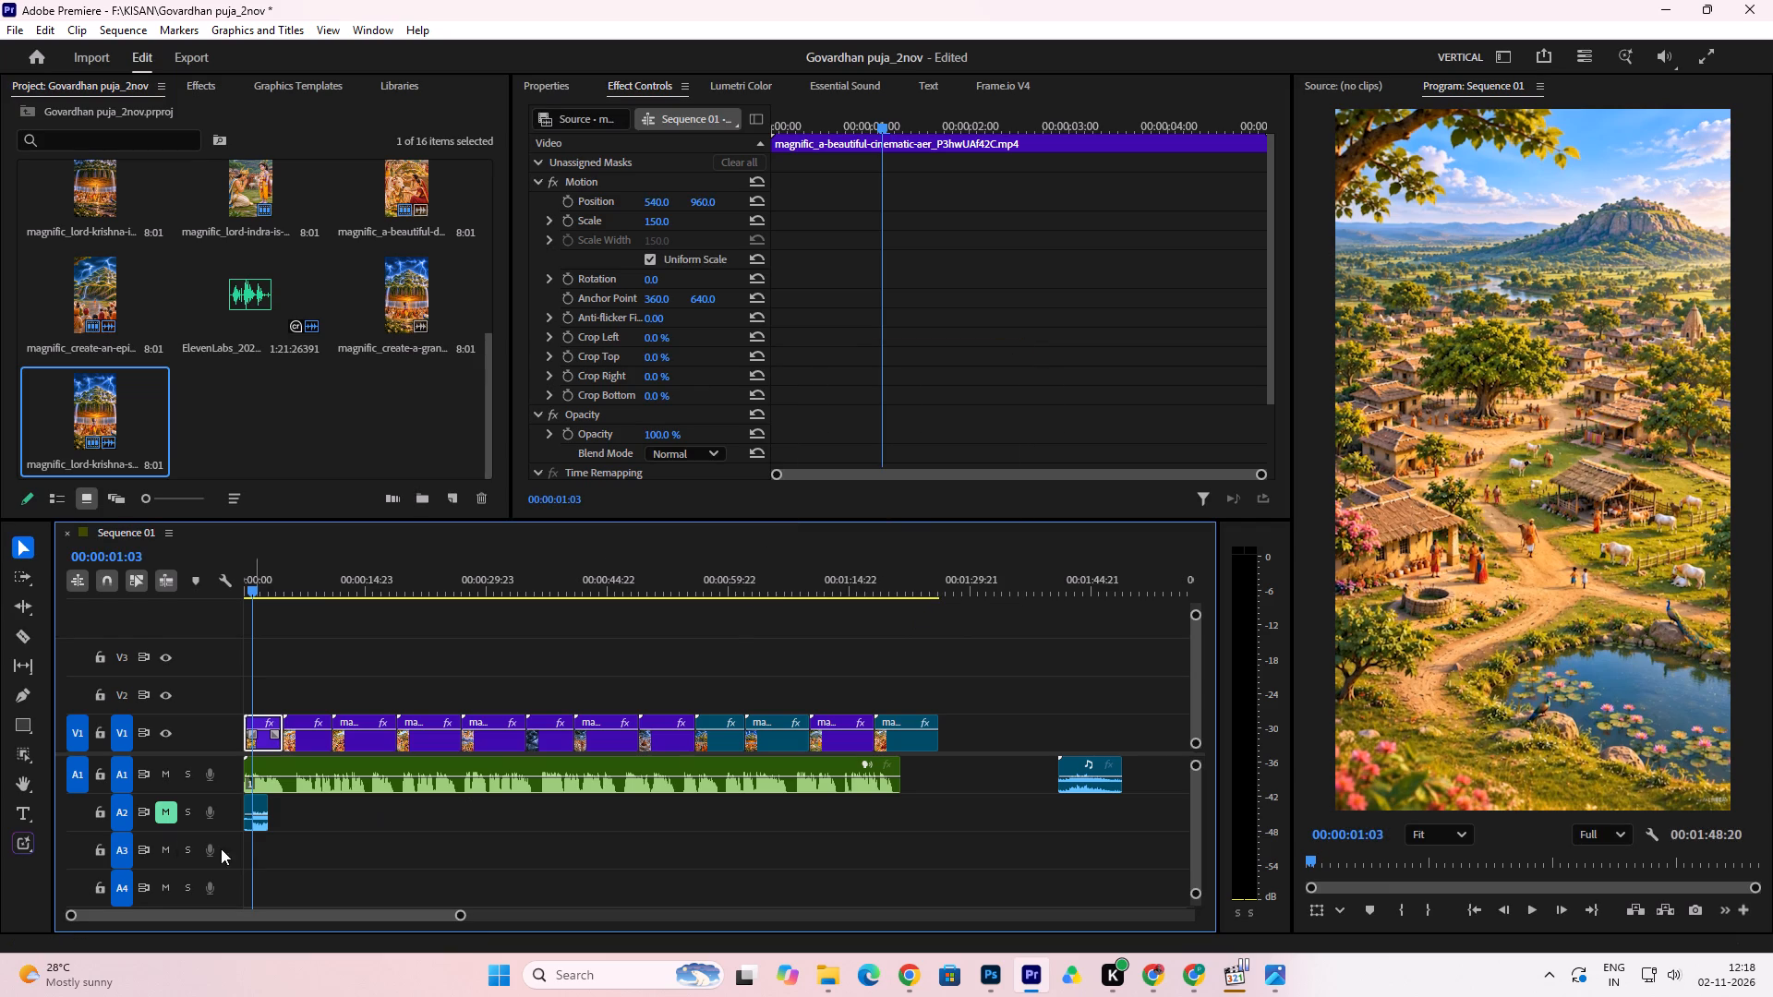
Save the project.
key(ctrl+s)
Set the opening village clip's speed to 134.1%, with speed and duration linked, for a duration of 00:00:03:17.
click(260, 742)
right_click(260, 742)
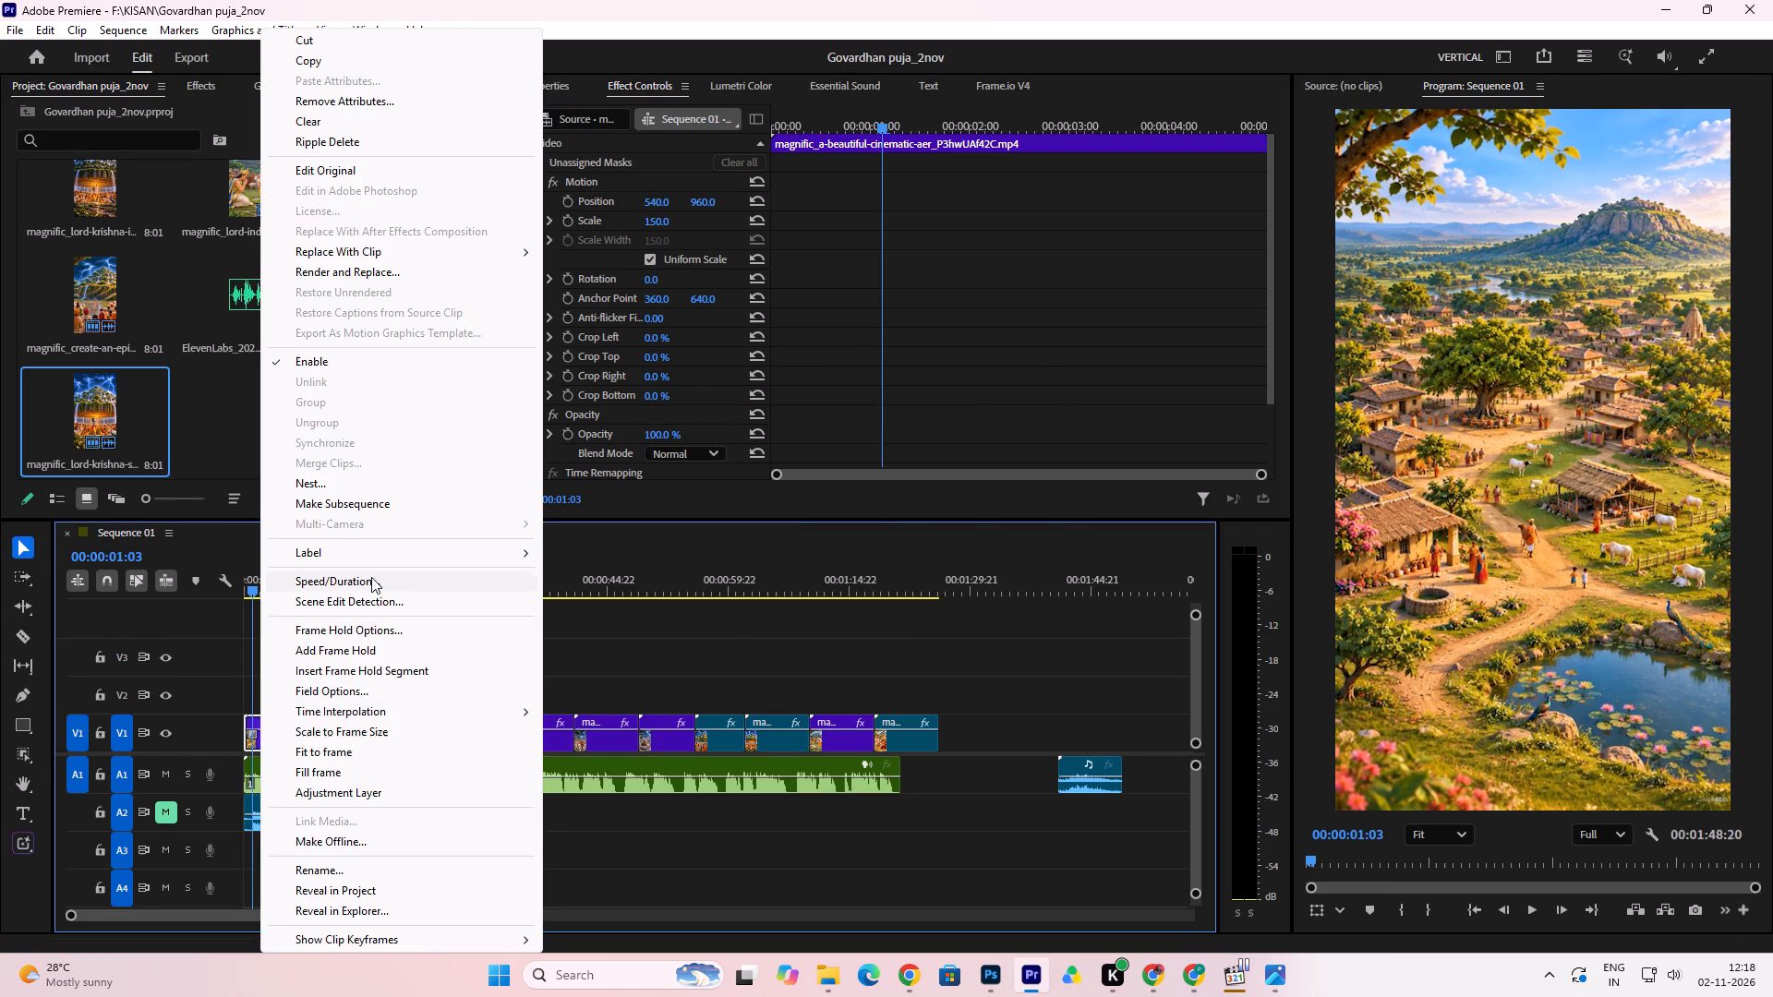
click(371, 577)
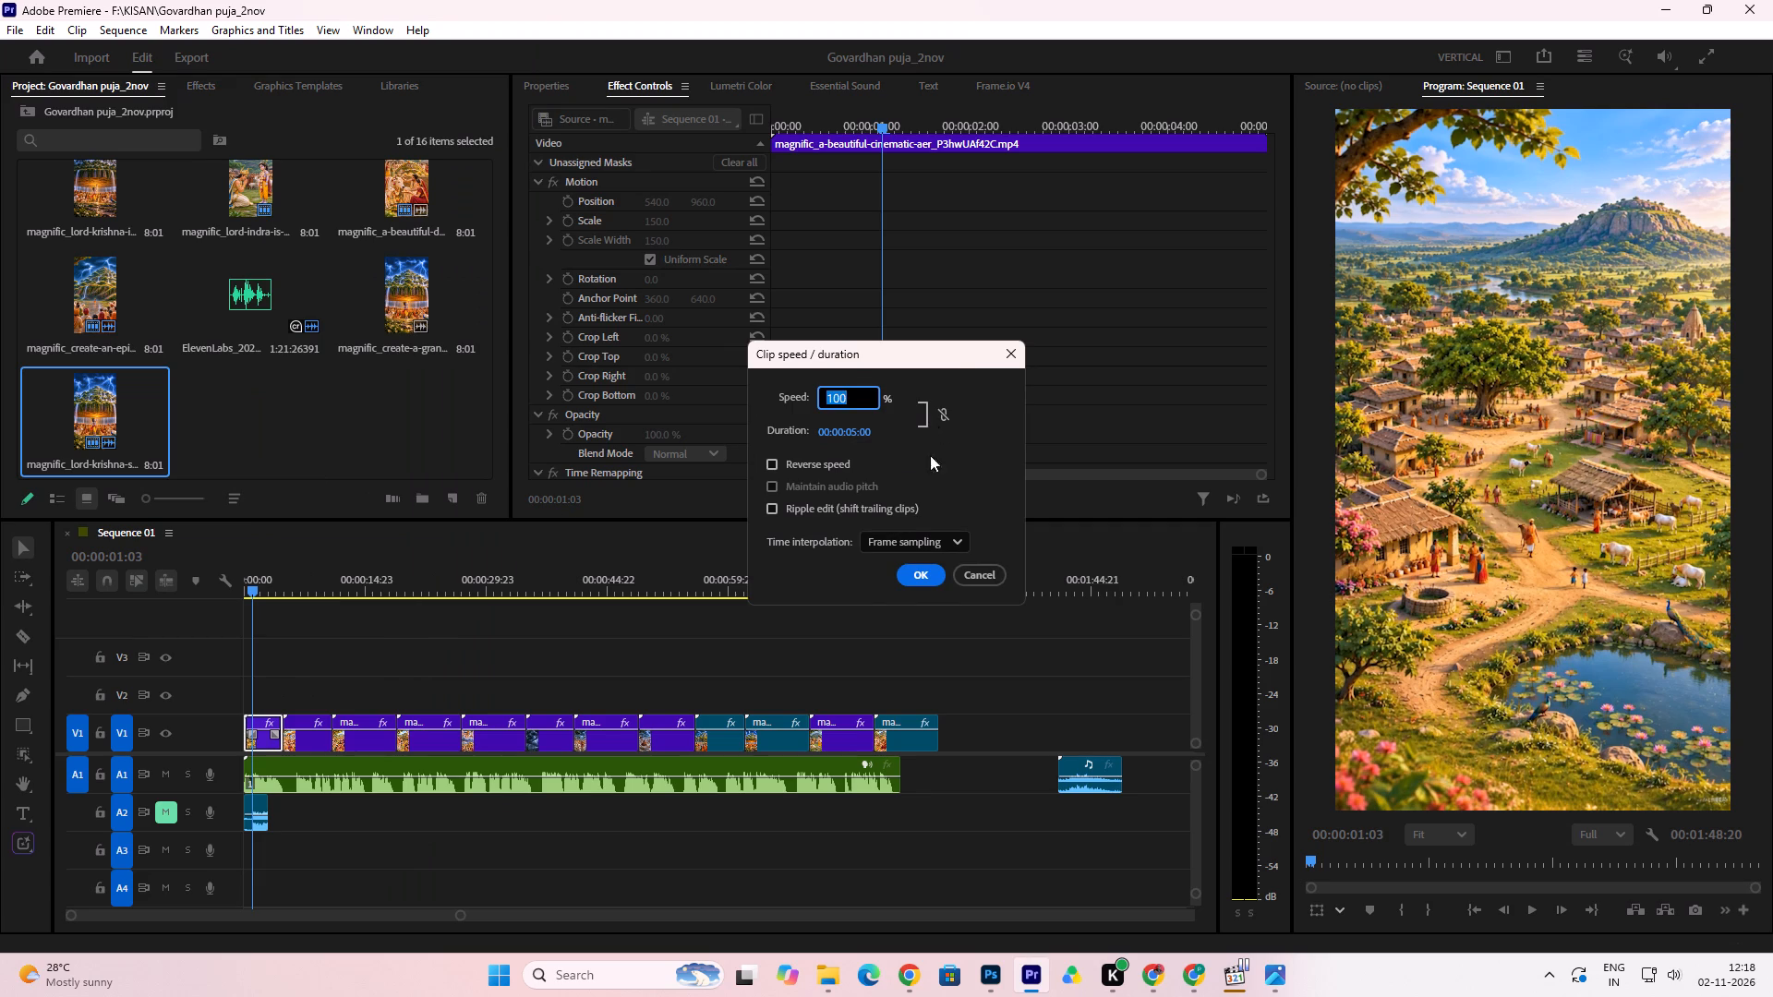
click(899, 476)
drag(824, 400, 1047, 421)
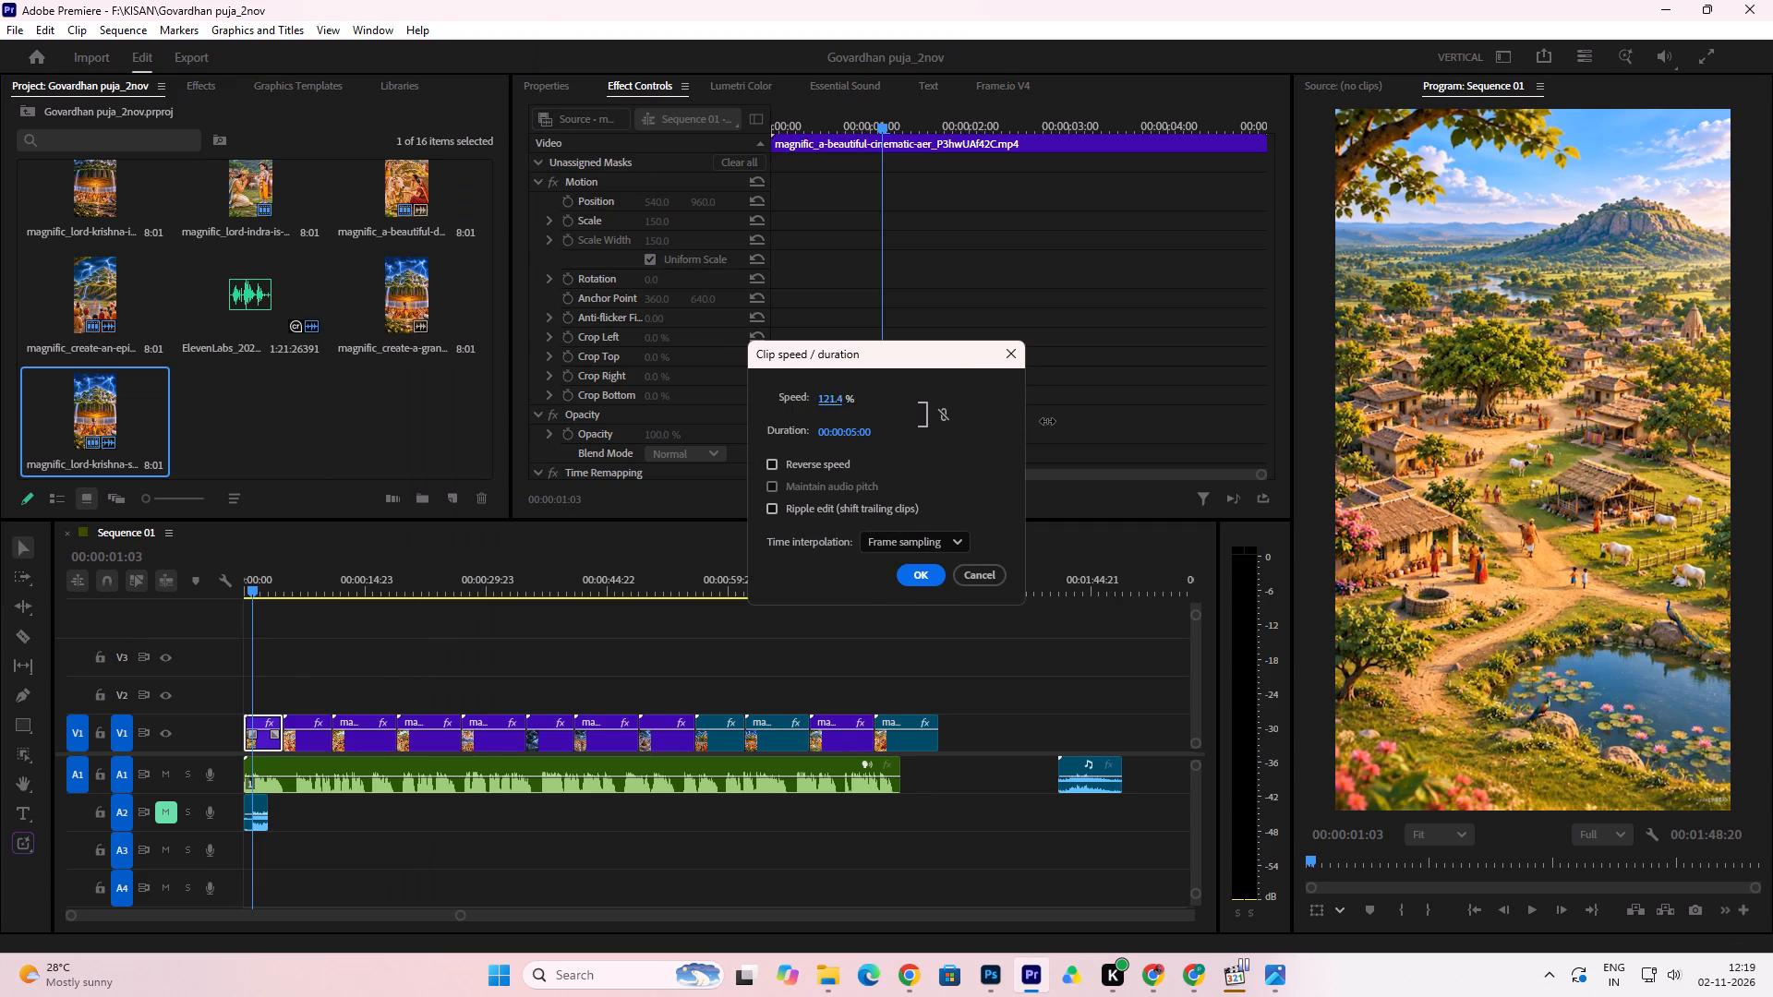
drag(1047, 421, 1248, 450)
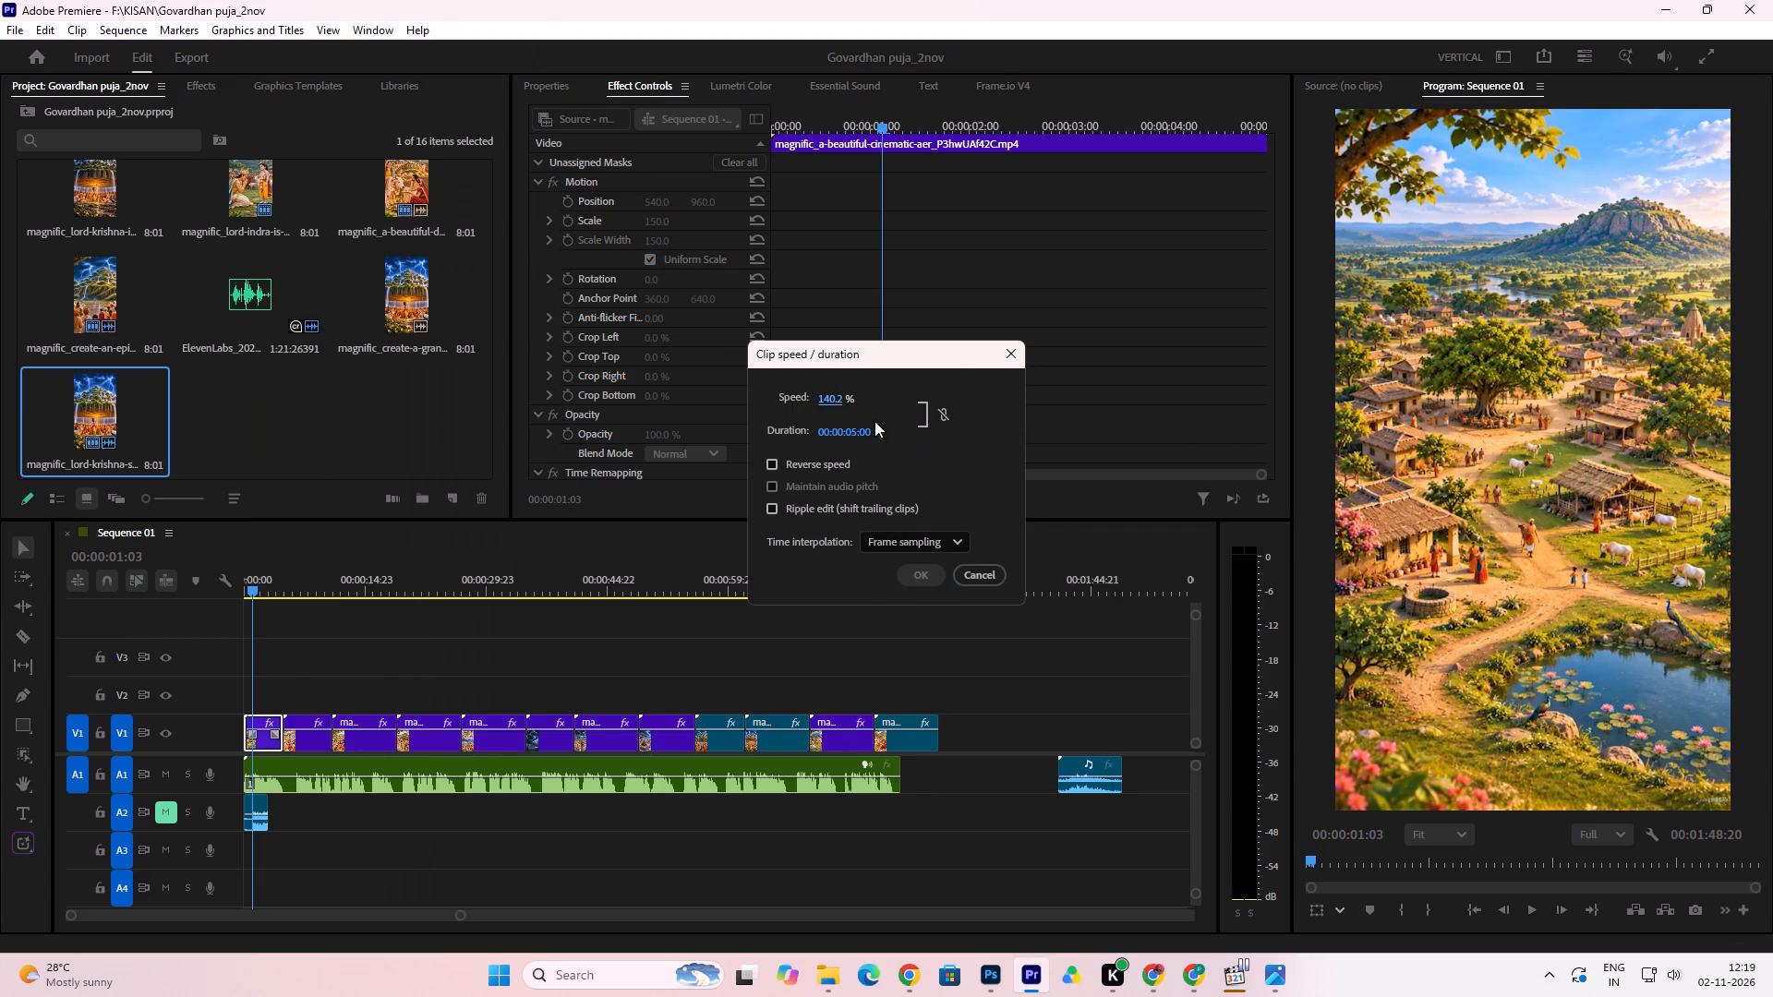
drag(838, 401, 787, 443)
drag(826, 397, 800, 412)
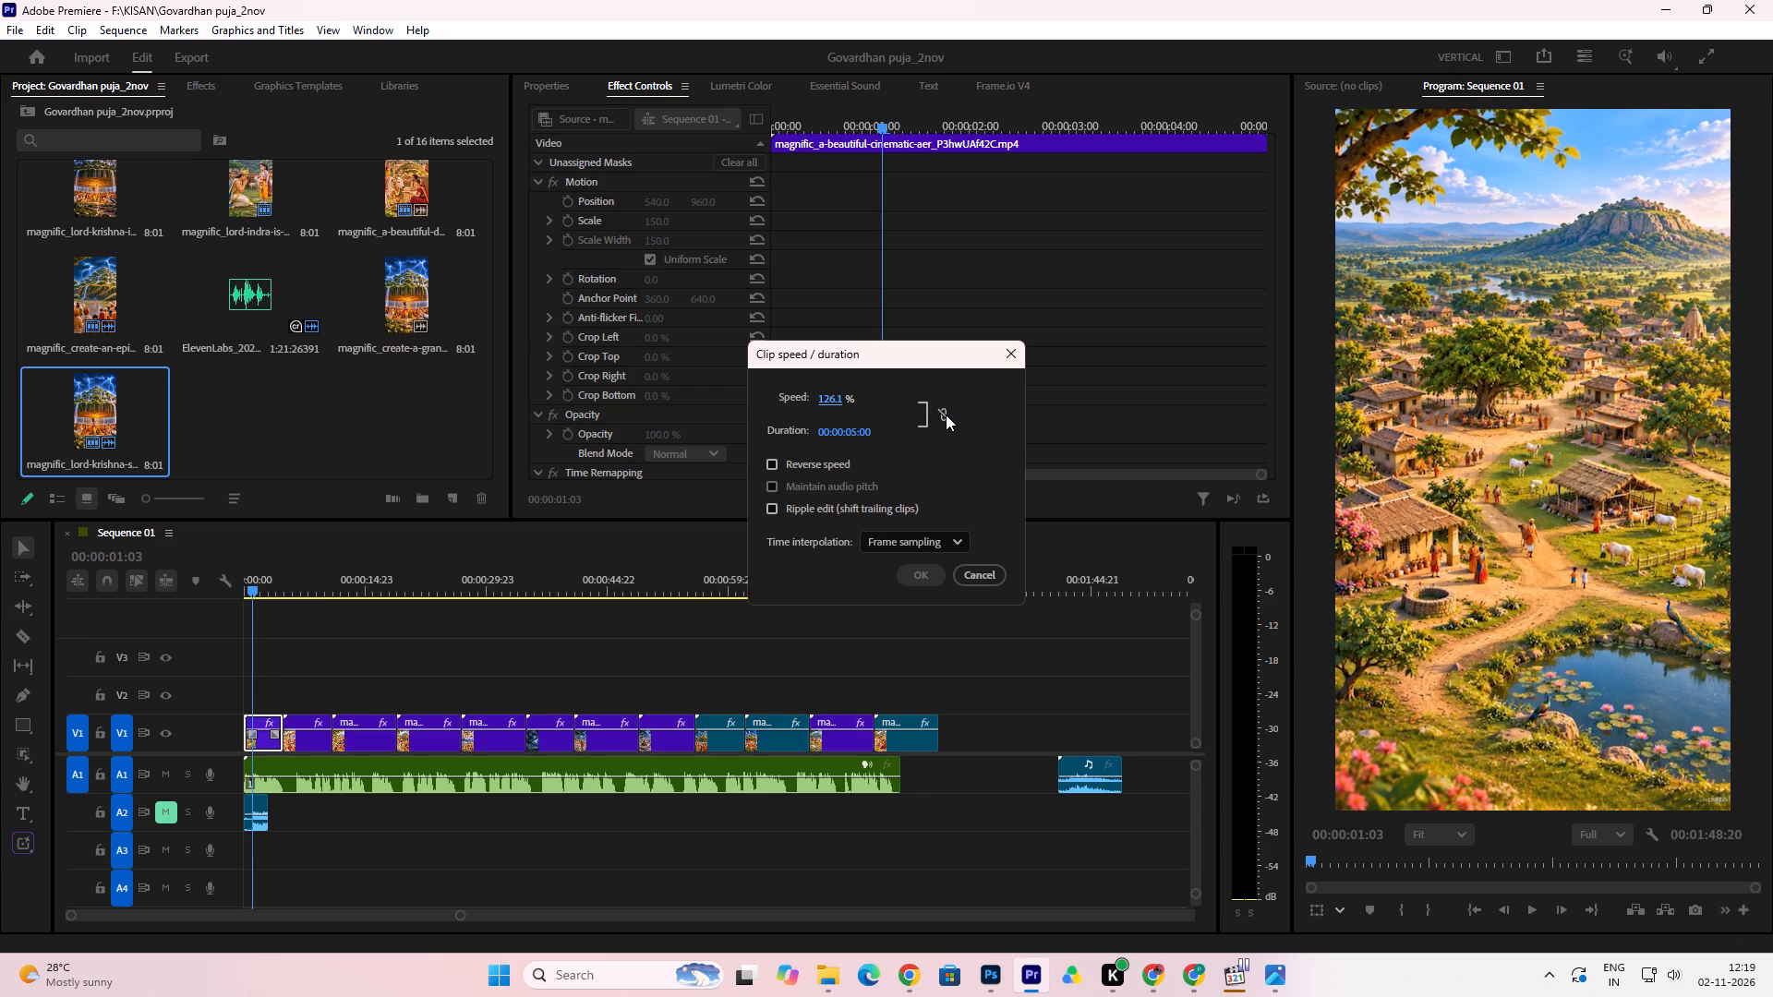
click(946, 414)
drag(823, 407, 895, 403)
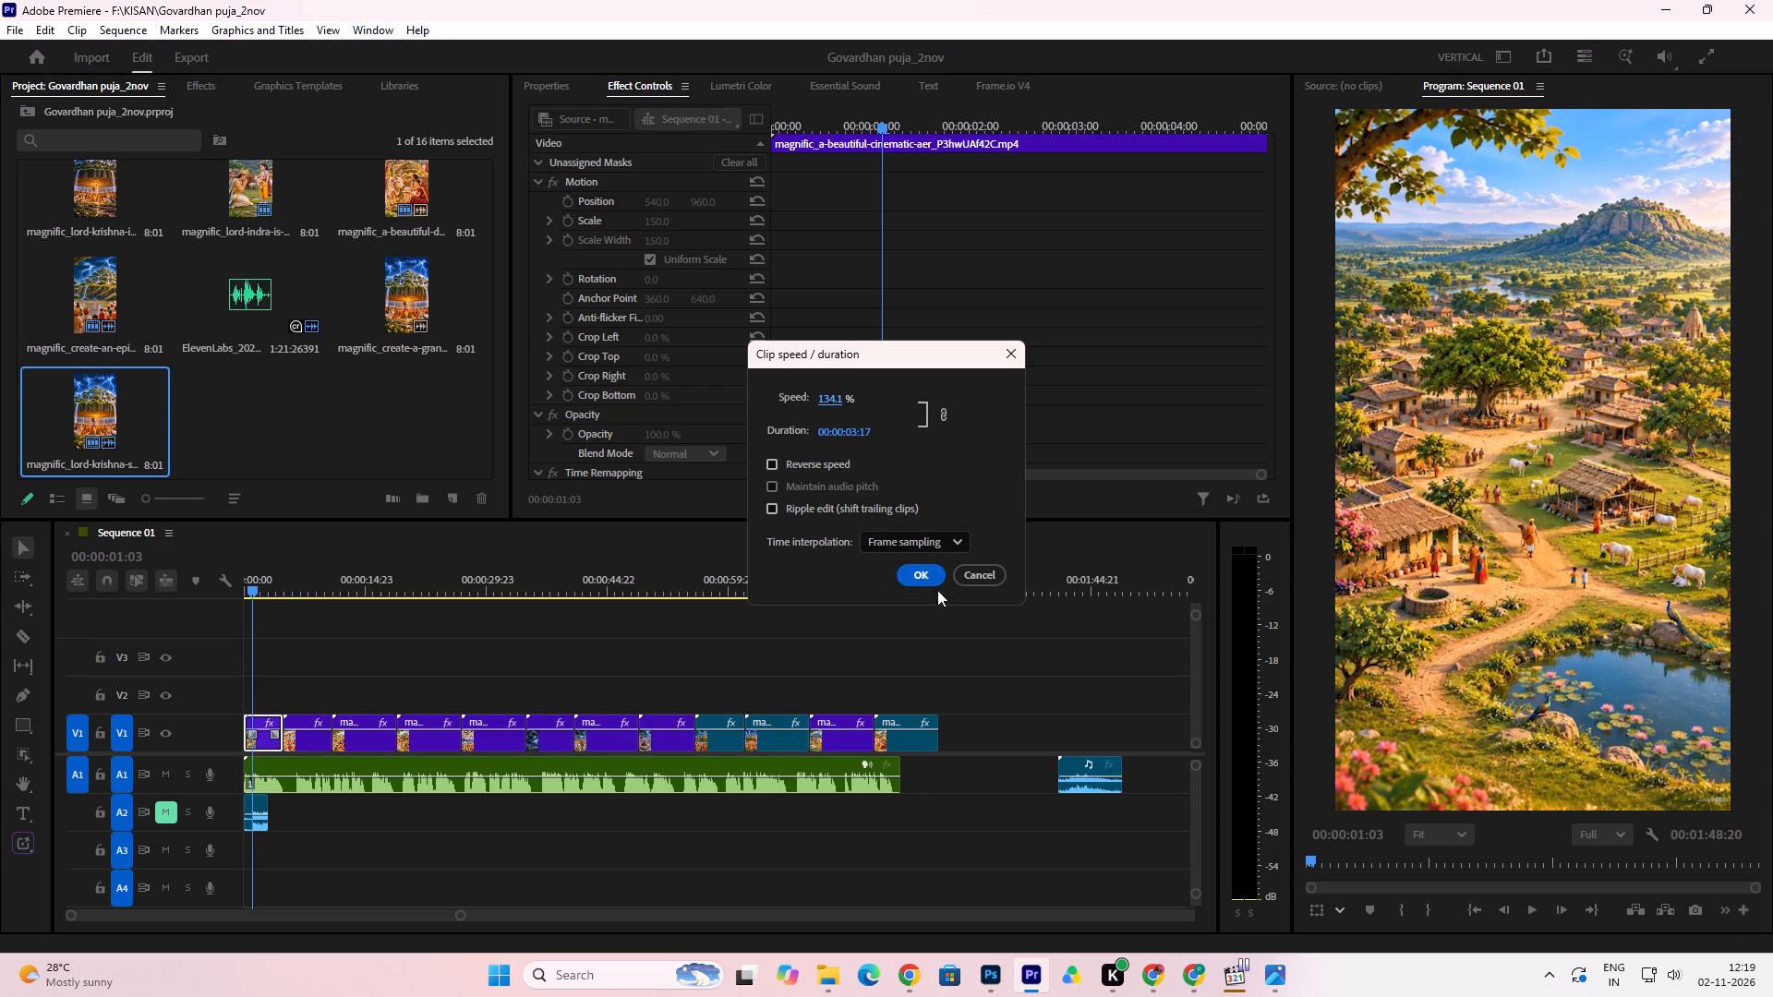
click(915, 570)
Play back the opening village clip and set its speed to 142.1%, with a linked duration of 00:00:03:11.
drag(248, 581, 200, 603)
key(space)
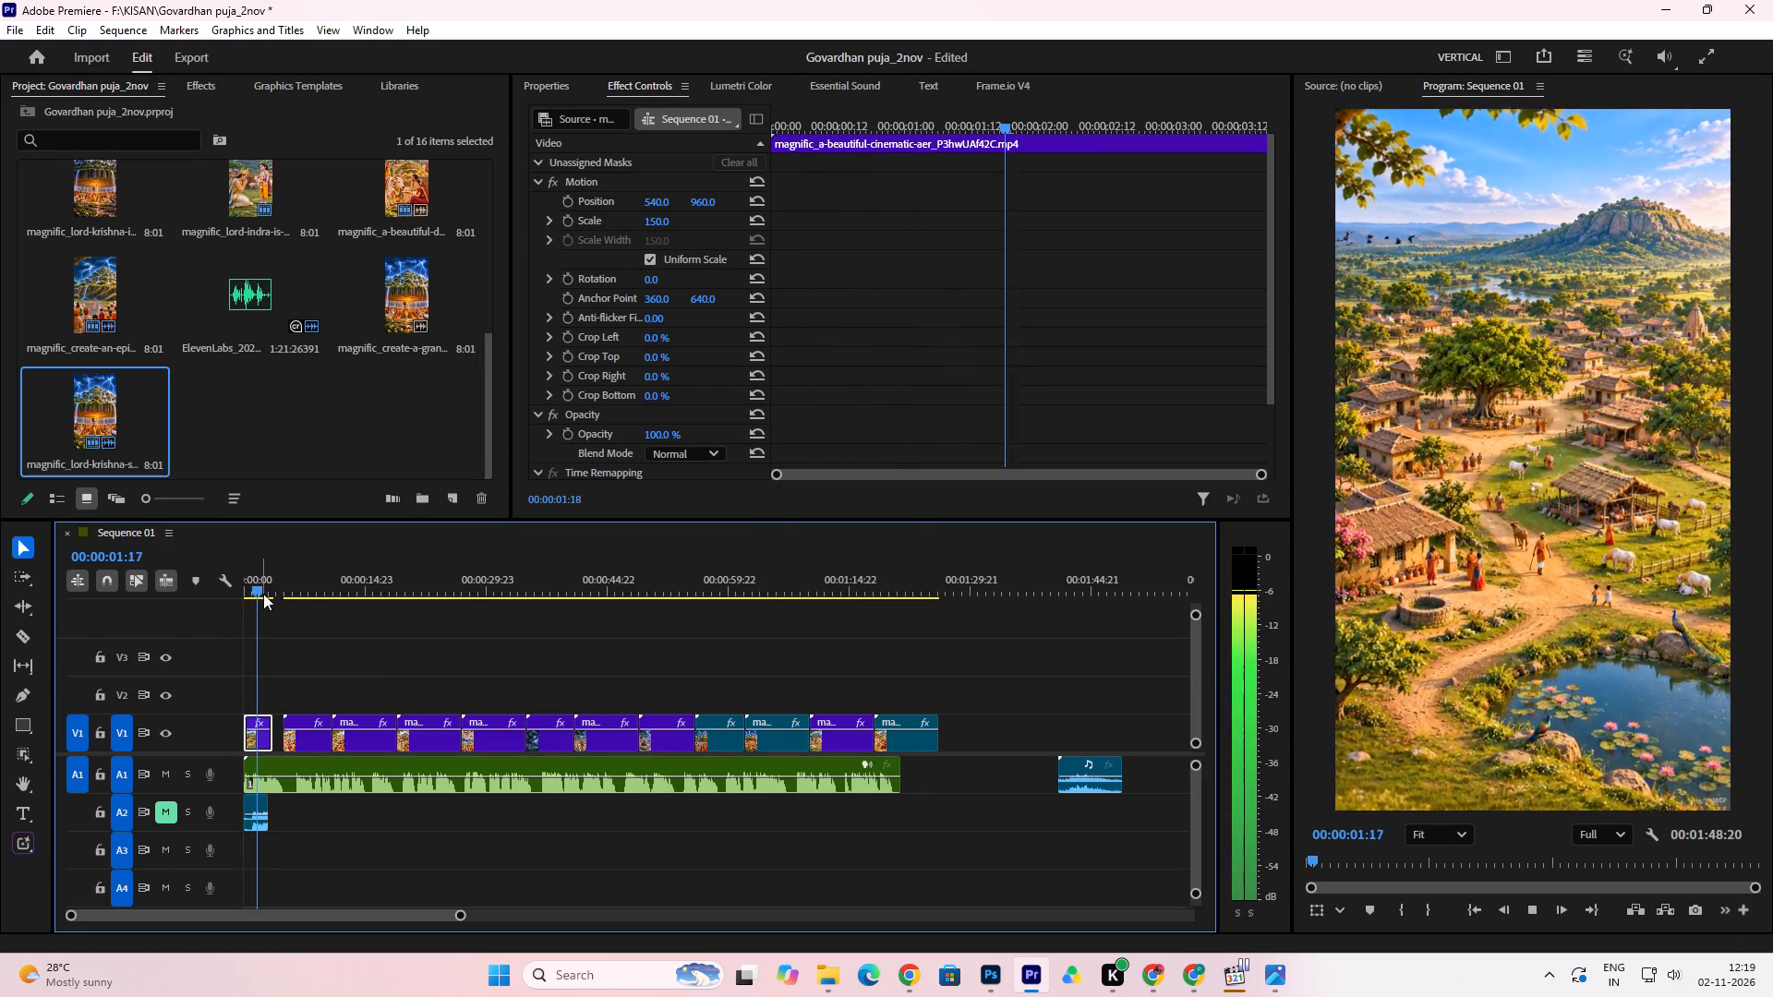
key(space)
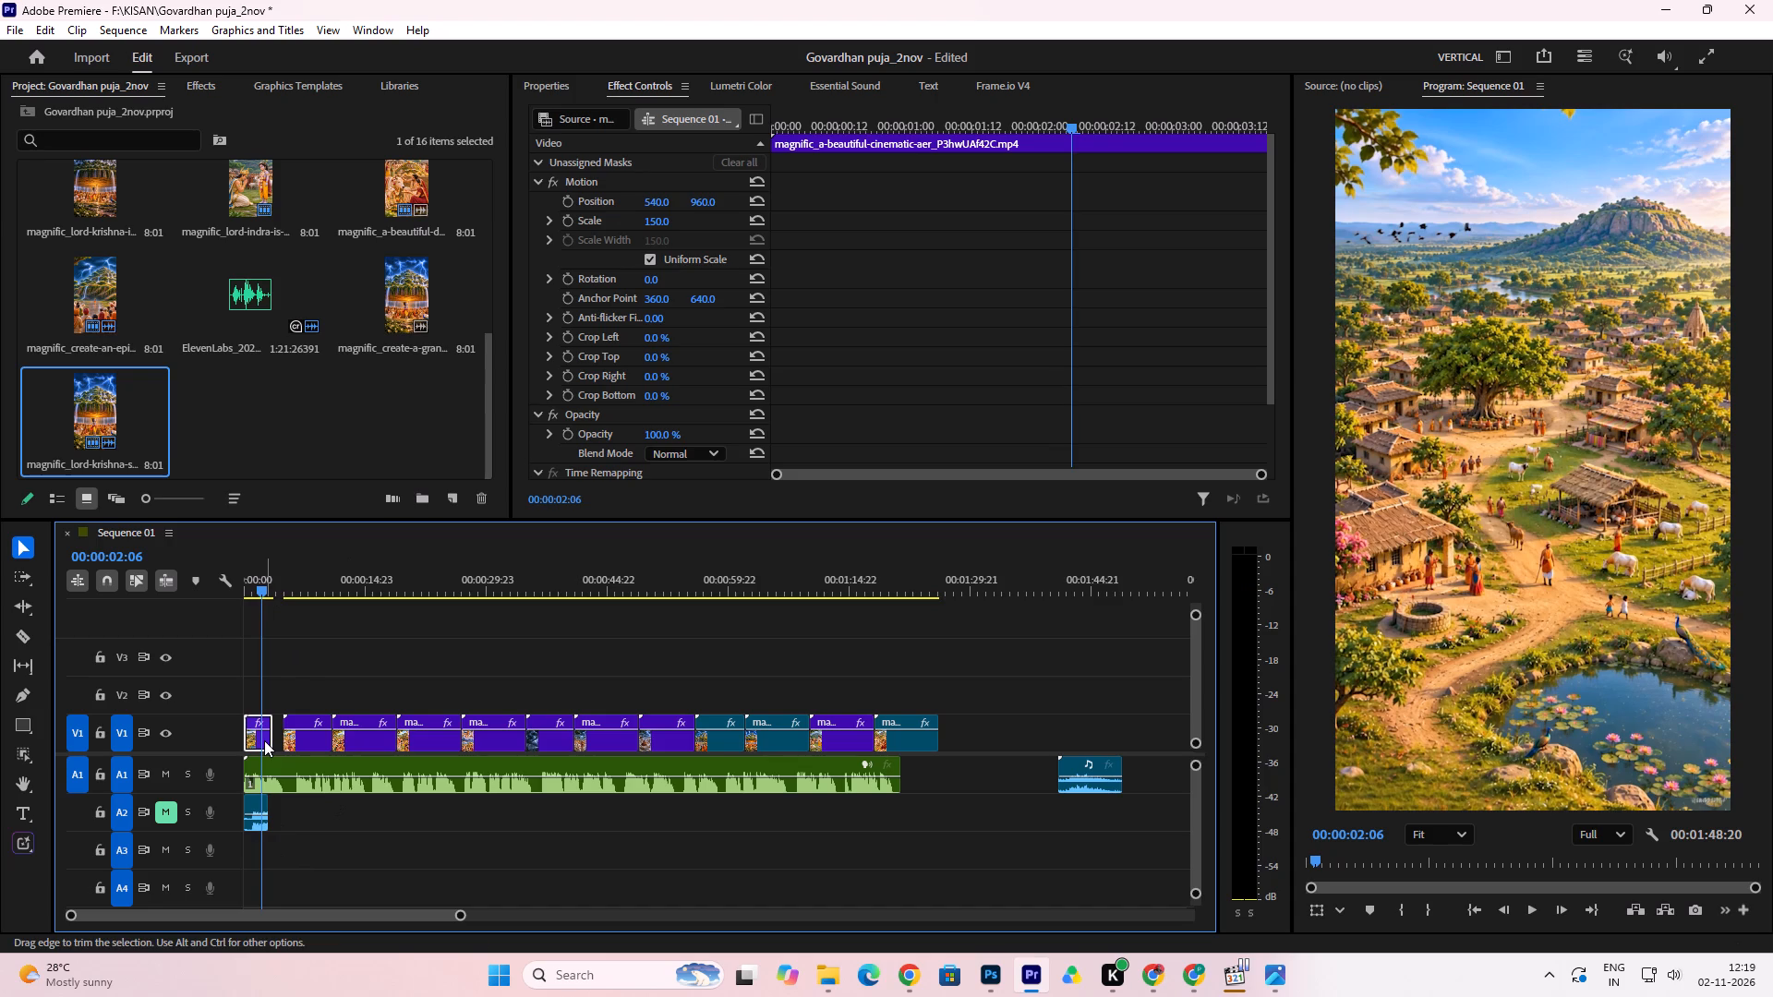
key(space)
key(space)
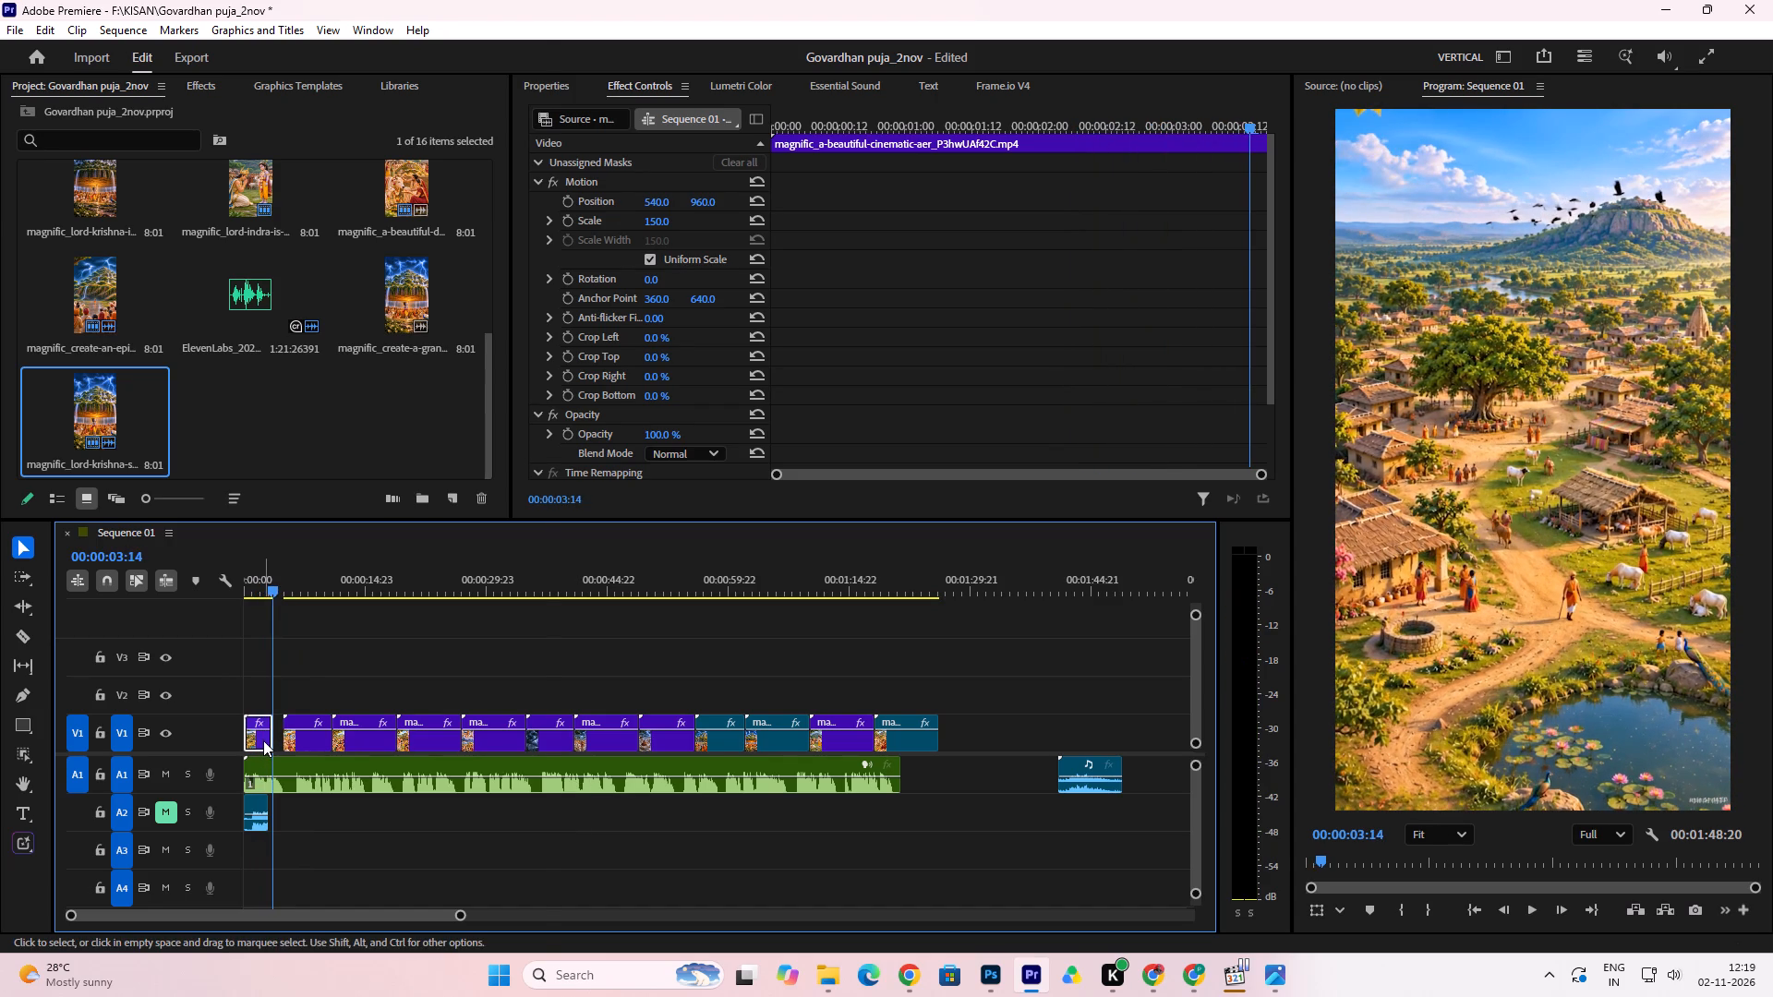
click(263, 740)
right_click(263, 740)
click(340, 582)
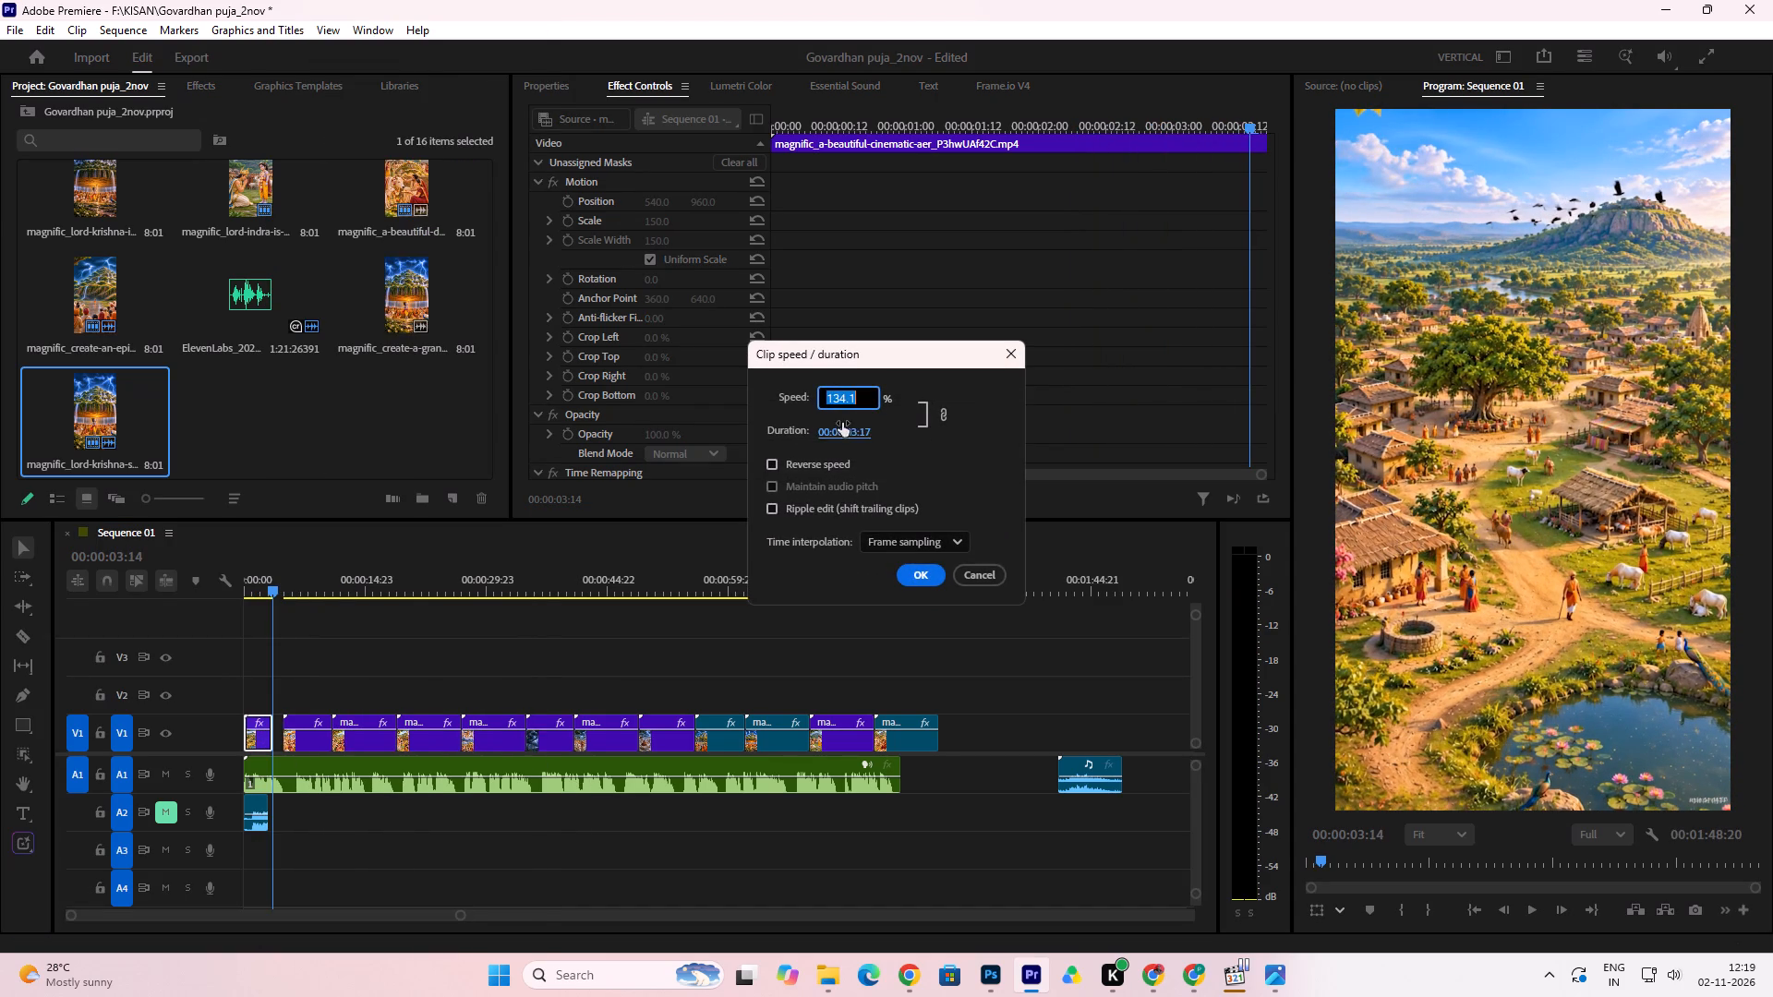
click(877, 453)
drag(830, 399, 920, 412)
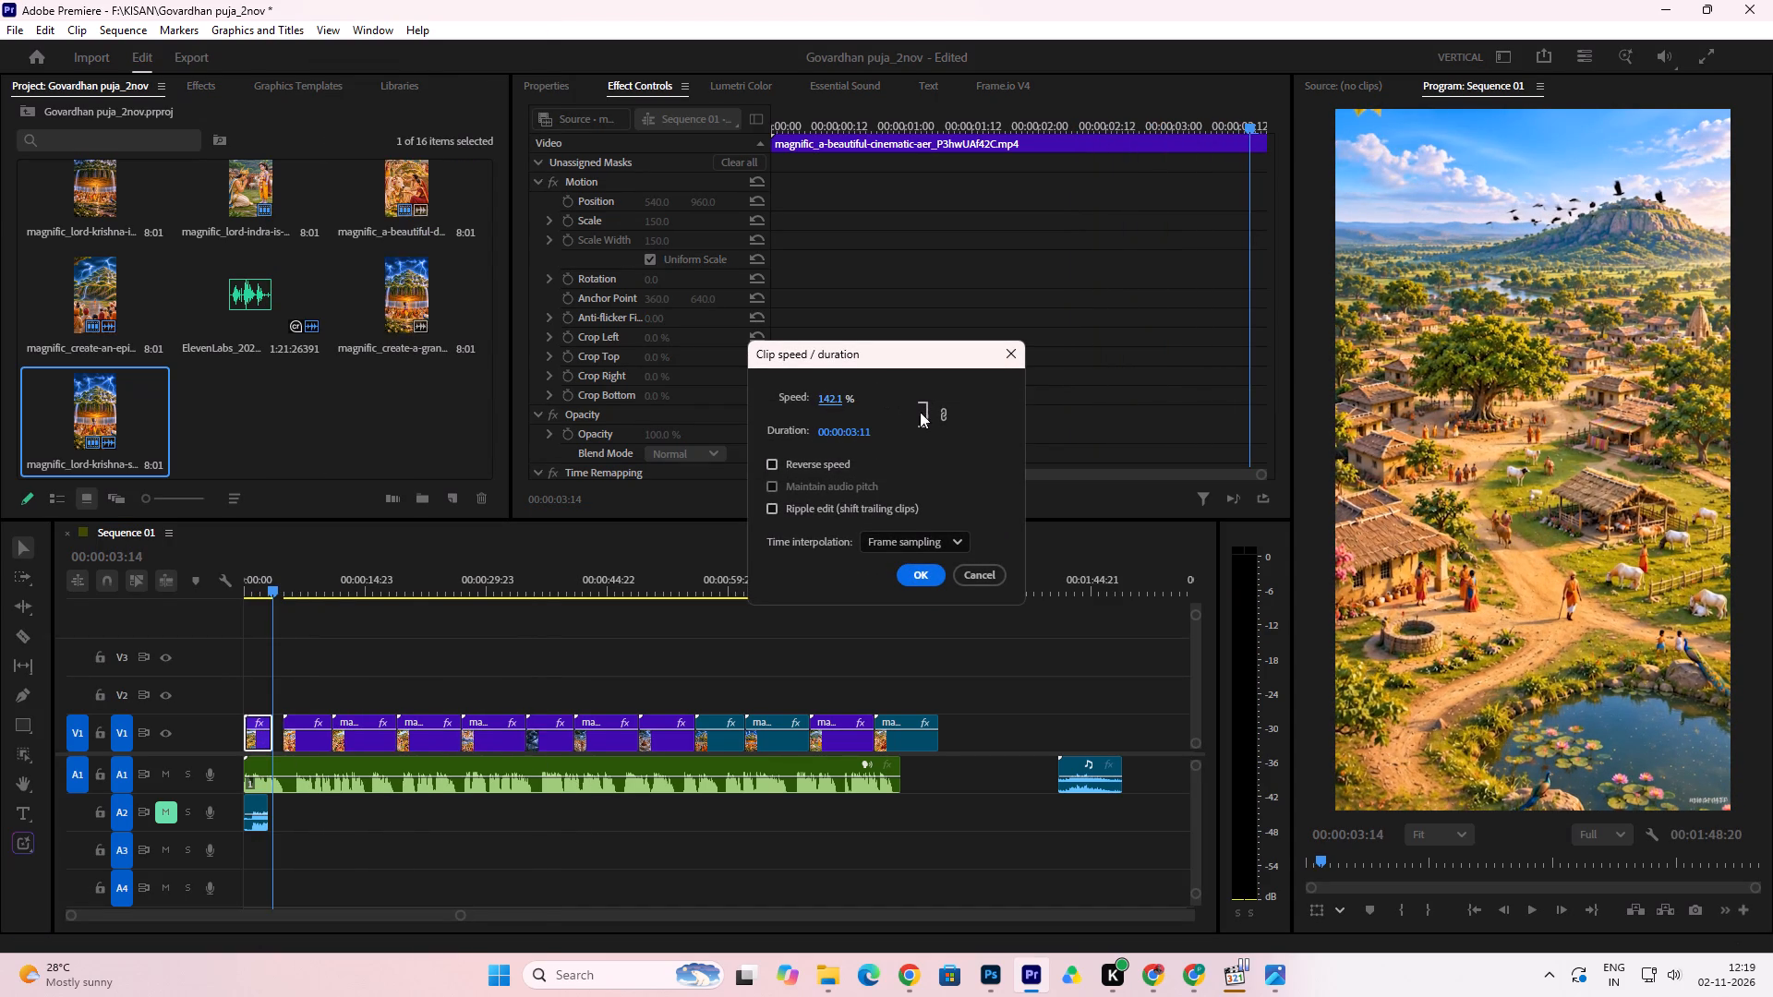
click(917, 582)
drag(267, 583, 262, 584)
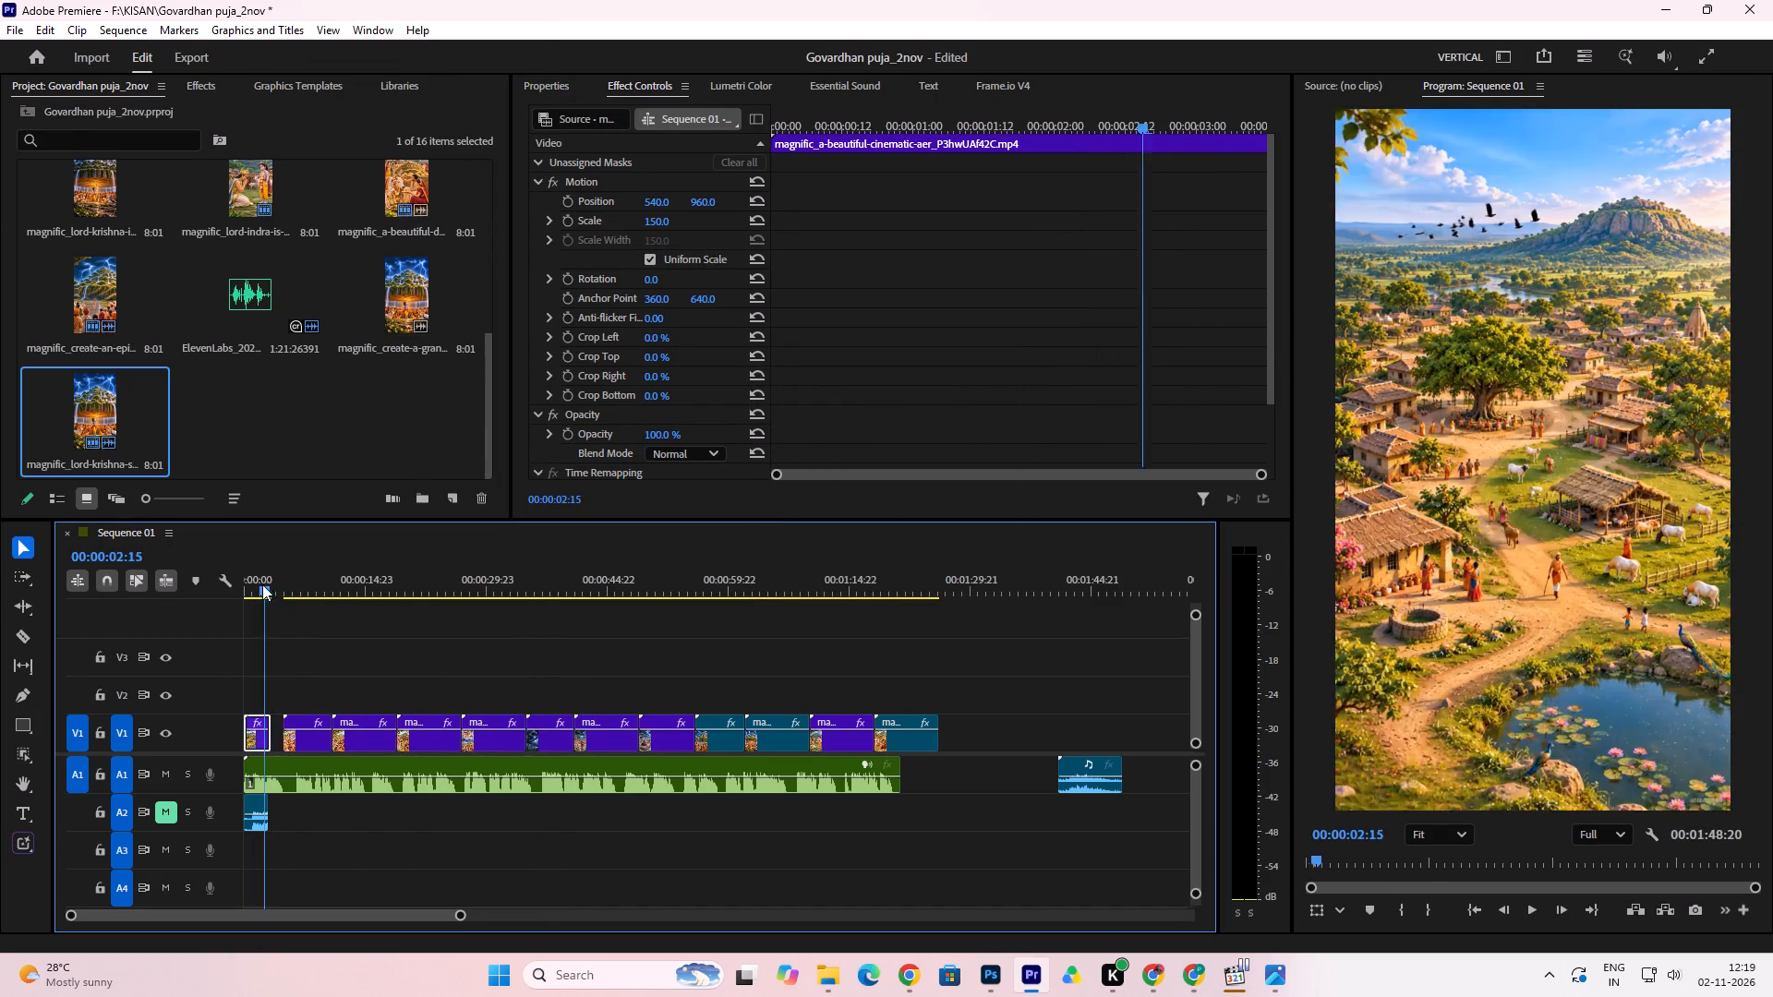
Play back the opening village clip and set its speed to 150.6%, with a linked duration of 00:00:03:07.
drag(262, 584, 218, 604)
right_drag(241, 594, 218, 604)
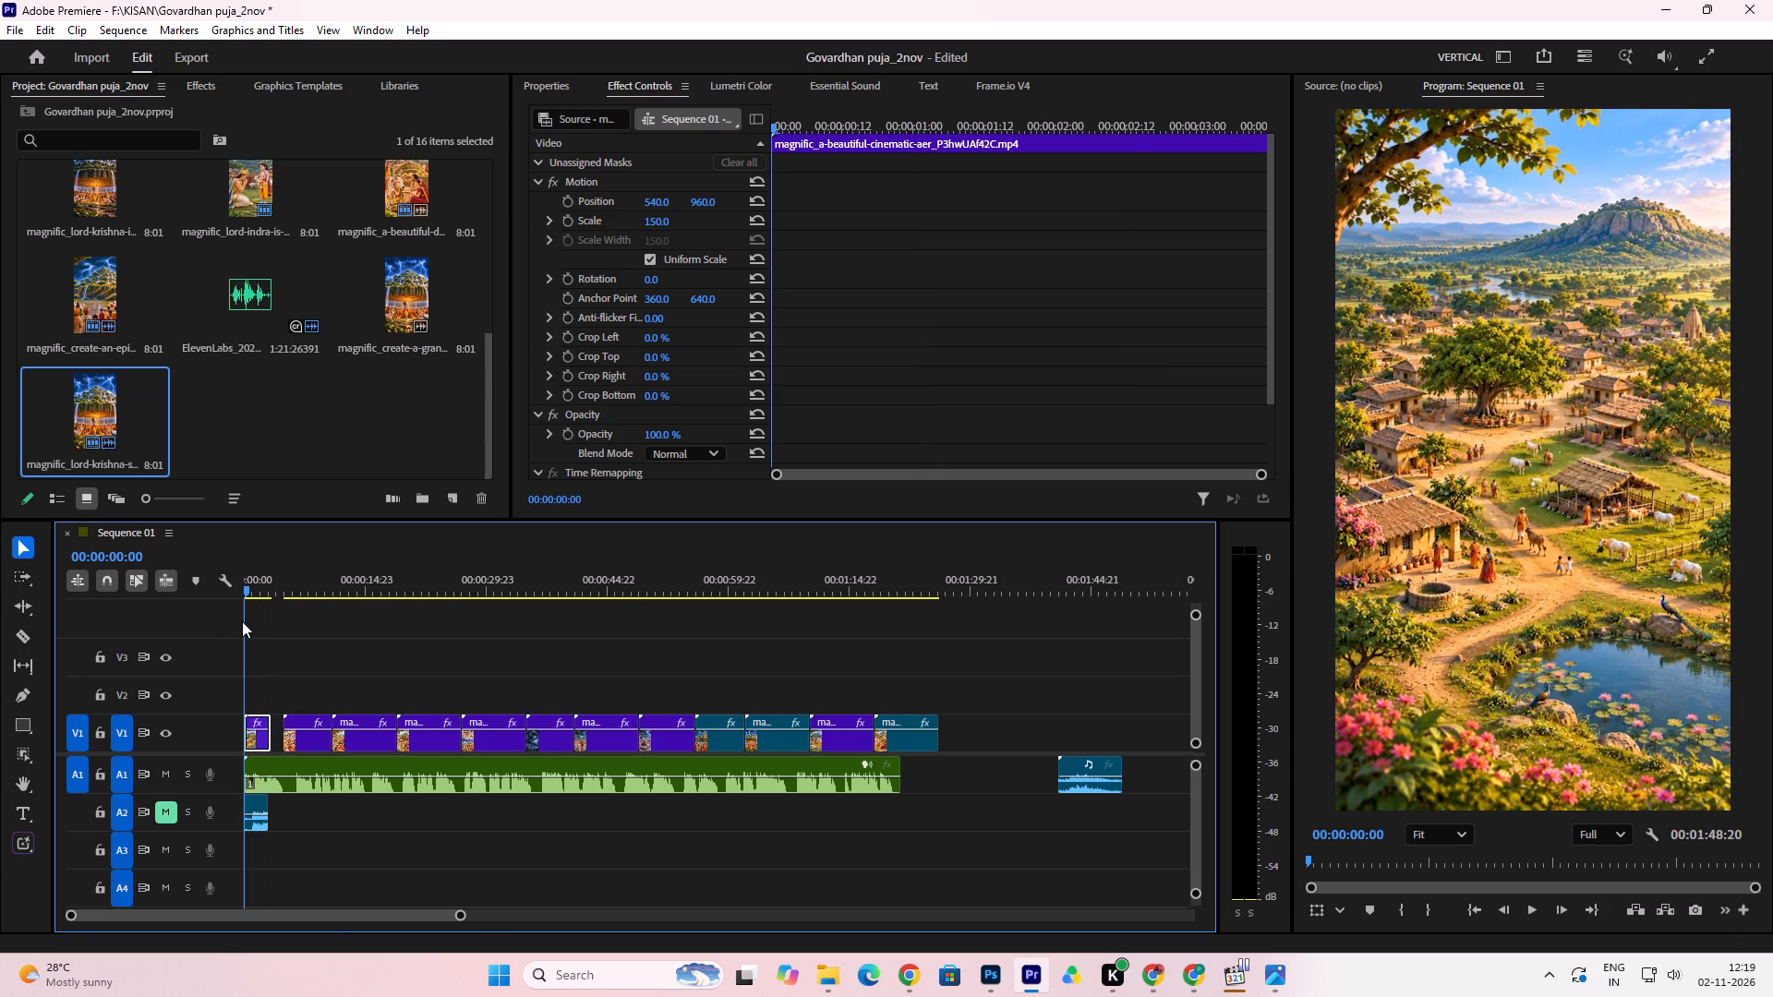
key(ctrl+z)
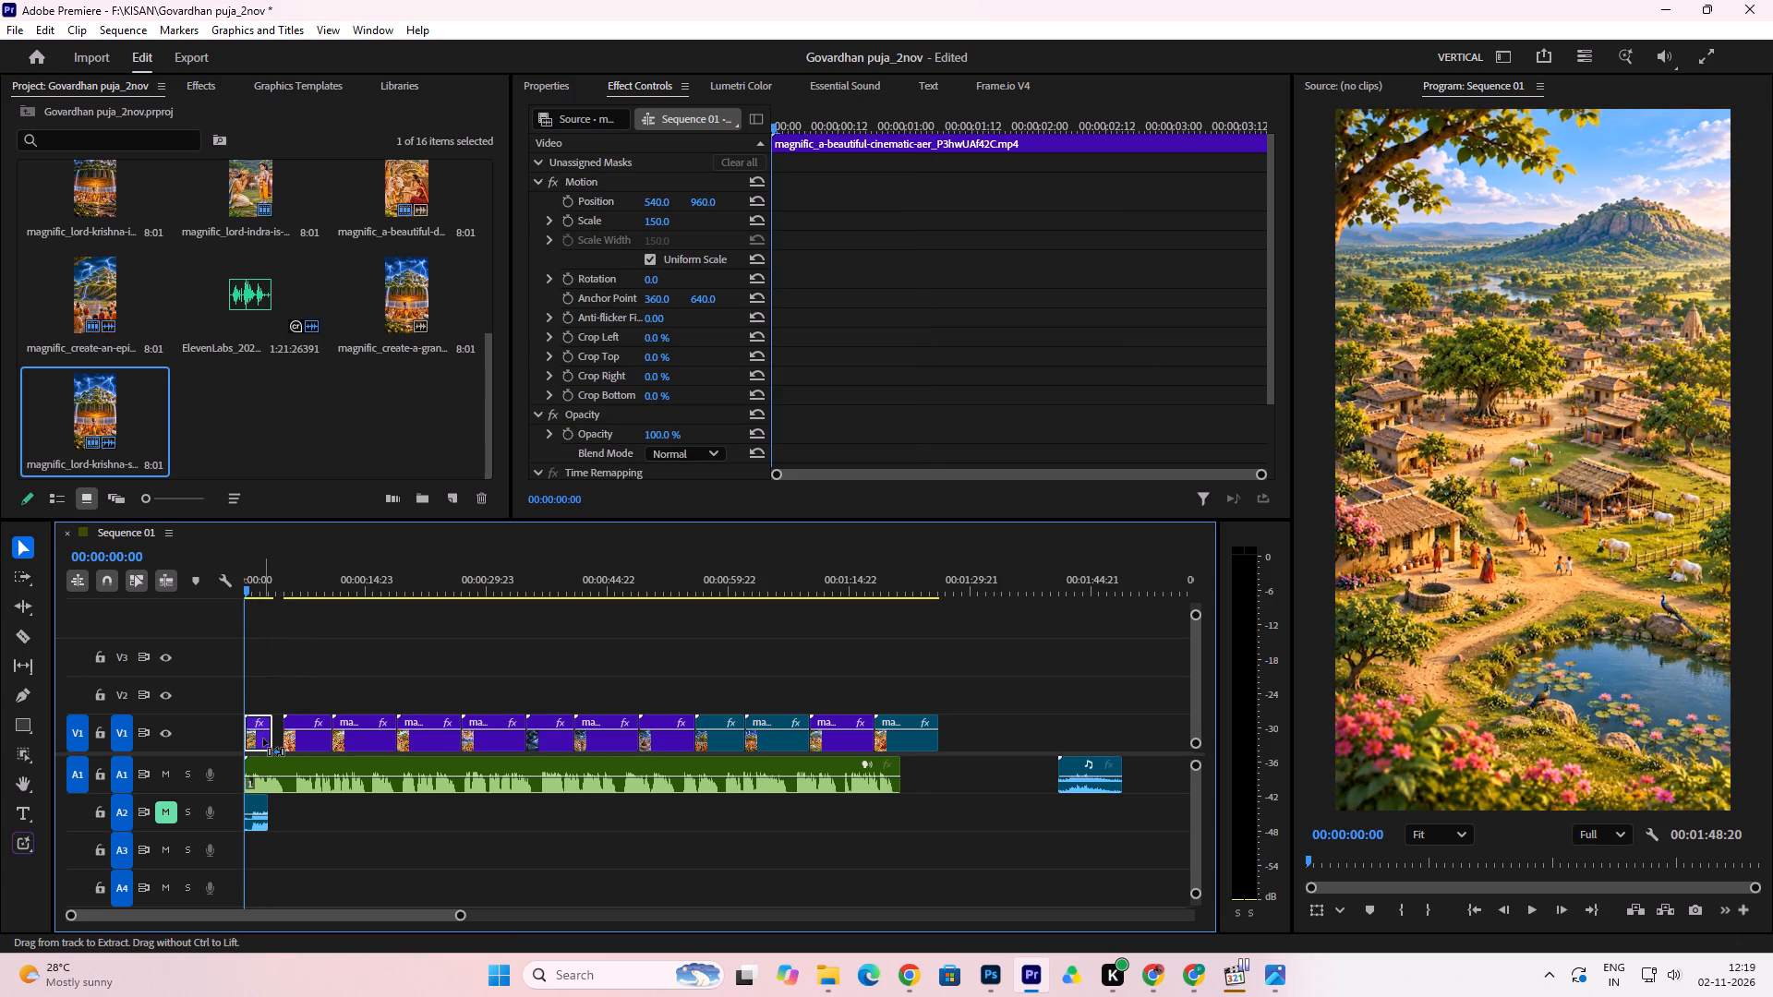
key(ctrl+shift+z)
key(space)
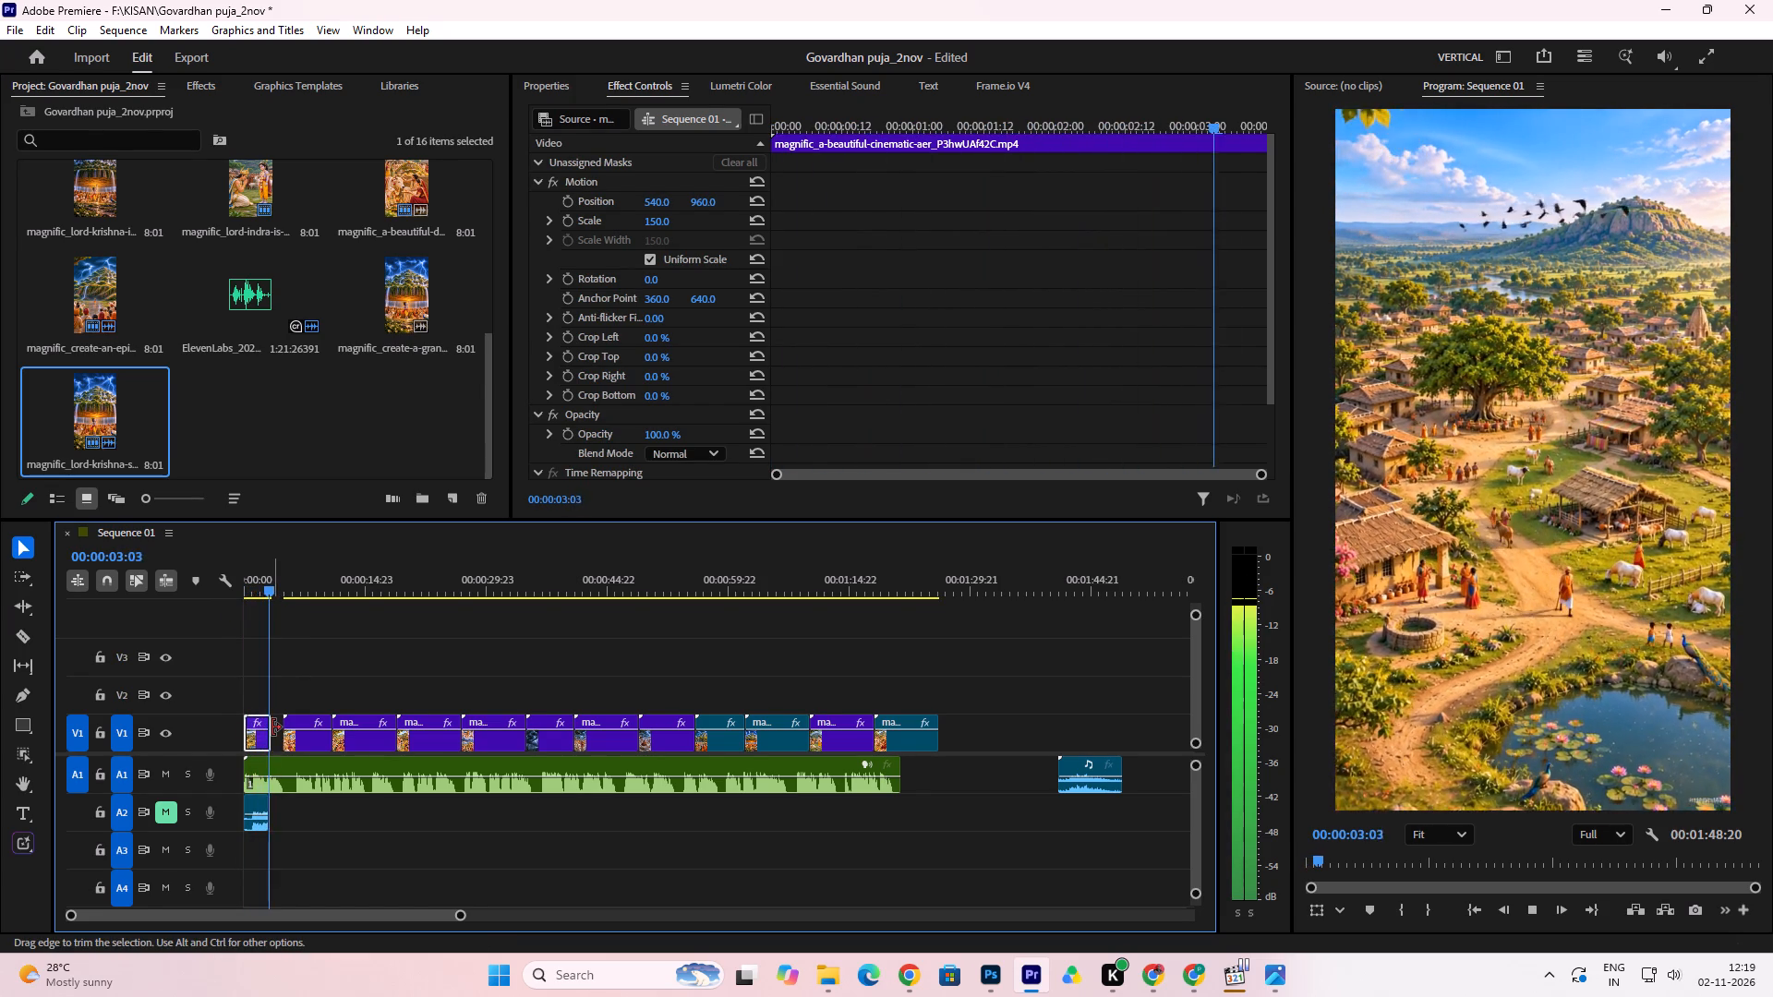
key(space)
click(258, 739)
right_click(258, 739)
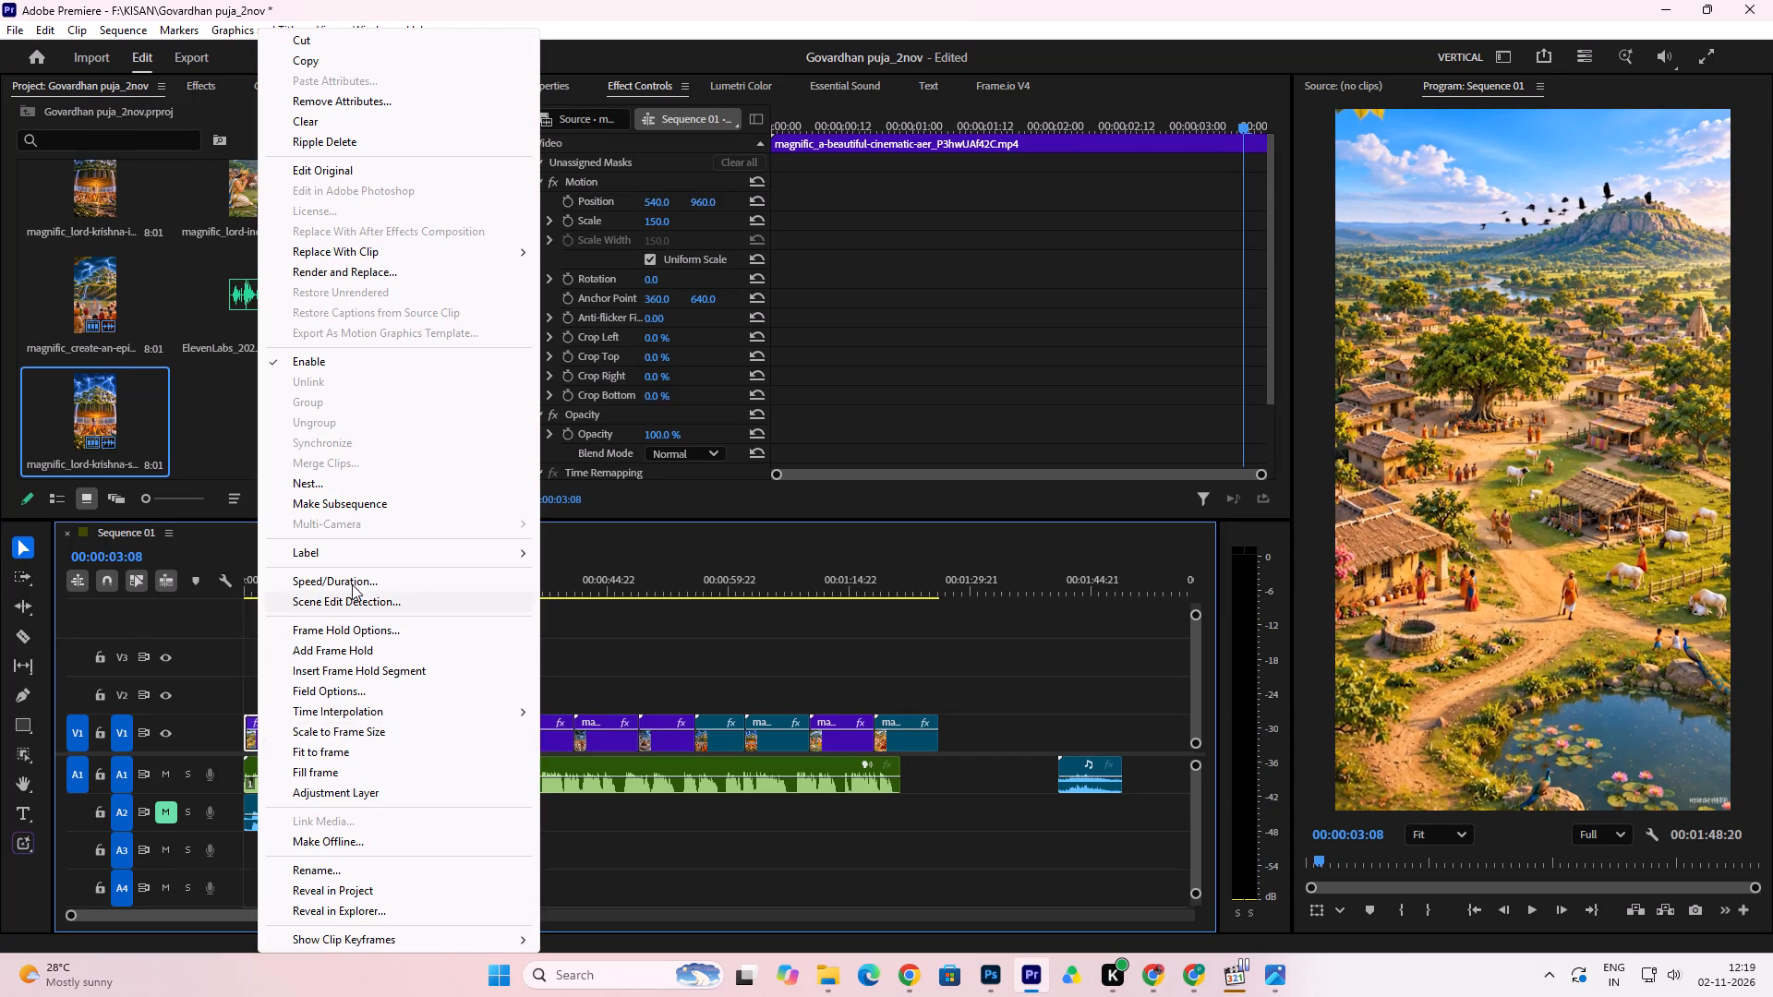
click(351, 583)
click(923, 463)
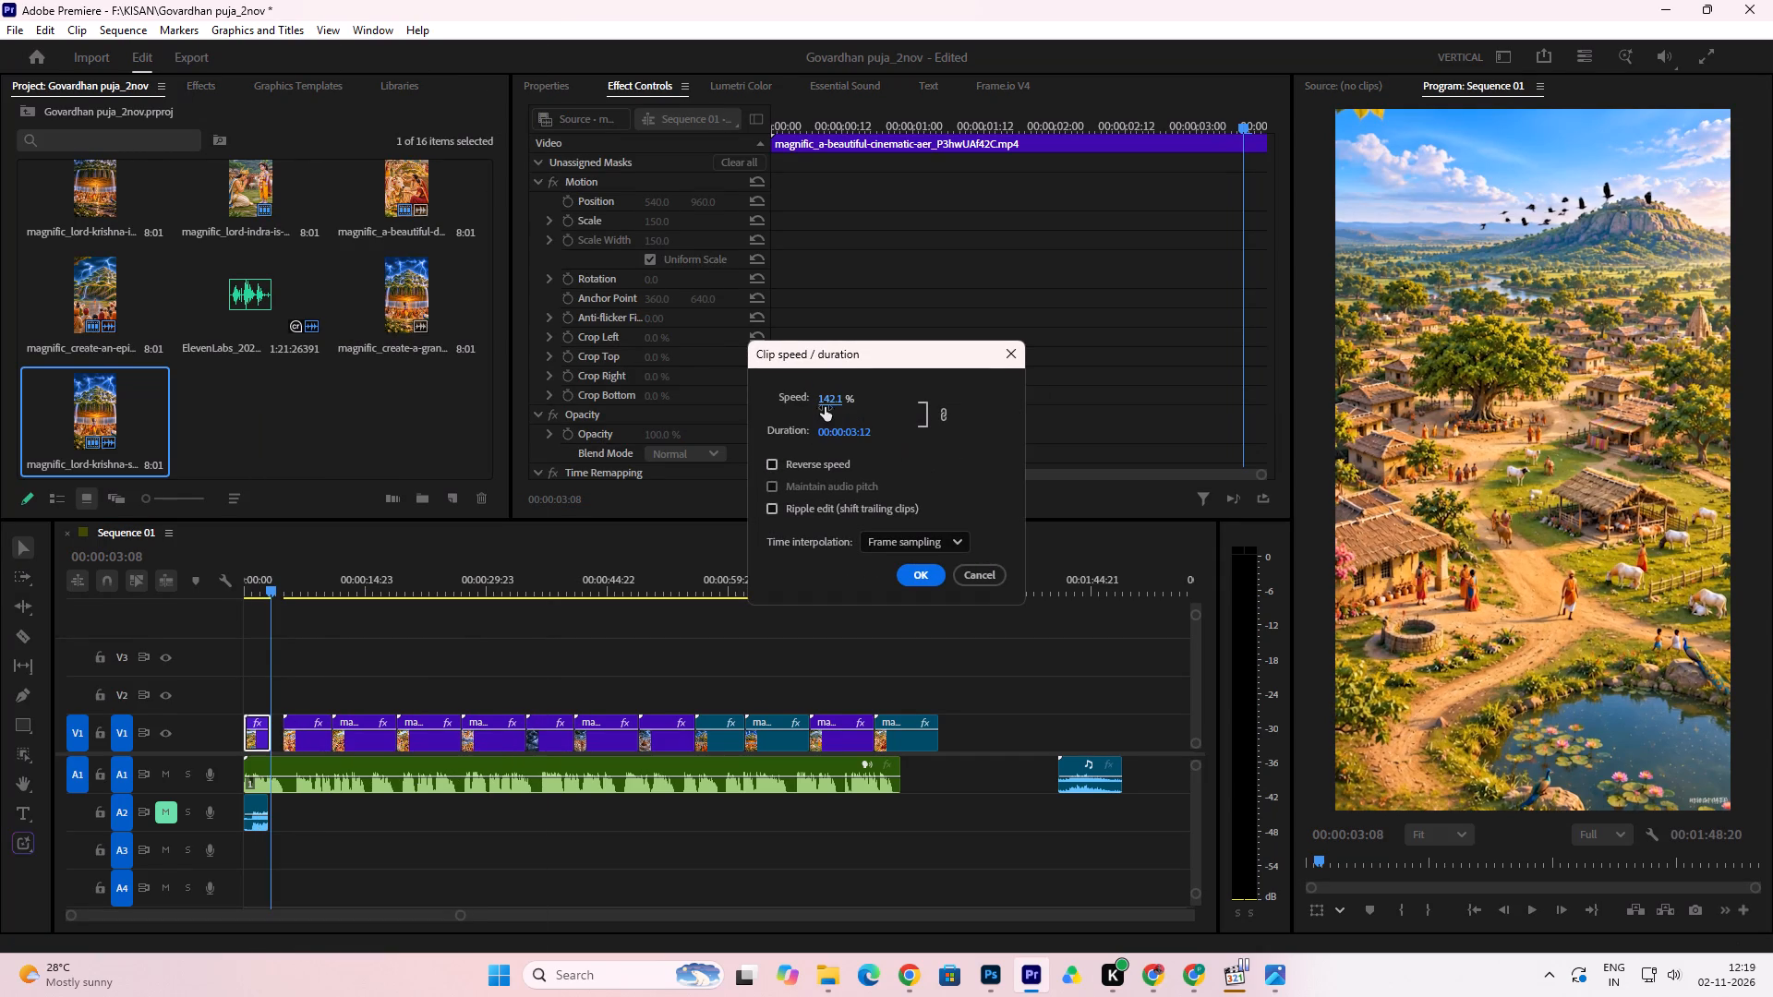
drag(832, 404, 911, 402)
click(927, 576)
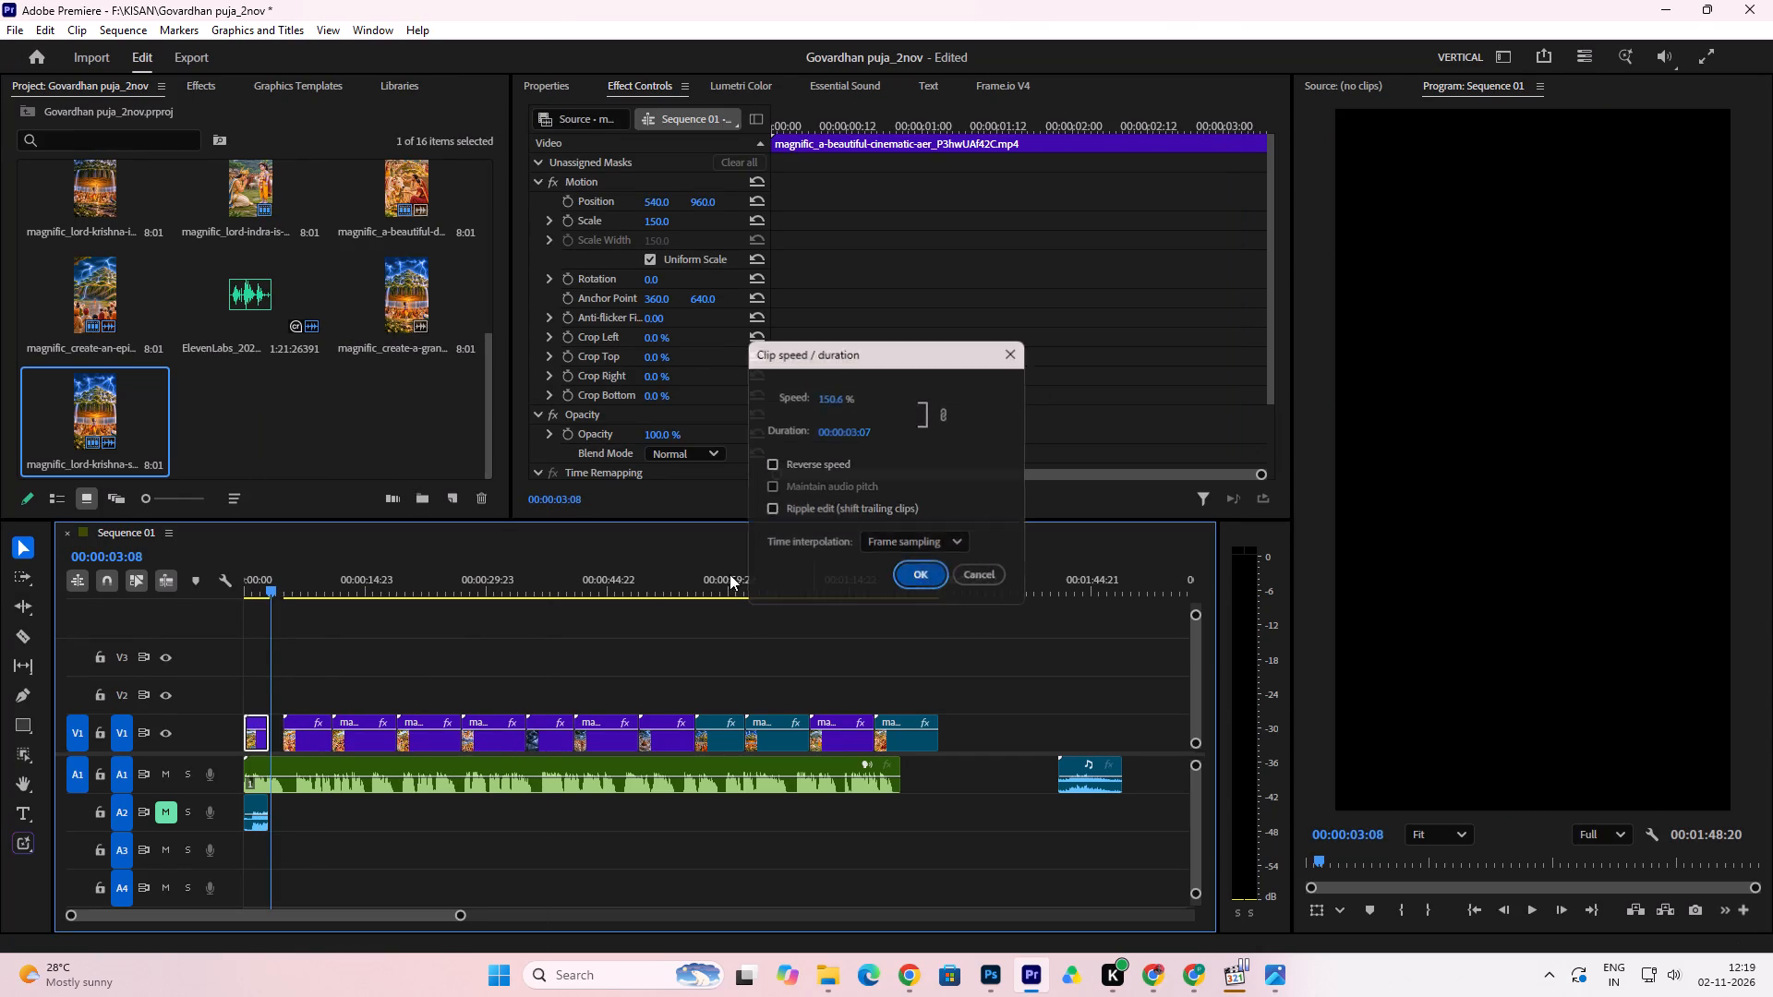
Play back the opening village clip and close the gap between it and the second clip on V1.
drag(271, 582, 219, 602)
key(space)
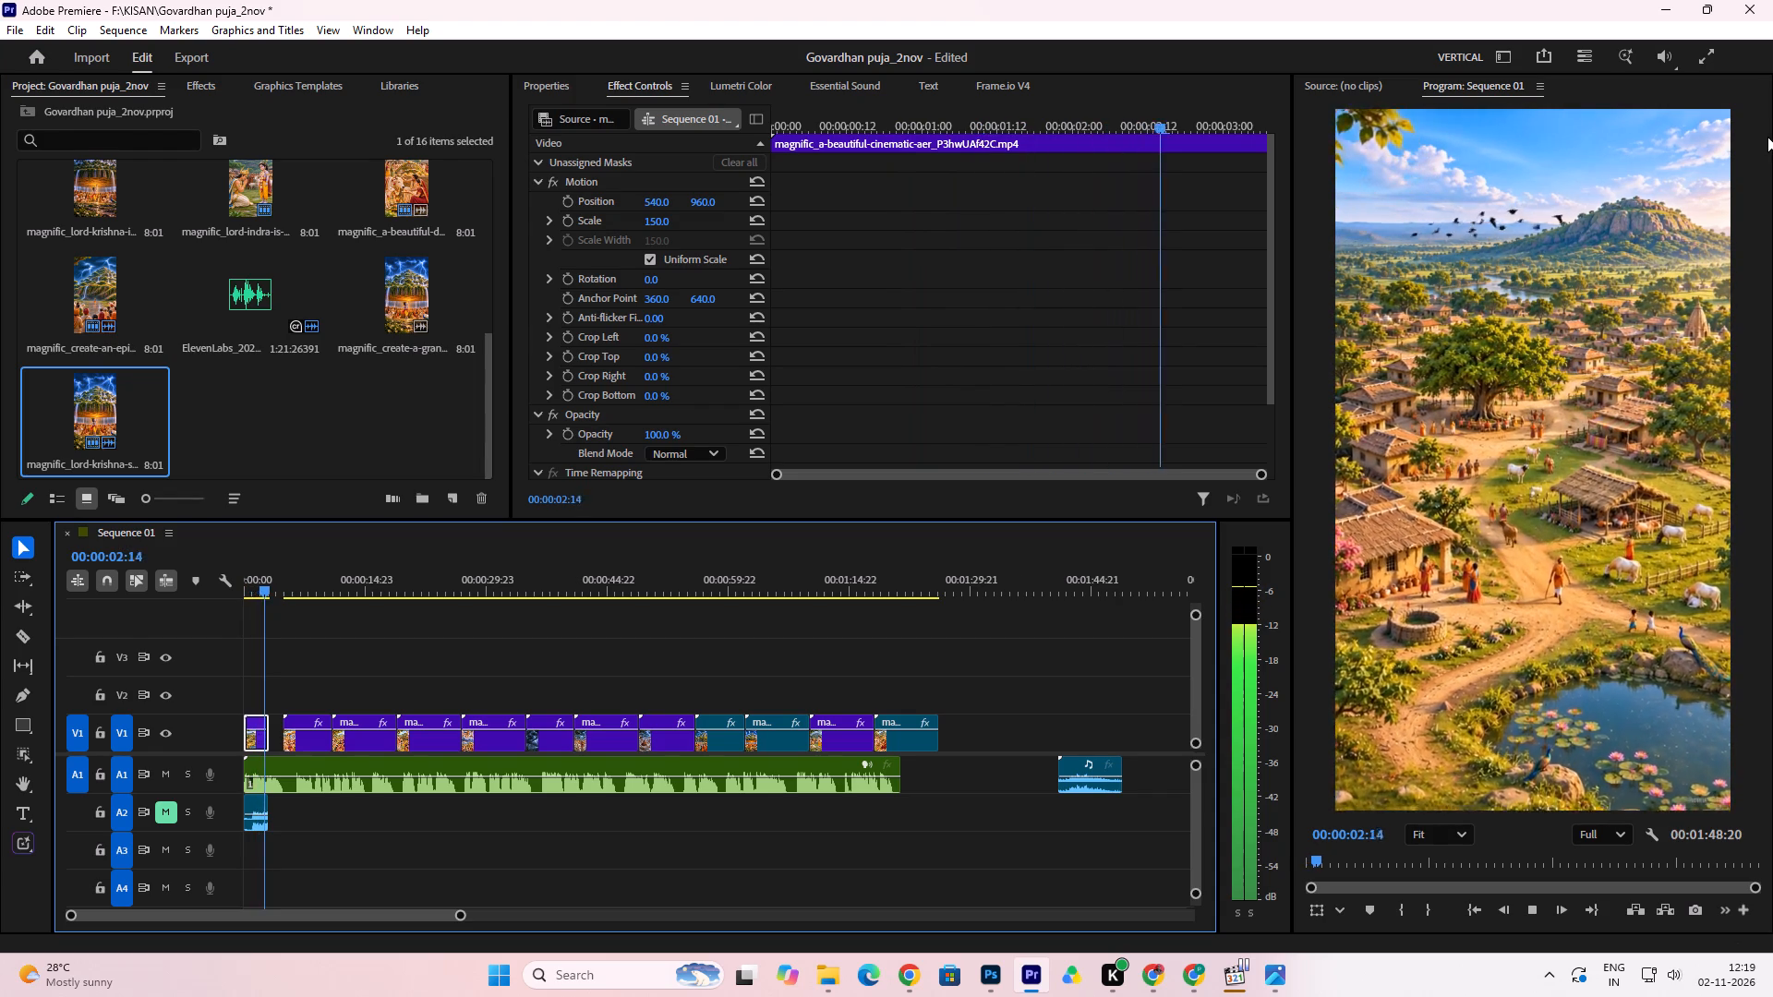
key(space)
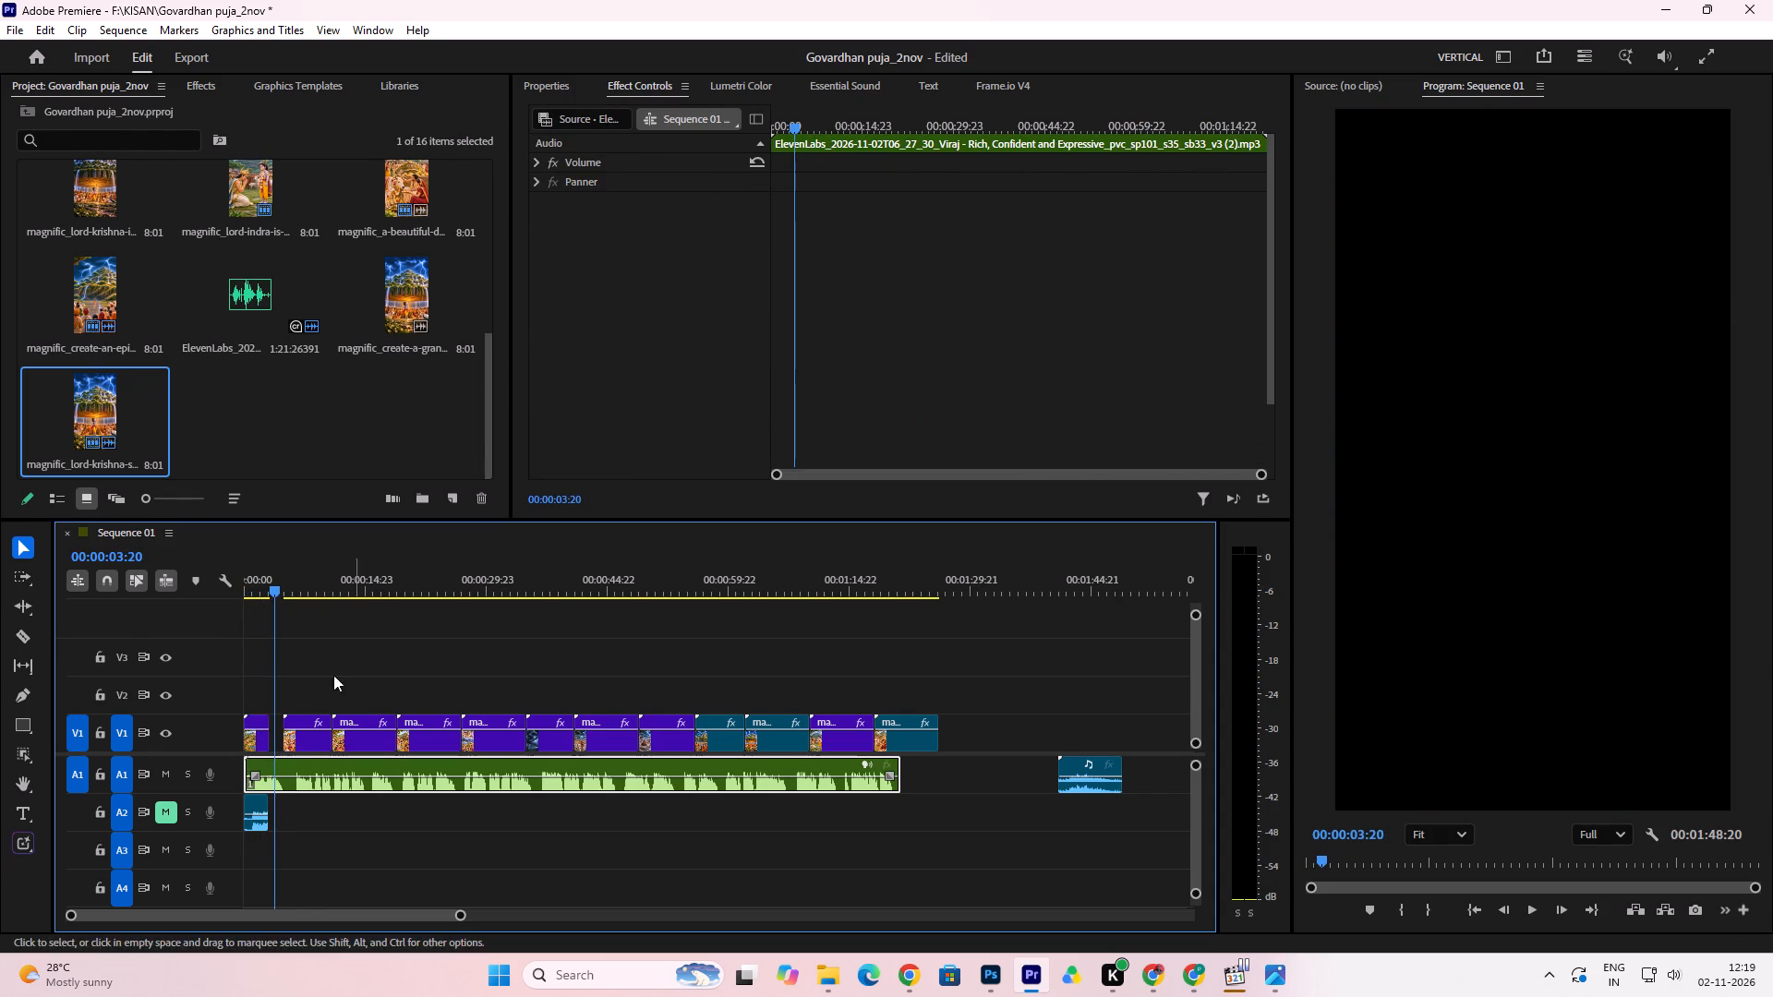
click(278, 735)
click(266, 590)
click(276, 721)
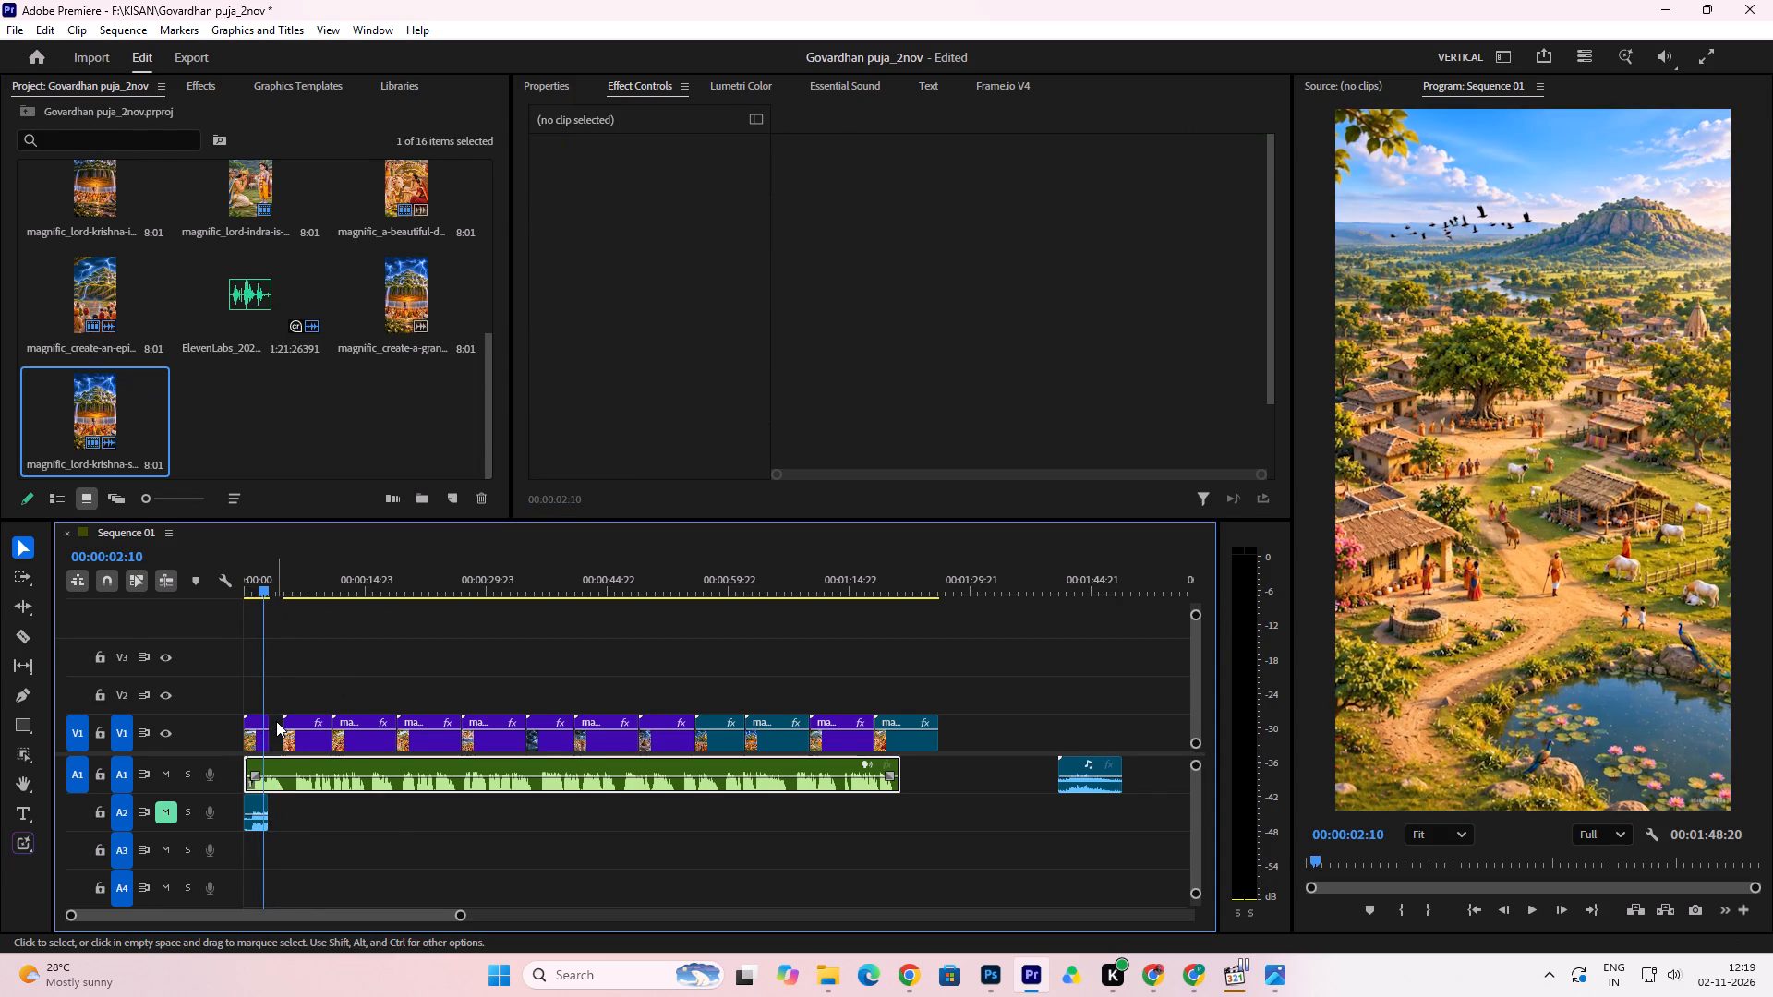
key(Delete)
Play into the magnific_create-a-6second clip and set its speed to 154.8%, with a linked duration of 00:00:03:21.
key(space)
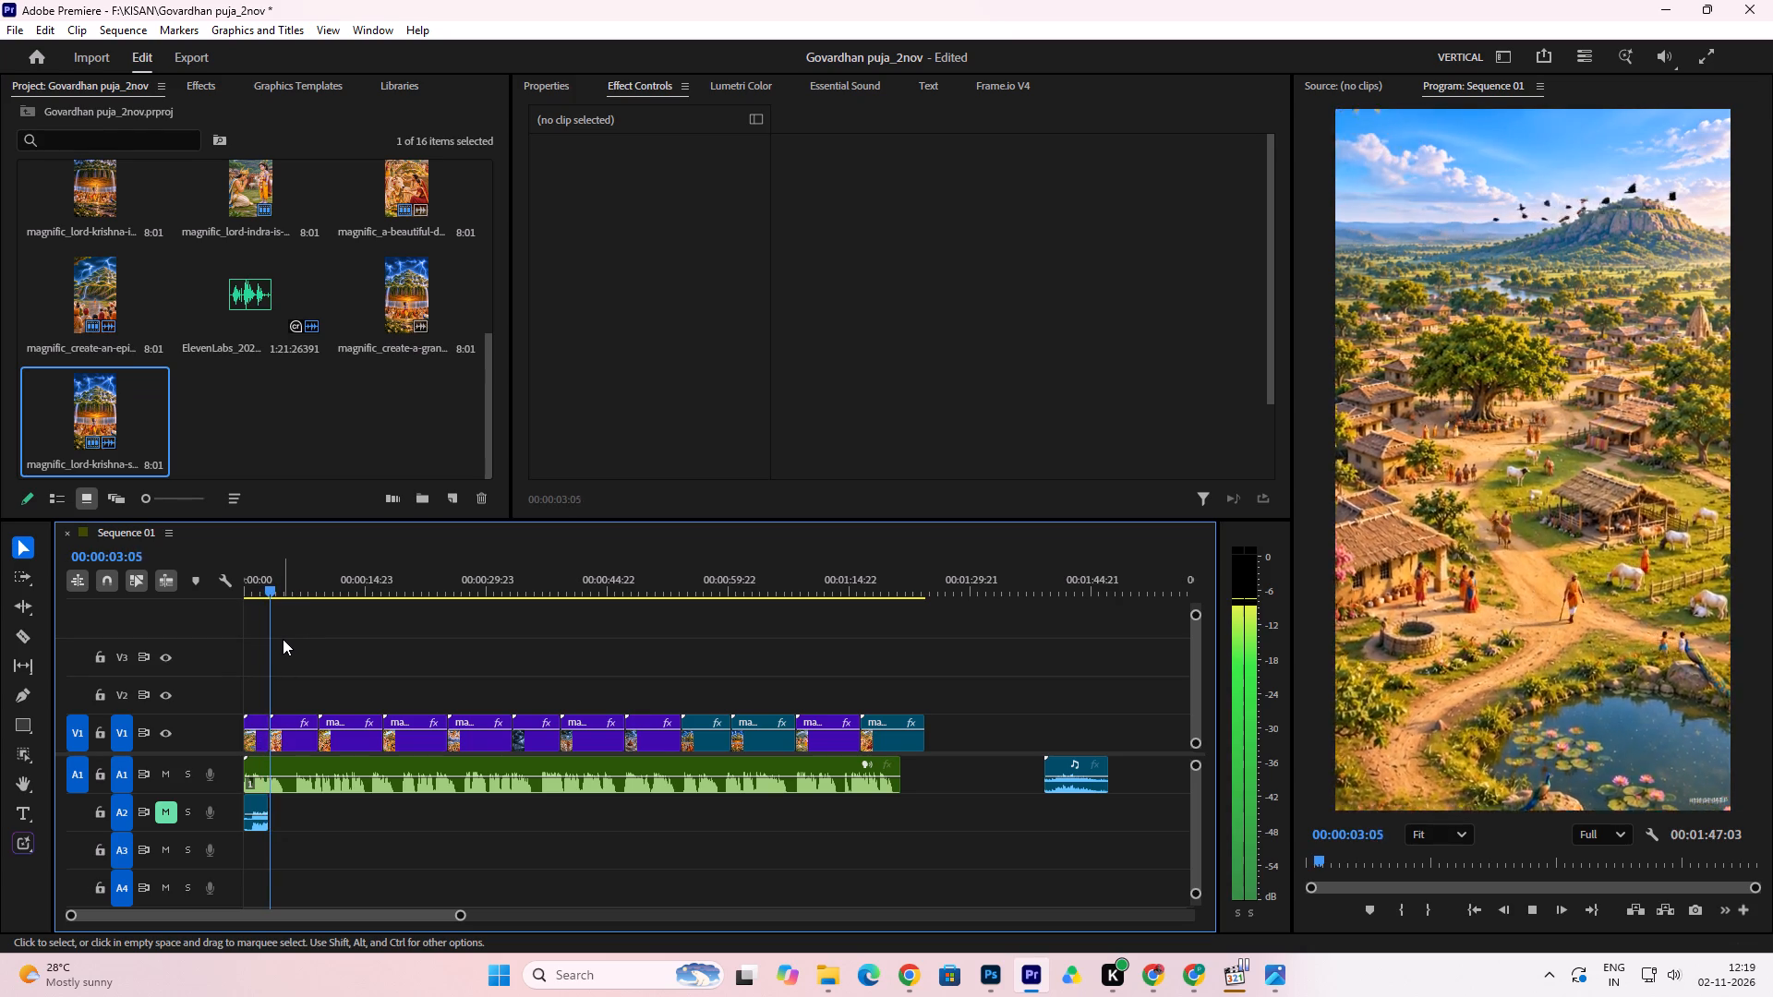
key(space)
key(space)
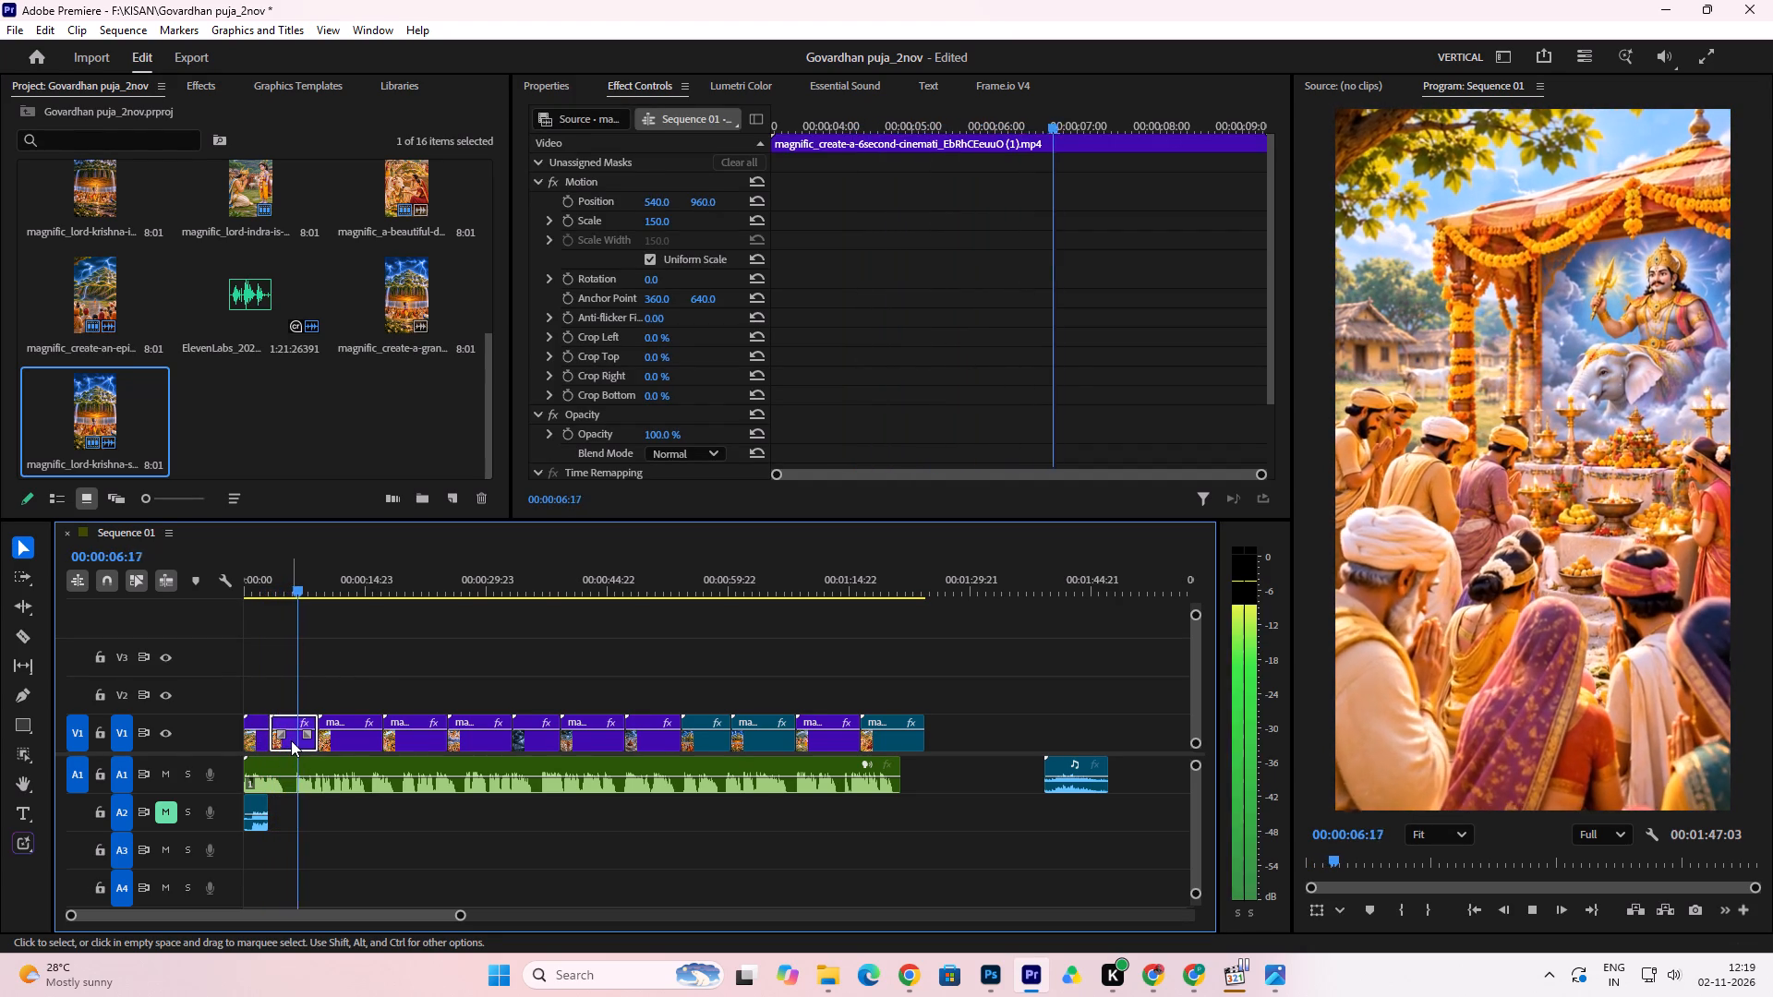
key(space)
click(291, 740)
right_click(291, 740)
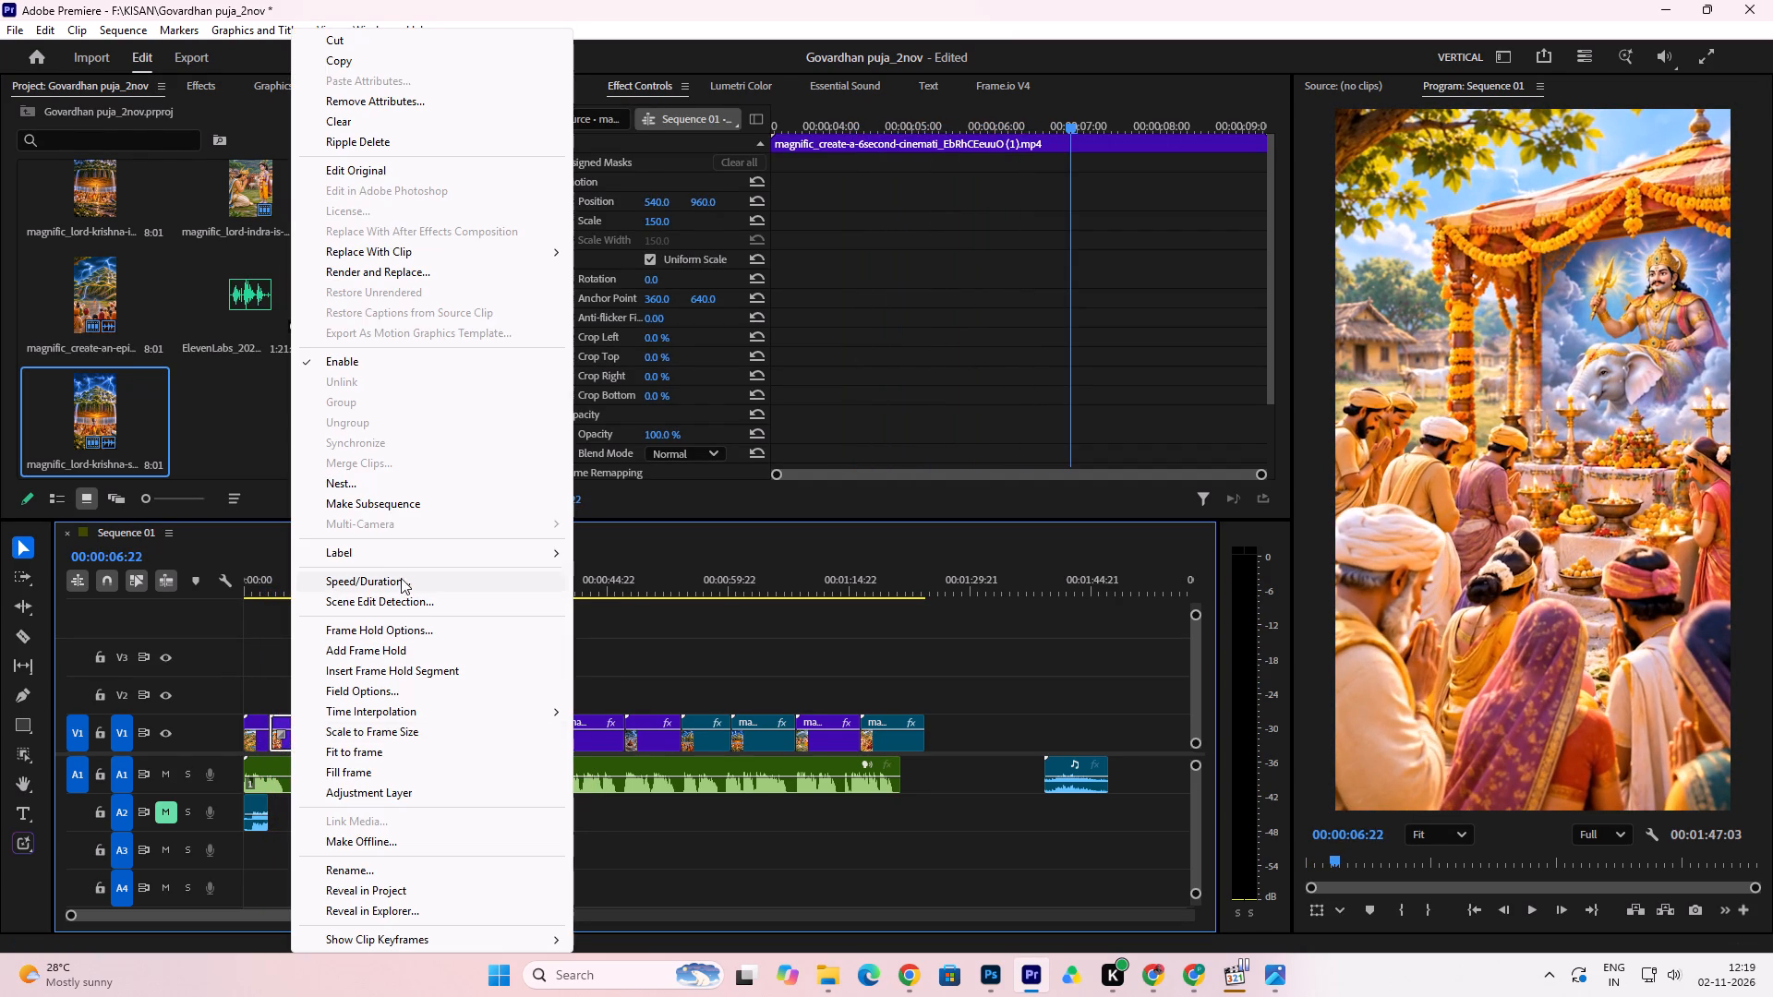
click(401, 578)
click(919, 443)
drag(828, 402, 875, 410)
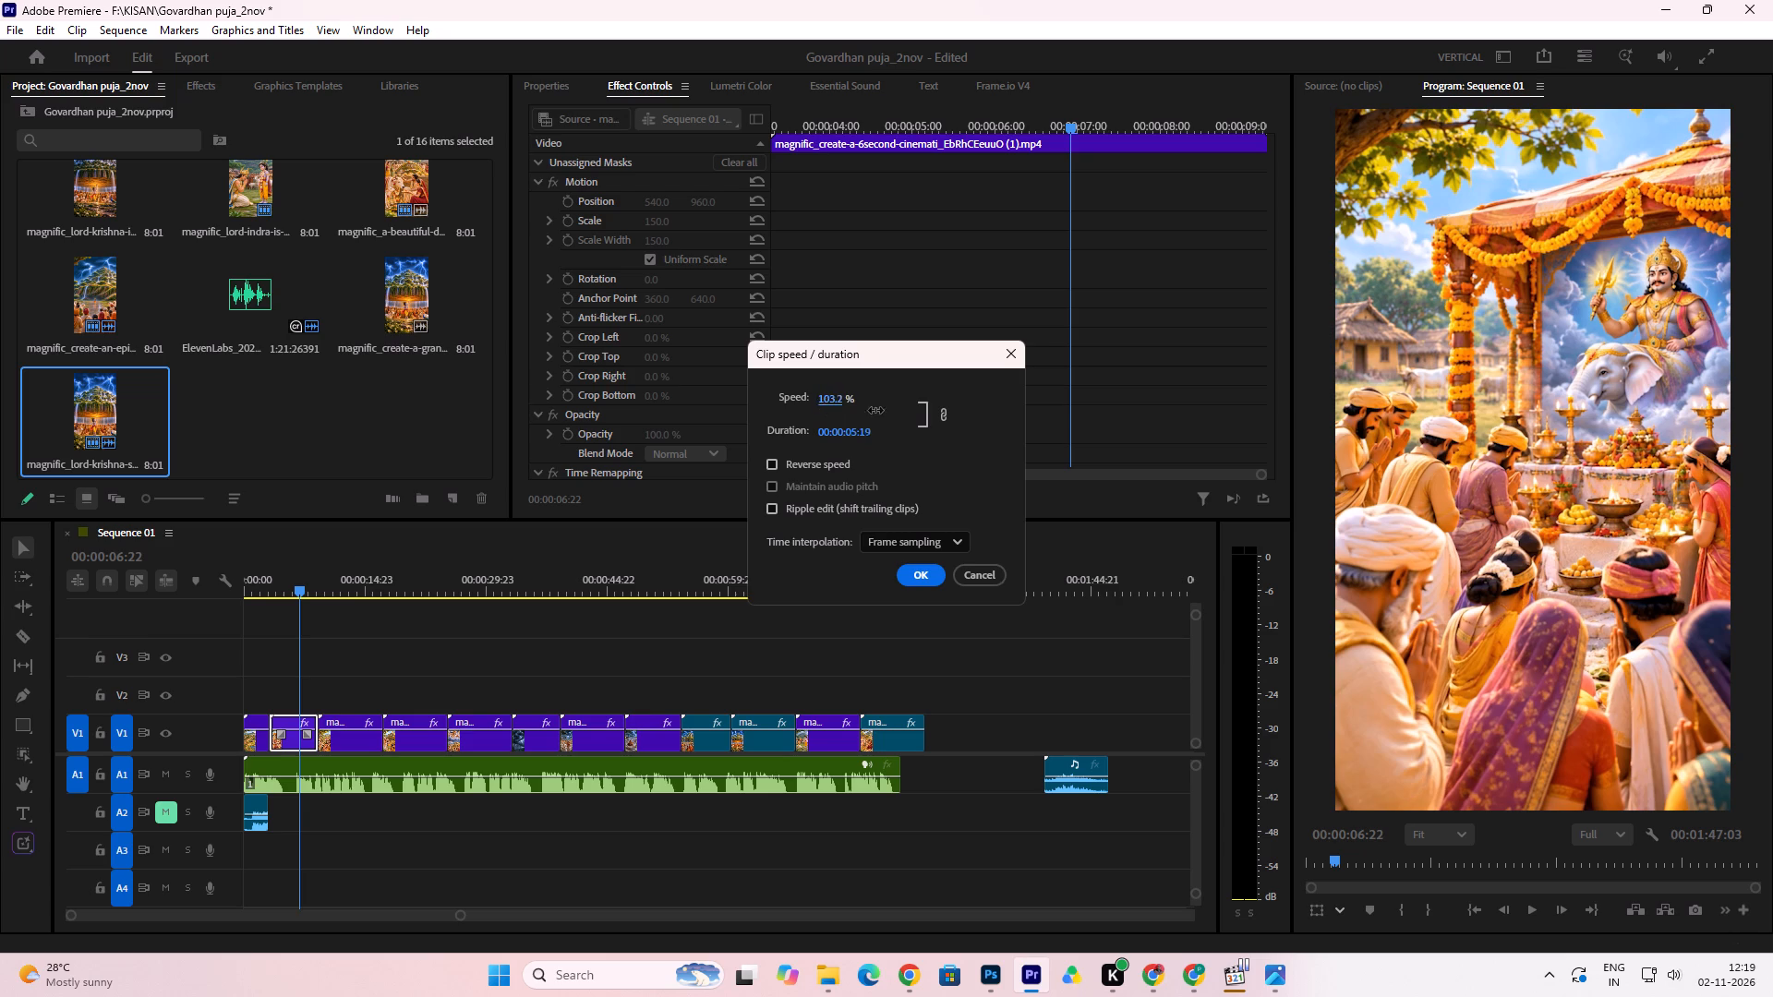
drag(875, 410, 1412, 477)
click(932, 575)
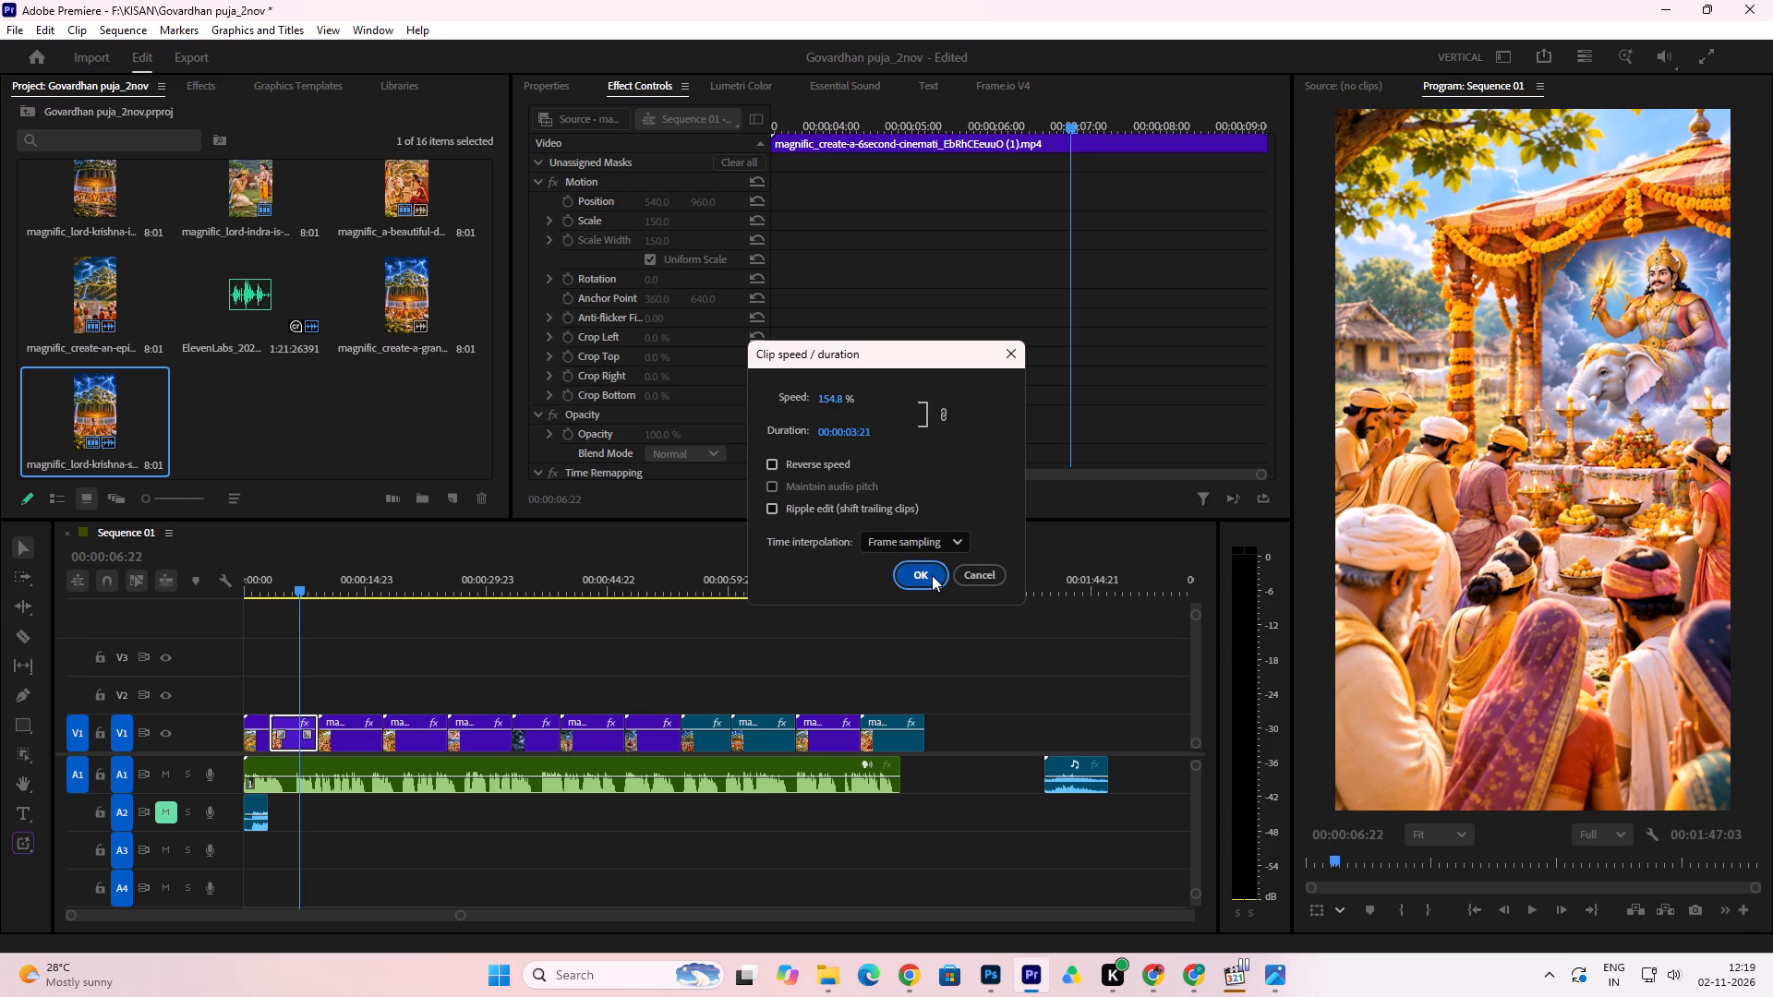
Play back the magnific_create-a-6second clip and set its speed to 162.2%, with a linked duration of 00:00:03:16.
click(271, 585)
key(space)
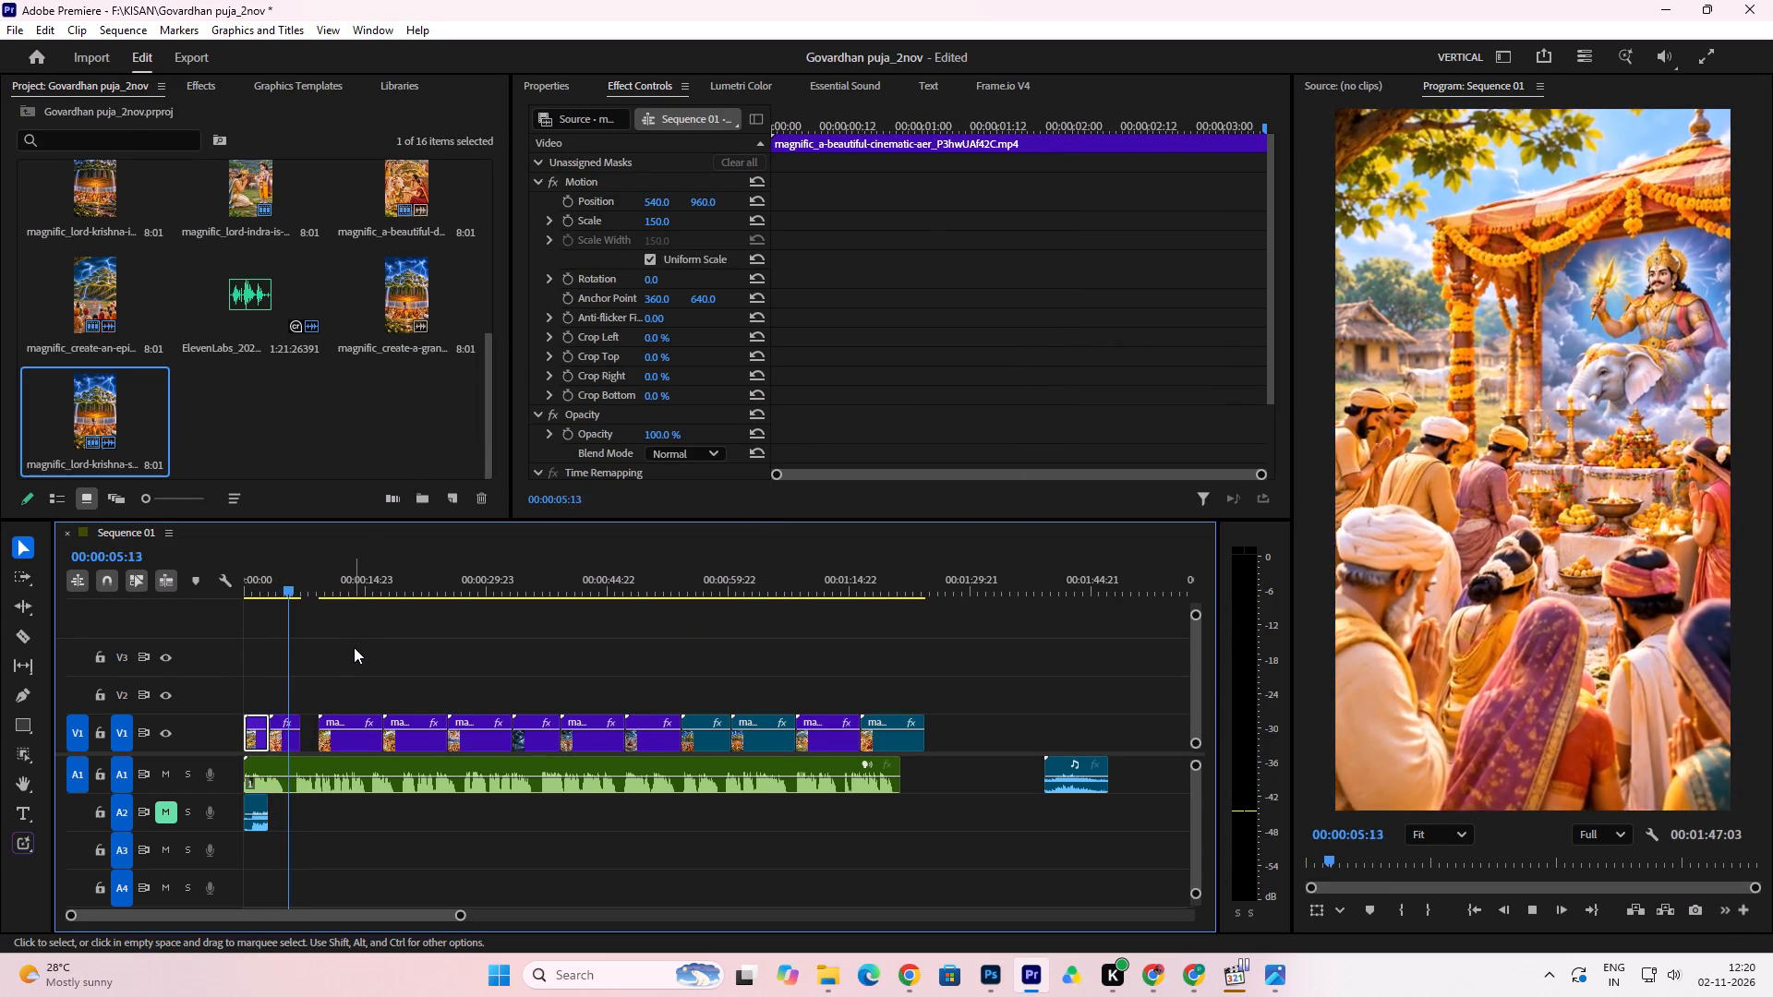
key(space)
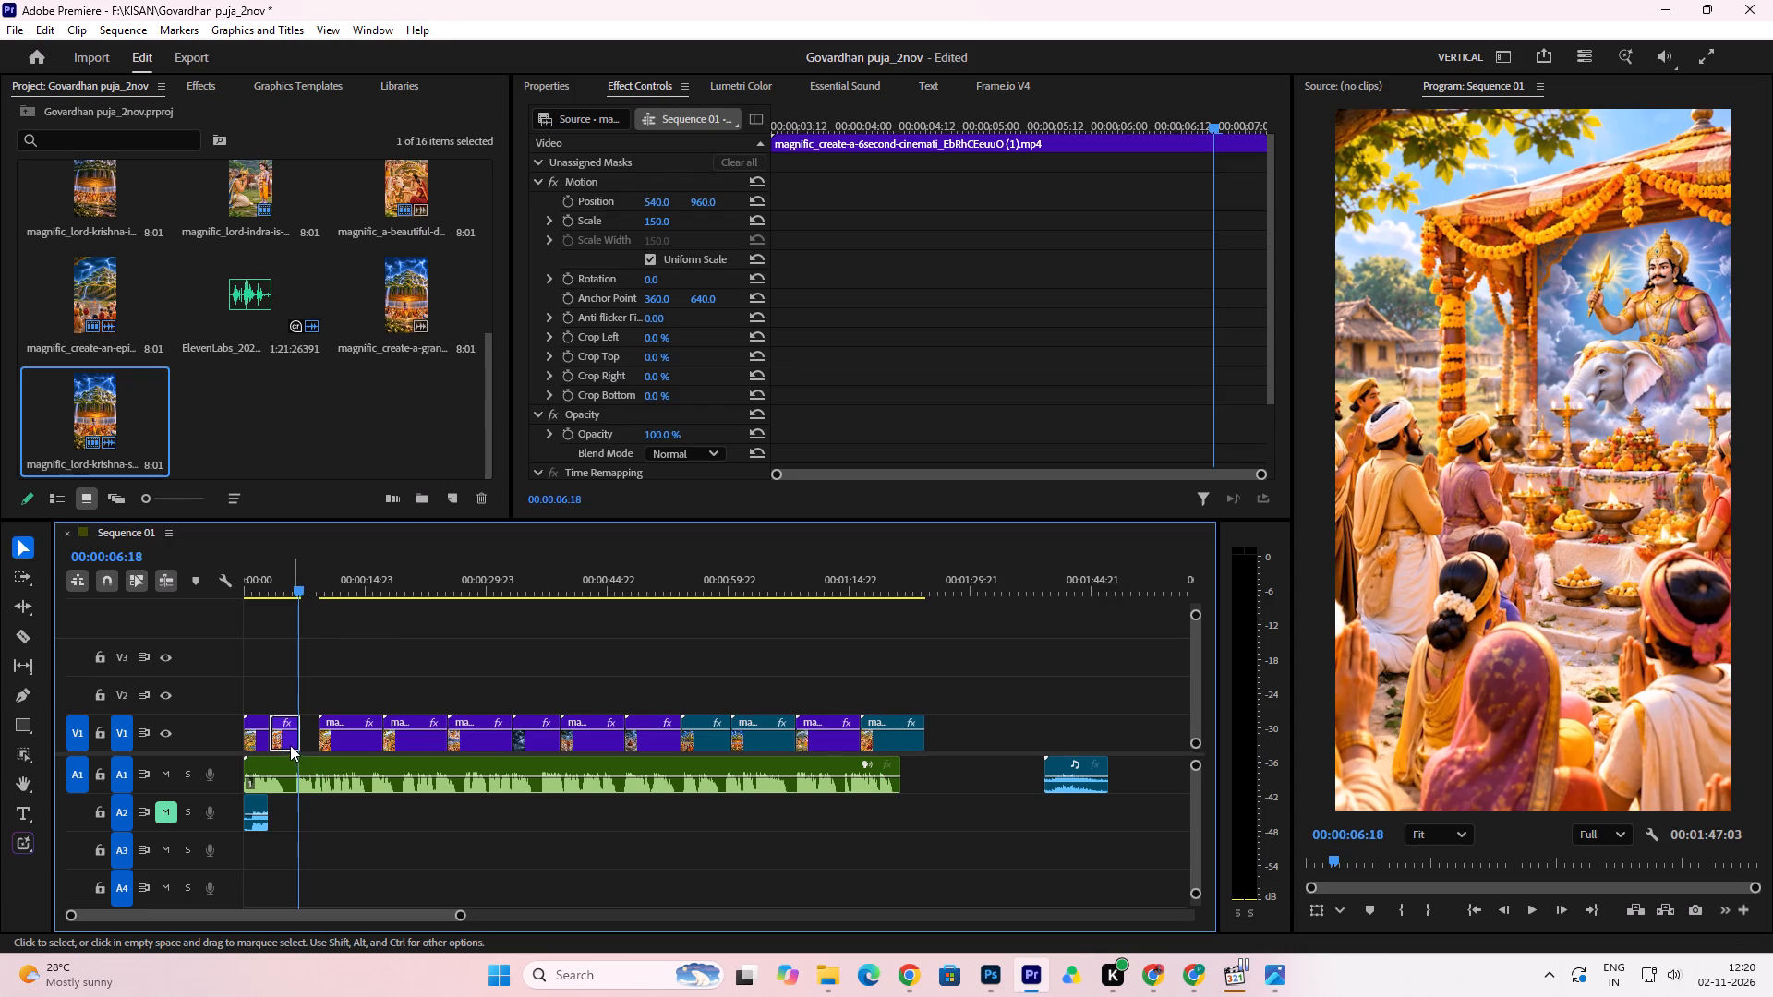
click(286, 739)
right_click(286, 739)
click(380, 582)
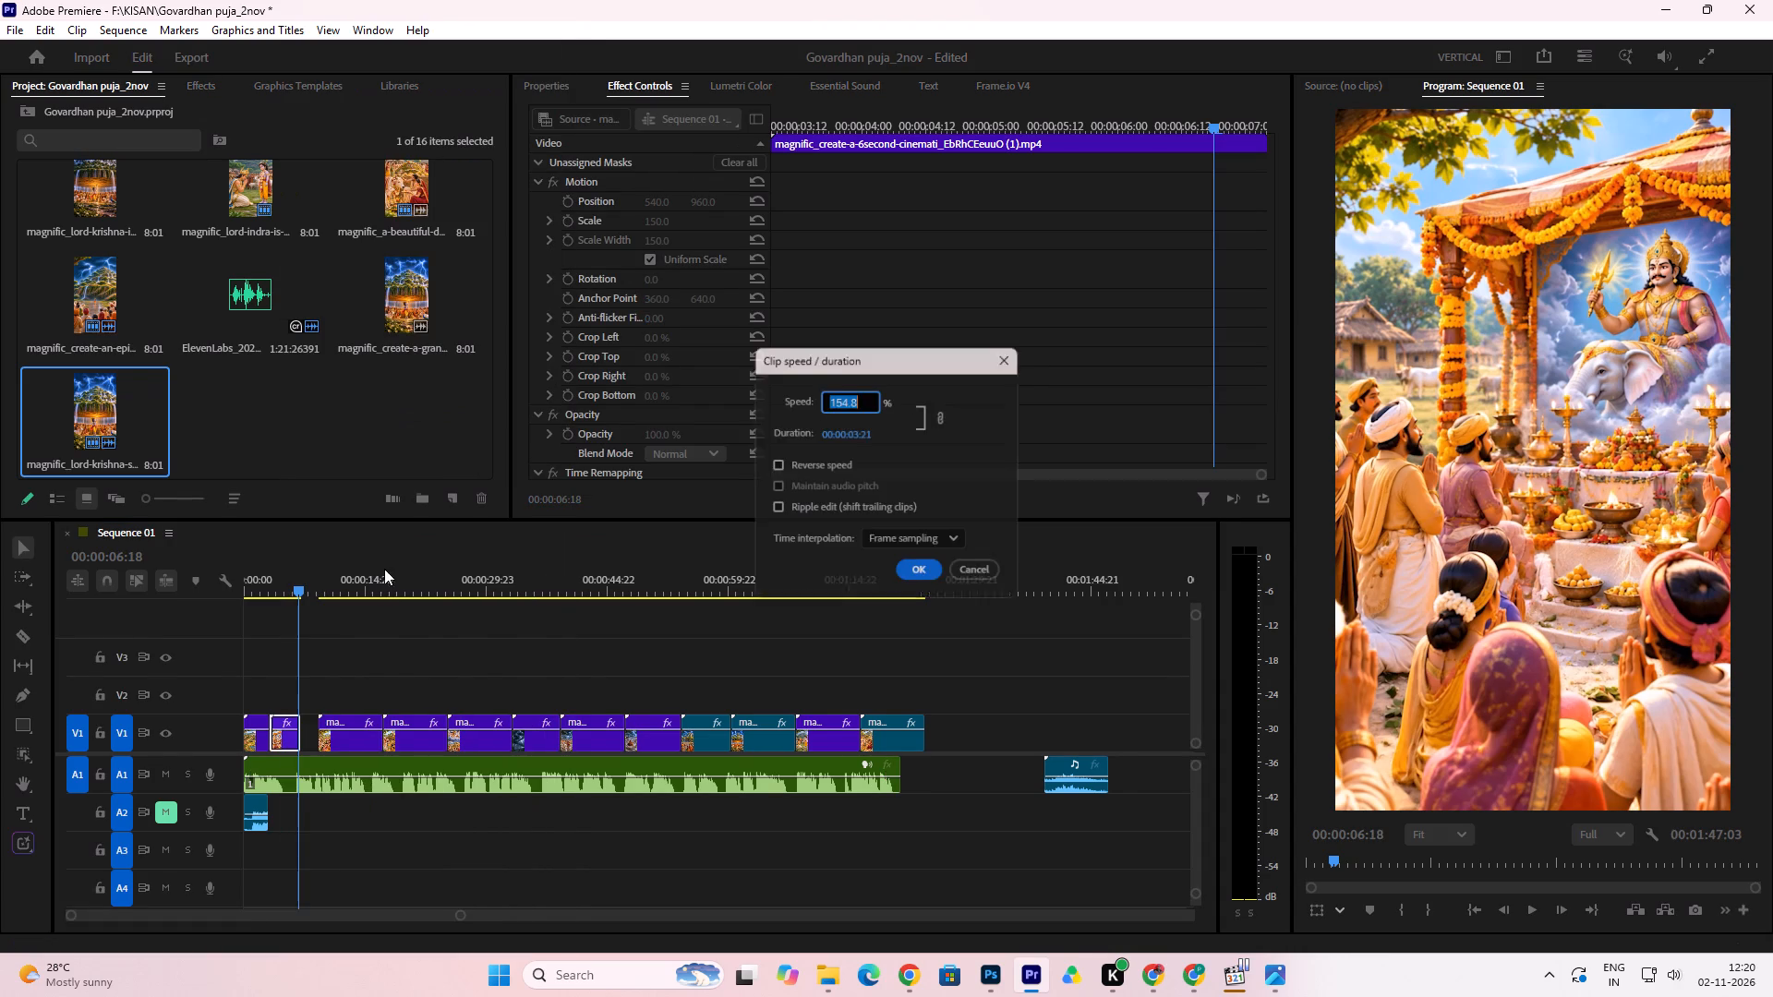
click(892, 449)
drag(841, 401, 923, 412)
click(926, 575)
Play from the start, cut out the silent part of the A1 narration between about 4.9 and 6.5 seconds, and close its gap.
drag(293, 593, 232, 625)
key(space)
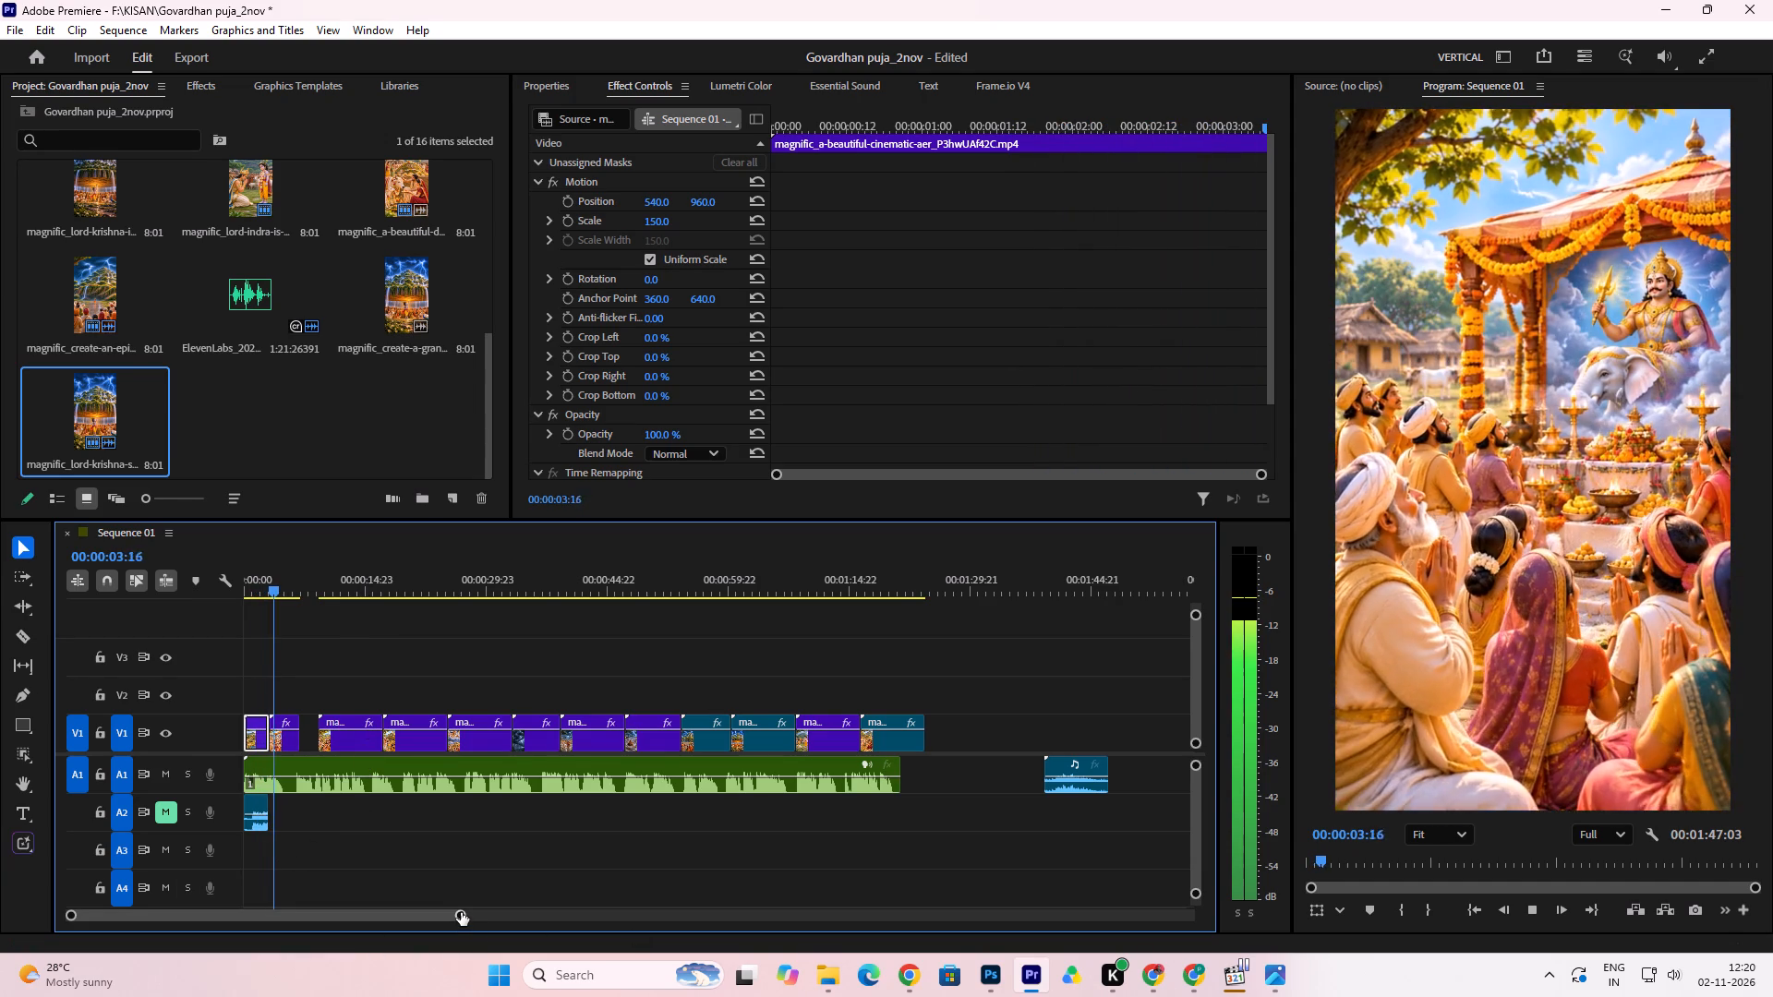
drag(461, 912, 147, 942)
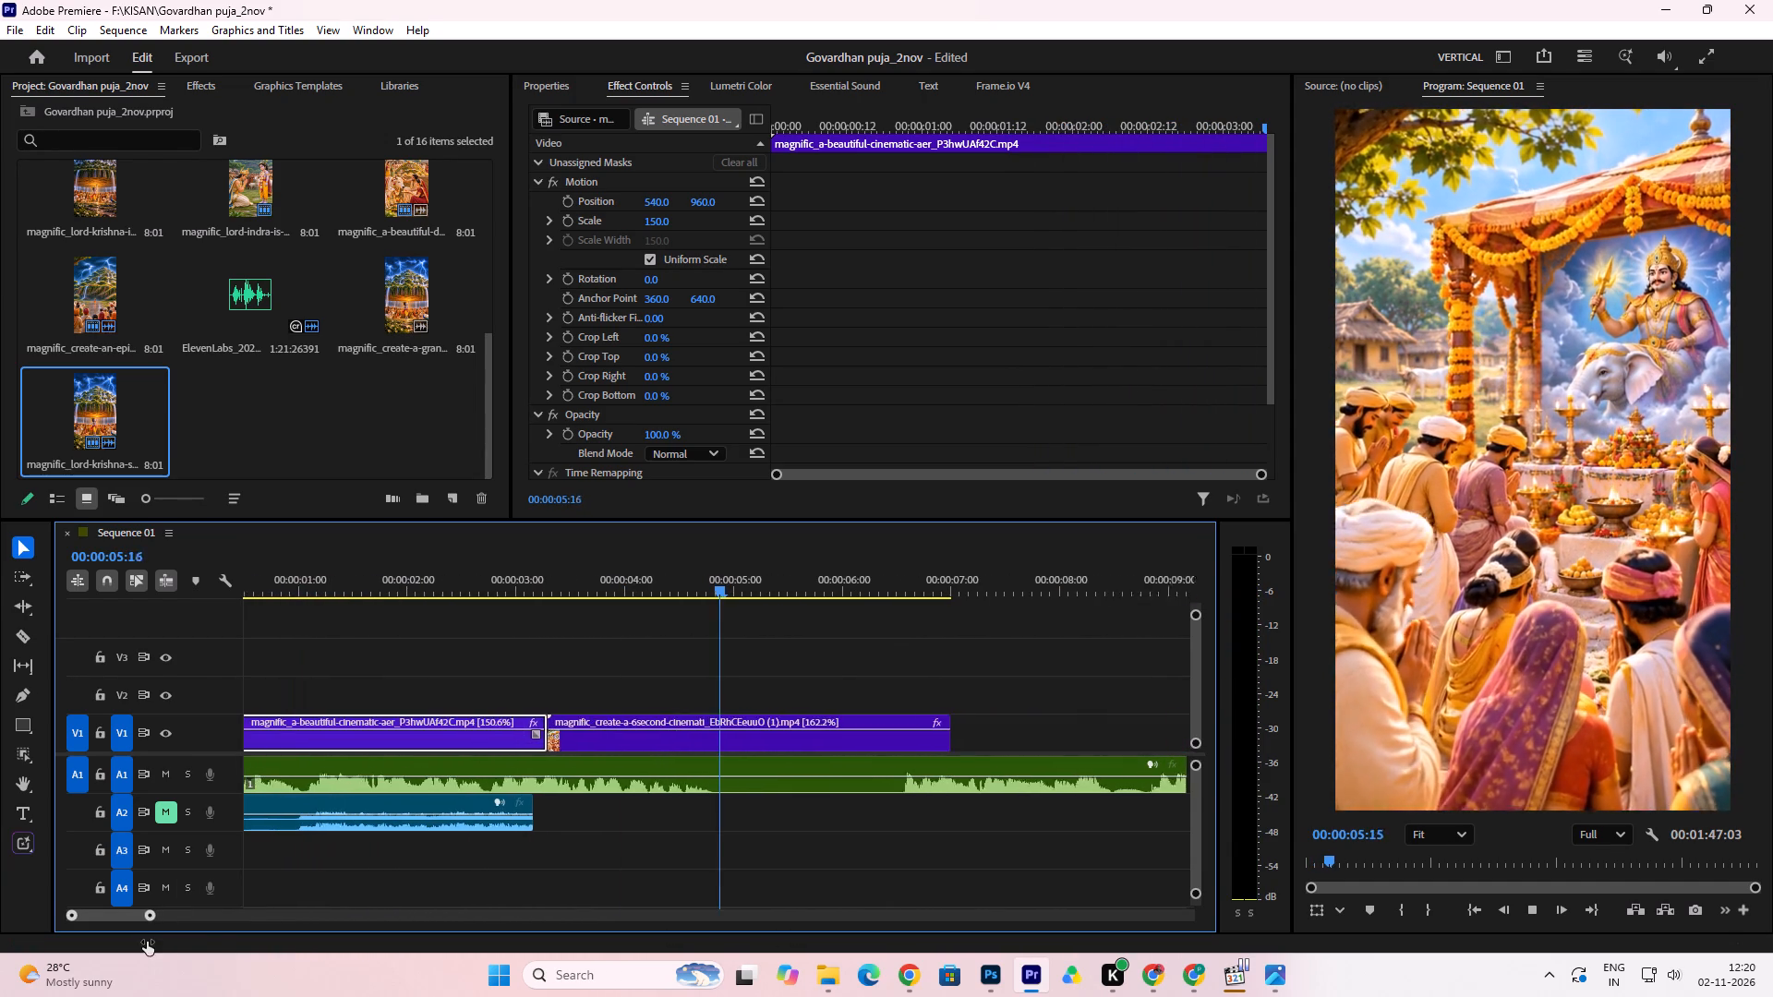
drag(147, 942, 146, 942)
key(space)
click(26, 638)
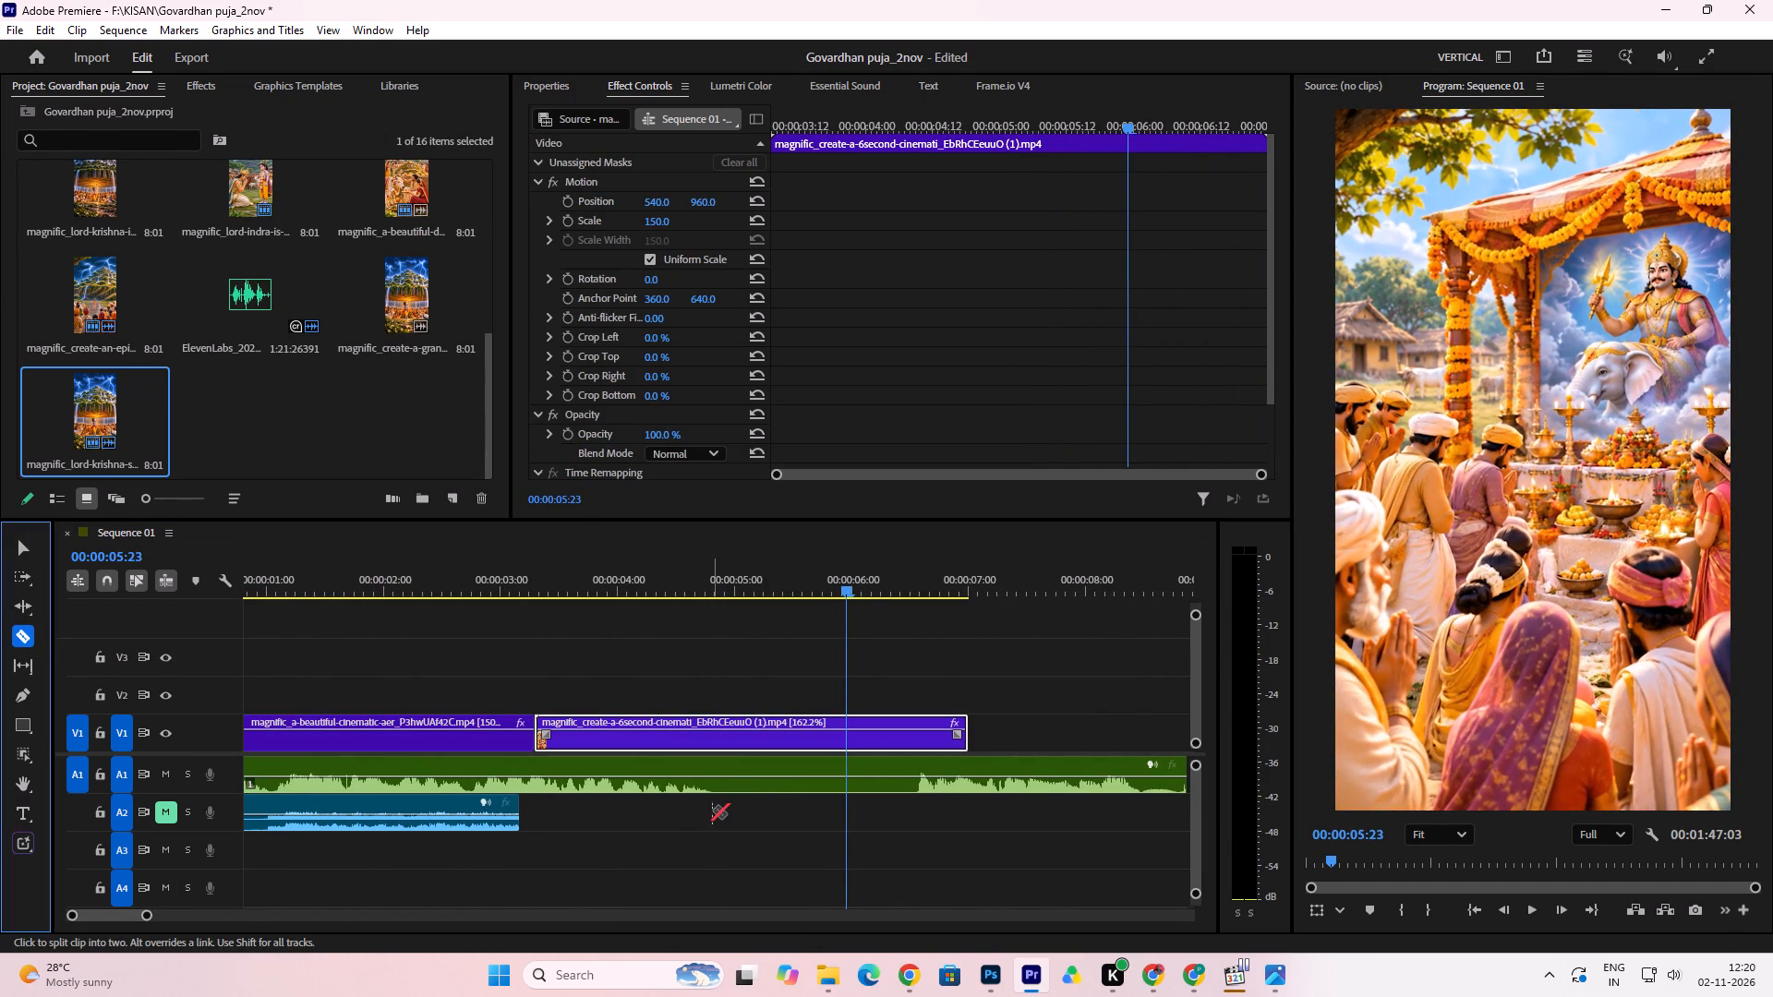
click(719, 784)
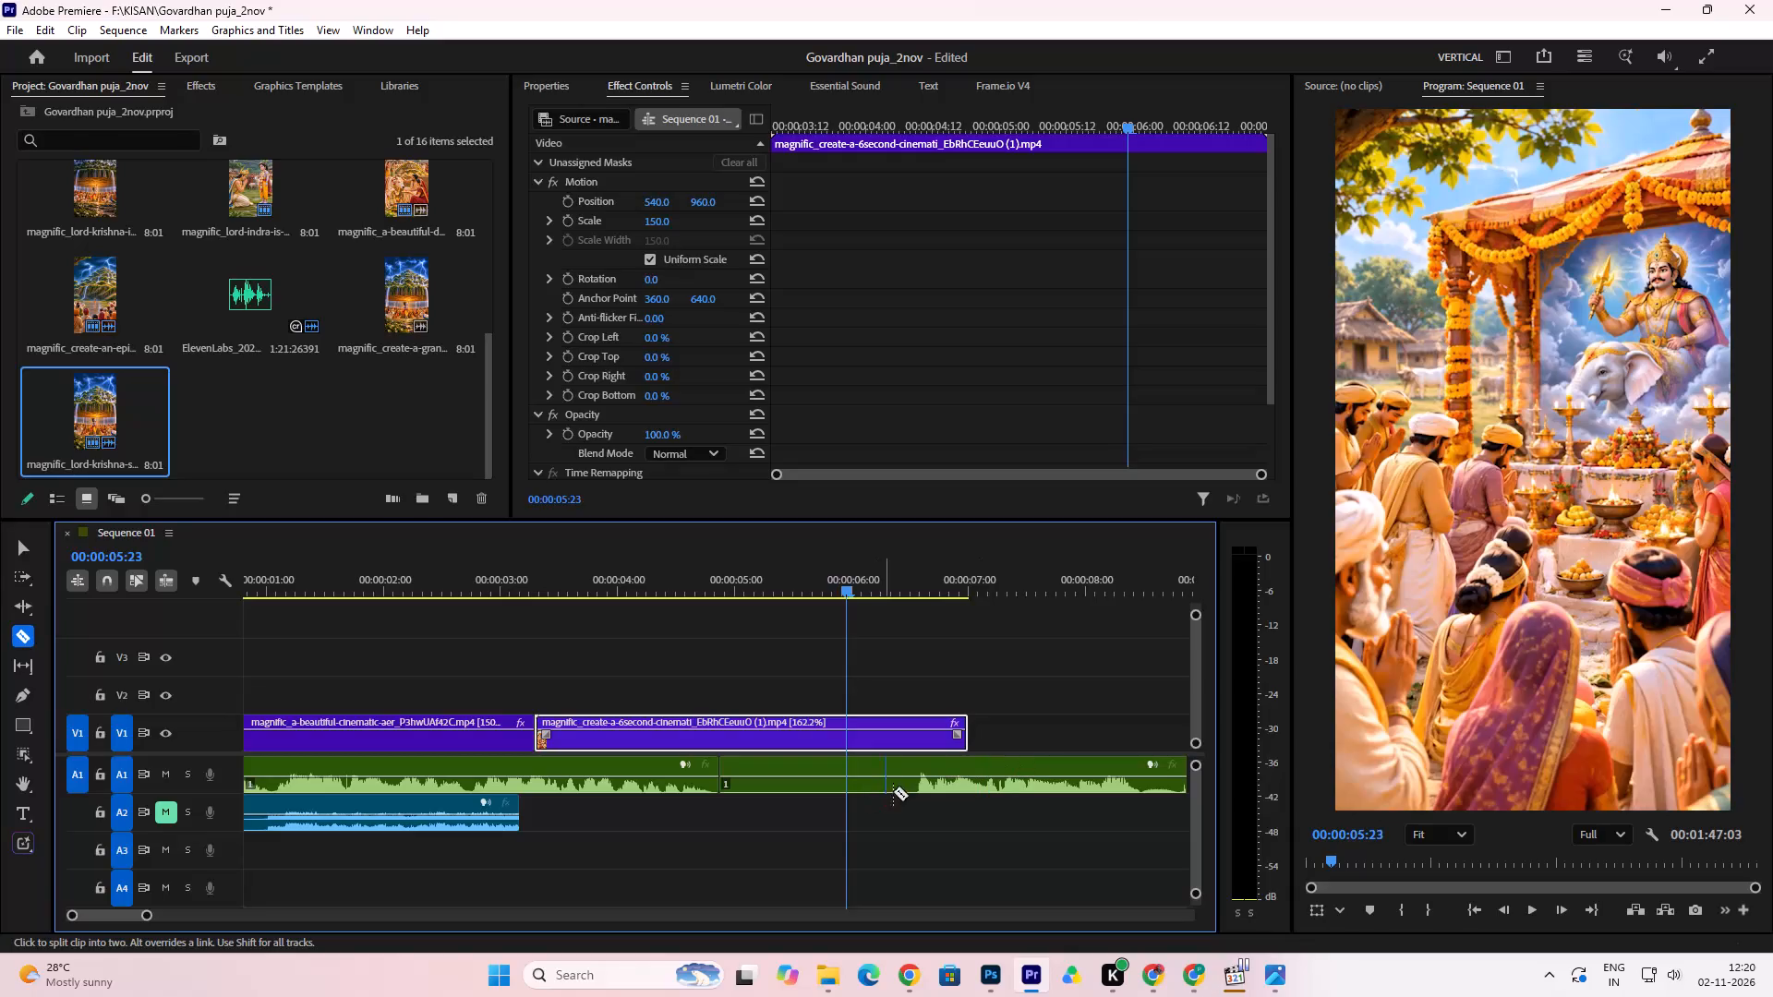
click(916, 786)
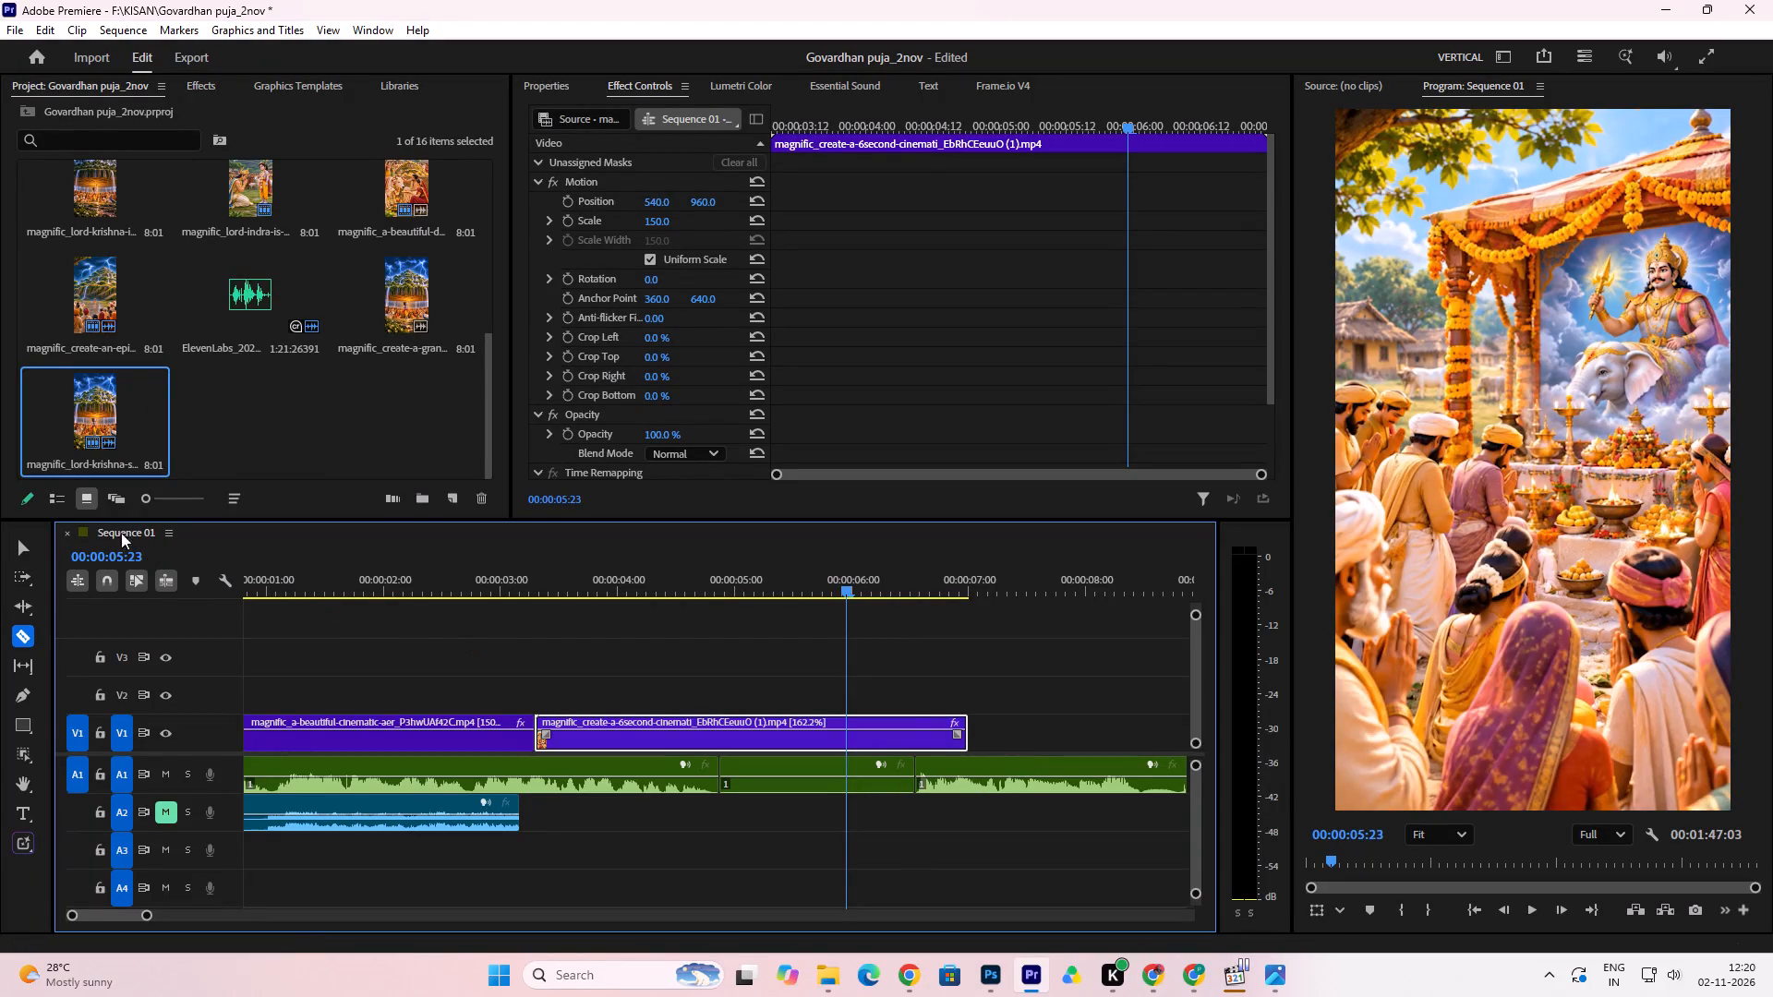
click(27, 543)
click(769, 788)
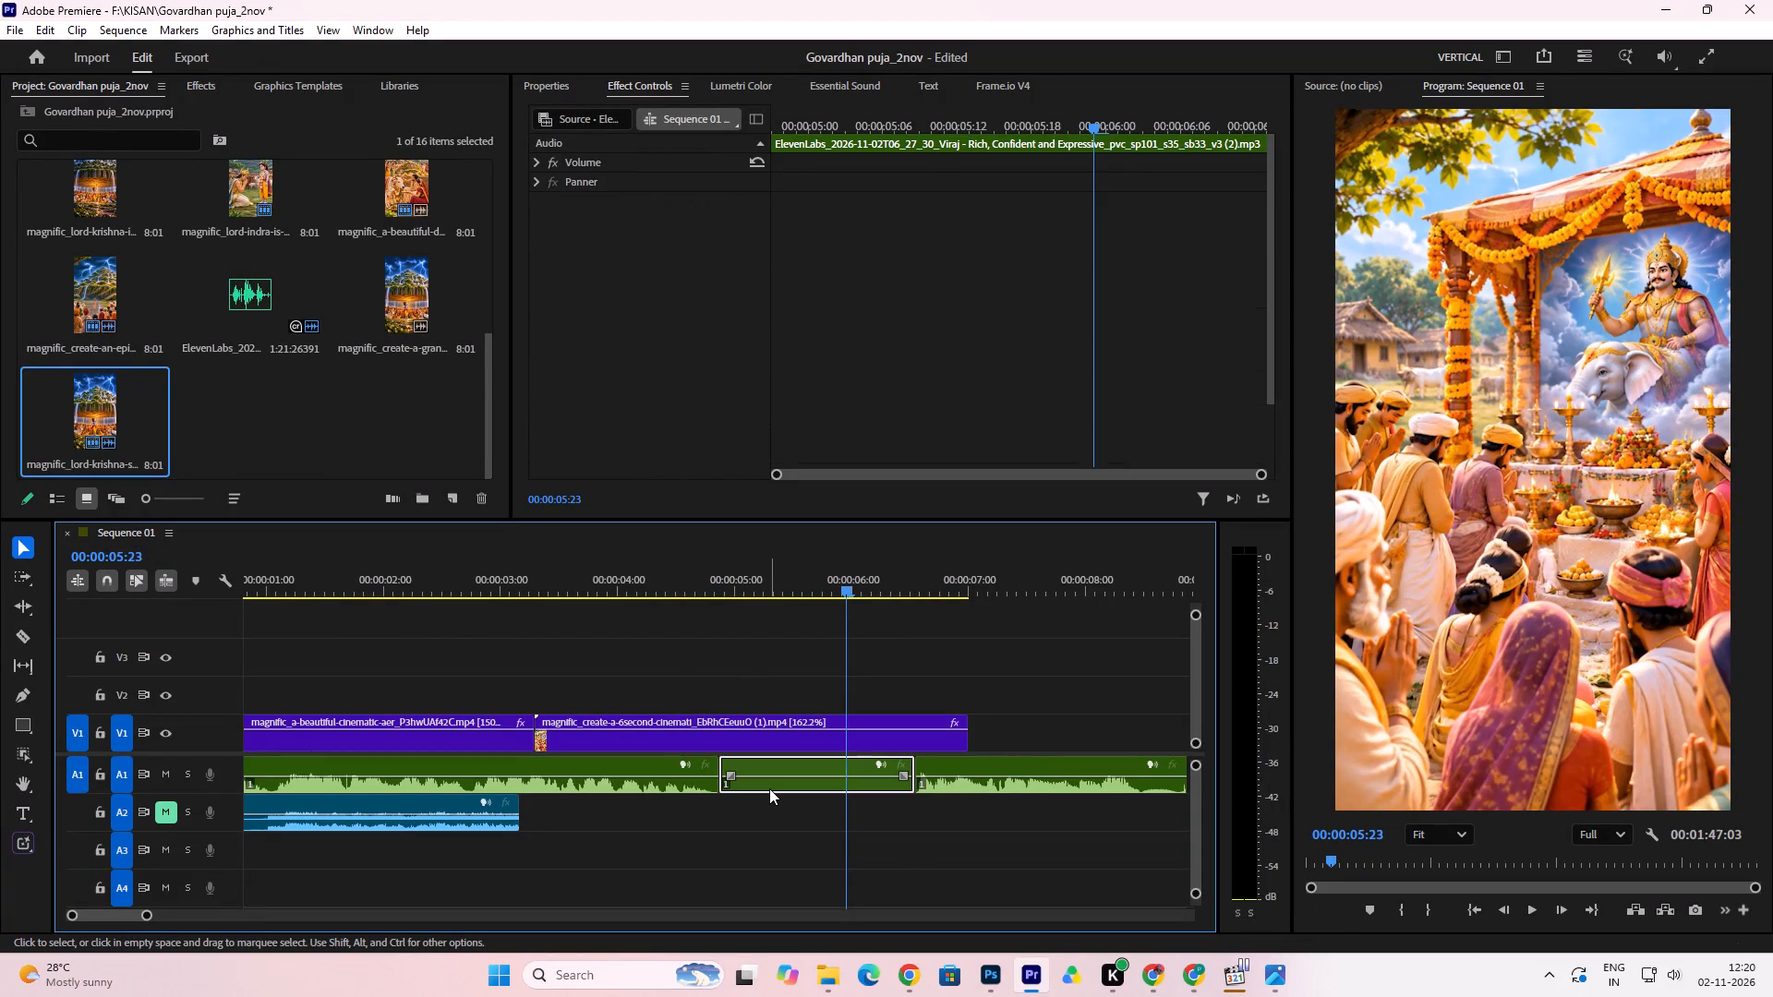
key(Delete)
click(845, 779)
click(817, 784)
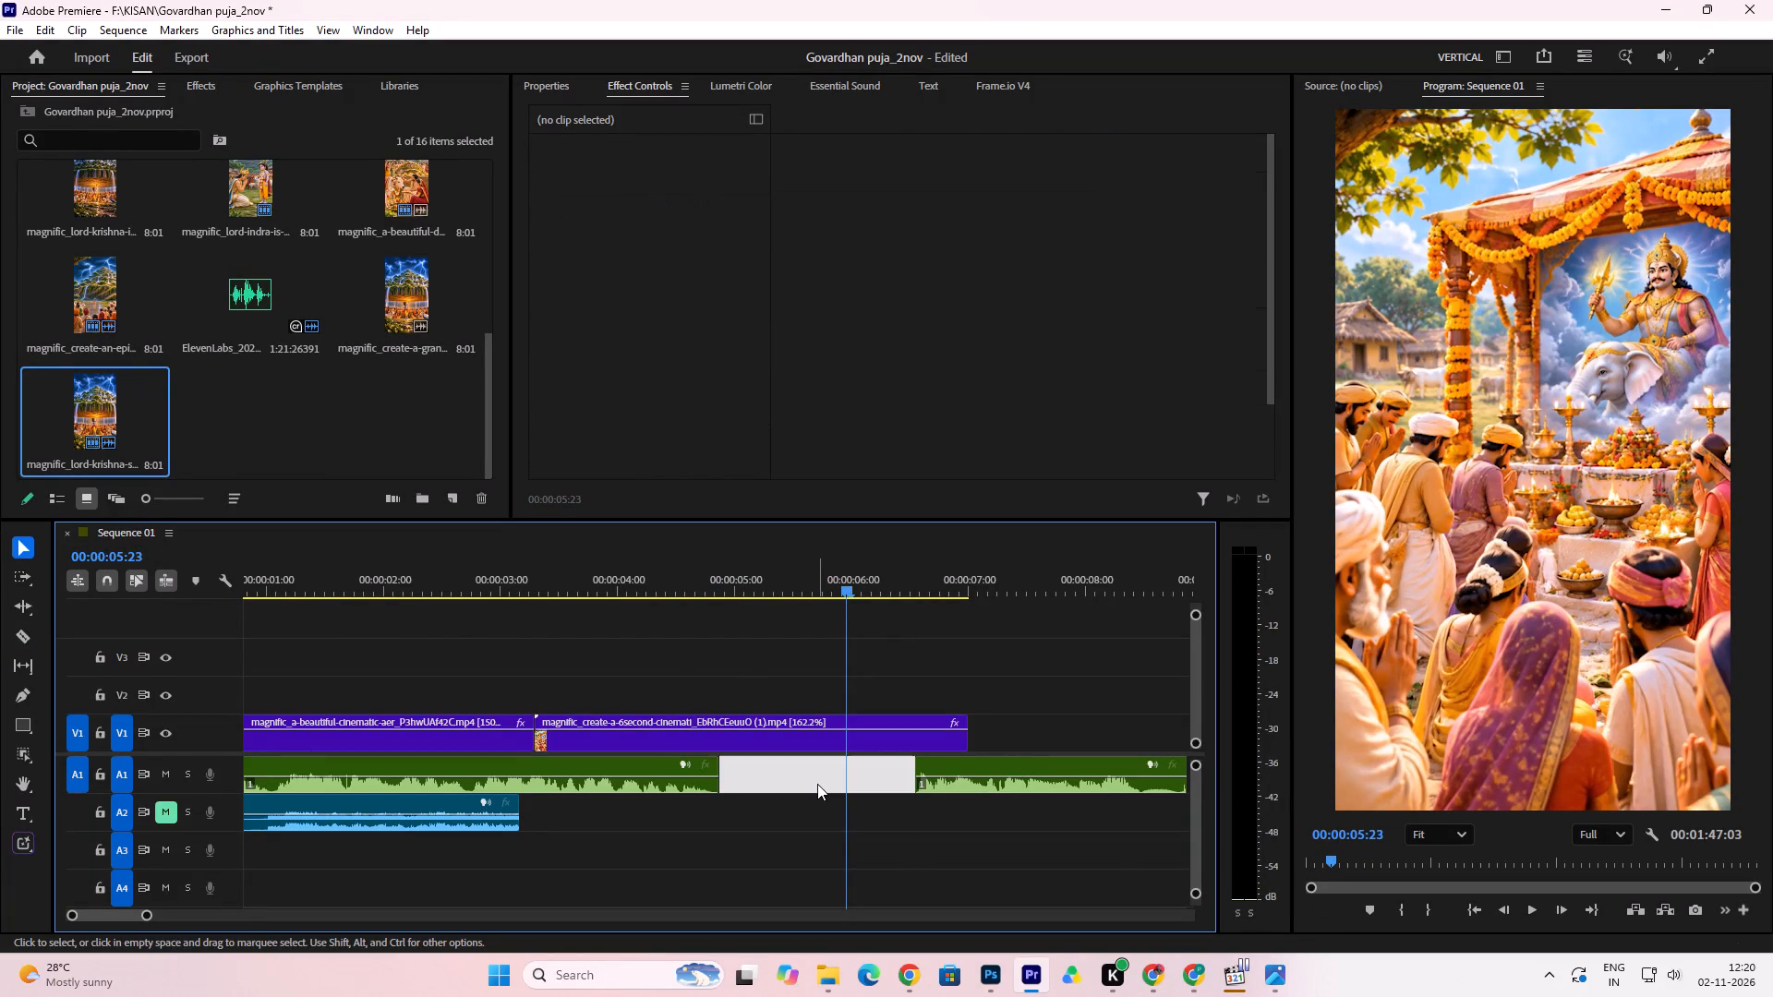
key(Delete)
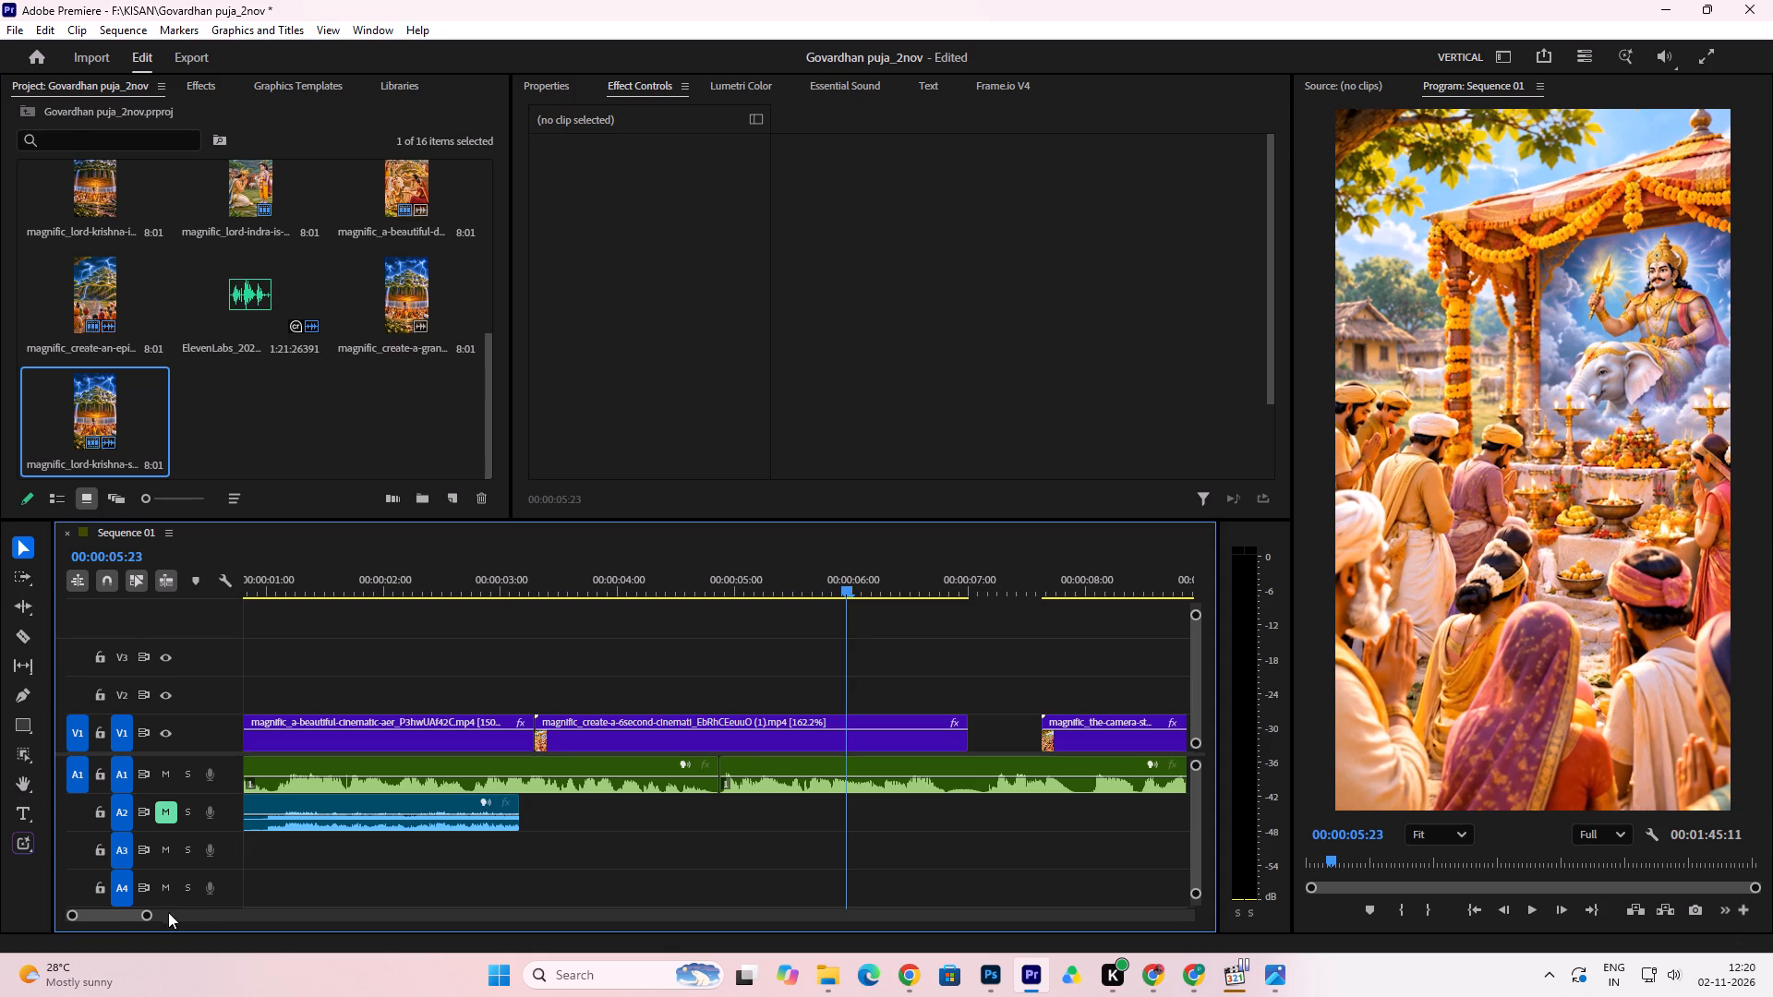
Play from the start and speed up the magnific_create-a-6second clip further, with linked duration, so it ends at about 00:00:06:15.
drag(144, 920, 308, 930)
drag(332, 589, 238, 595)
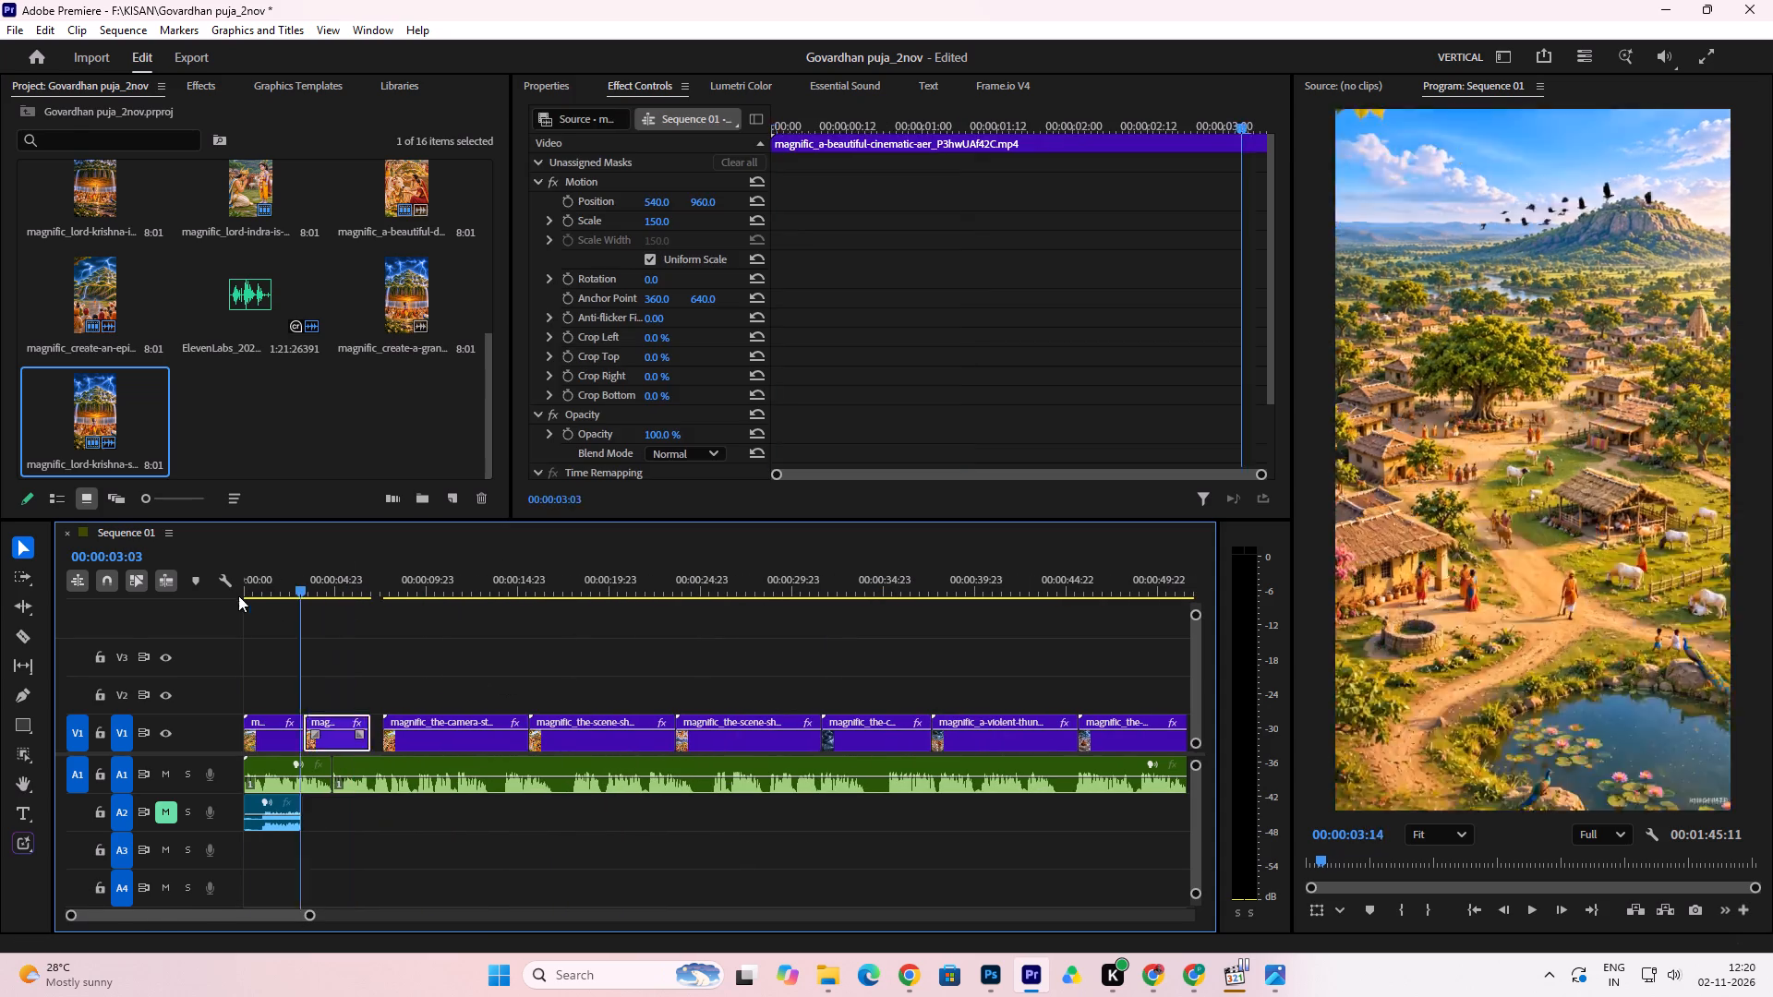
drag(238, 595, 222, 594)
key(space)
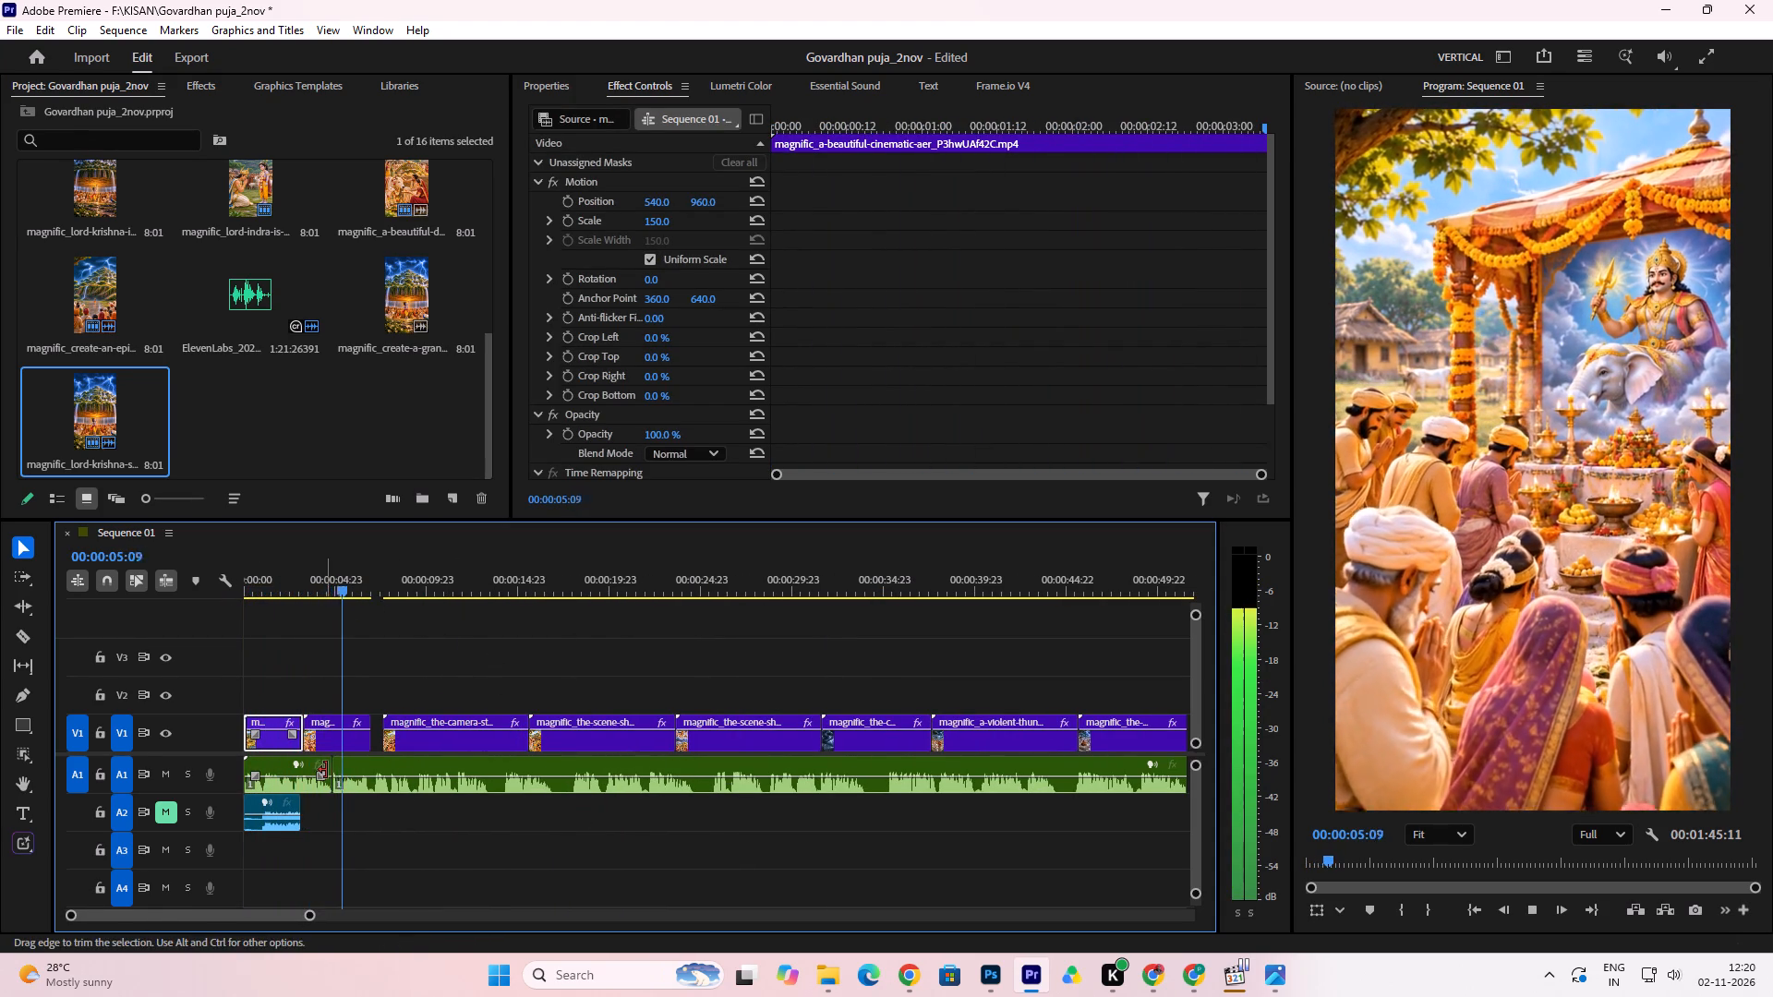
key(space)
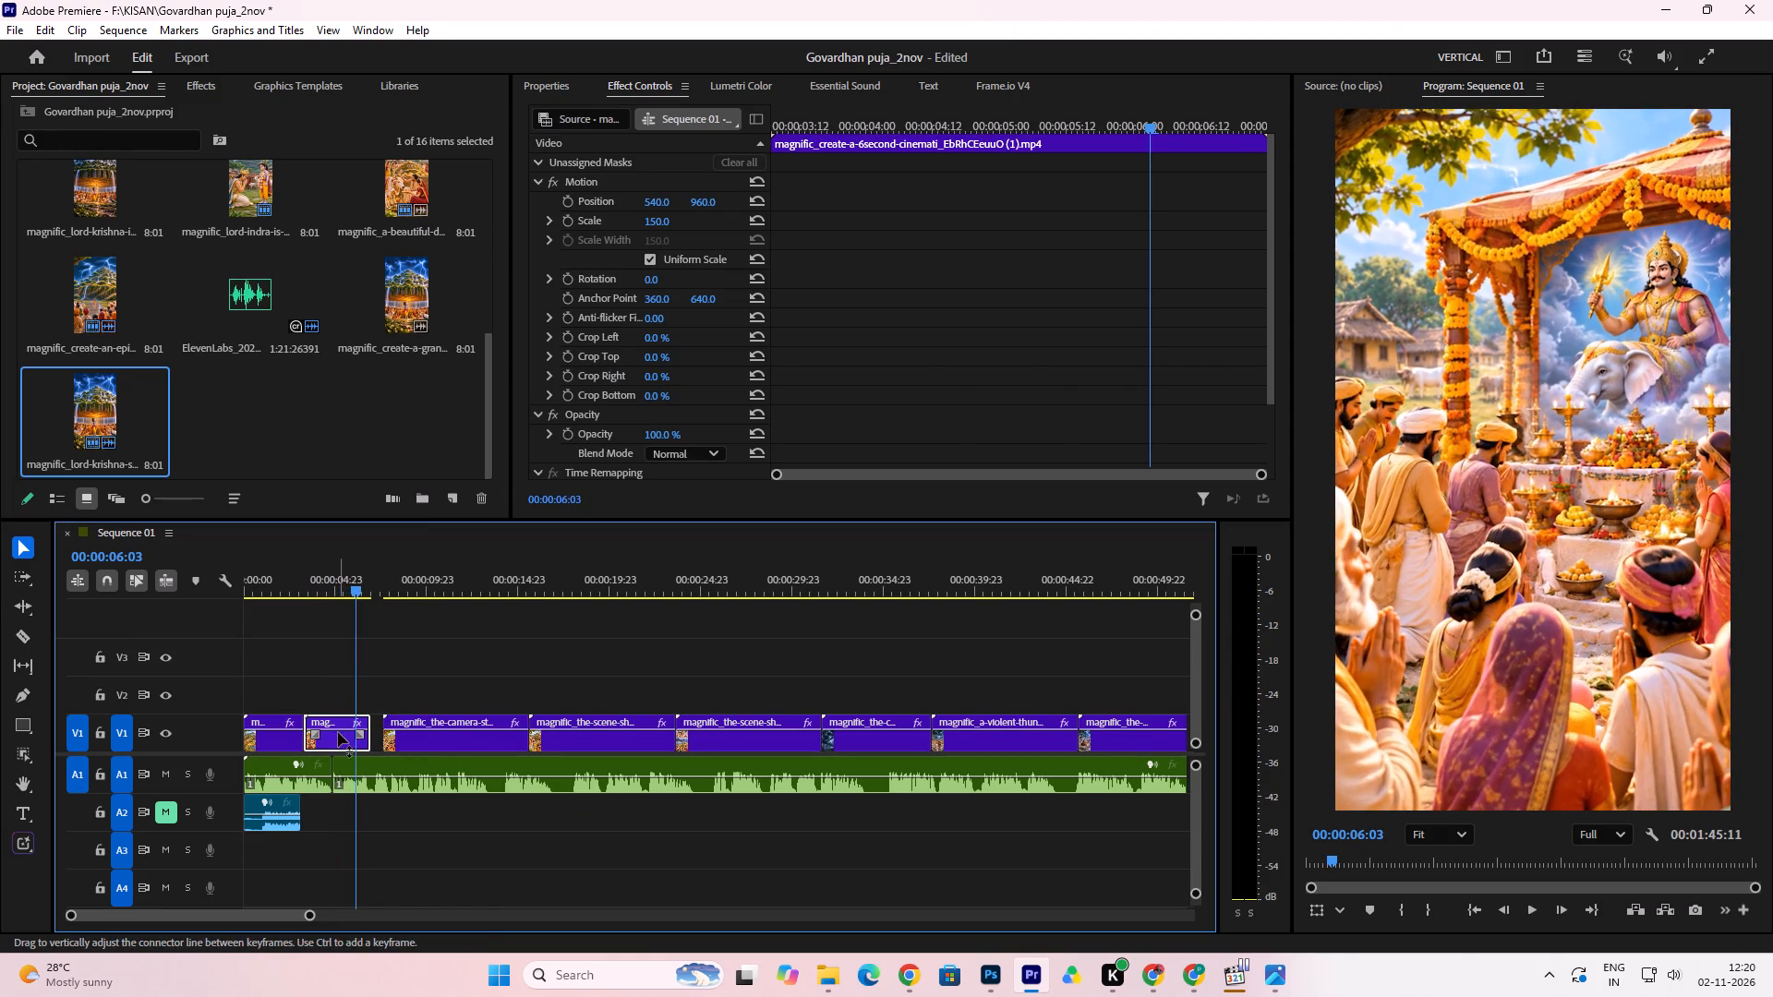
click(333, 738)
right_click(333, 738)
click(405, 580)
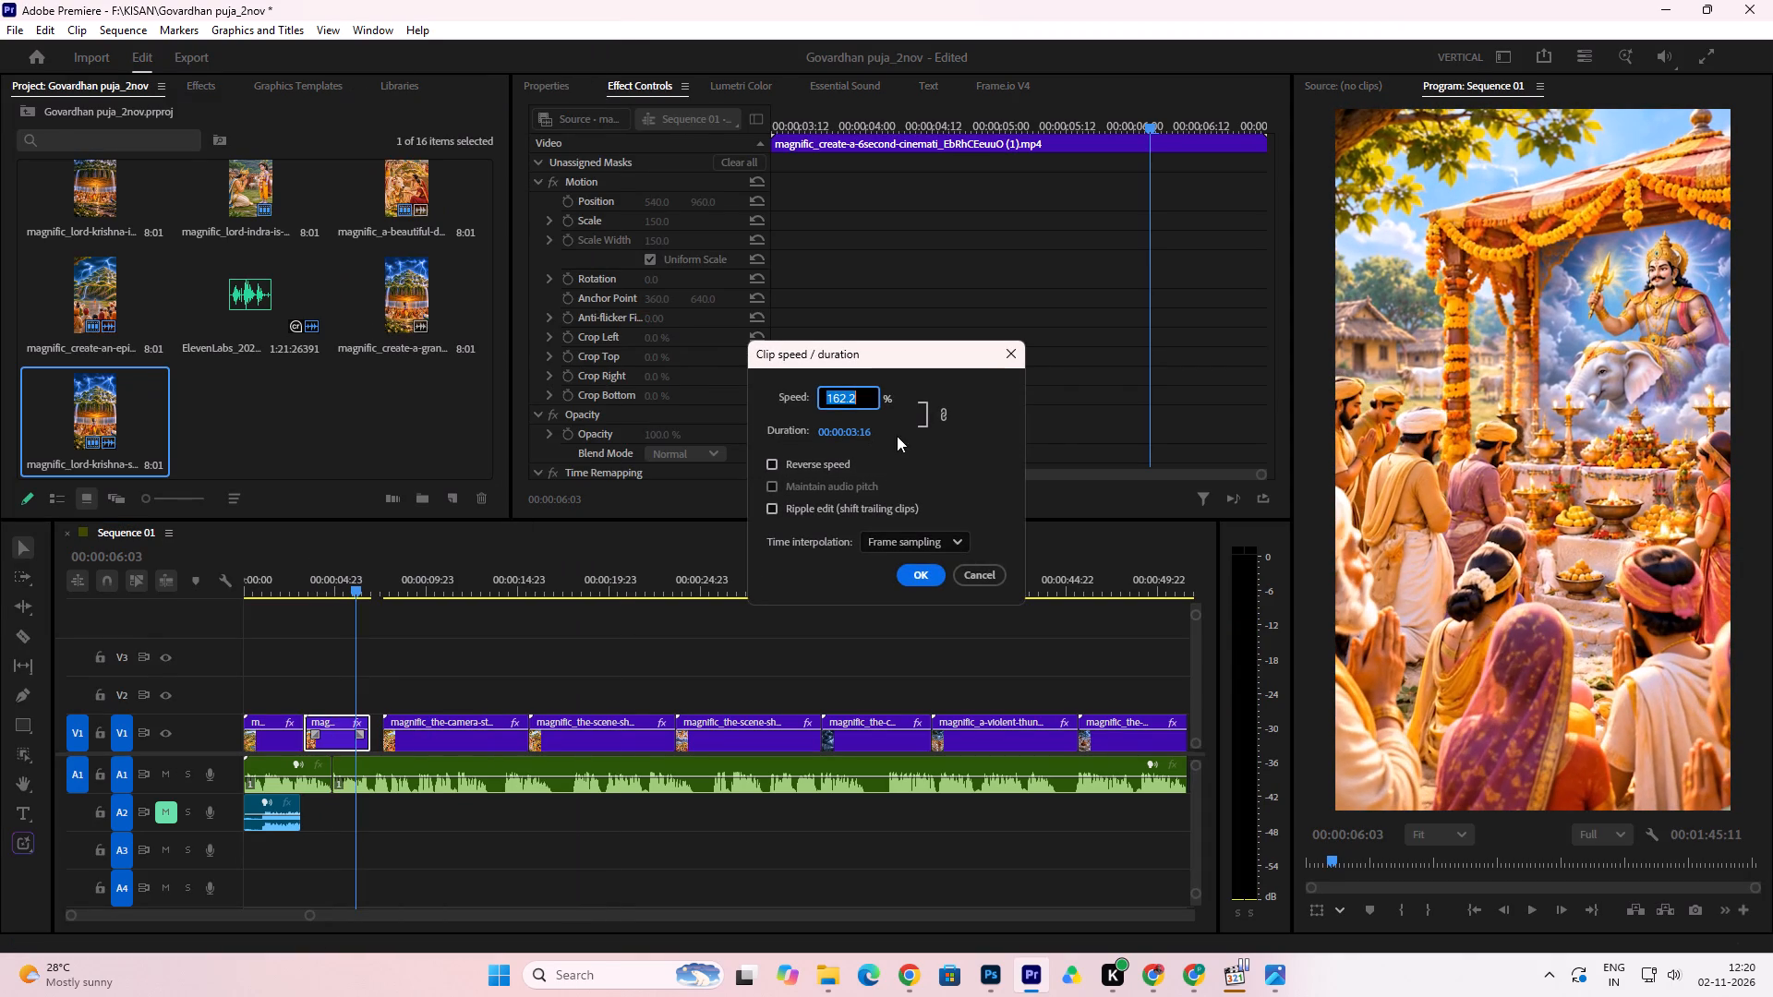
click(911, 451)
drag(817, 401, 903, 403)
drag(833, 402, 969, 413)
click(910, 582)
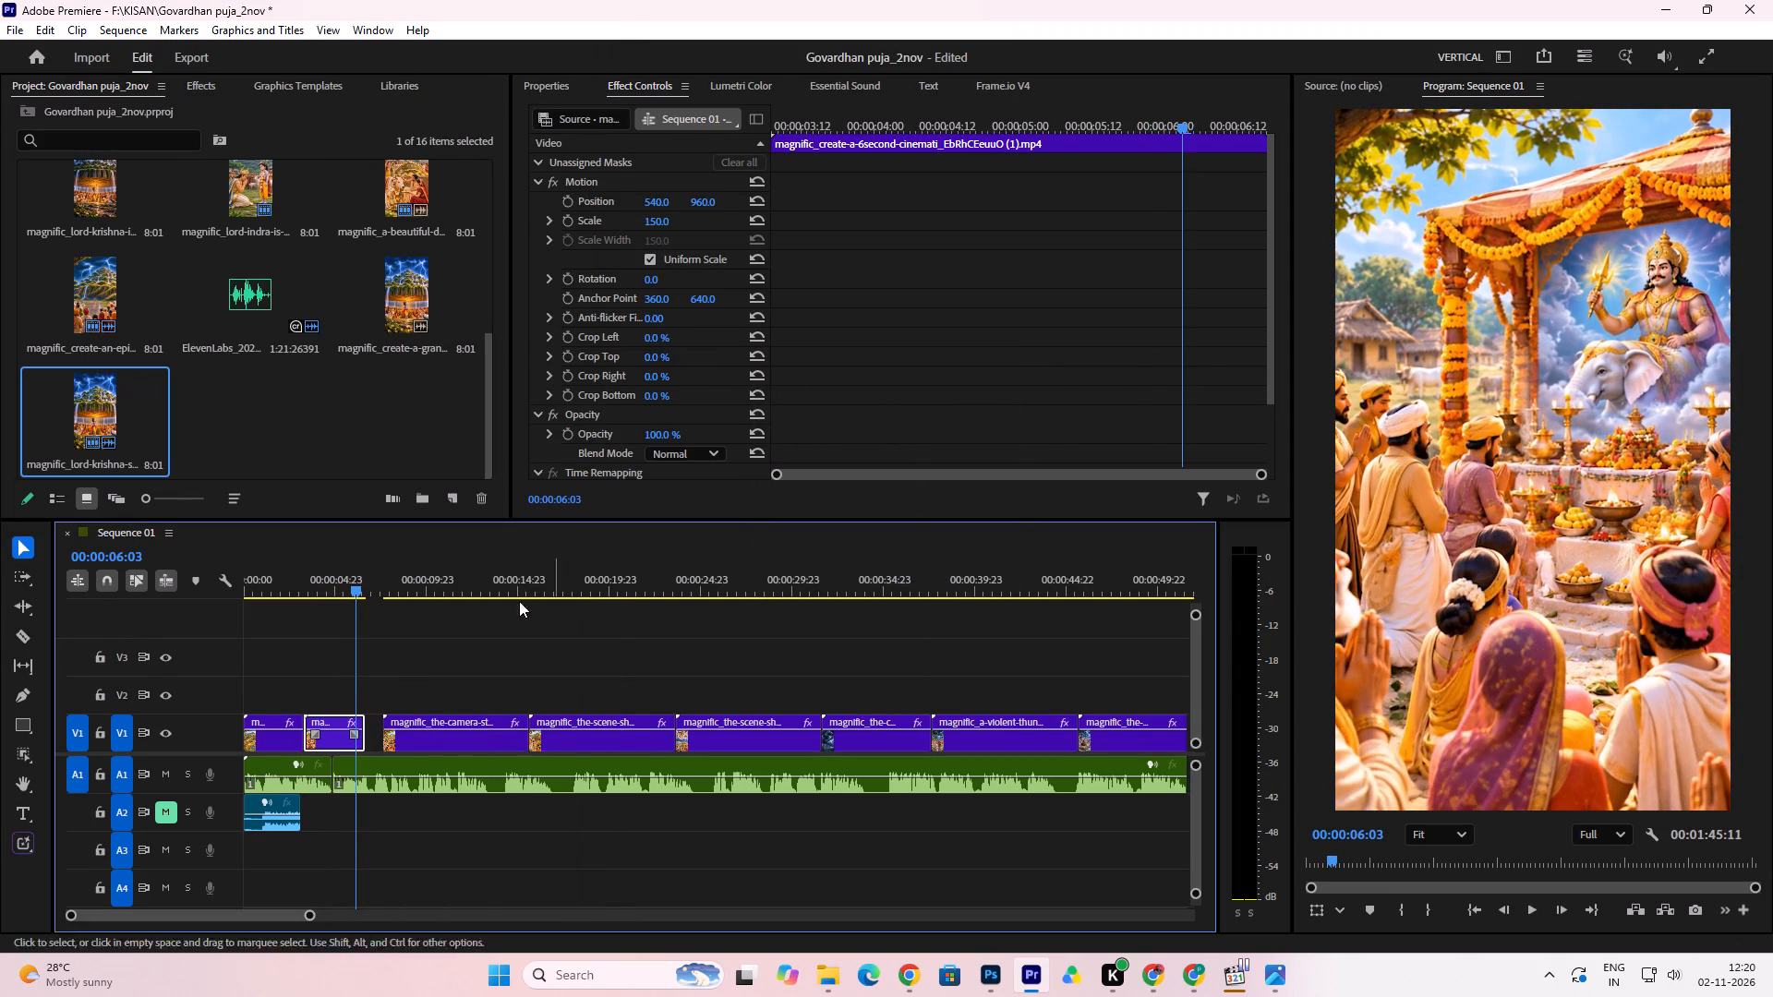
Play back the transition into the magnific_create-a-6second clip and trim that clip's start to about 00:00:04:00.
click(299, 581)
key(space)
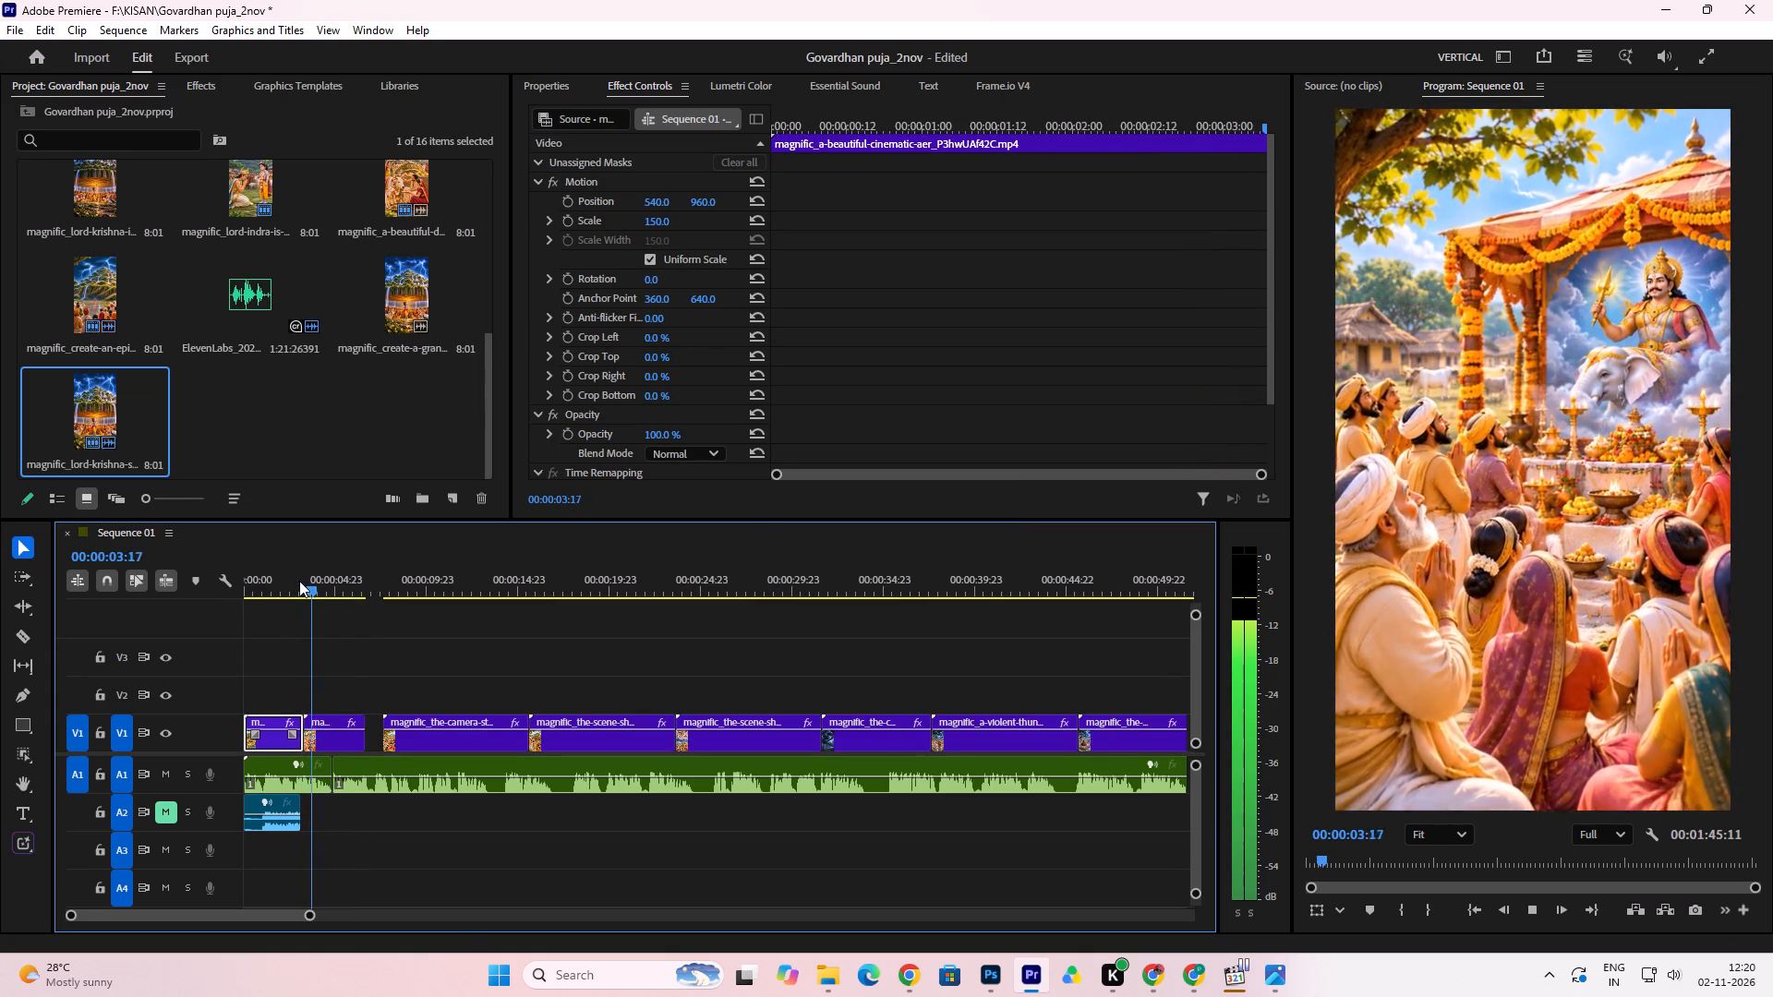
key(space)
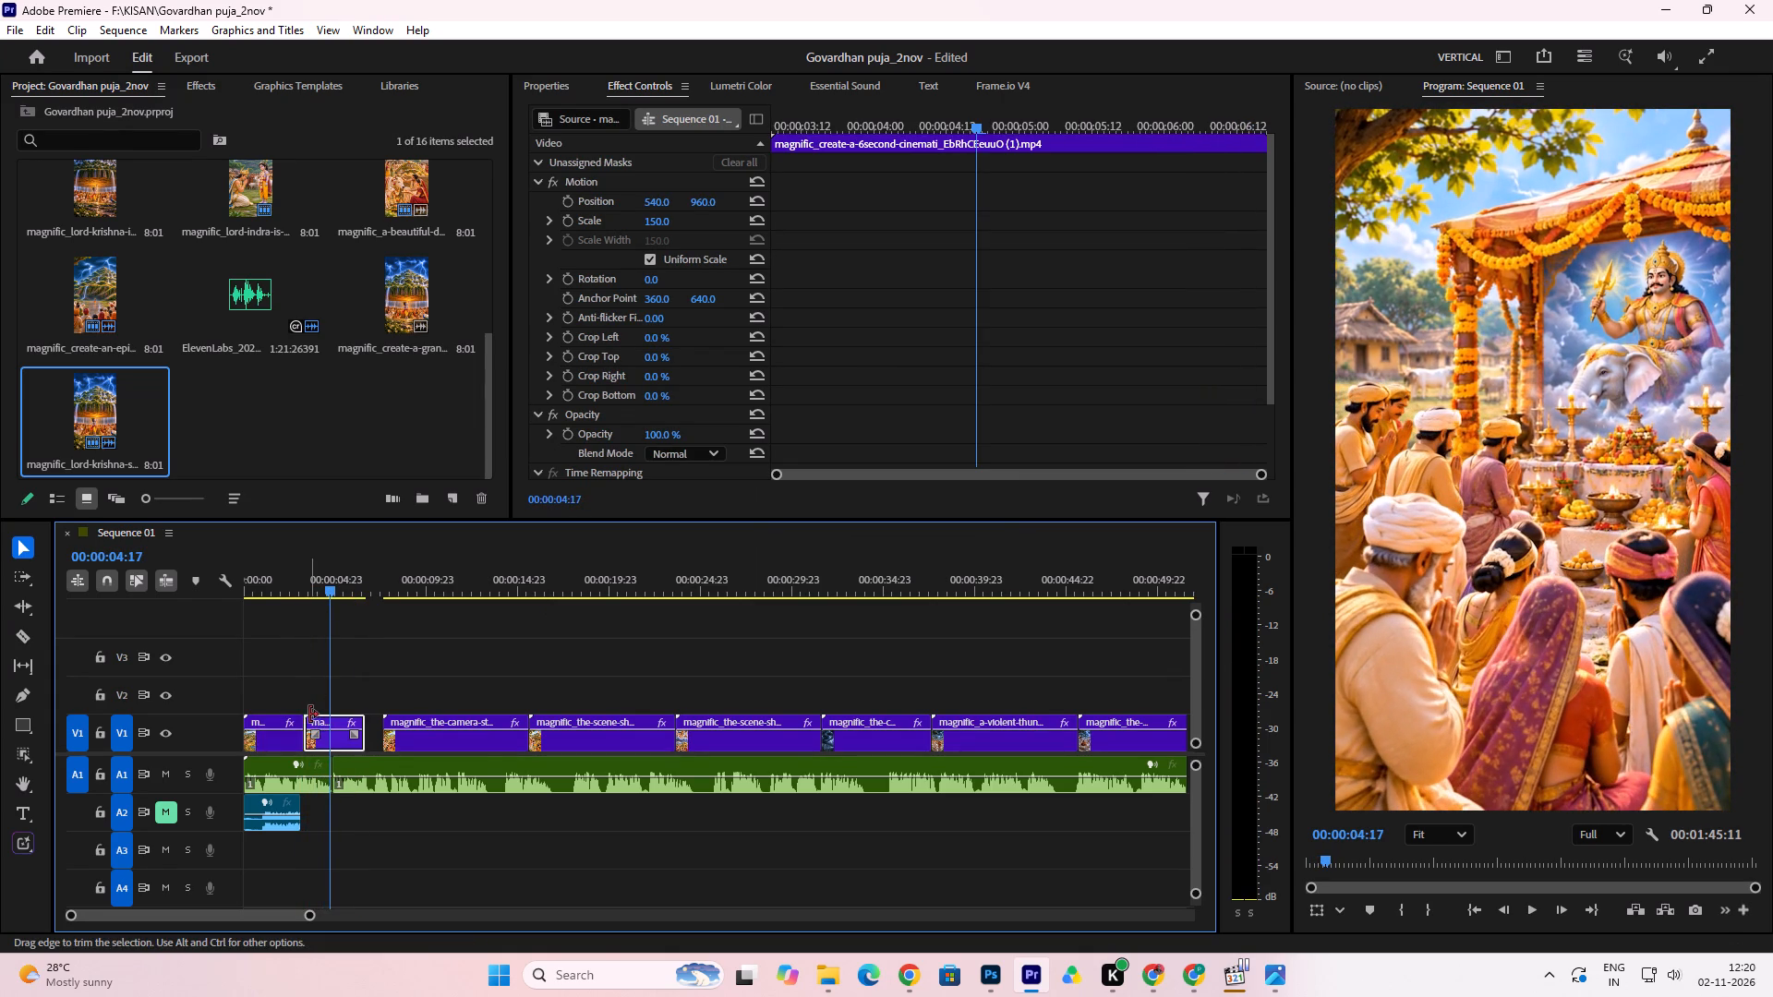
drag(309, 715, 322, 715)
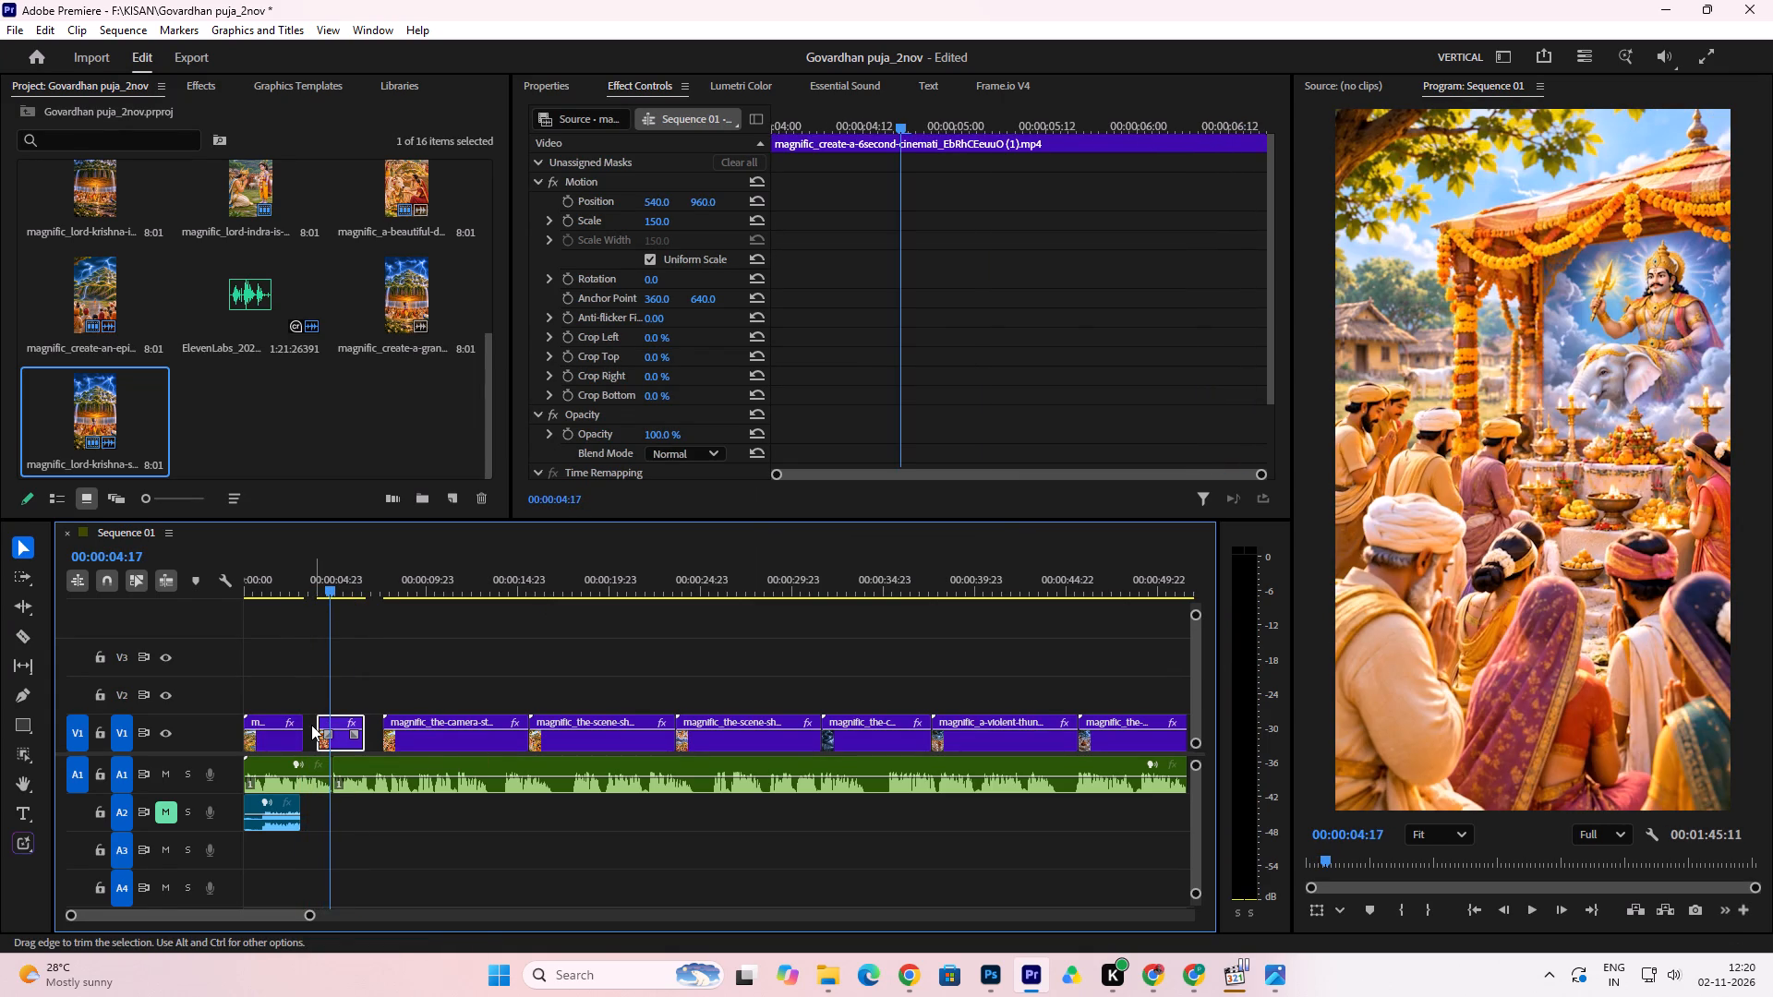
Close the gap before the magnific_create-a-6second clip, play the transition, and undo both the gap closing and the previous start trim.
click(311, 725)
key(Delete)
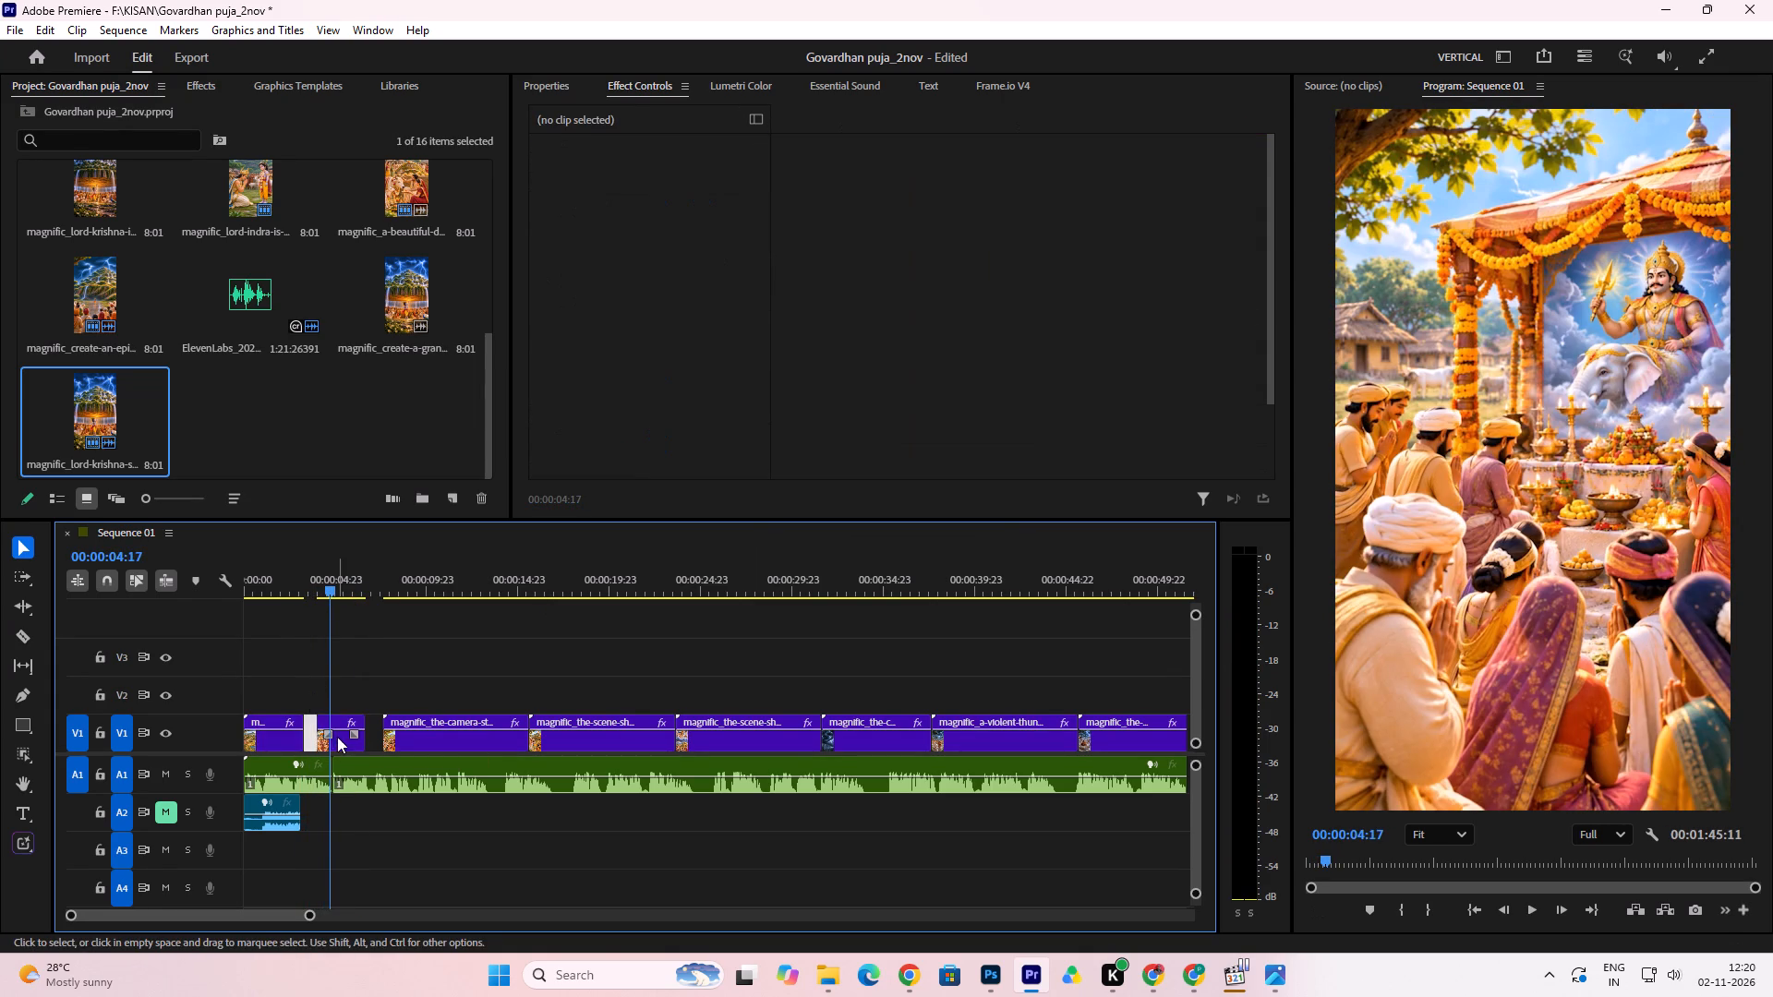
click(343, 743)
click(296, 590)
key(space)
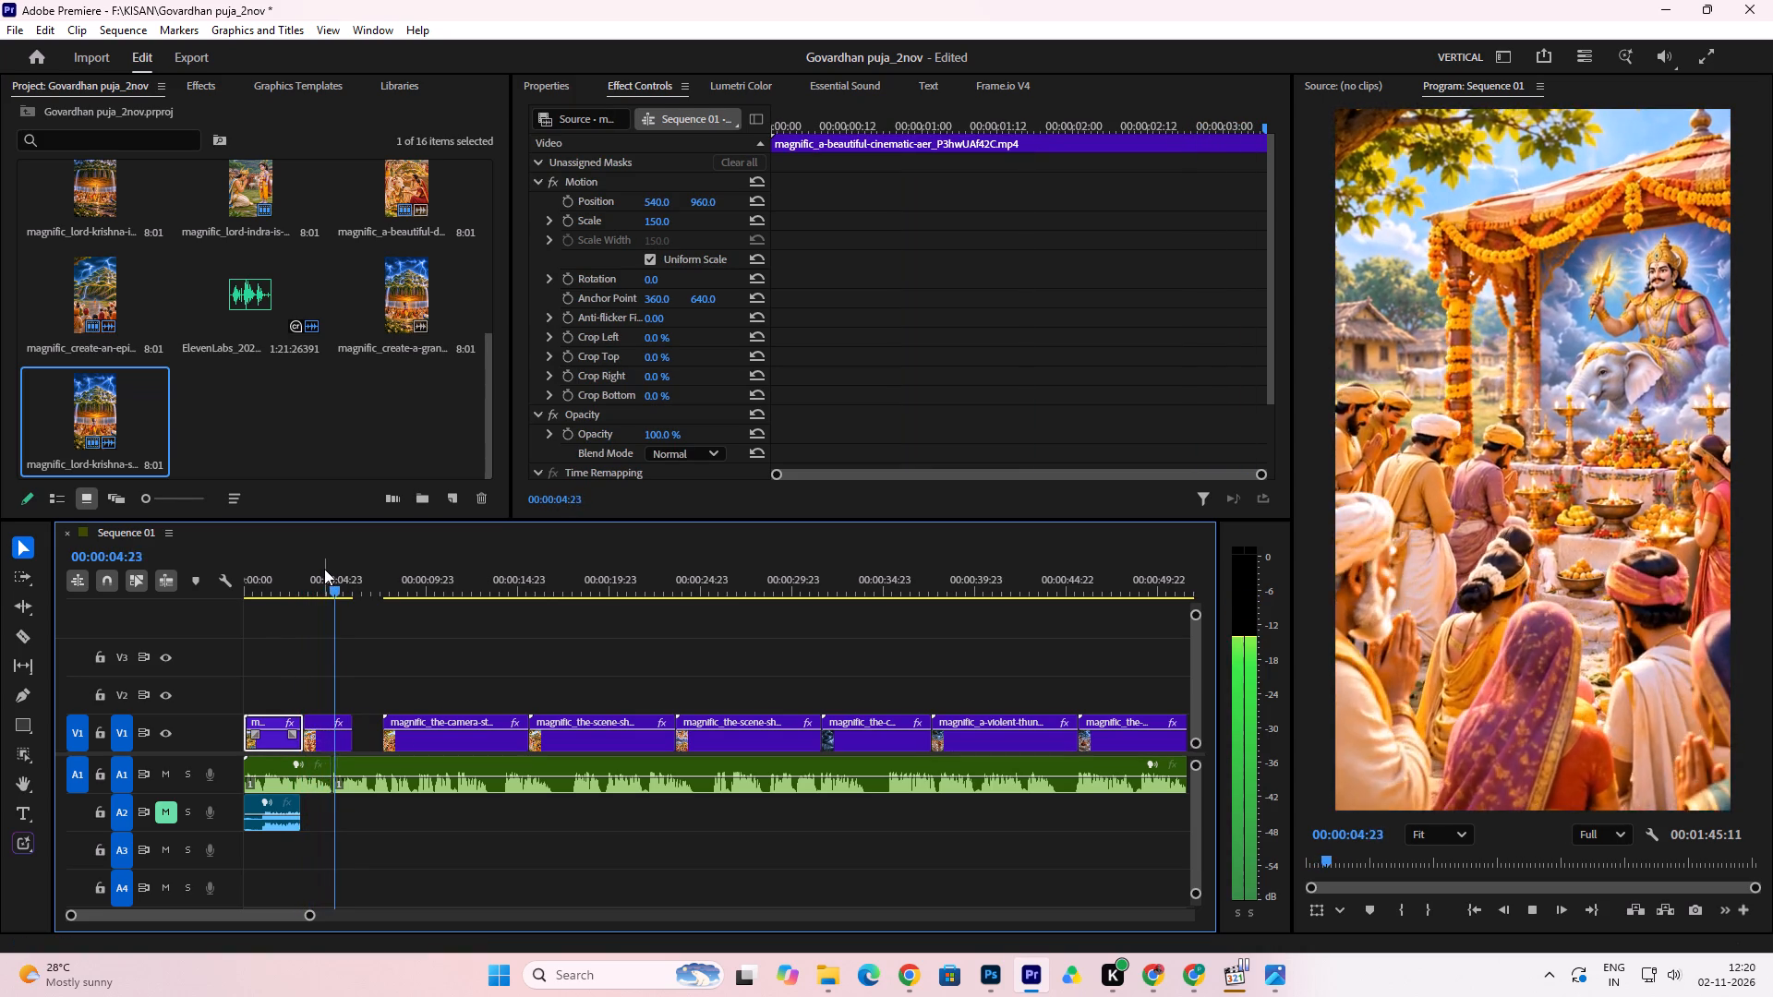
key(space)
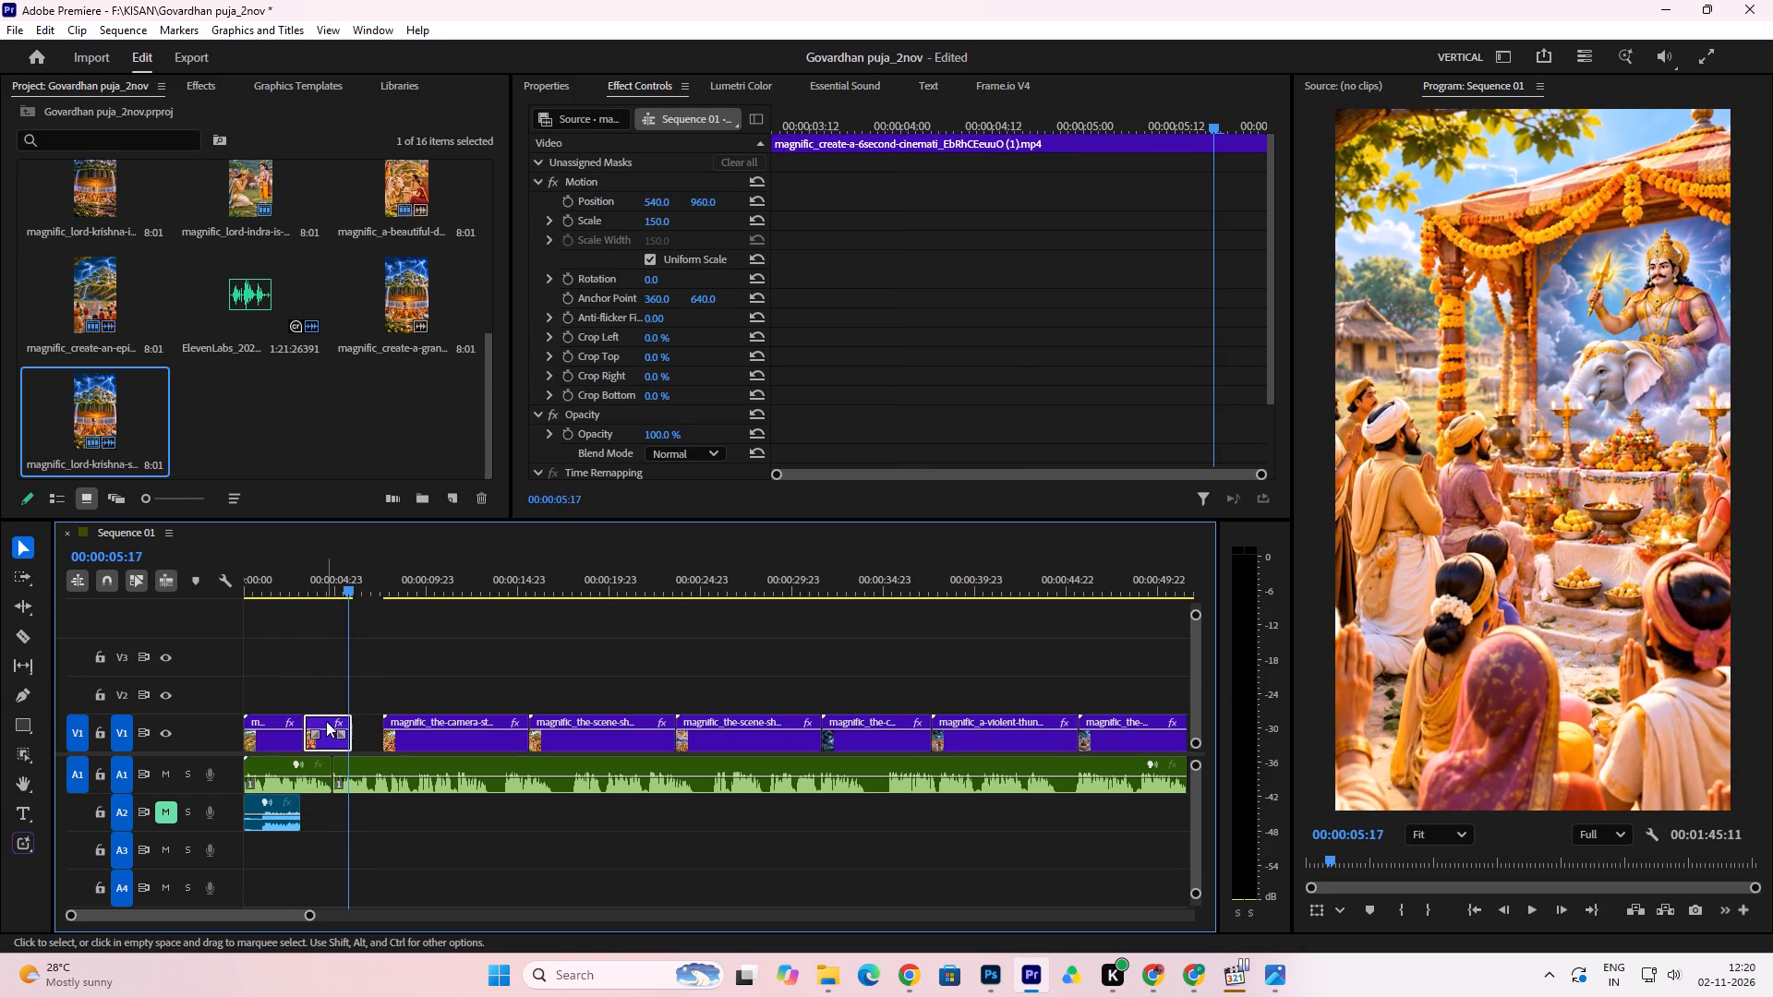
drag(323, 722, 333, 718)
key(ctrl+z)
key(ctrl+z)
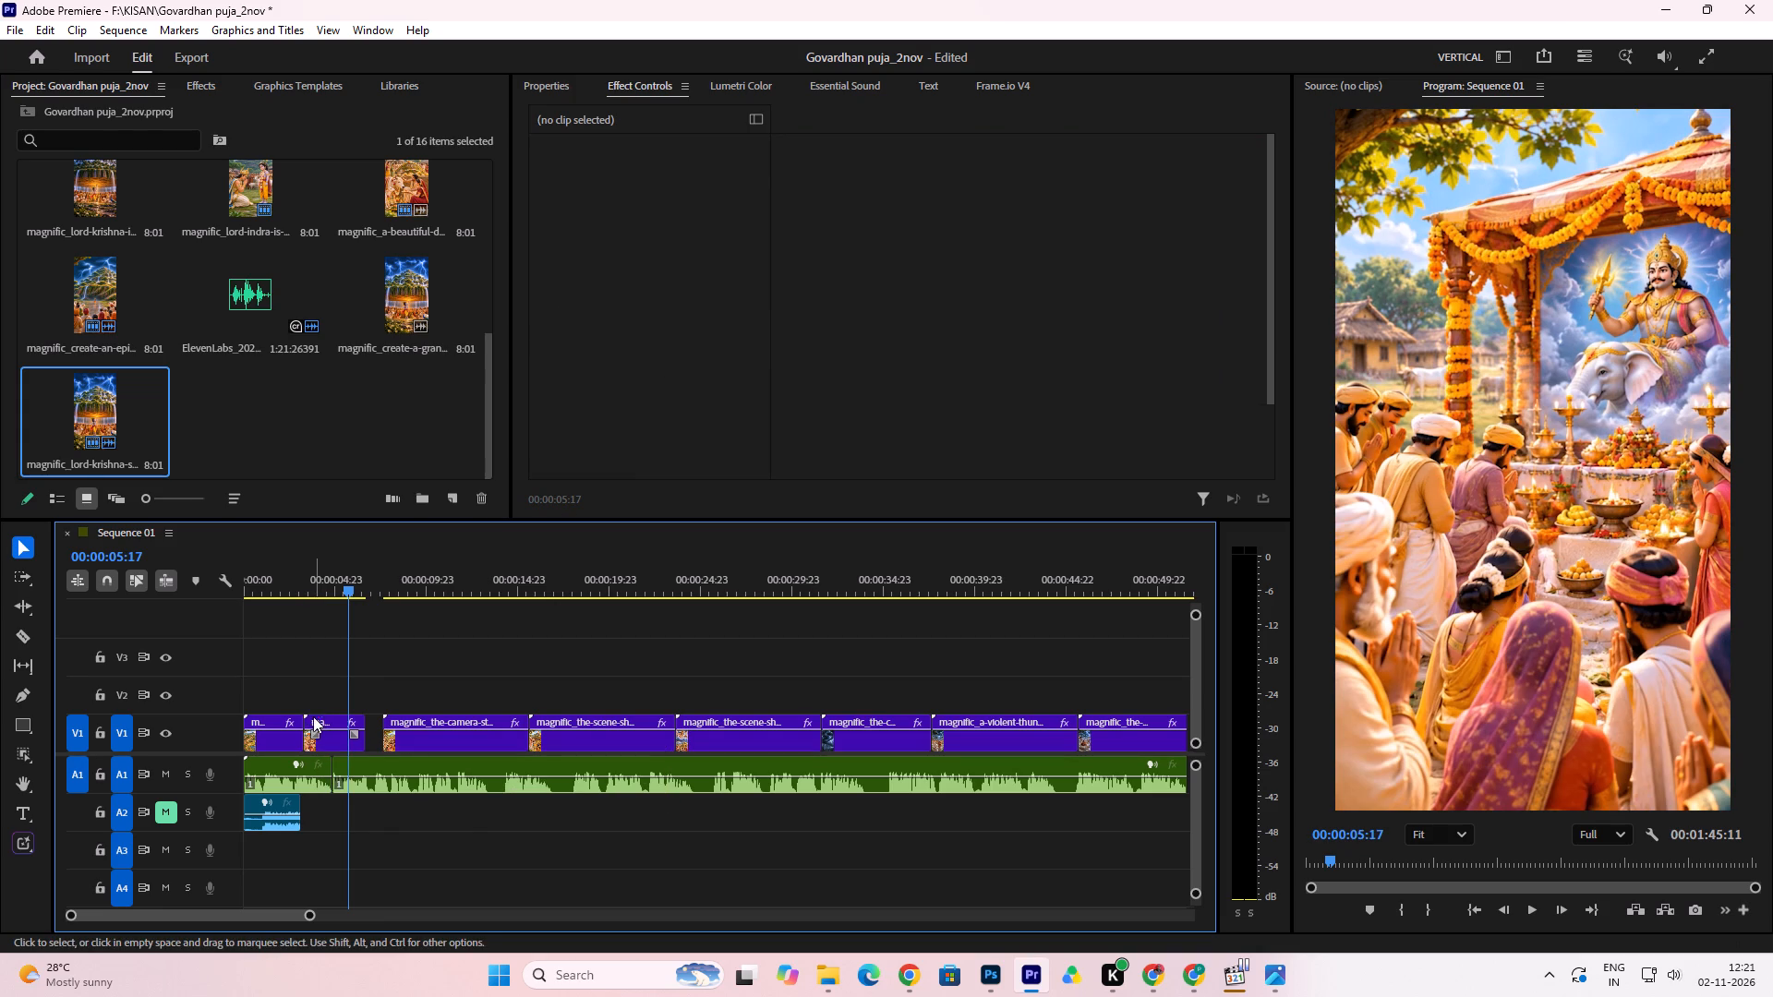
Trim the magnific_create-a-6second clip's start and end to about 1.7 seconds, playing it in between, and butt it against the first clip.
drag(310, 716, 317, 713)
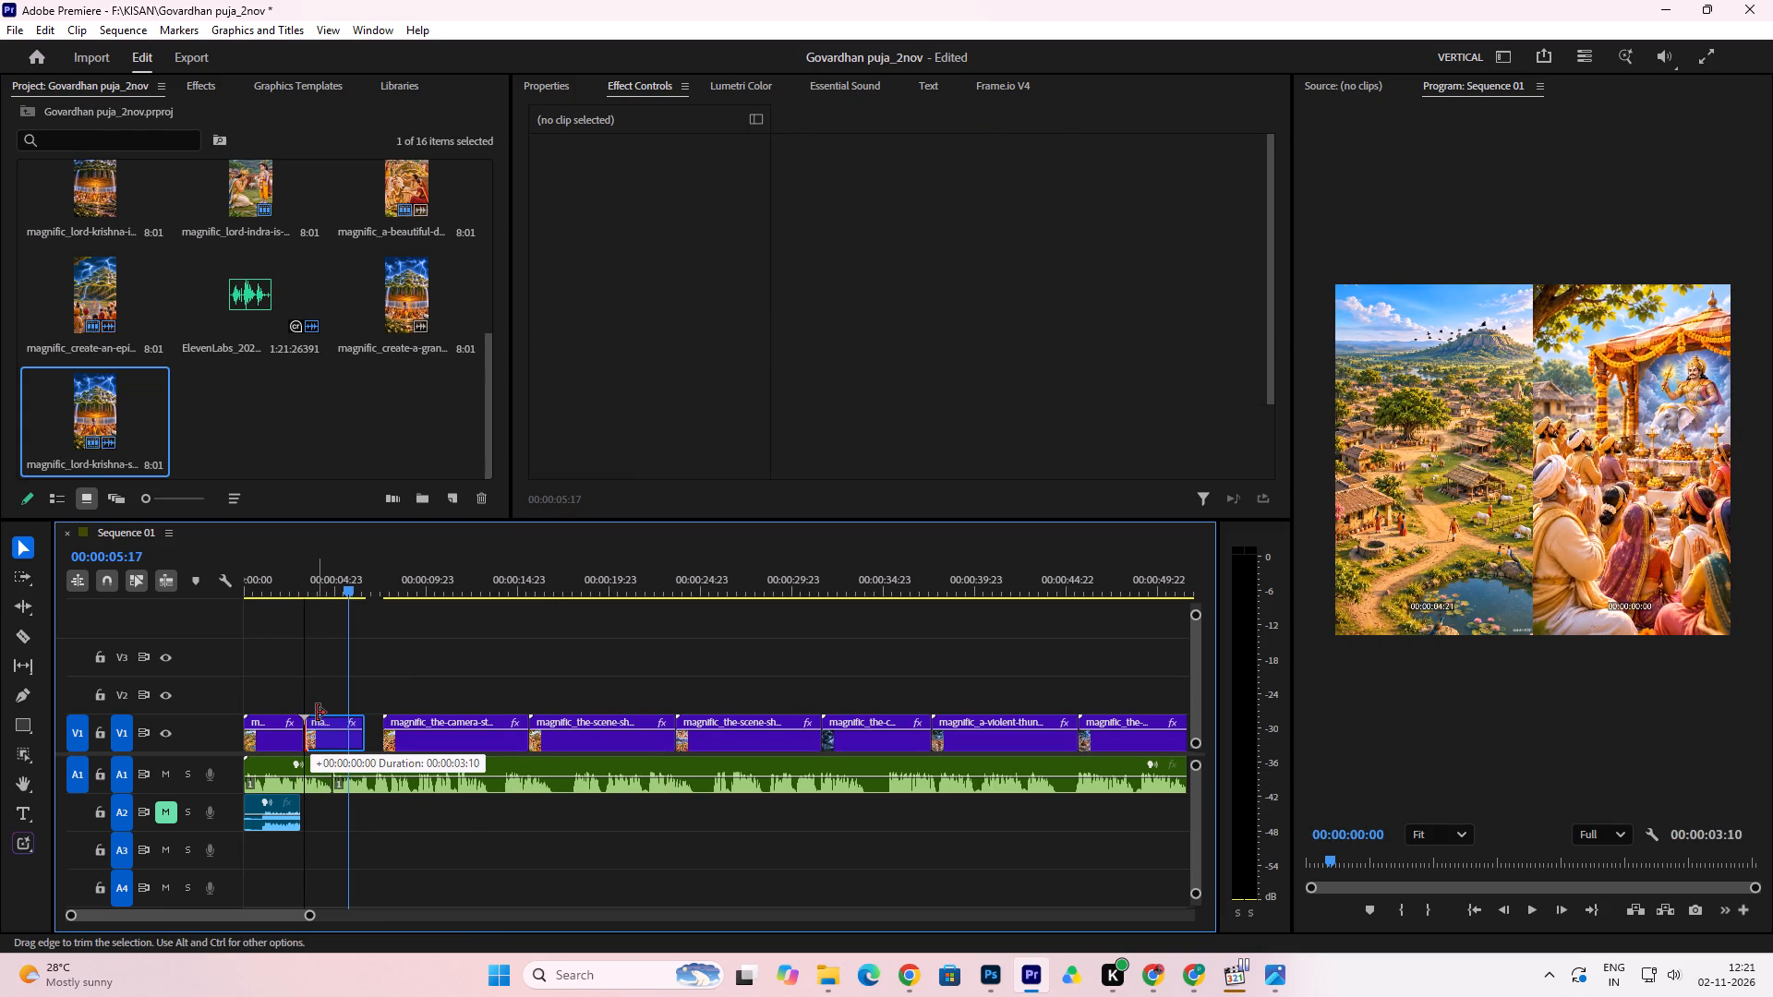
drag(317, 713, 320, 713)
click(313, 590)
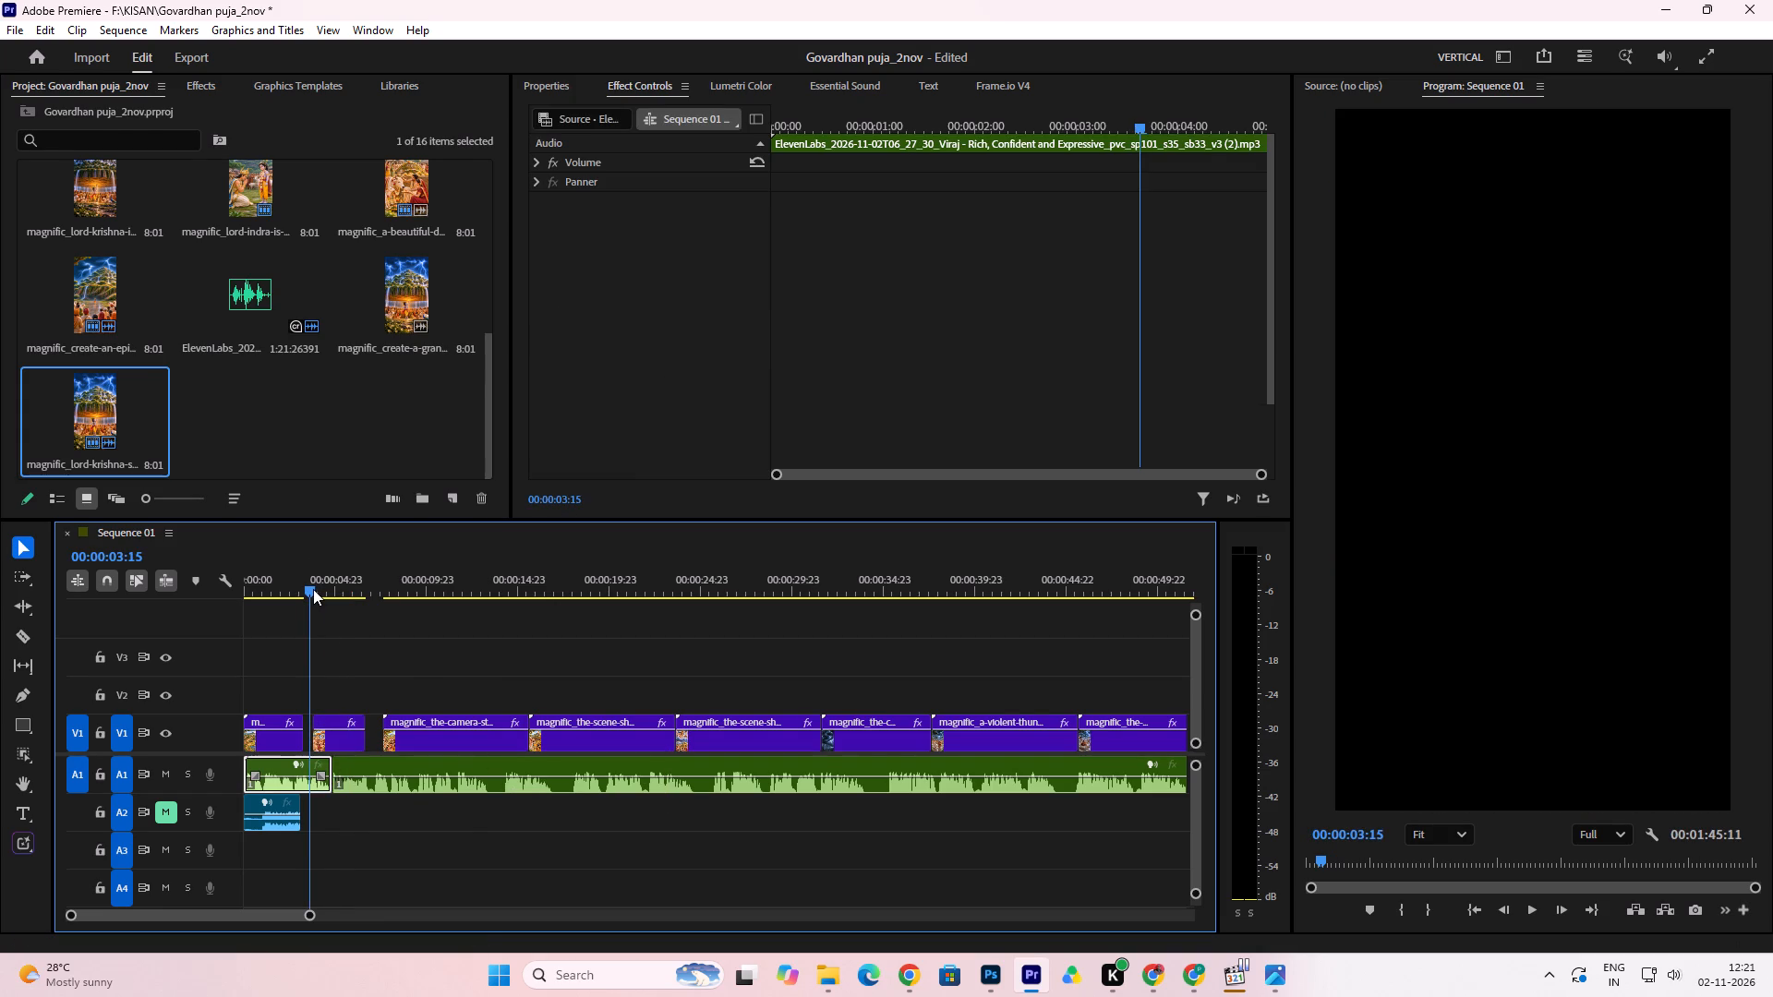
key(space)
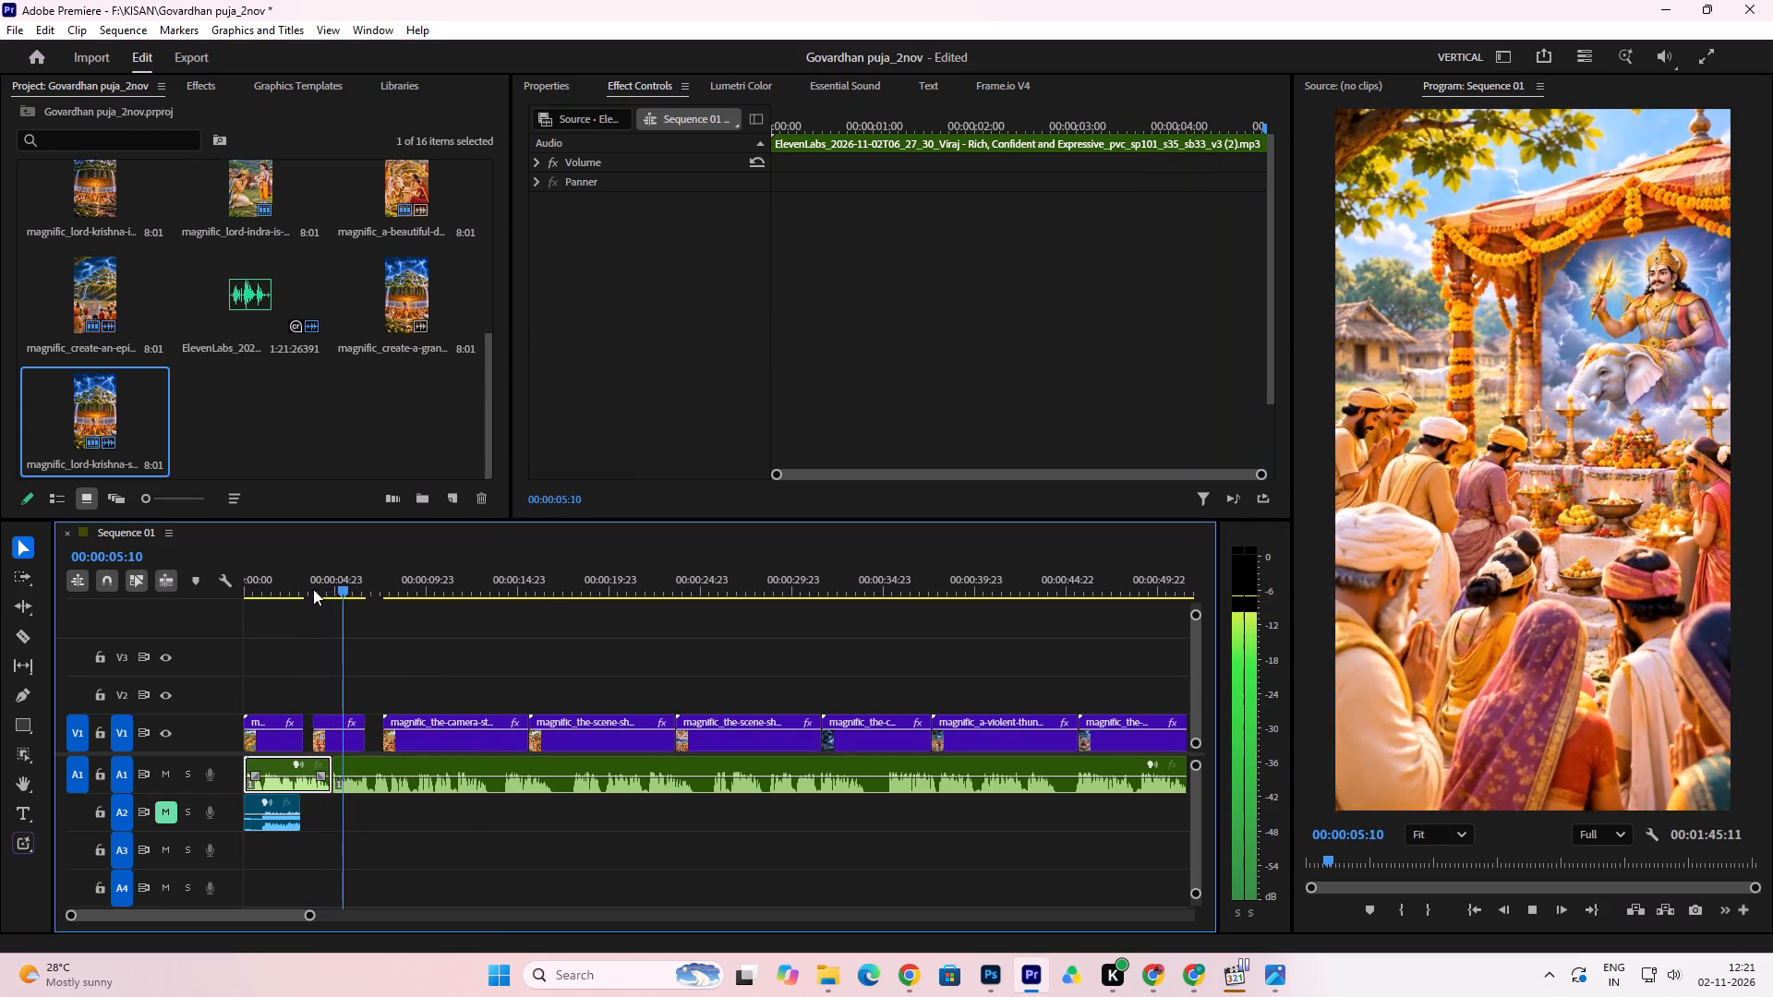
key(space)
drag(364, 716, 348, 722)
click(328, 740)
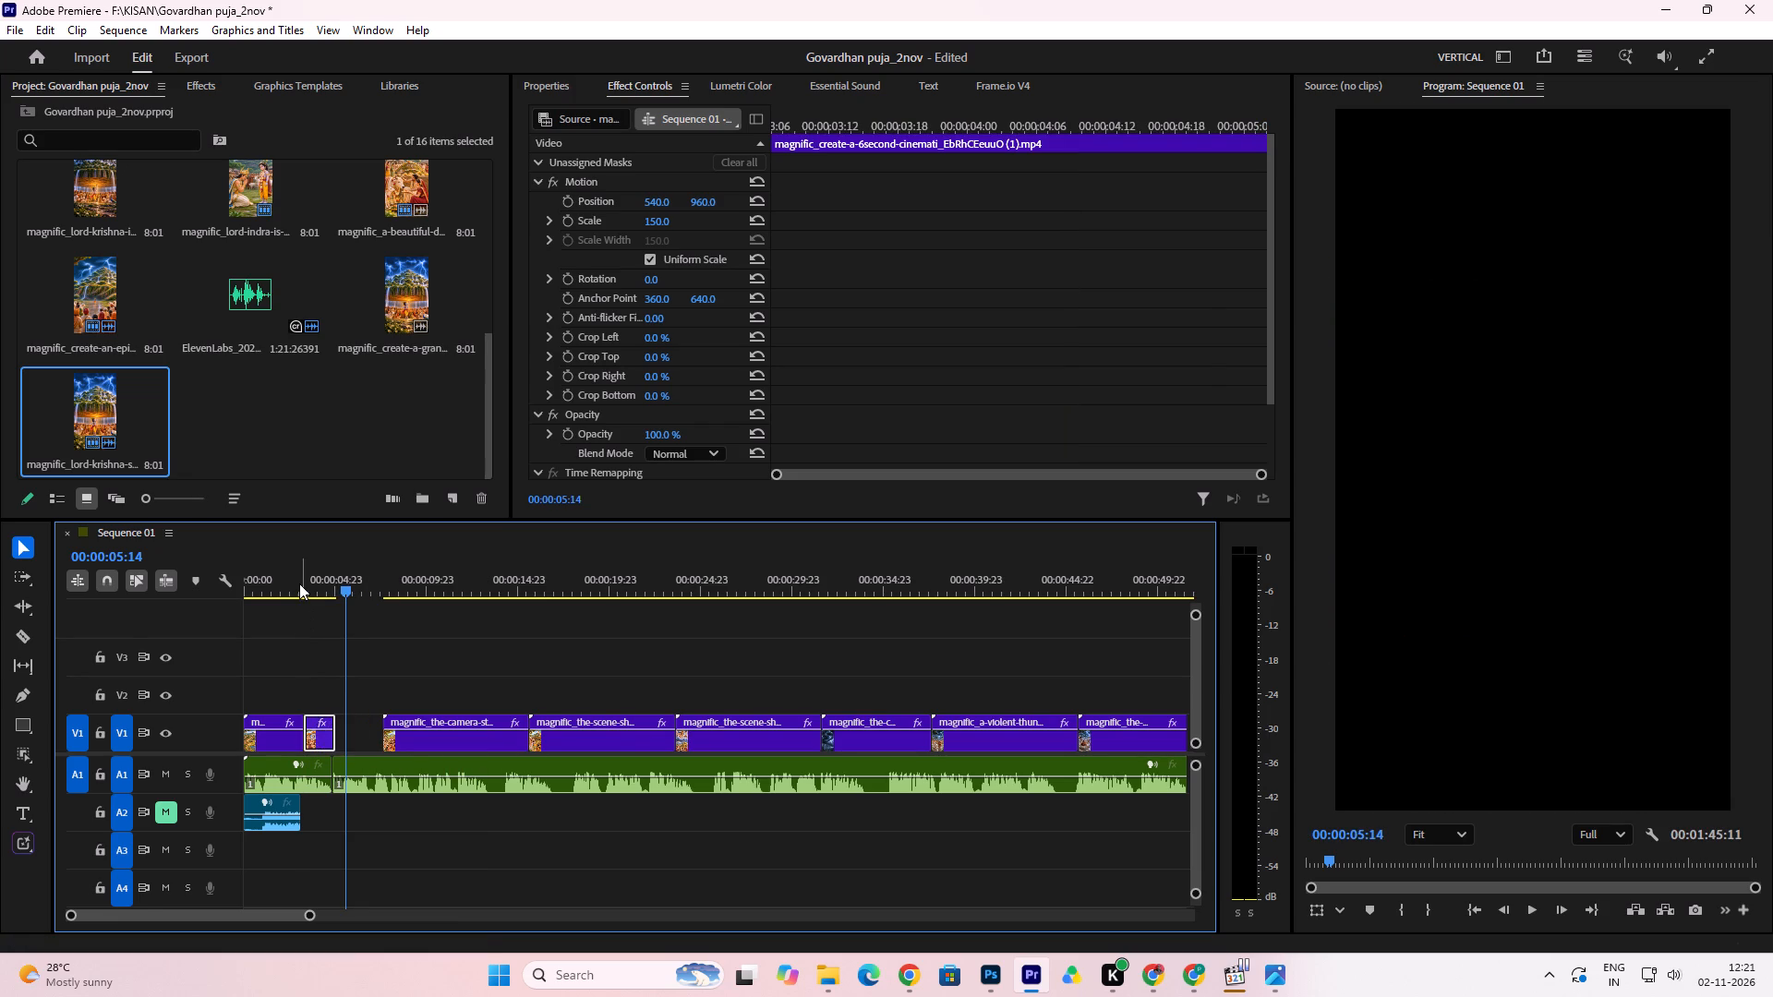
Play the transition into the magnific_create-a-6second clip and close the V1 gap before the magnific_the-camera-starts clip.
click(299, 583)
key(space)
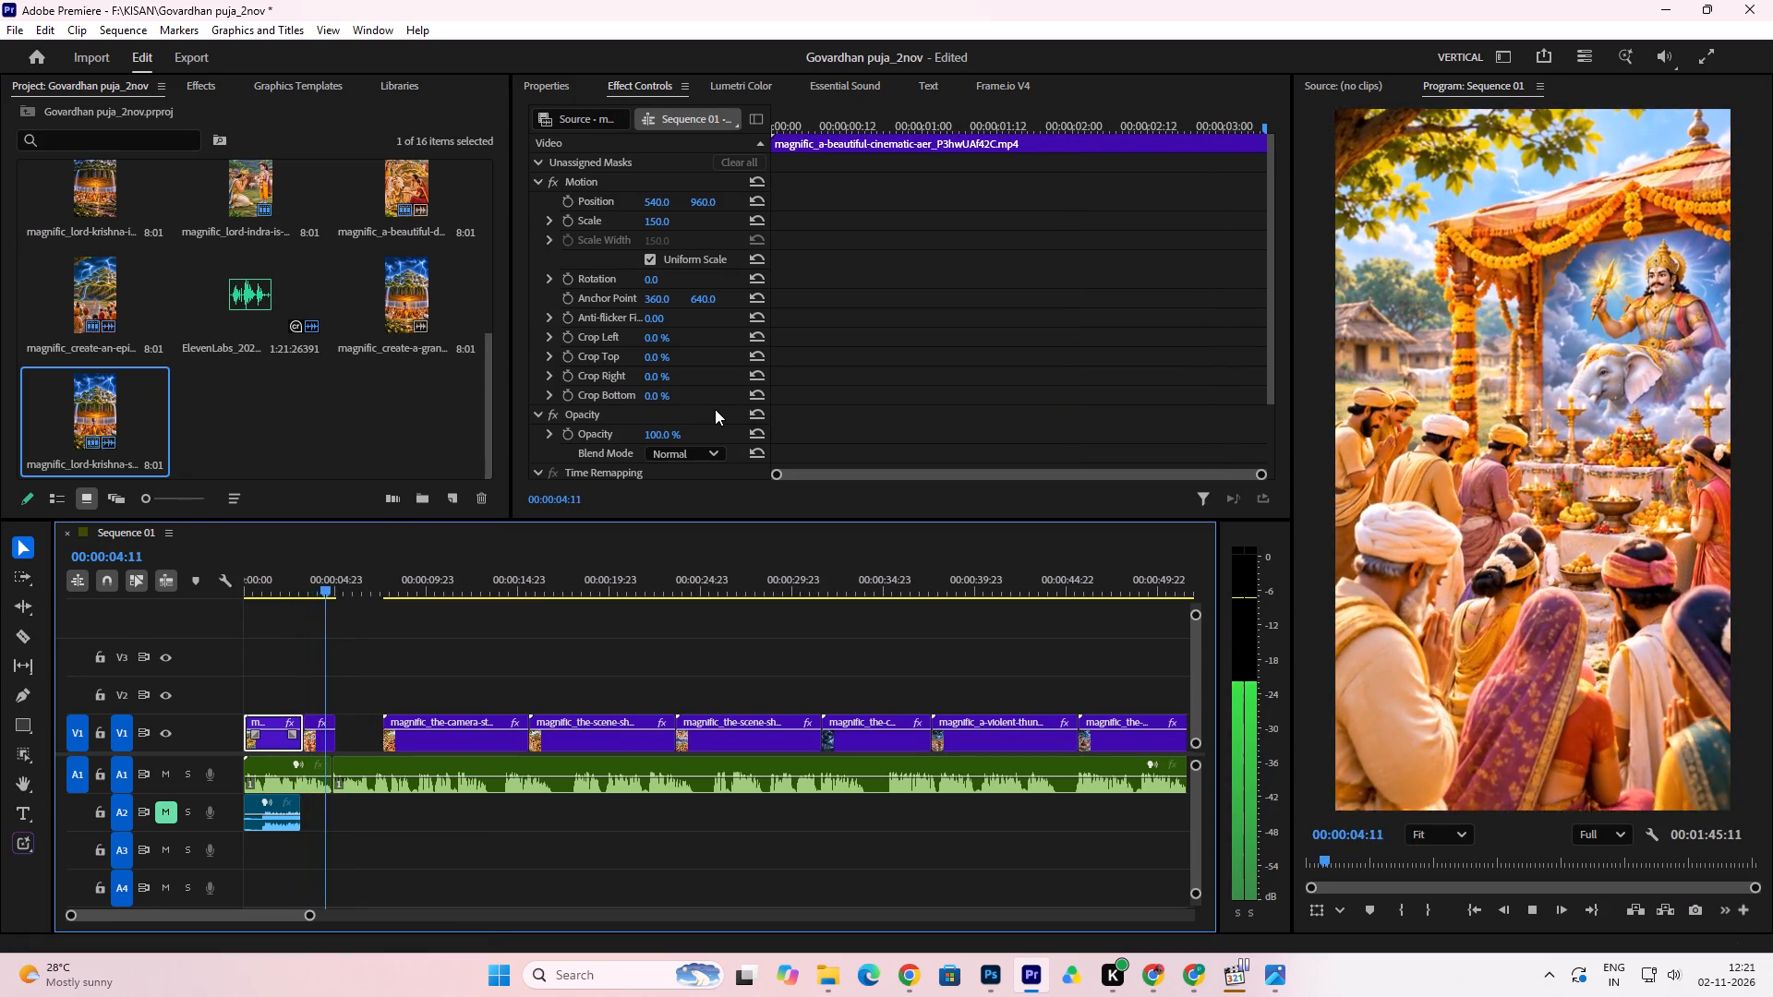
key(space)
click(364, 729)
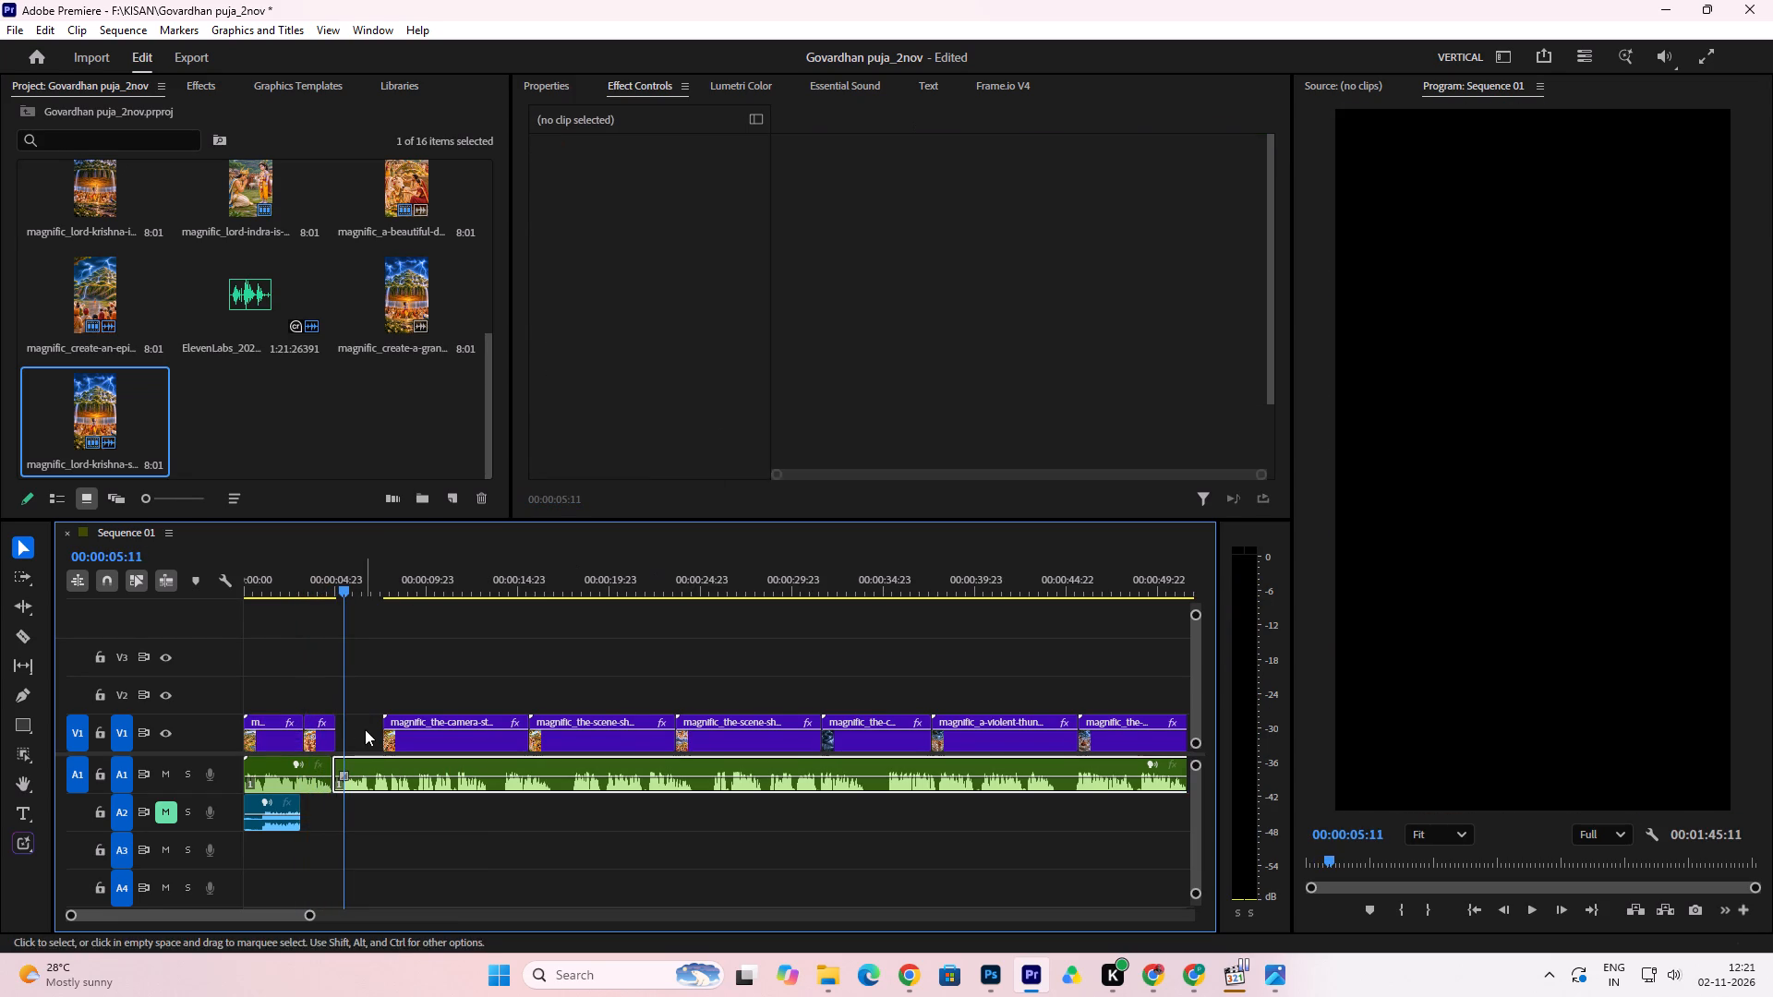
key(Delete)
Play on from about 00:00:05:00 and move all V1 clips after magnific_the-camera-starts so the first of them begins at 00:00:16:18.
click(334, 582)
key(space)
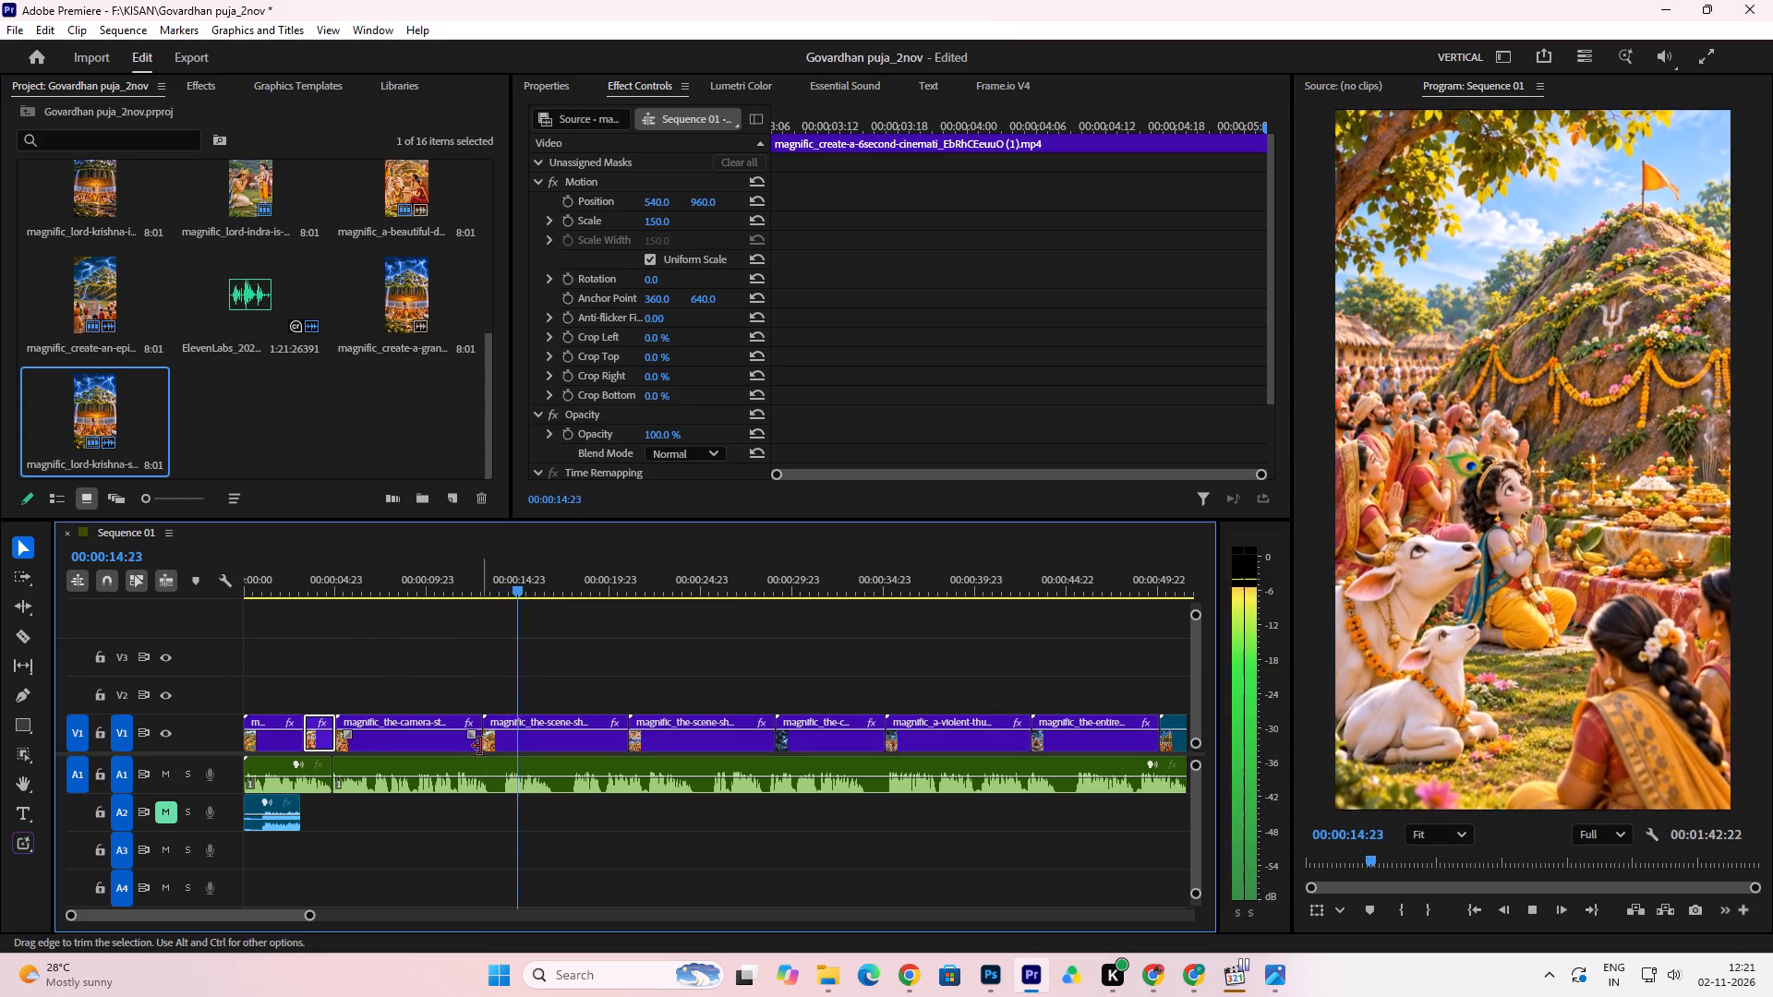
key(space)
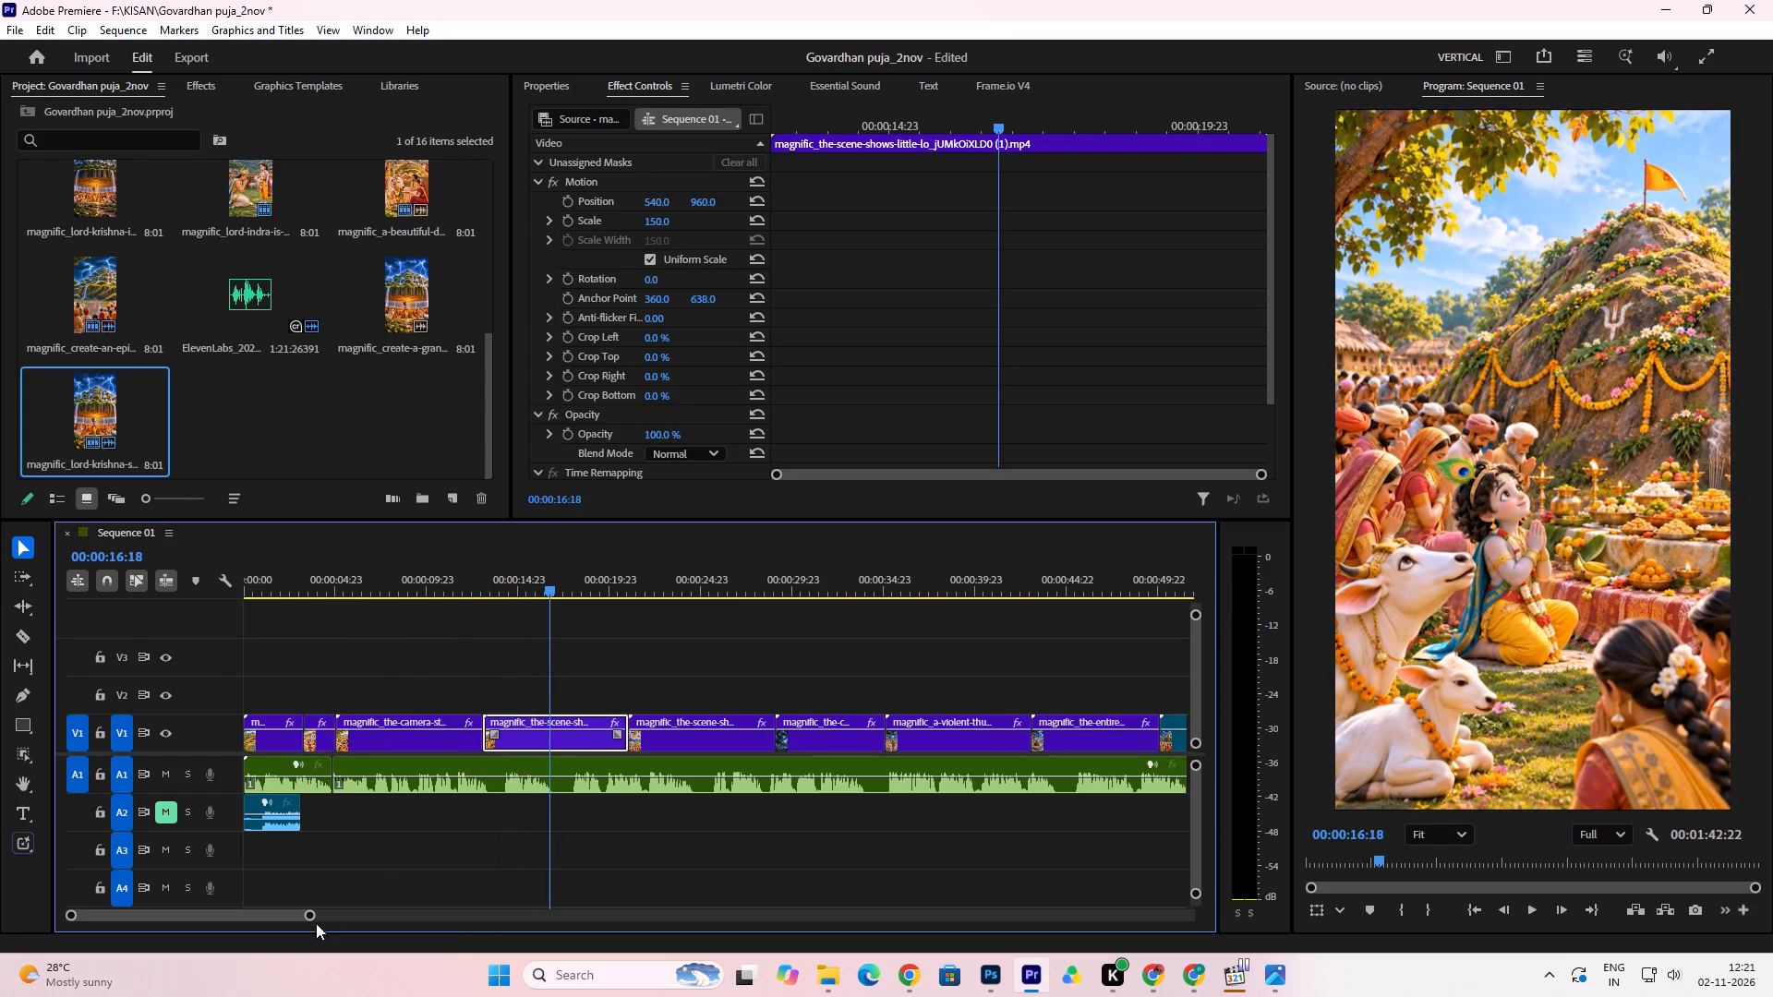
drag(311, 912, 467, 917)
drag(901, 689, 826, 724)
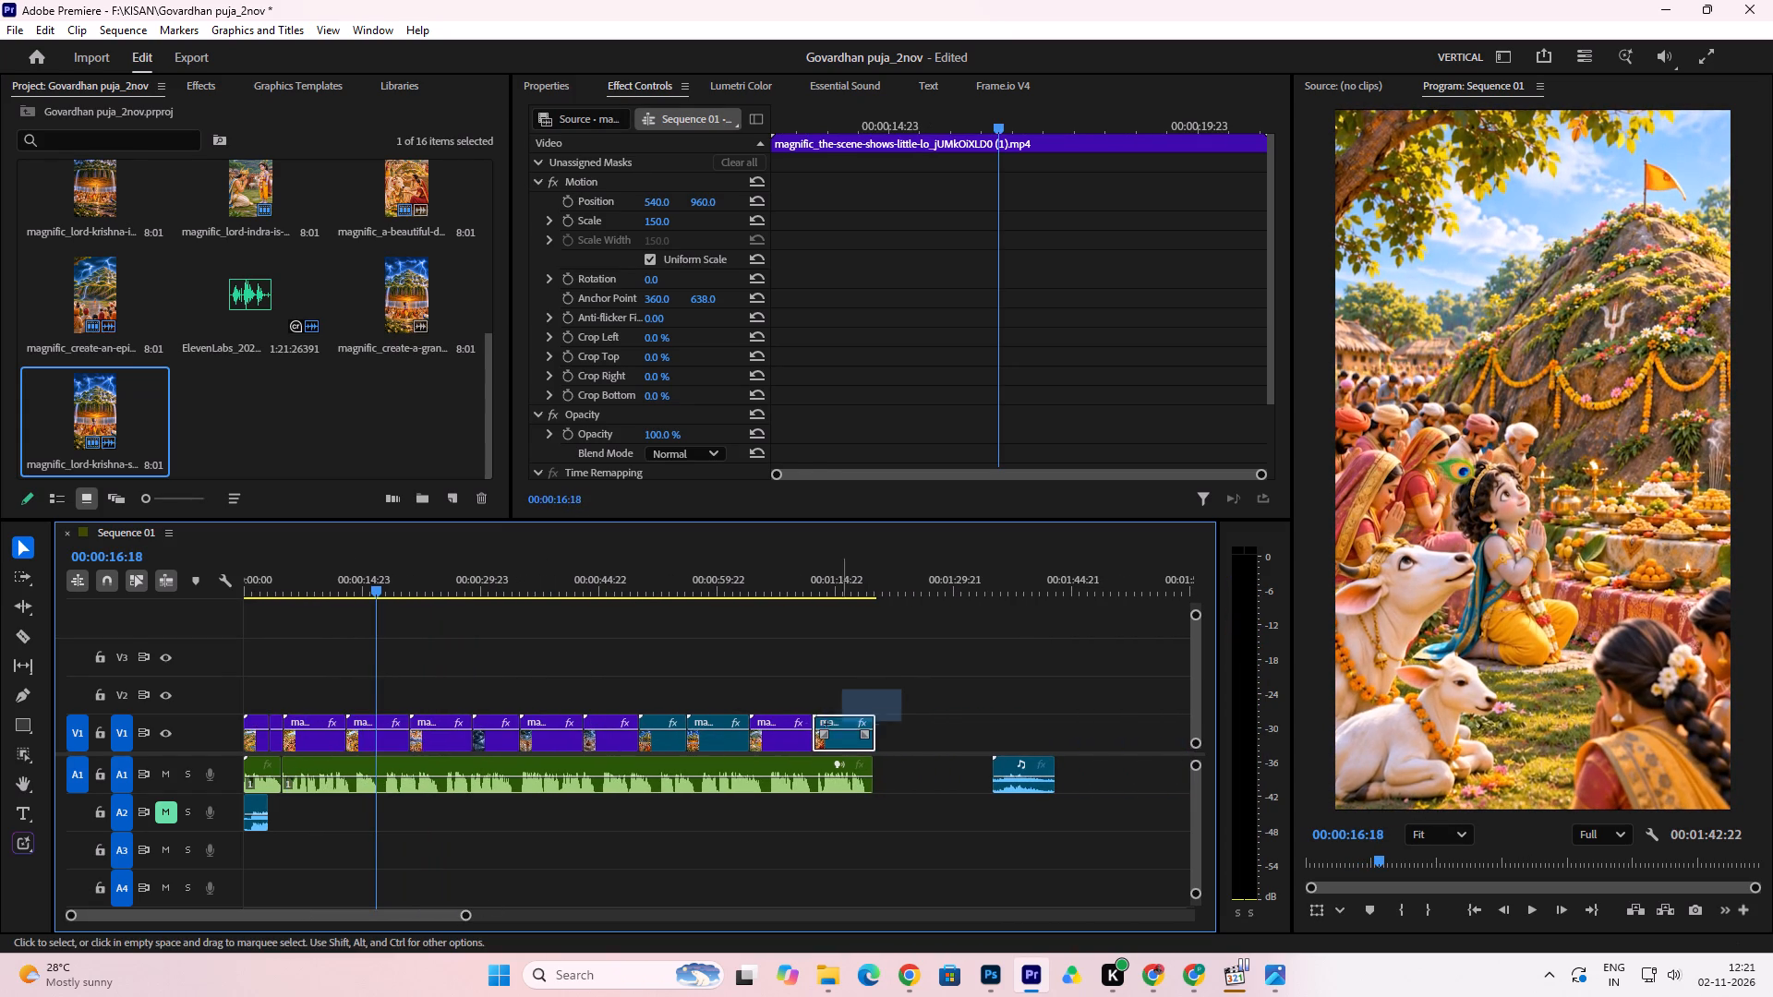
drag(826, 724, 381, 735)
drag(385, 740, 406, 739)
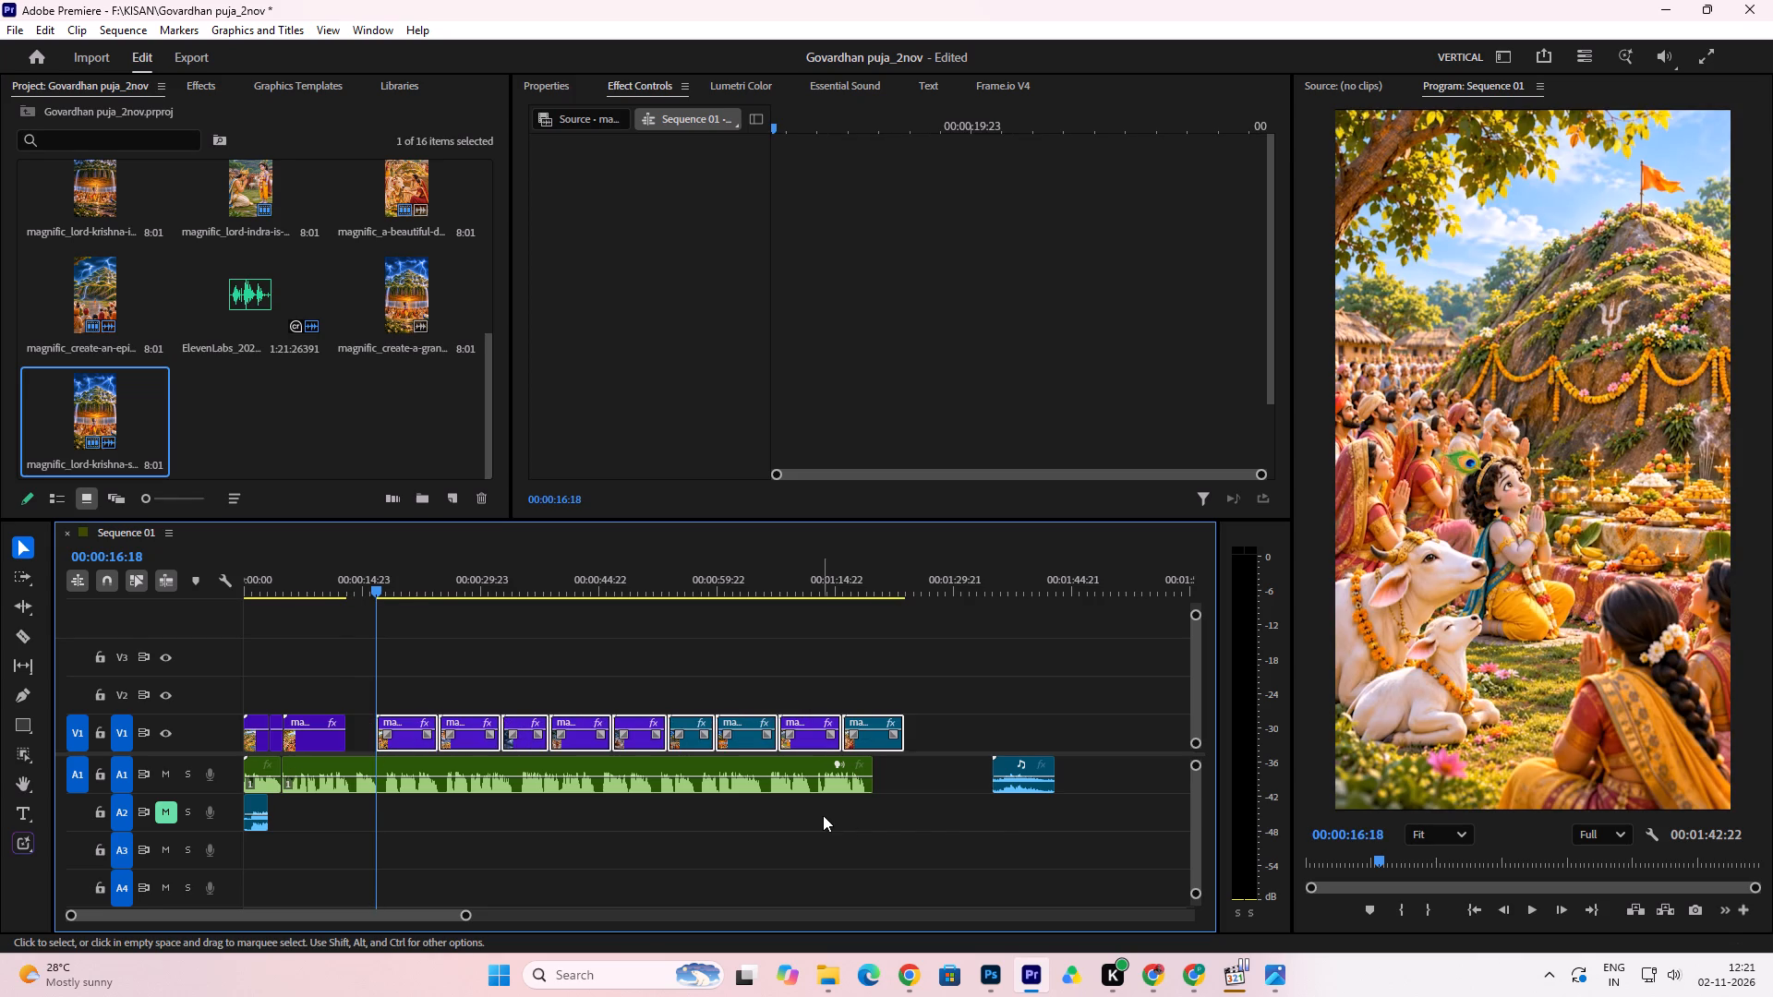
click(1154, 979)
click(1040, 852)
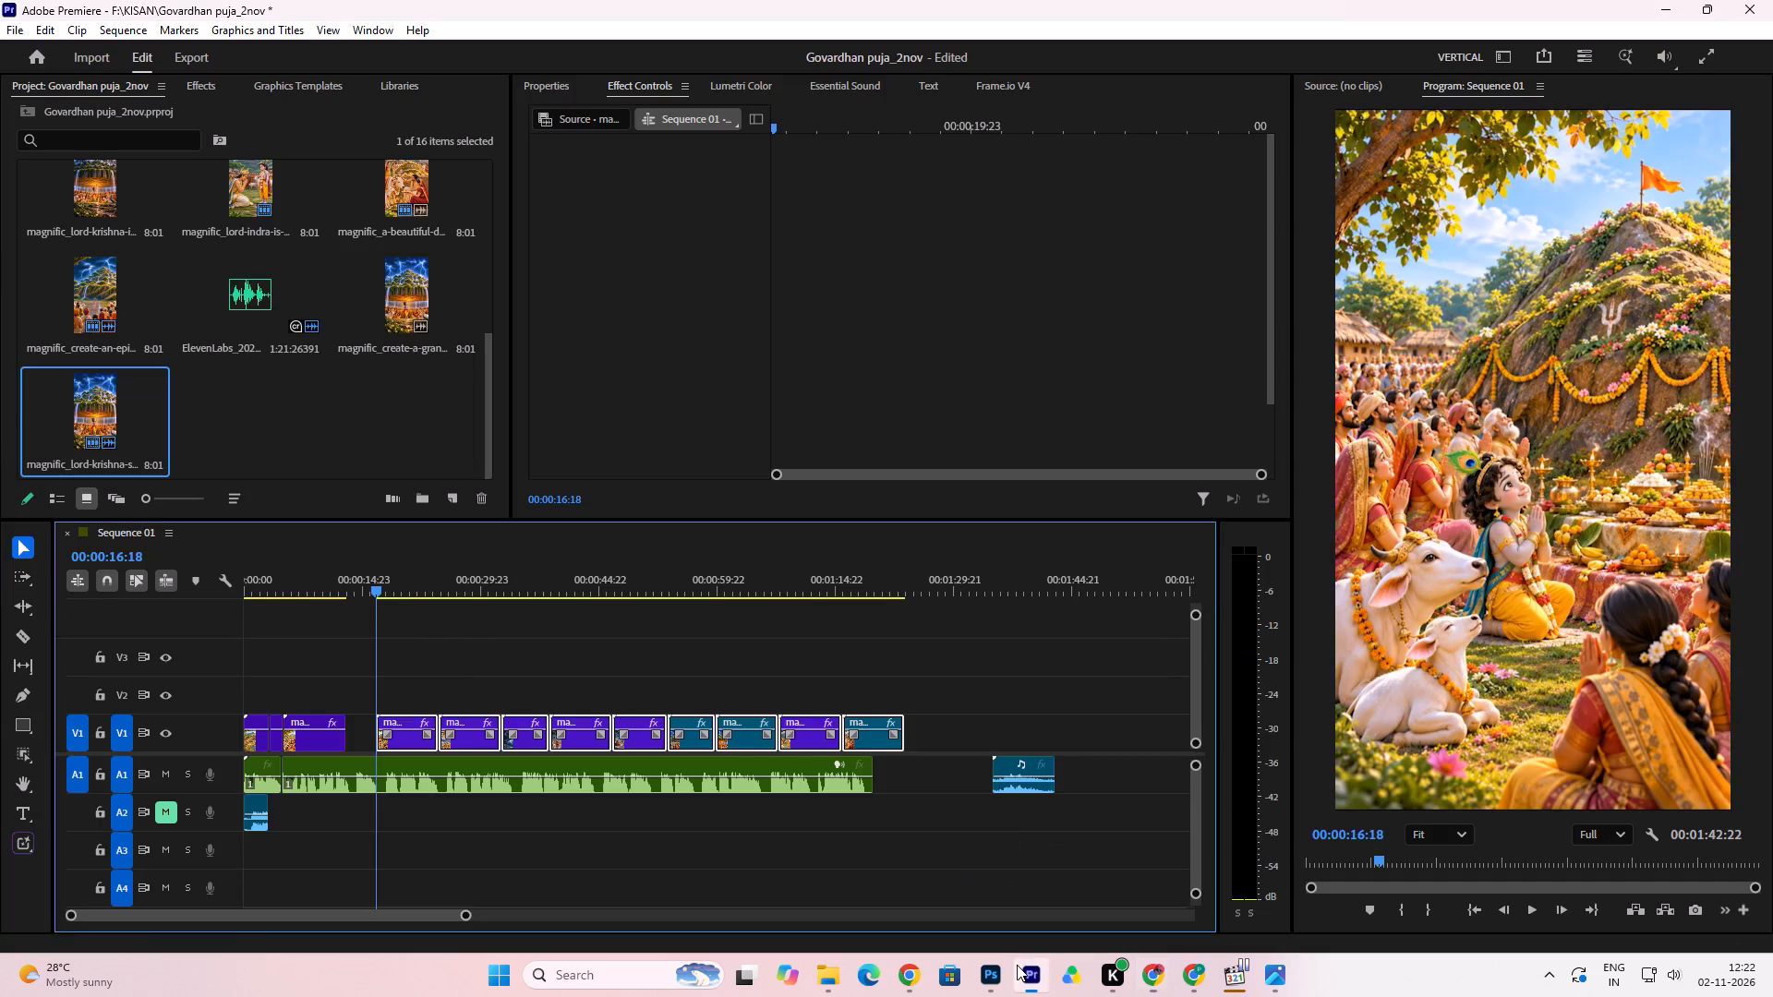
click(321, 741)
click(287, 587)
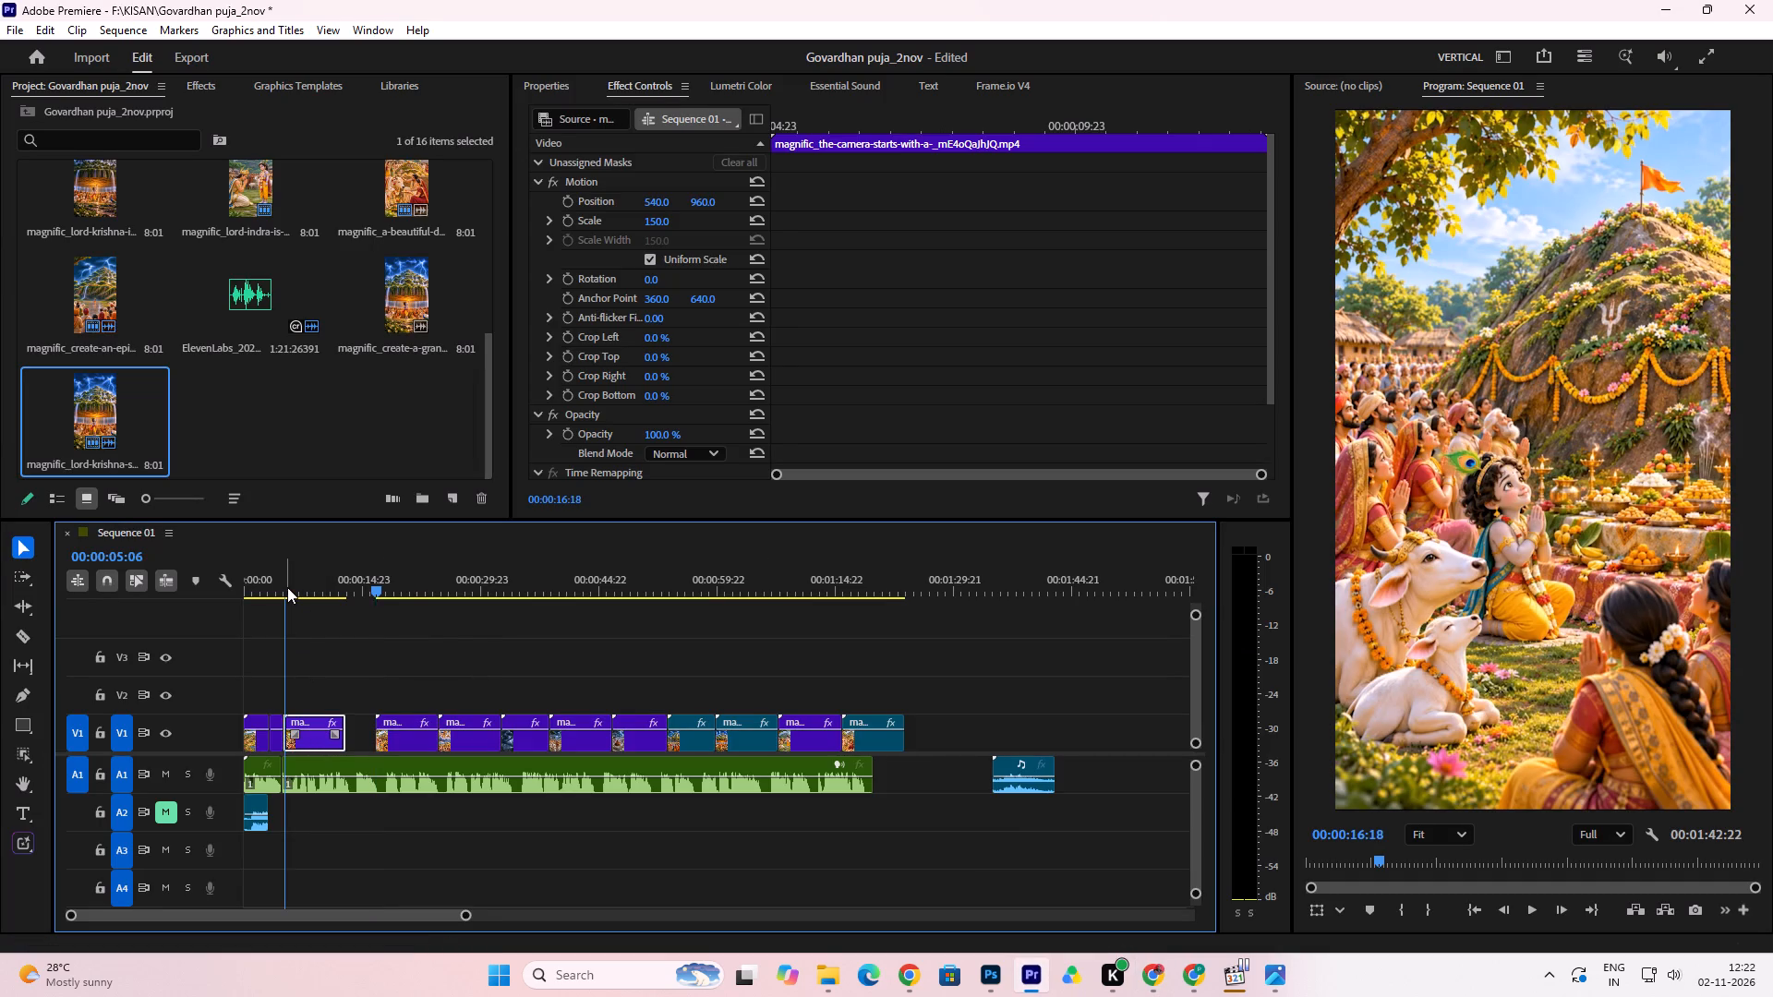
key(space)
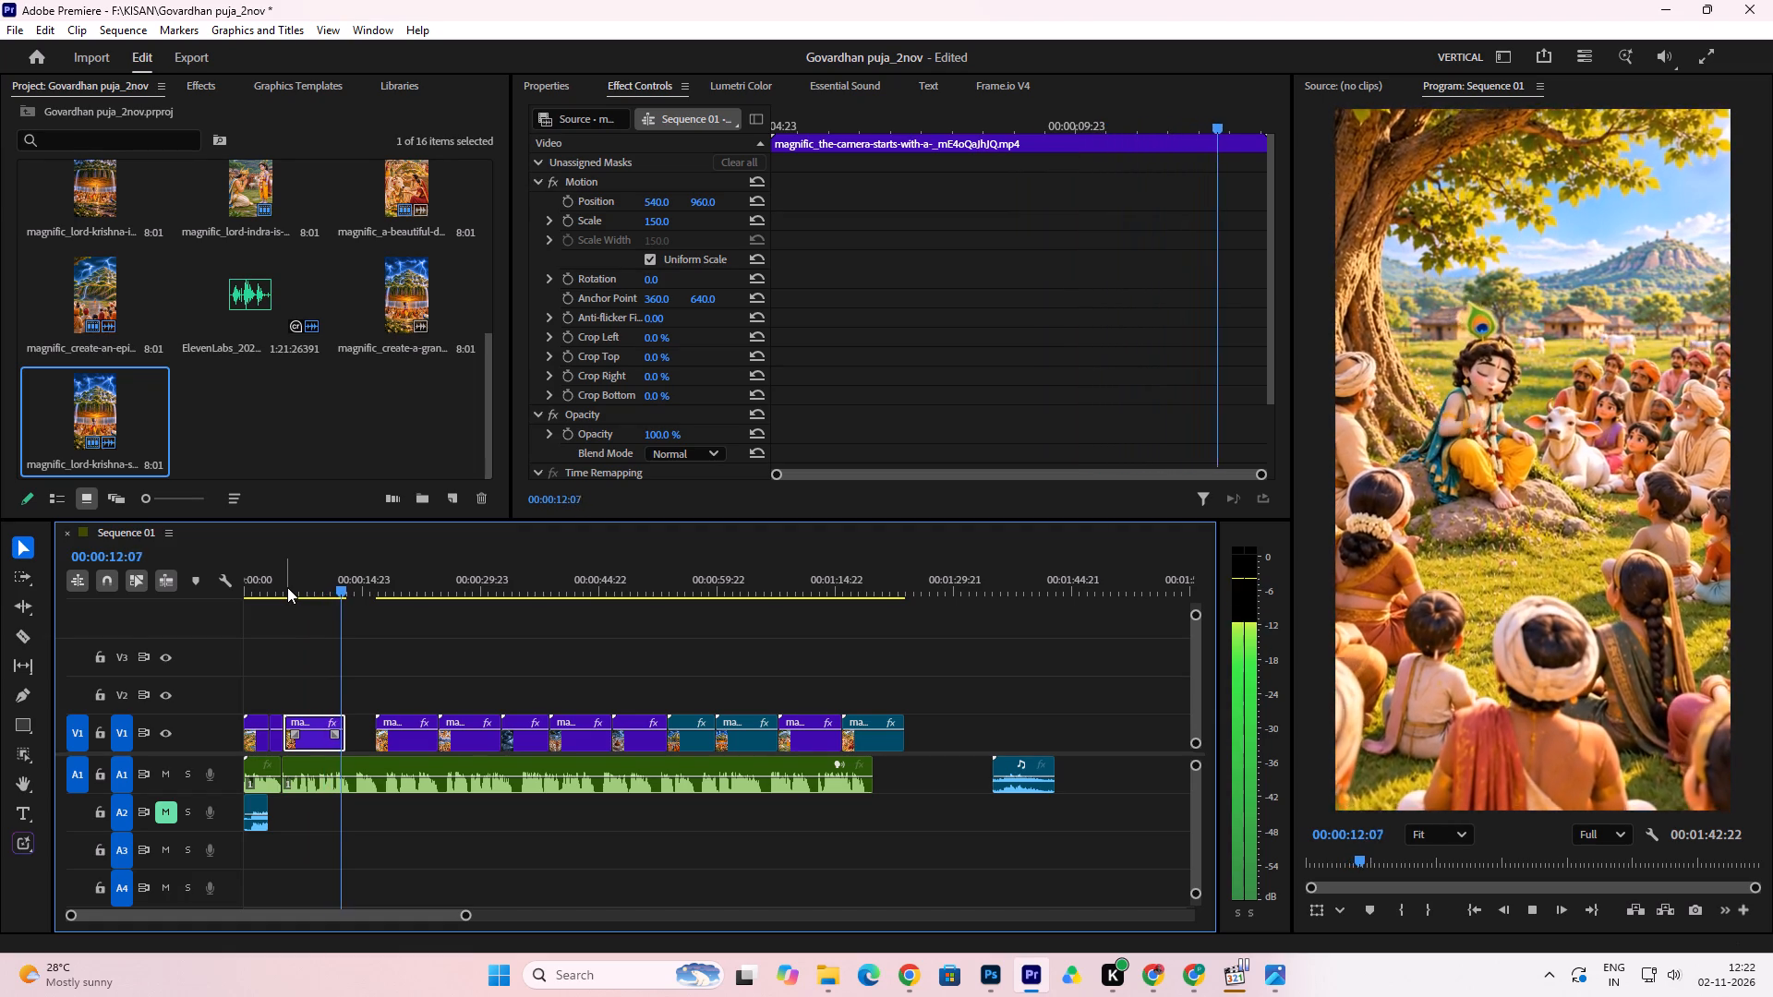
key(space)
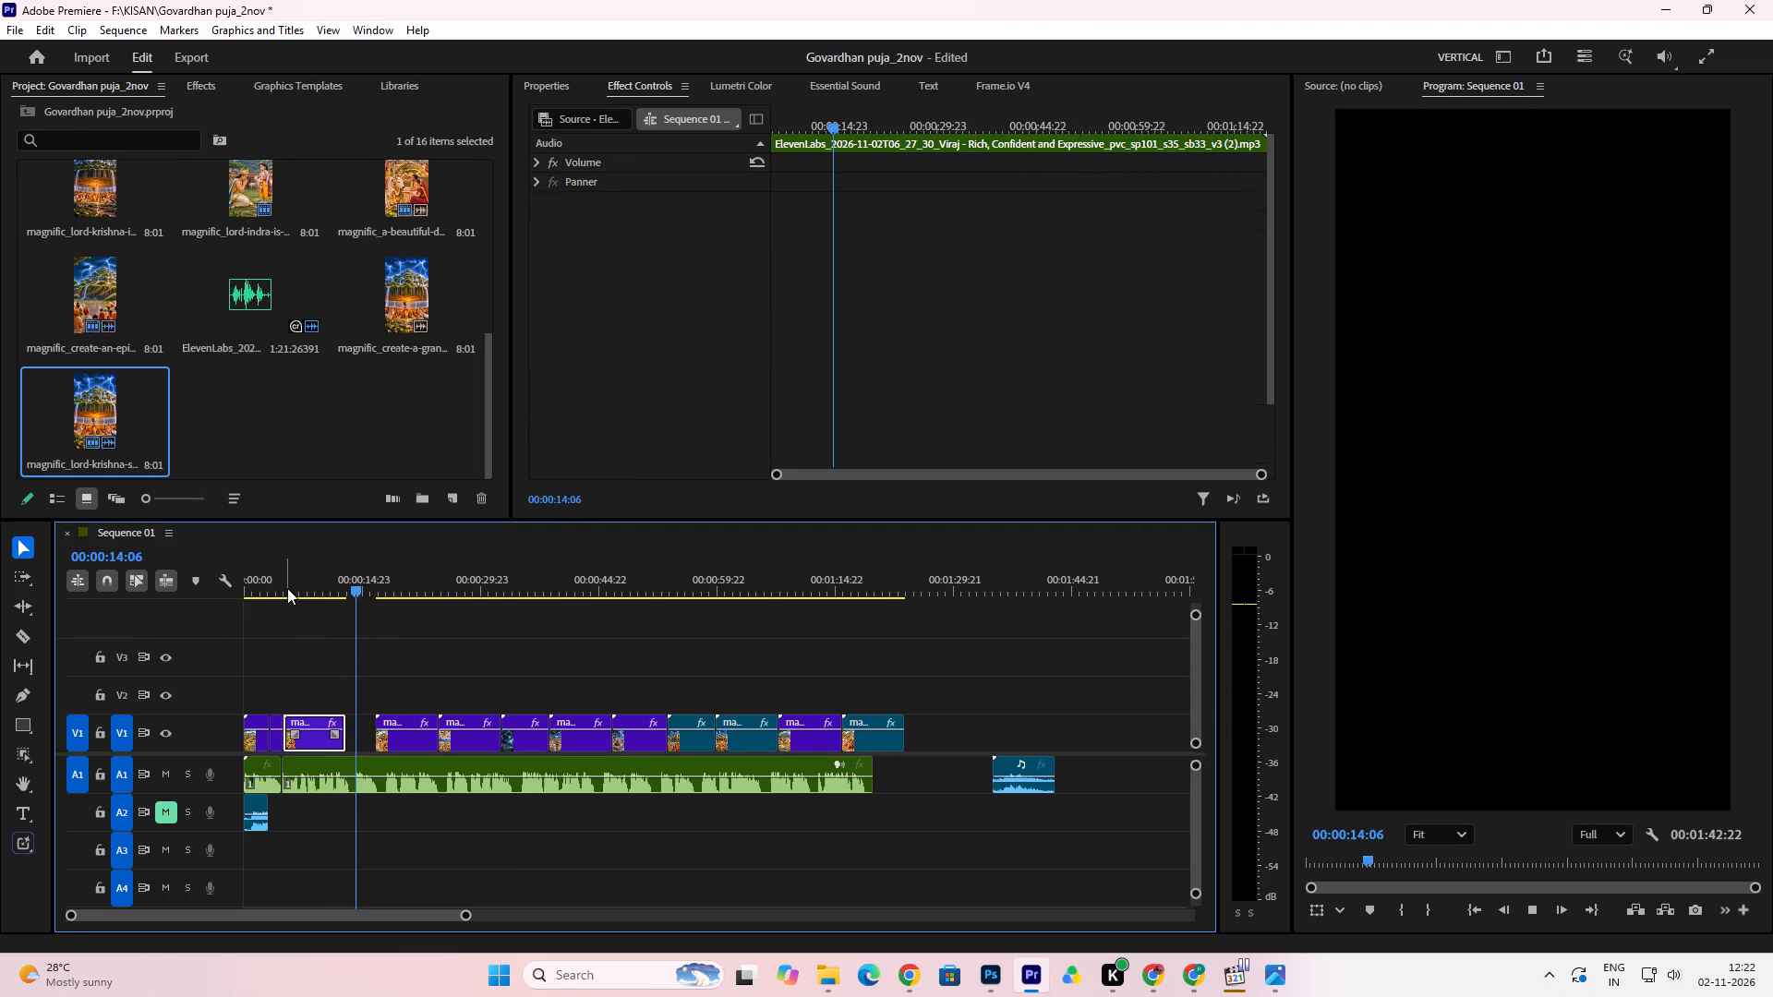
drag(464, 919, 221, 931)
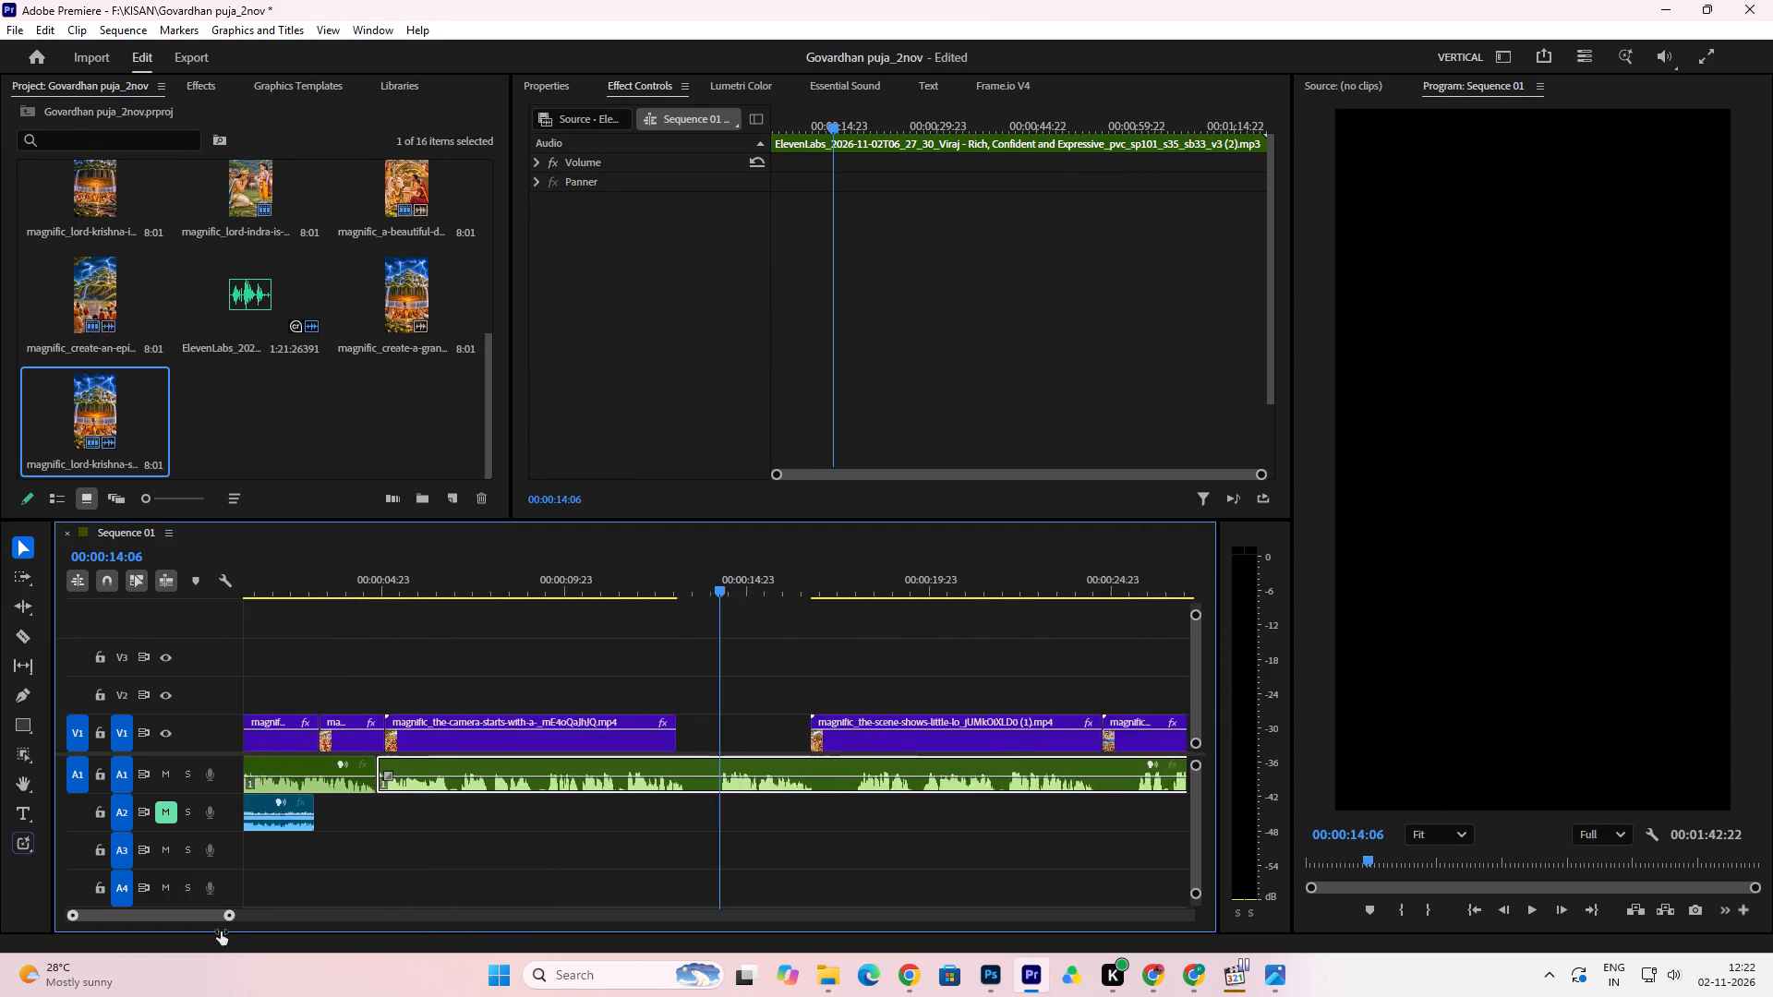
drag(221, 931, 170, 937)
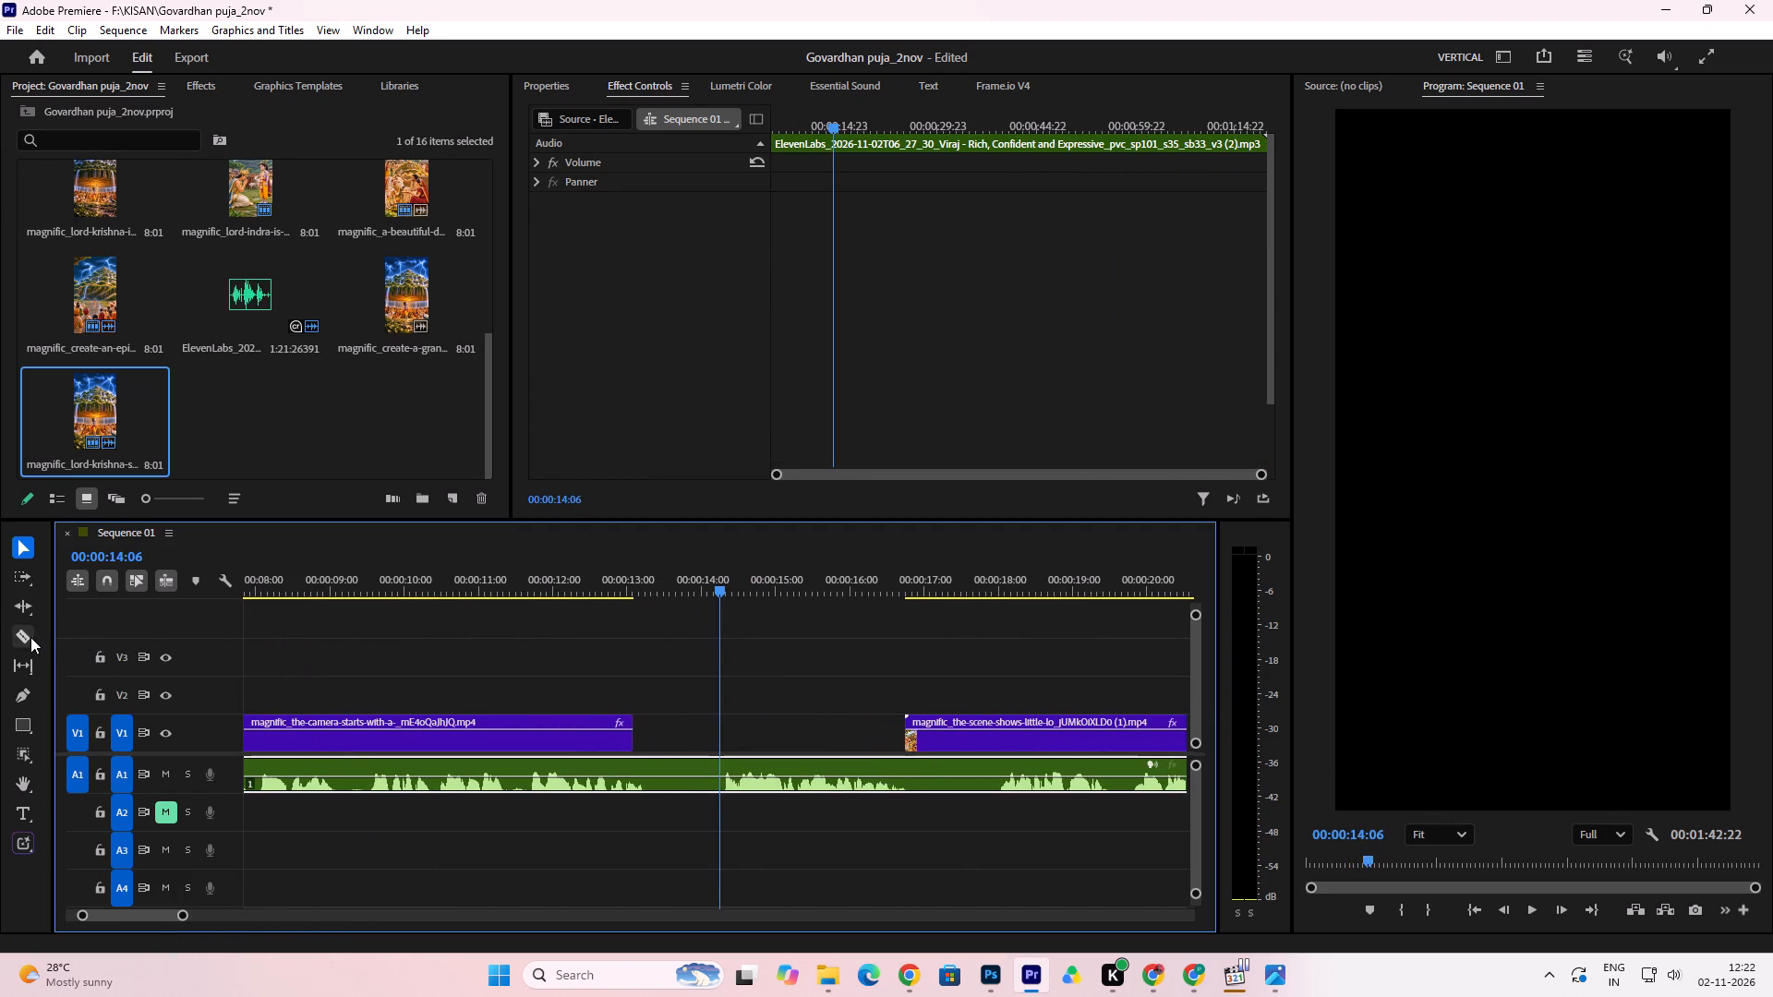
click(24, 634)
click(648, 777)
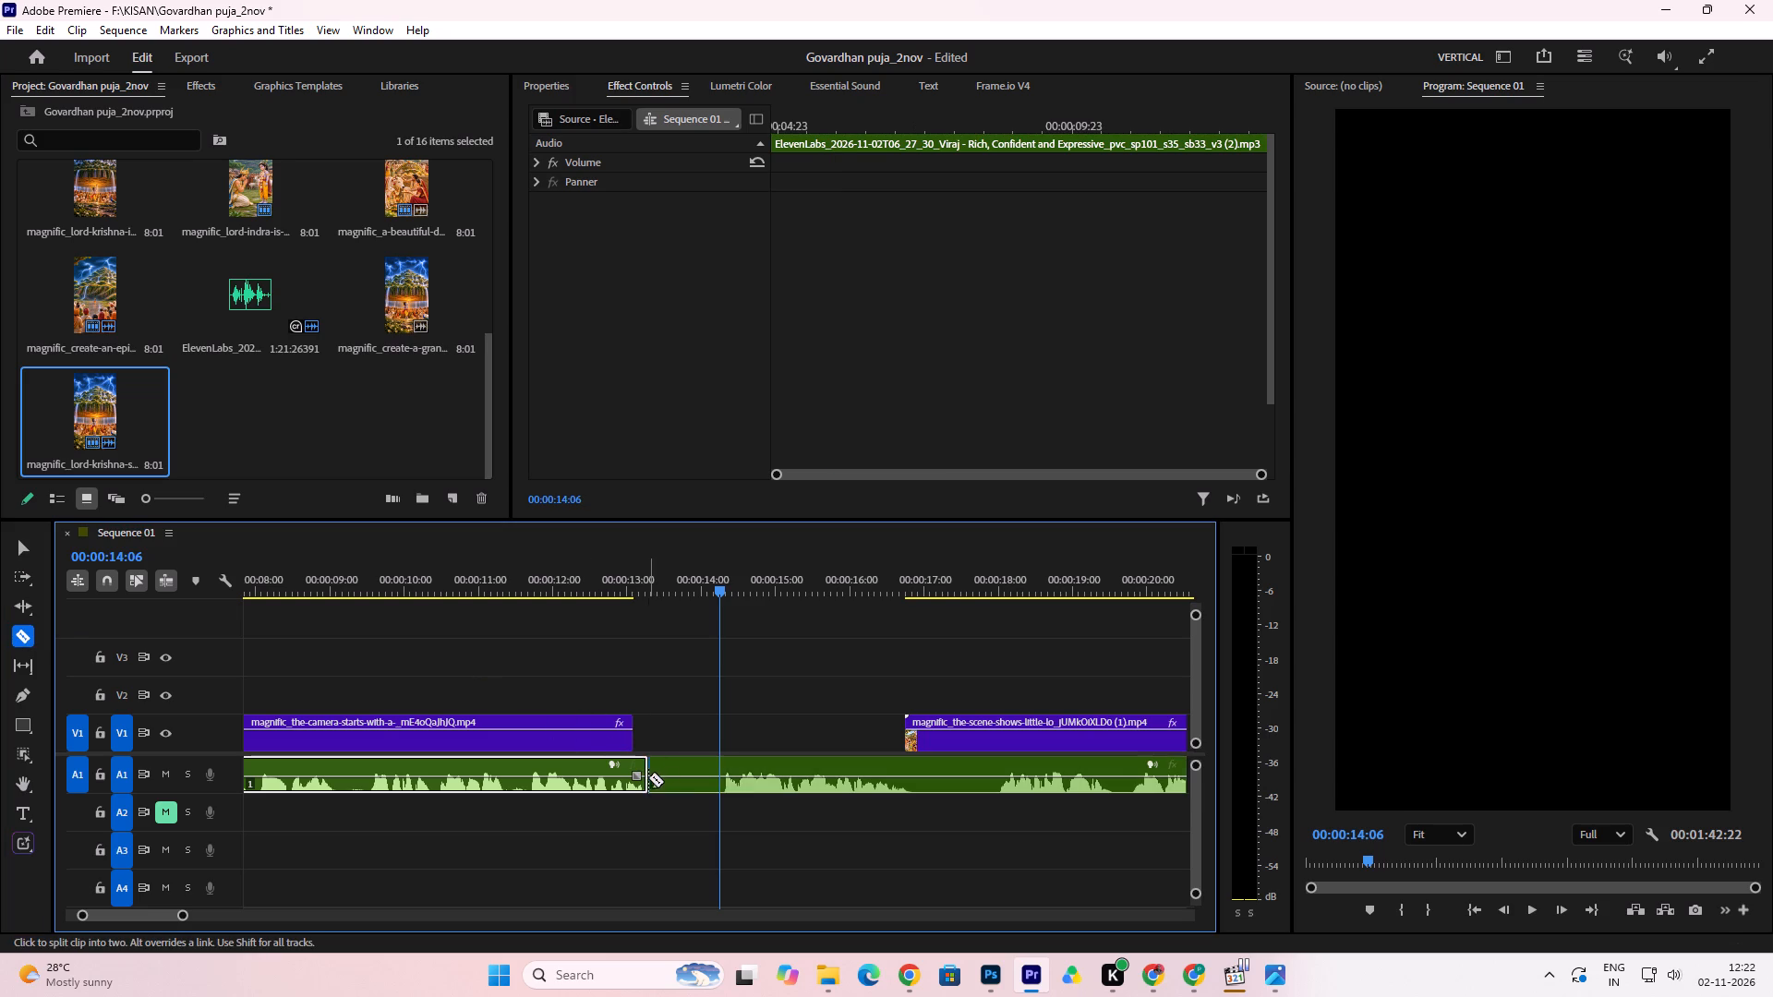
click(718, 773)
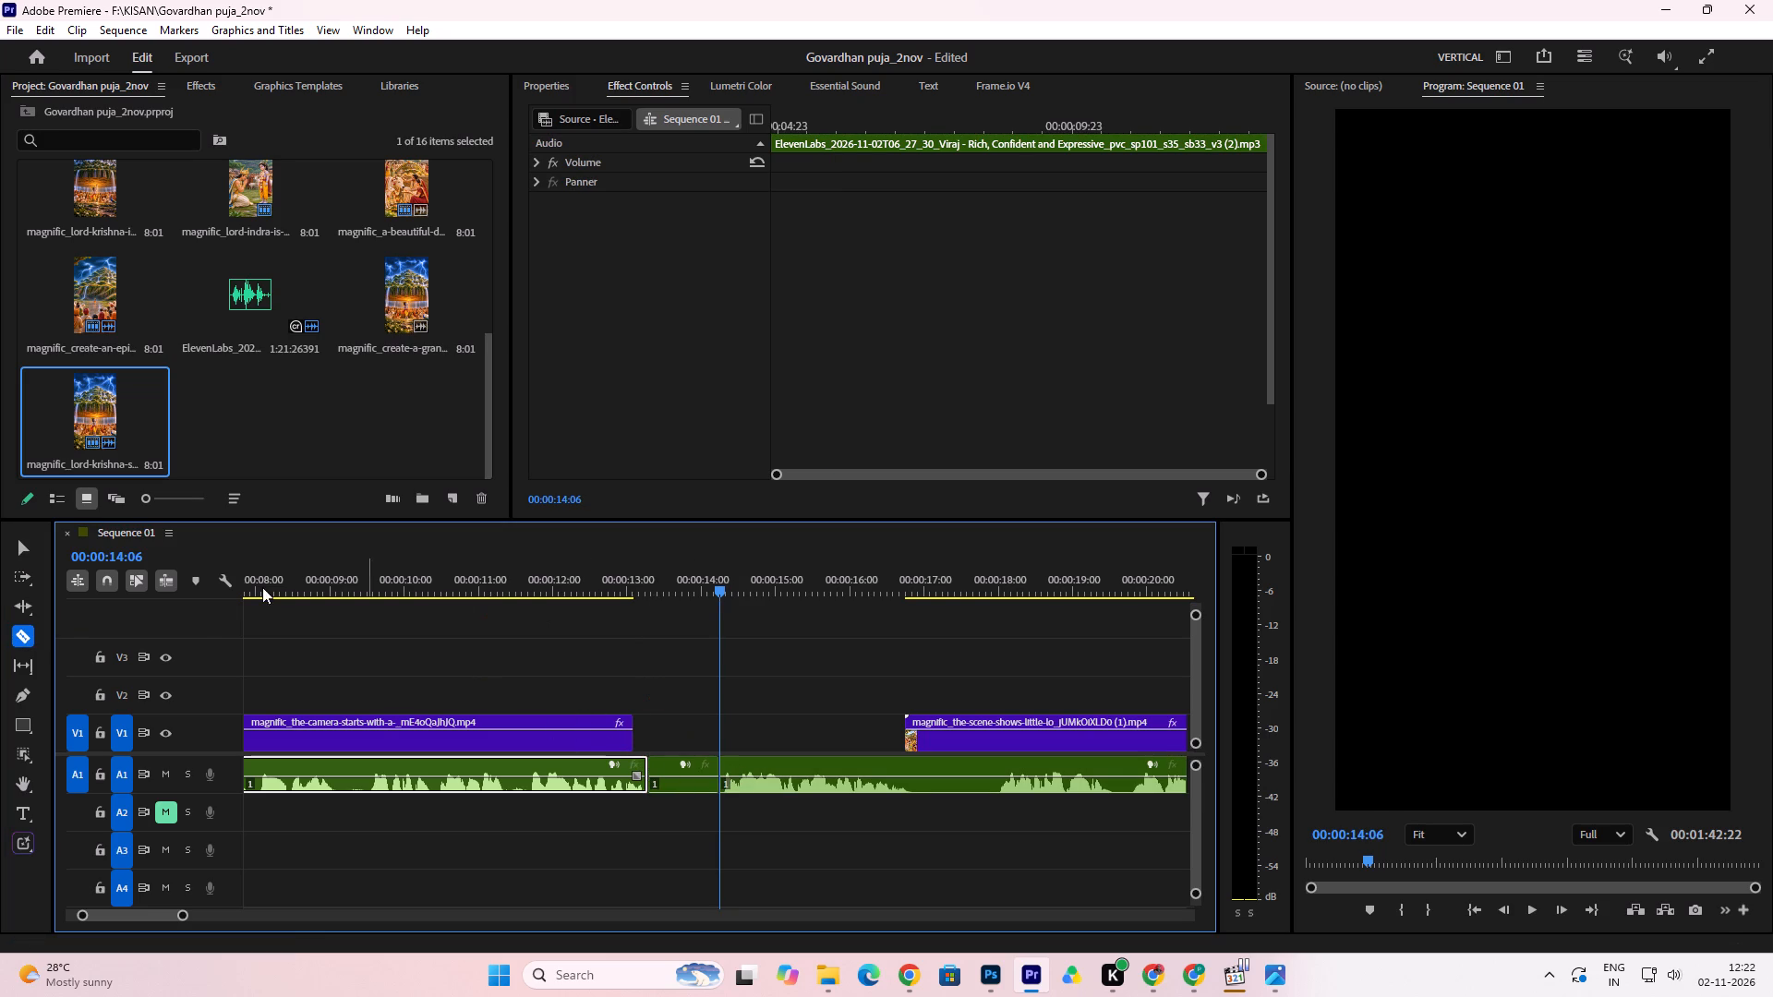
click(23, 552)
click(688, 792)
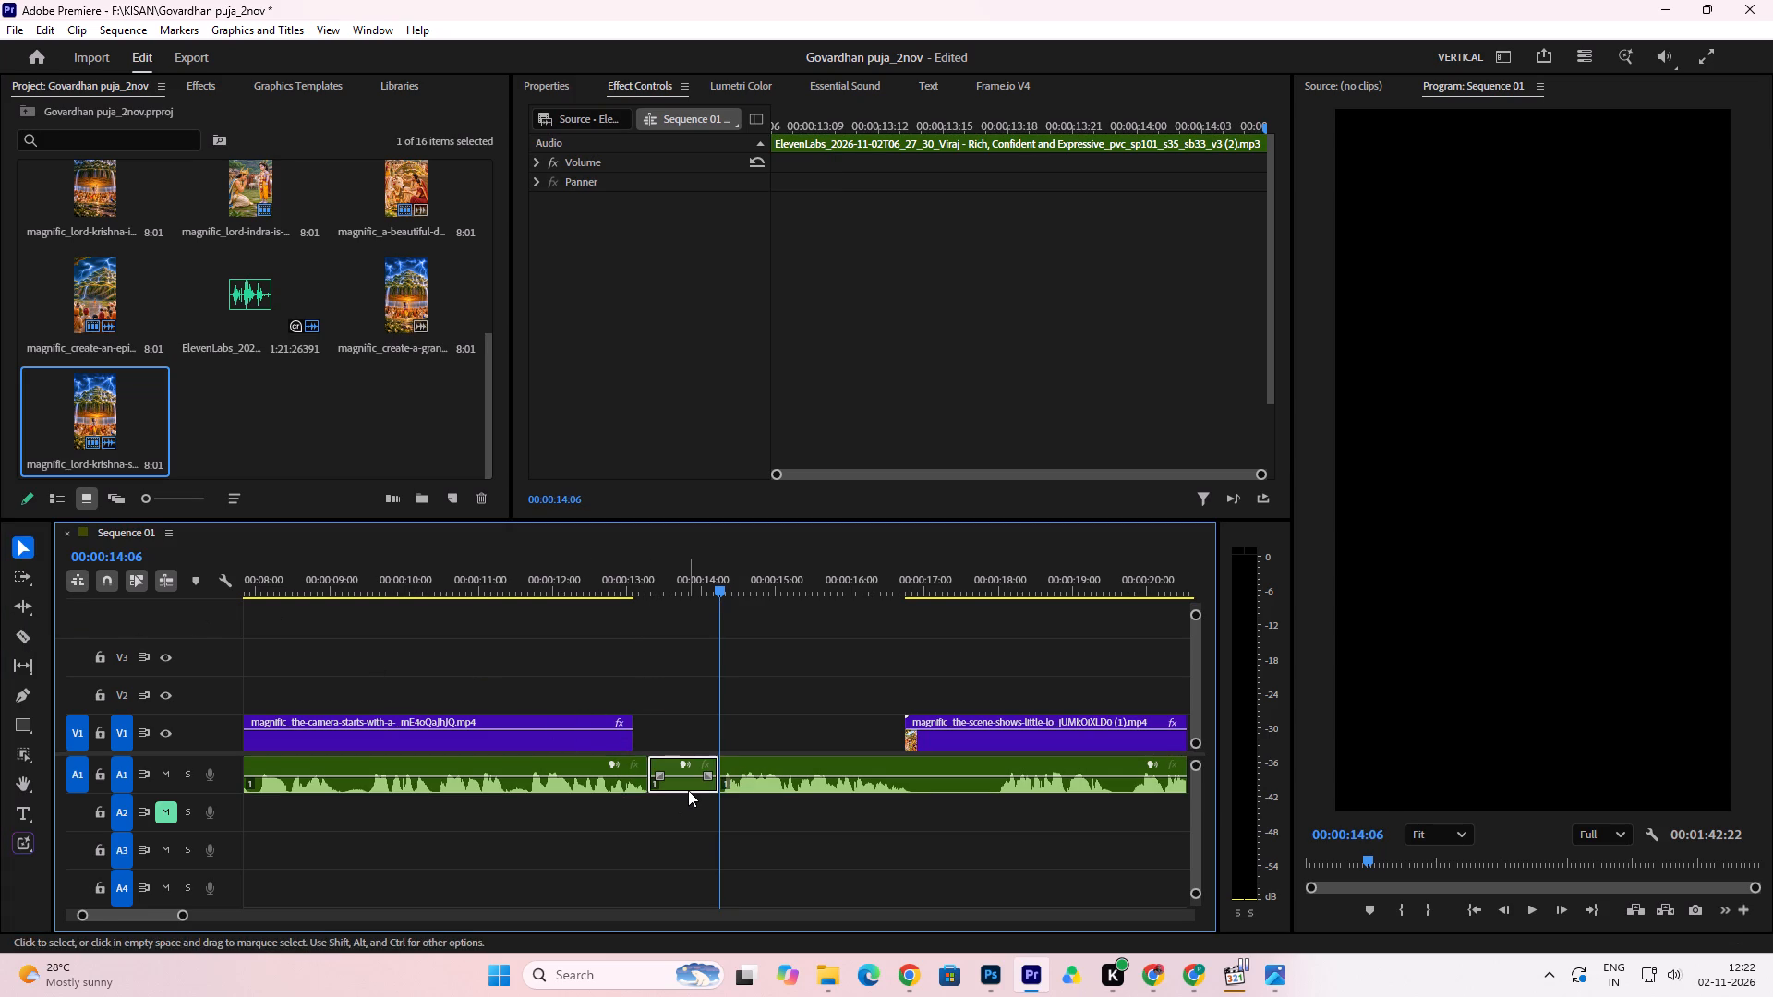
key(Delete)
click(699, 779)
key(Delete)
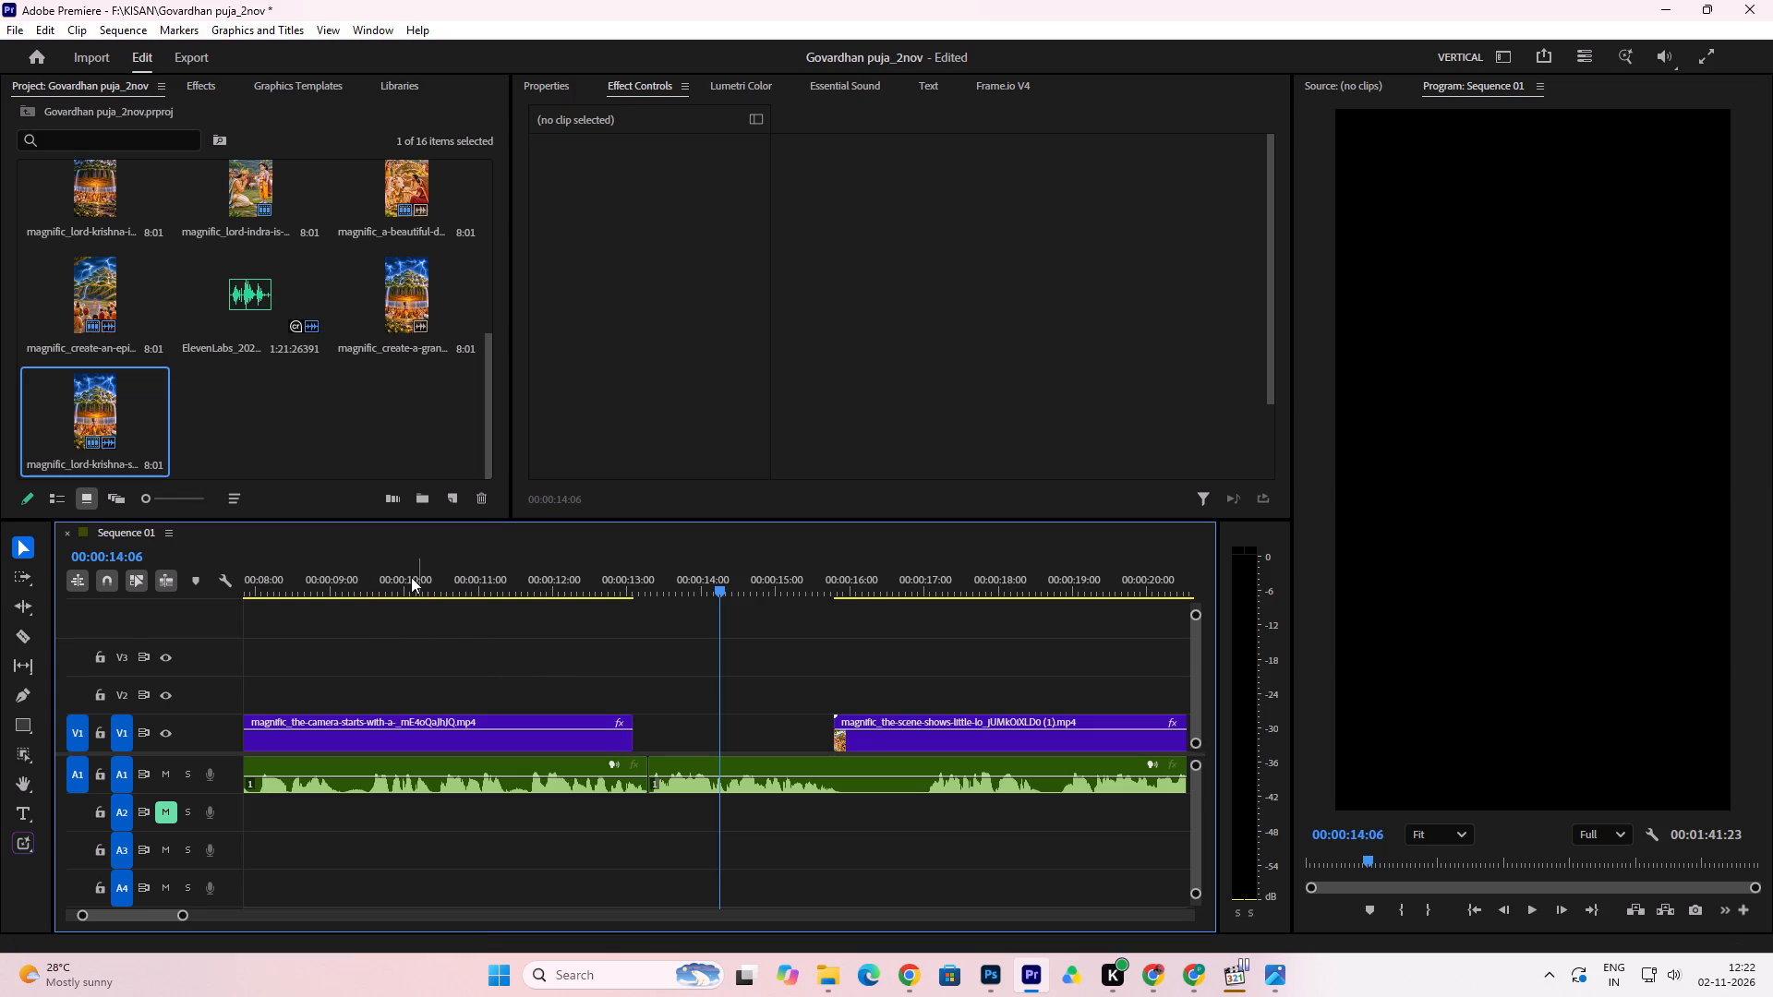
Play the narration before 00:00:07:06, cut the short A1 pause between about 00:00:06:21 and 00:00:07:03, close its gap, and replay the join.
drag(411, 577, 445, 645)
key(space)
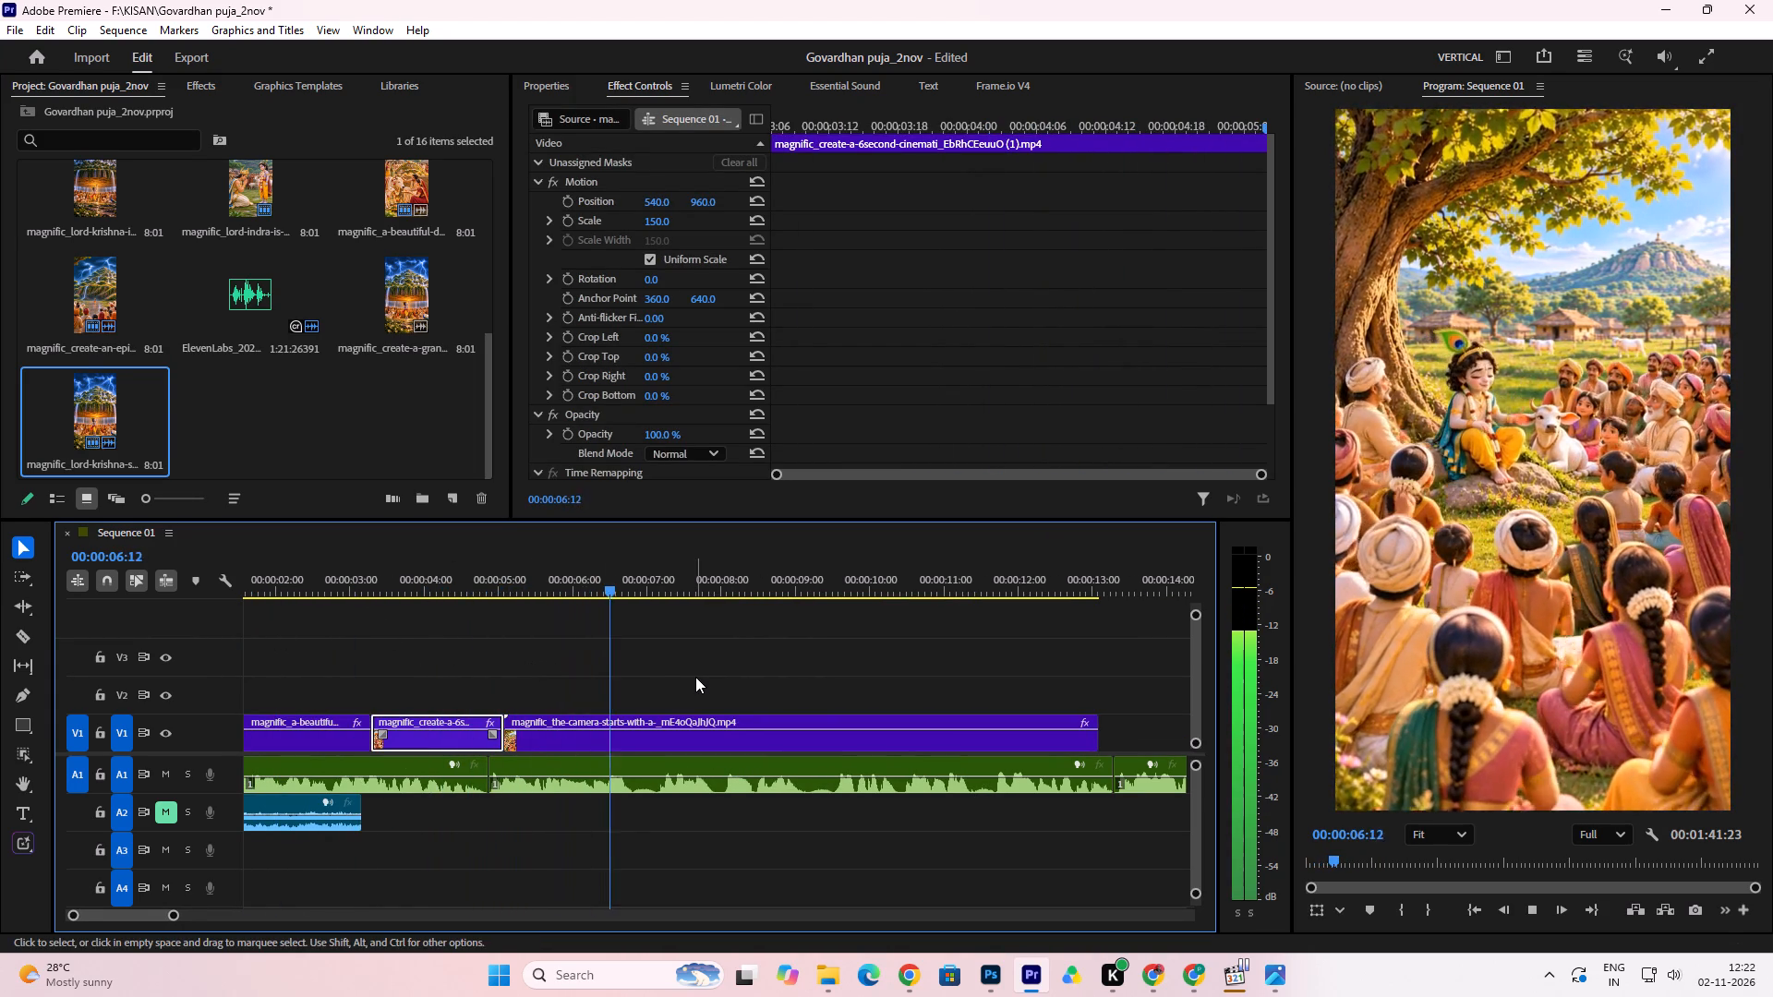
key(space)
click(20, 635)
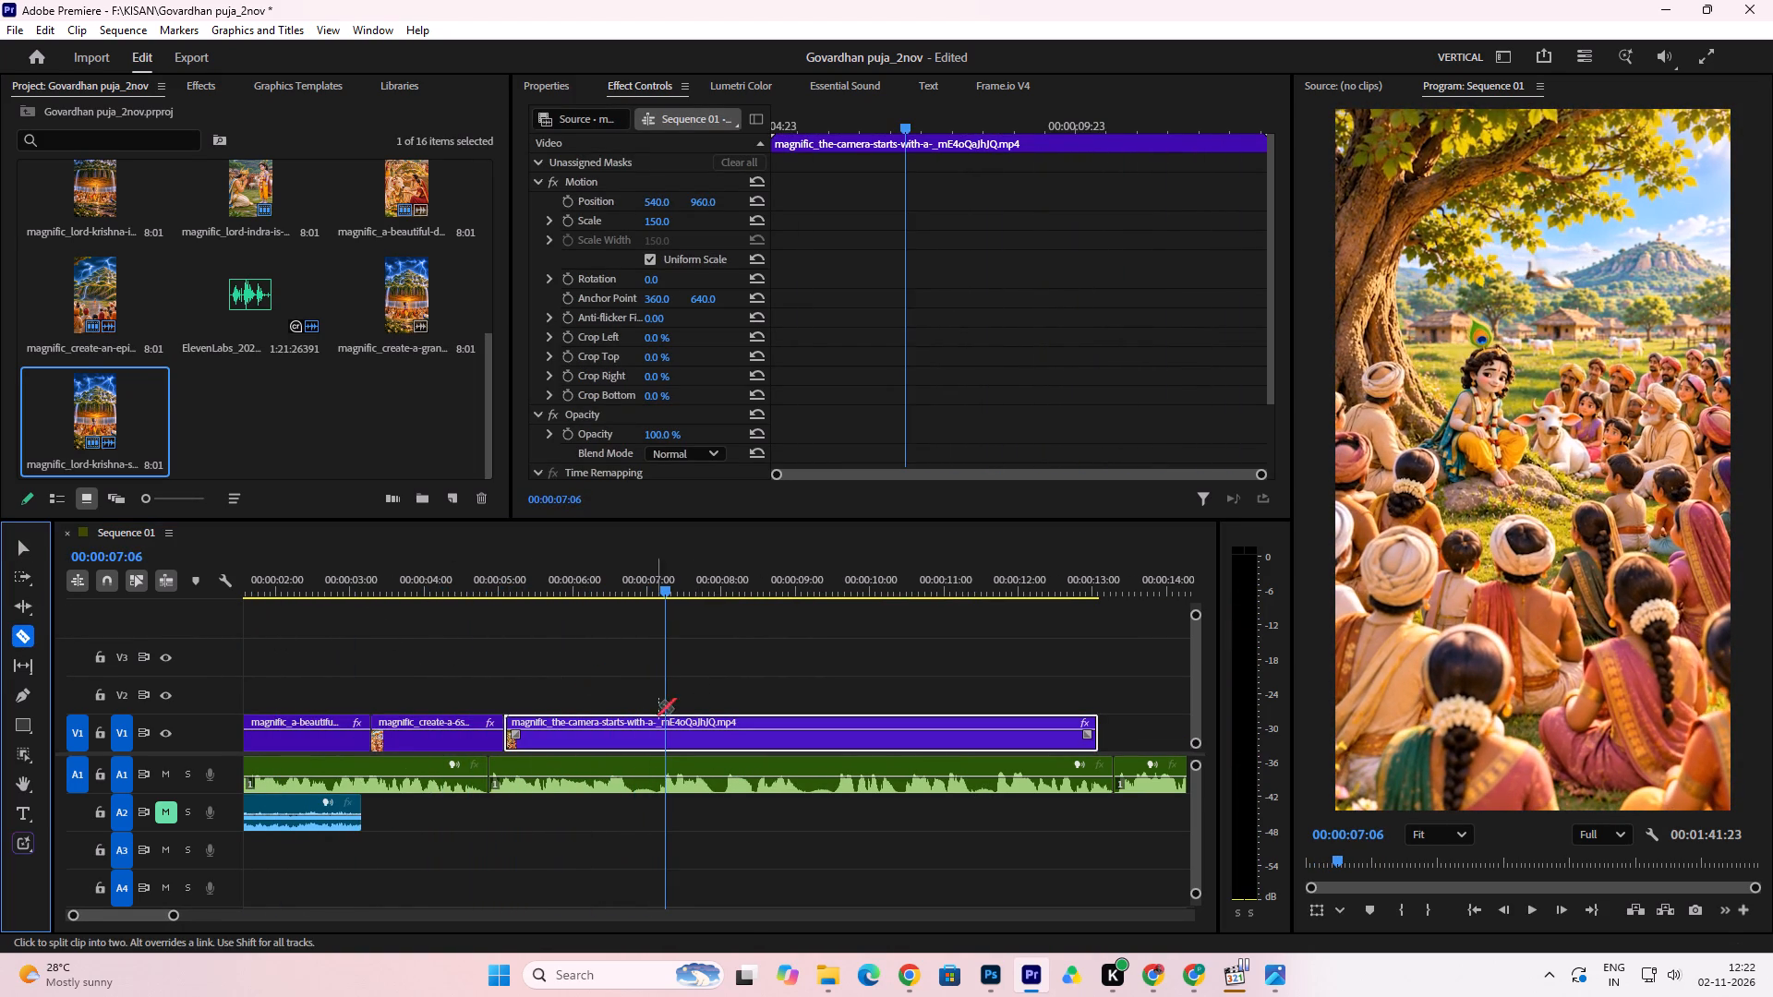
click(637, 781)
click(657, 778)
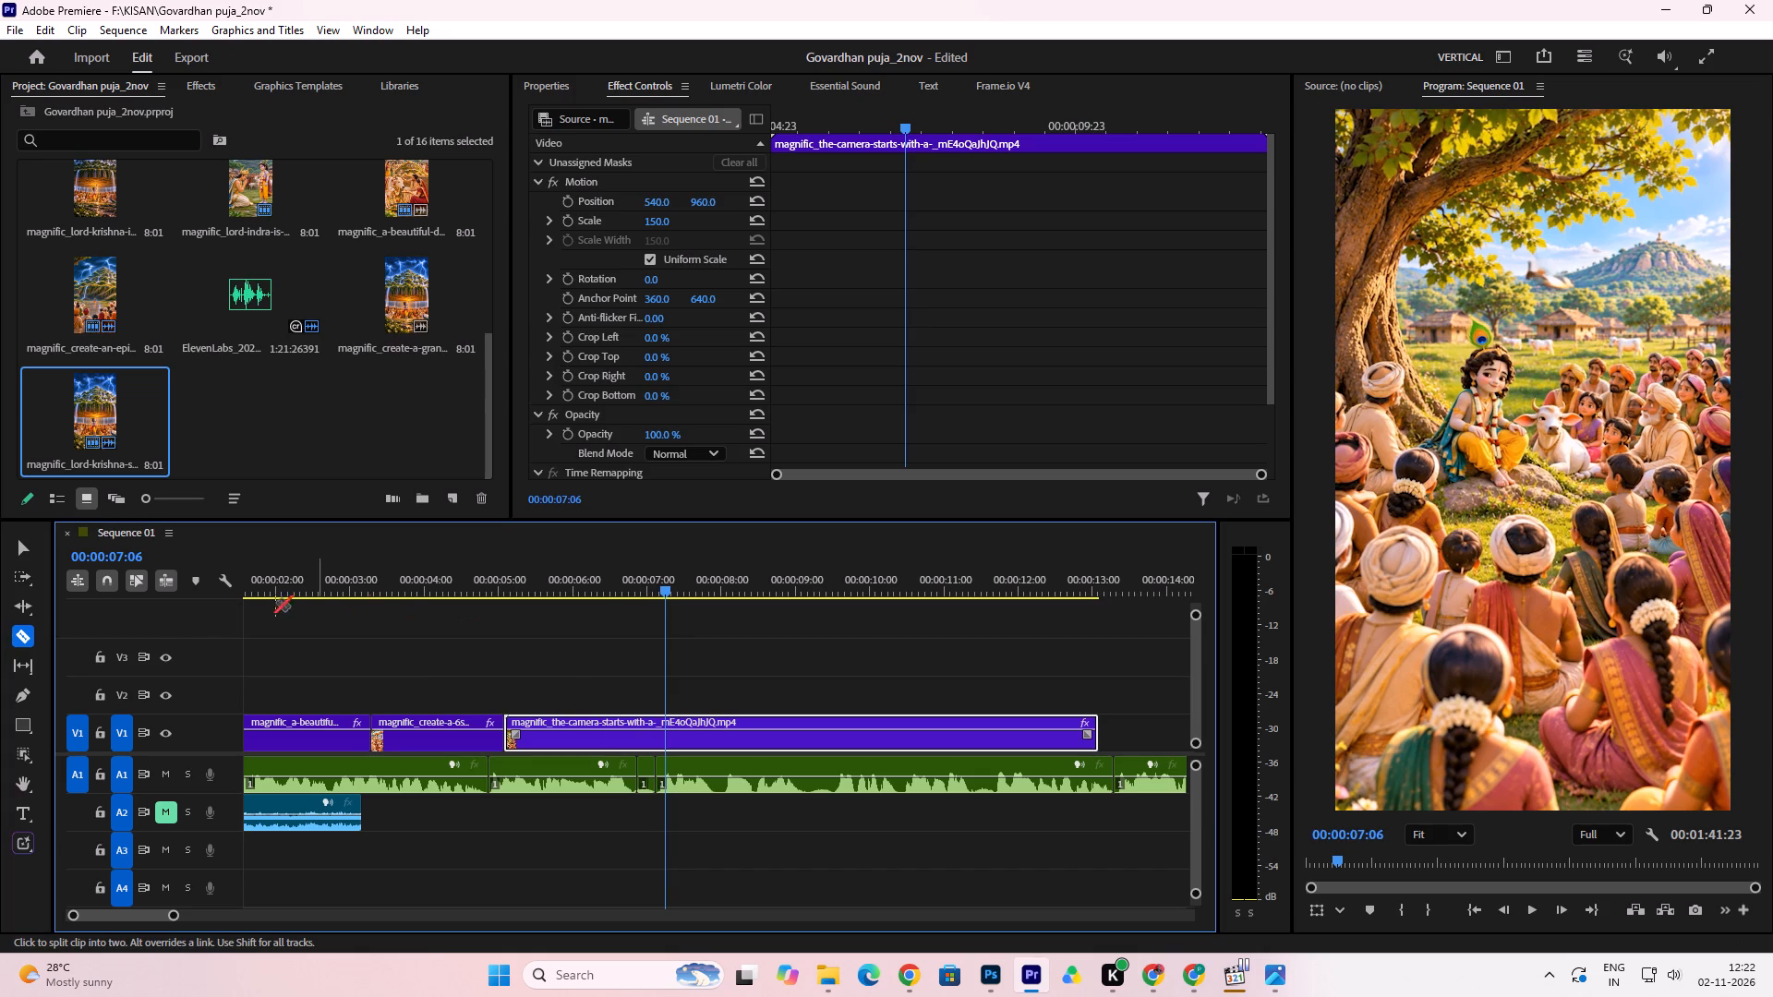
click(25, 551)
click(646, 771)
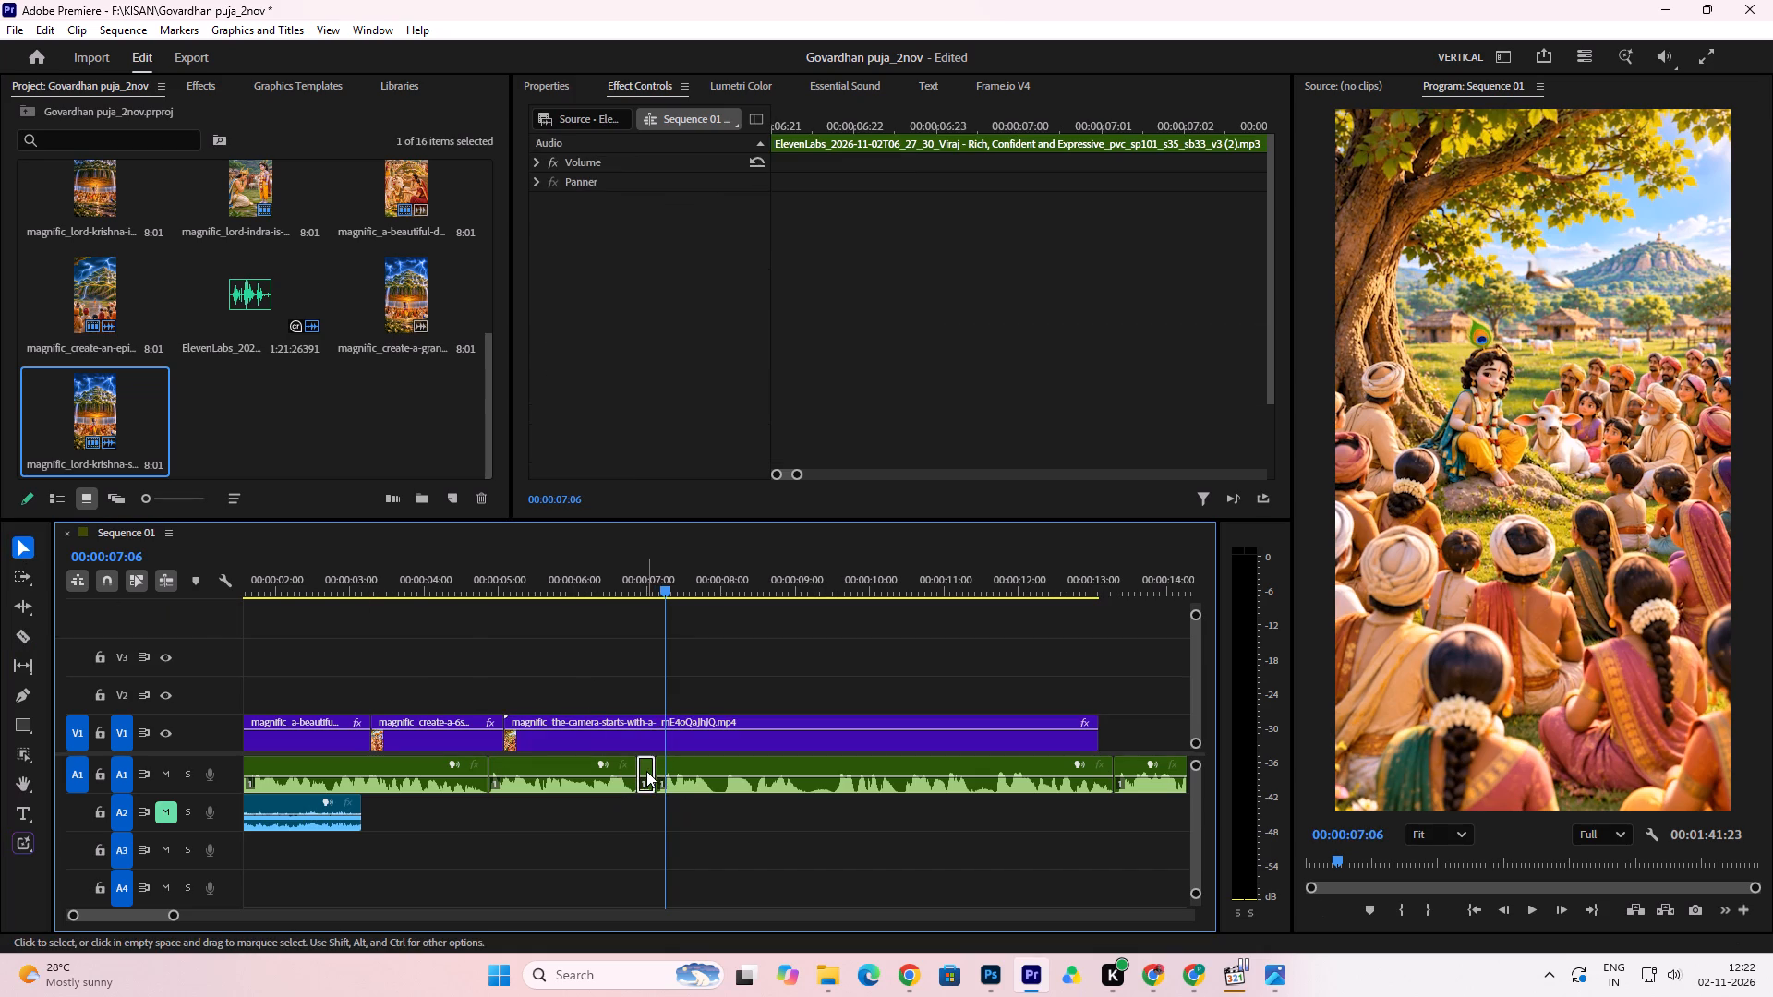
key(Delete)
click(648, 774)
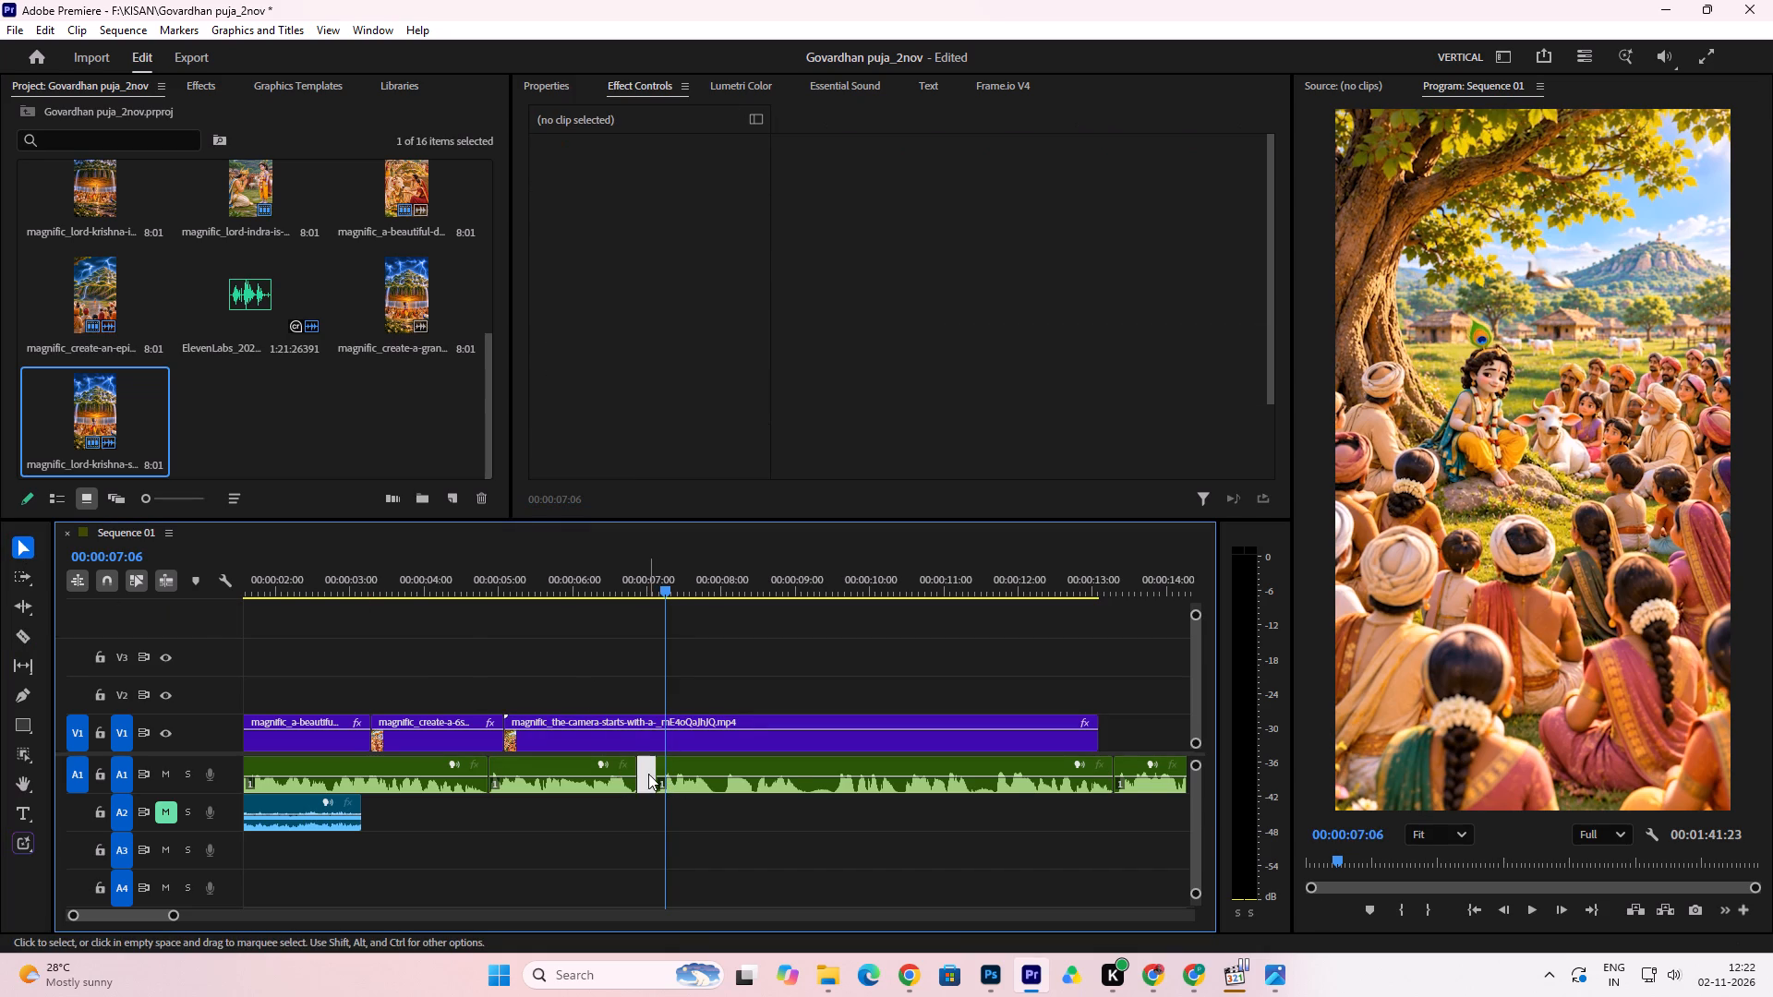
key(Delete)
click(597, 580)
key(space)
key(space)
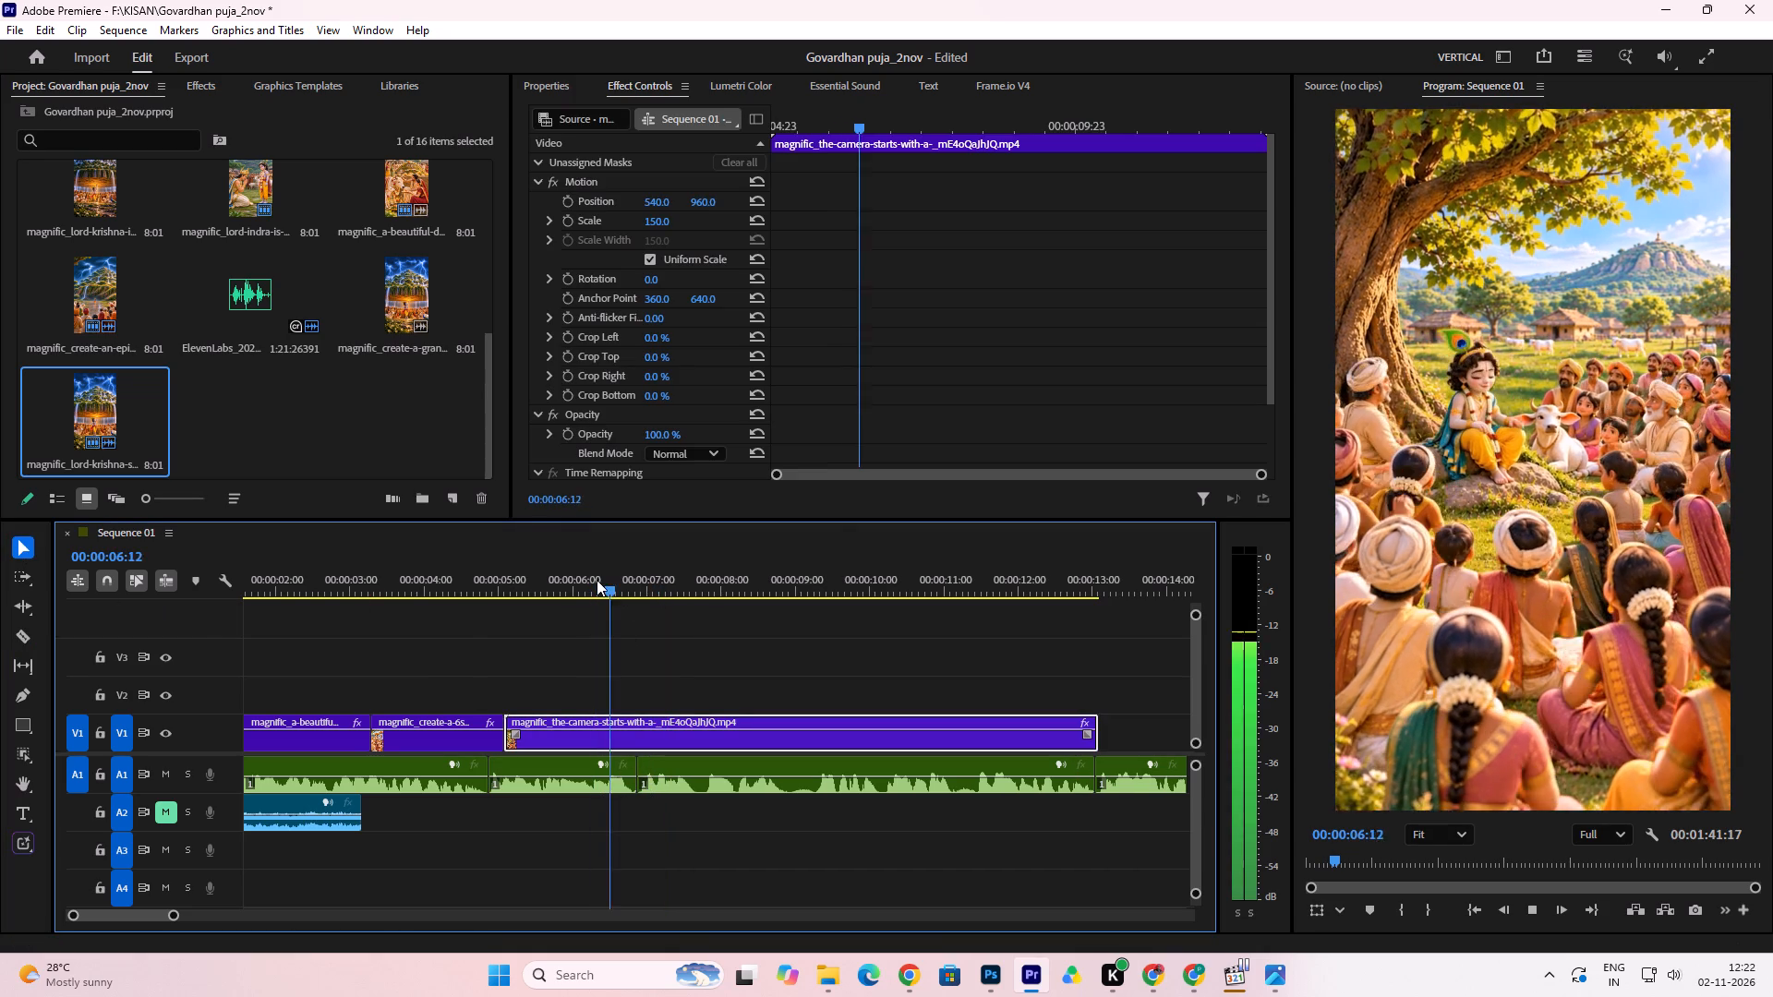
Play on to 00:00:08:22, cut the A1 narration pause between about 00:00:08:22 and 00:00:09:07, close its gap, and replay from about 00:00:06:13.
key(space)
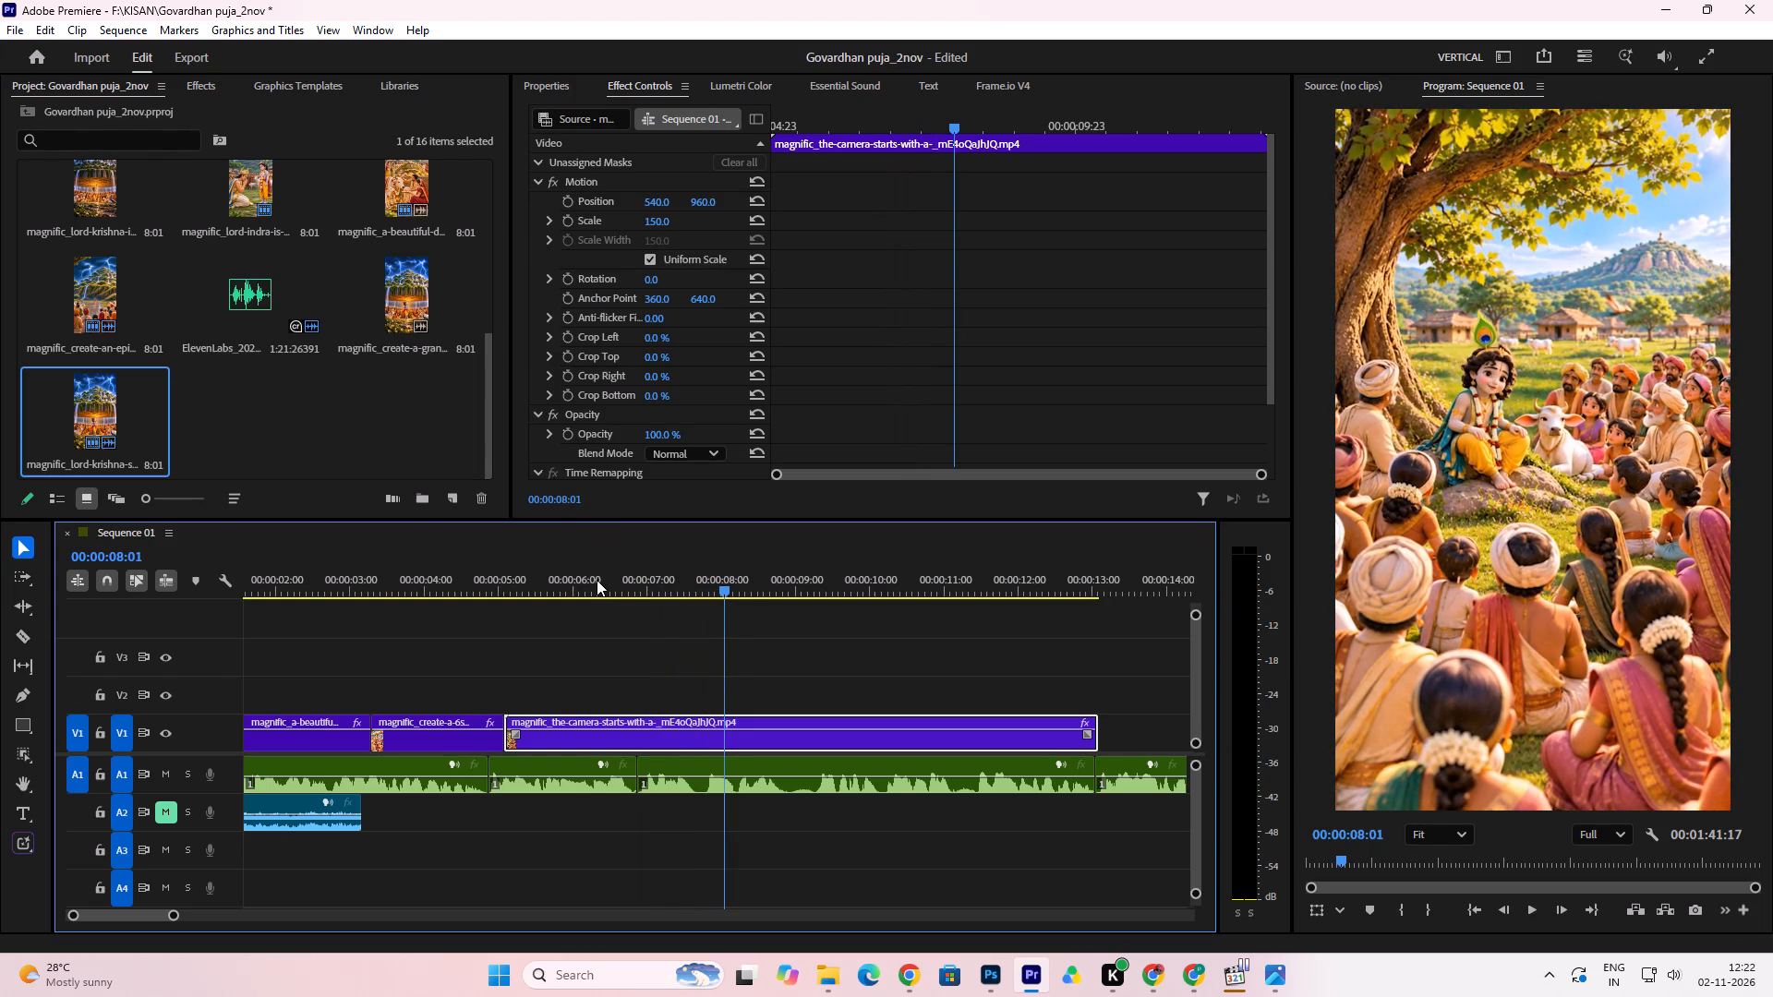
click(21, 641)
key(space)
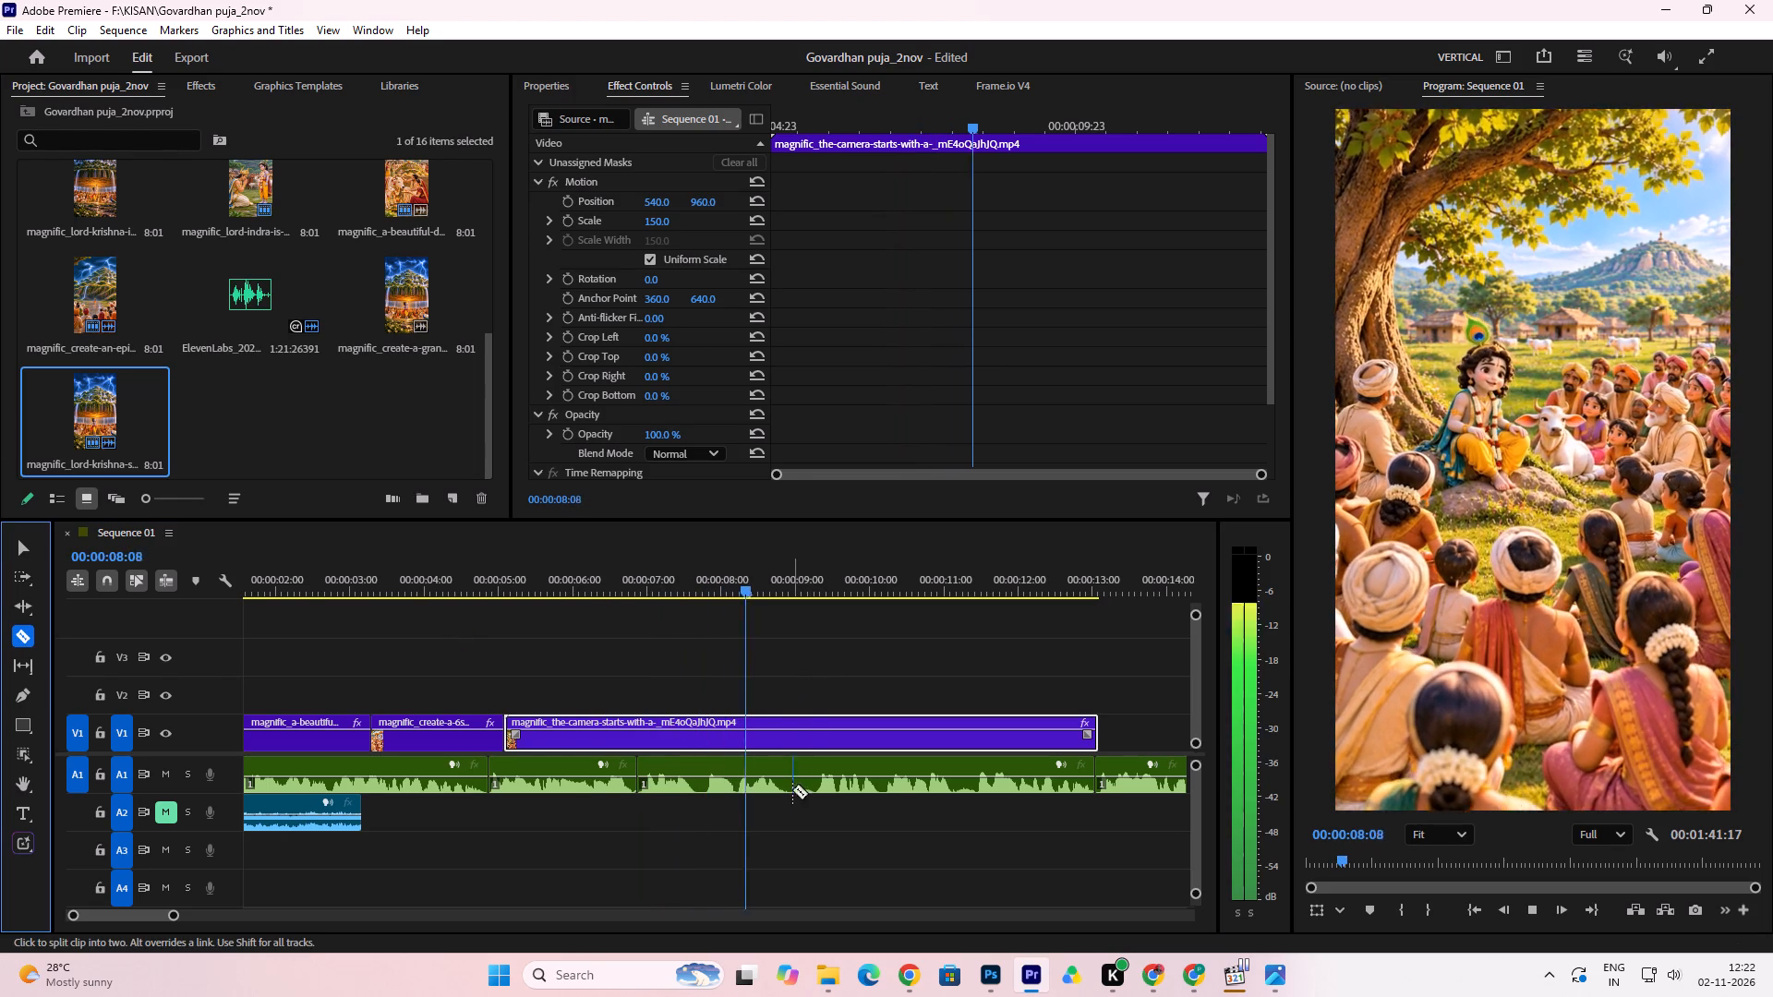
key(space)
click(786, 777)
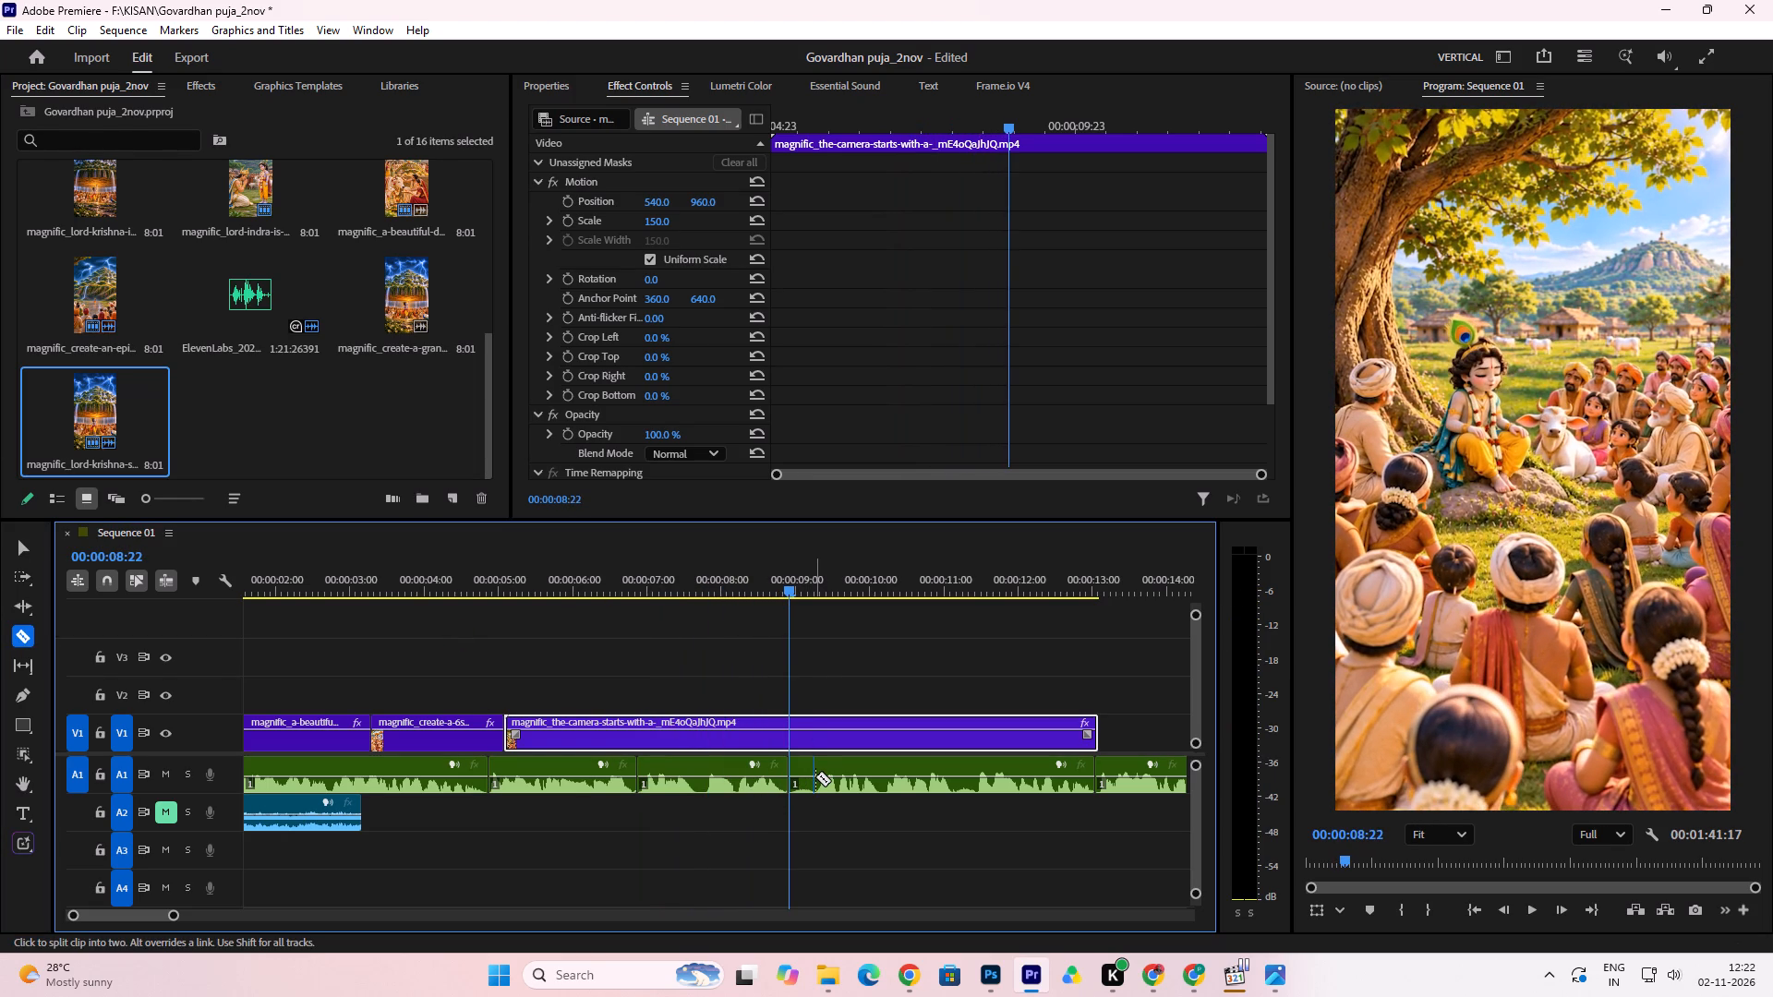
click(816, 776)
click(19, 544)
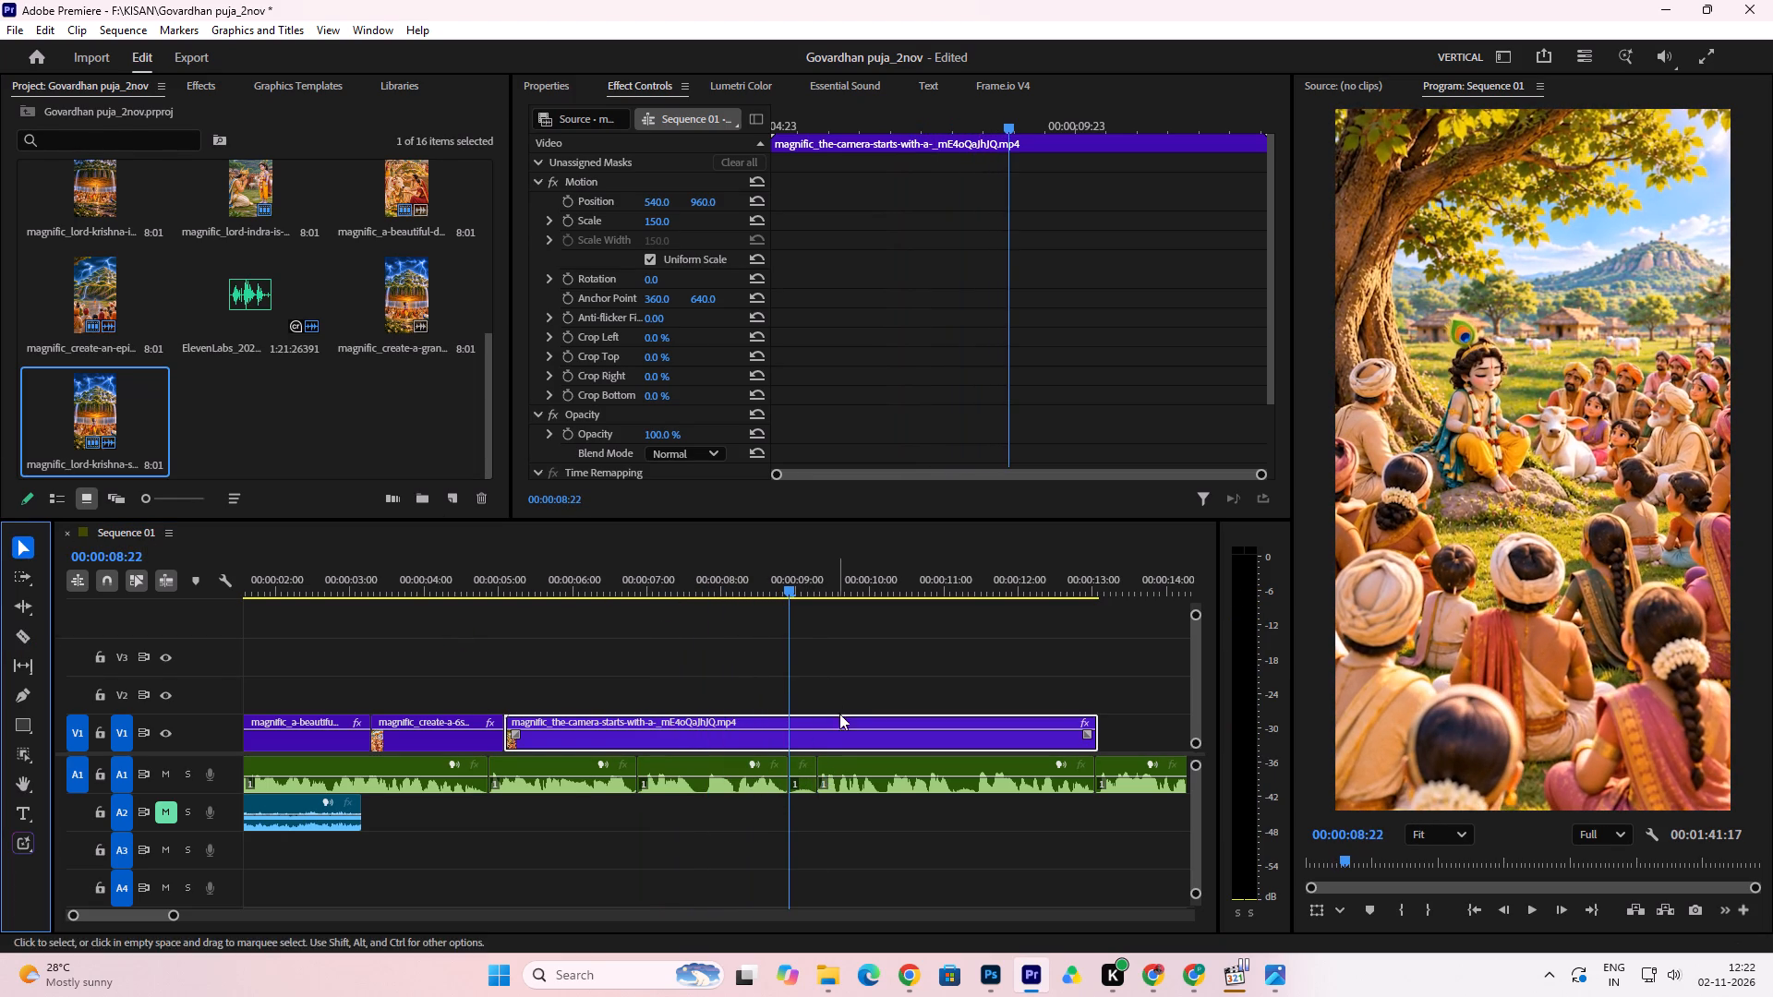
click(802, 785)
key(Delete)
click(799, 780)
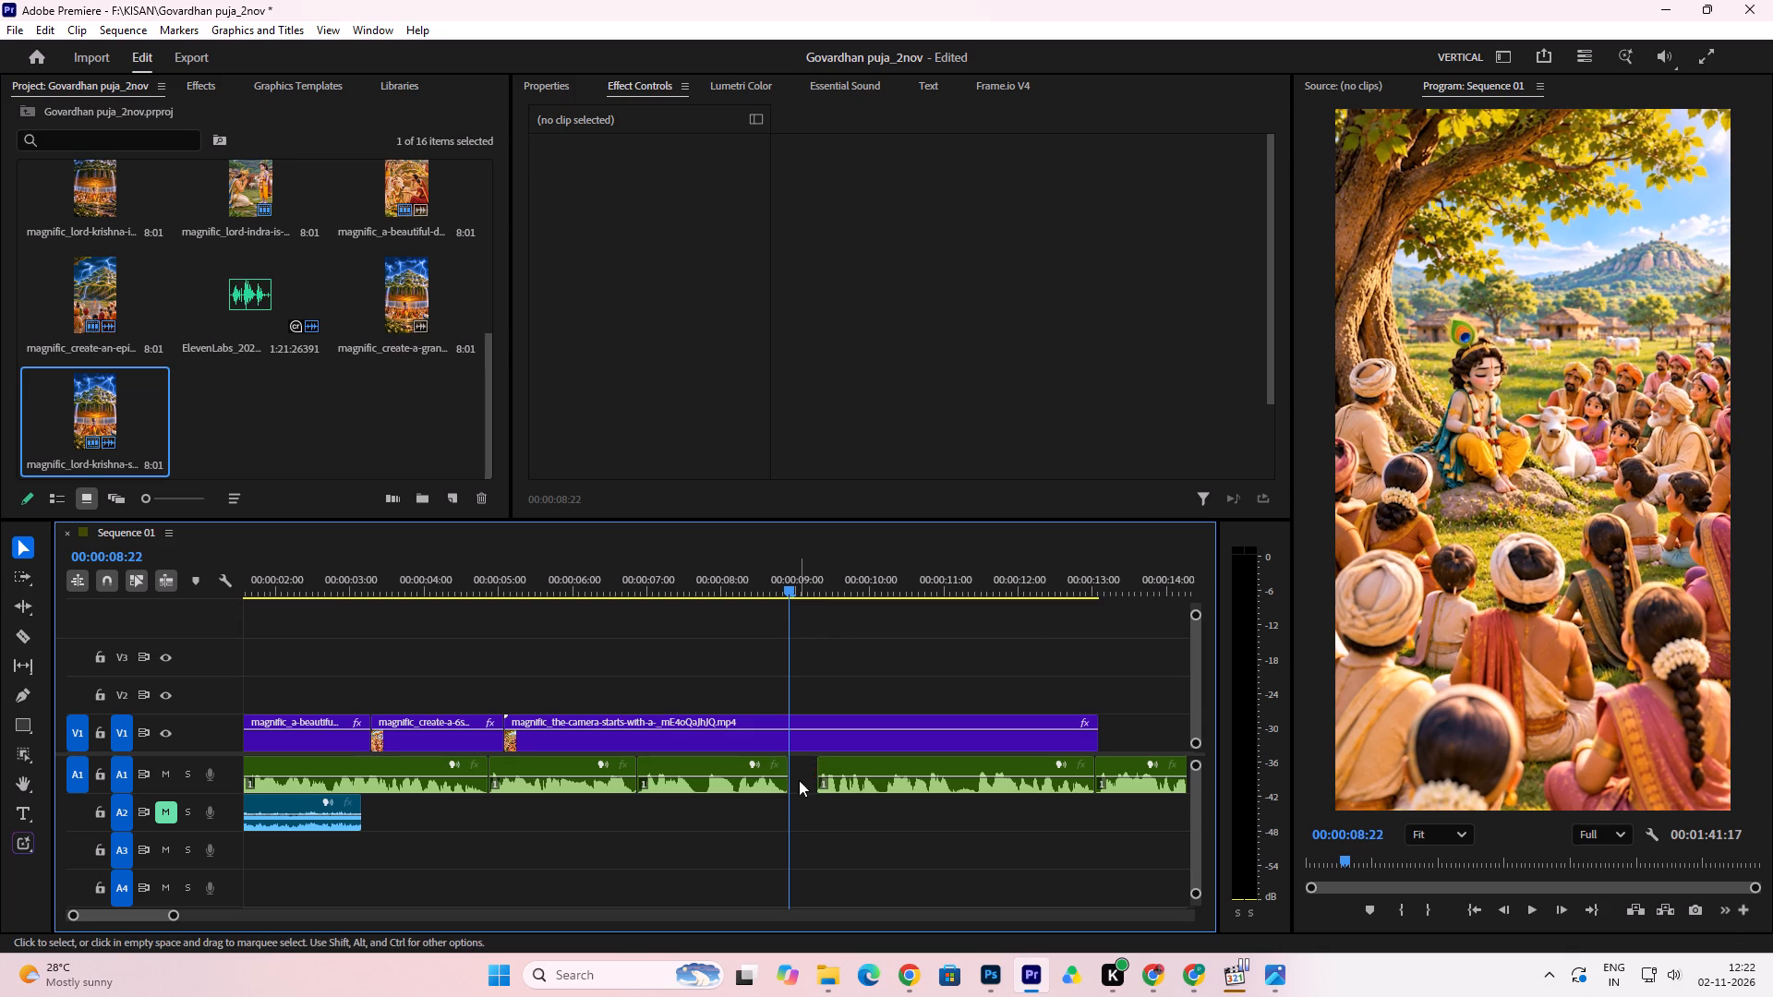
key(Delete)
click(615, 571)
key(space)
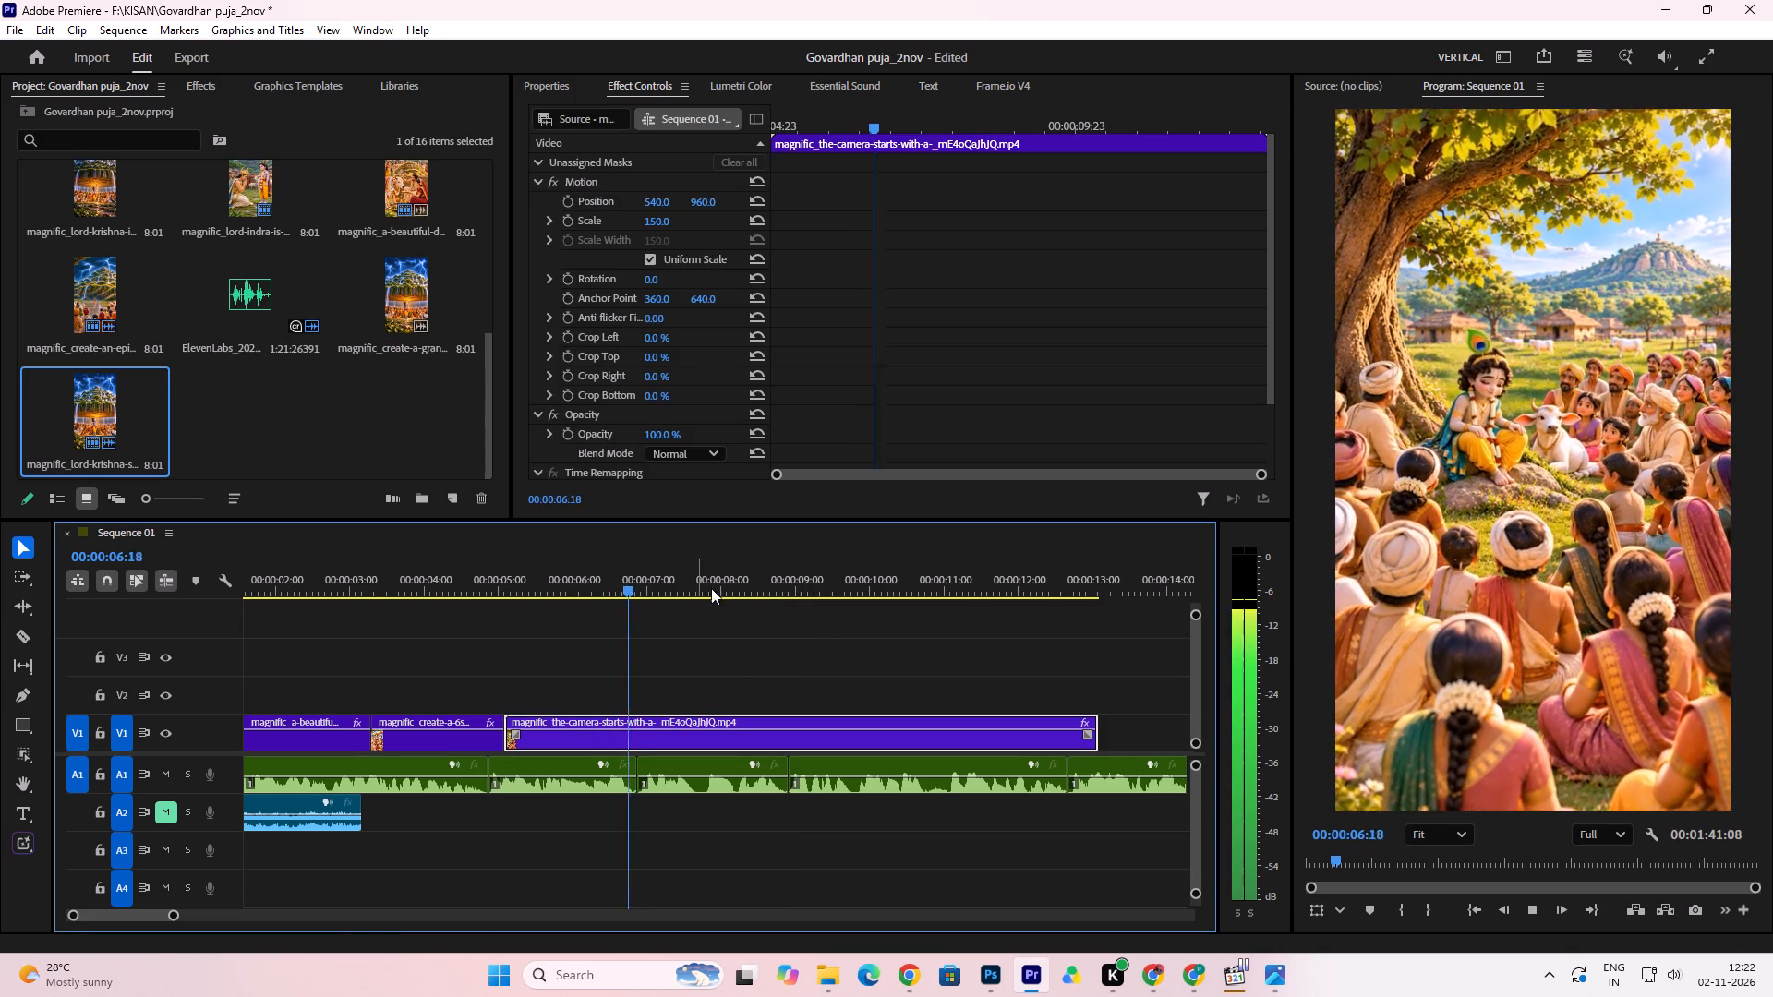
key(space)
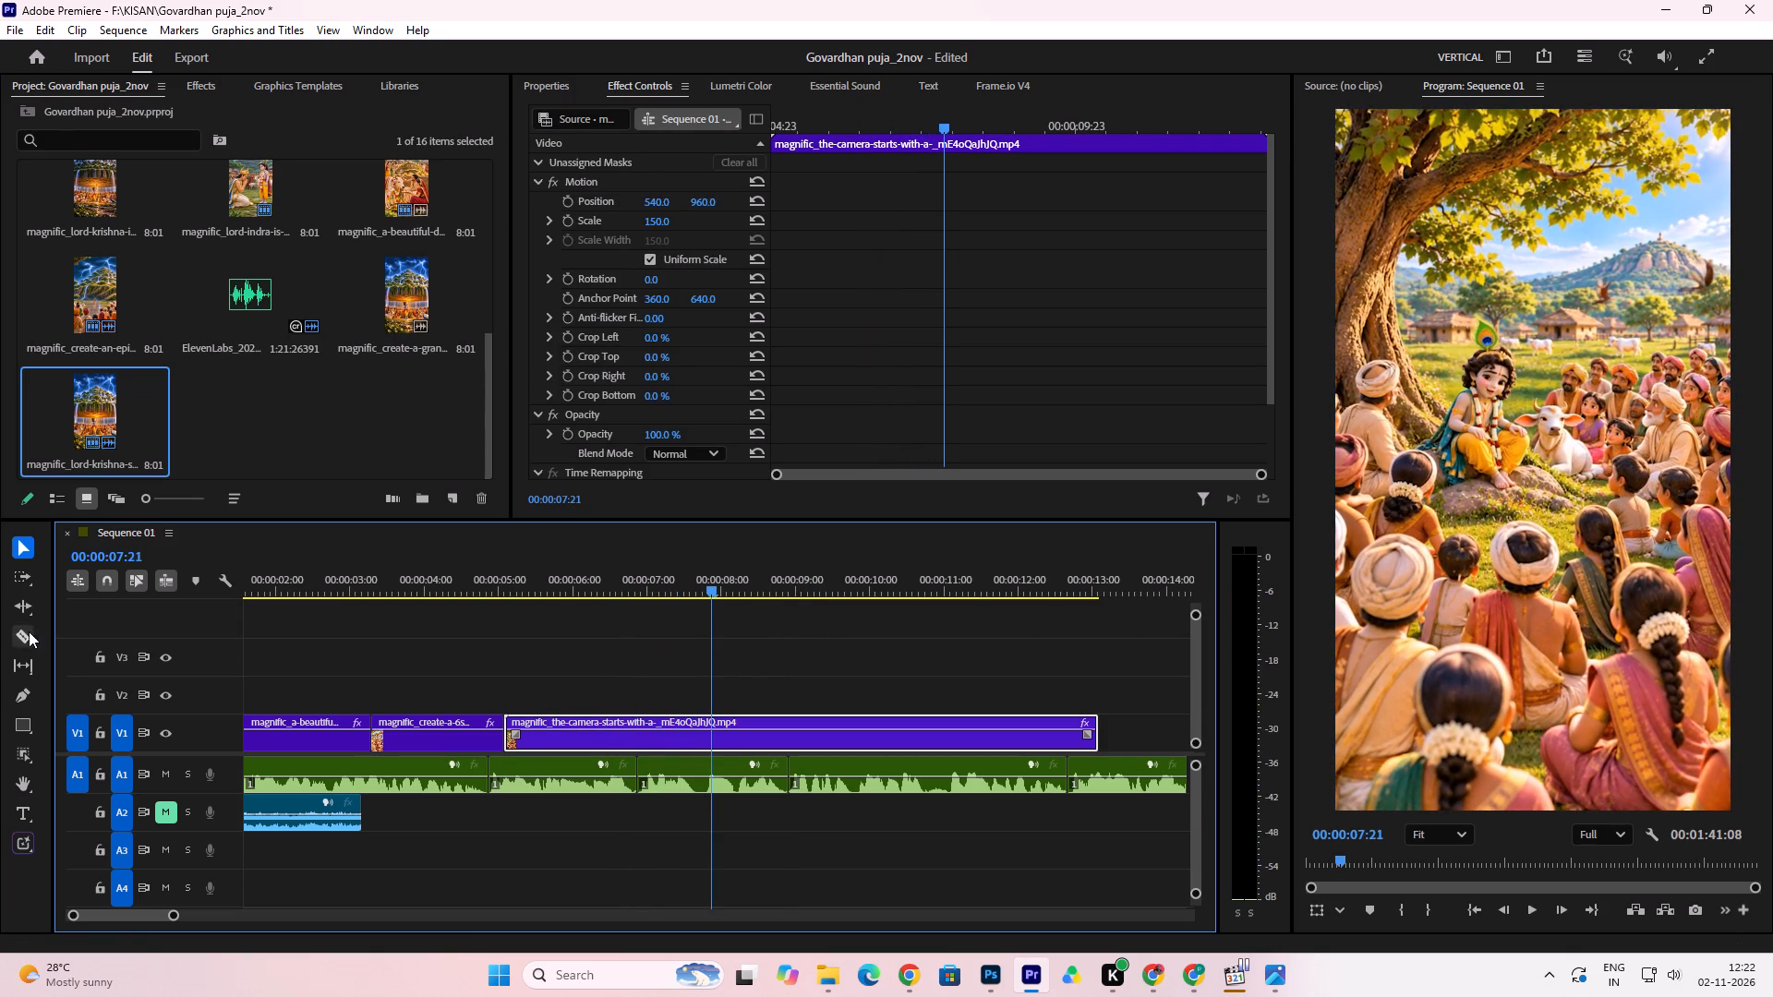
Cut out and delete the short A1 narration pause between about 00:00:07:16 and 00:00:07:20.
click(25, 634)
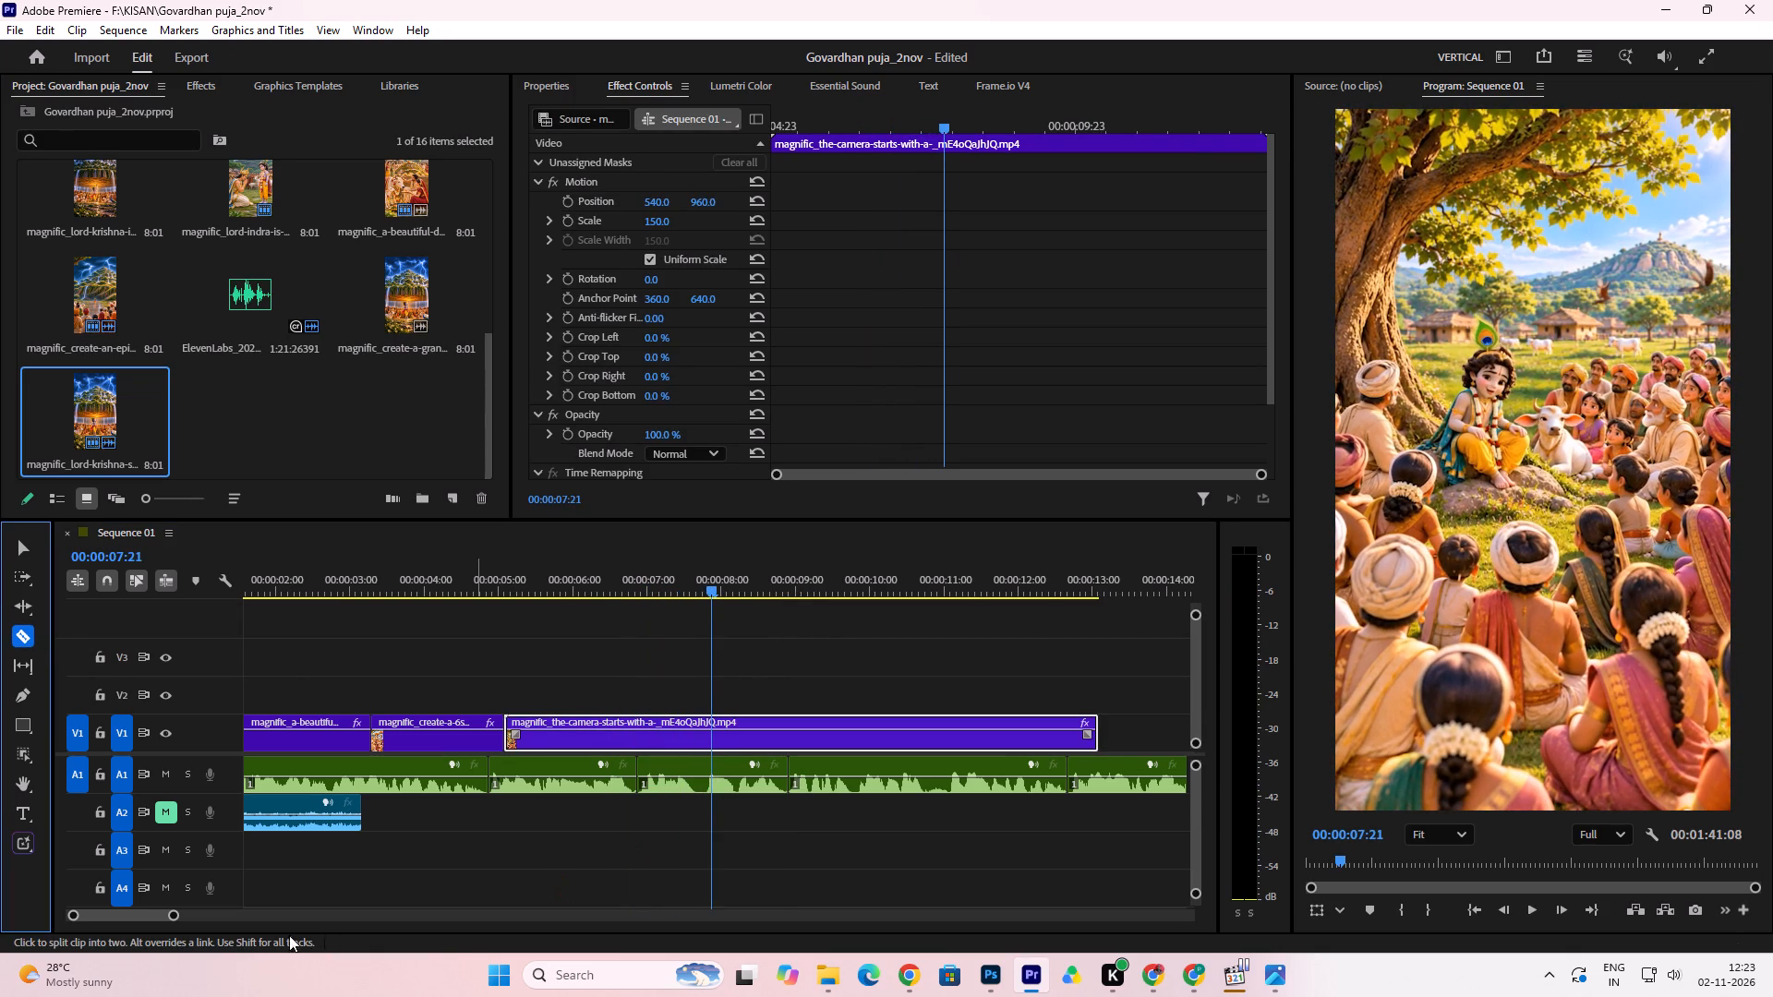
drag(174, 915, 111, 923)
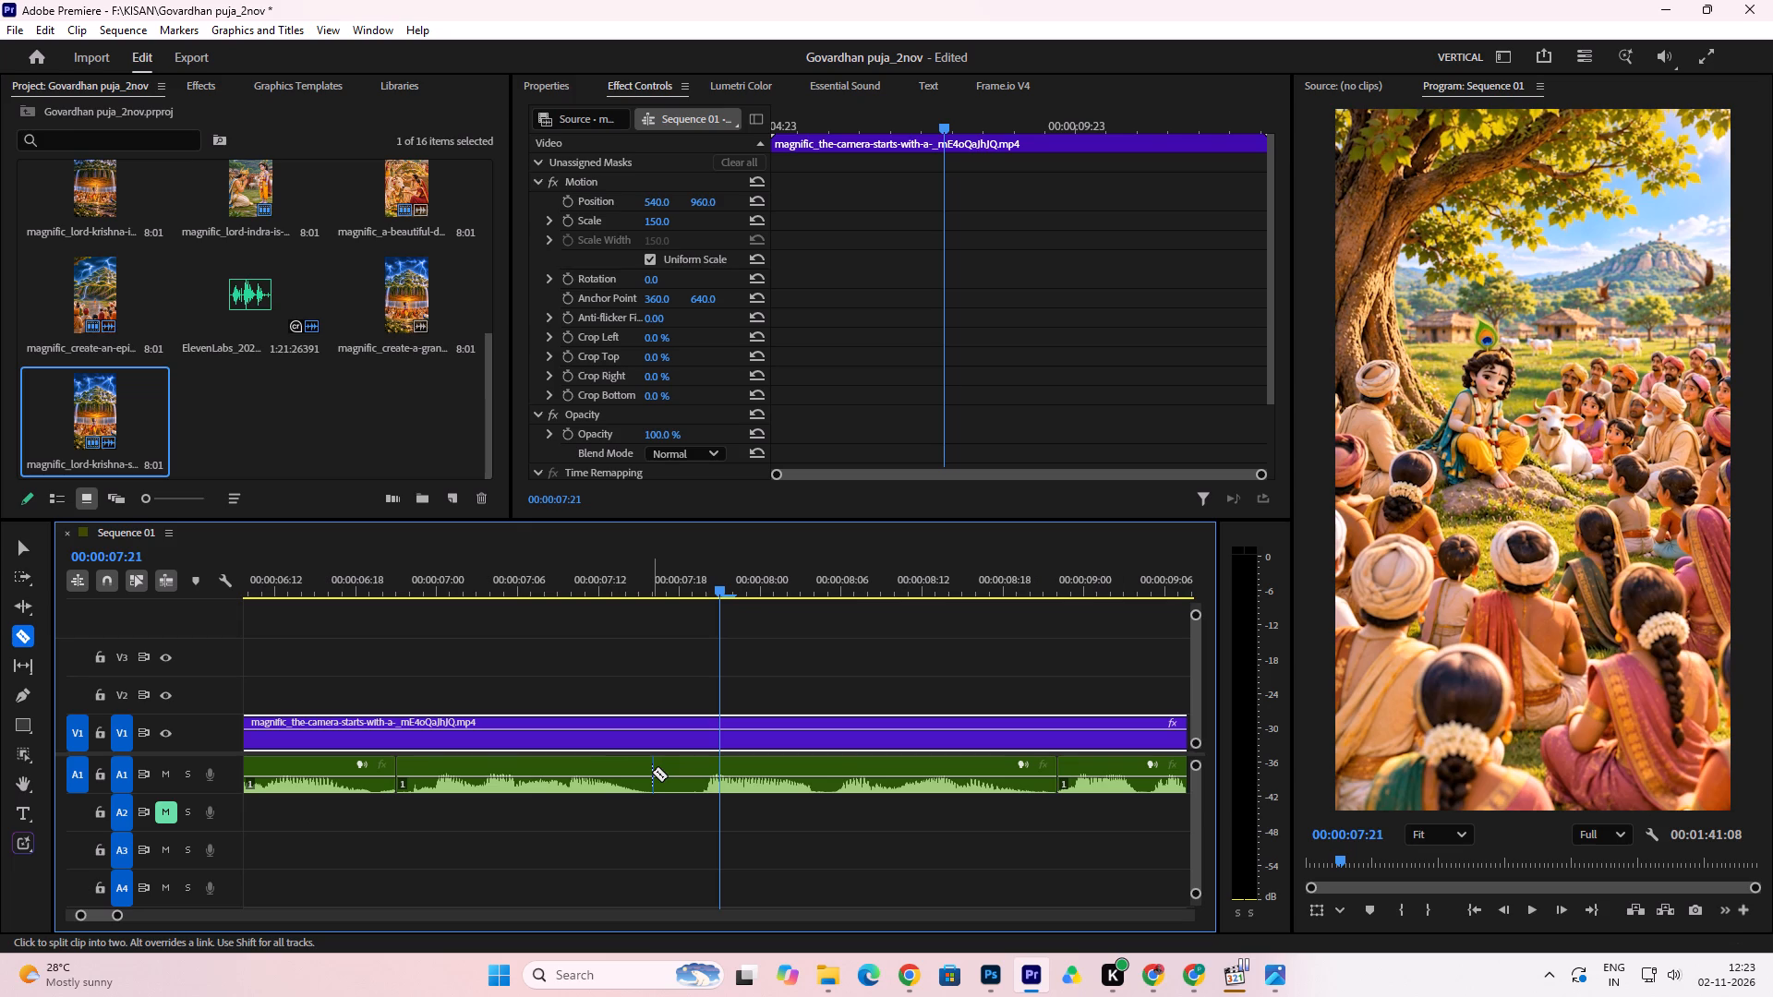
click(652, 772)
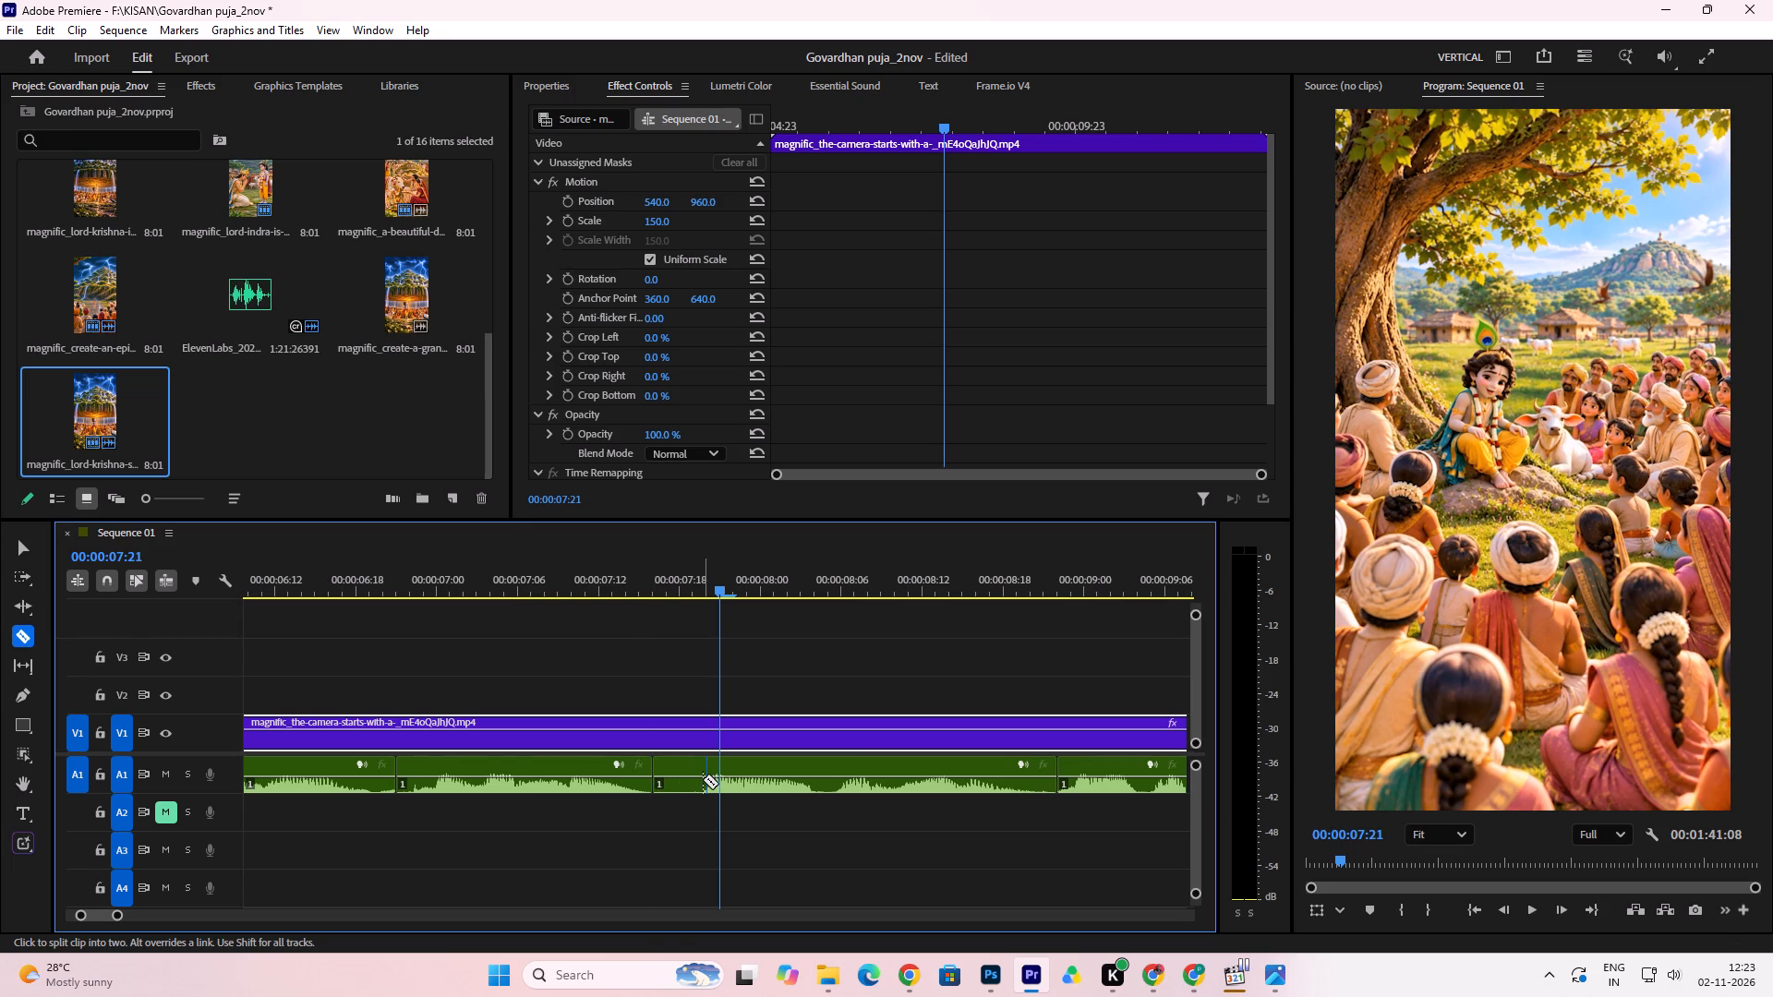
click(703, 779)
click(28, 545)
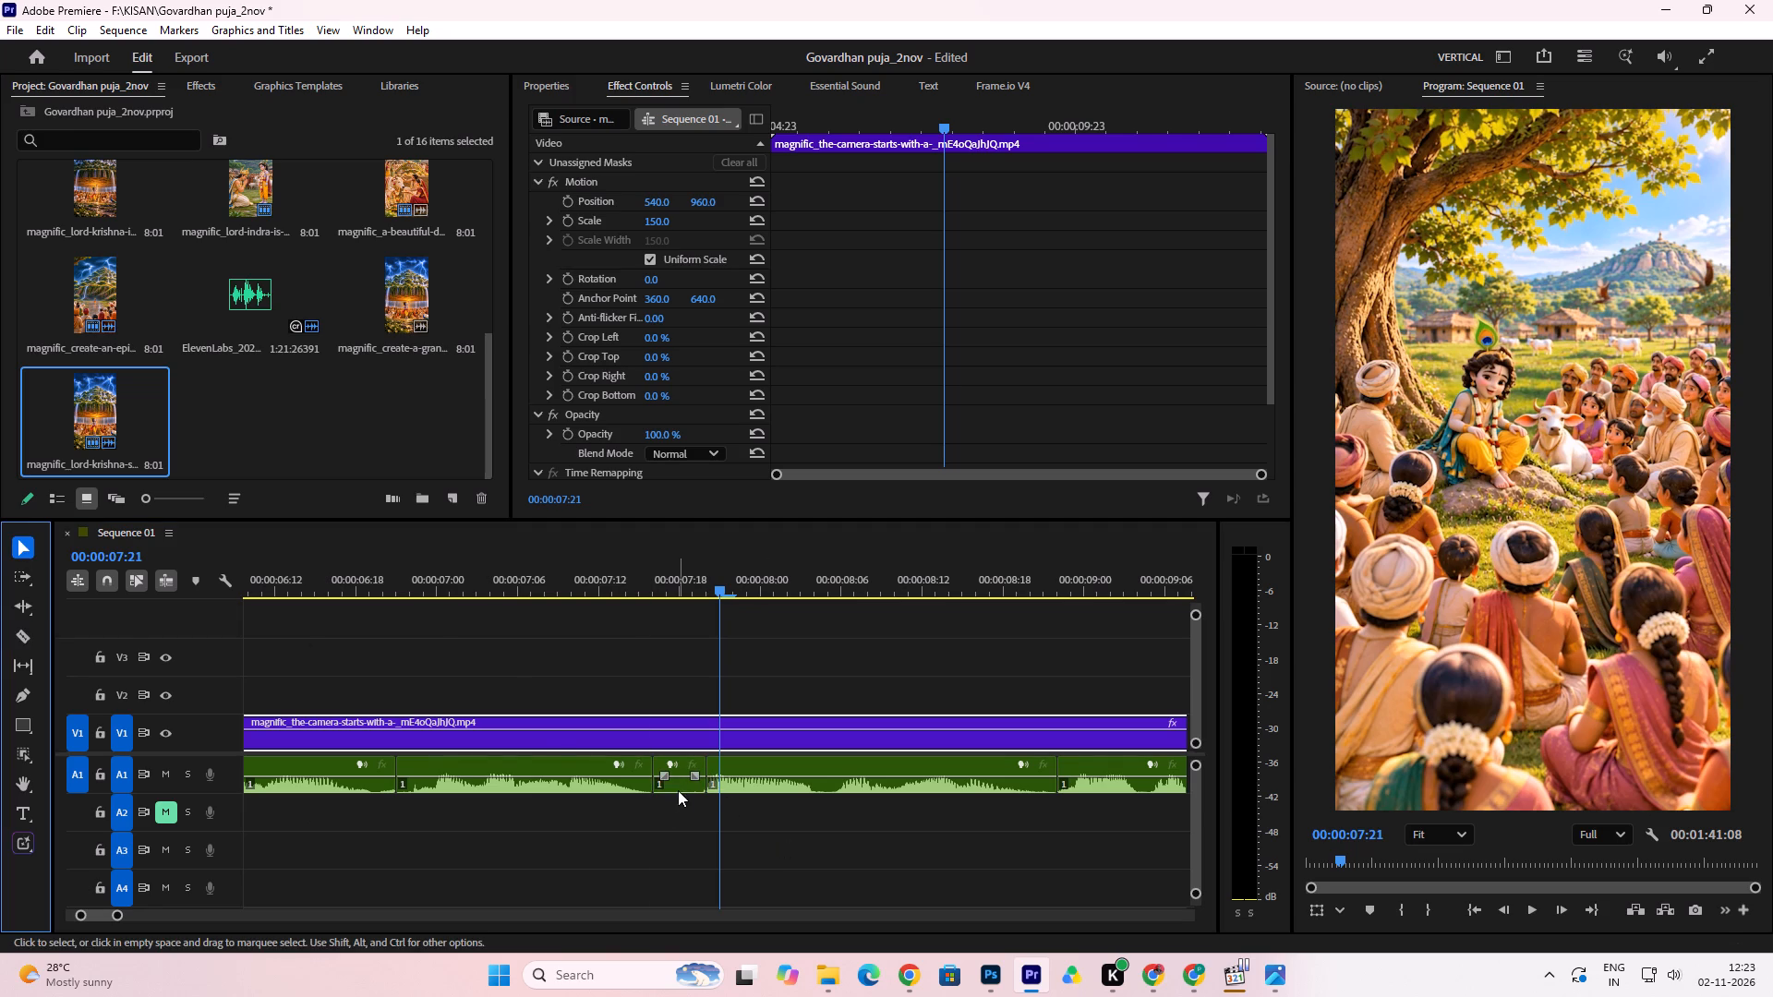
click(687, 786)
key(Delete)
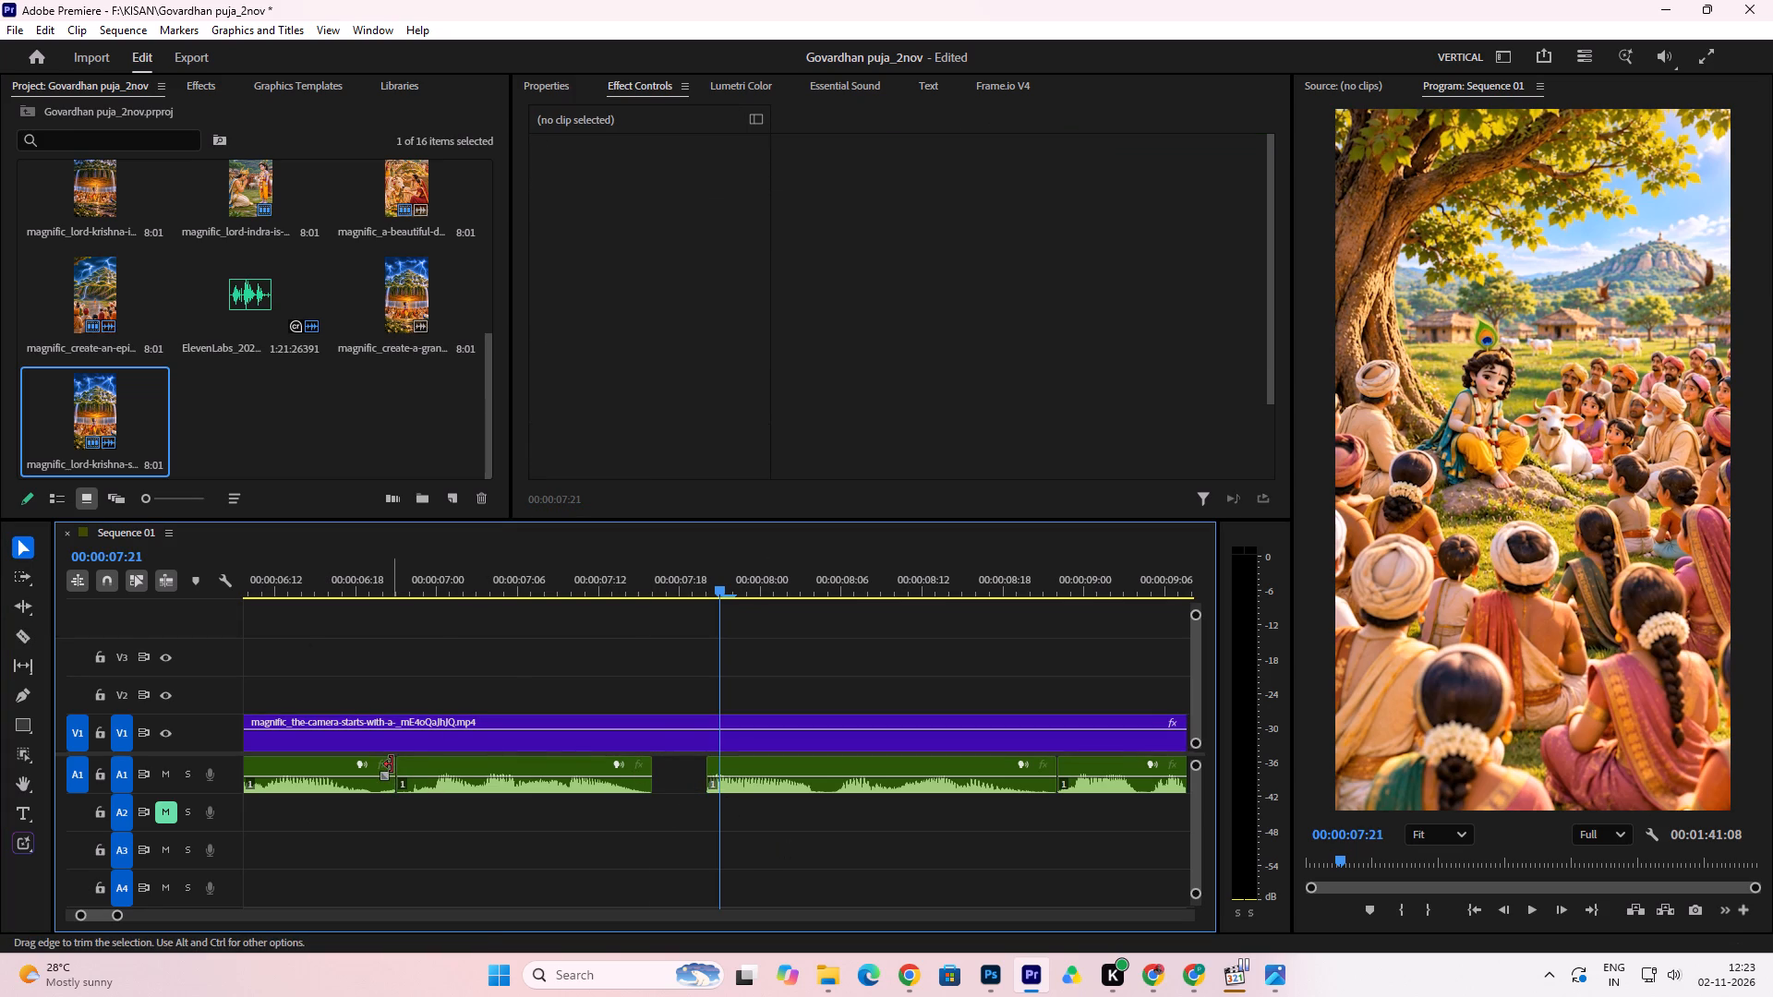
Trim the end of the A1 clip ending near 00:00:06:21 back to about 00:00:06:19, and close both remaining A1 gaps.
drag(392, 764, 368, 771)
click(387, 777)
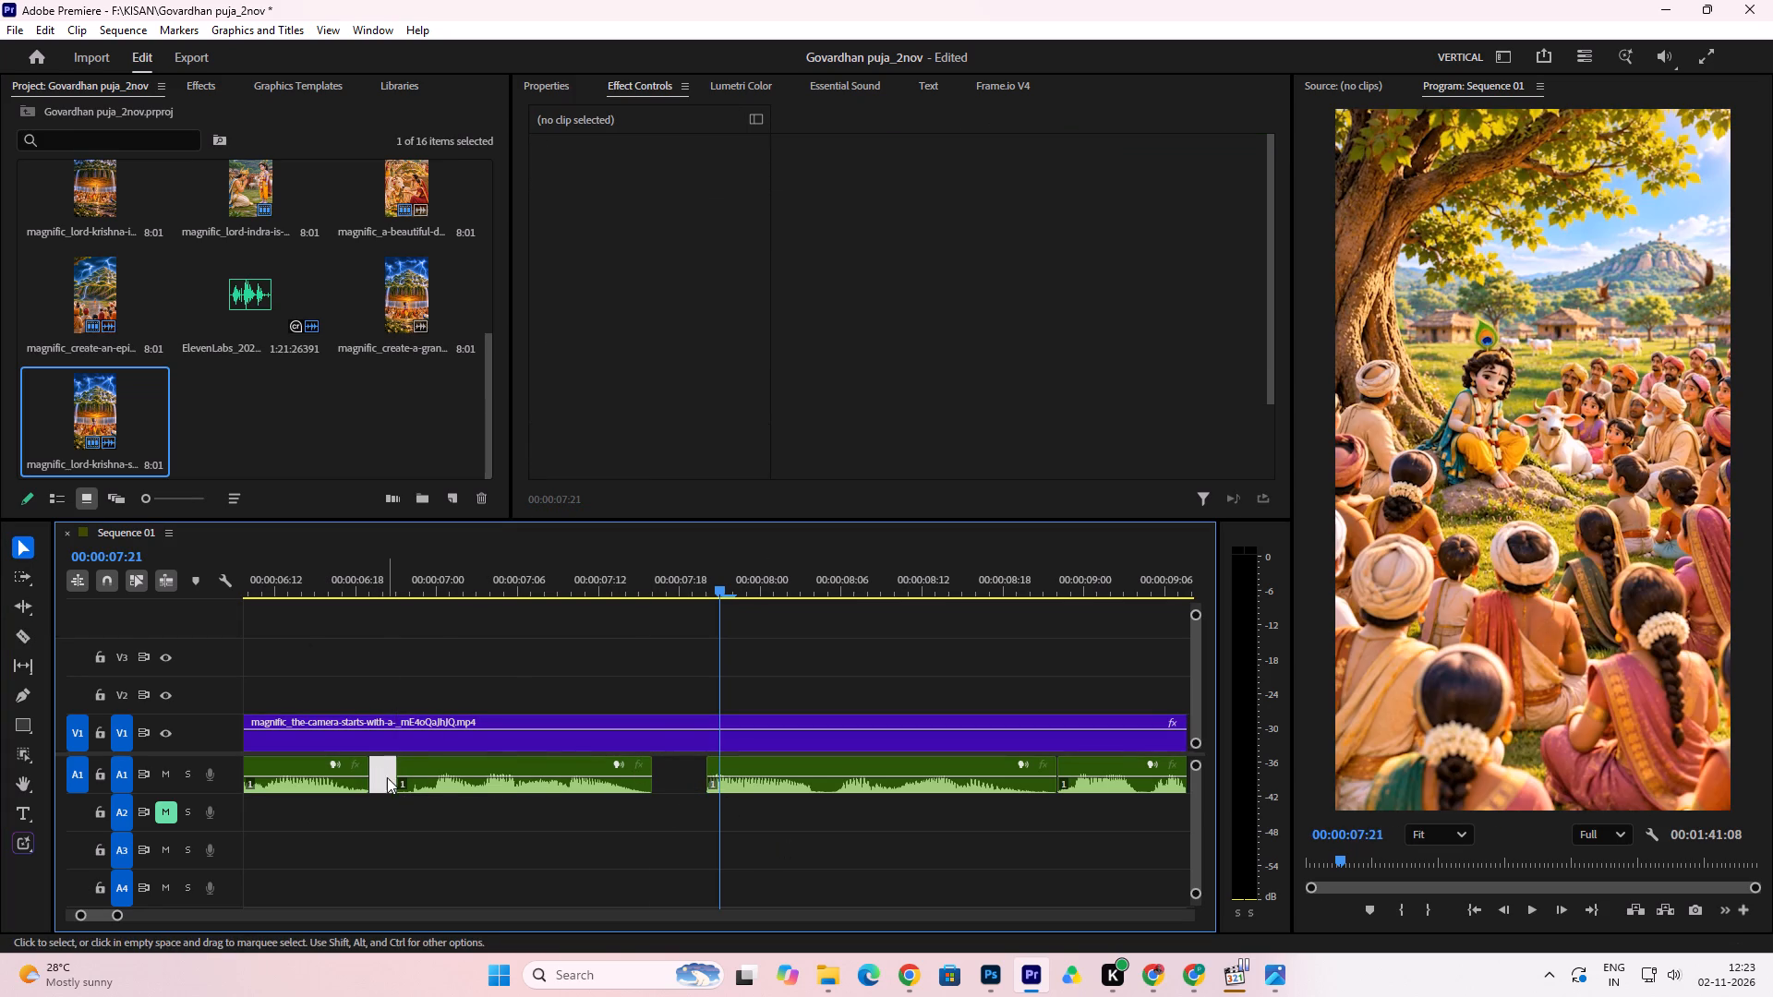
key(Delete)
click(652, 773)
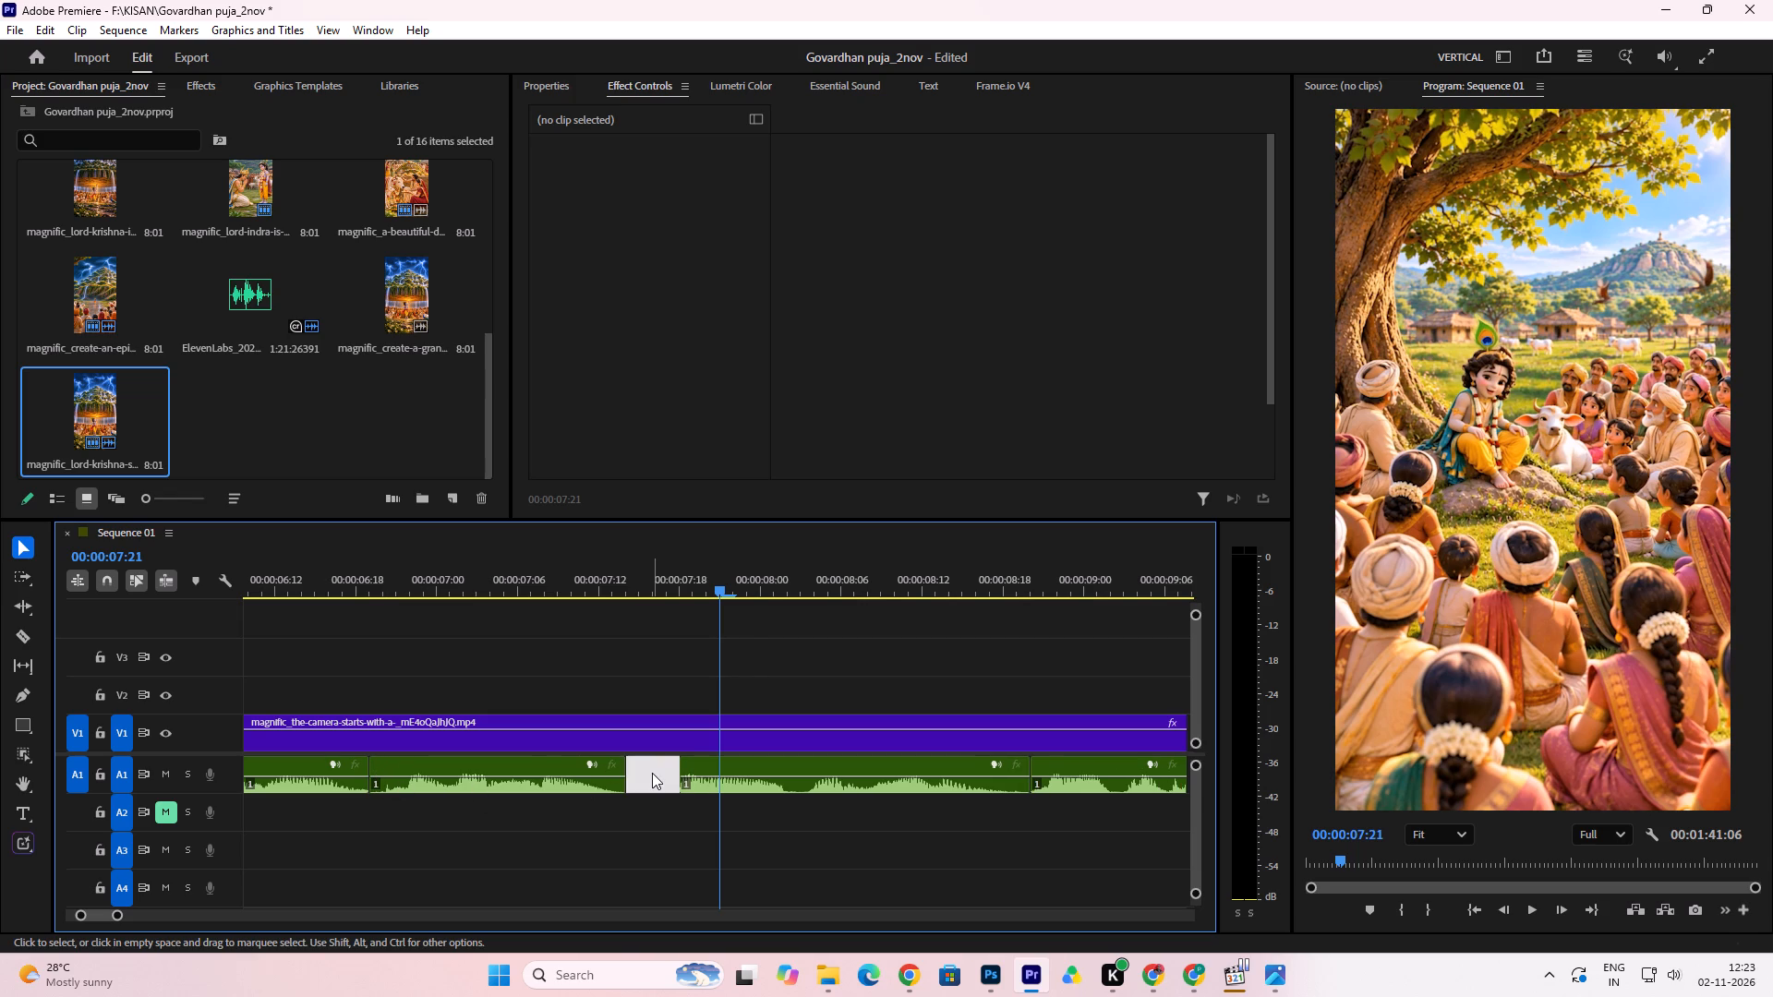
key(Delete)
Play on, trim the A1 clip's end from about 00:00:08:16 to 00:00:08:14, close the gap, and replay from about 00:00:07:09.
key(space)
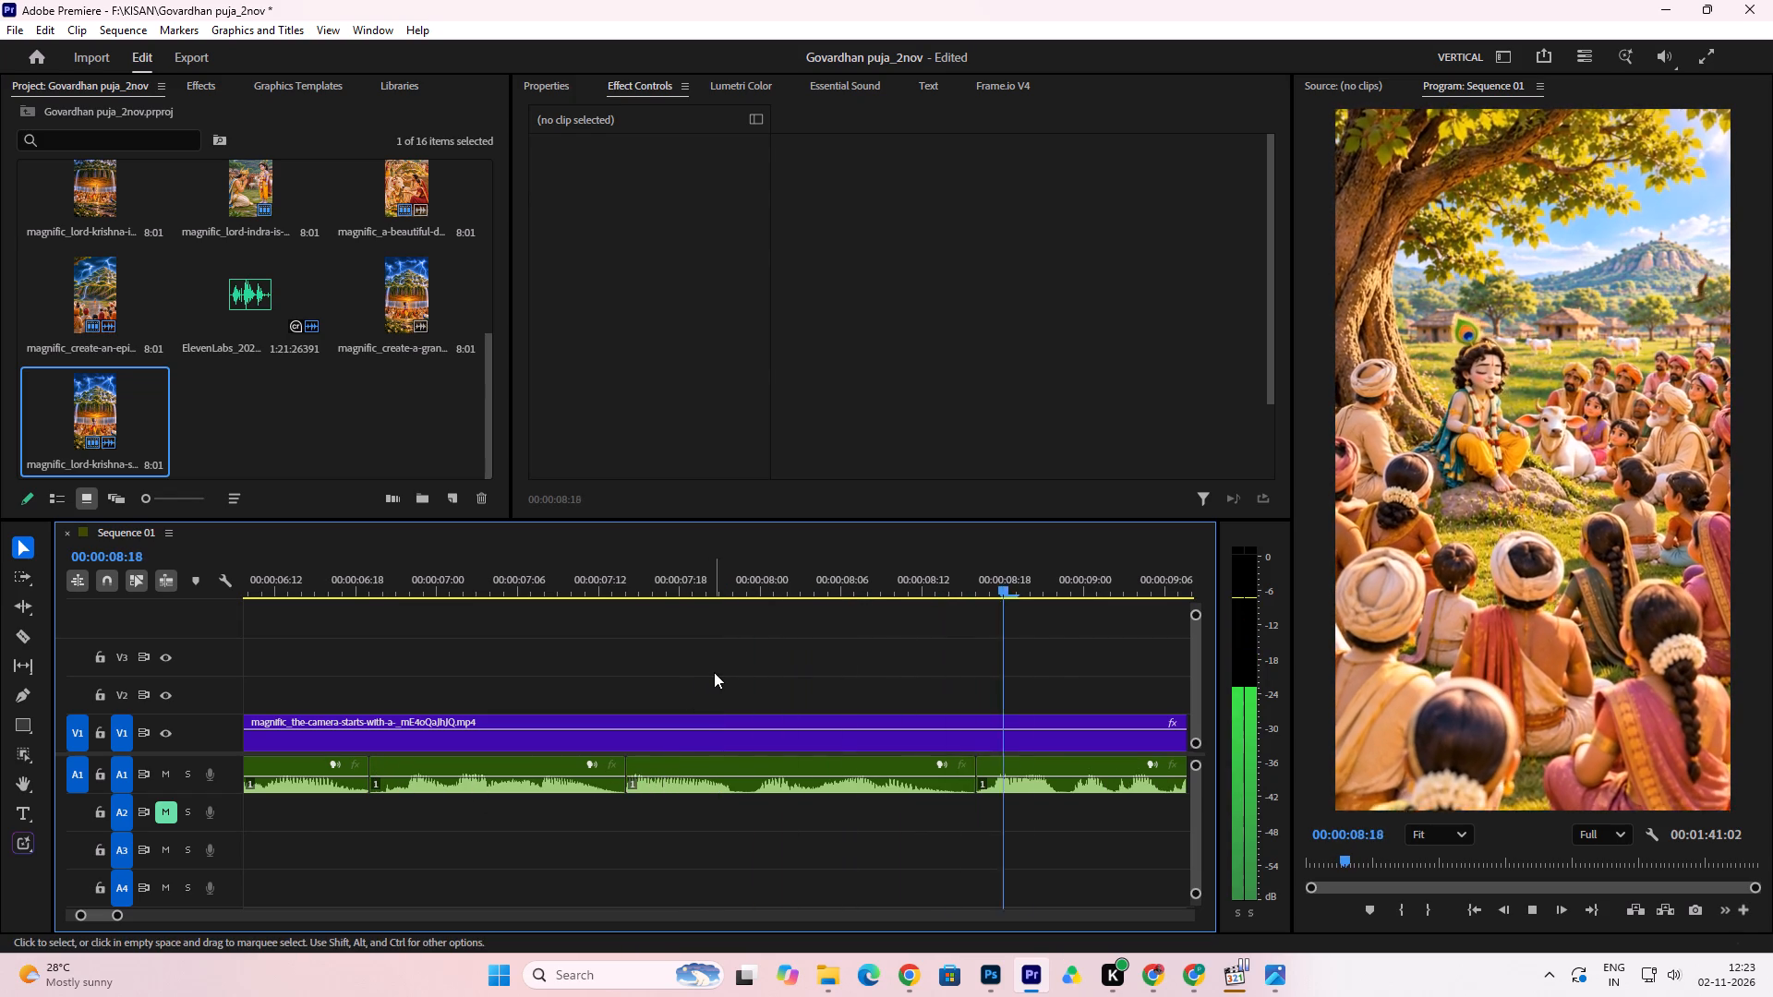
key(space)
drag(975, 760, 945, 771)
click(964, 781)
key(Delete)
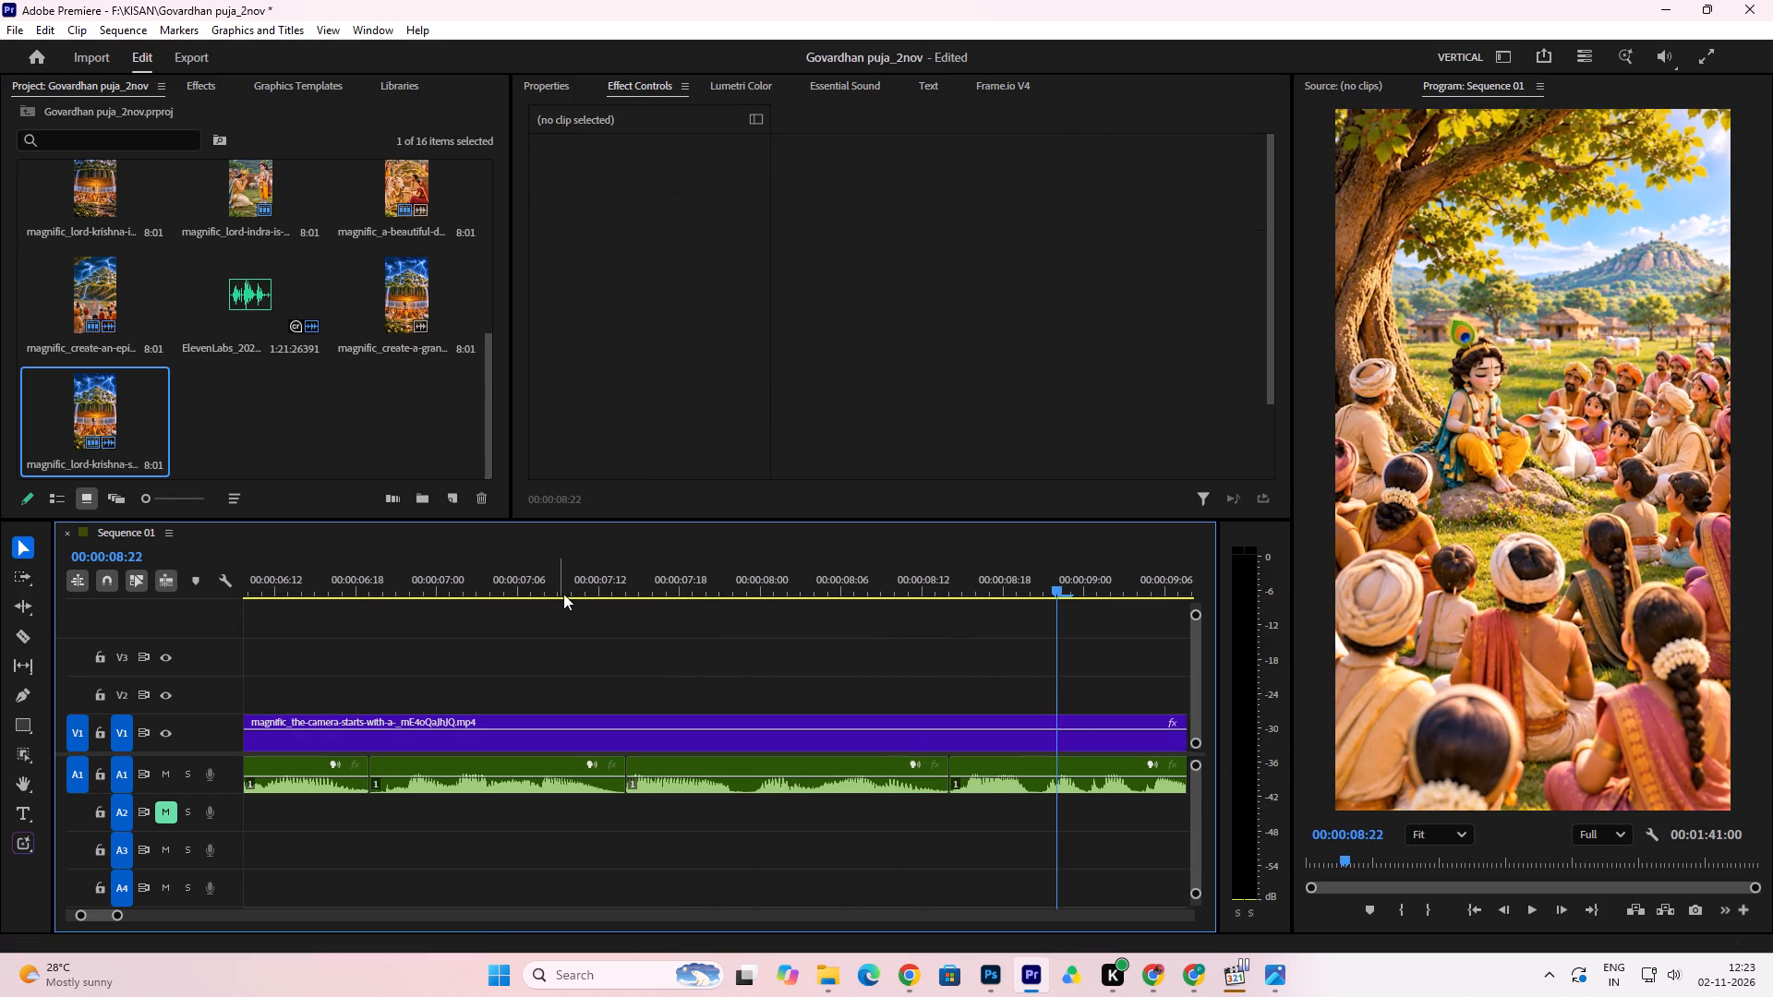
click(555, 588)
key(space)
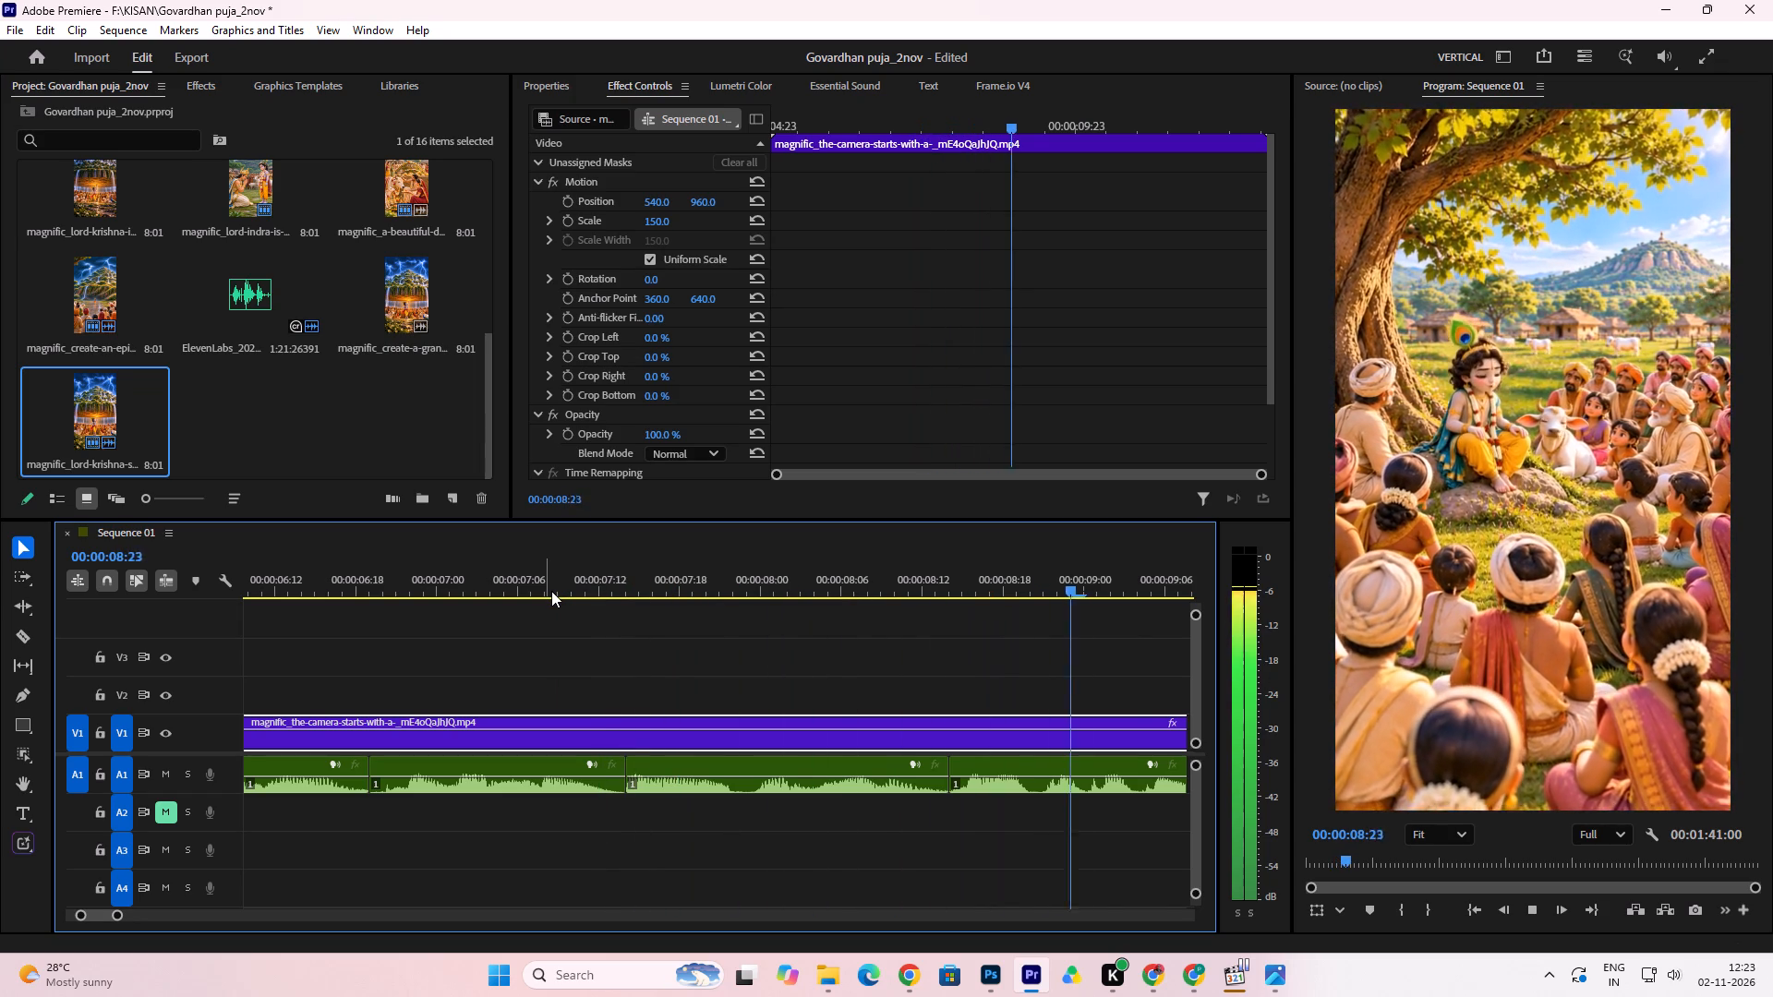
key(space)
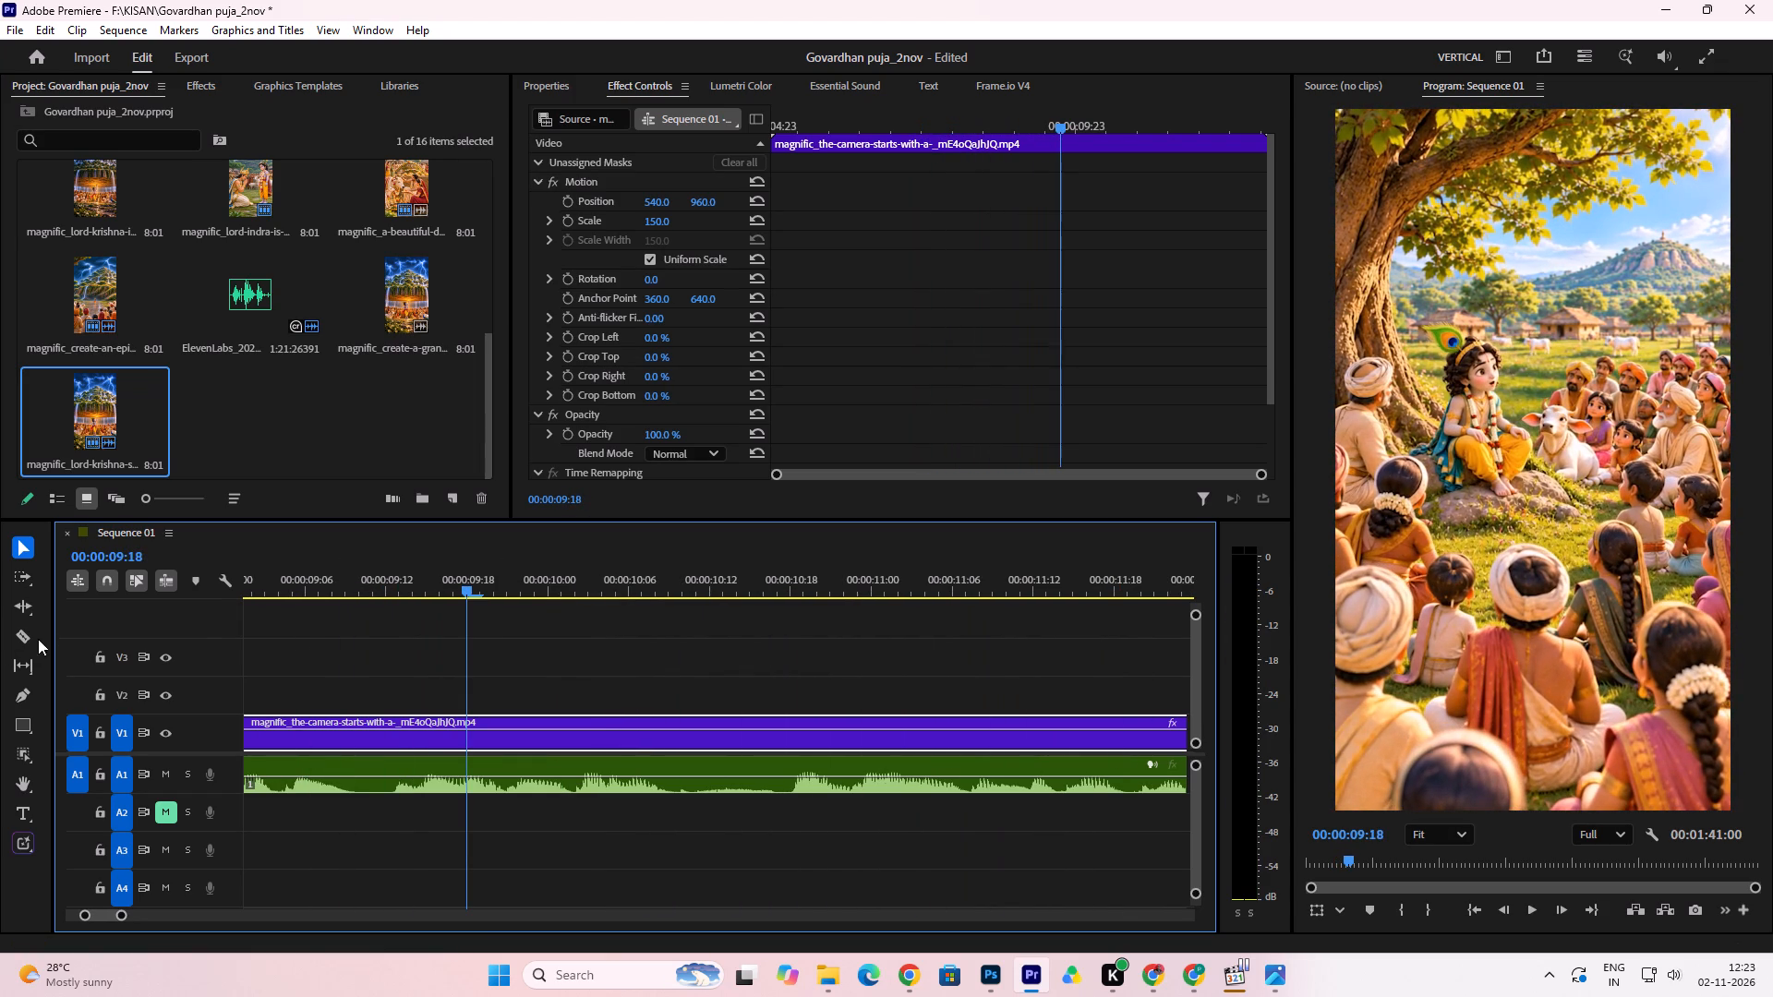
Cut the short A1 narration pause between about 00:00:09:10 and 00:00:09:12, close its gap, and play on to 00:00:10:12.
click(22, 641)
click(357, 781)
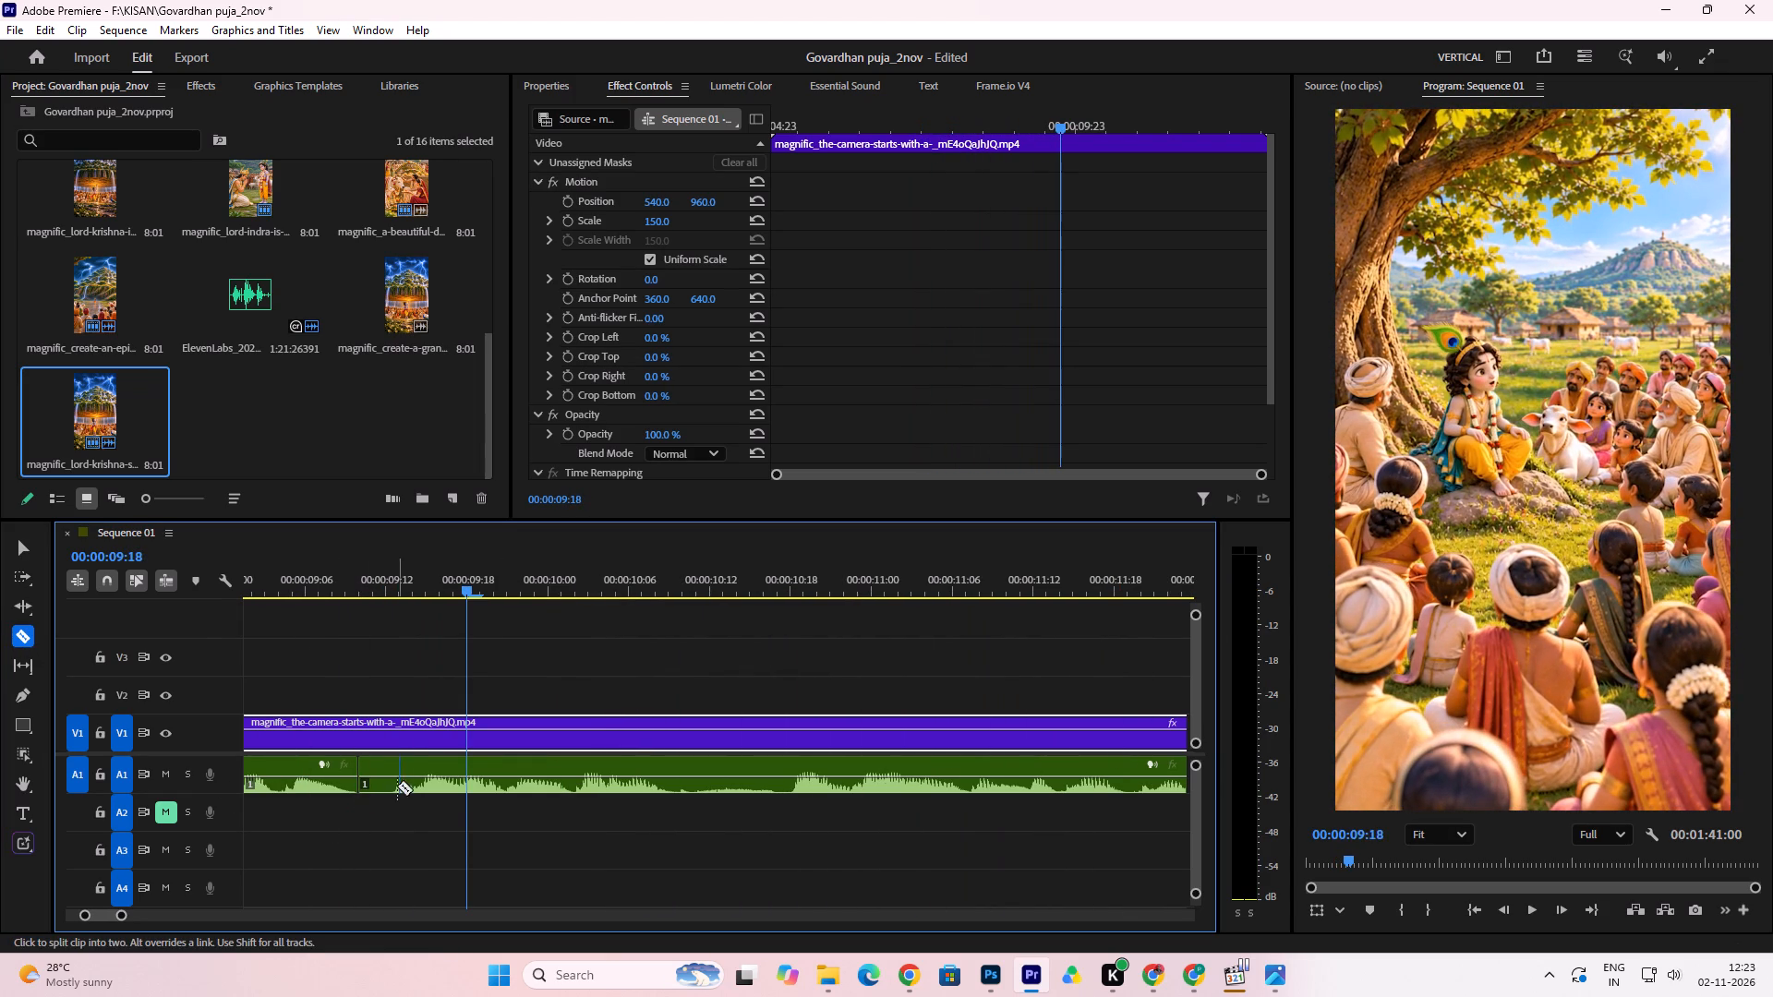
click(392, 778)
click(17, 547)
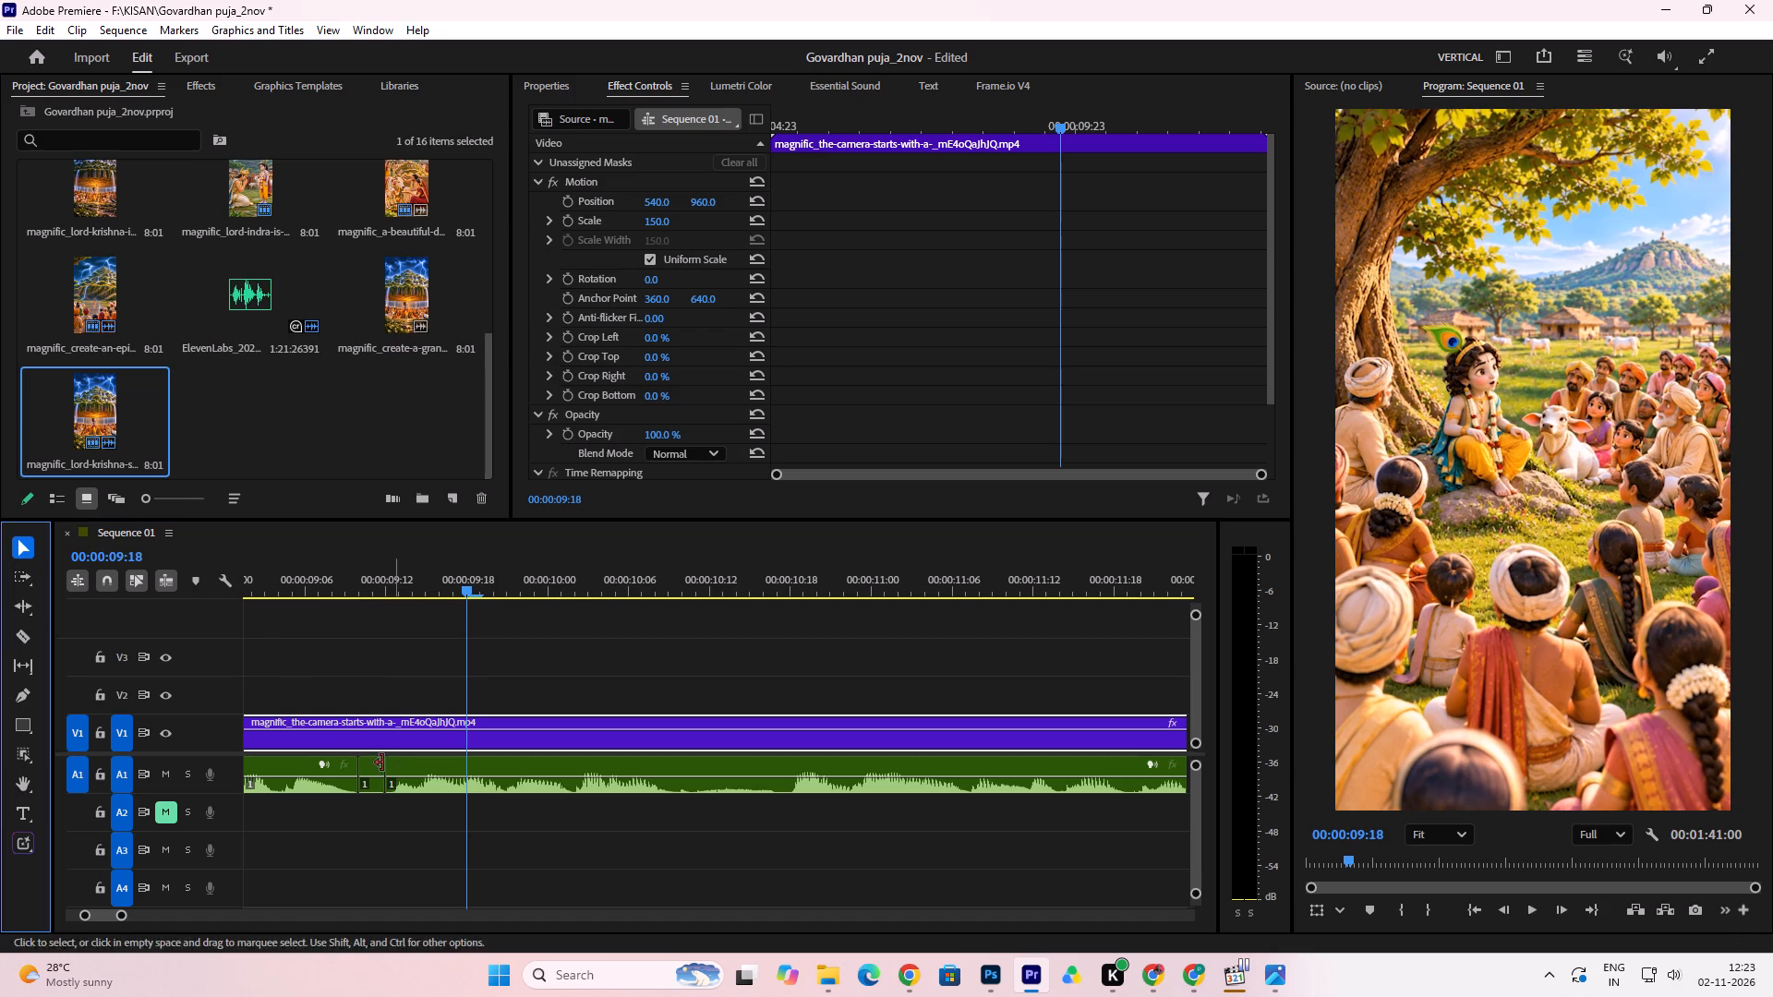
click(369, 770)
key(Delete)
click(379, 778)
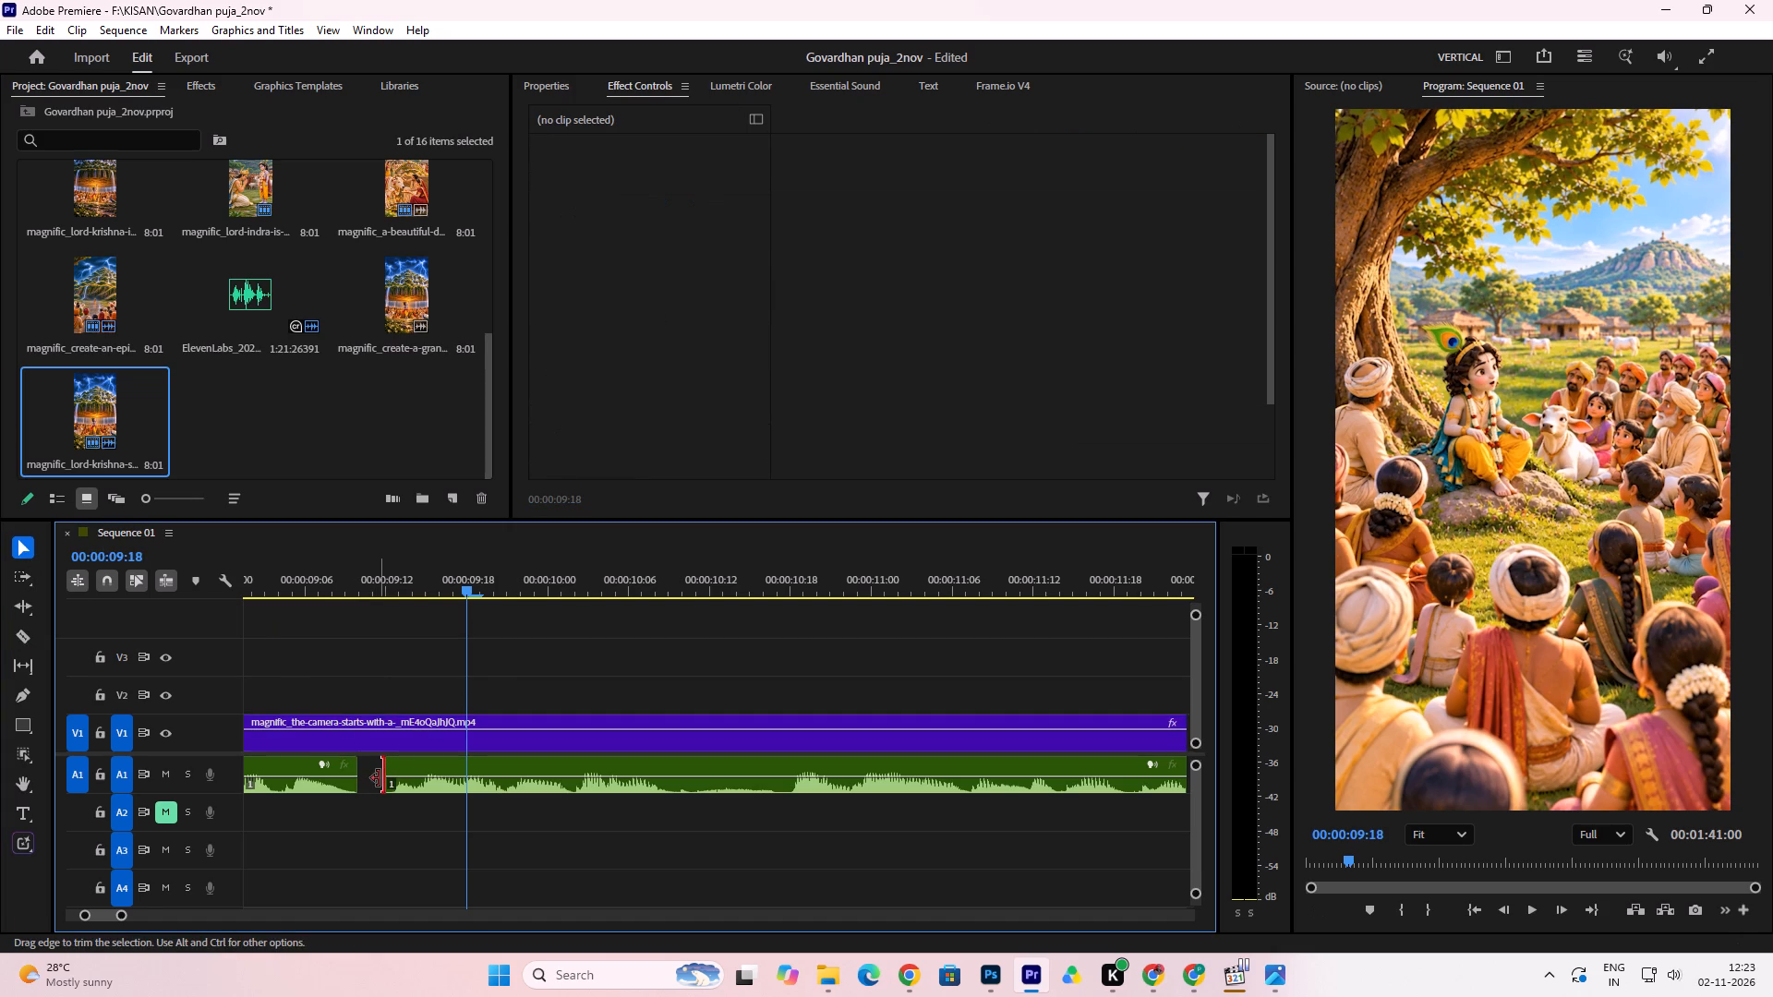
click(376, 771)
key(Delete)
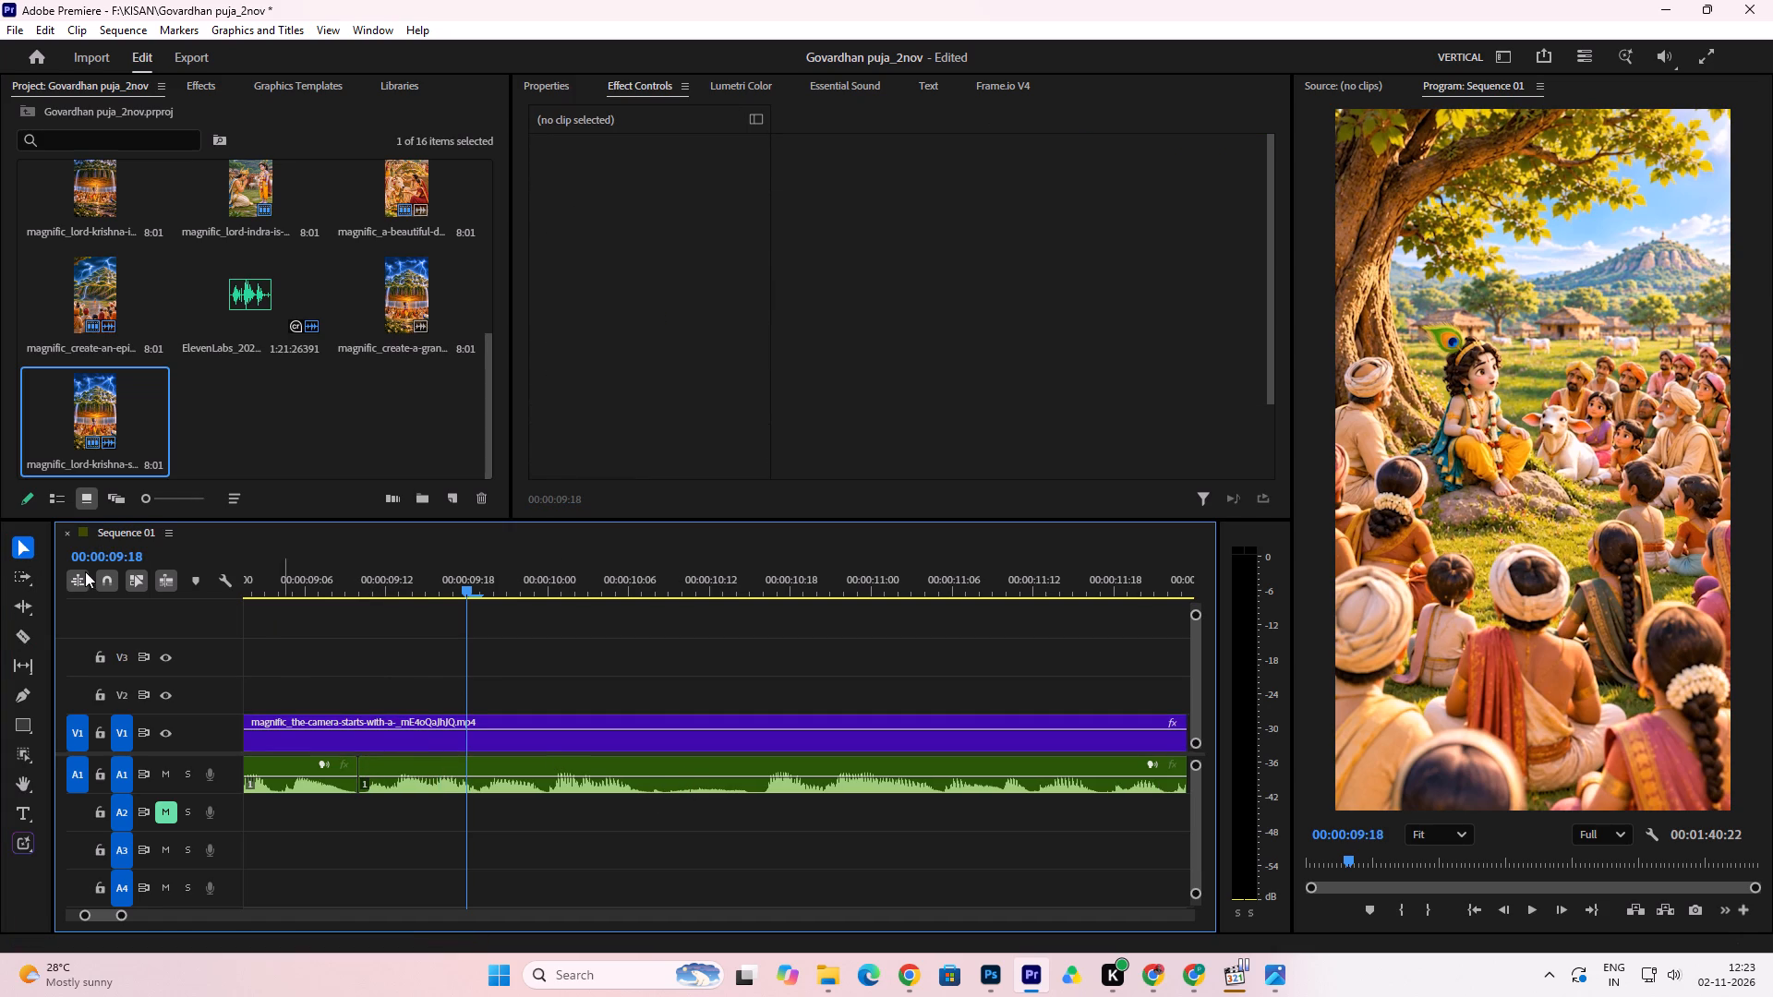
key(space)
key(space)
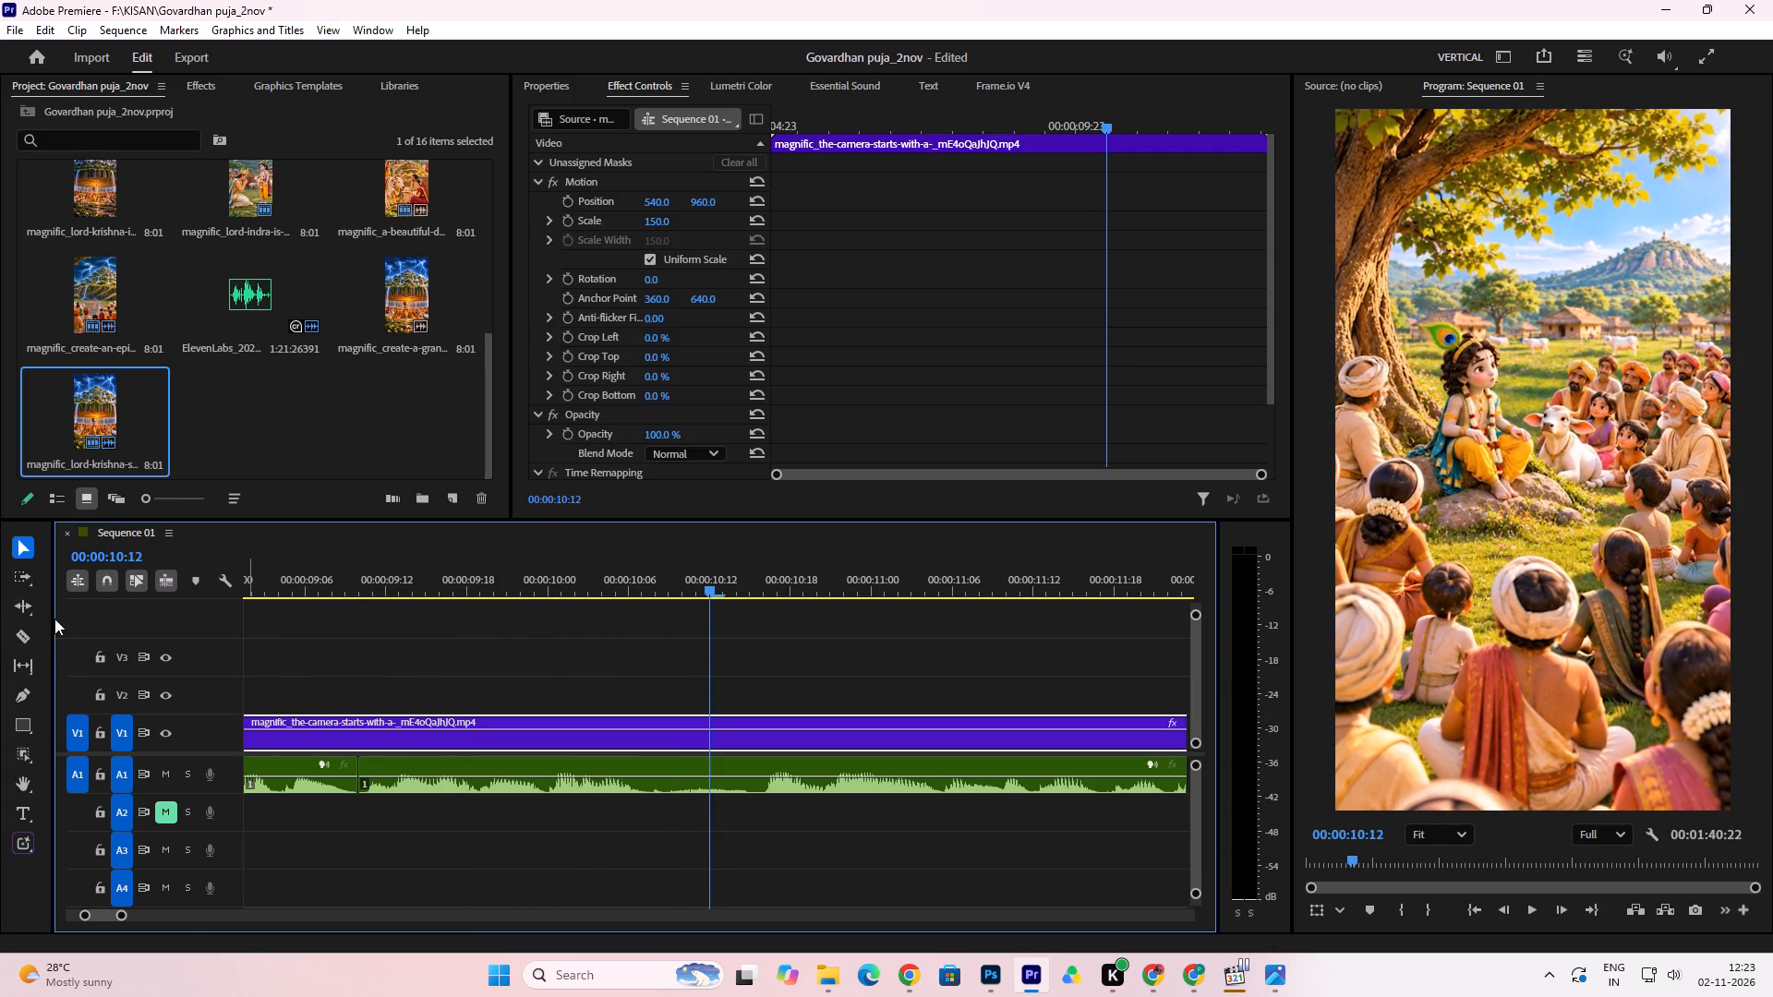
Cut out and delete the A1 narration pause between about 00:00:10:07 and 00:00:10:16.
click(20, 635)
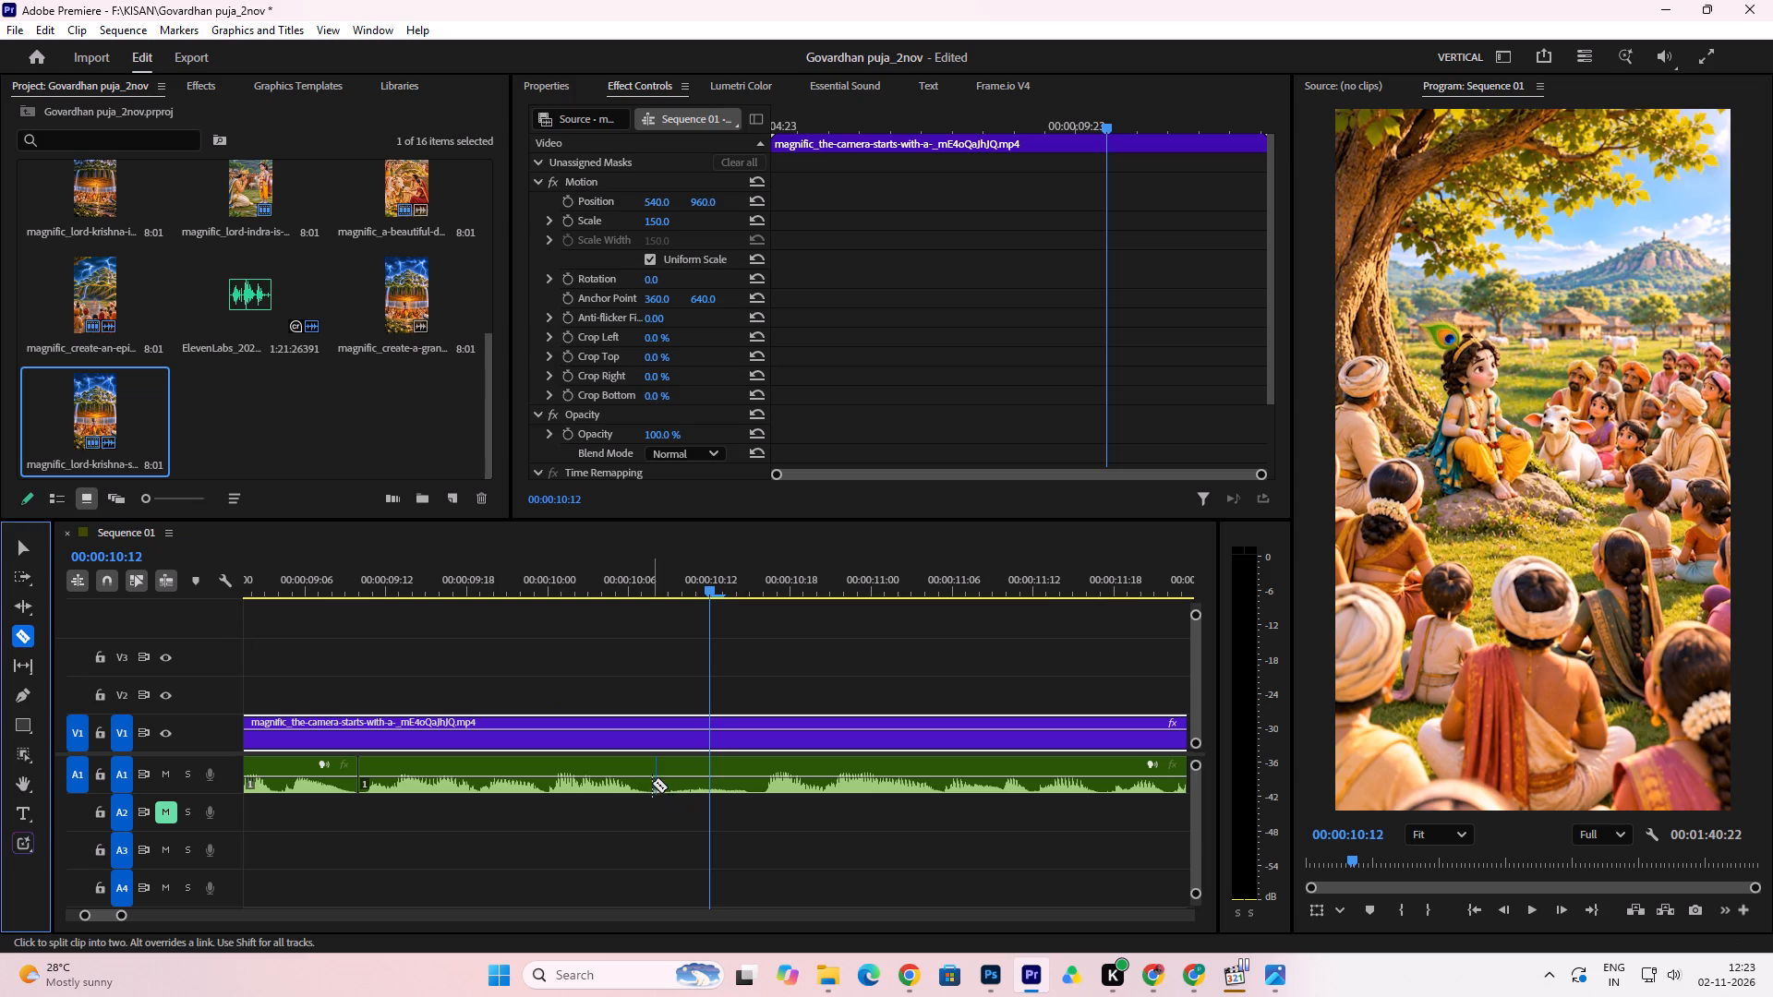
click(645, 782)
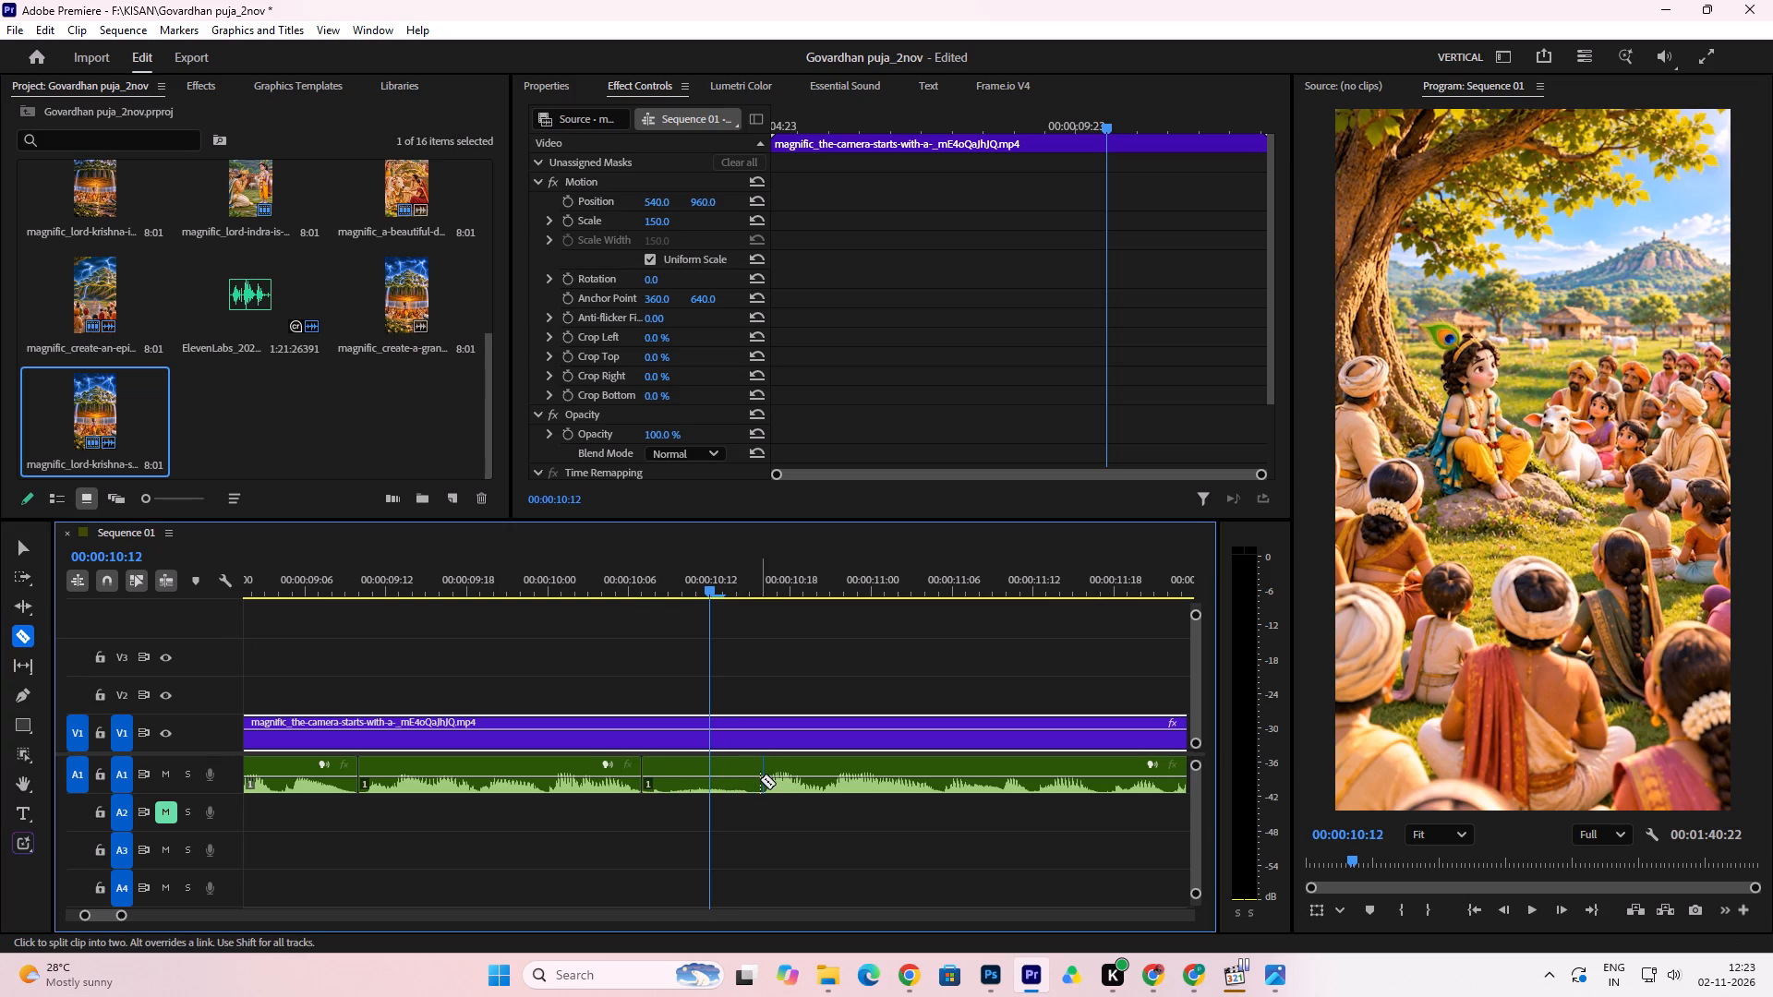
click(763, 779)
click(32, 552)
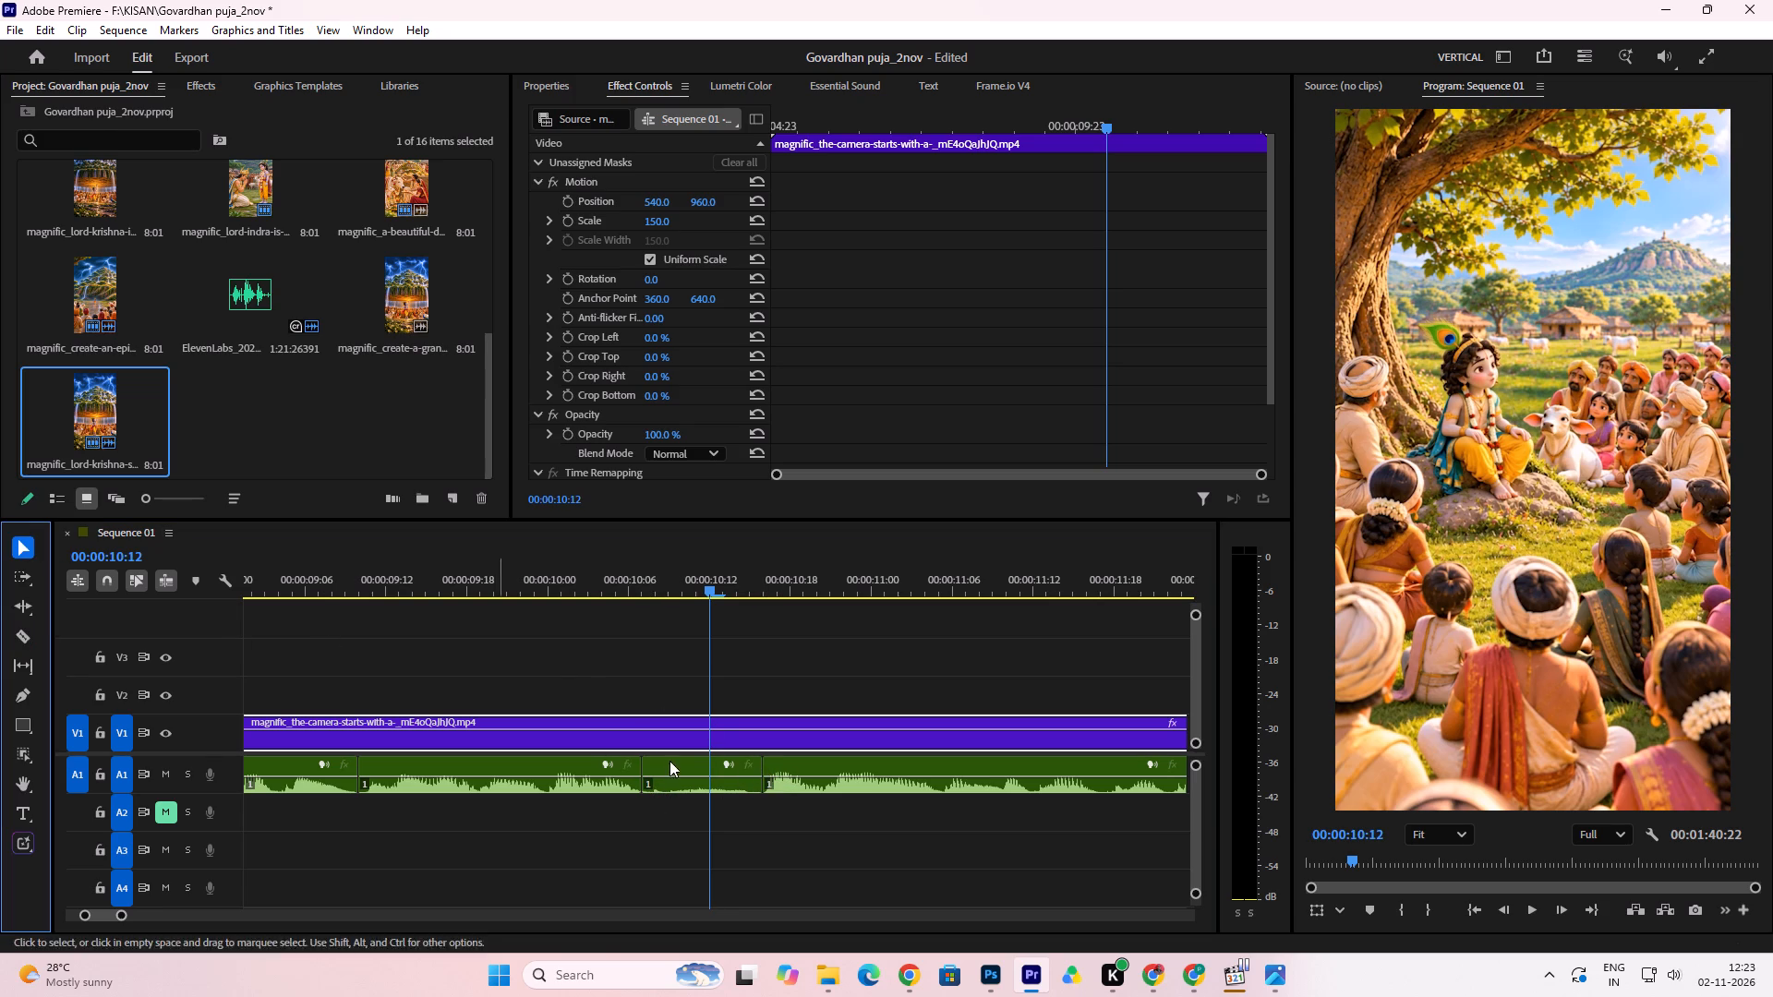
click(721, 780)
key(Delete)
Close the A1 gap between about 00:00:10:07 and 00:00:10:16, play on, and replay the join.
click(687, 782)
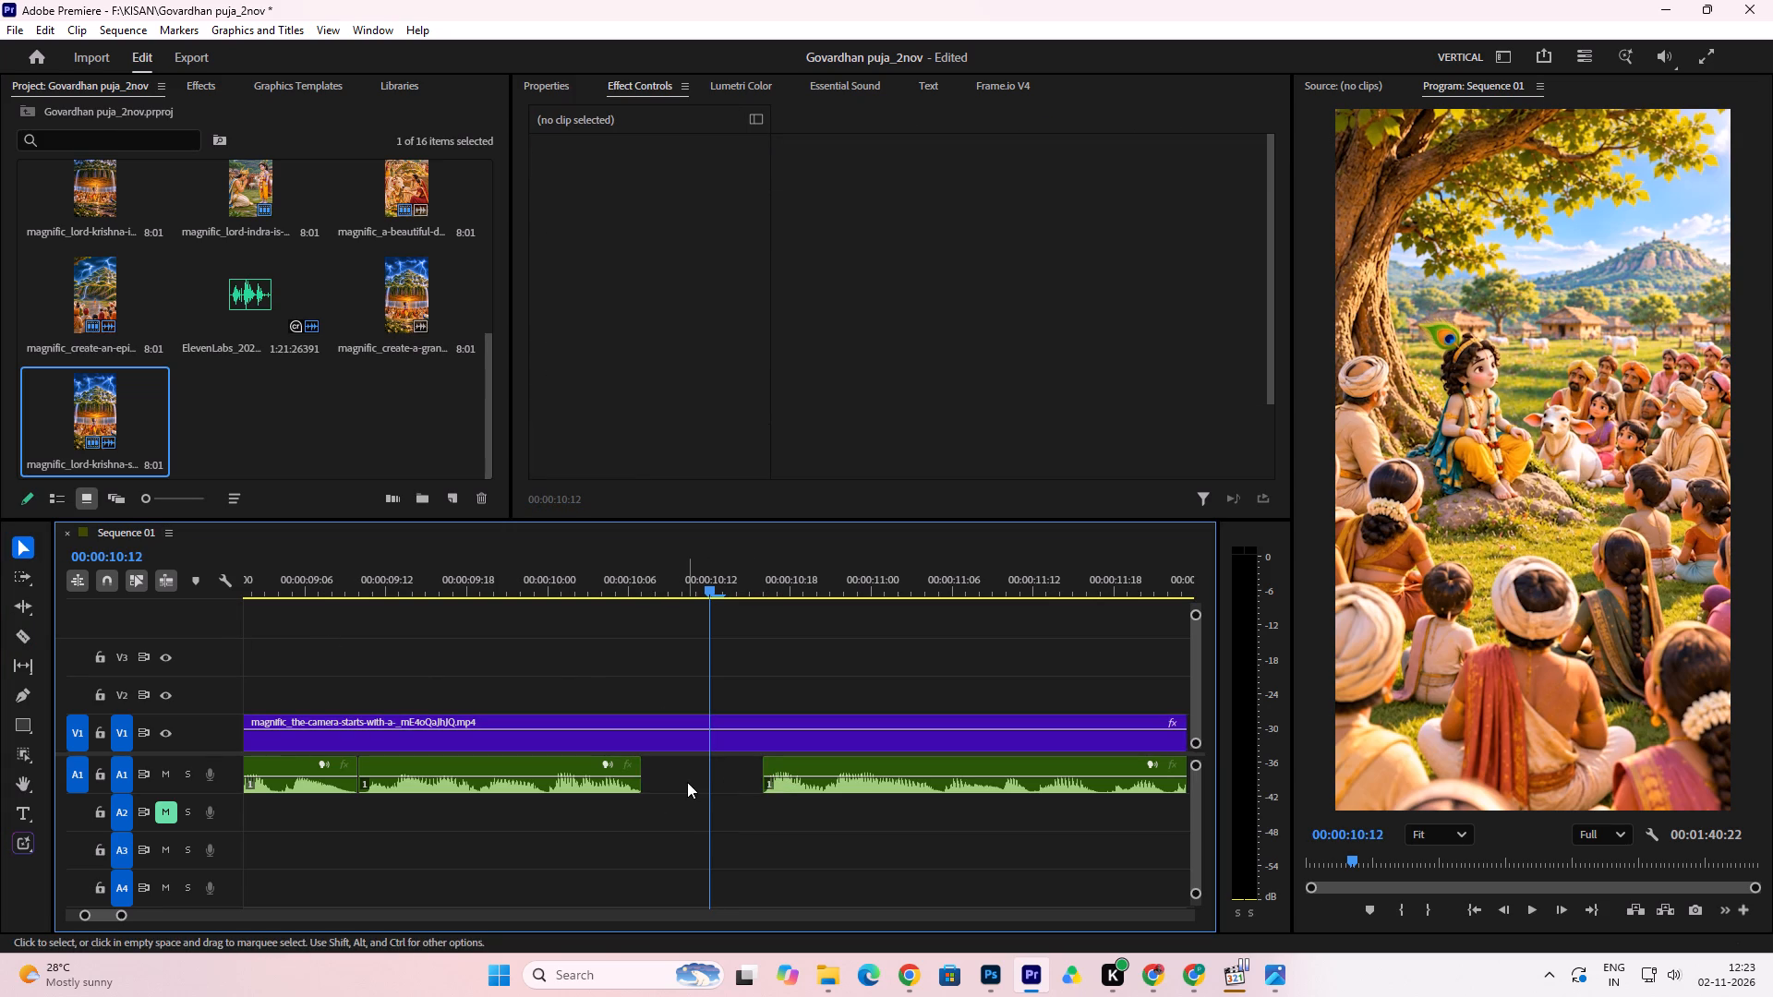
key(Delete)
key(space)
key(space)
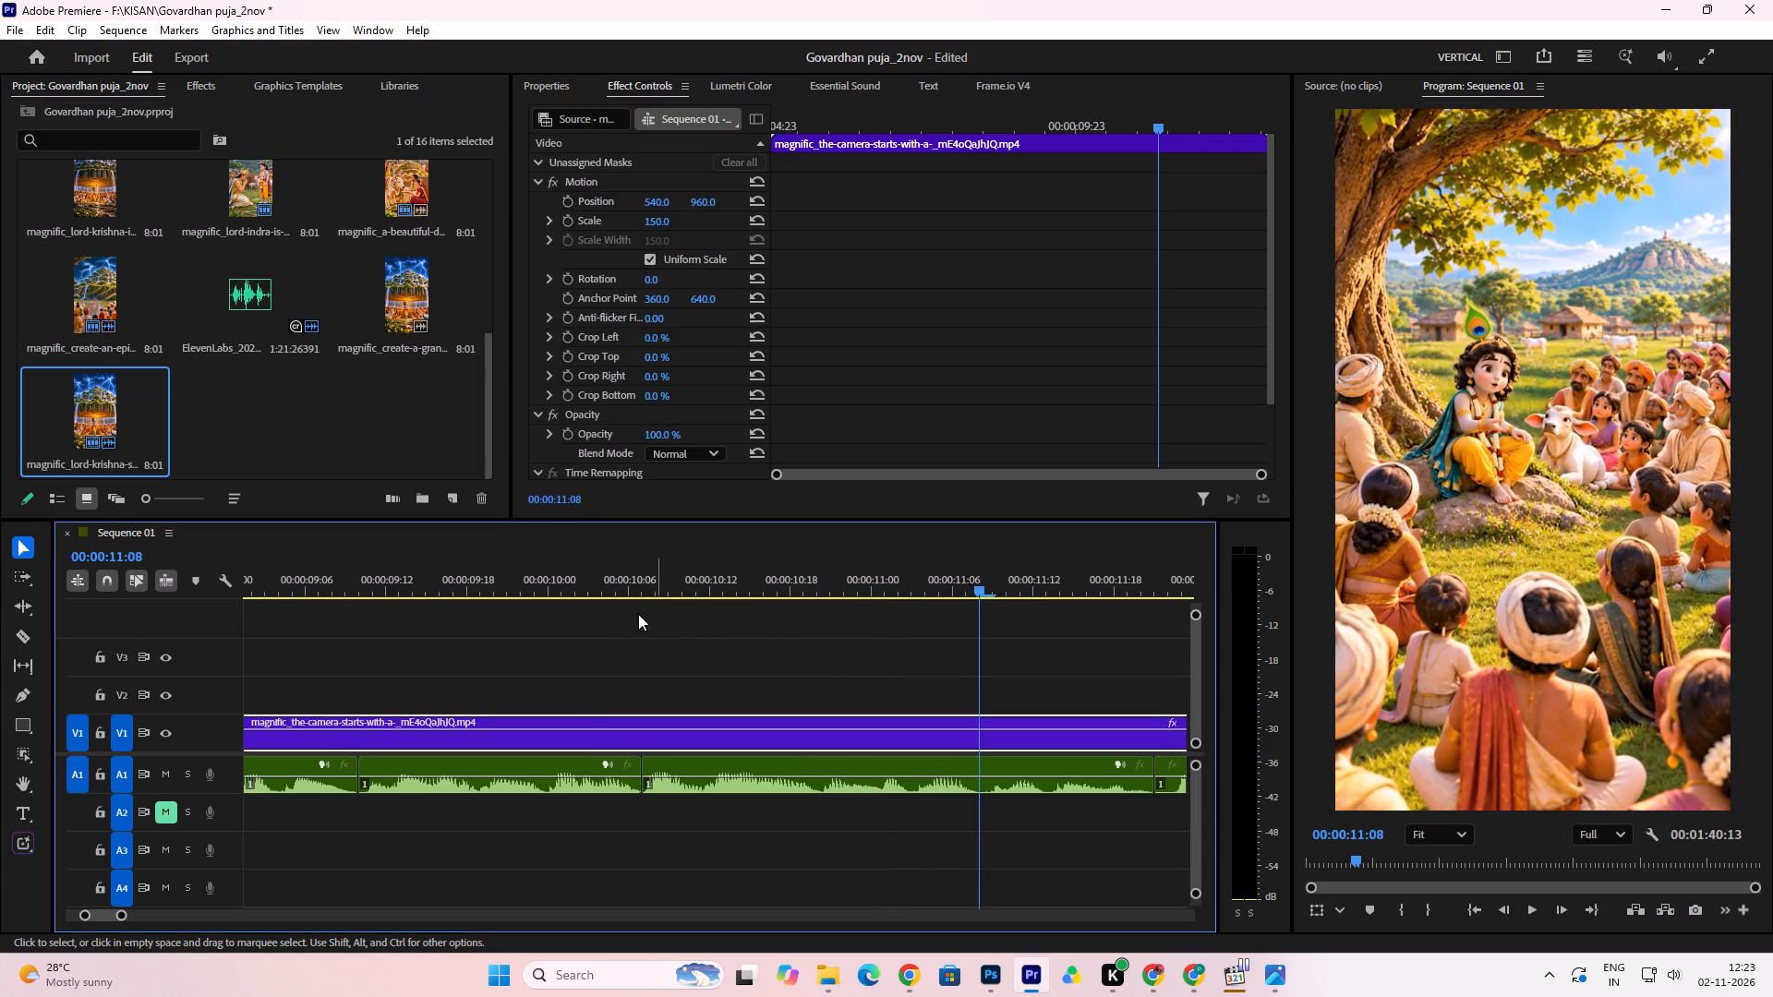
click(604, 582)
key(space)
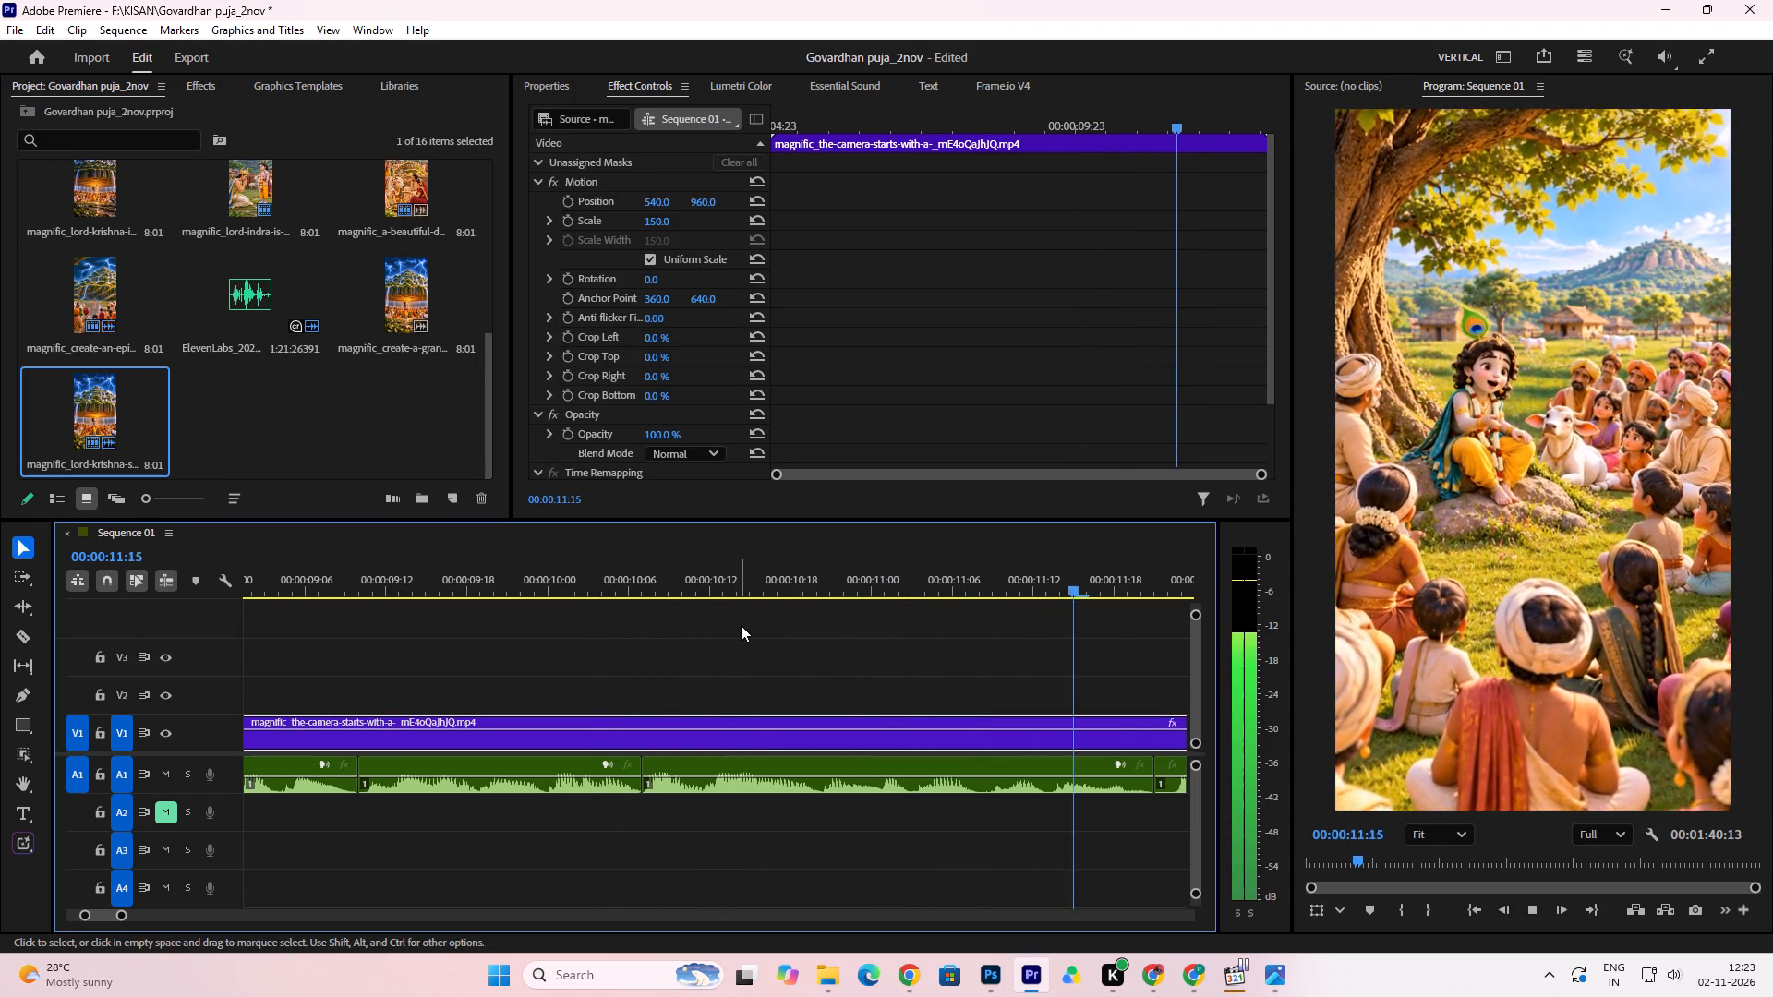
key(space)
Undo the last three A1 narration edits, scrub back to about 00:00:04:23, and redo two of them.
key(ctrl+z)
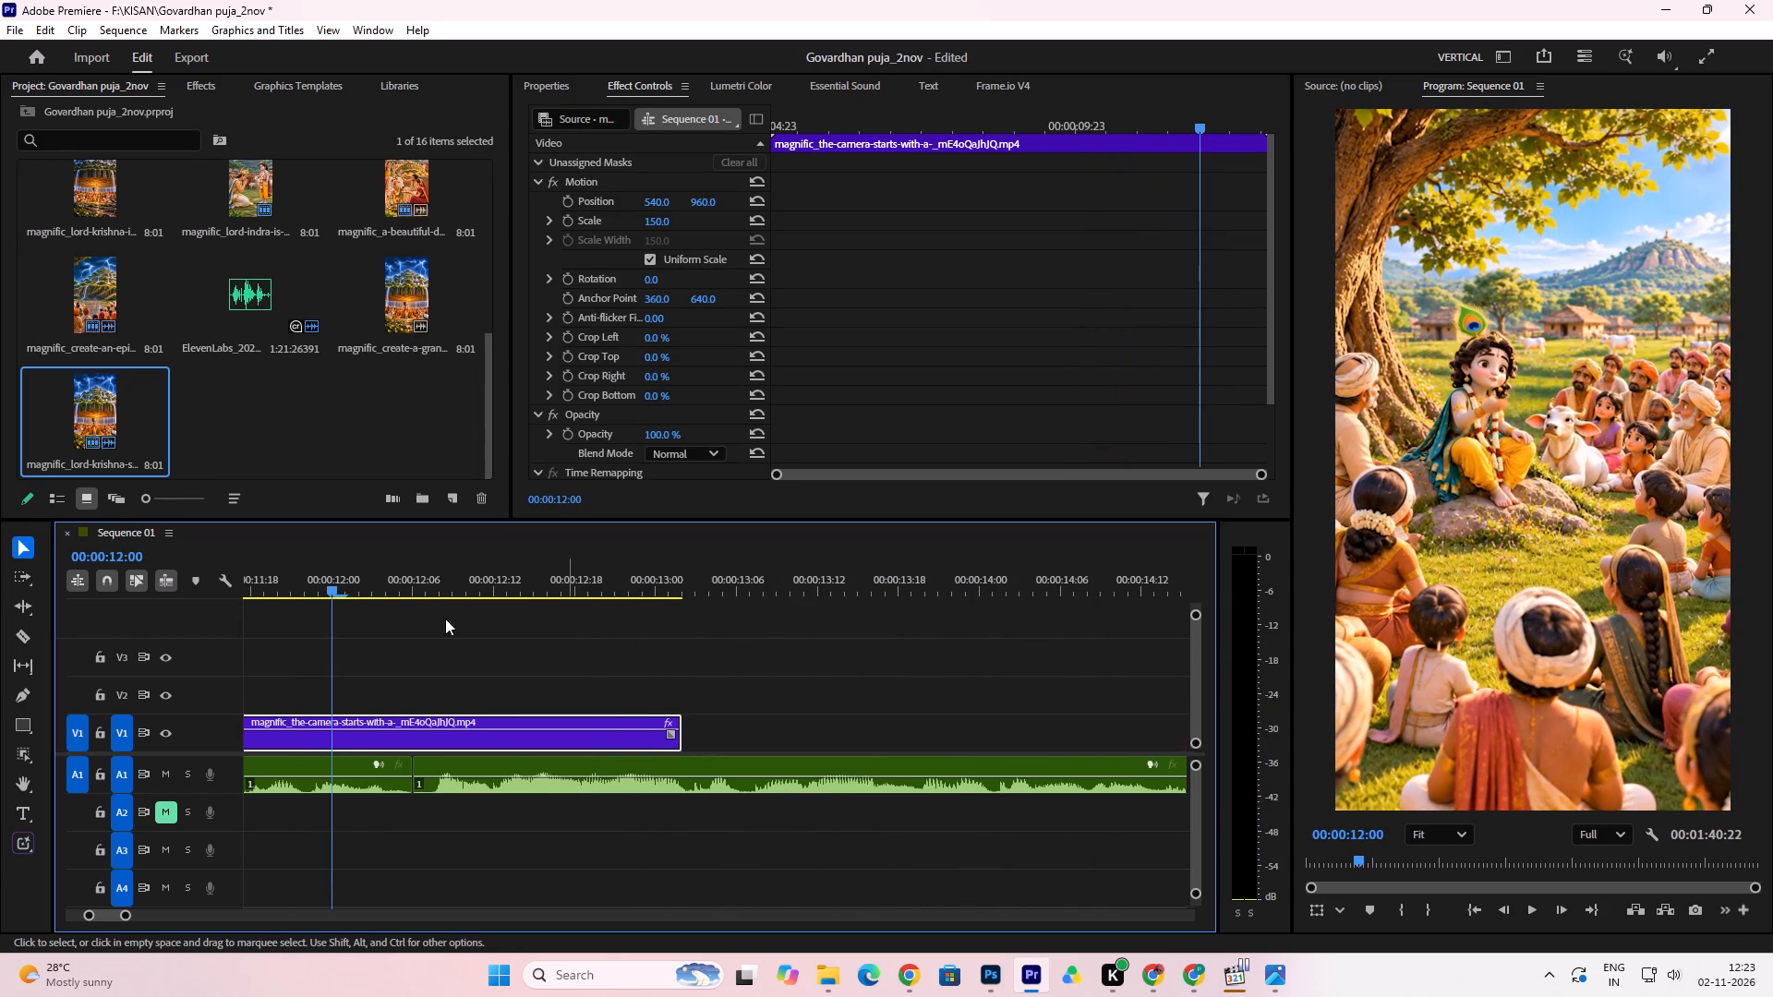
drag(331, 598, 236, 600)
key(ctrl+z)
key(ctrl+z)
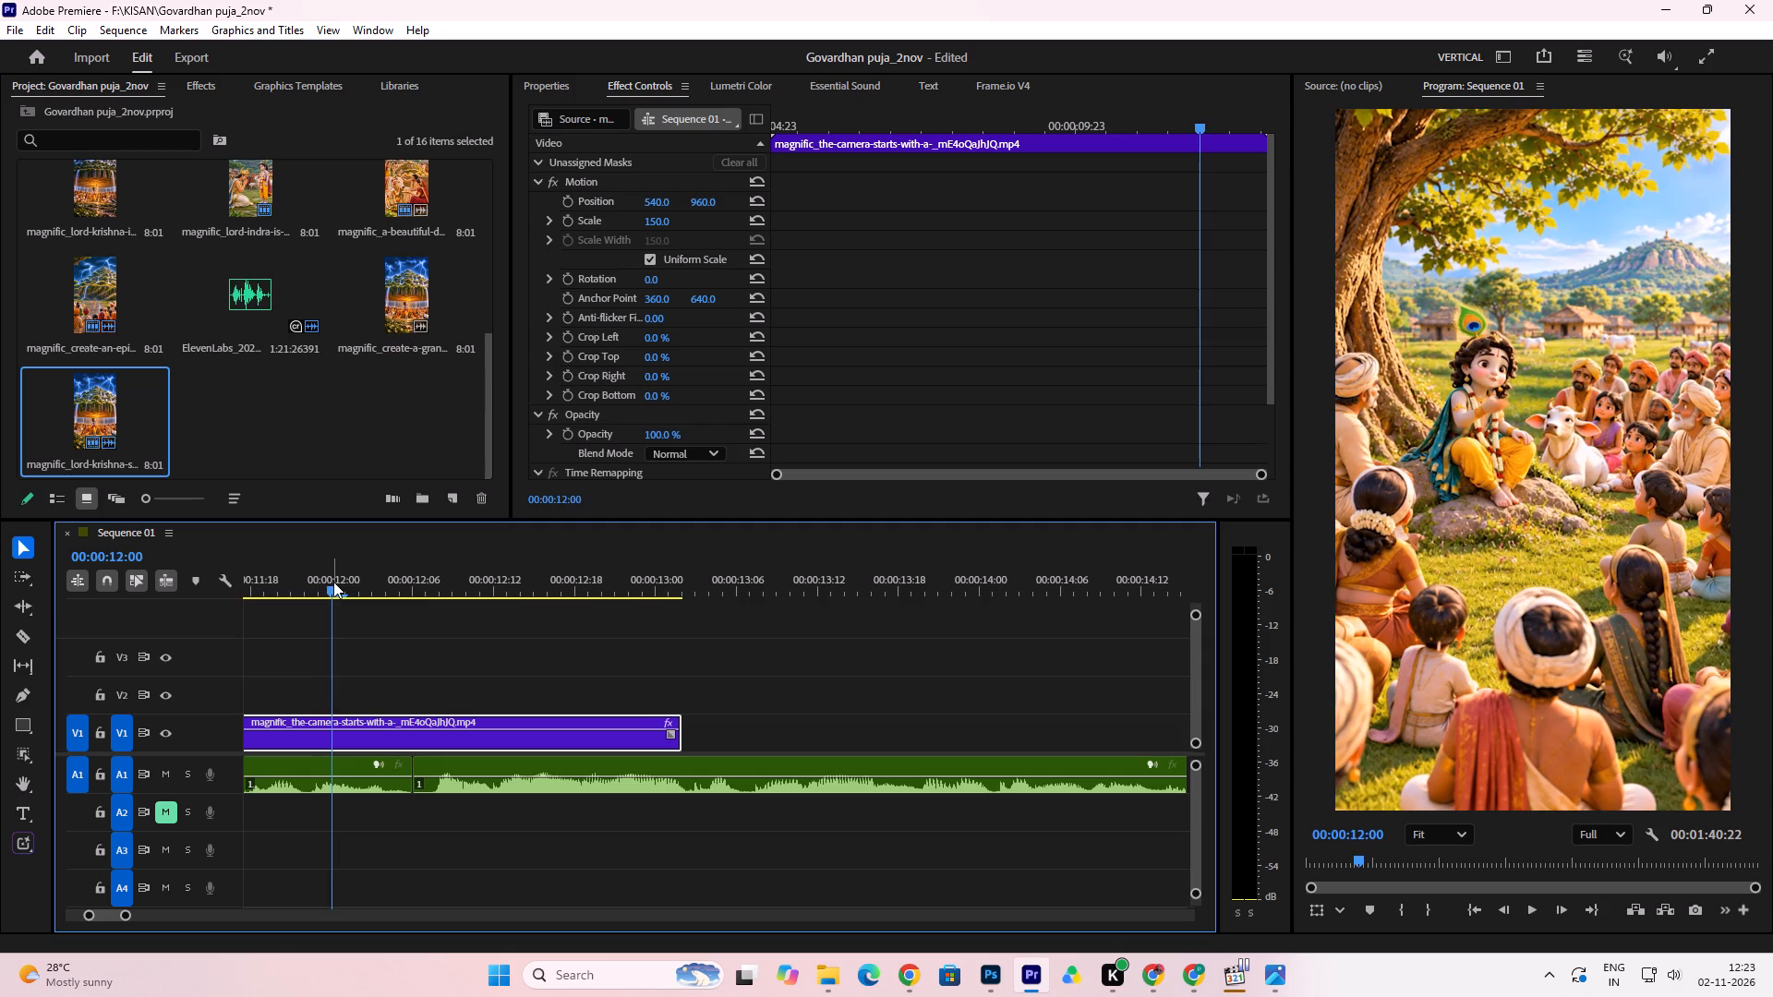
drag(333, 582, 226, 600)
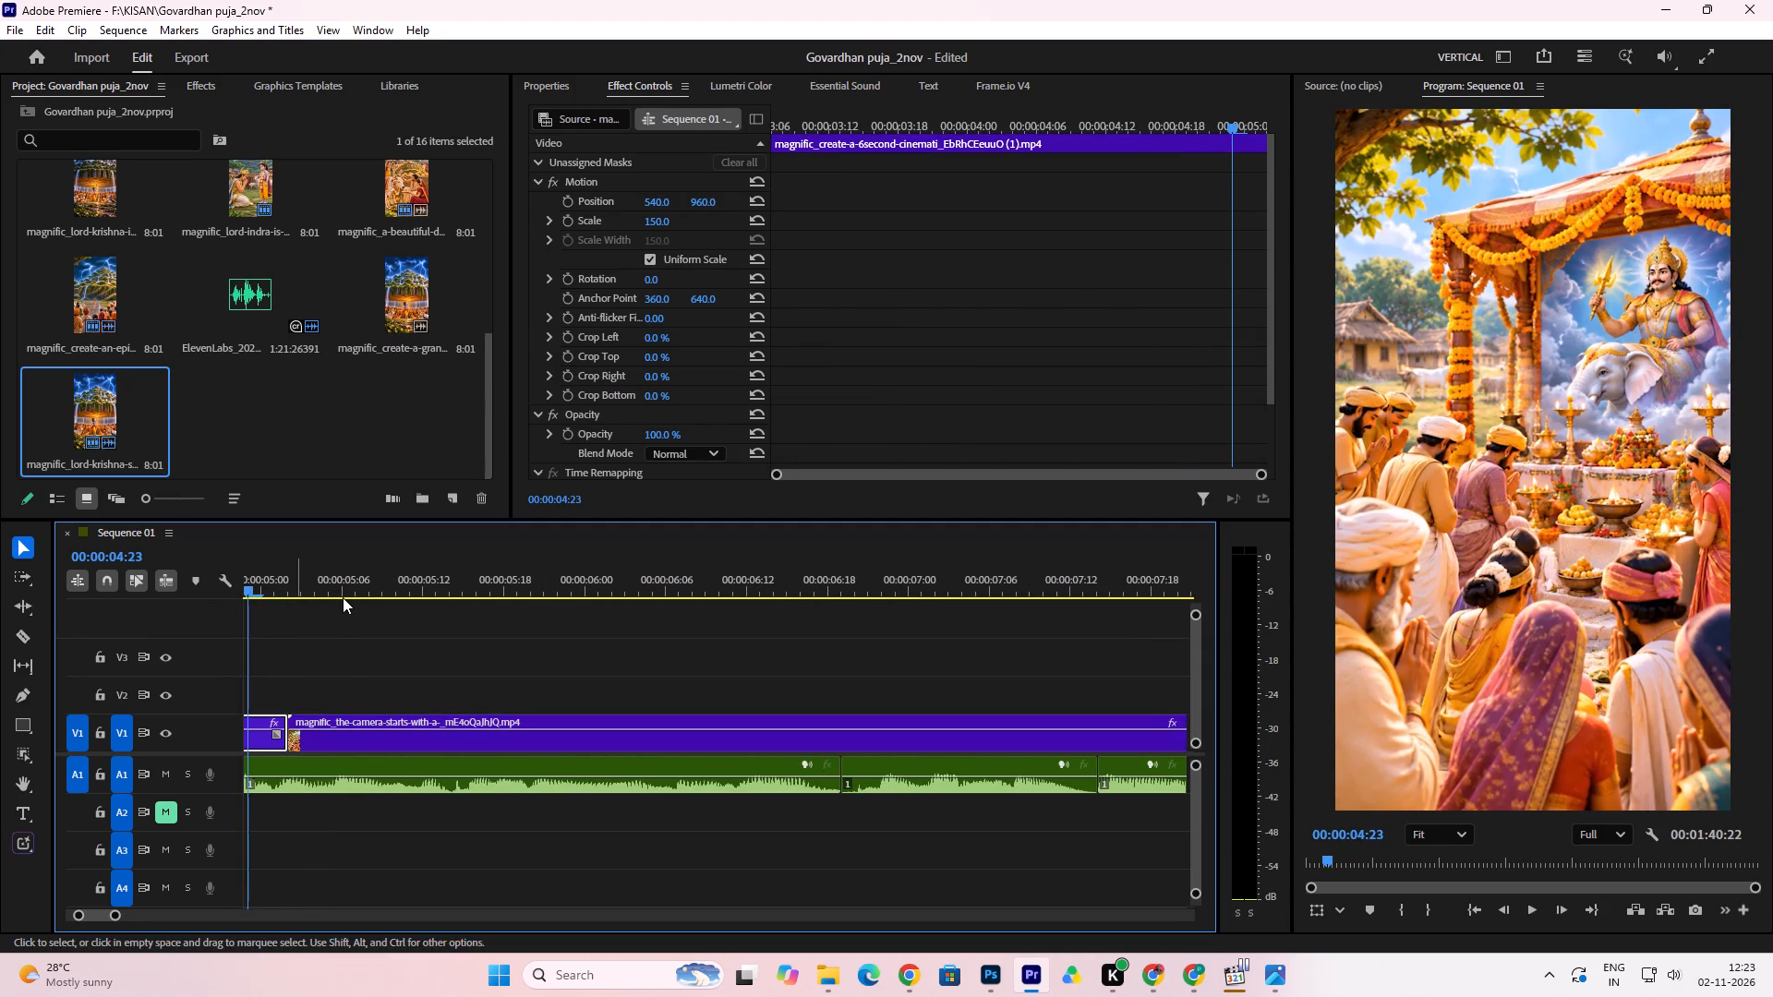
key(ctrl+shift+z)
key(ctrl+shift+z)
Play the narration on to about 00:00:10:18 and undo the last two A1 narration edits.
drag(659, 584, 861, 595)
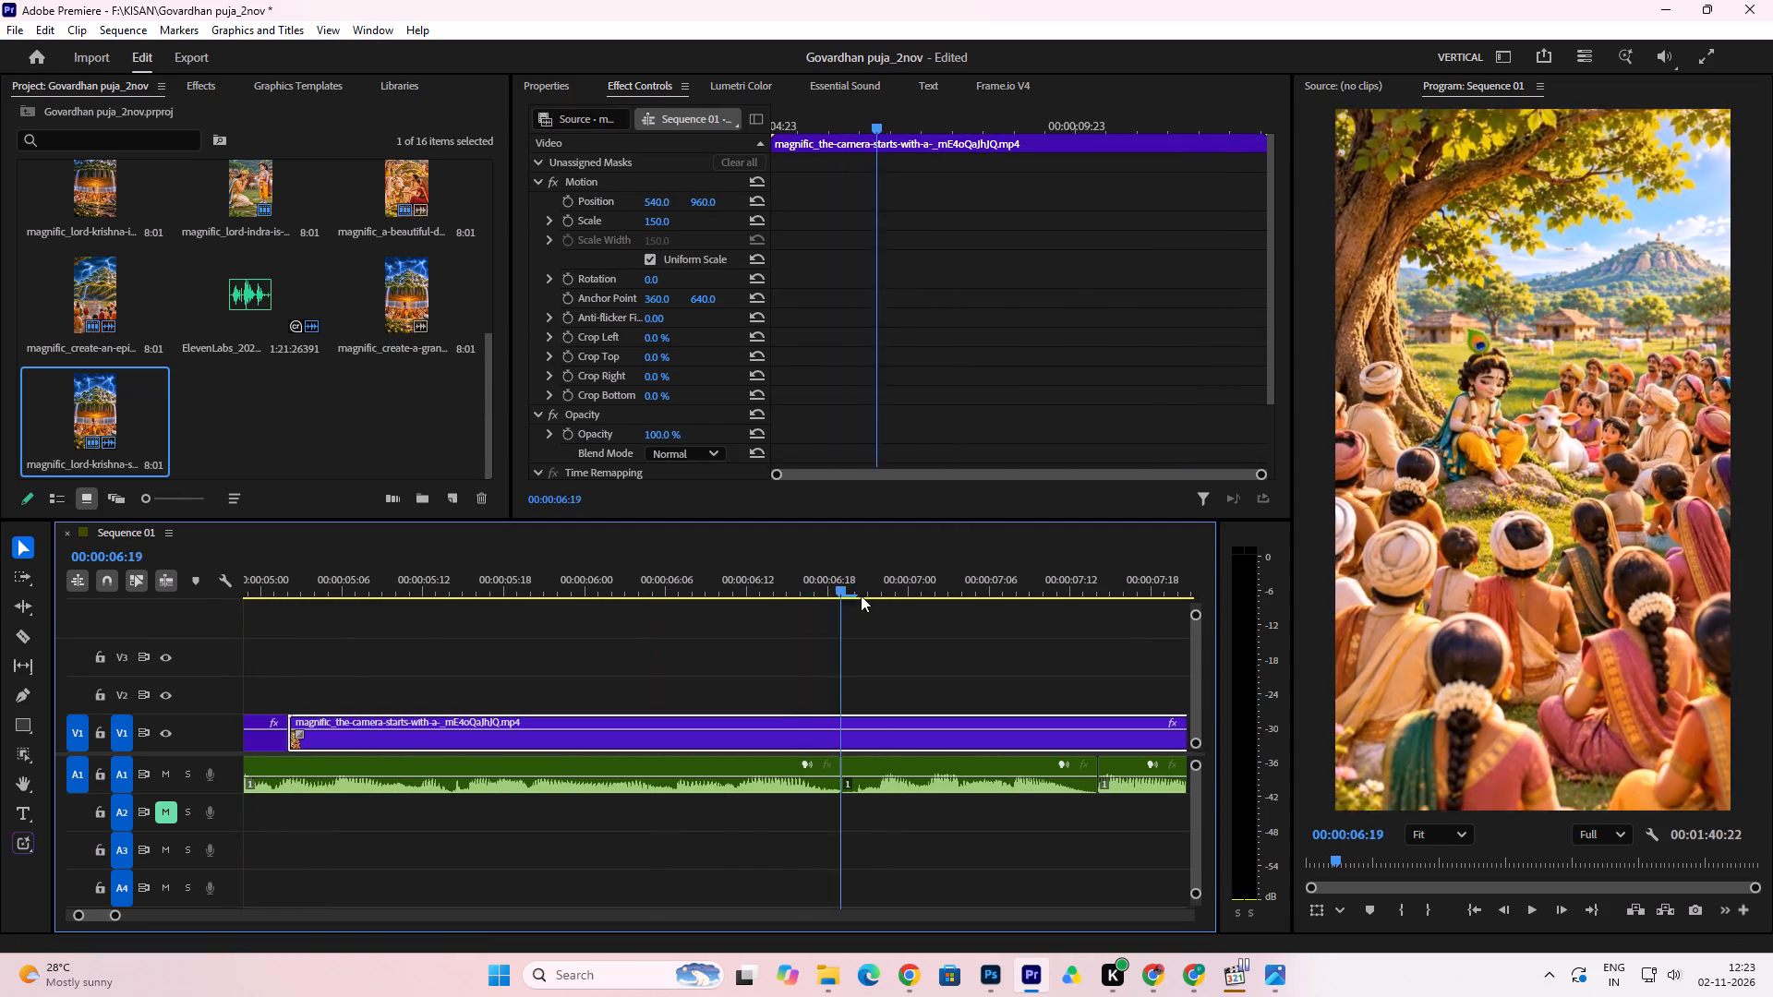
drag(861, 595, 1097, 655)
key(space)
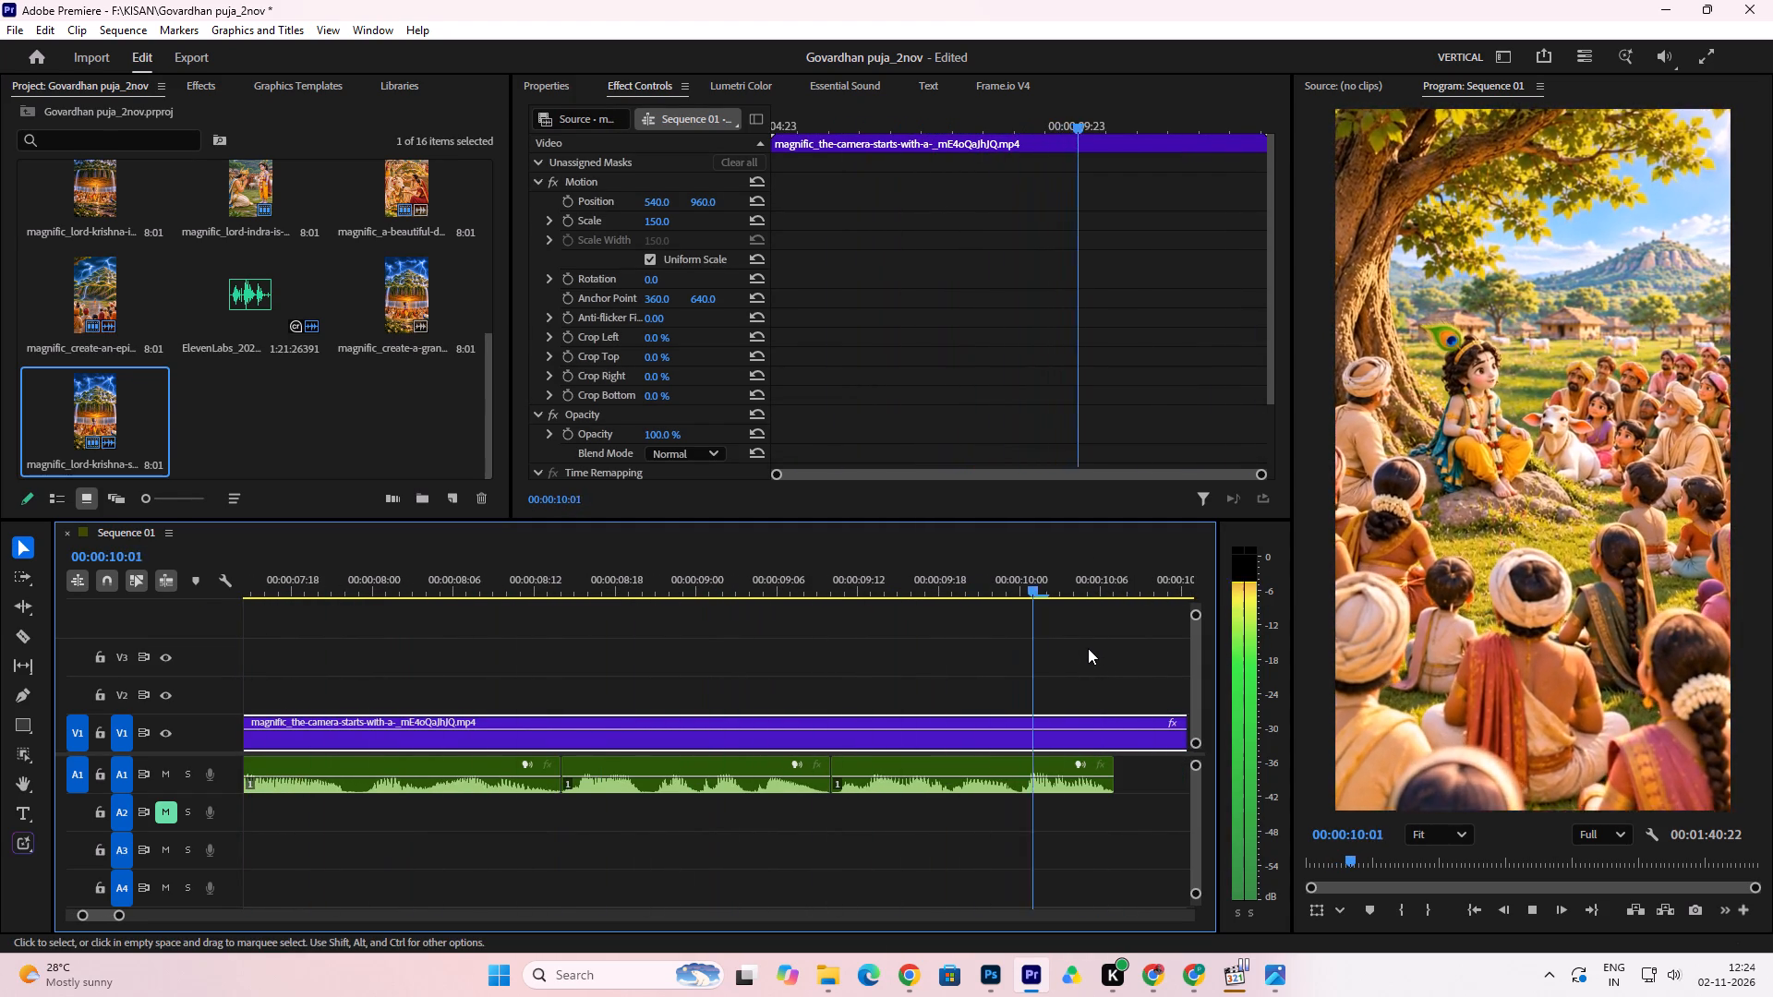
key(space)
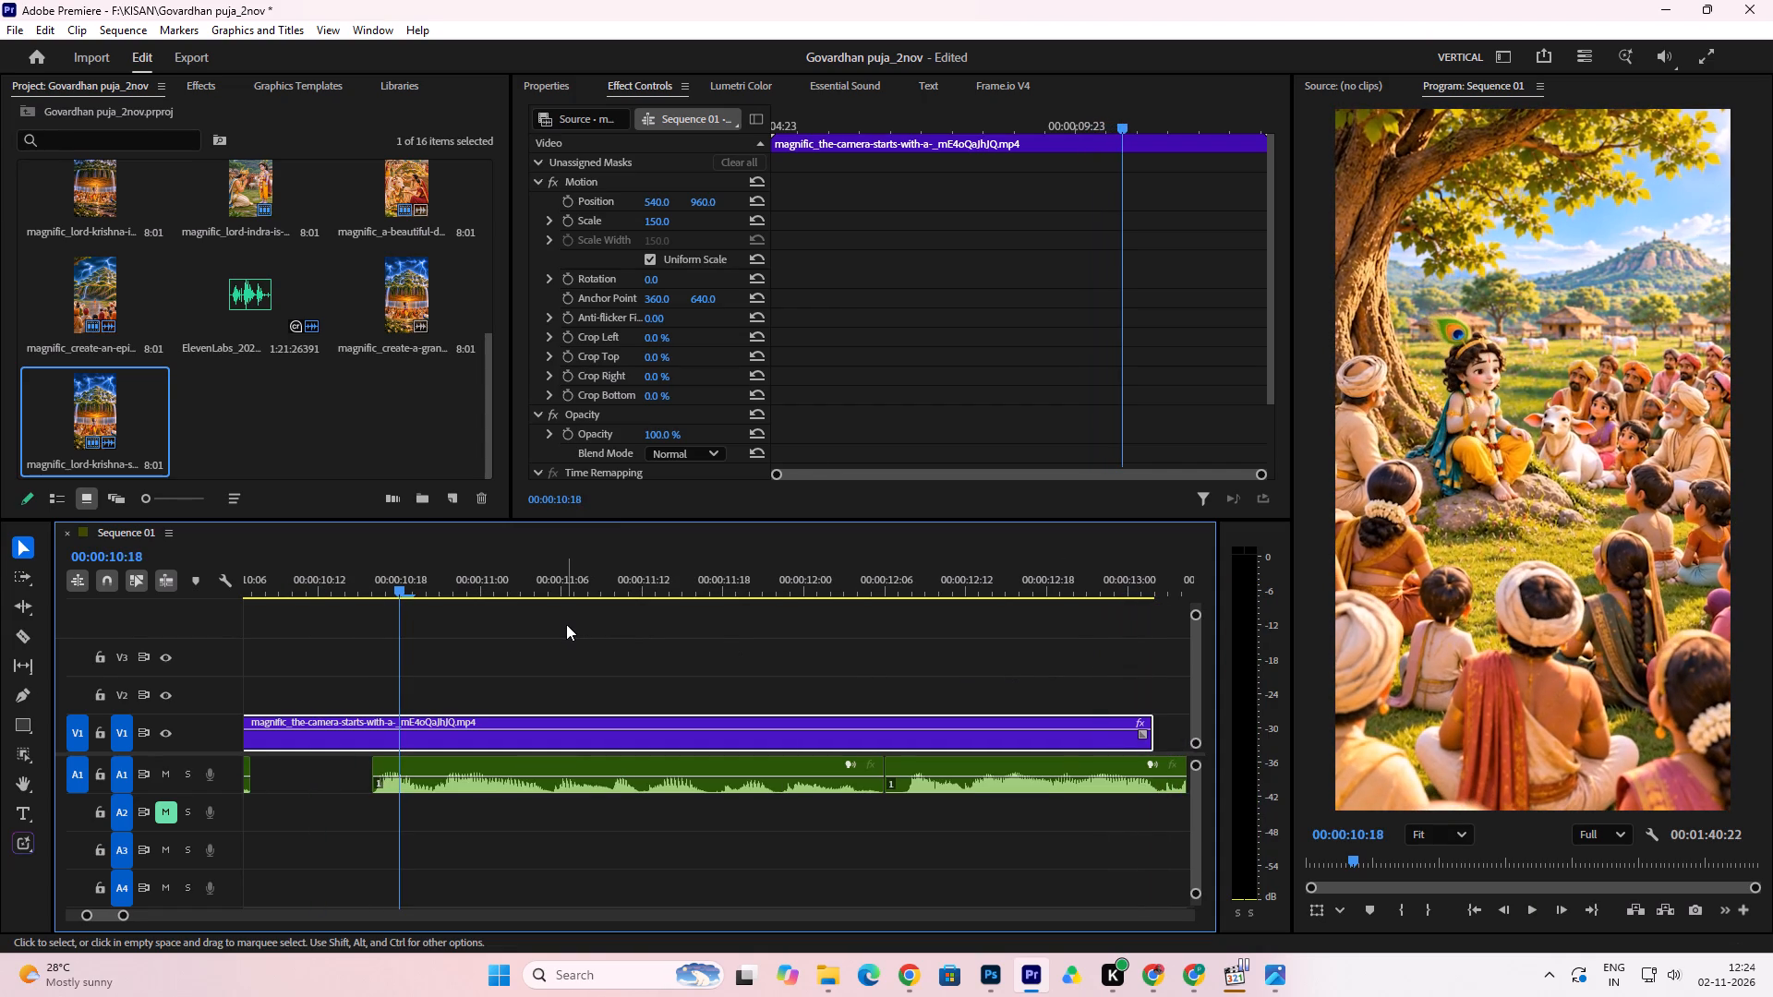
key(ctrl+z)
key(ctrl+z)
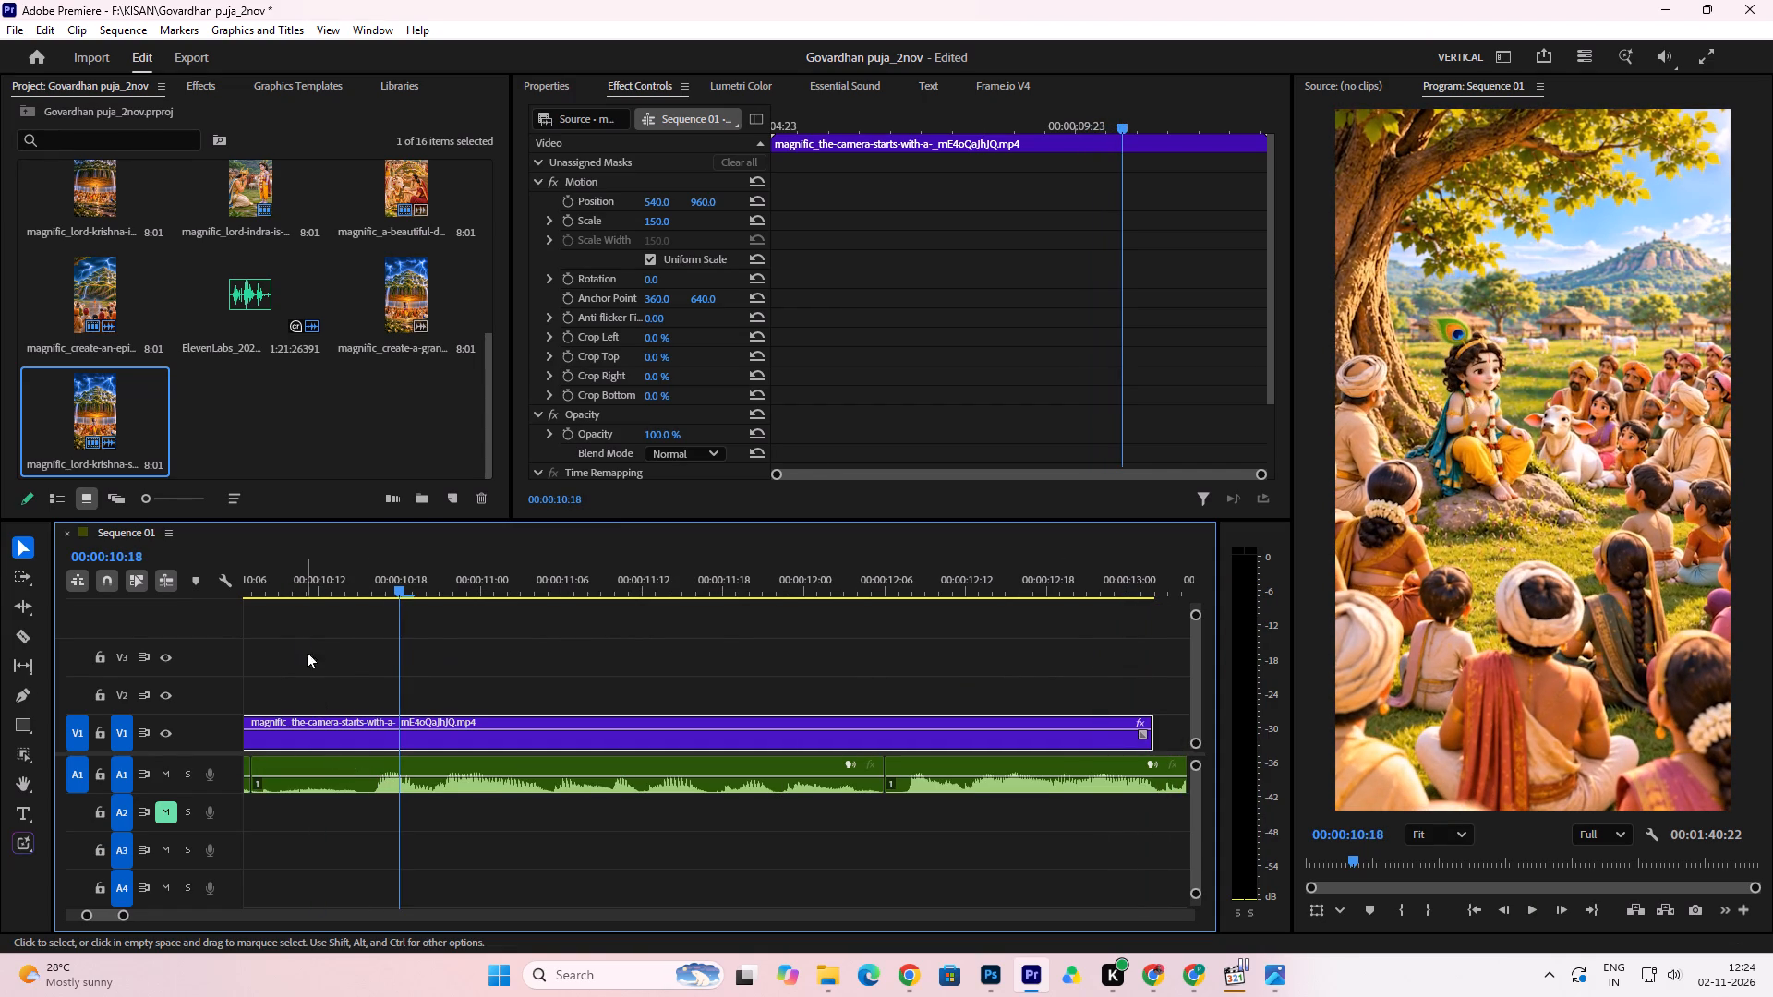
Recut the A1 narration at about 00:00:10:16, delete the pause from about 00:00:10:07, and close its gap.
drag(314, 573, 273, 619)
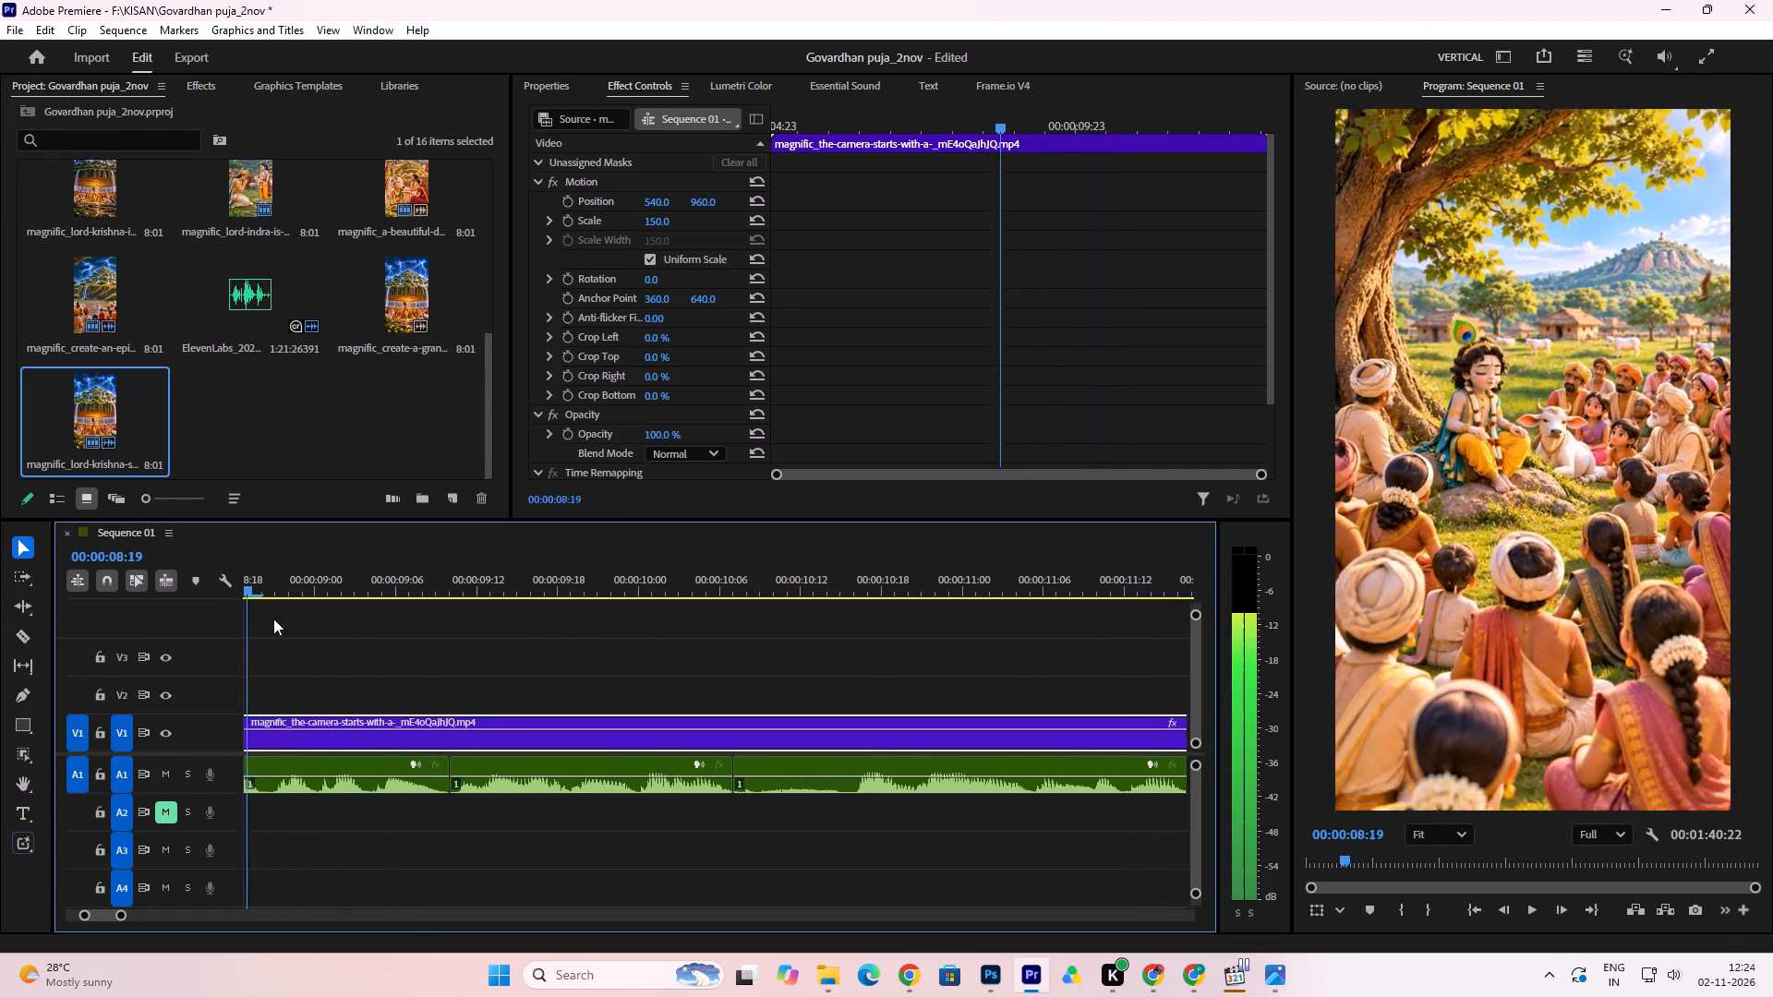
drag(273, 619, 689, 637)
key(space)
key(space)
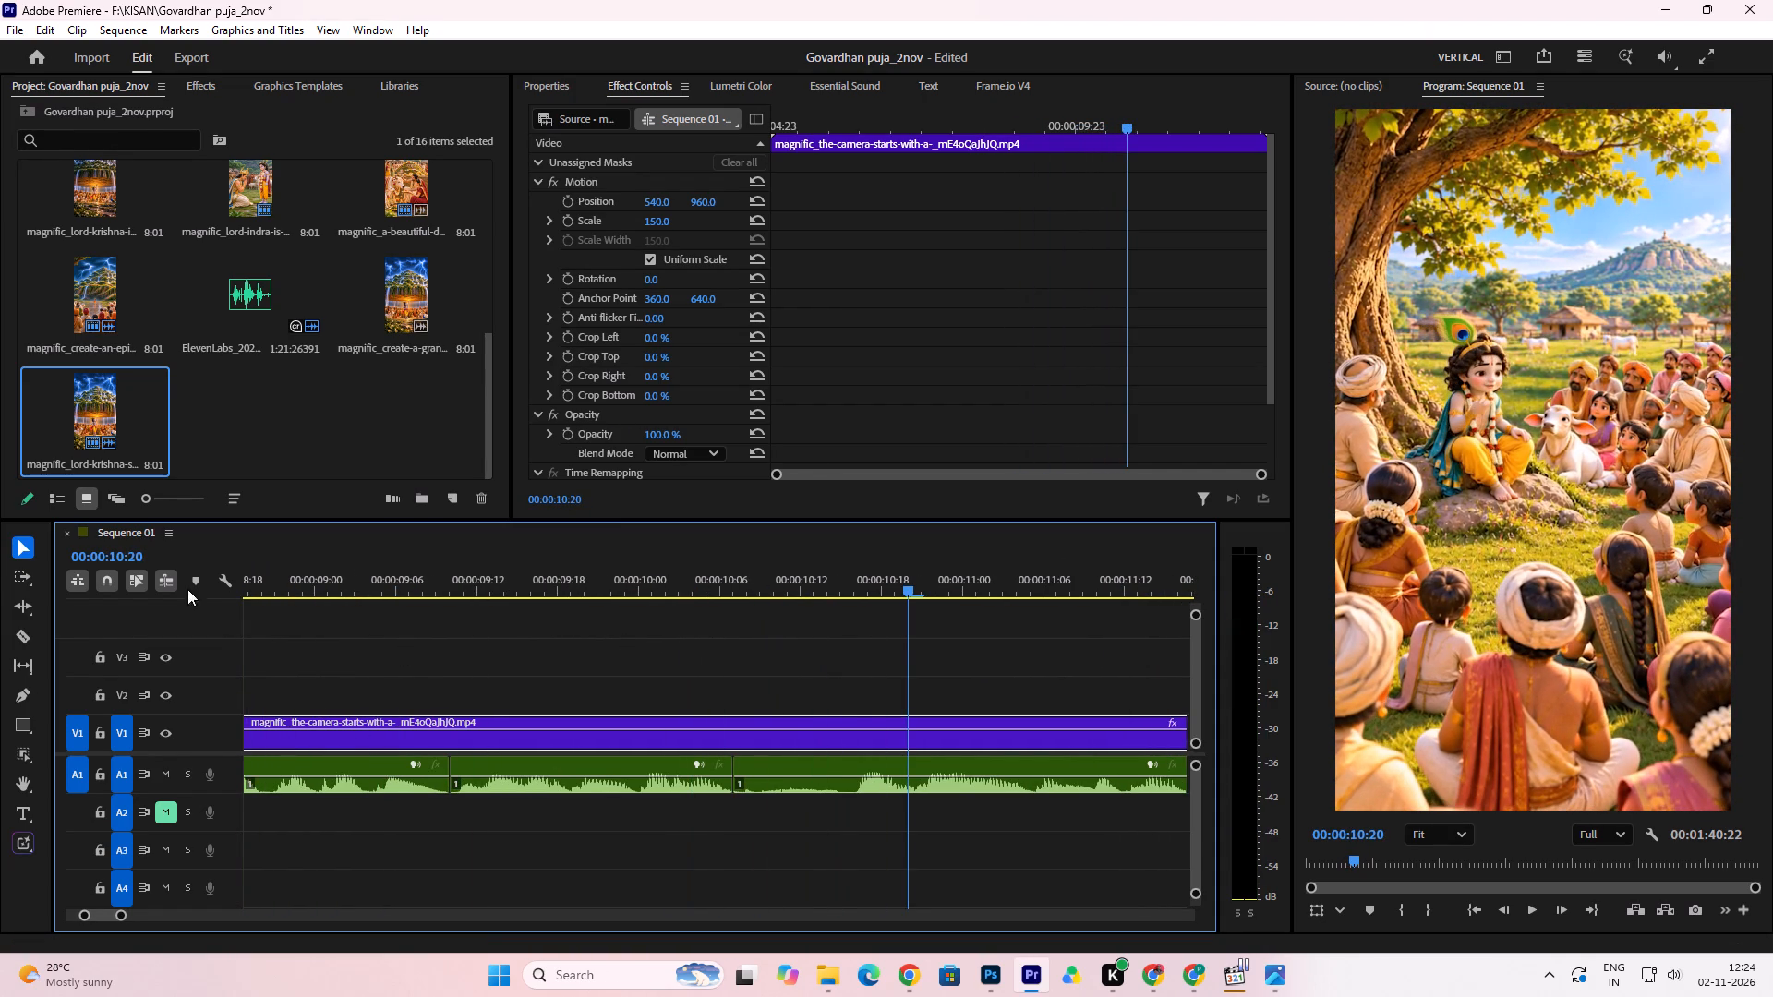
click(20, 635)
click(853, 783)
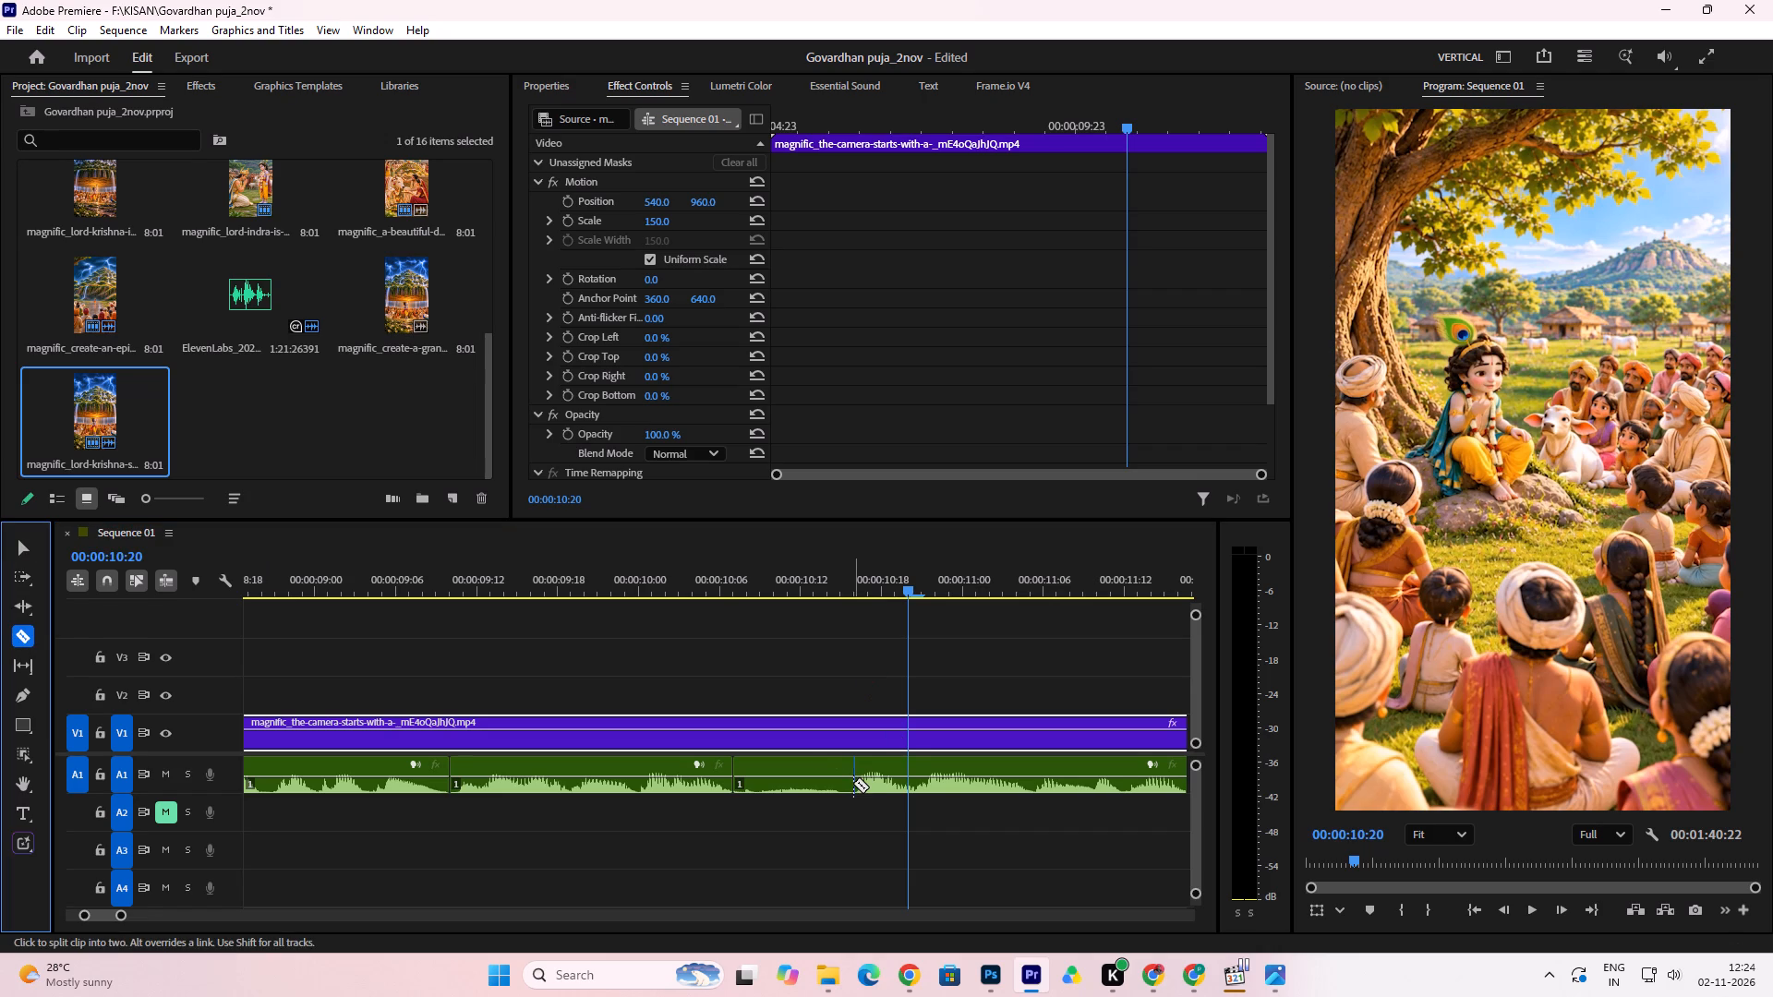
click(19, 550)
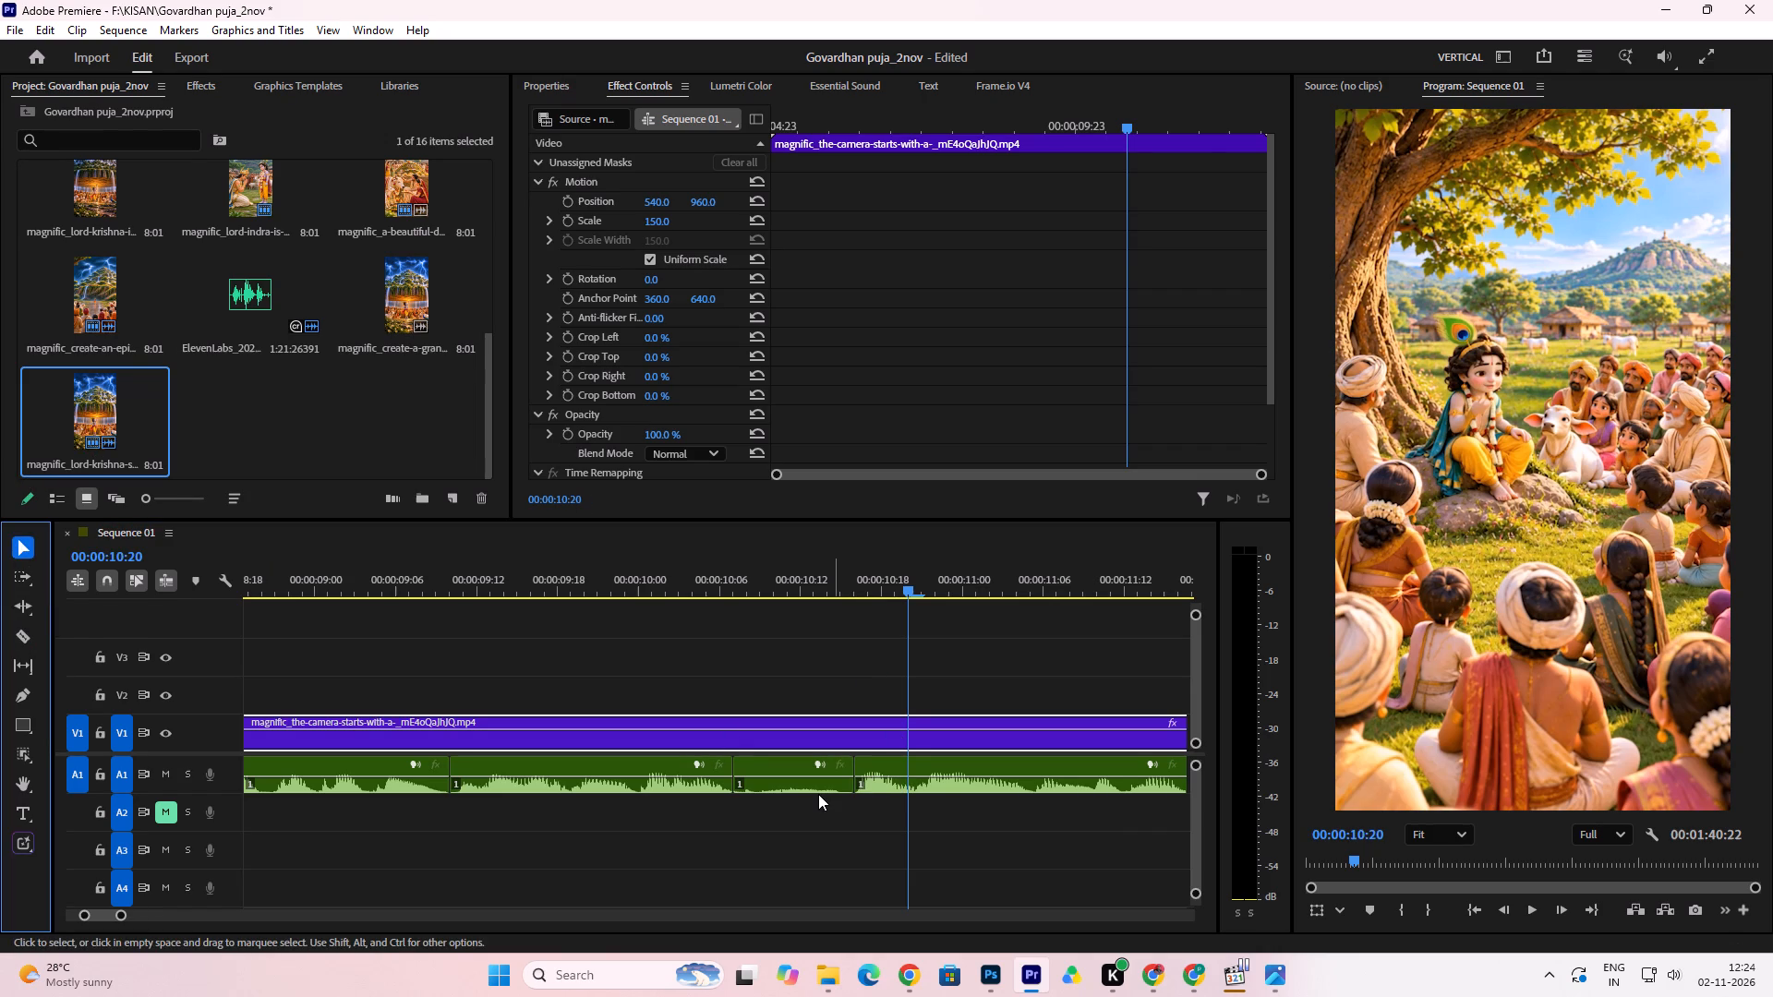
click(818, 793)
key(Delete)
click(813, 780)
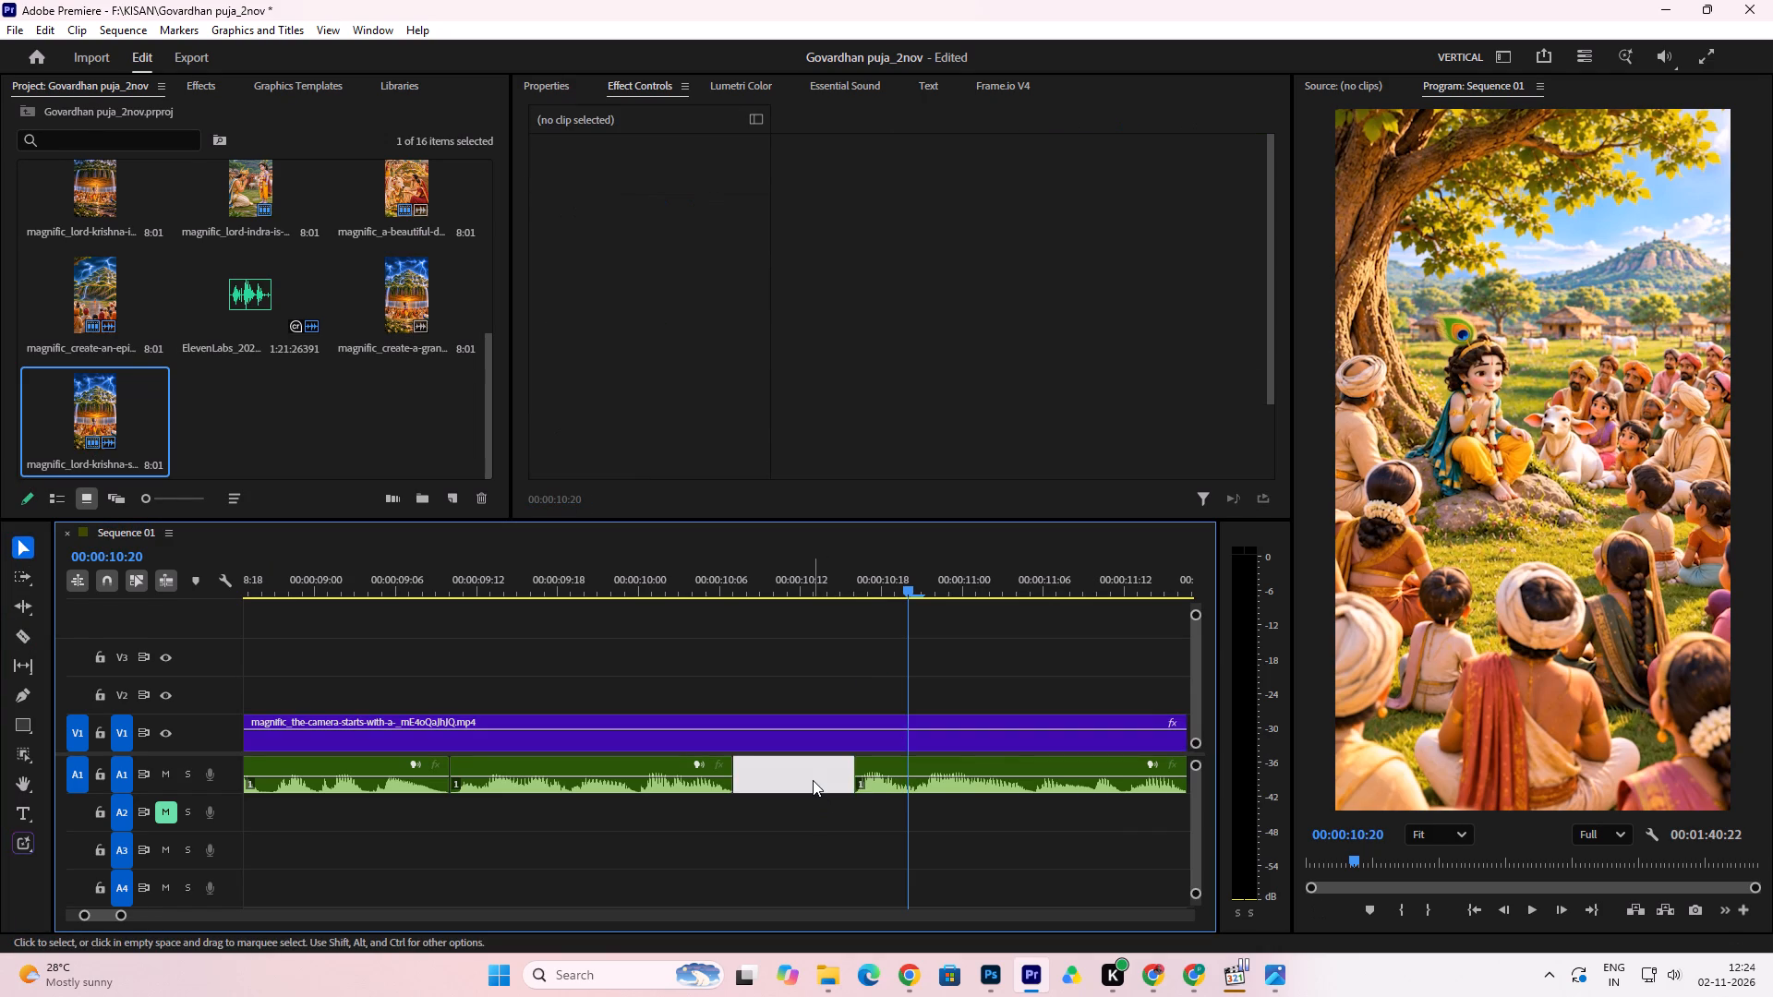
key(Delete)
Play on to about 00:00:13:18, trim one frame off each side of the A1 join near 00:00:11:21, and close the gap.
click(659, 582)
key(space)
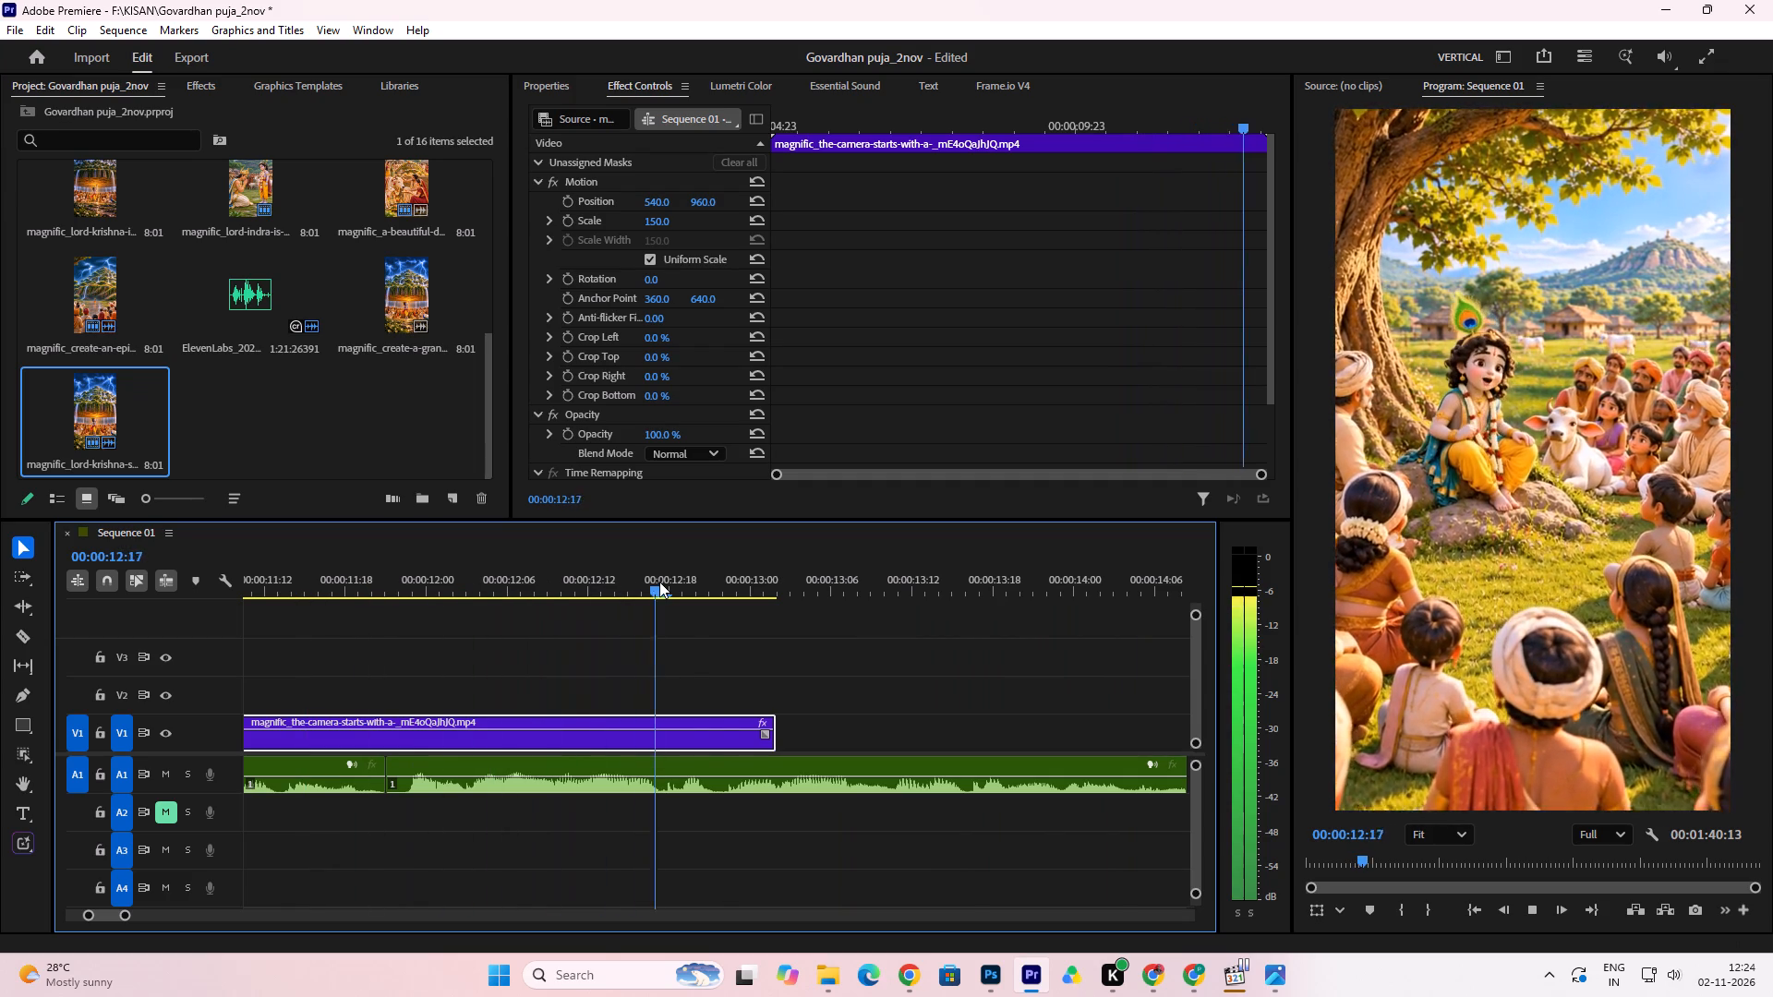
key(space)
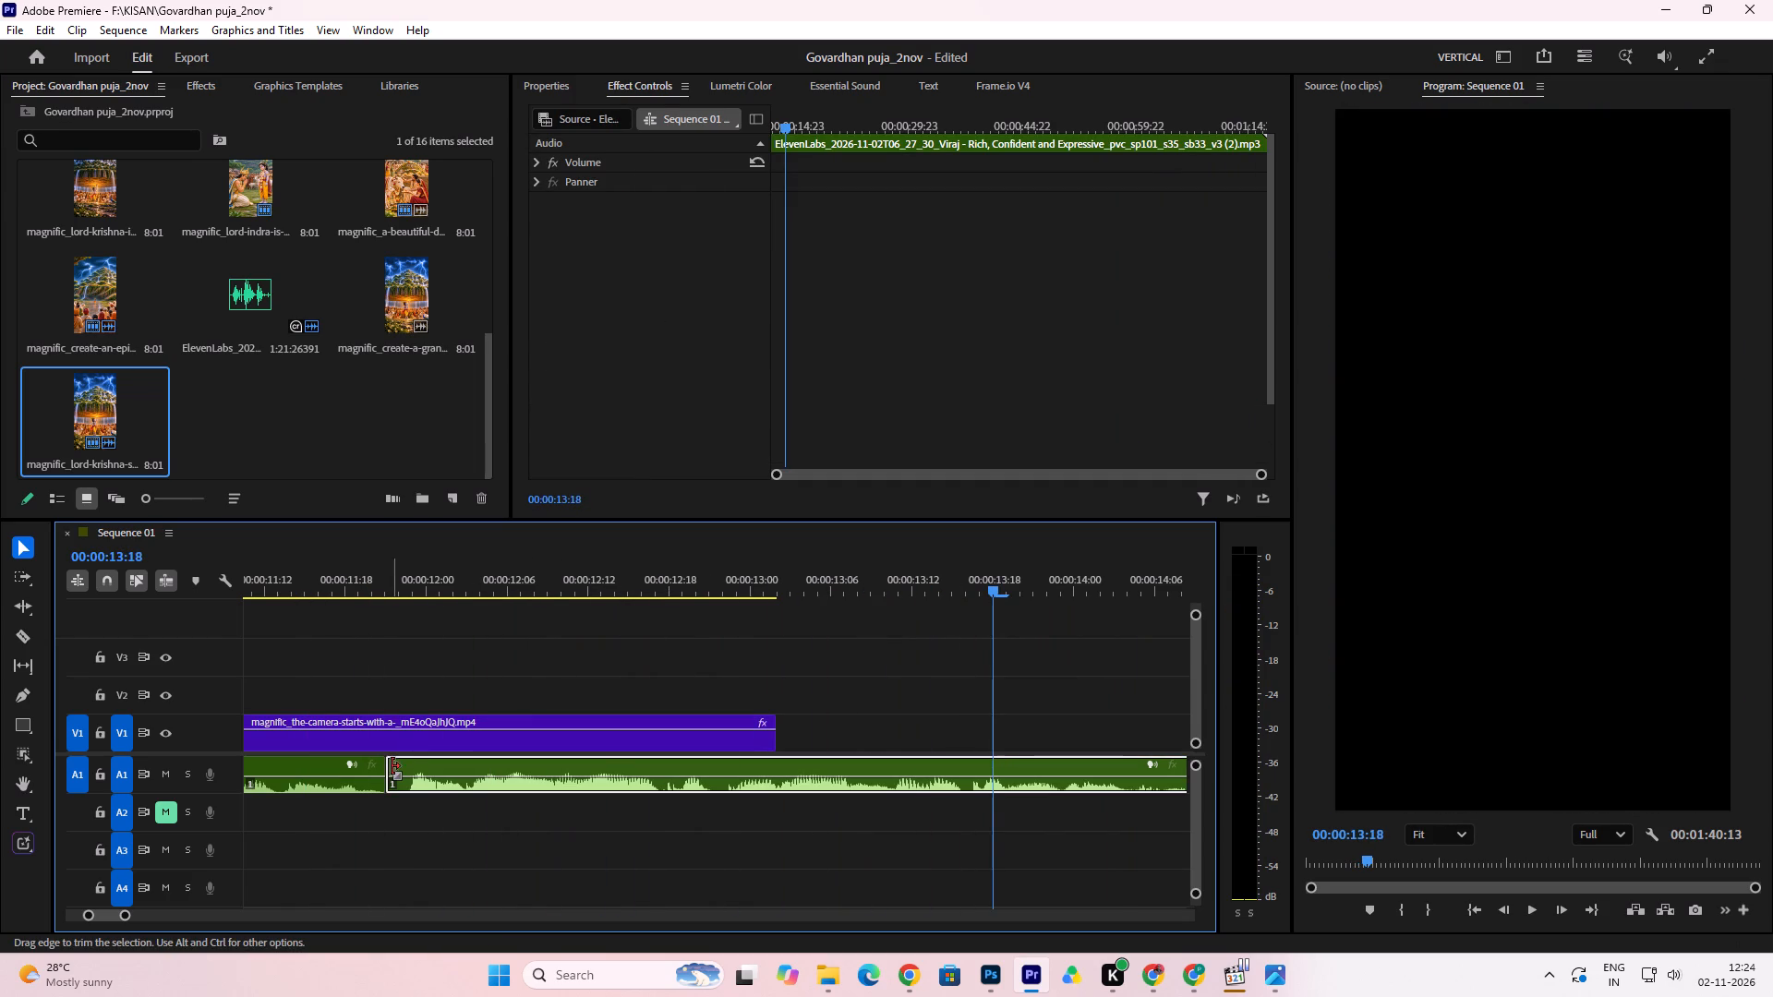
drag(391, 766, 402, 768)
drag(383, 764, 371, 770)
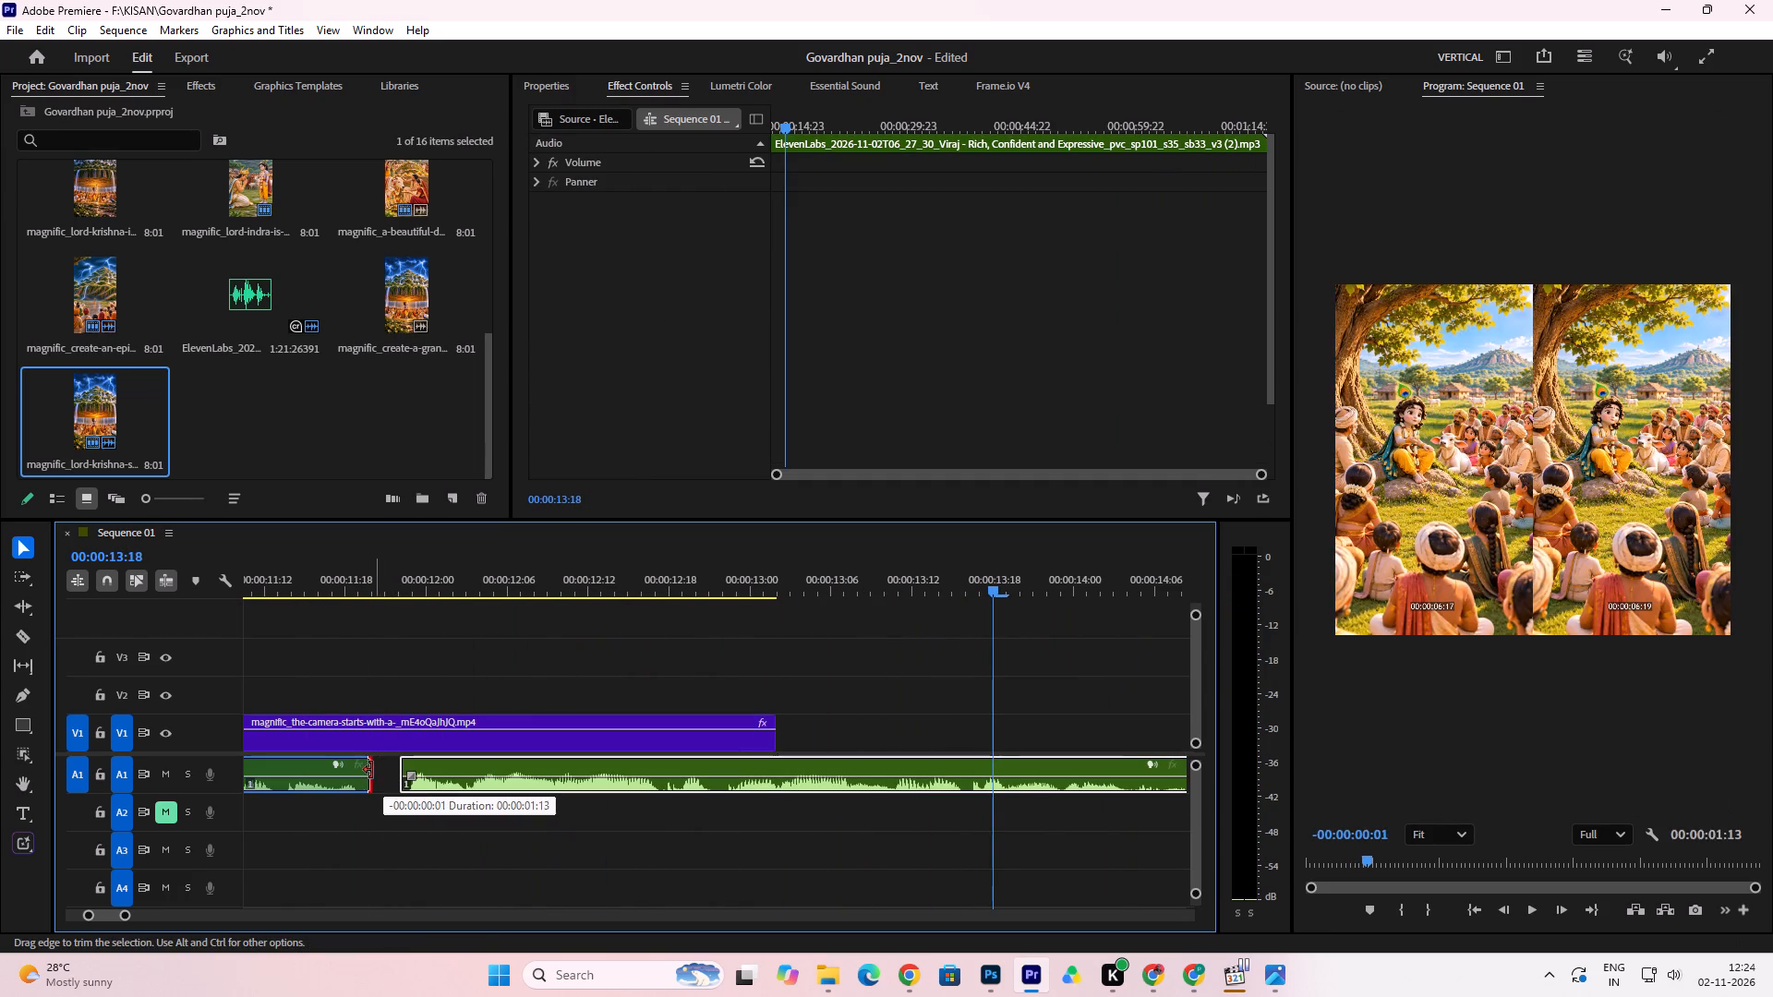
drag(371, 770, 367, 772)
click(388, 768)
key(Delete)
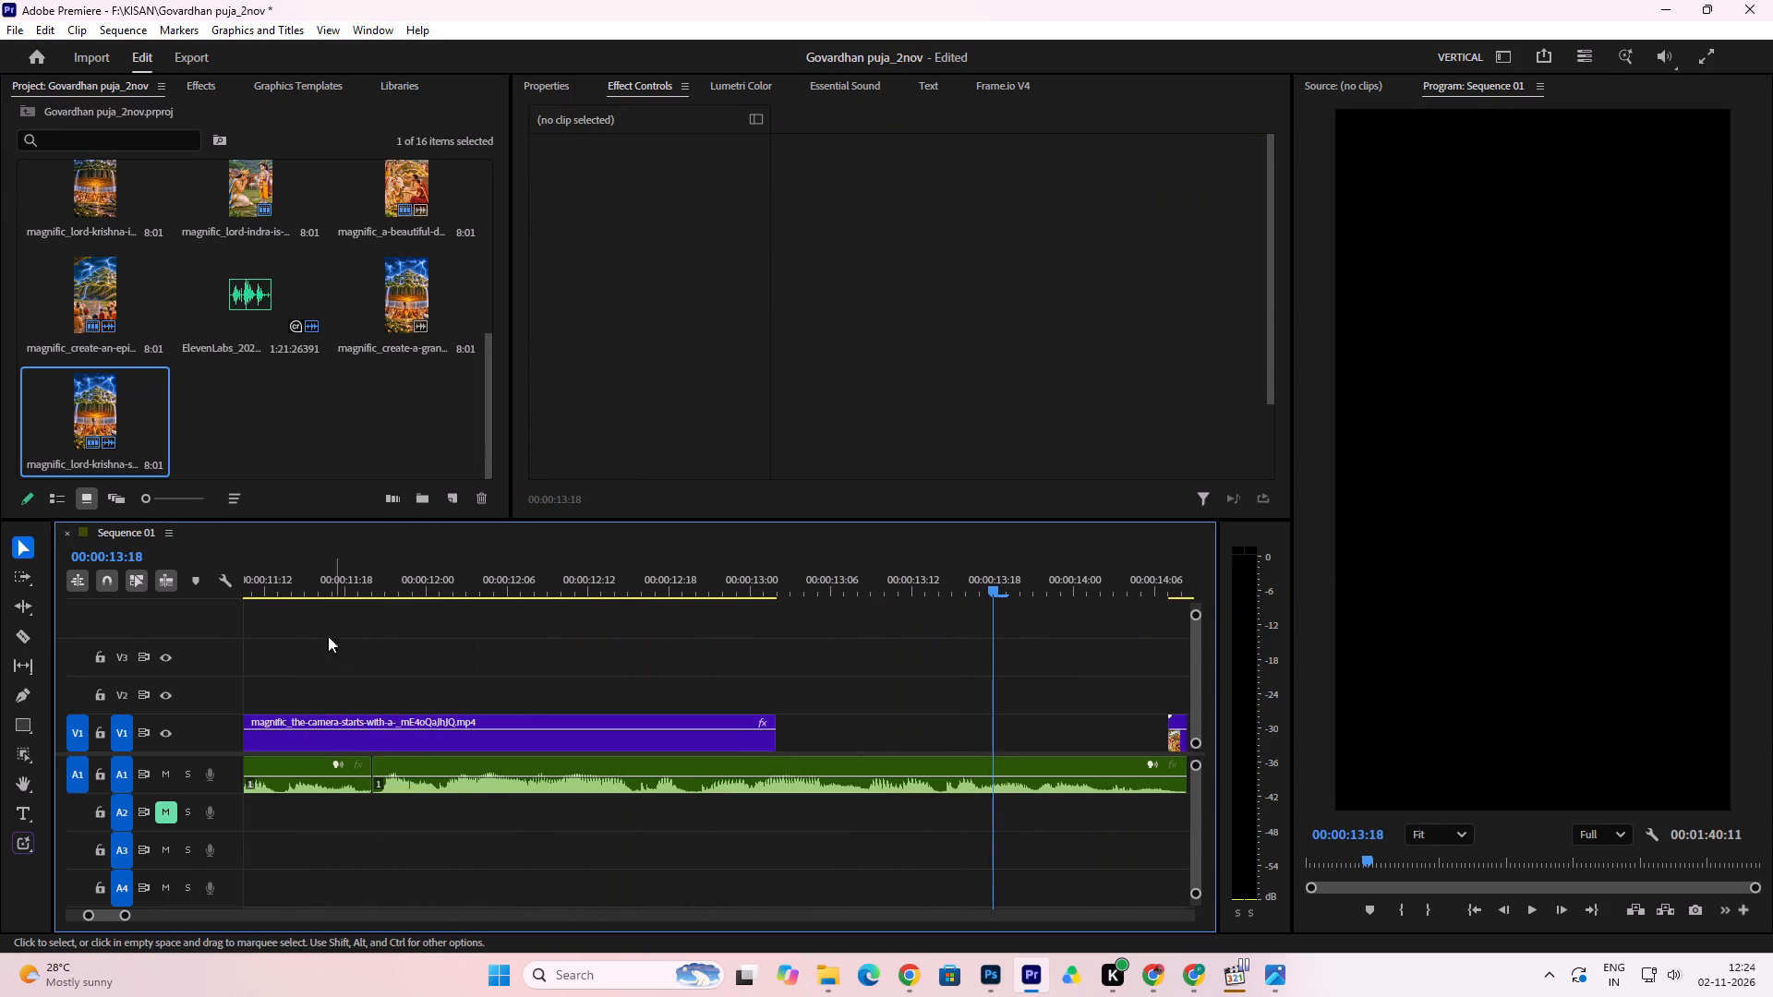
Play on to 00:00:14:11, and cut out and delete the A1 narration pause between about 00:00:14:08 and 00:00:15:13.
click(326, 582)
key(space)
key(space)
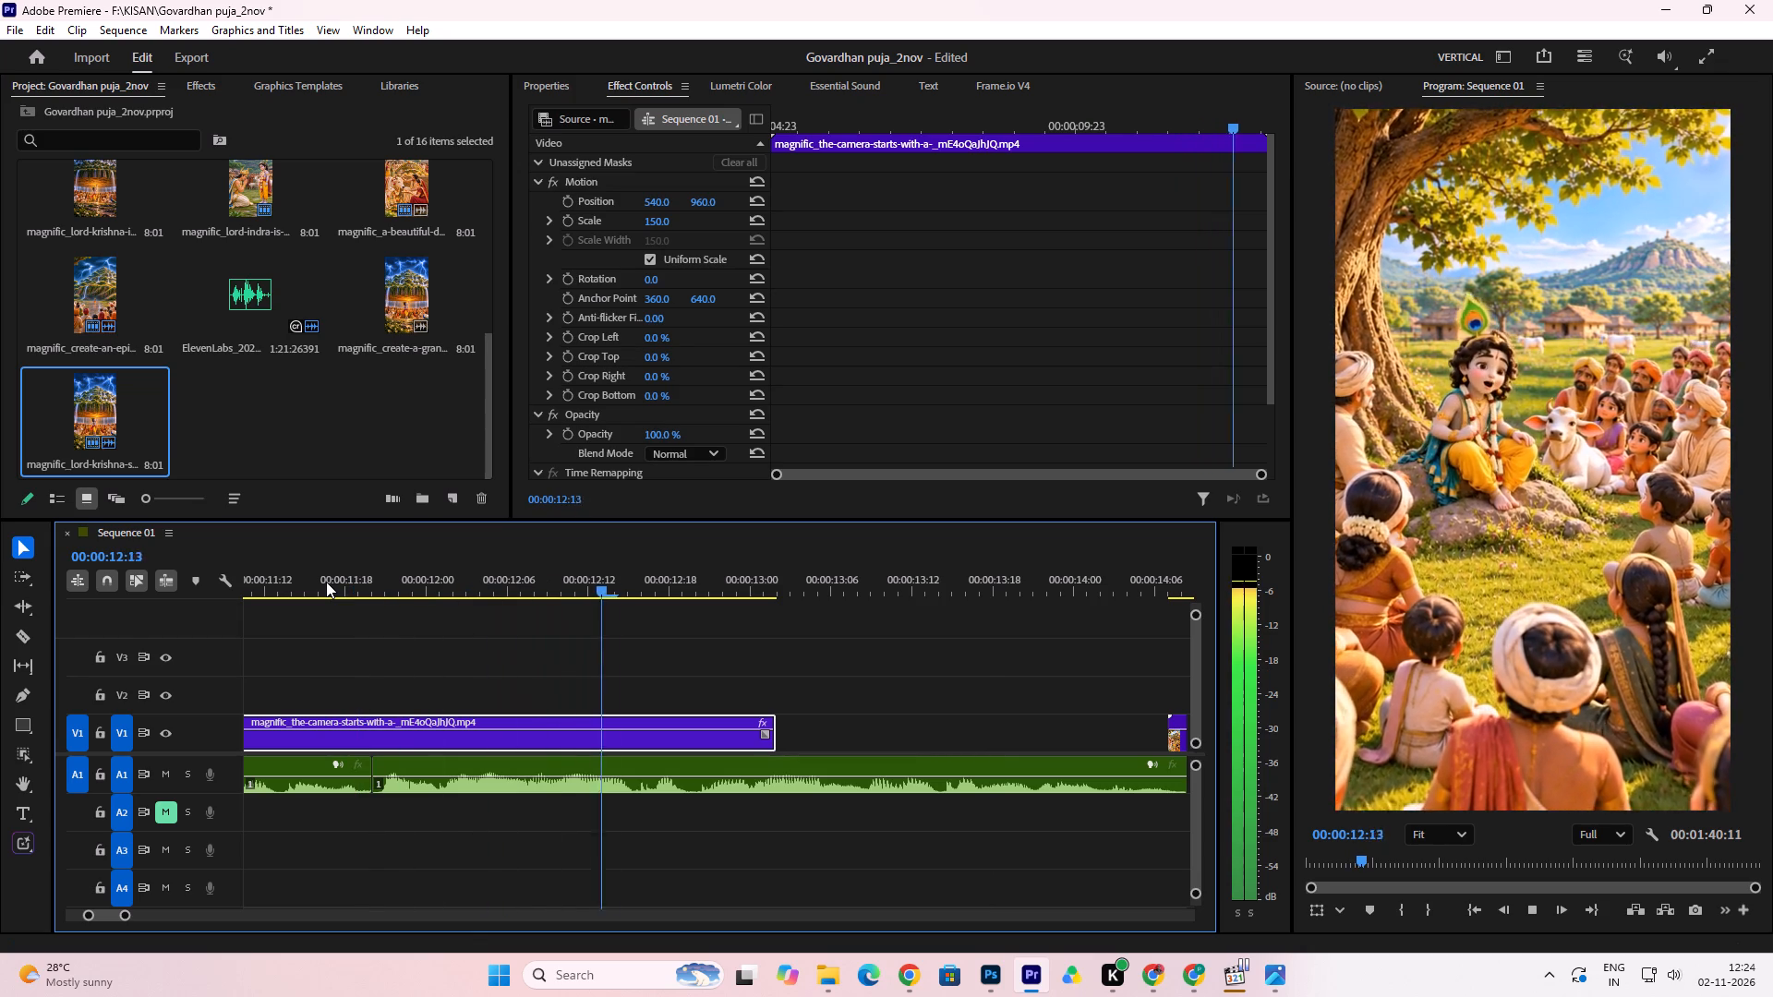
key(space)
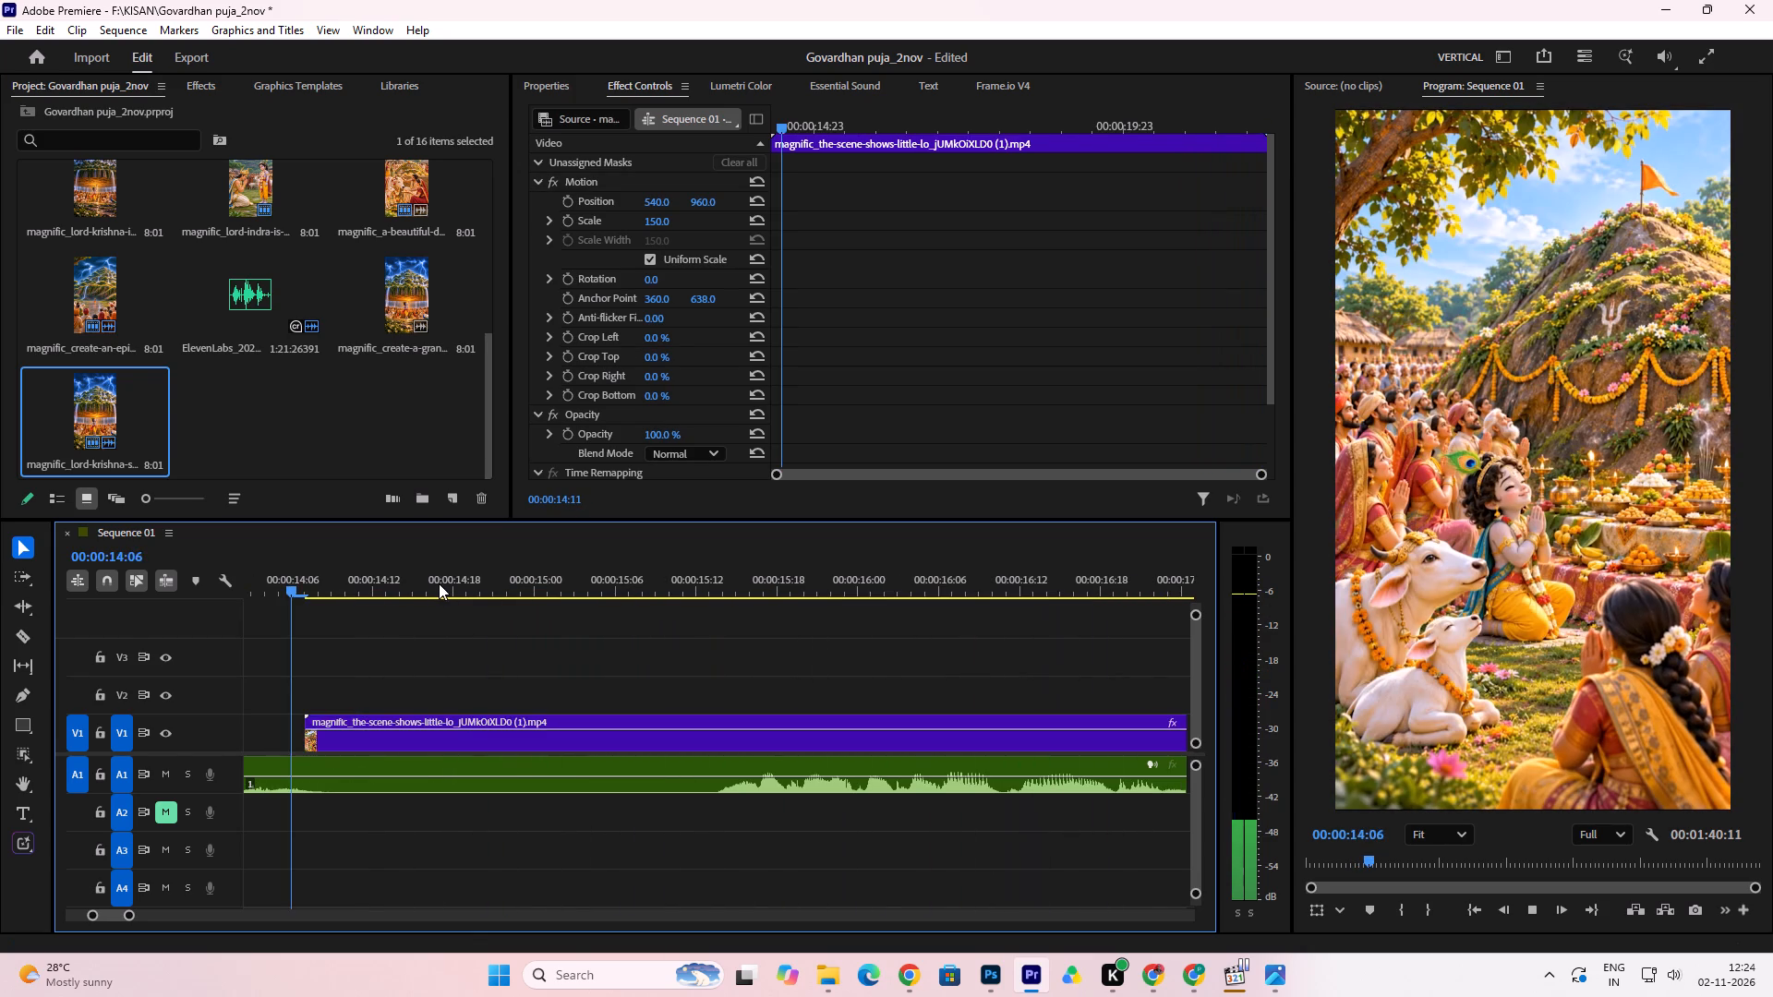
click(28, 640)
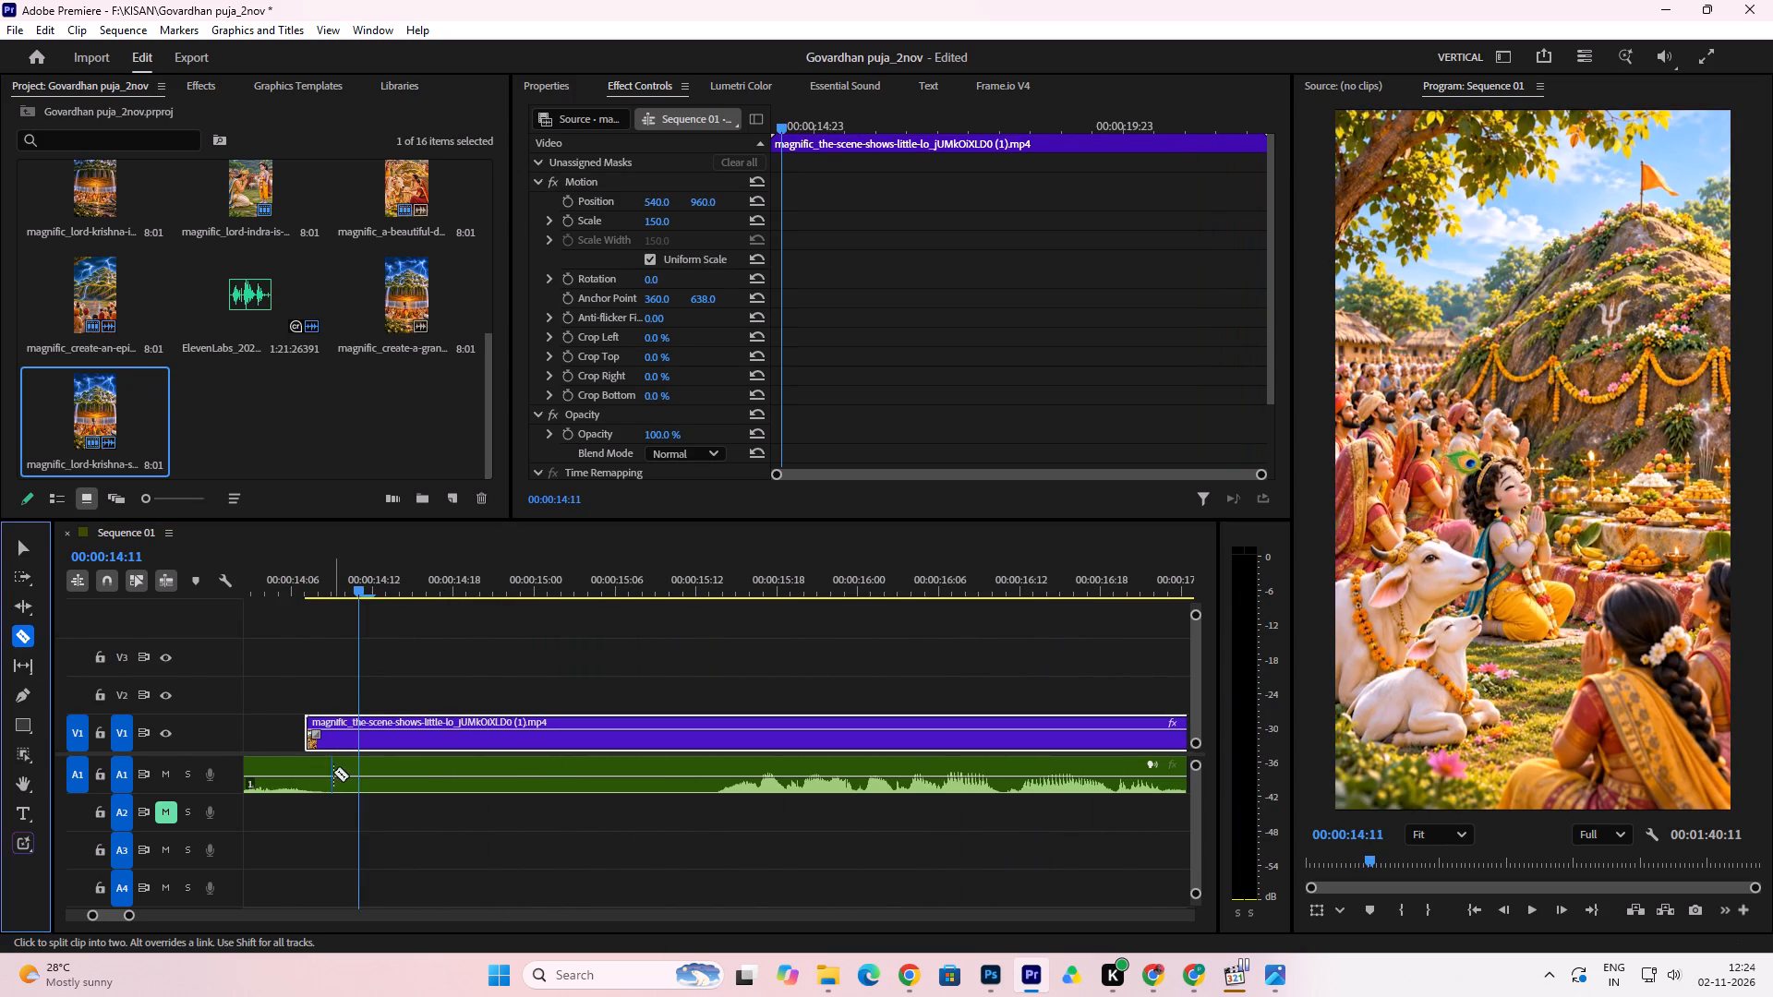
click(313, 782)
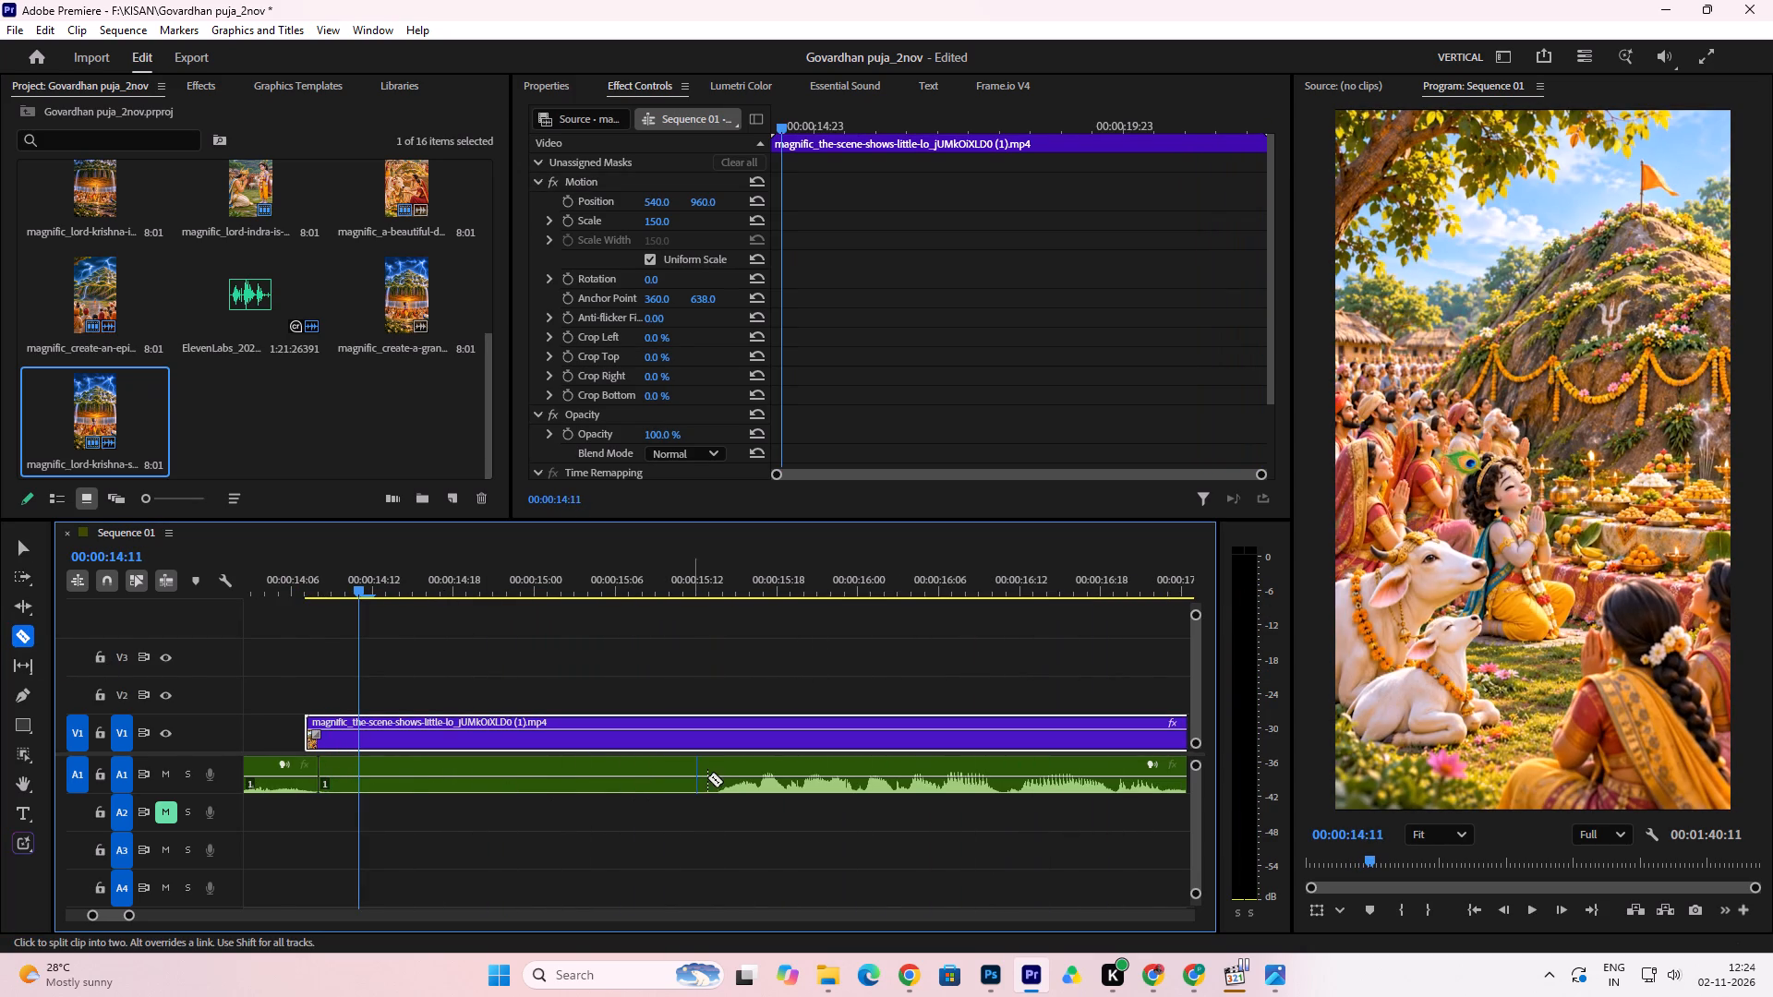
click(713, 775)
click(23, 547)
click(646, 778)
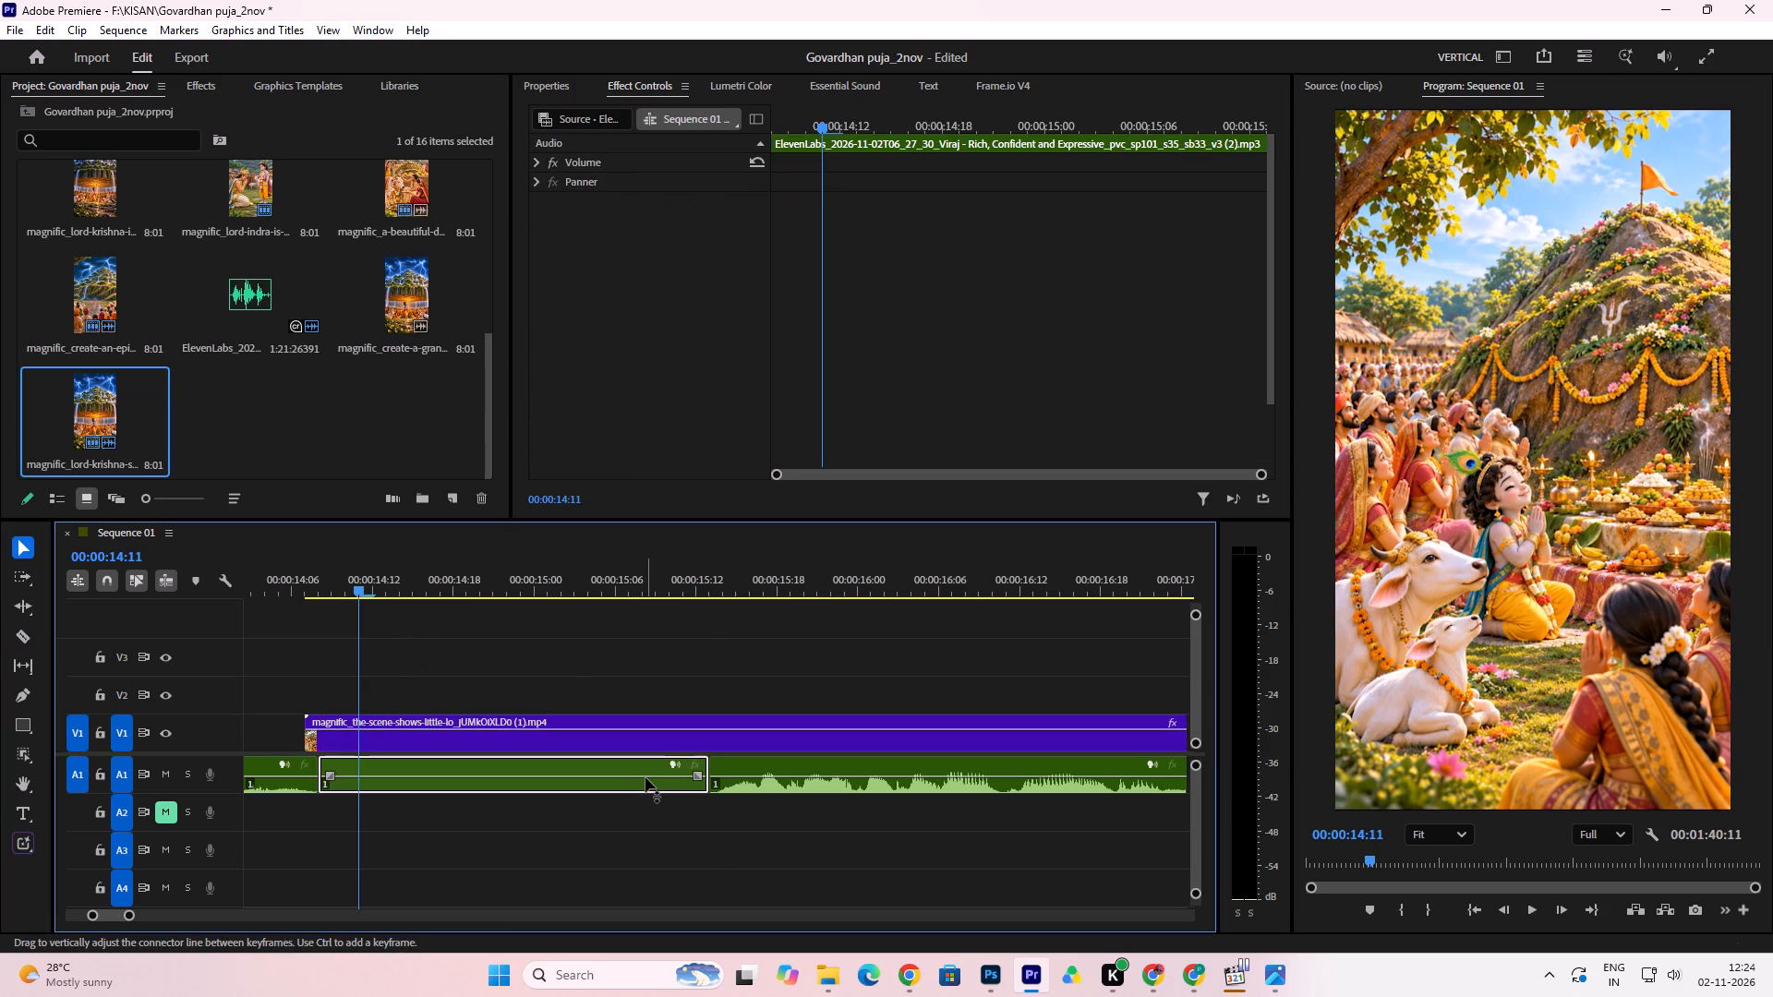
key(Delete)
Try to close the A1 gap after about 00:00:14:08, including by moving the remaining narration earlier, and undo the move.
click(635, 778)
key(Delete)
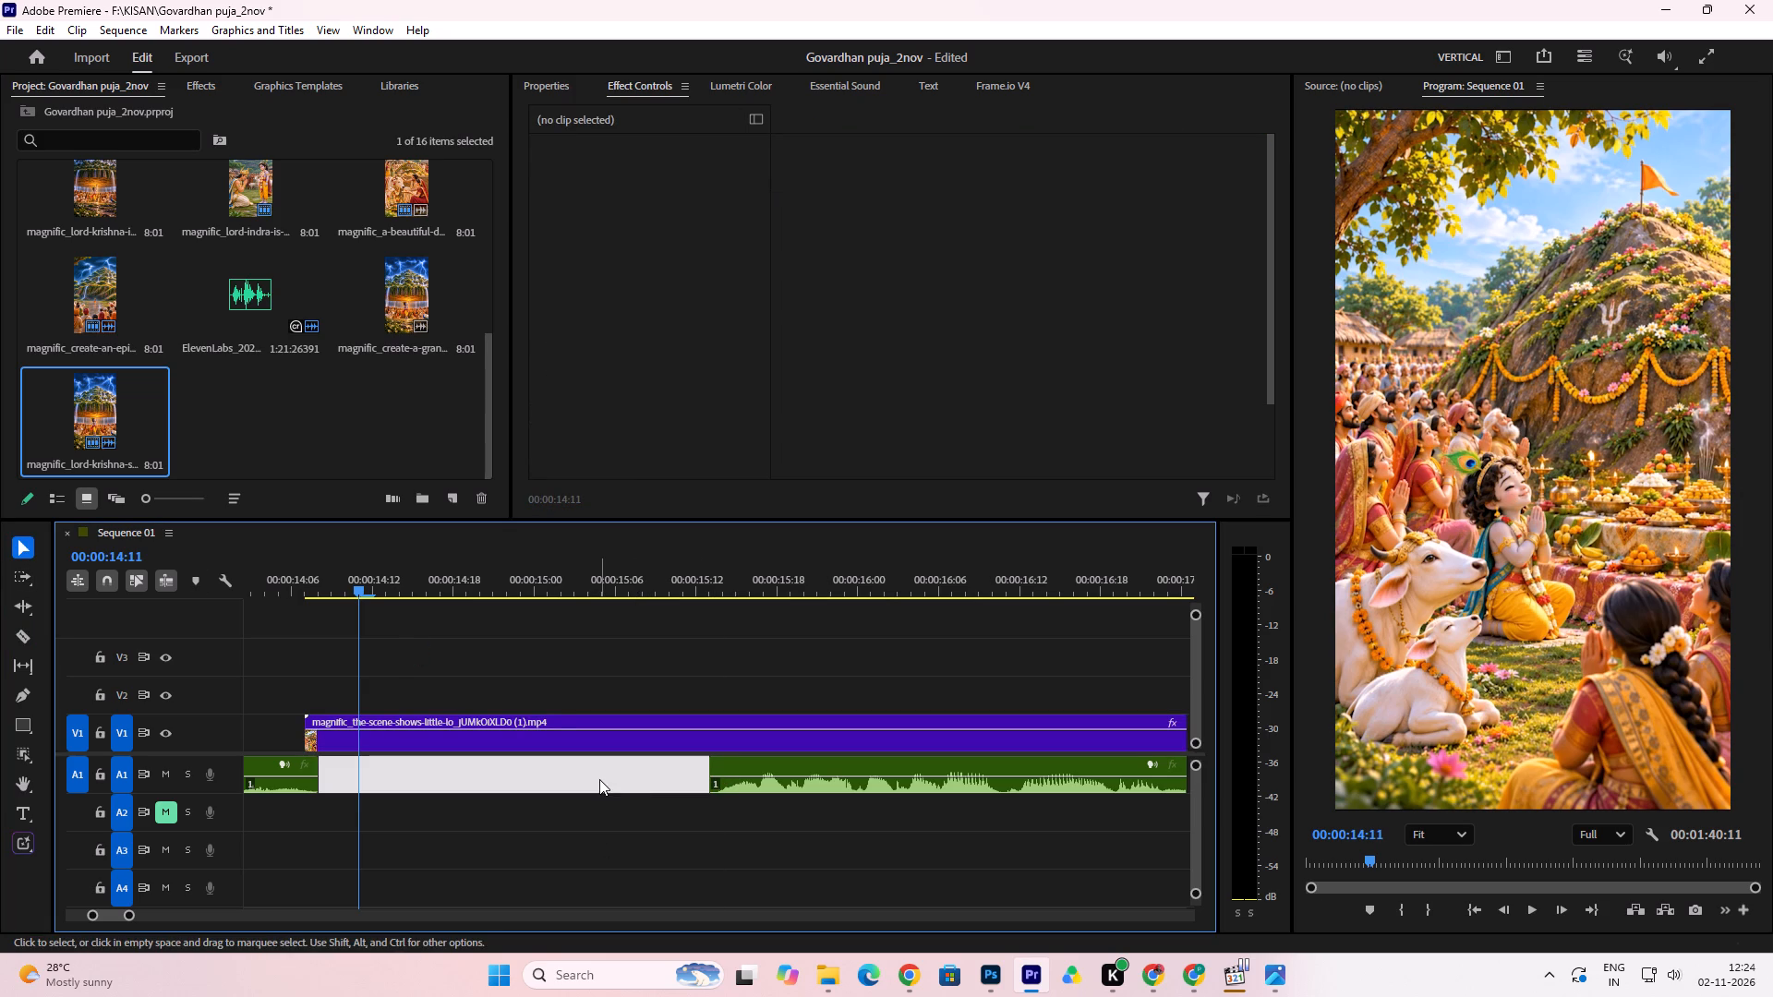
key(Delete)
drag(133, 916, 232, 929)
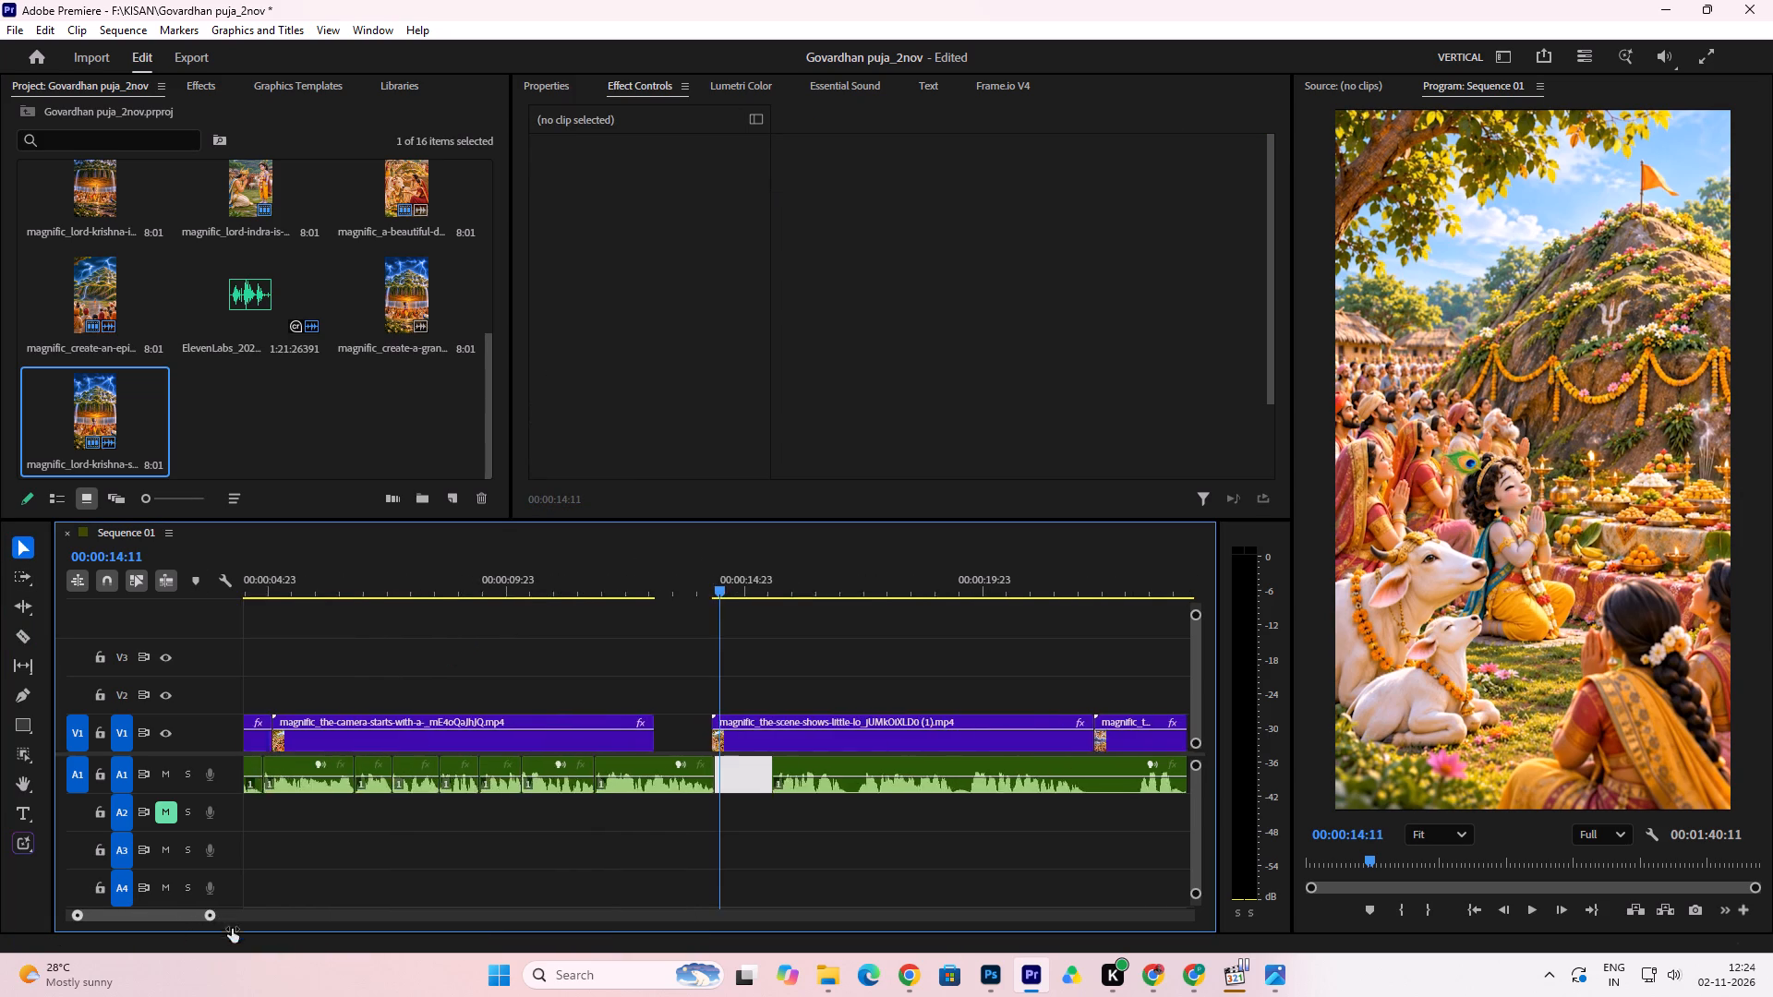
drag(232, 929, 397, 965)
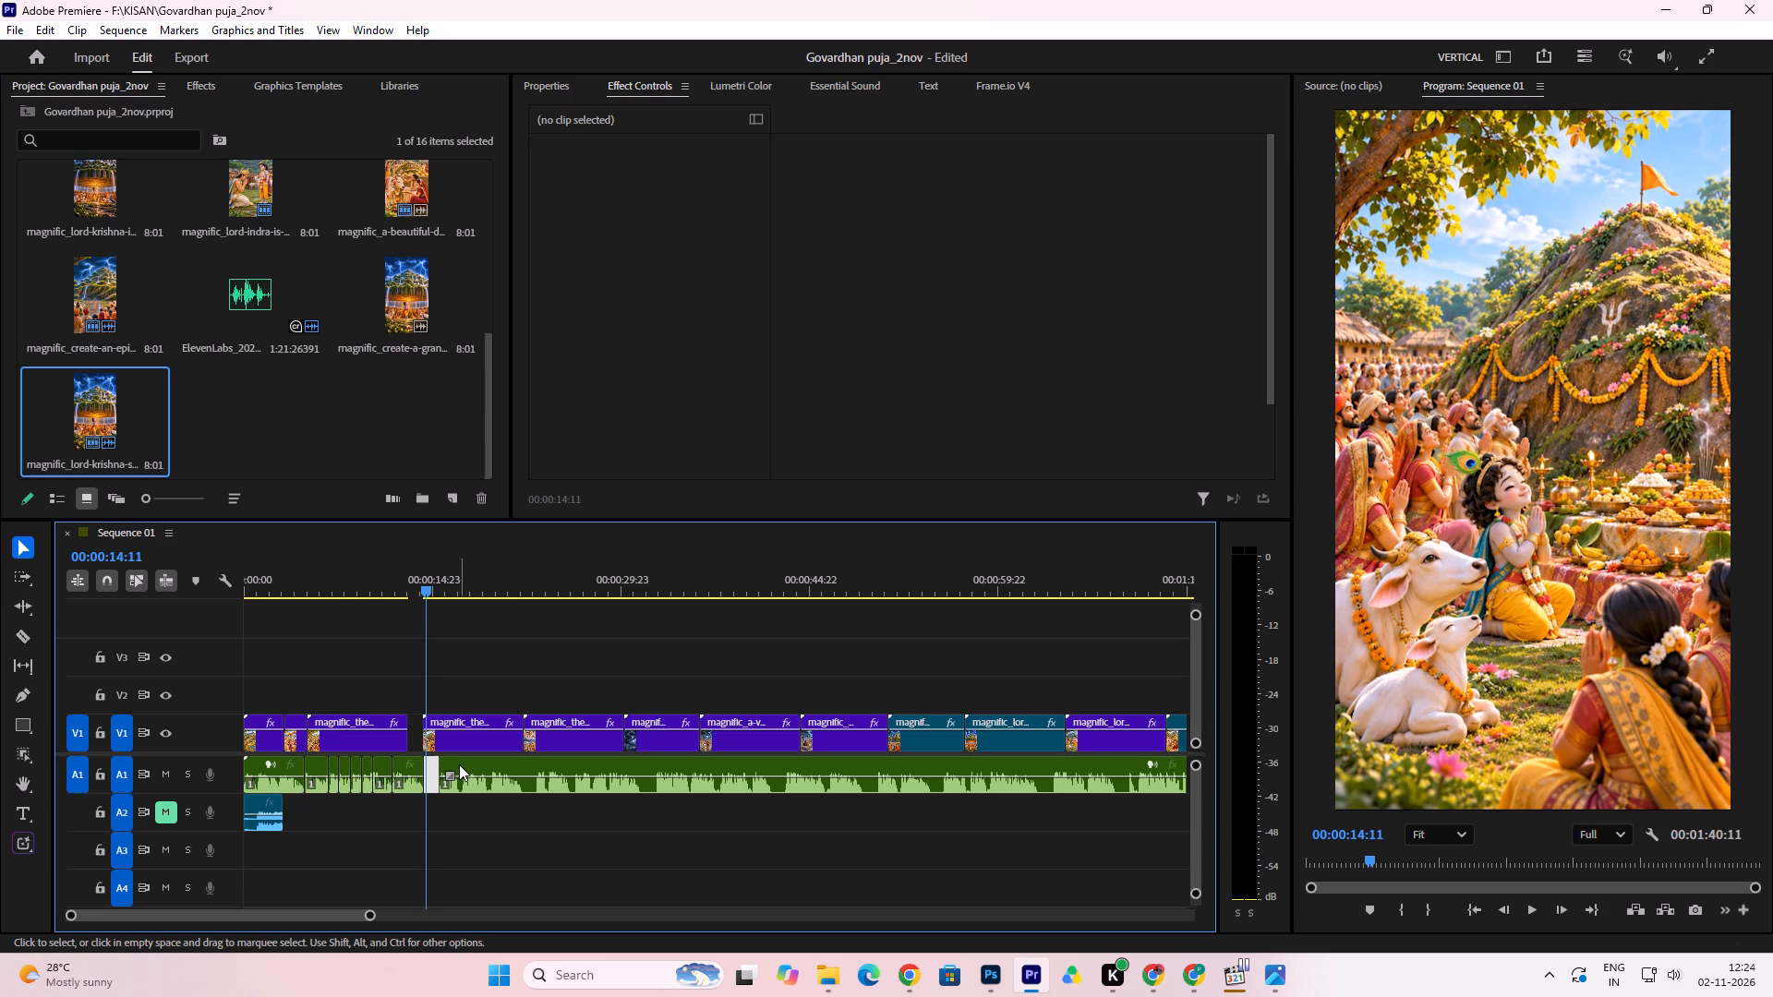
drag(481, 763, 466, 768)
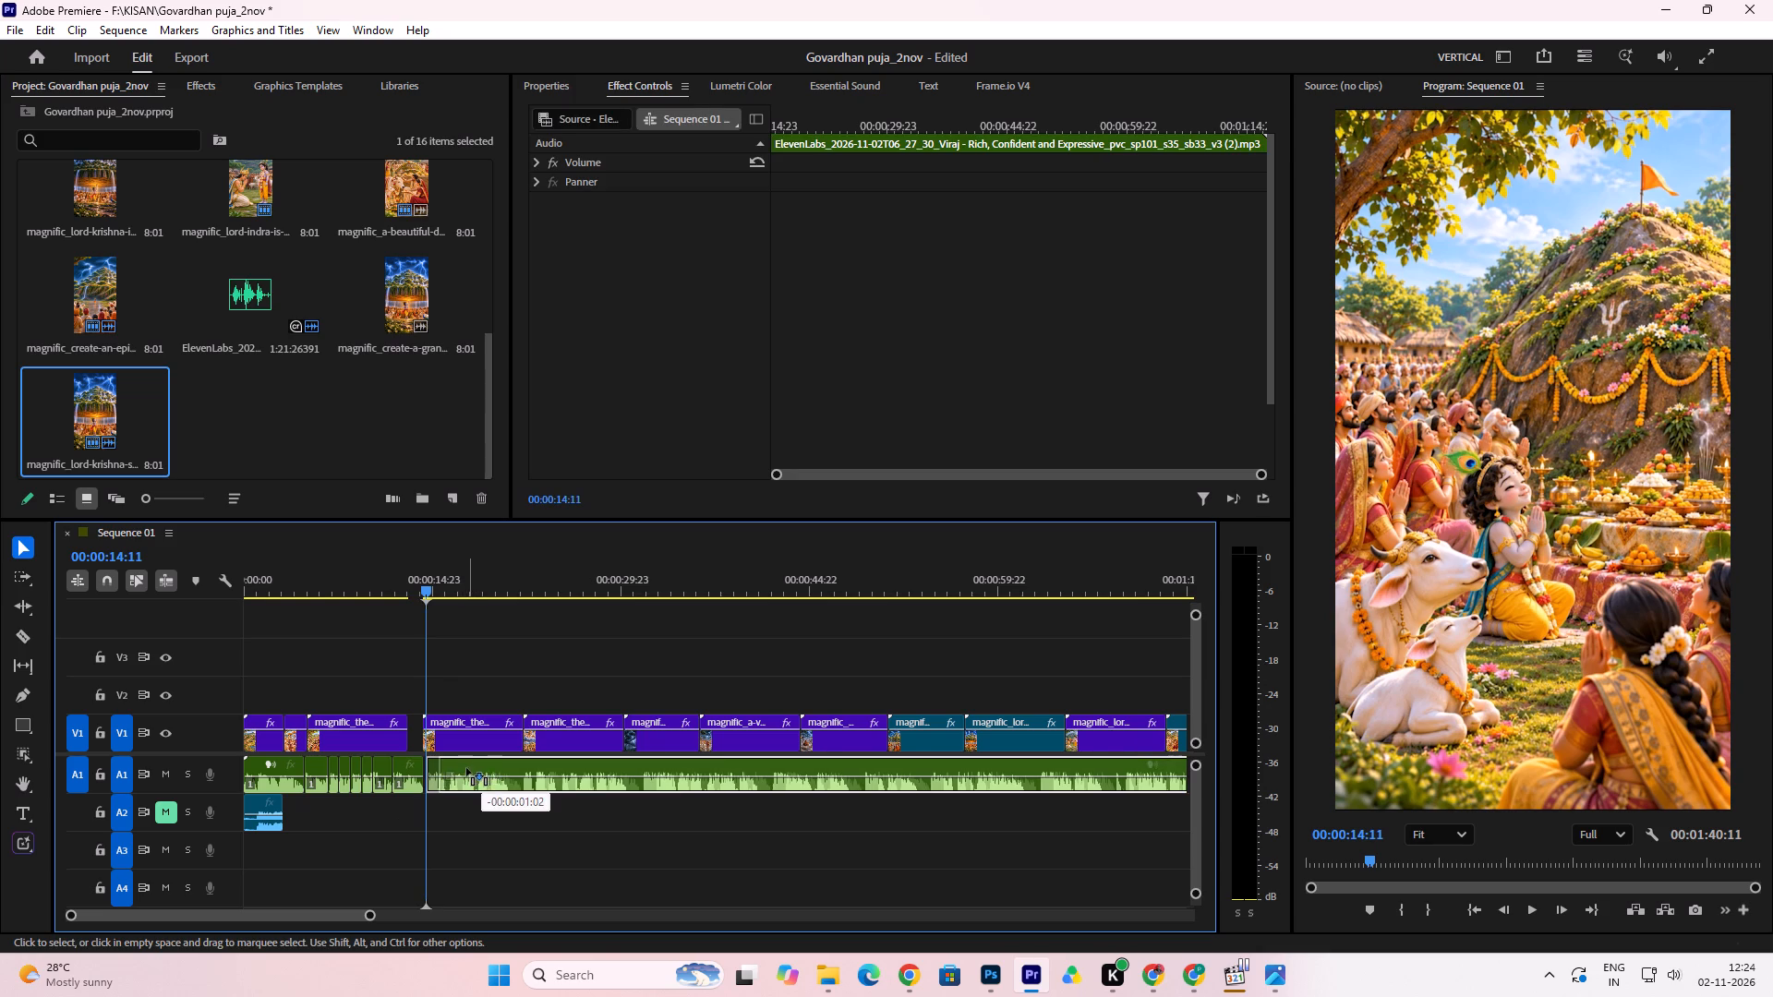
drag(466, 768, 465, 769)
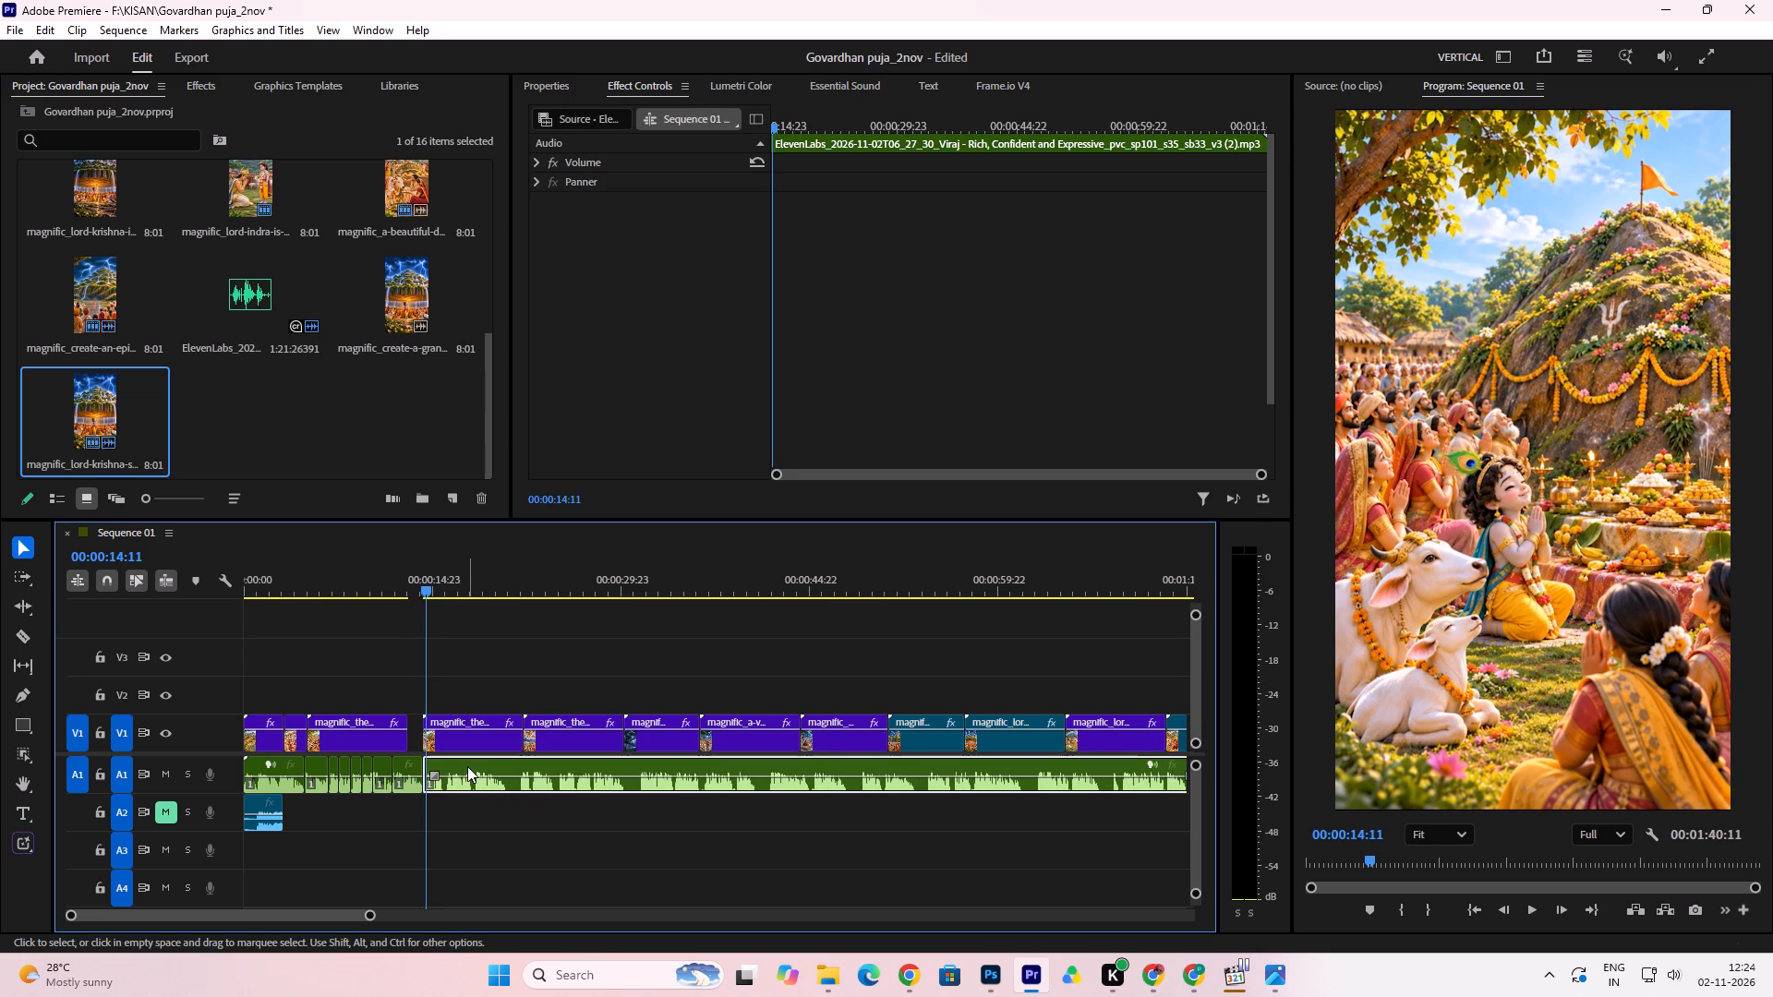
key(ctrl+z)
Move the remaining A1 narration earlier so it starts at about 00:00:14:08, directly after the preceding narration clip.
drag(373, 915, 283, 931)
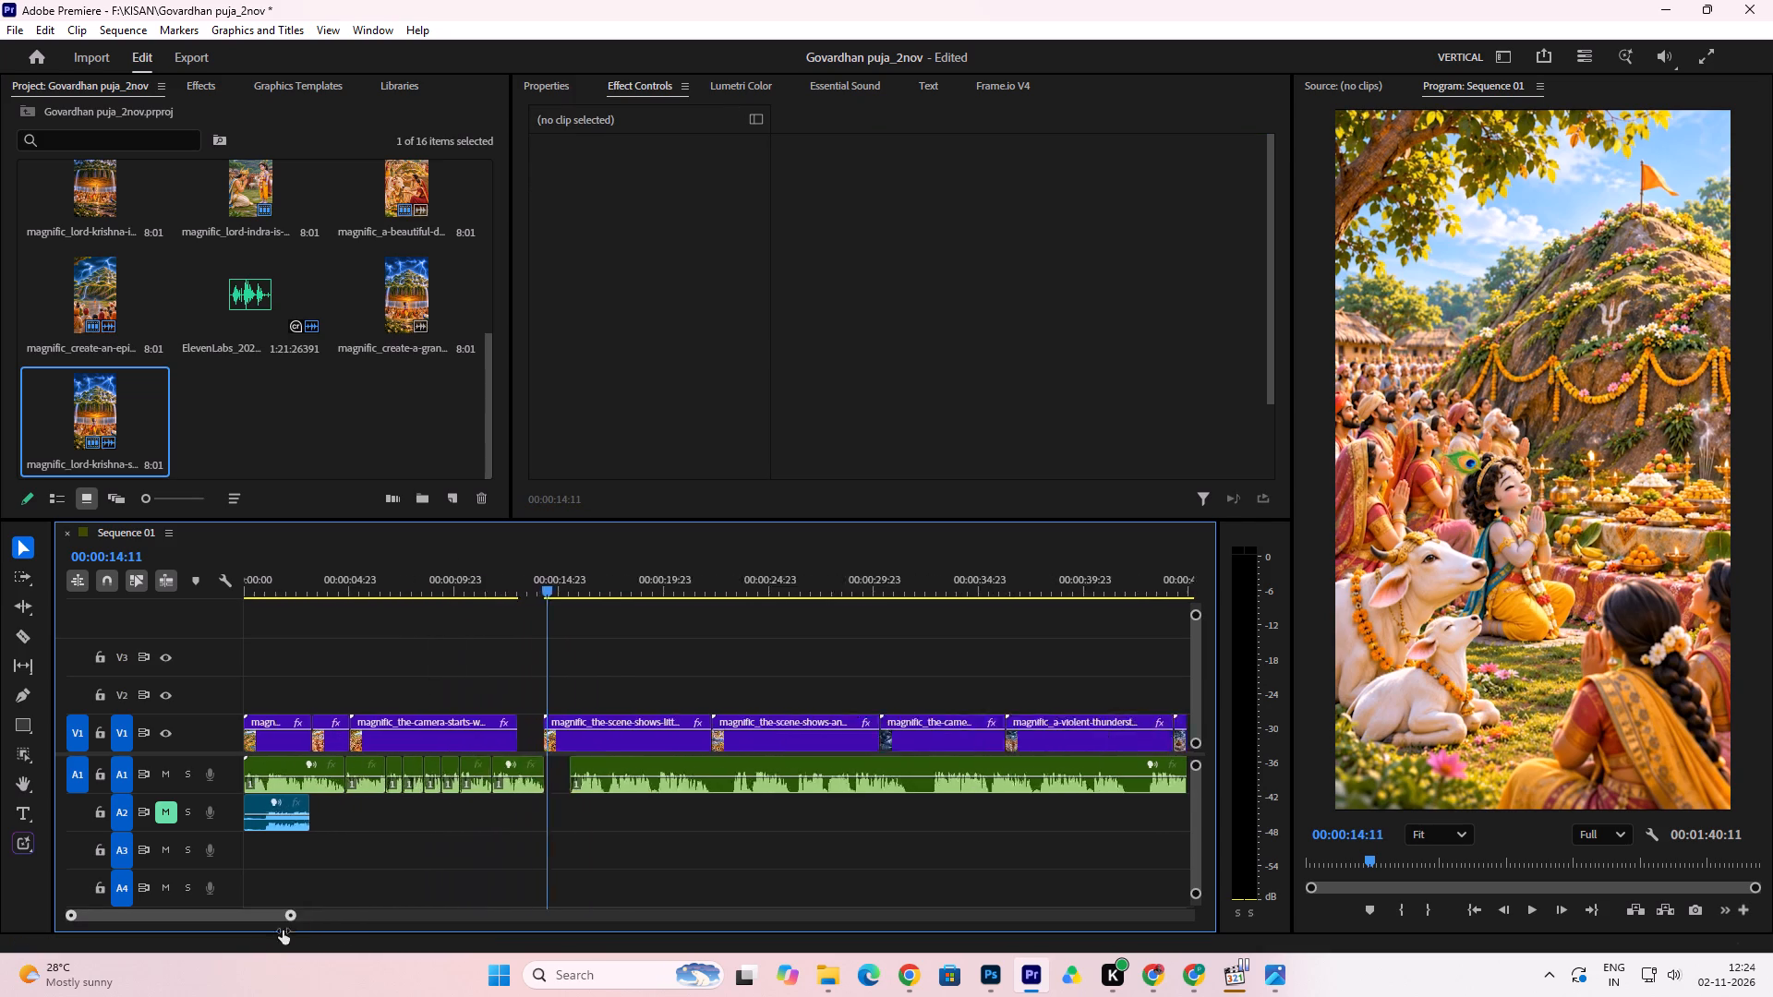
drag(283, 931, 158, 938)
click(699, 593)
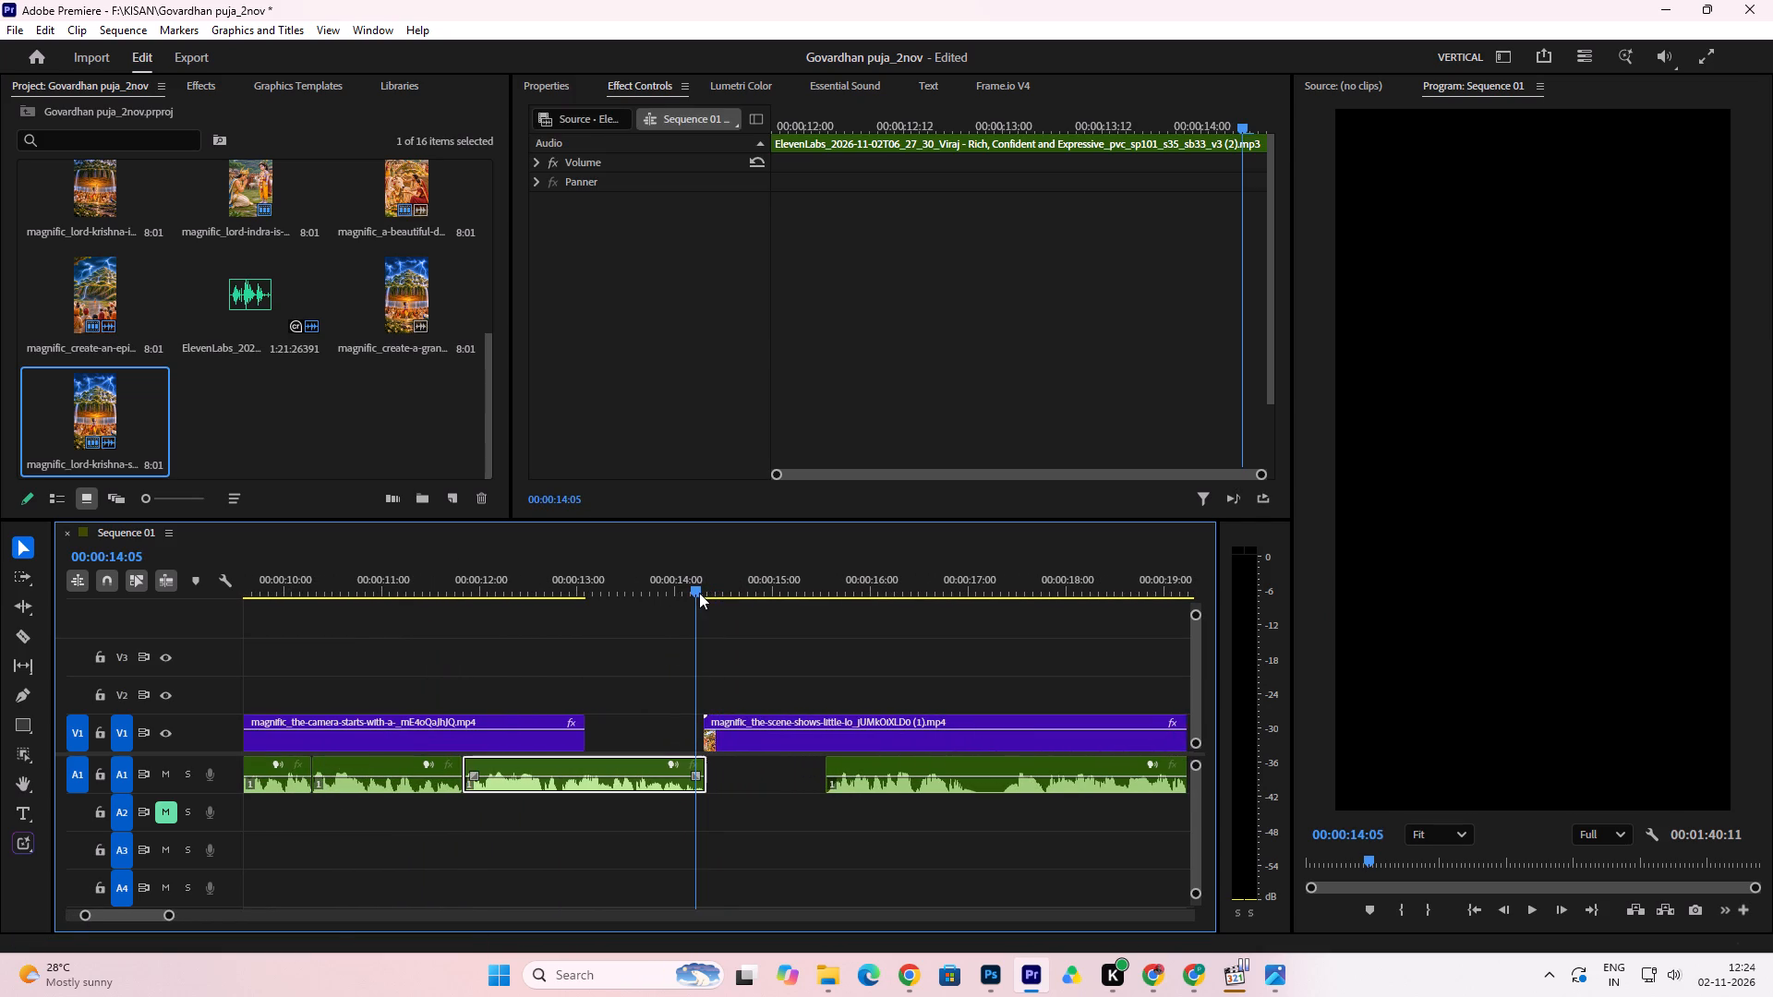
drag(868, 768, 754, 794)
drag(756, 800, 767, 791)
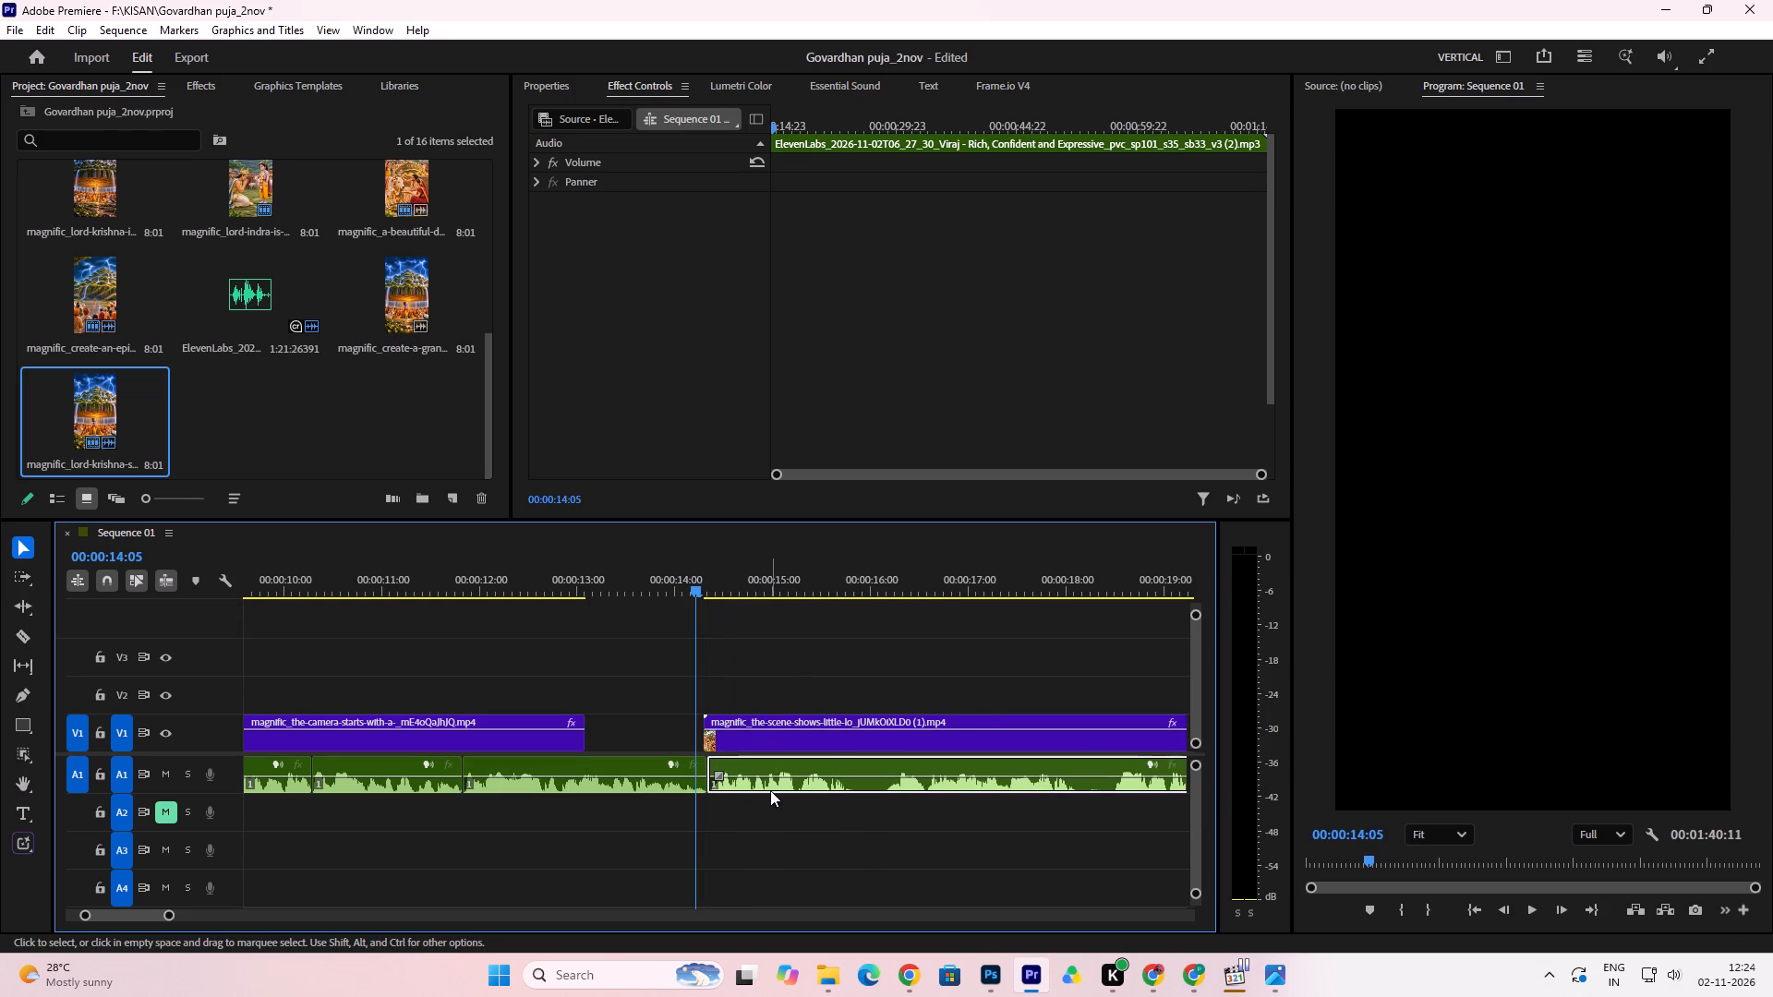
drag(173, 911, 384, 935)
drag(428, 586, 90, 655)
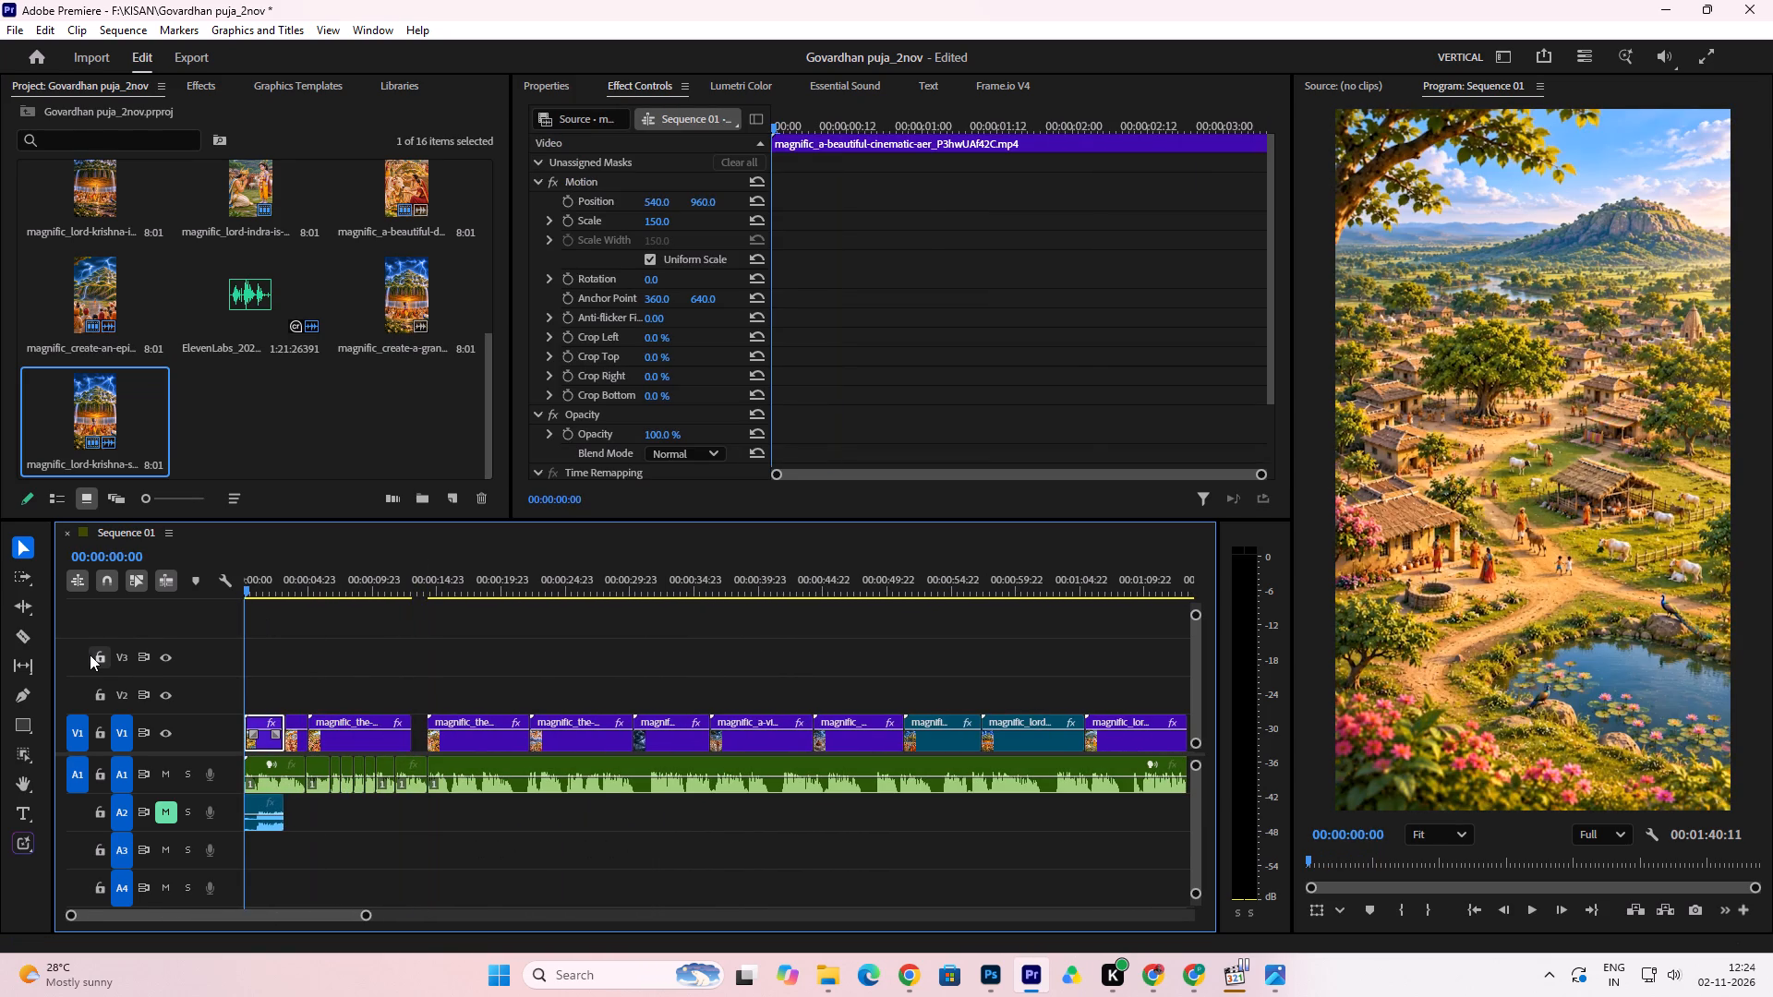
key(ctrl+s)
key(space)
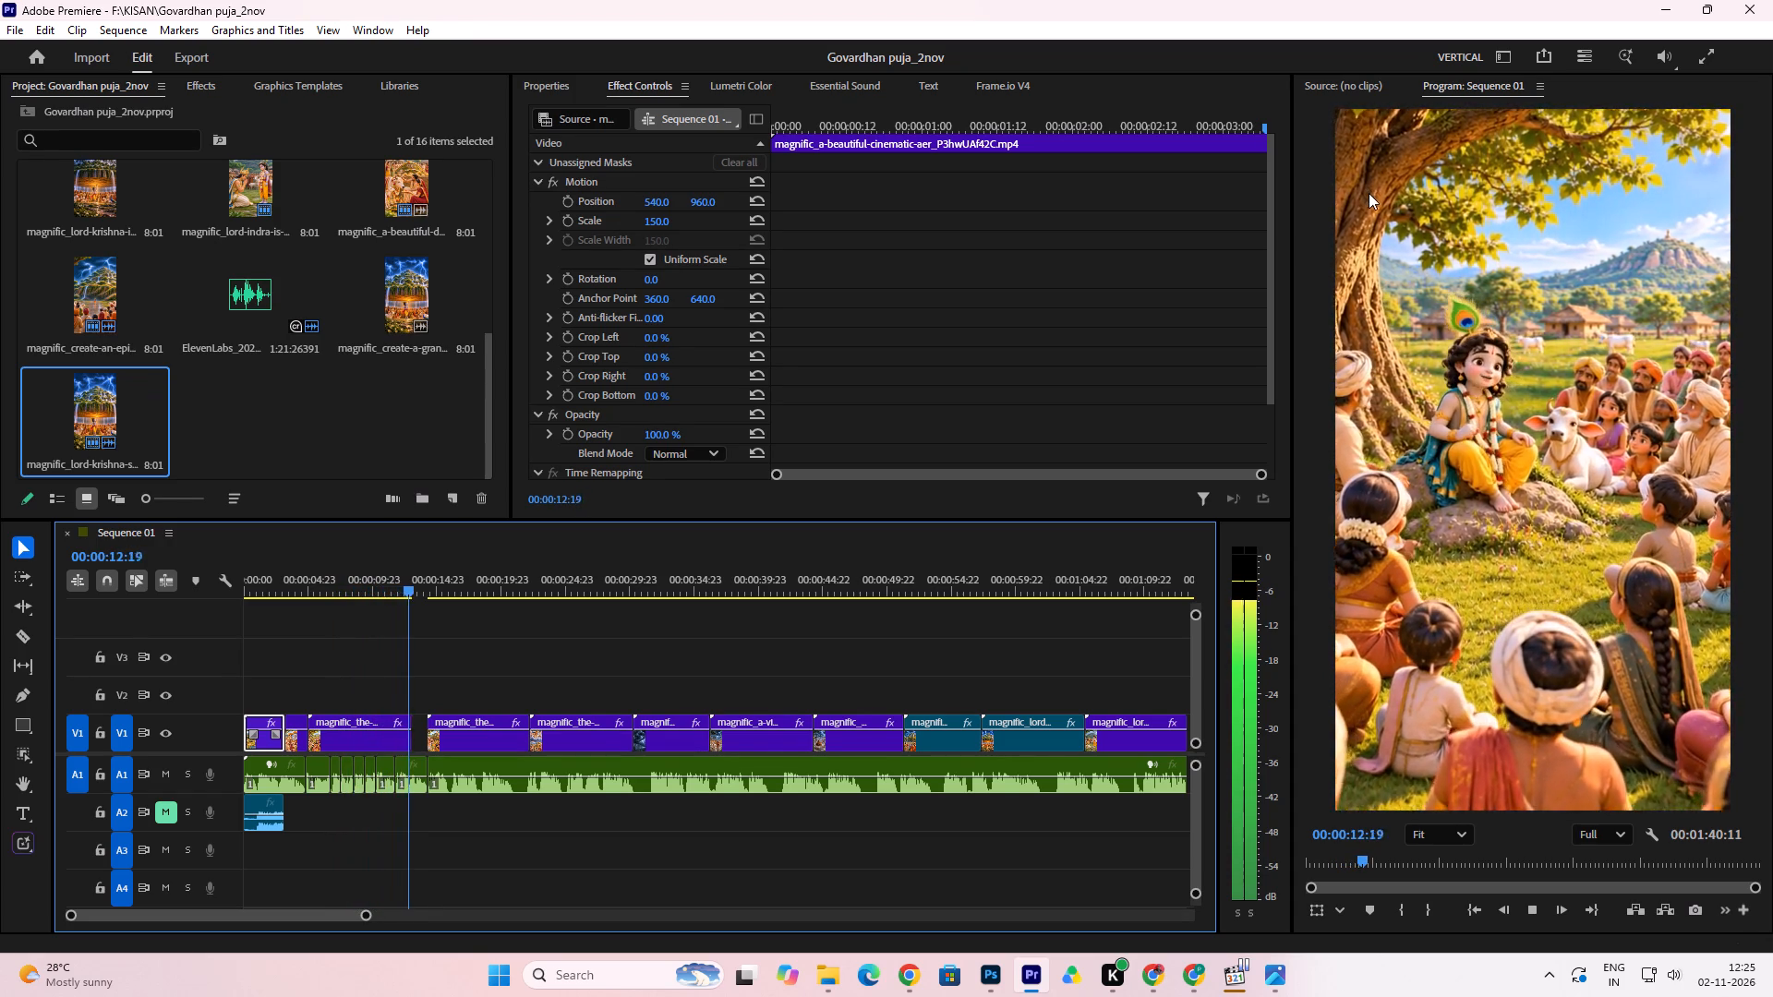
key(space)
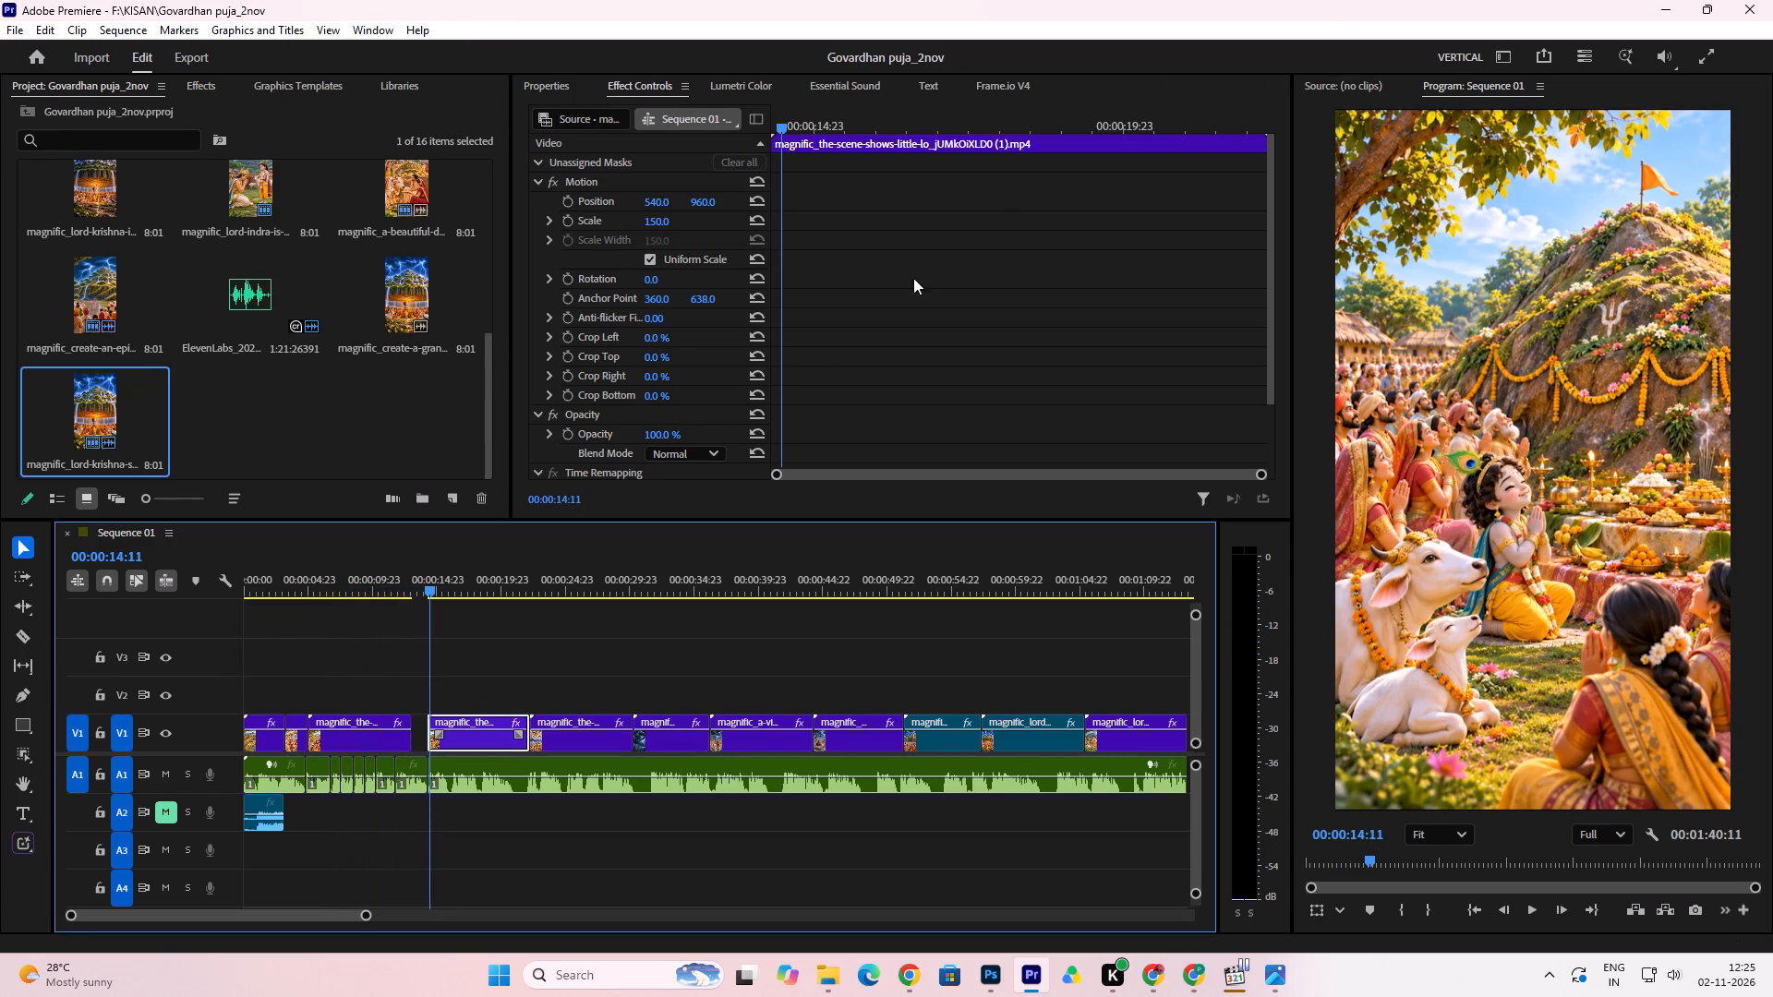
drag(367, 917, 128, 879)
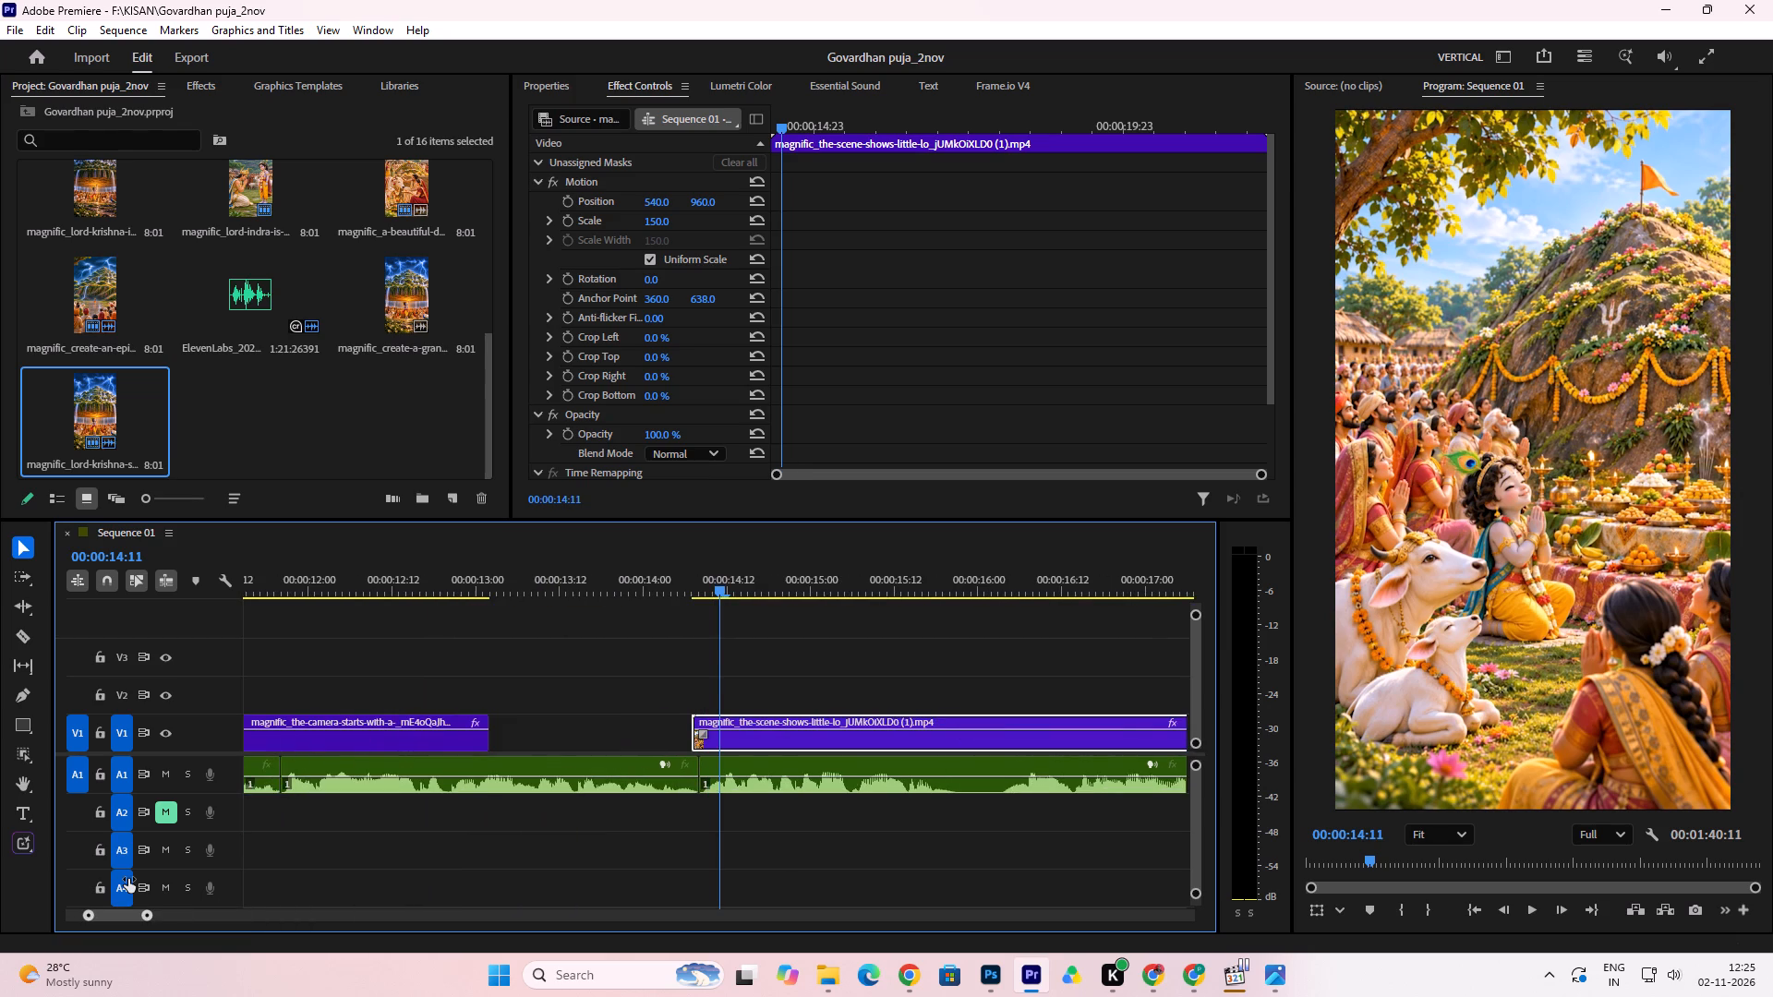
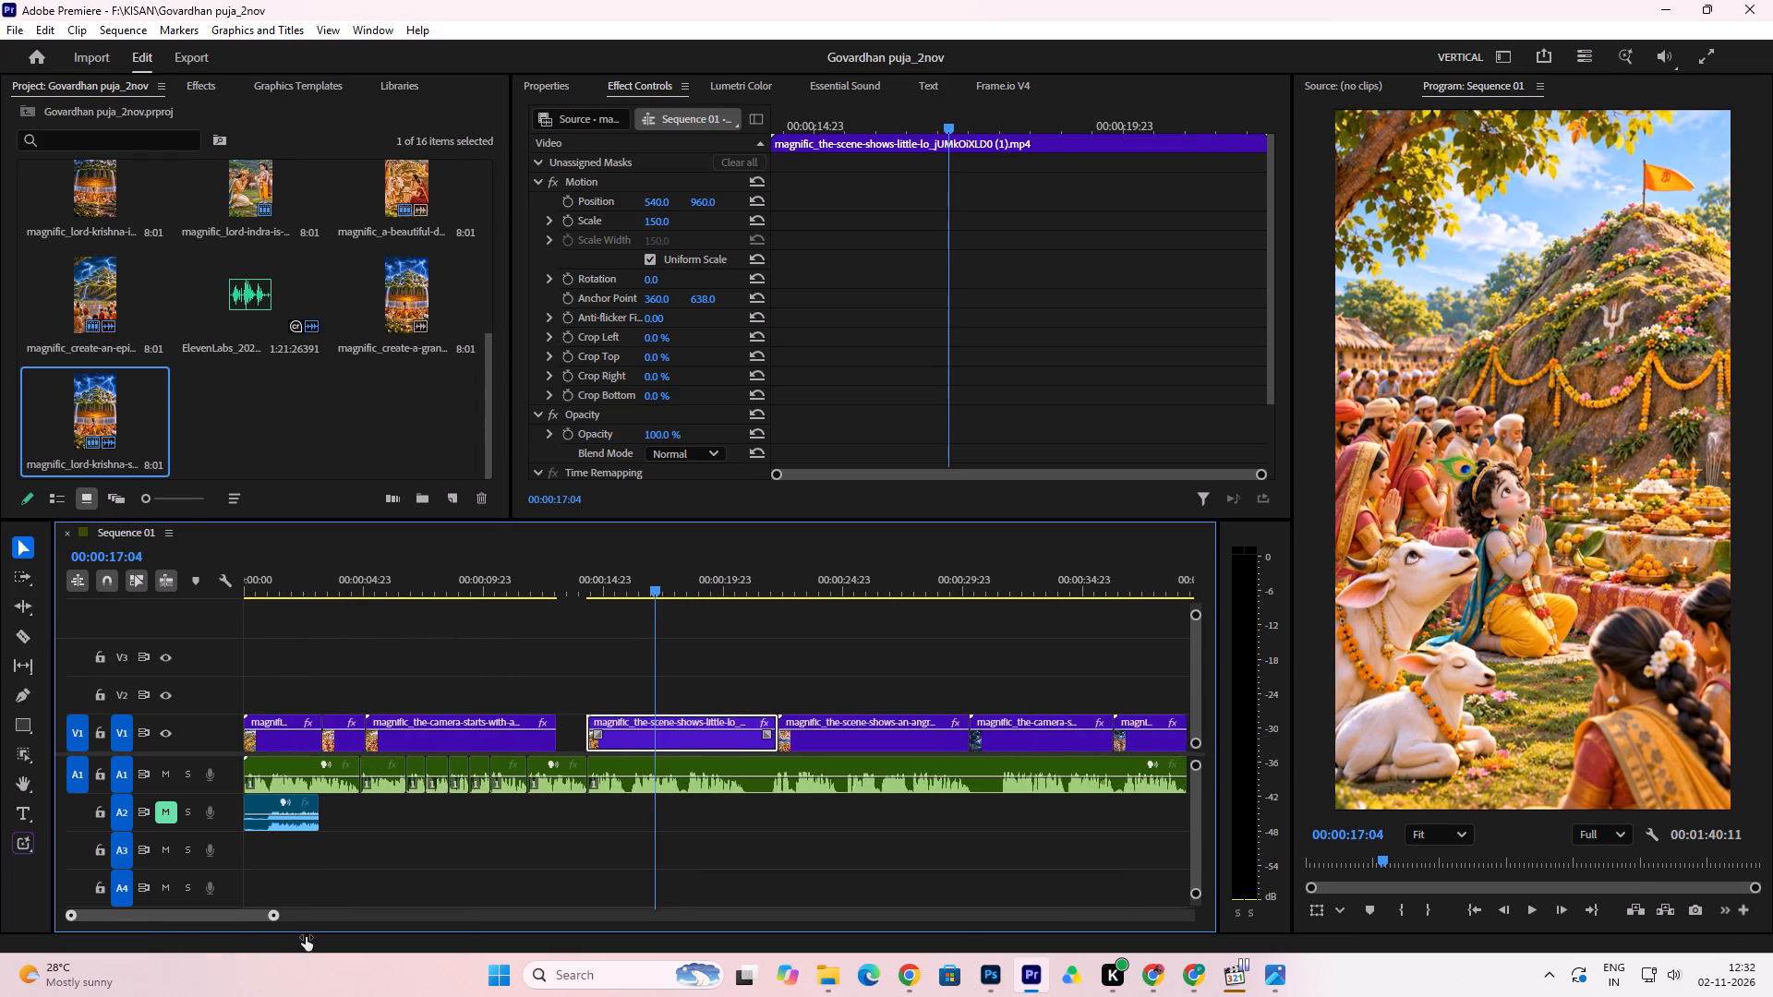
drag(306, 937, 320, 937)
drag(311, 581, 180, 632)
key(space)
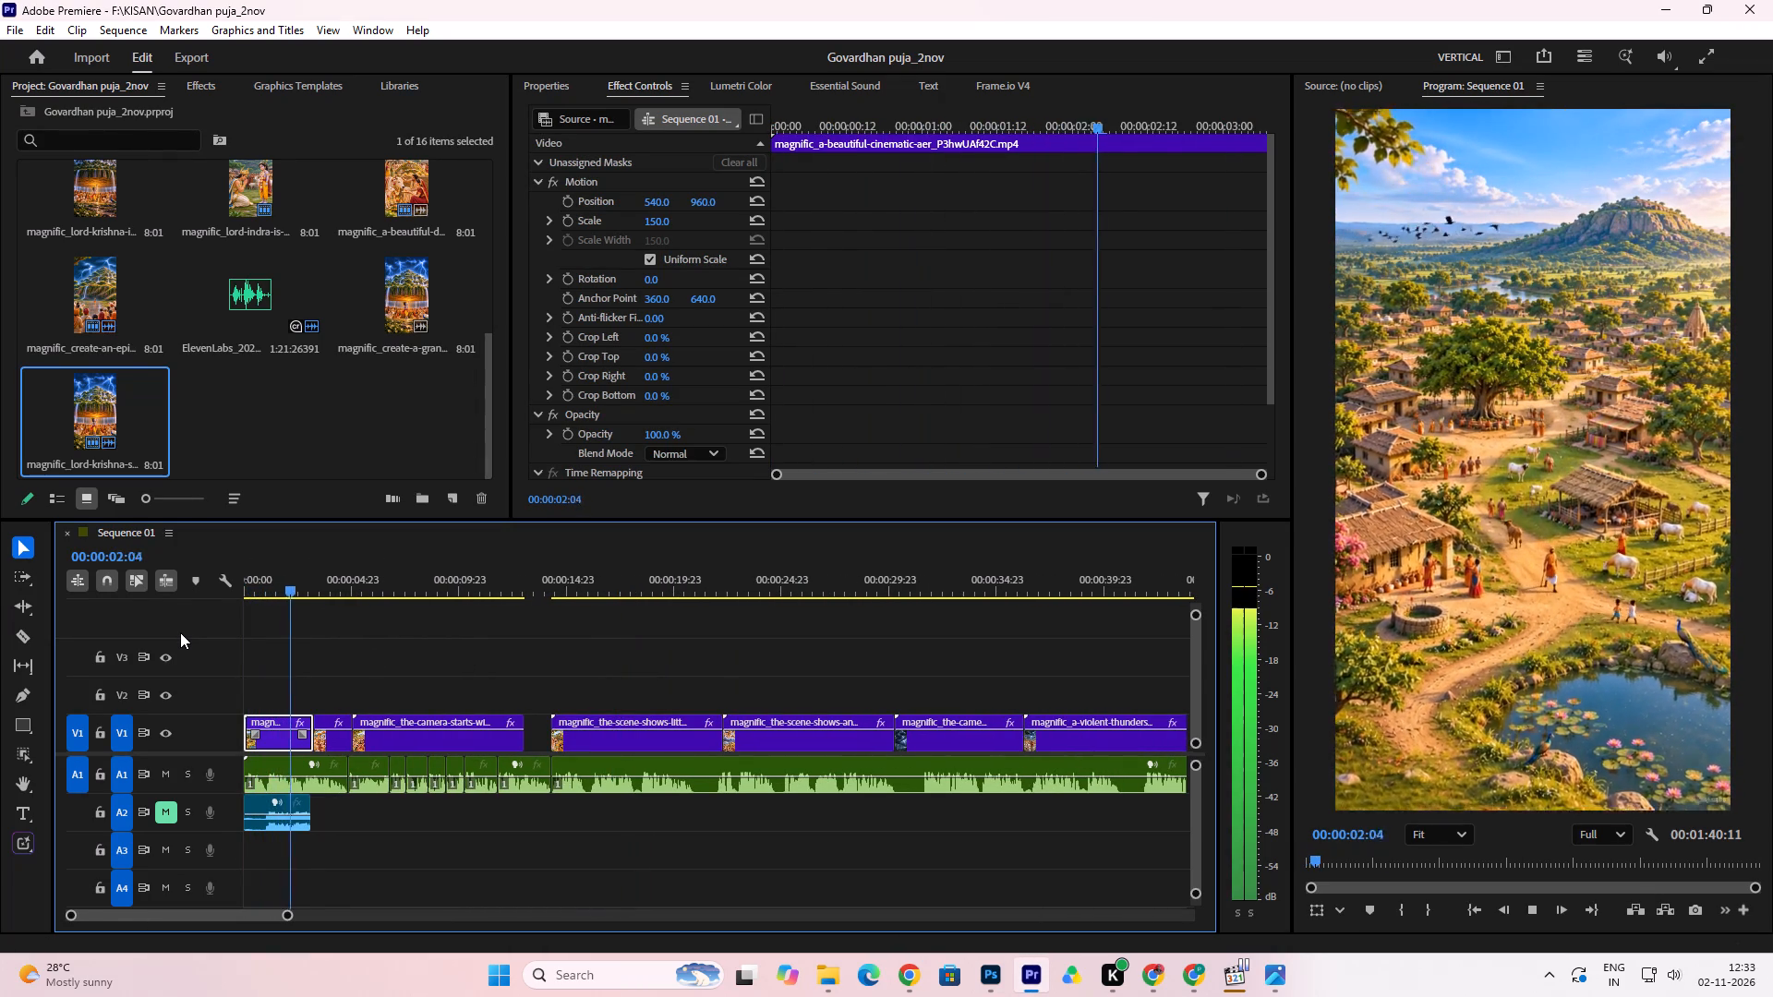
key(ctrl+s)
key(ctrl+s)
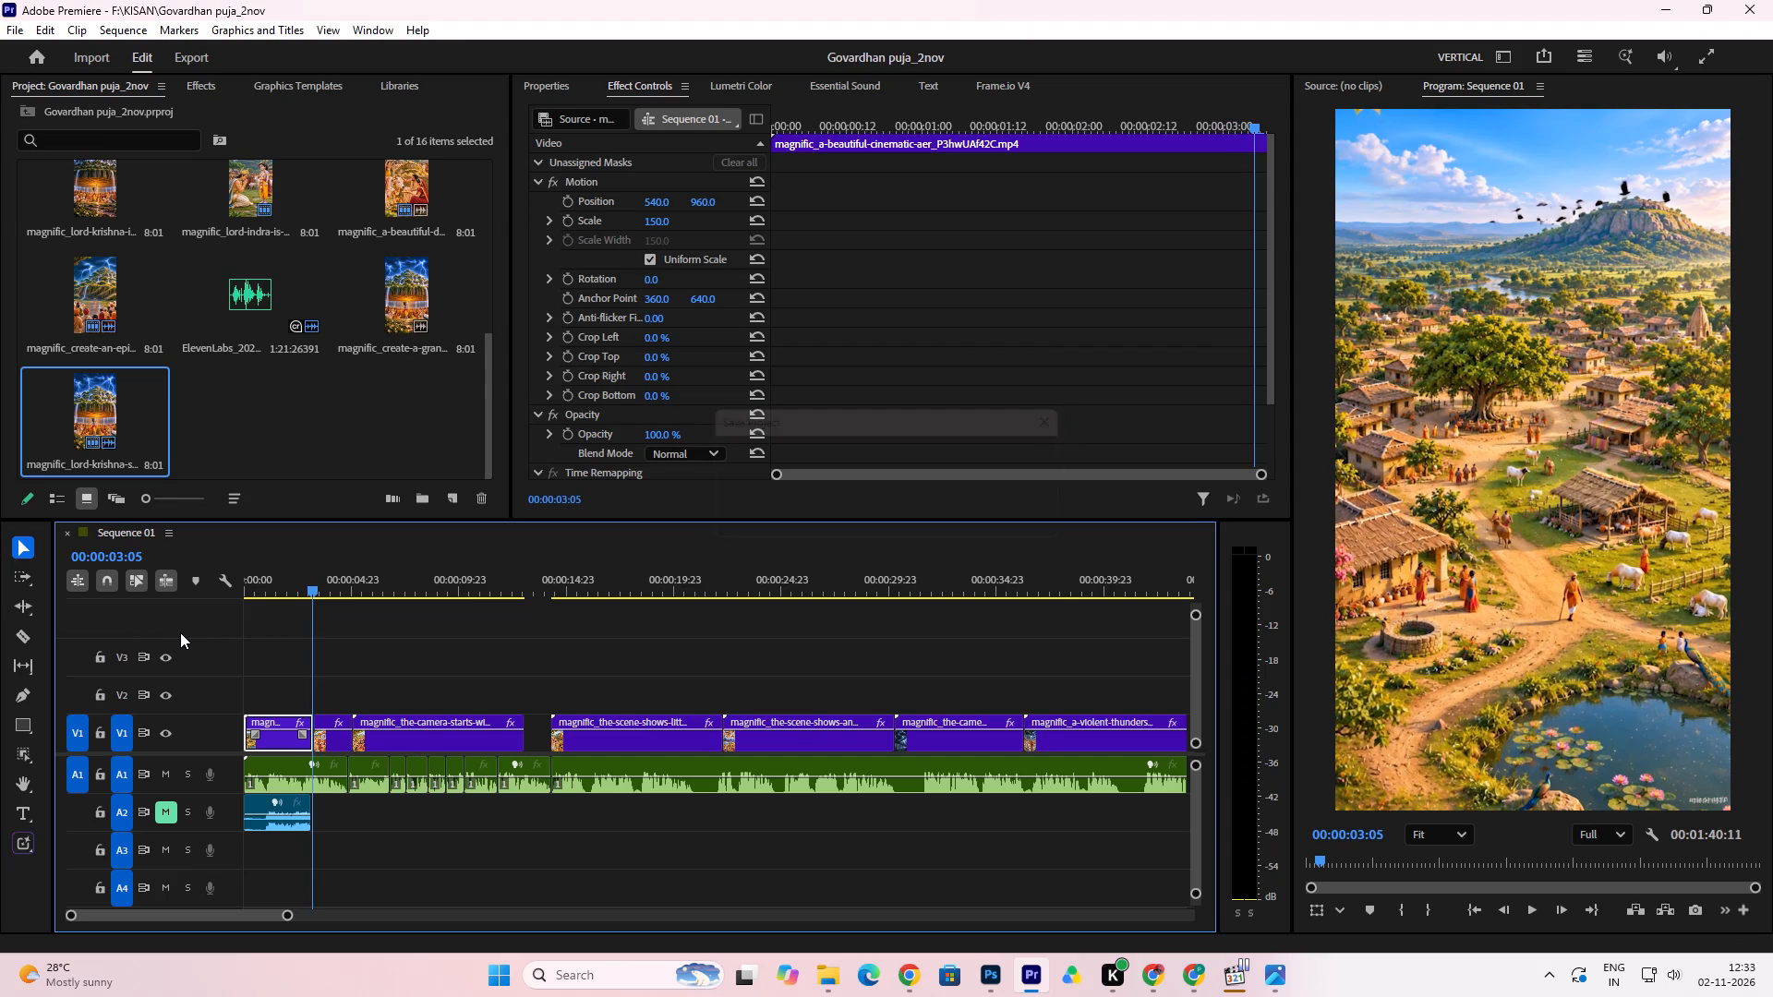
key(space)
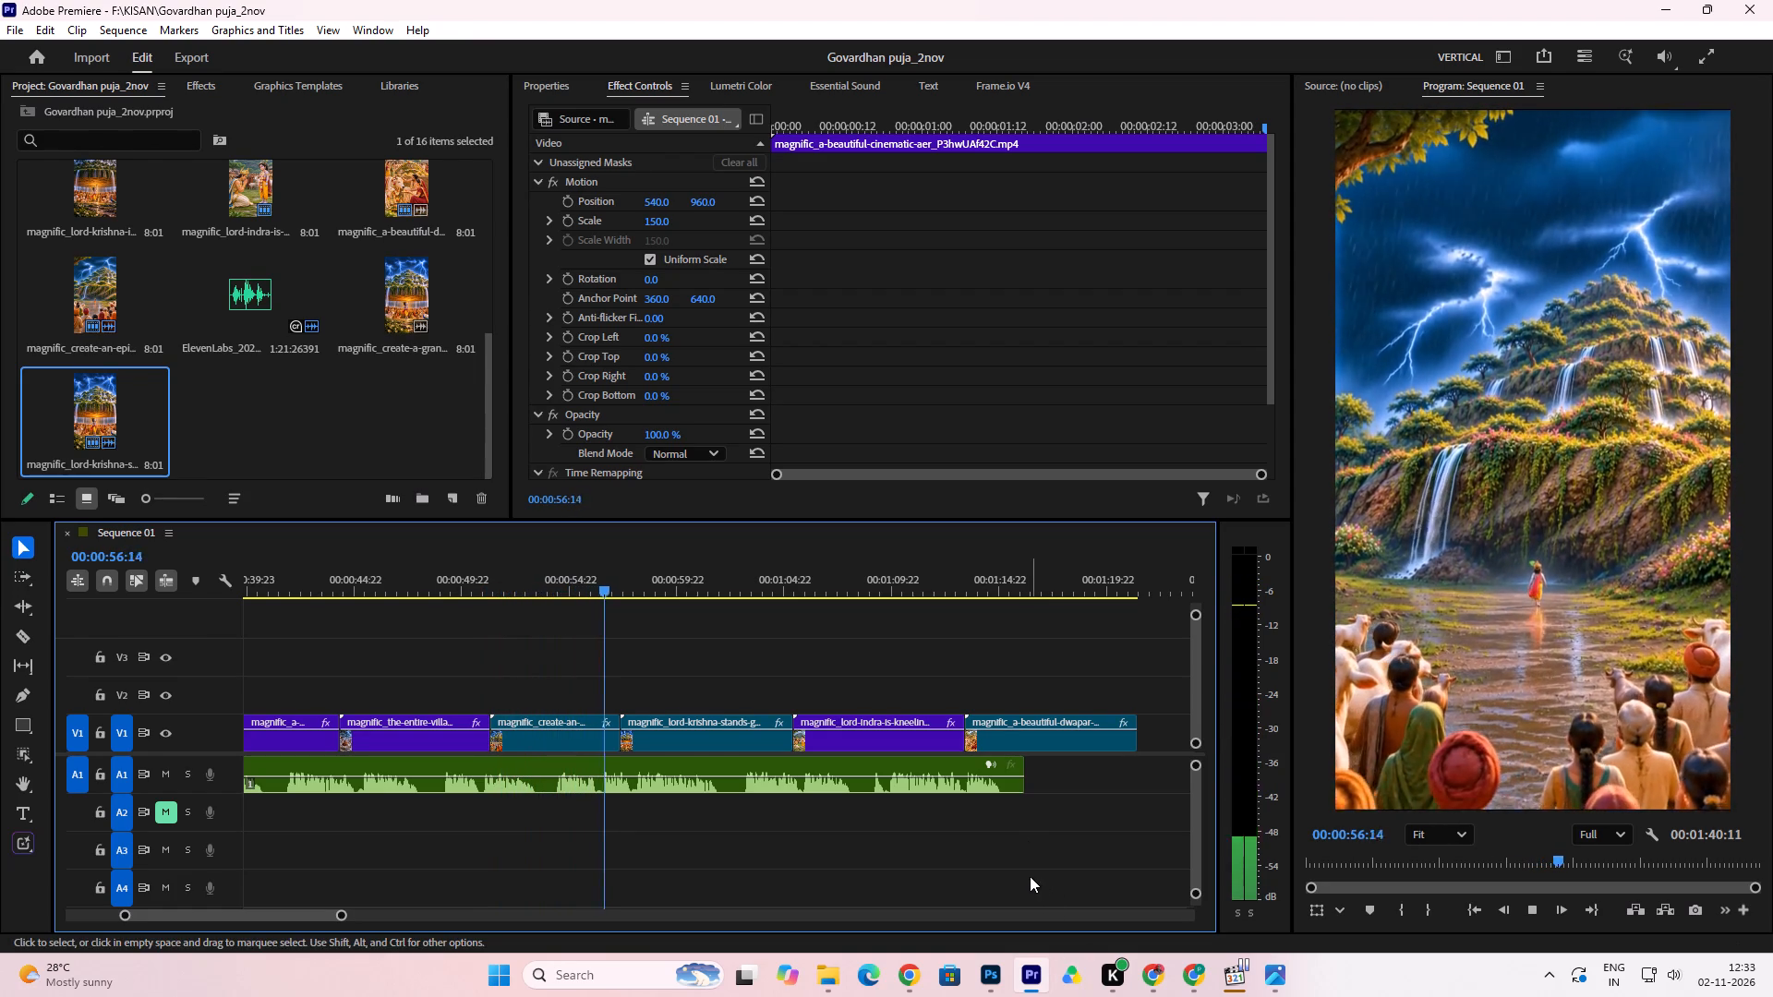
key(space)
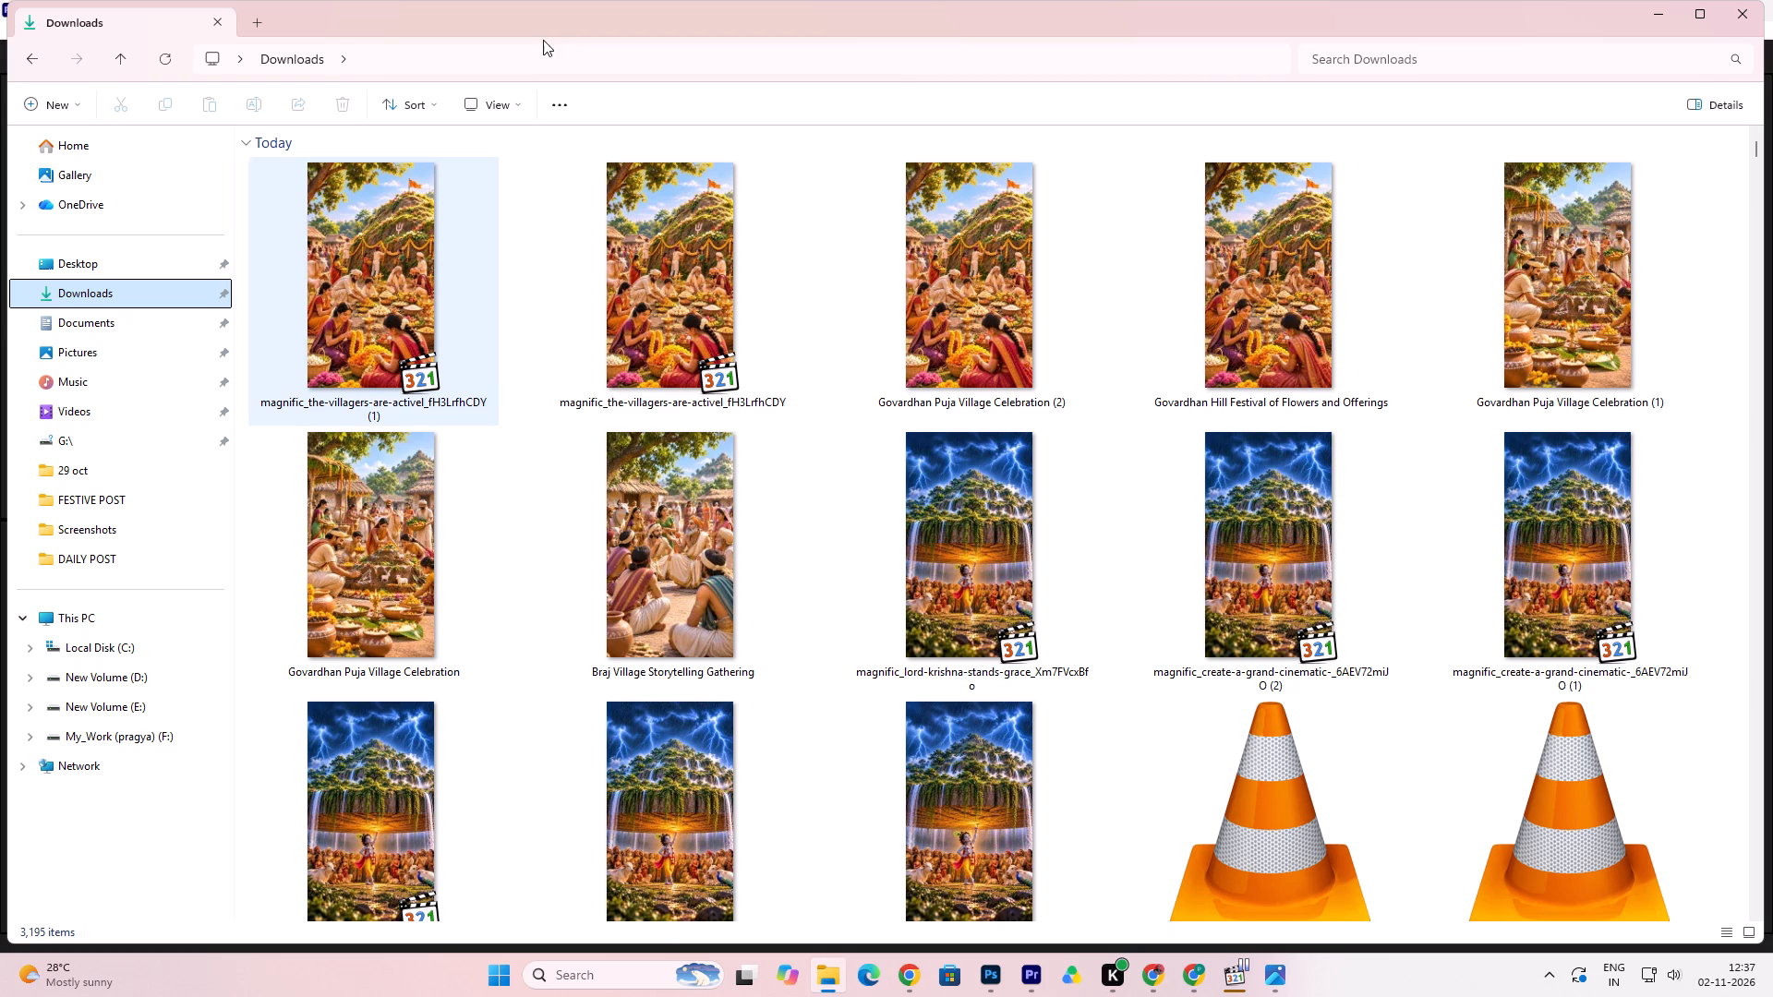
scroll(413, 244, up, 4)
click(394, 266)
drag(385, 201, 483, 313)
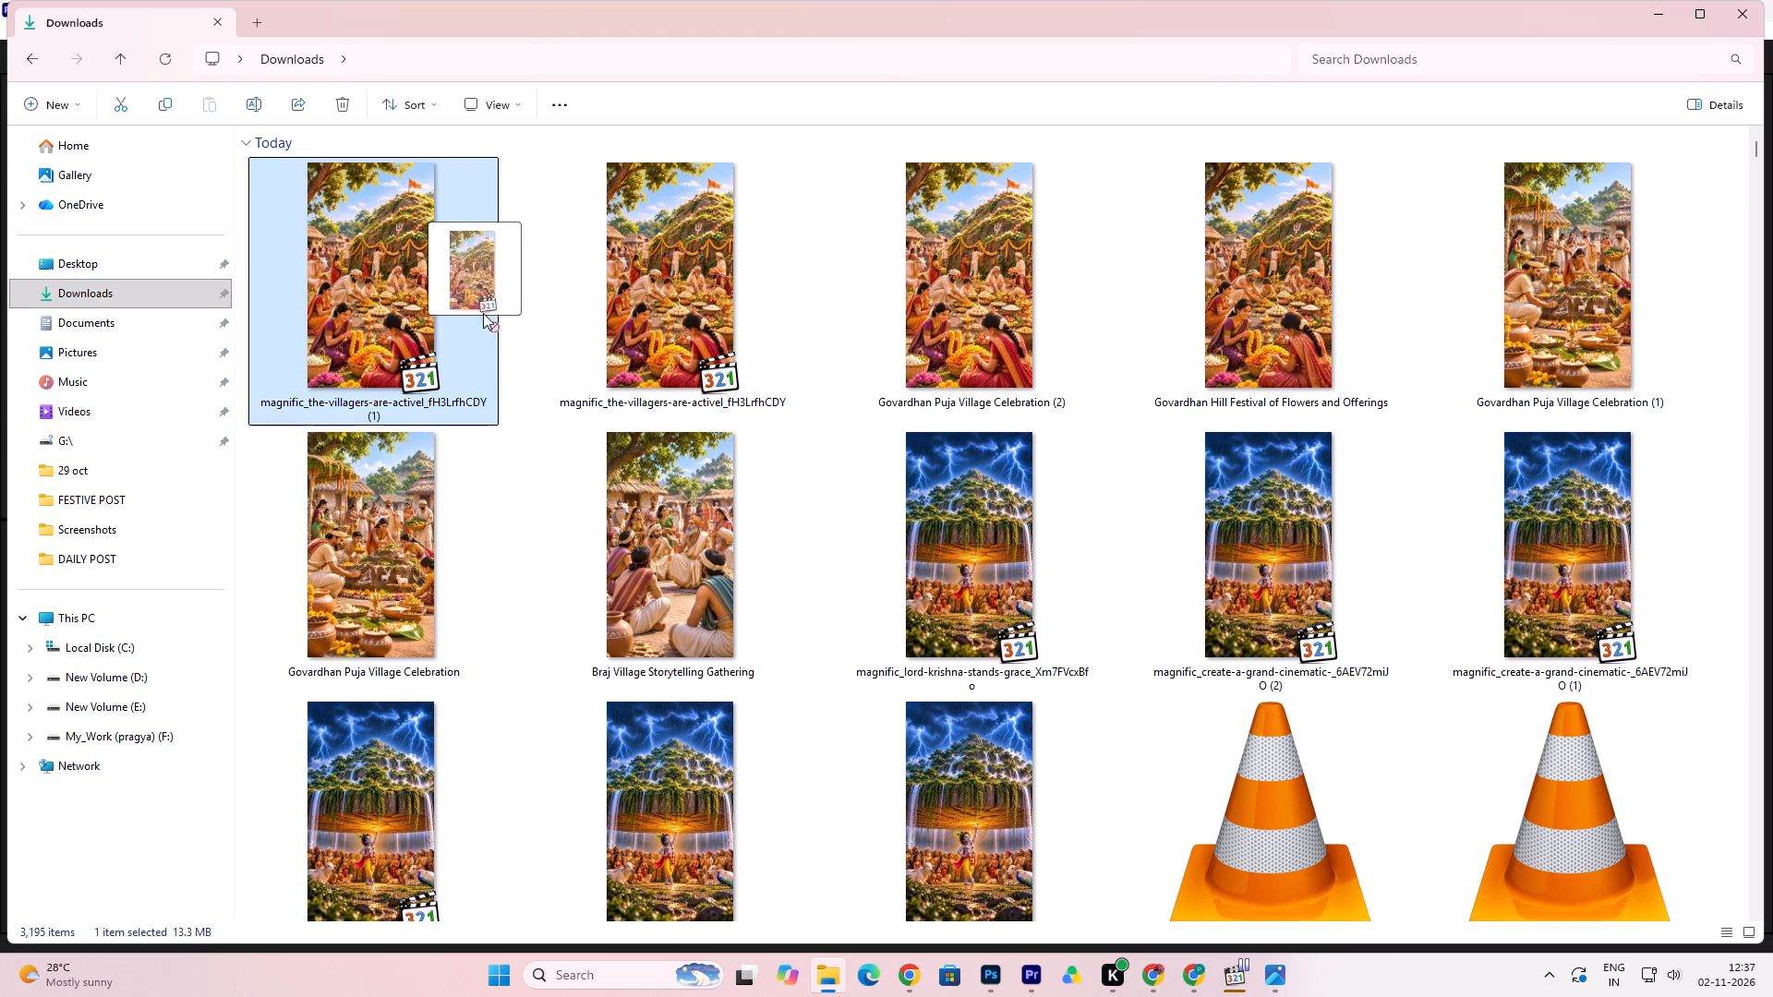
drag(483, 313, 713, 670)
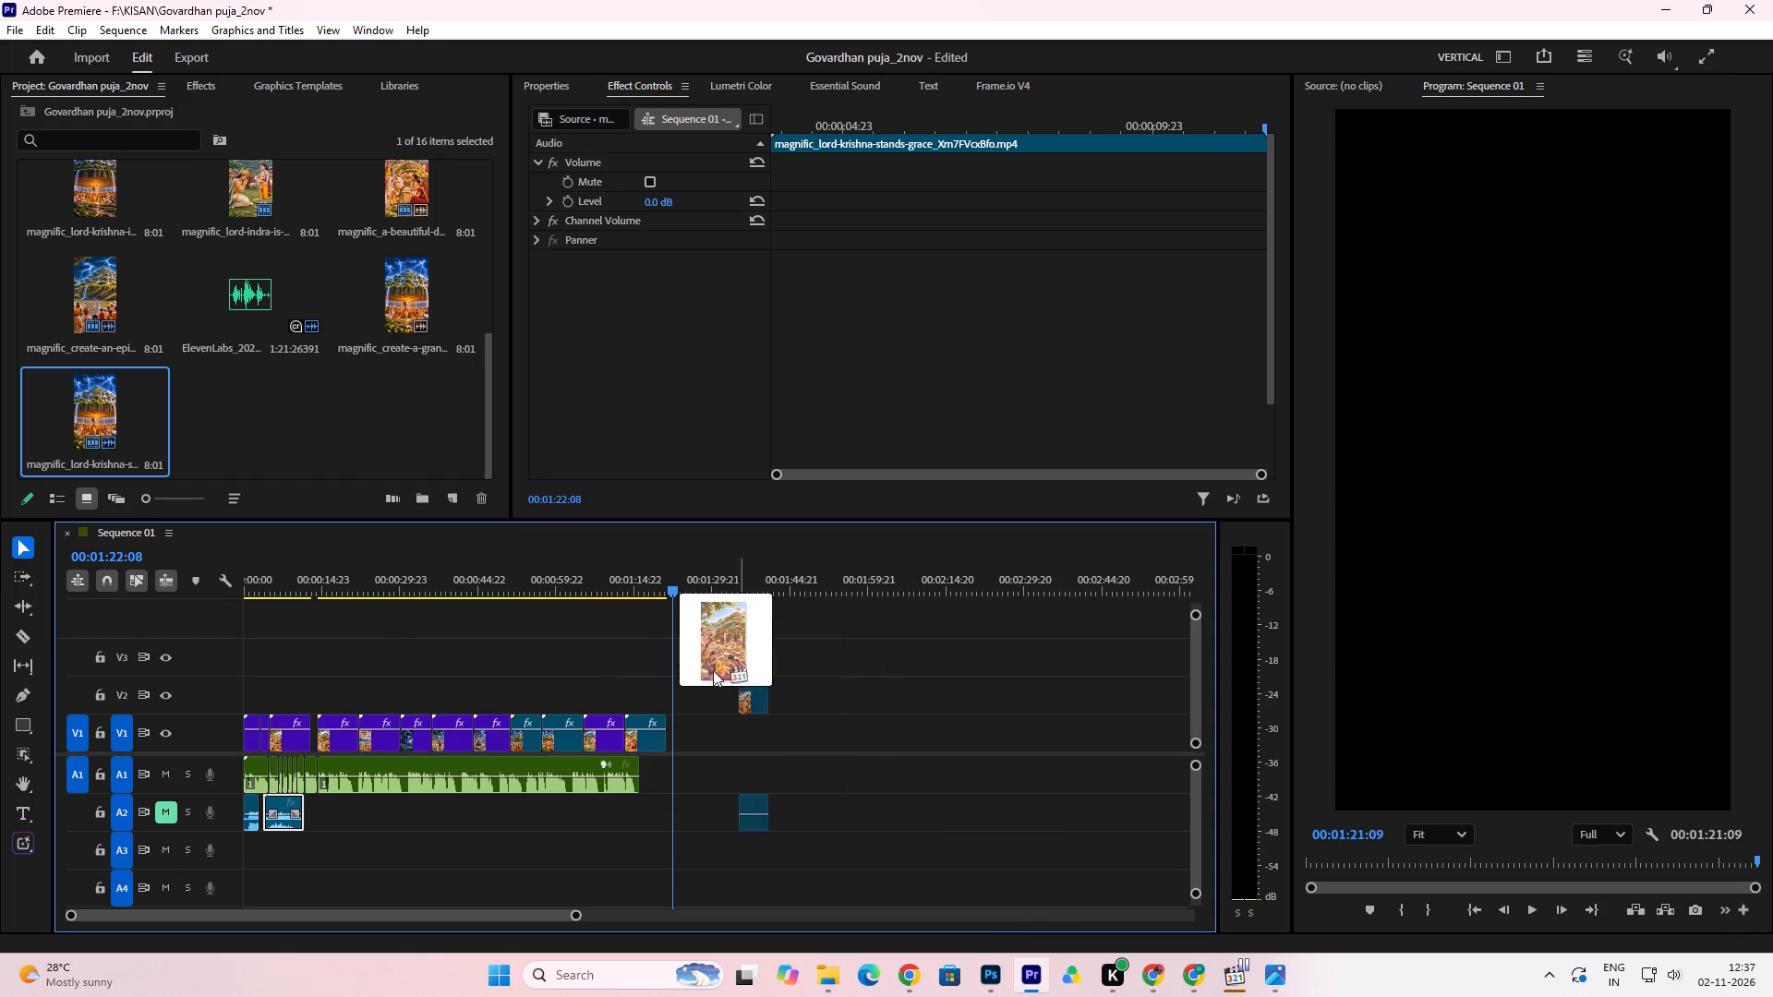
drag(713, 670, 444, 681)
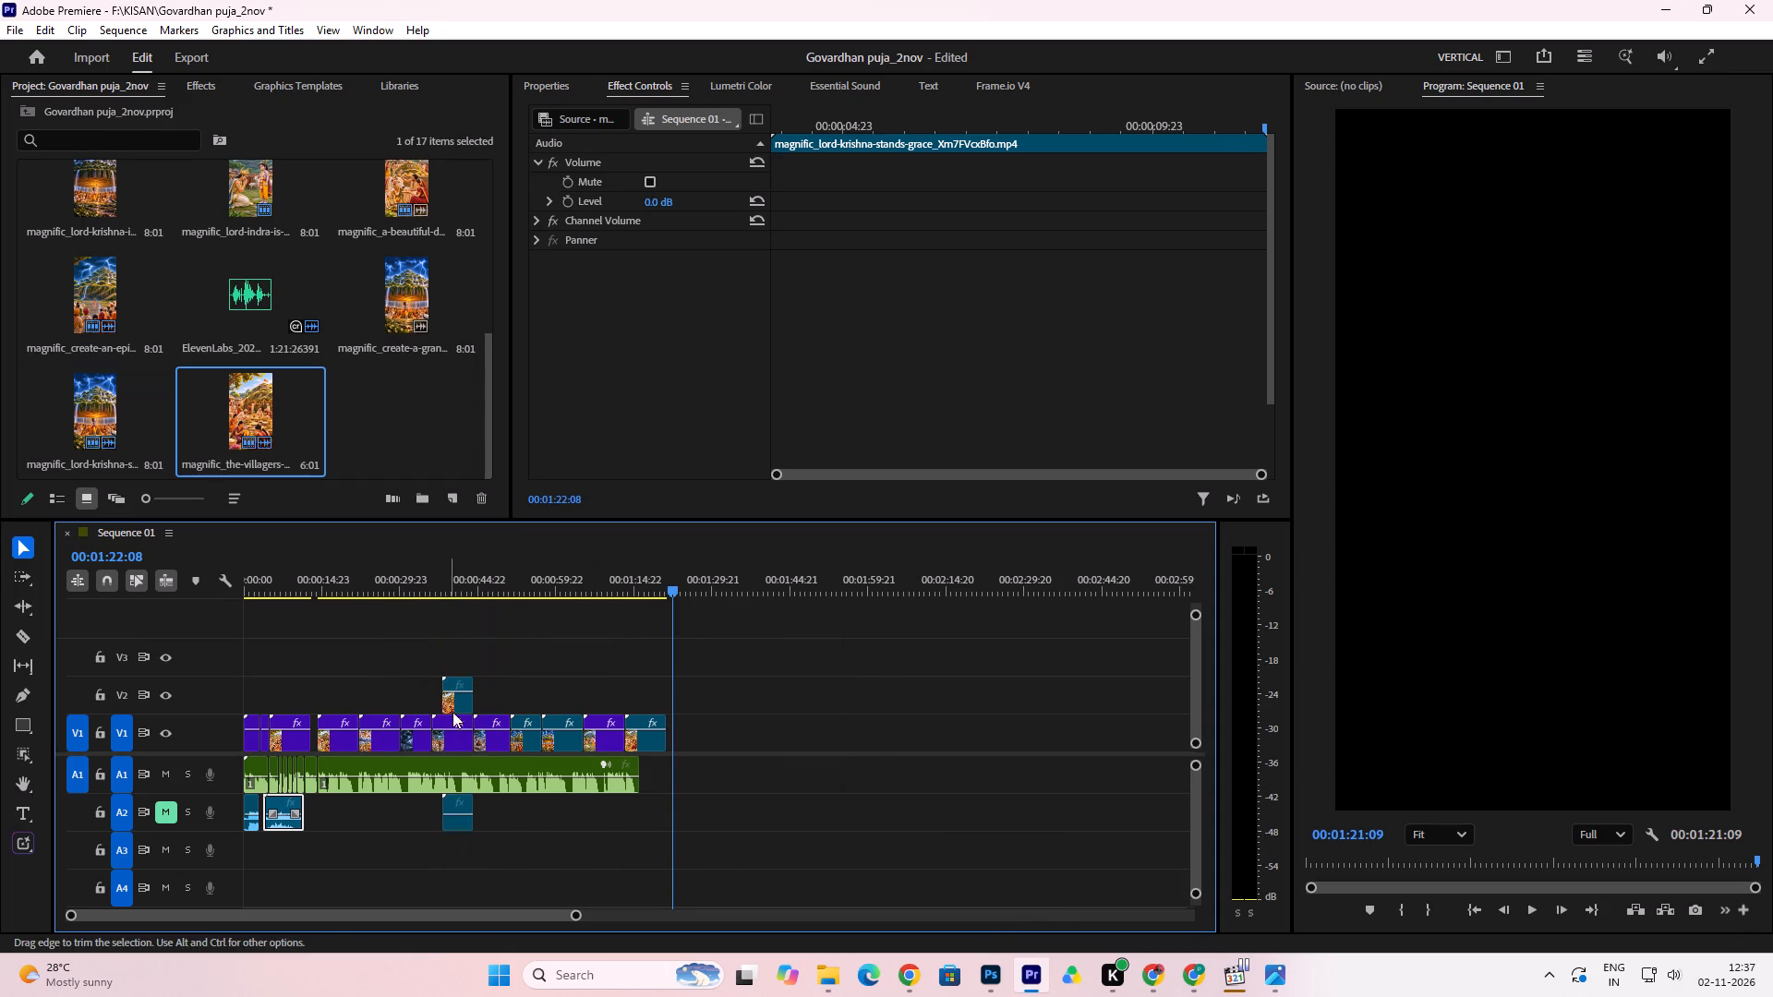
Unlink the villagers clip's video on V2 from its audio on A2.
click(459, 803)
right_click(459, 803)
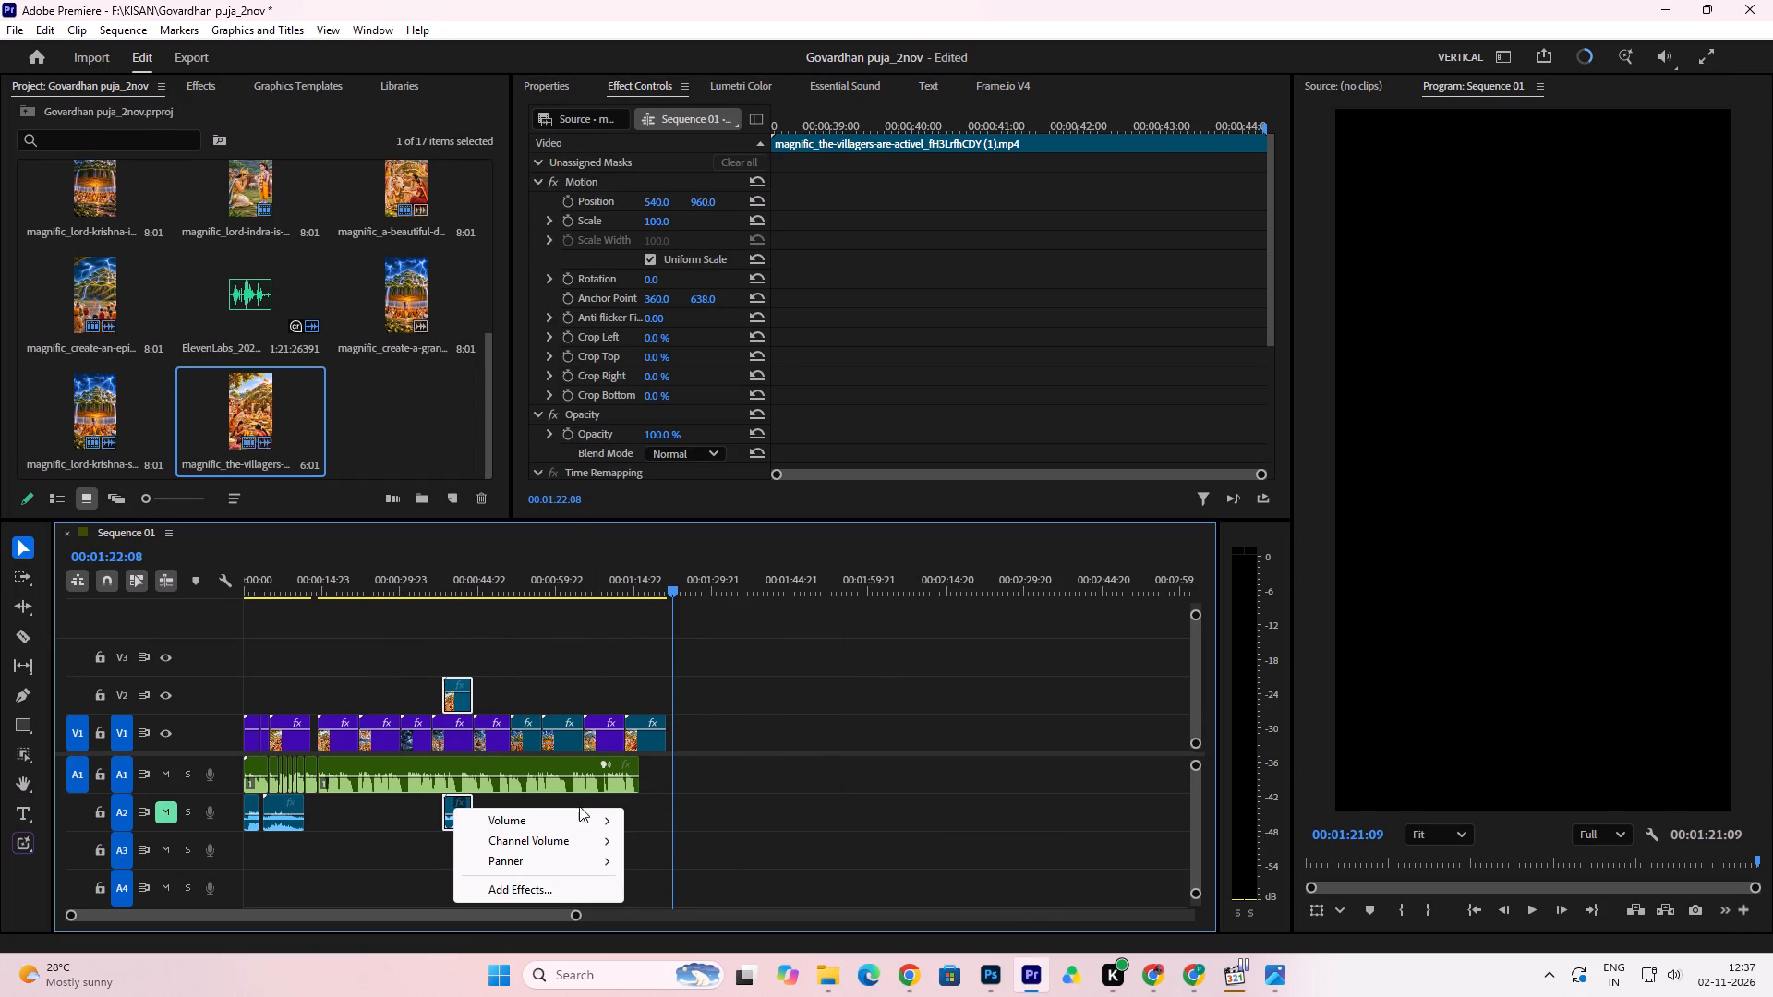
click(831, 865)
click(462, 700)
right_click(463, 700)
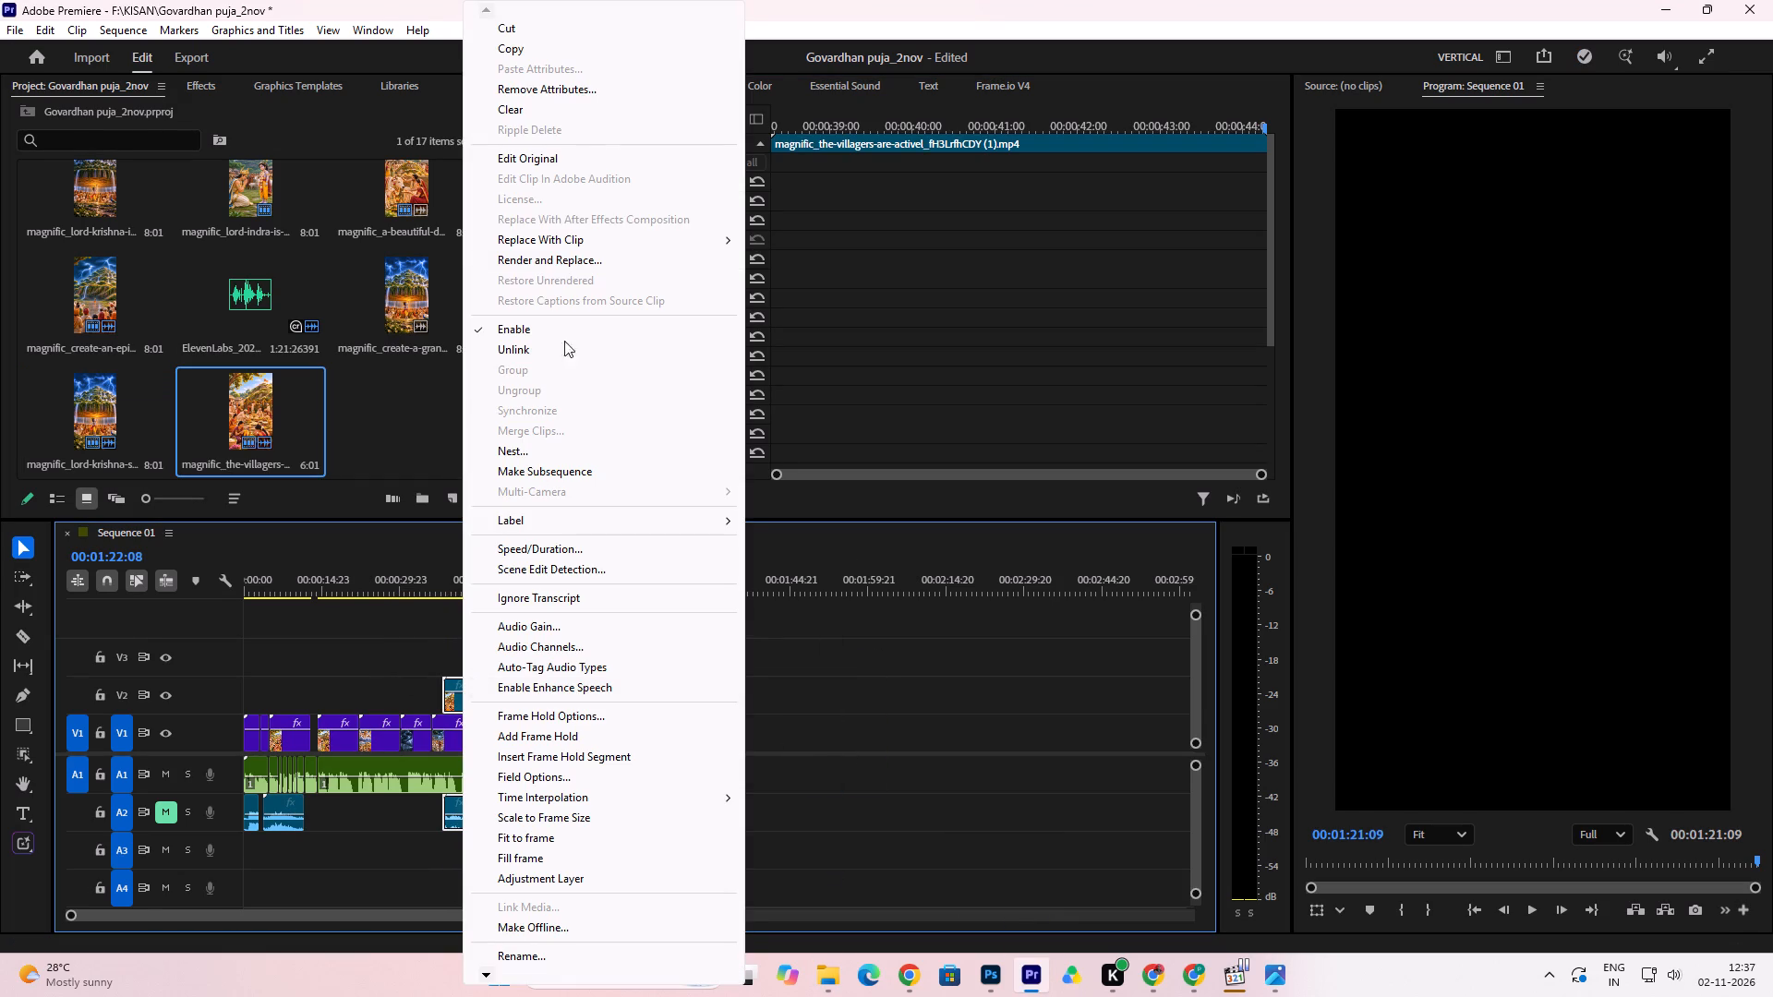
click(528, 350)
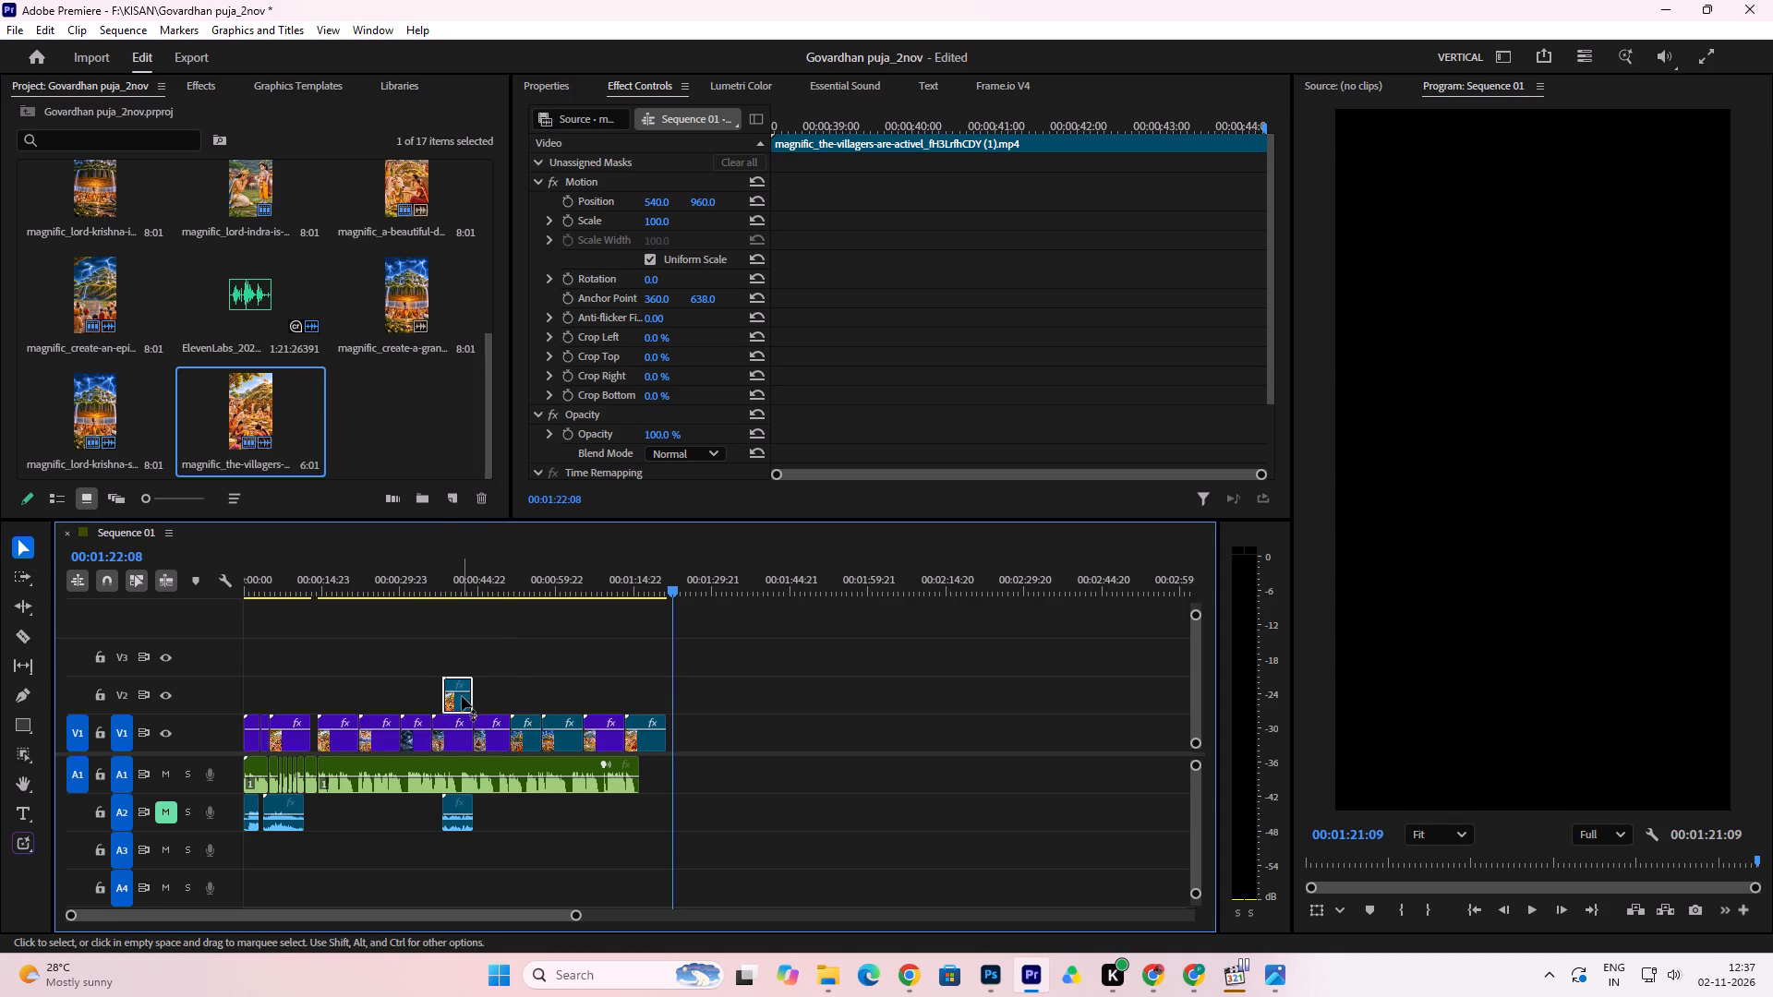
Align the villagers video on V2 with the first V1 clip after the gap, and shift the V1 clips after the gap about 9 seconds later.
drag(462, 703, 337, 705)
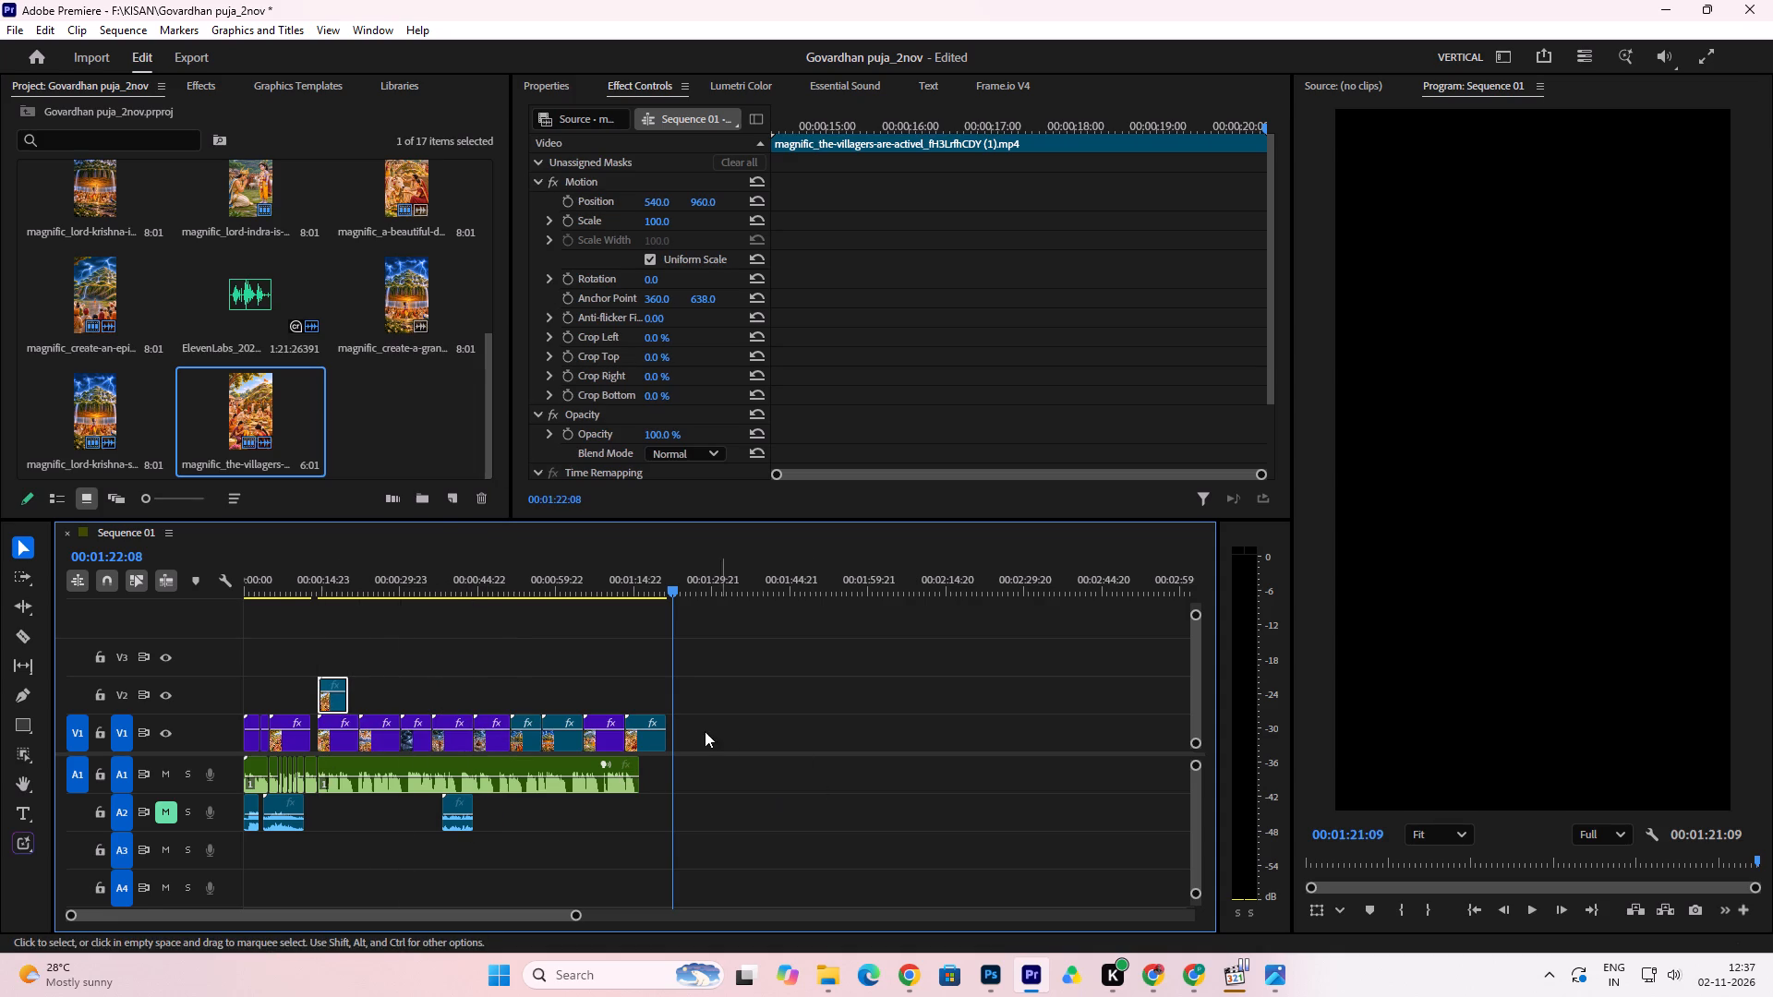
drag(706, 729, 318, 739)
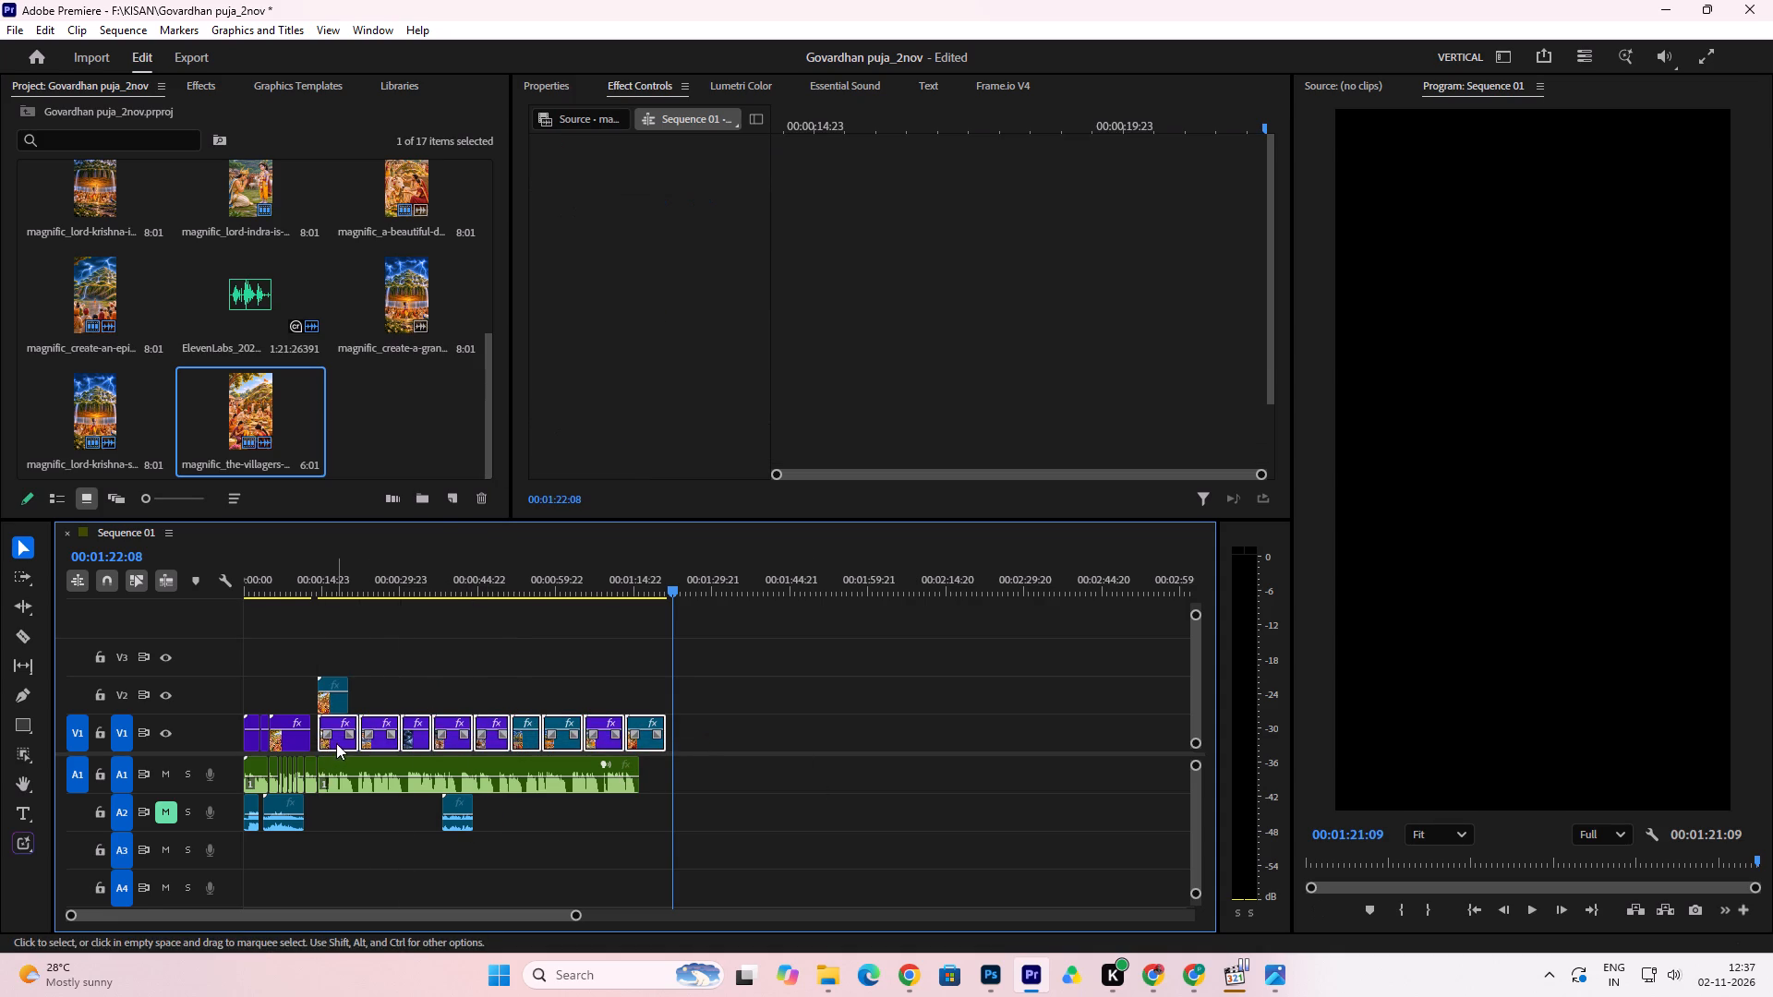
drag(337, 742, 382, 743)
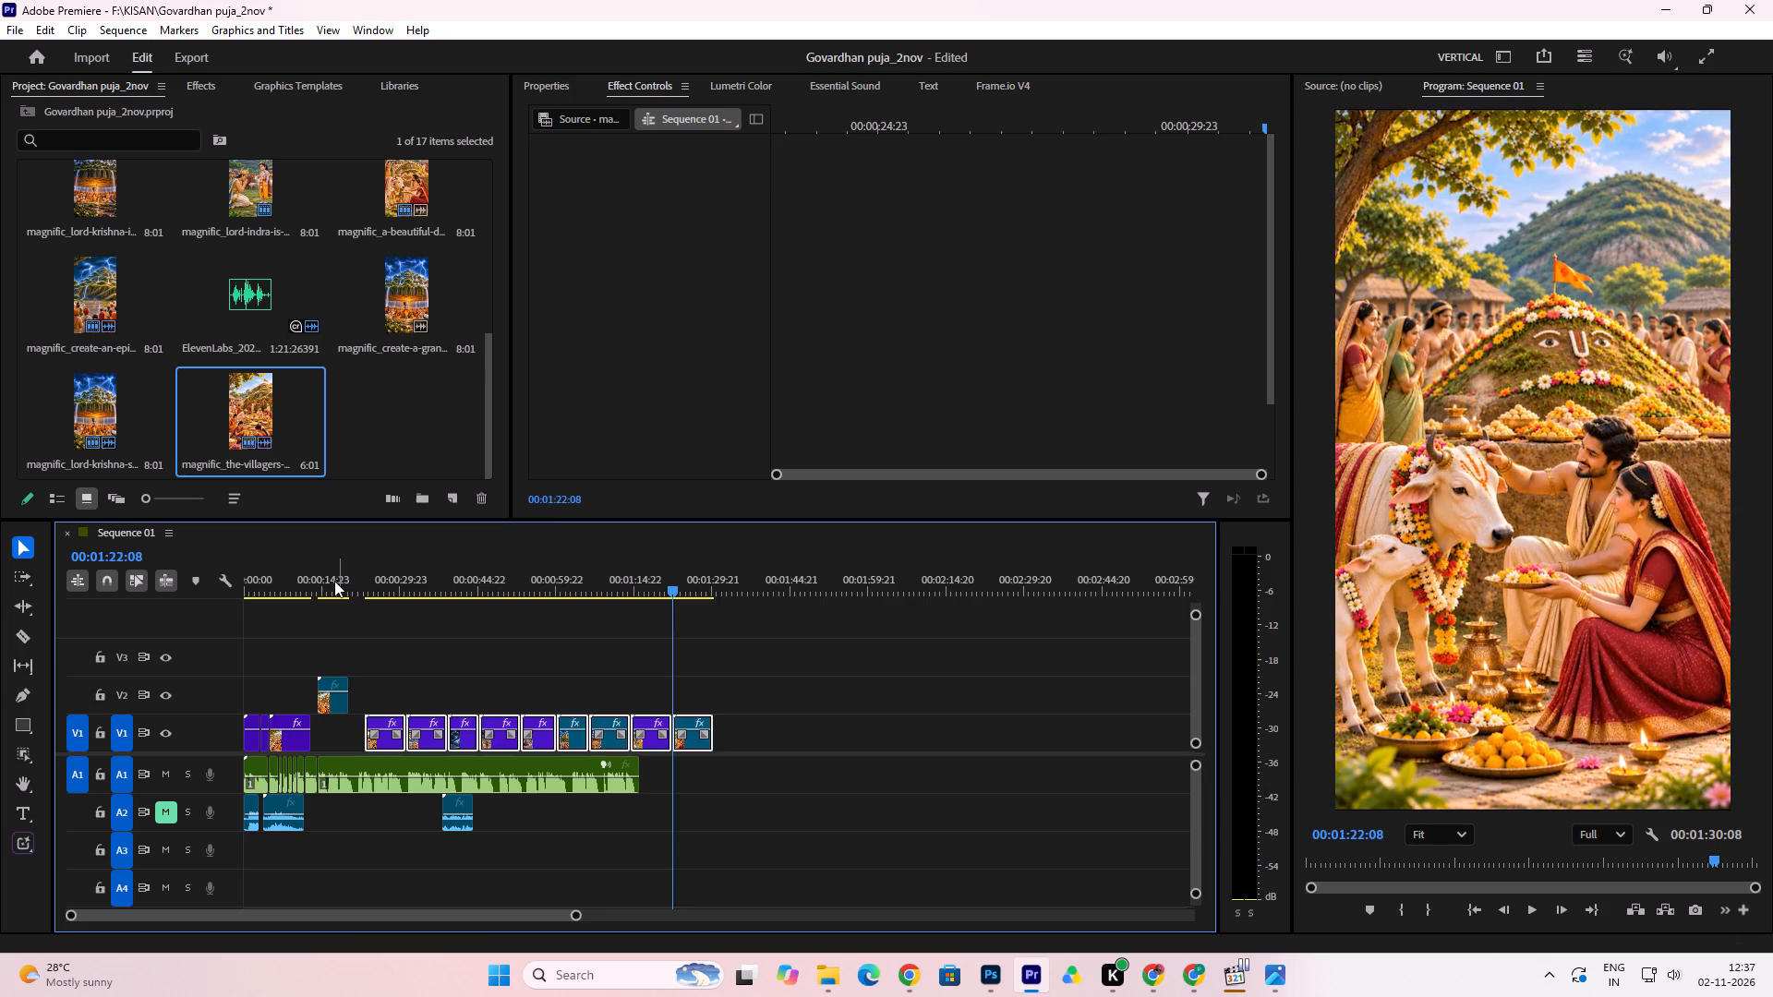
Zoom in on the timeline and play from 00:00:10:15 to the start of the villagers clip at about 00:00:14:06.
click(334, 581)
drag(574, 916, 364, 926)
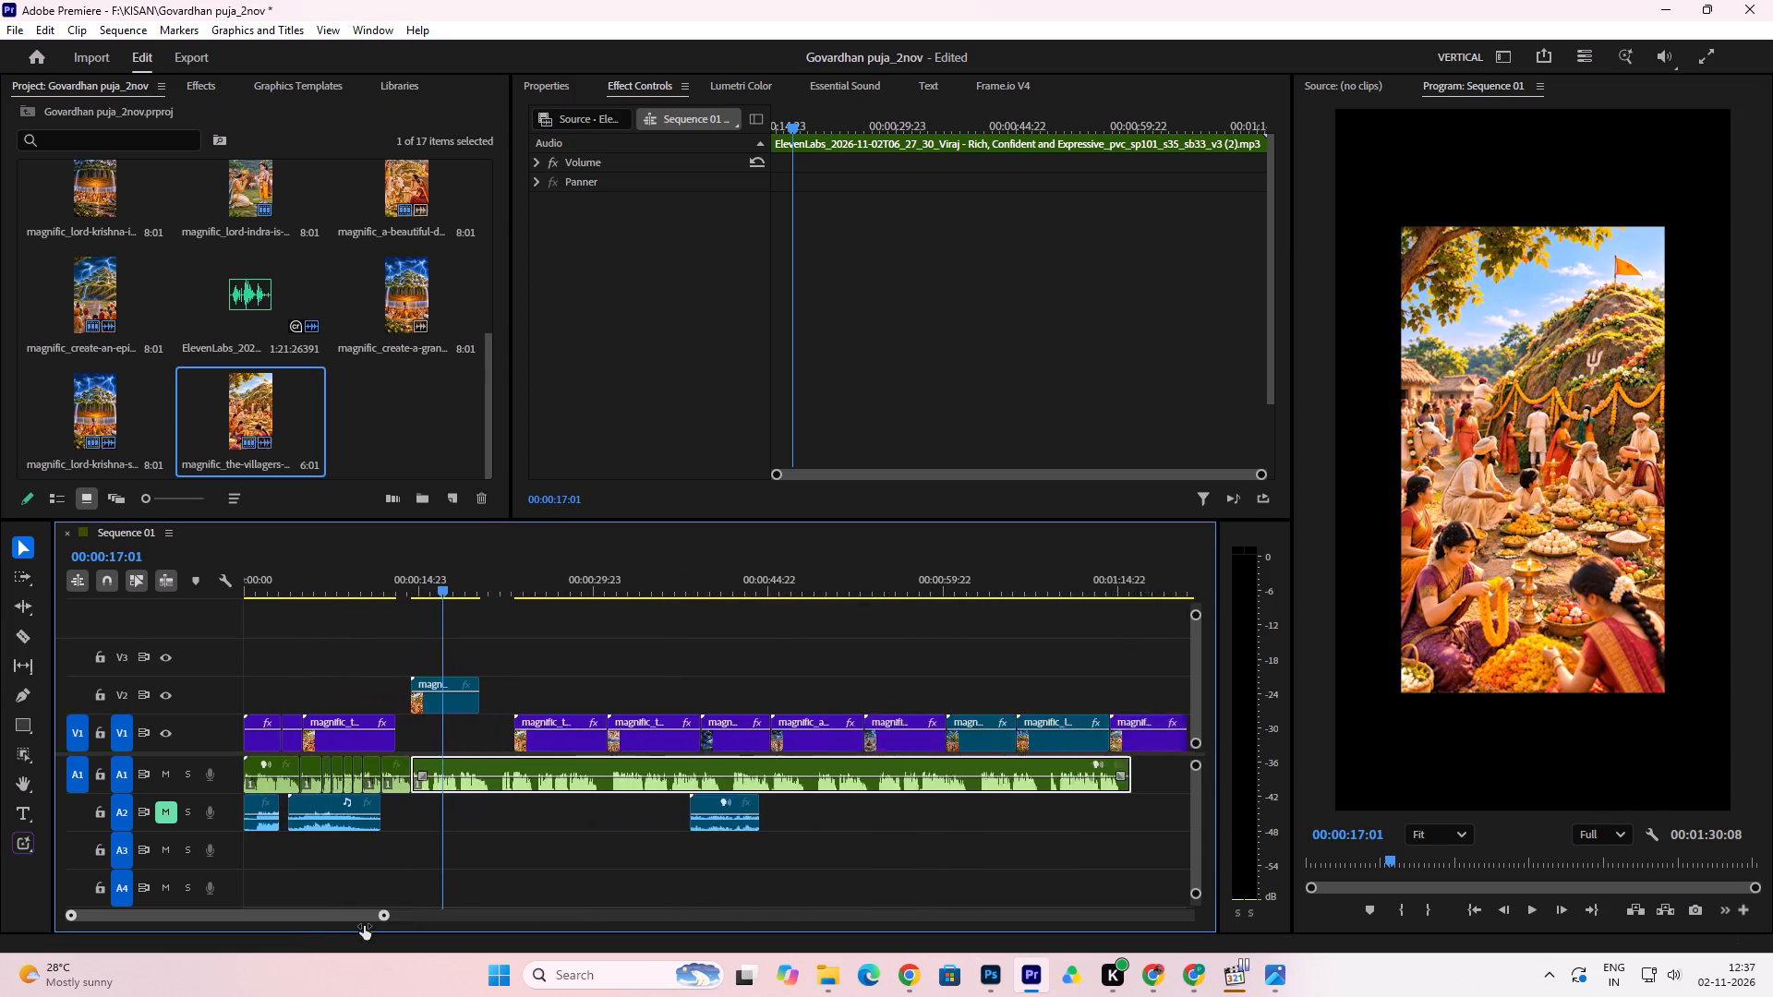
drag(364, 926, 243, 944)
click(523, 579)
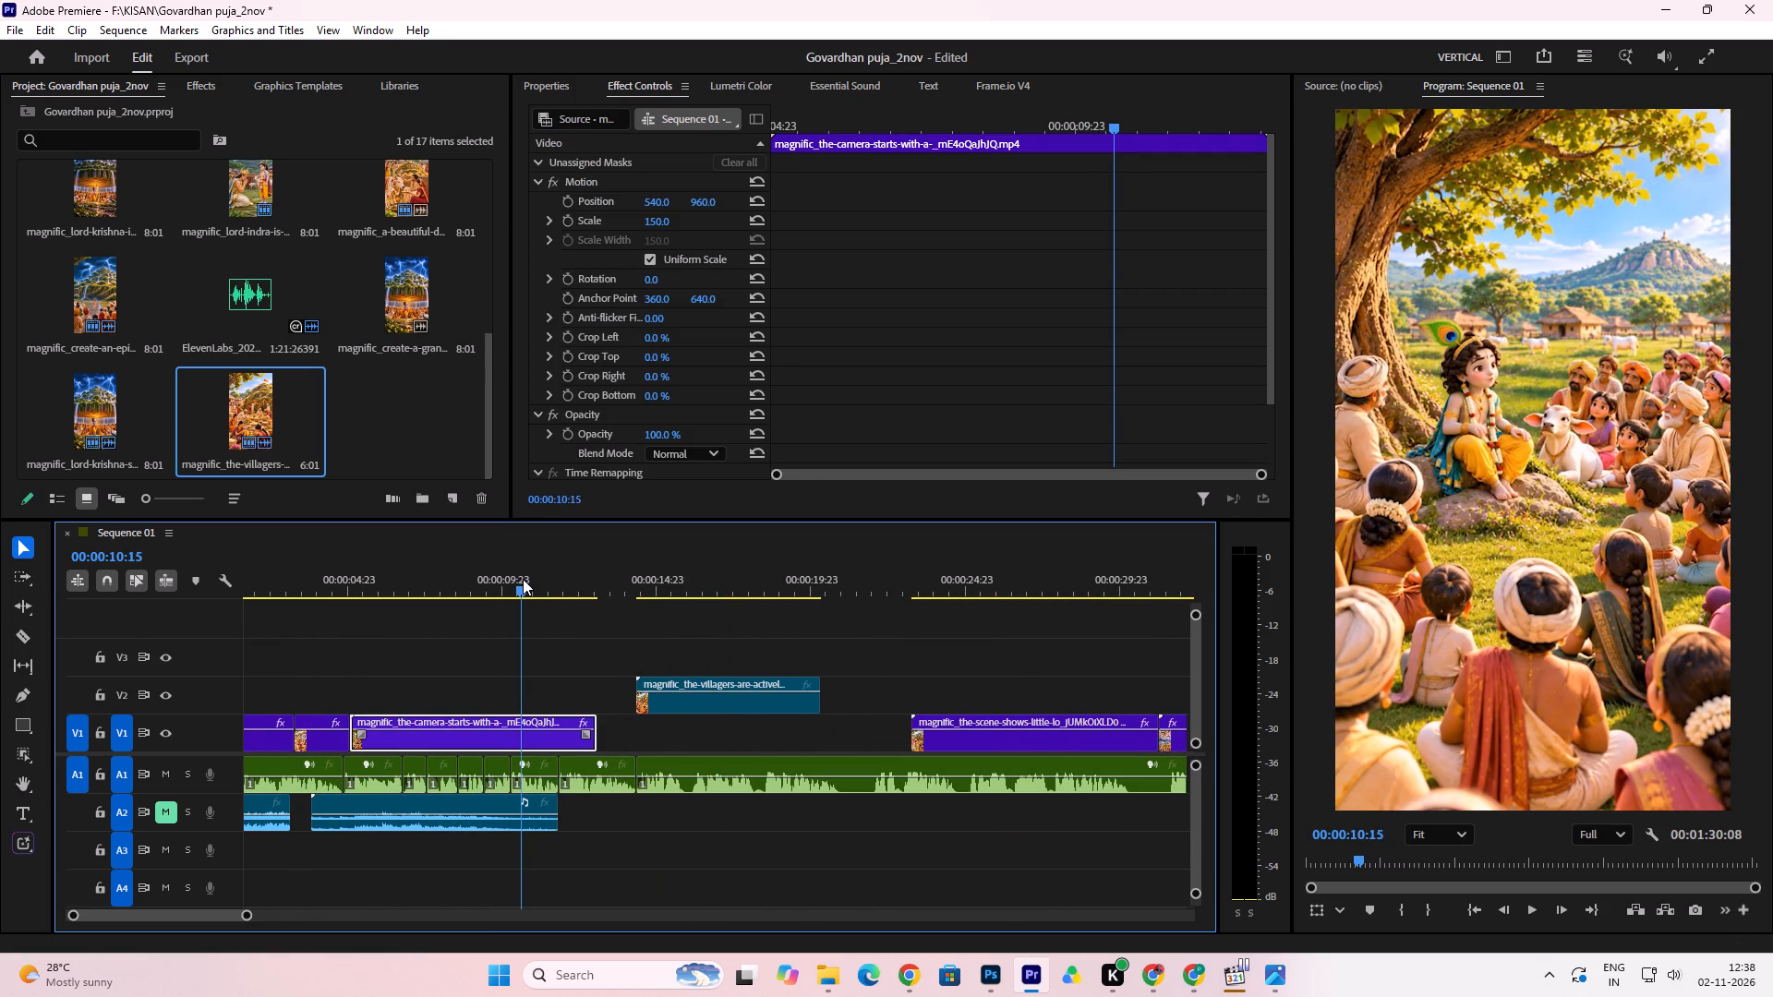
key(space)
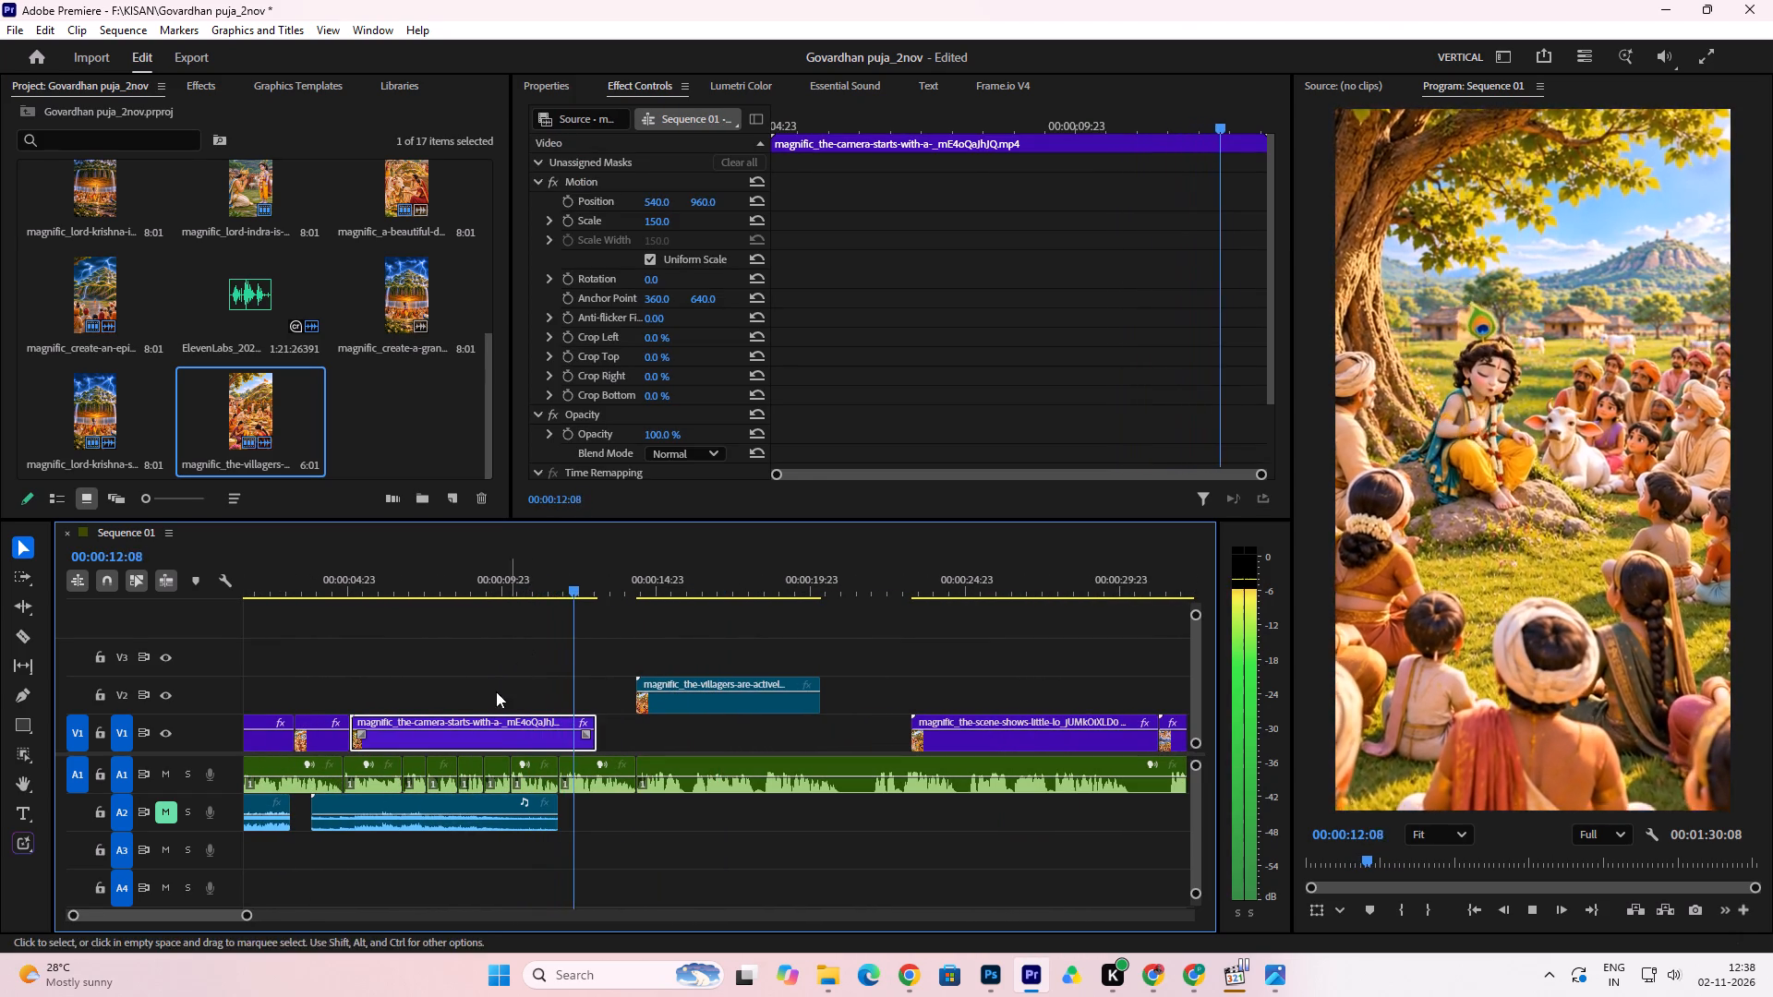
key(space)
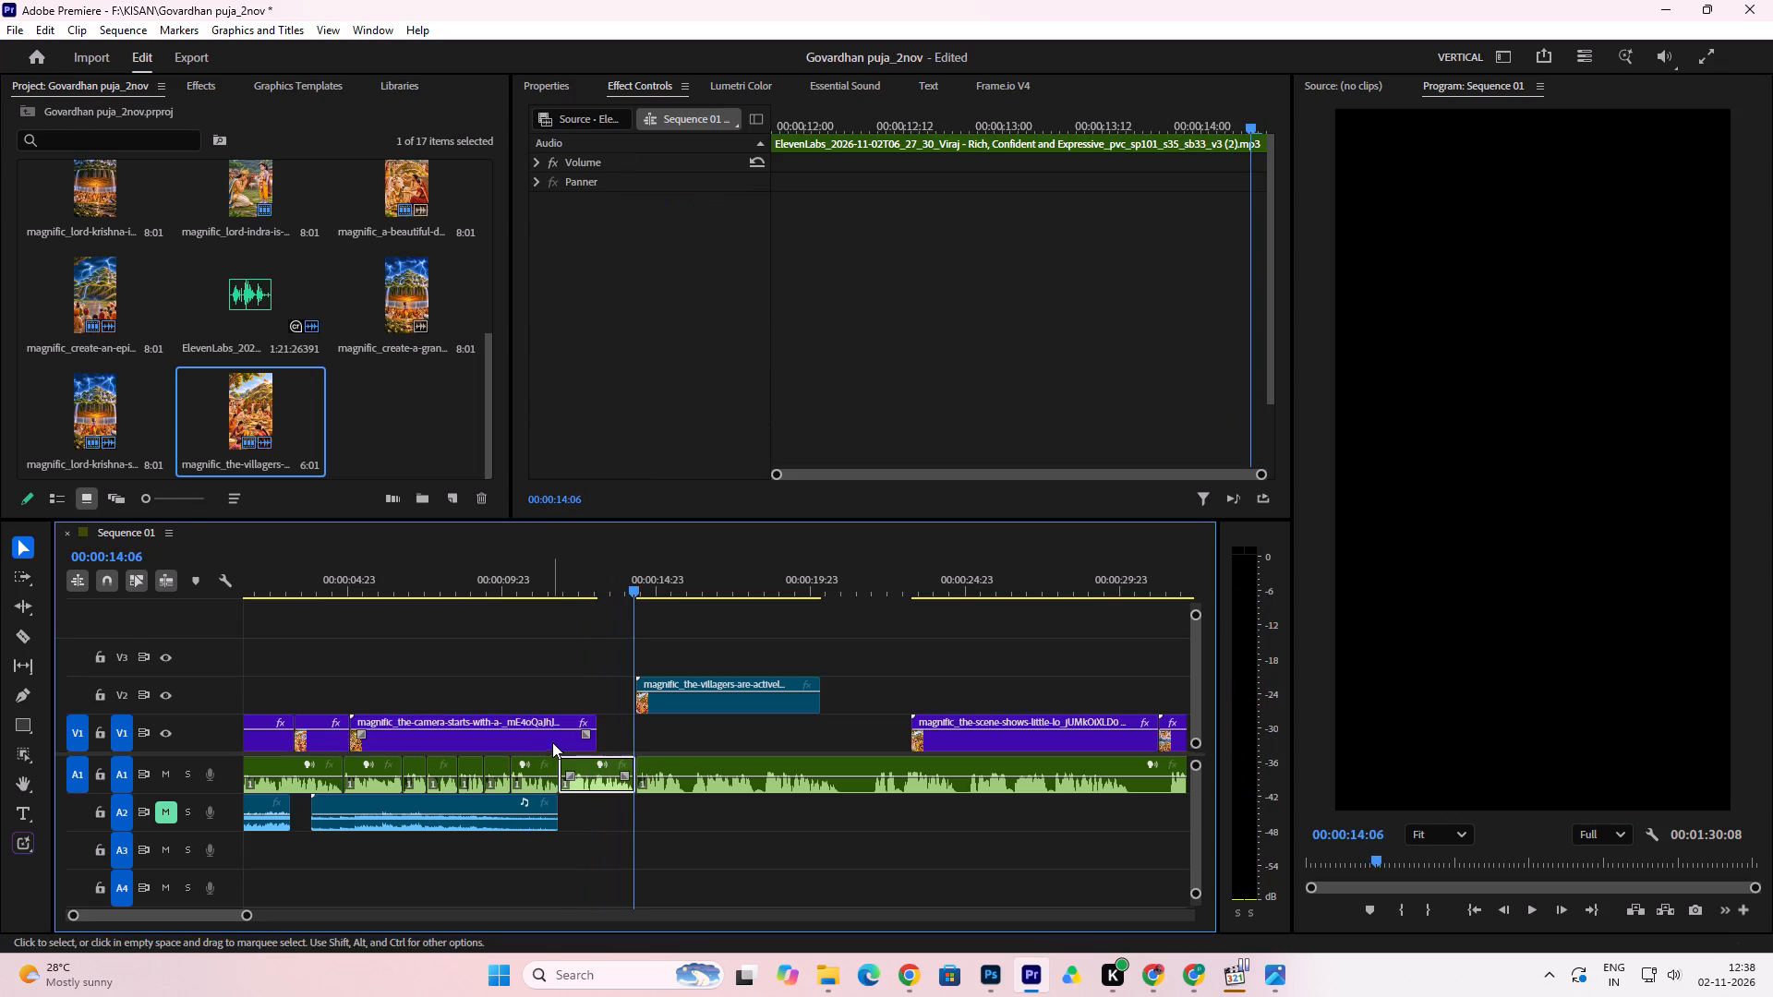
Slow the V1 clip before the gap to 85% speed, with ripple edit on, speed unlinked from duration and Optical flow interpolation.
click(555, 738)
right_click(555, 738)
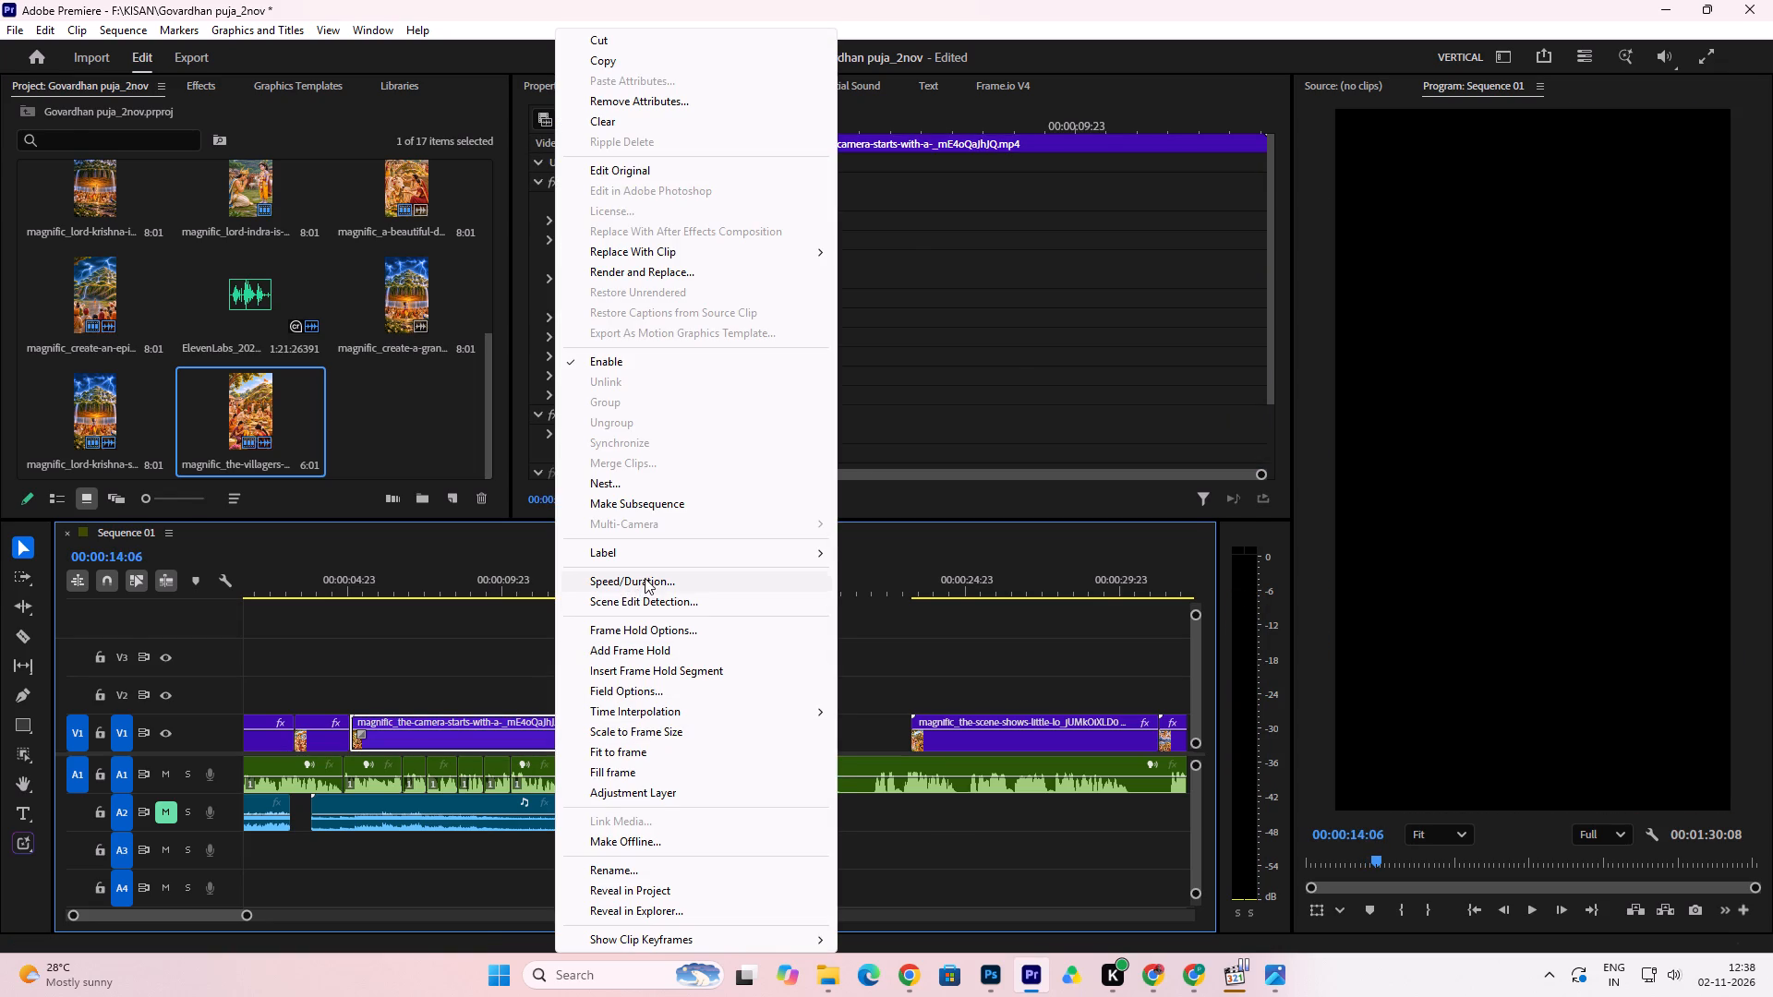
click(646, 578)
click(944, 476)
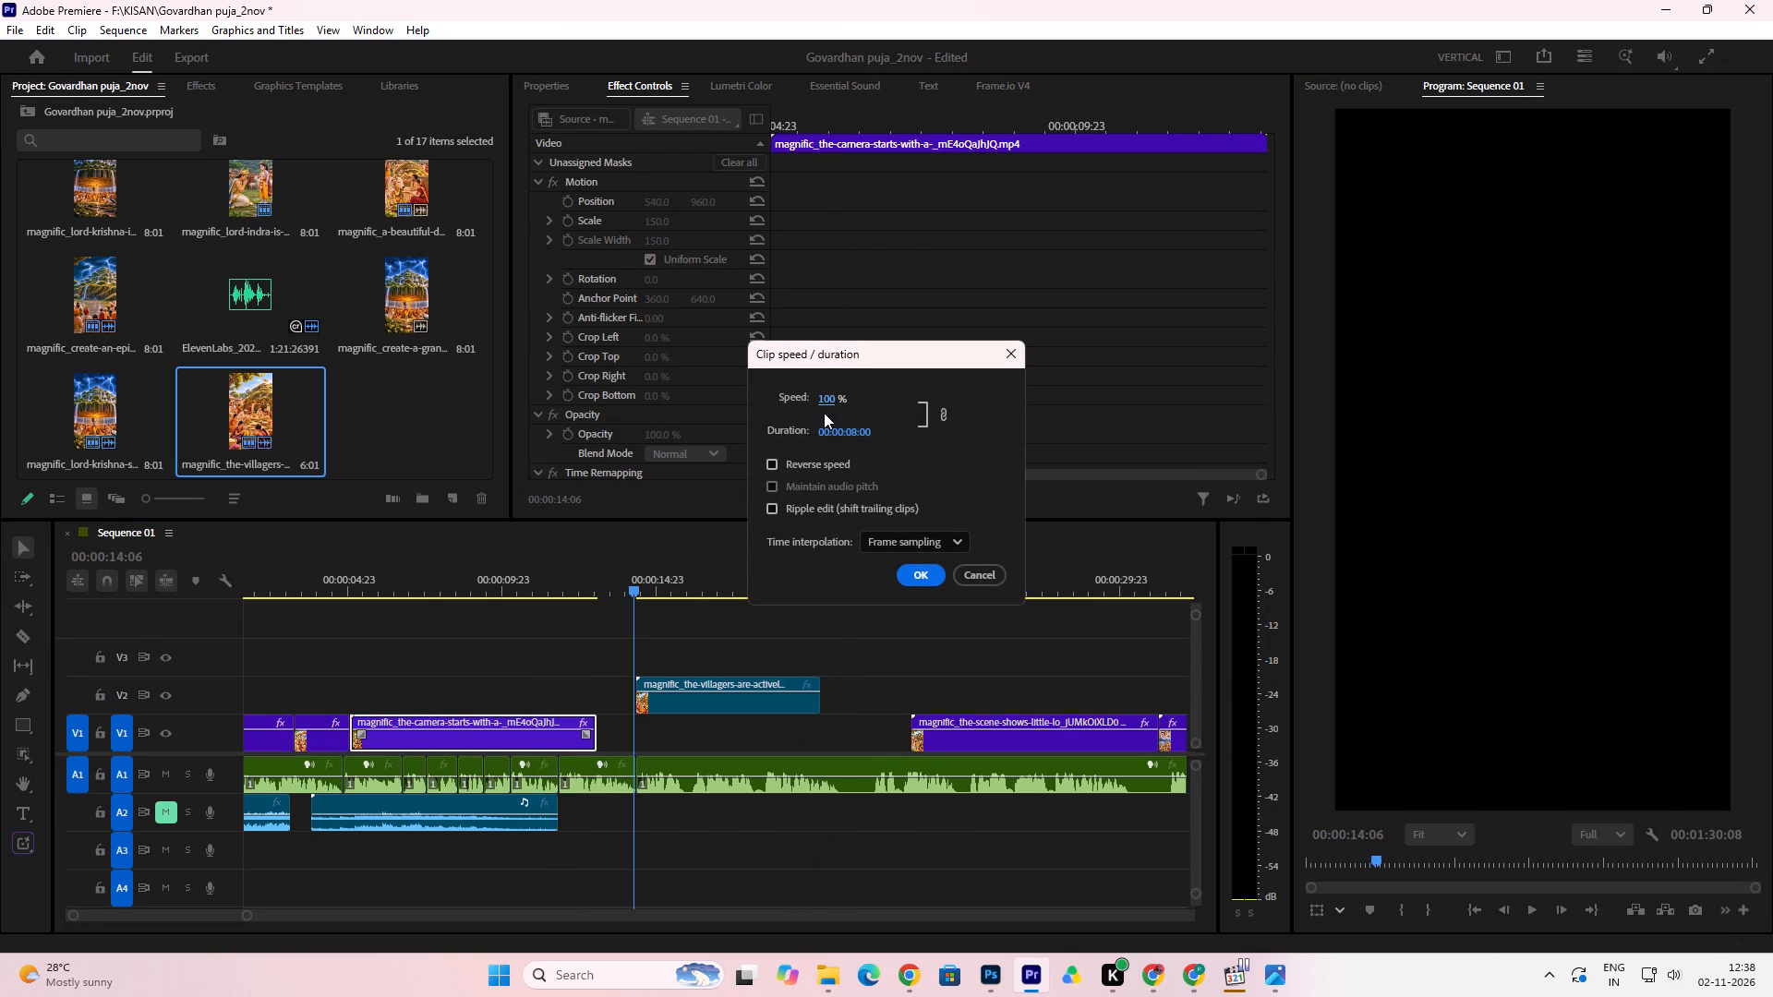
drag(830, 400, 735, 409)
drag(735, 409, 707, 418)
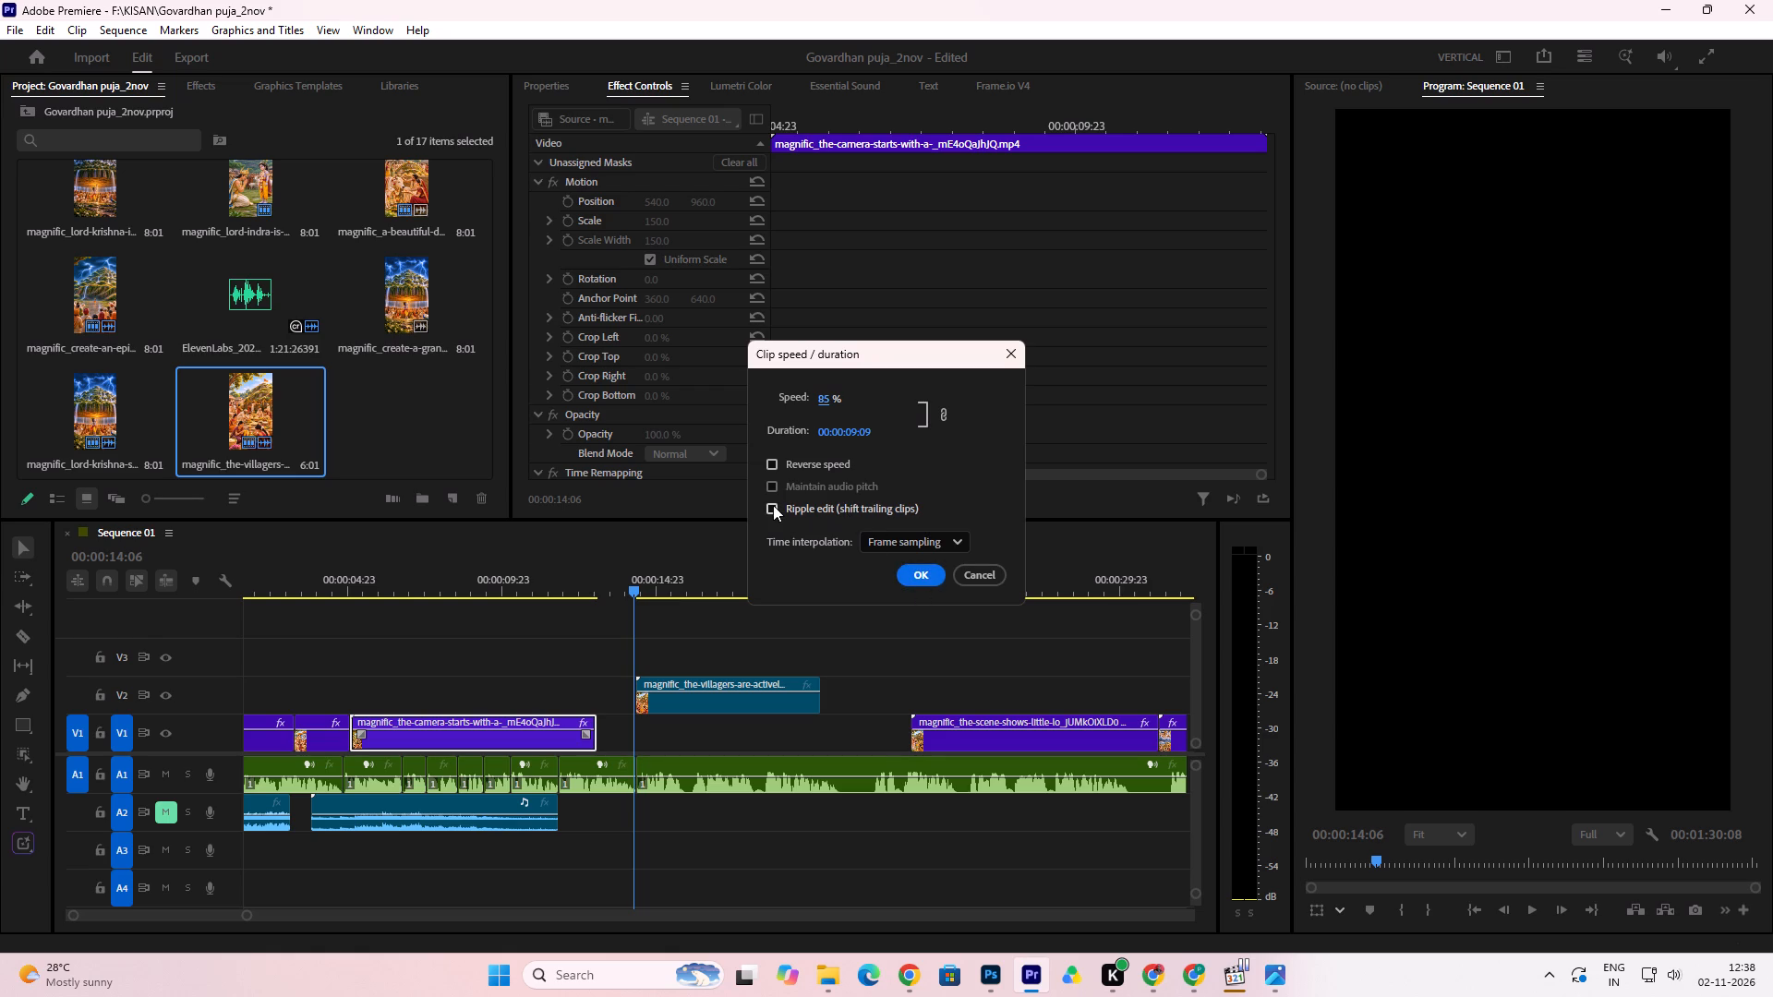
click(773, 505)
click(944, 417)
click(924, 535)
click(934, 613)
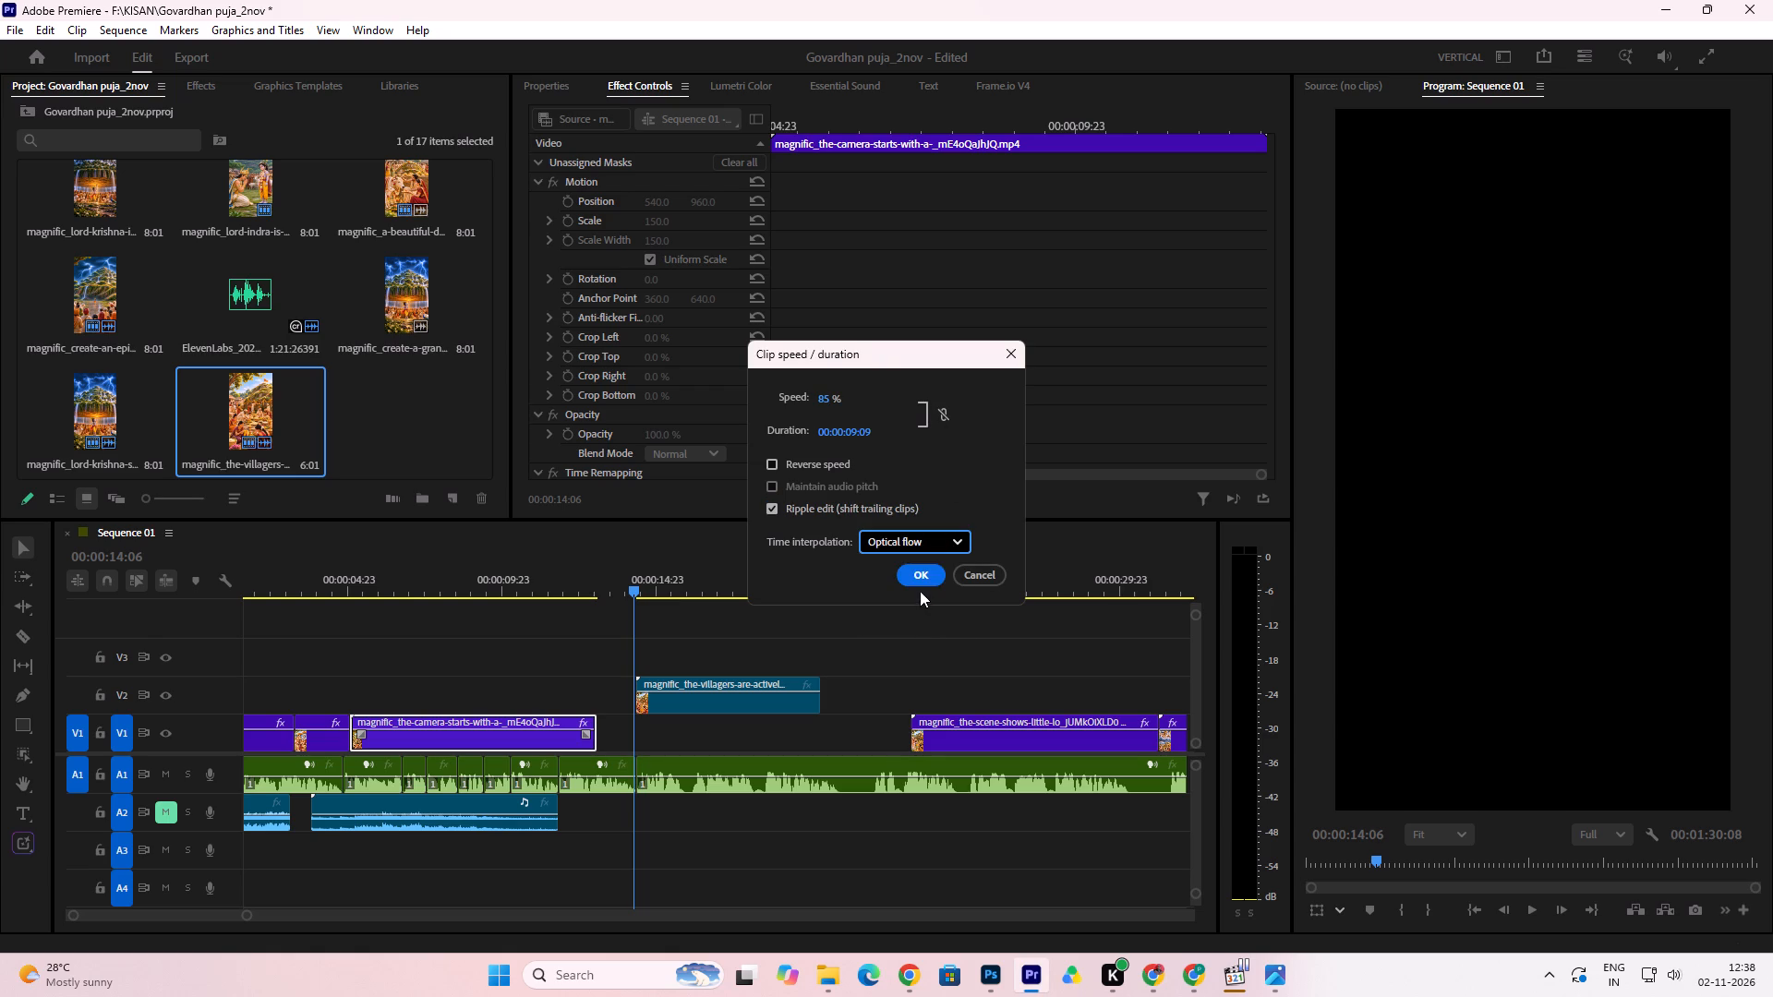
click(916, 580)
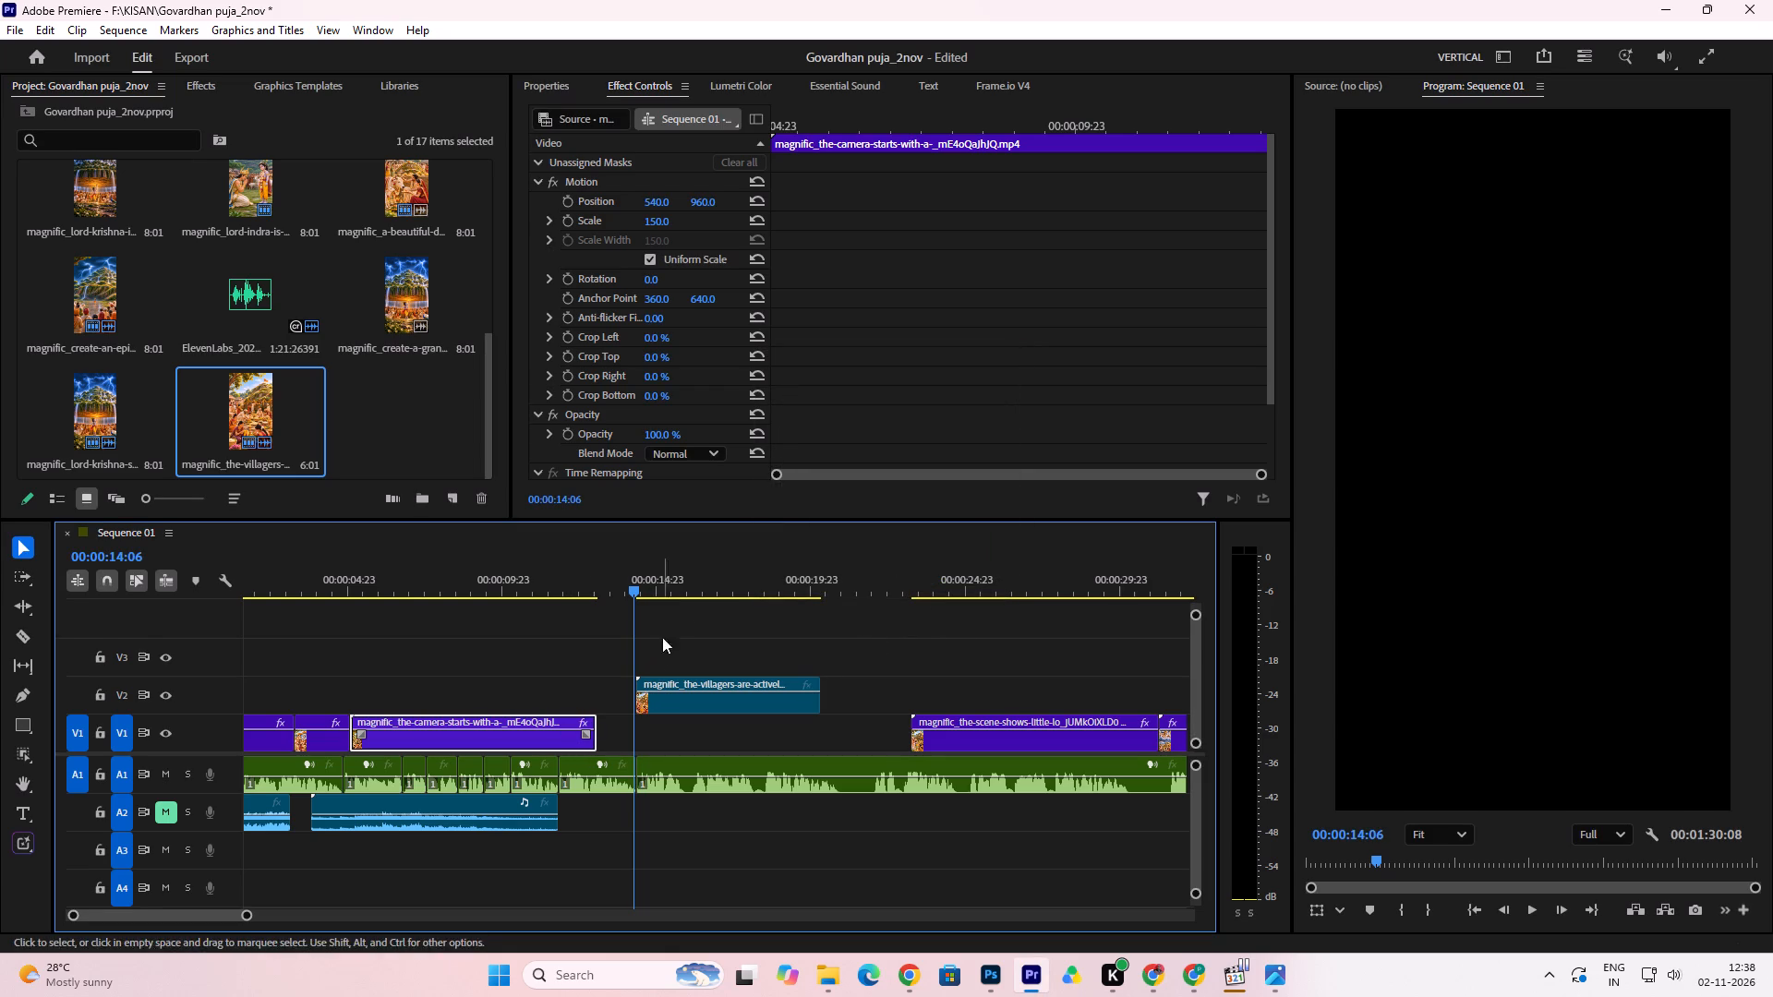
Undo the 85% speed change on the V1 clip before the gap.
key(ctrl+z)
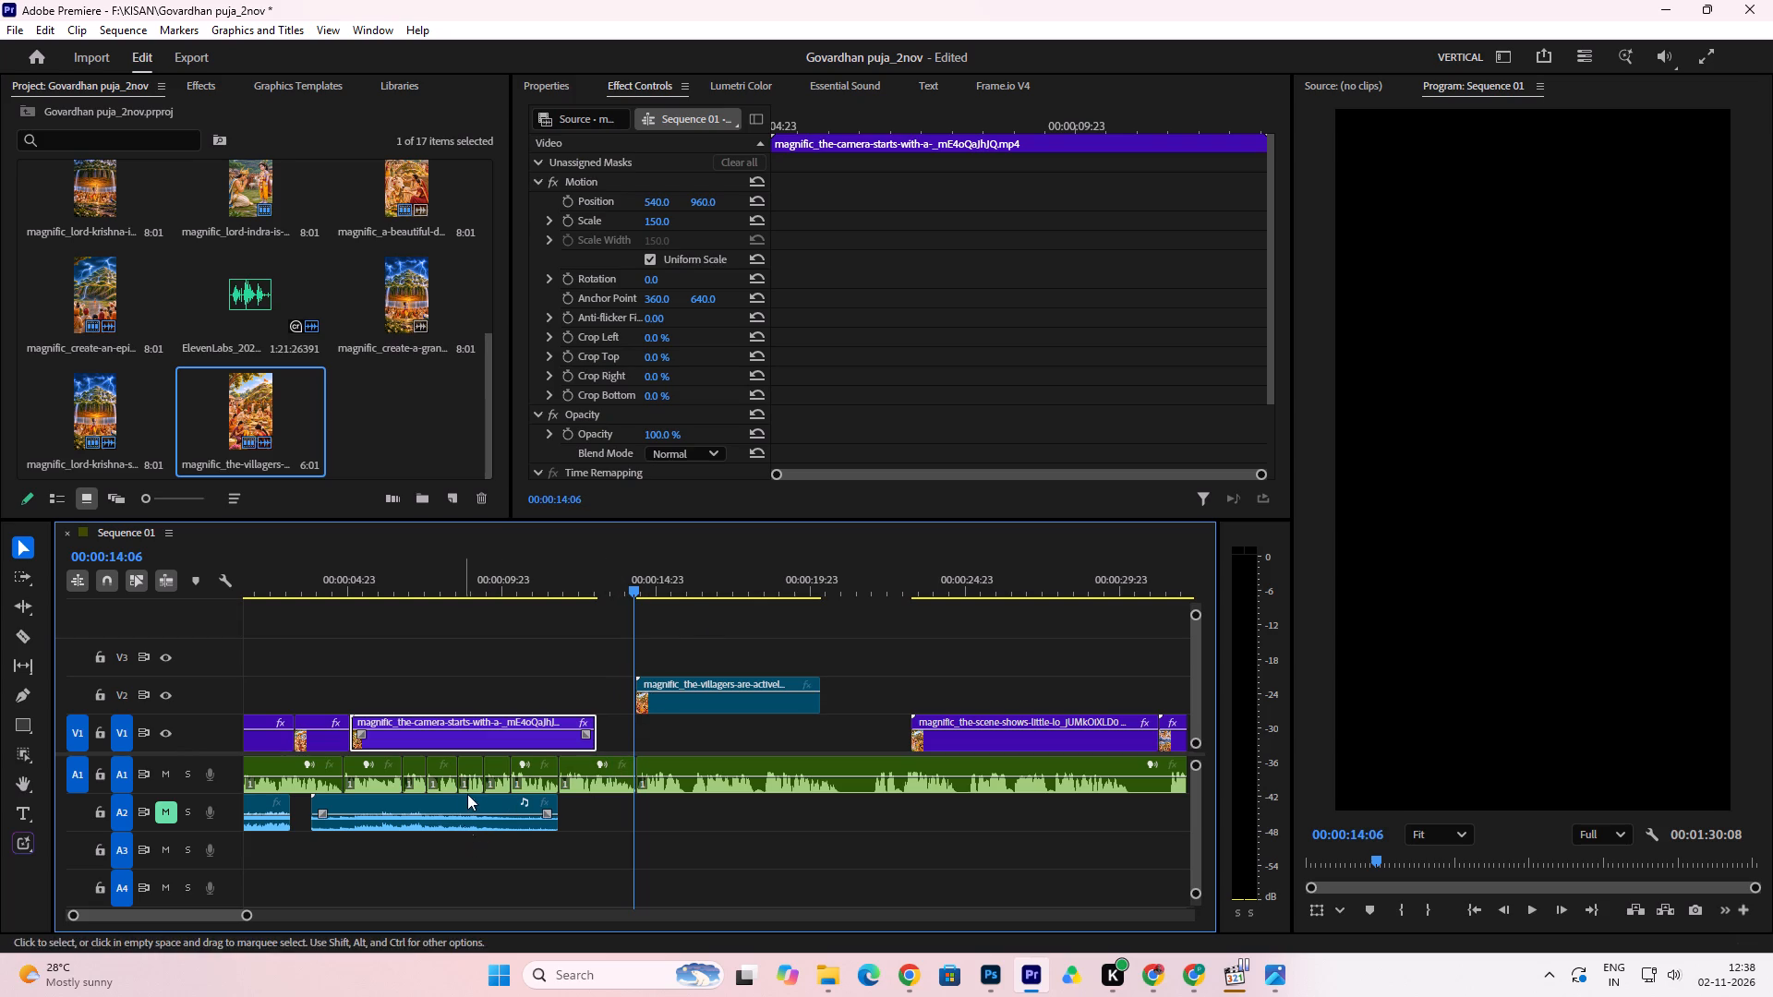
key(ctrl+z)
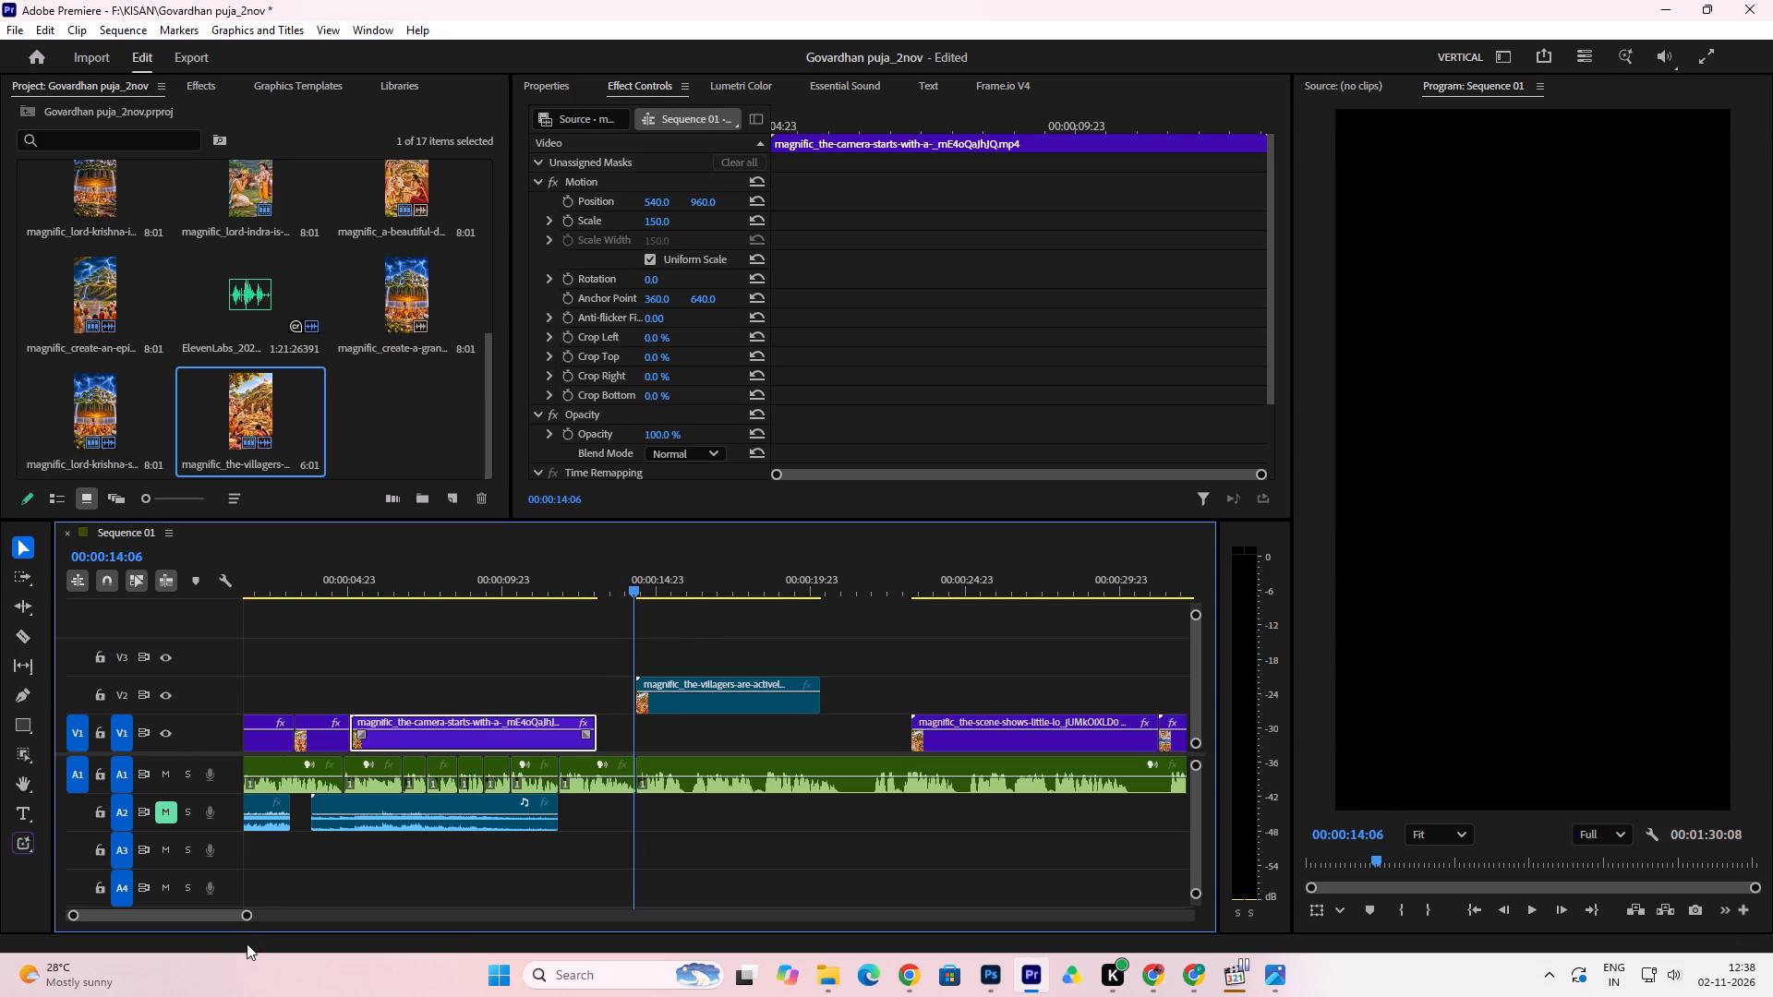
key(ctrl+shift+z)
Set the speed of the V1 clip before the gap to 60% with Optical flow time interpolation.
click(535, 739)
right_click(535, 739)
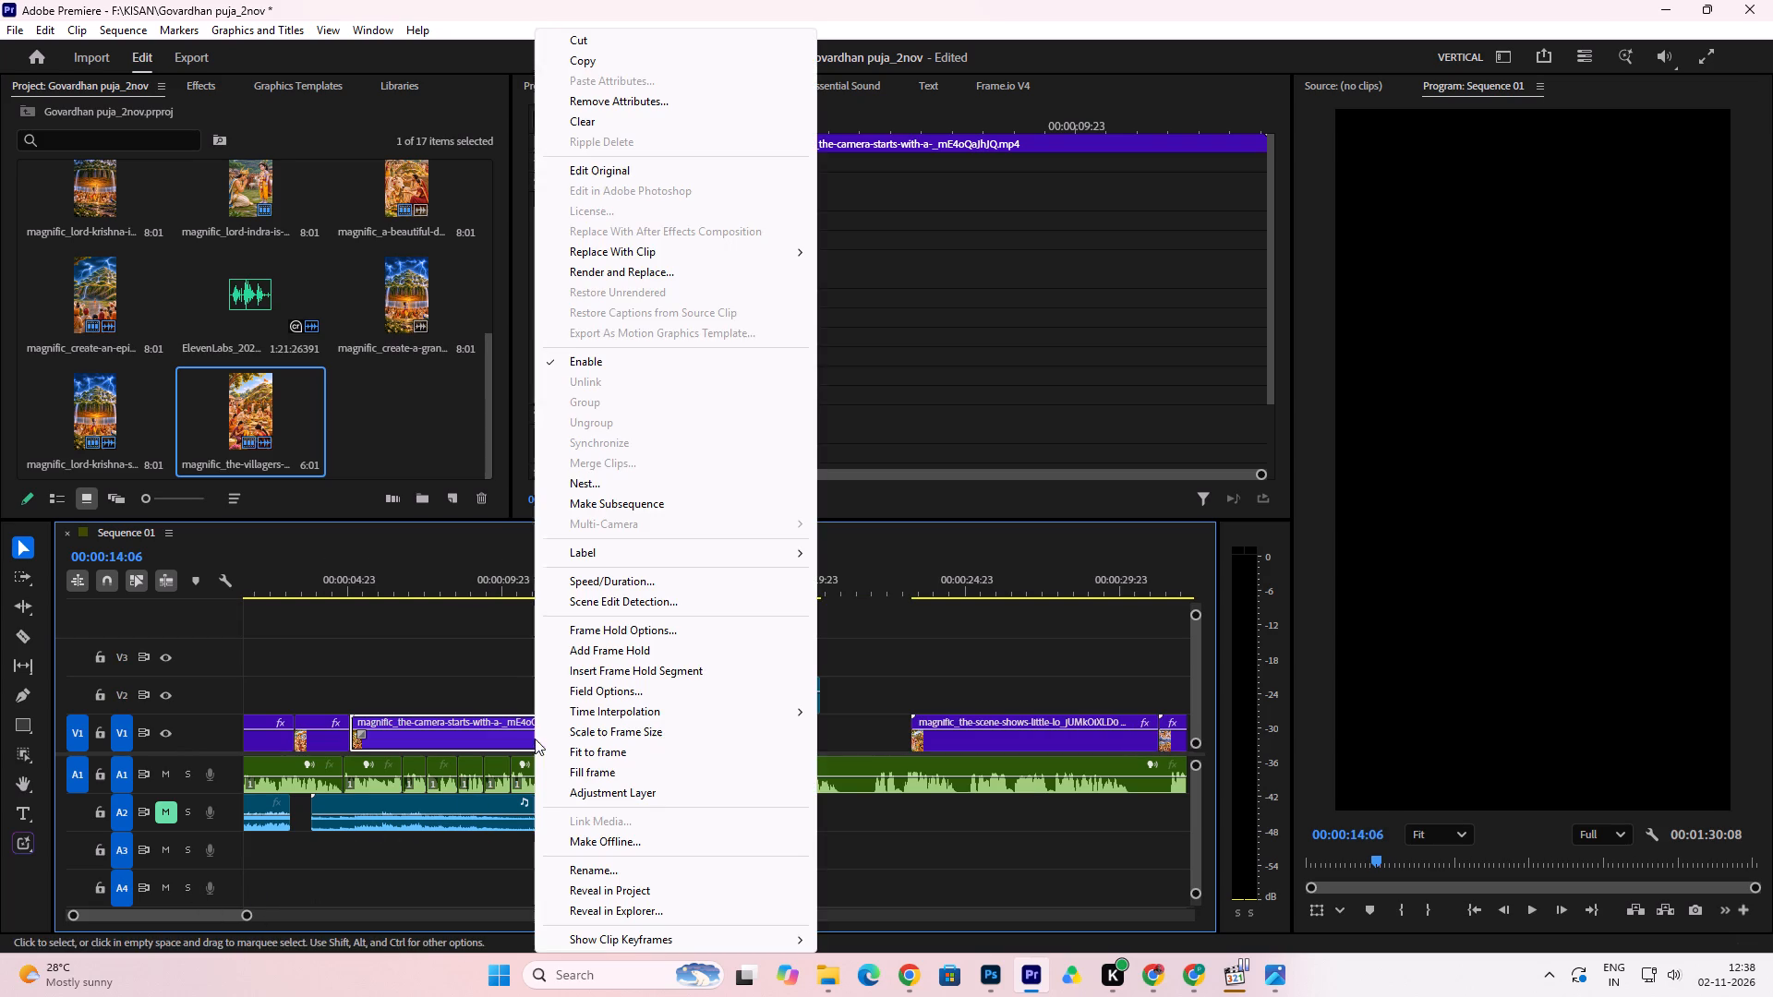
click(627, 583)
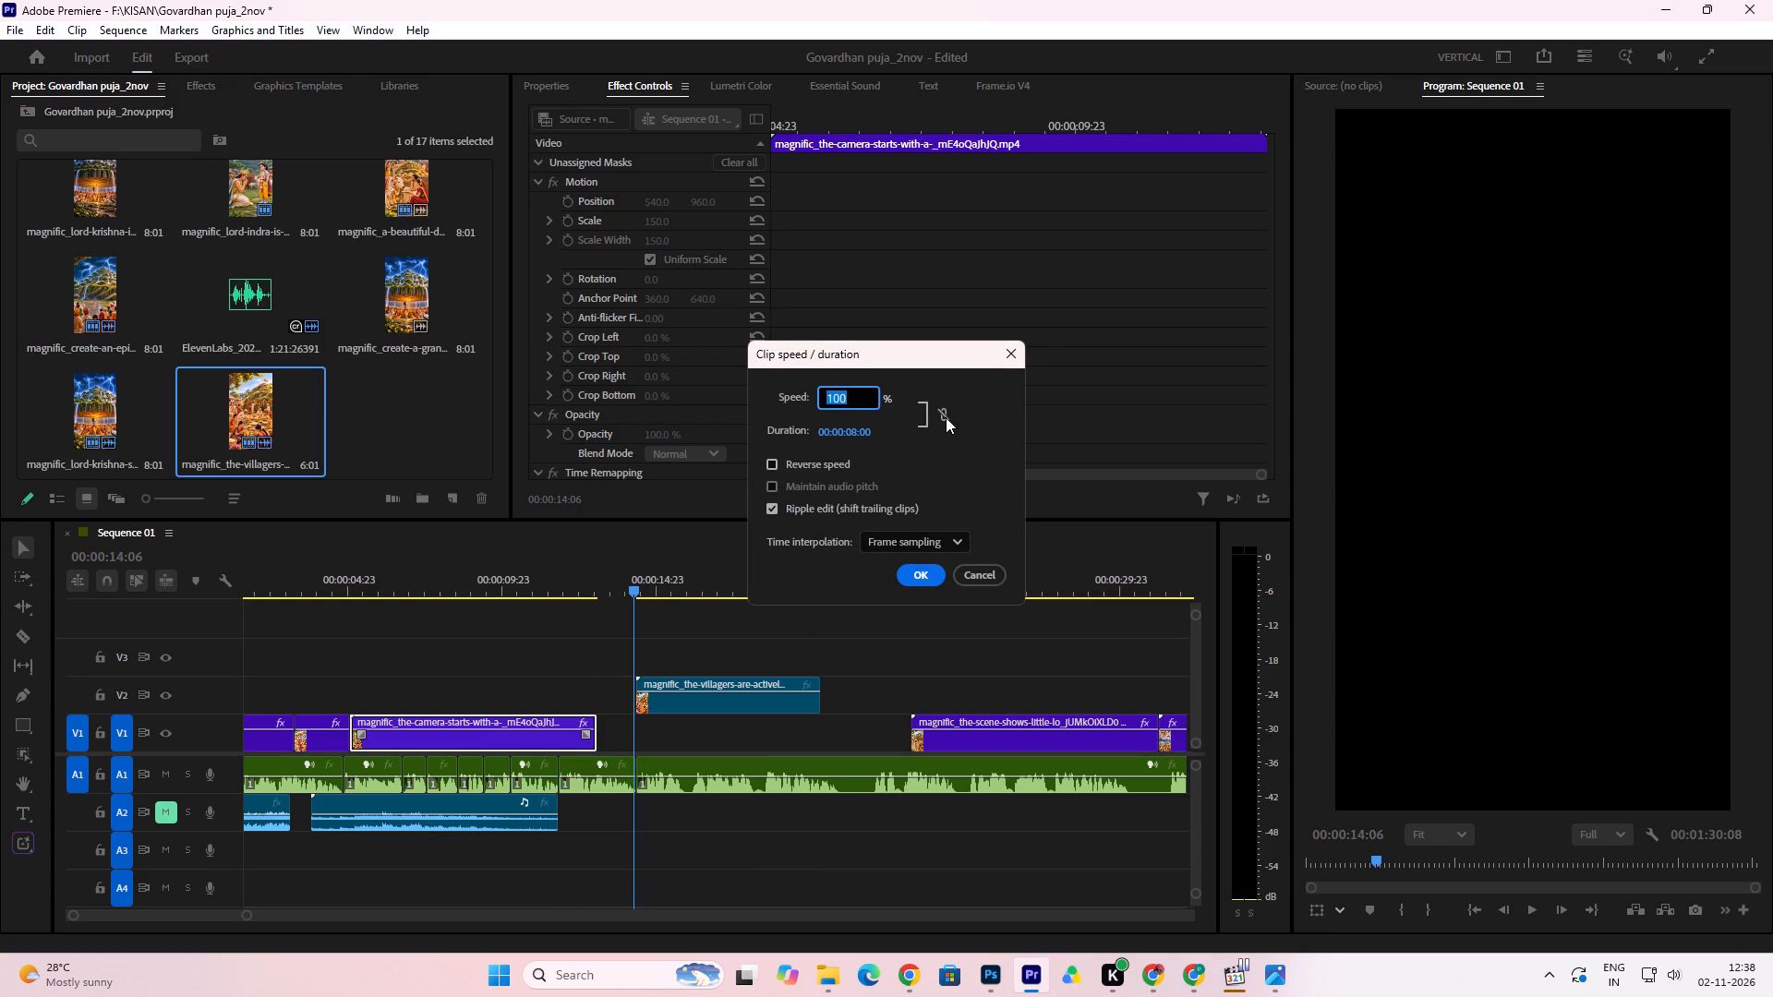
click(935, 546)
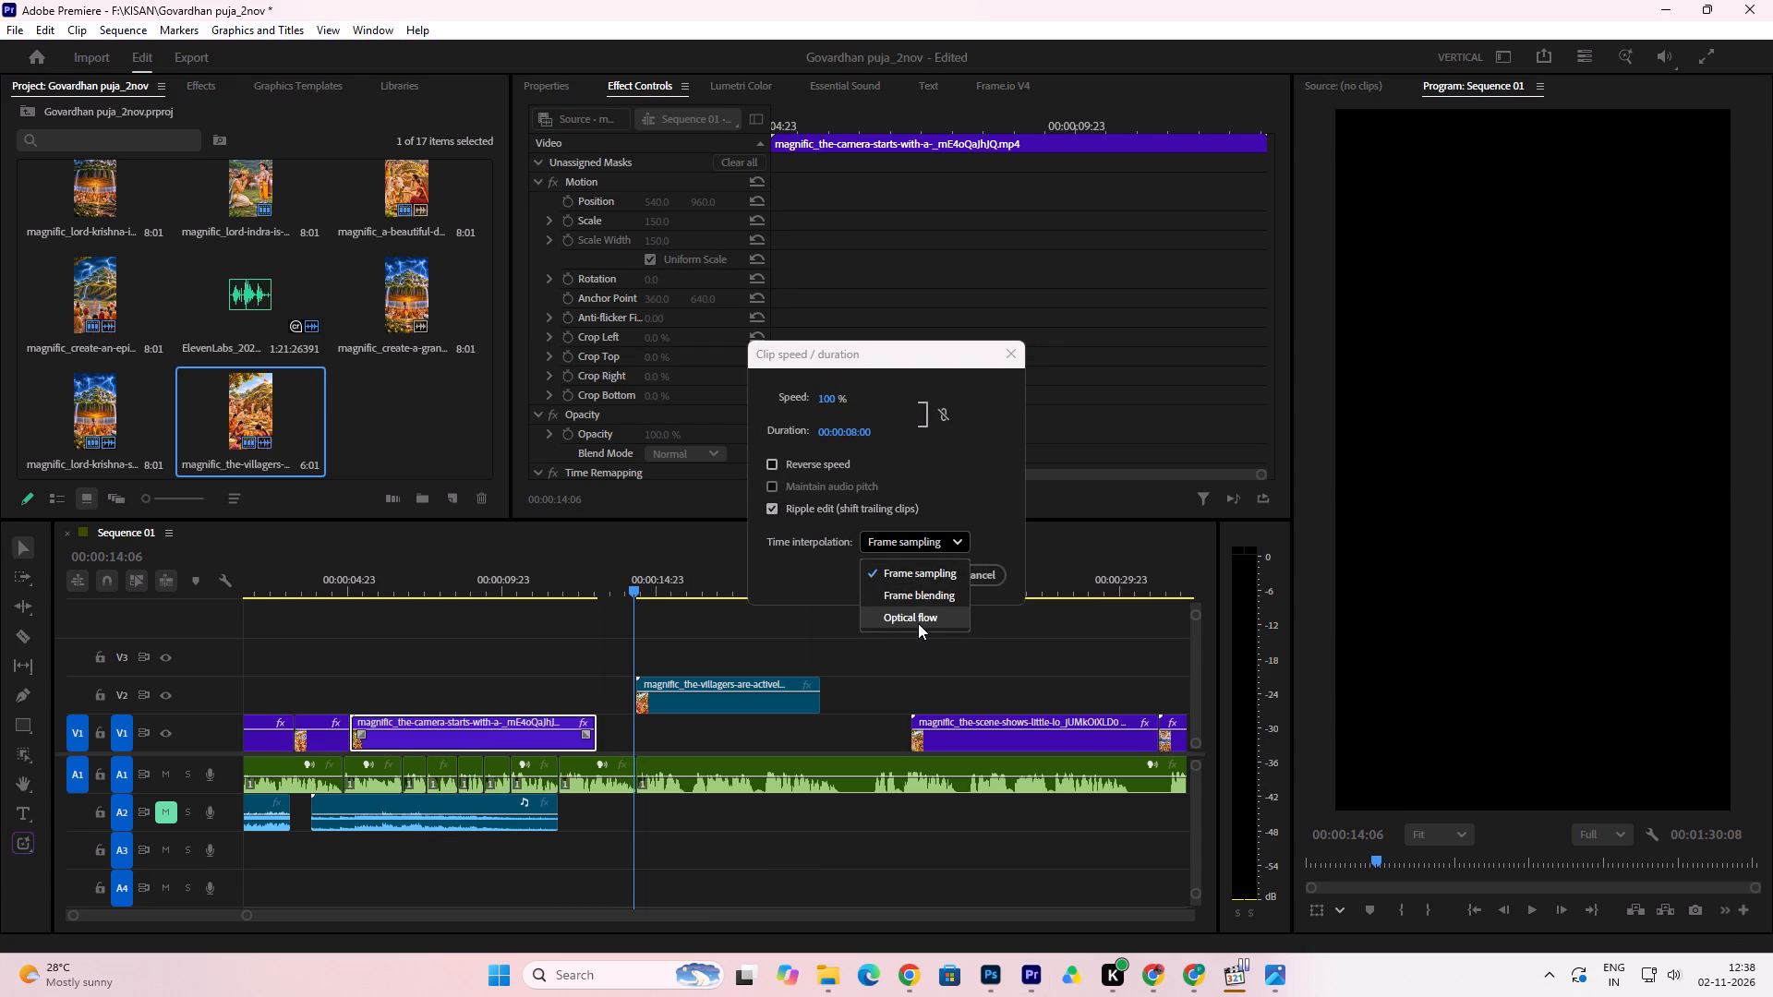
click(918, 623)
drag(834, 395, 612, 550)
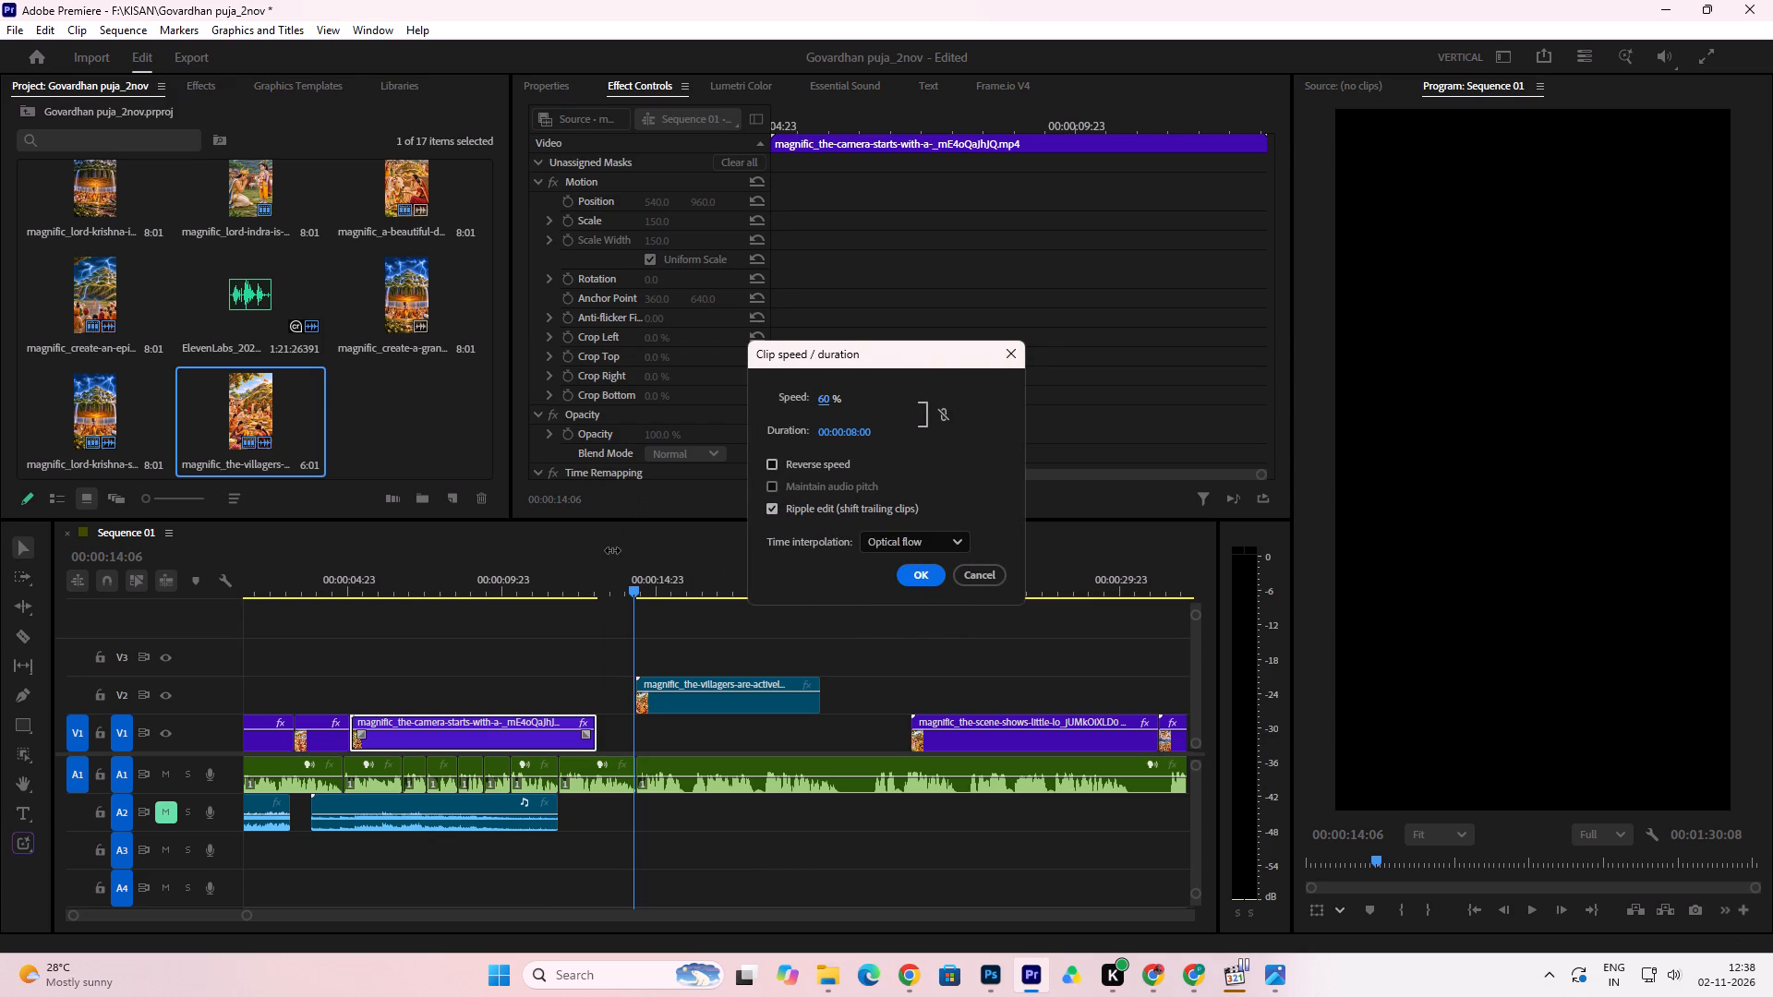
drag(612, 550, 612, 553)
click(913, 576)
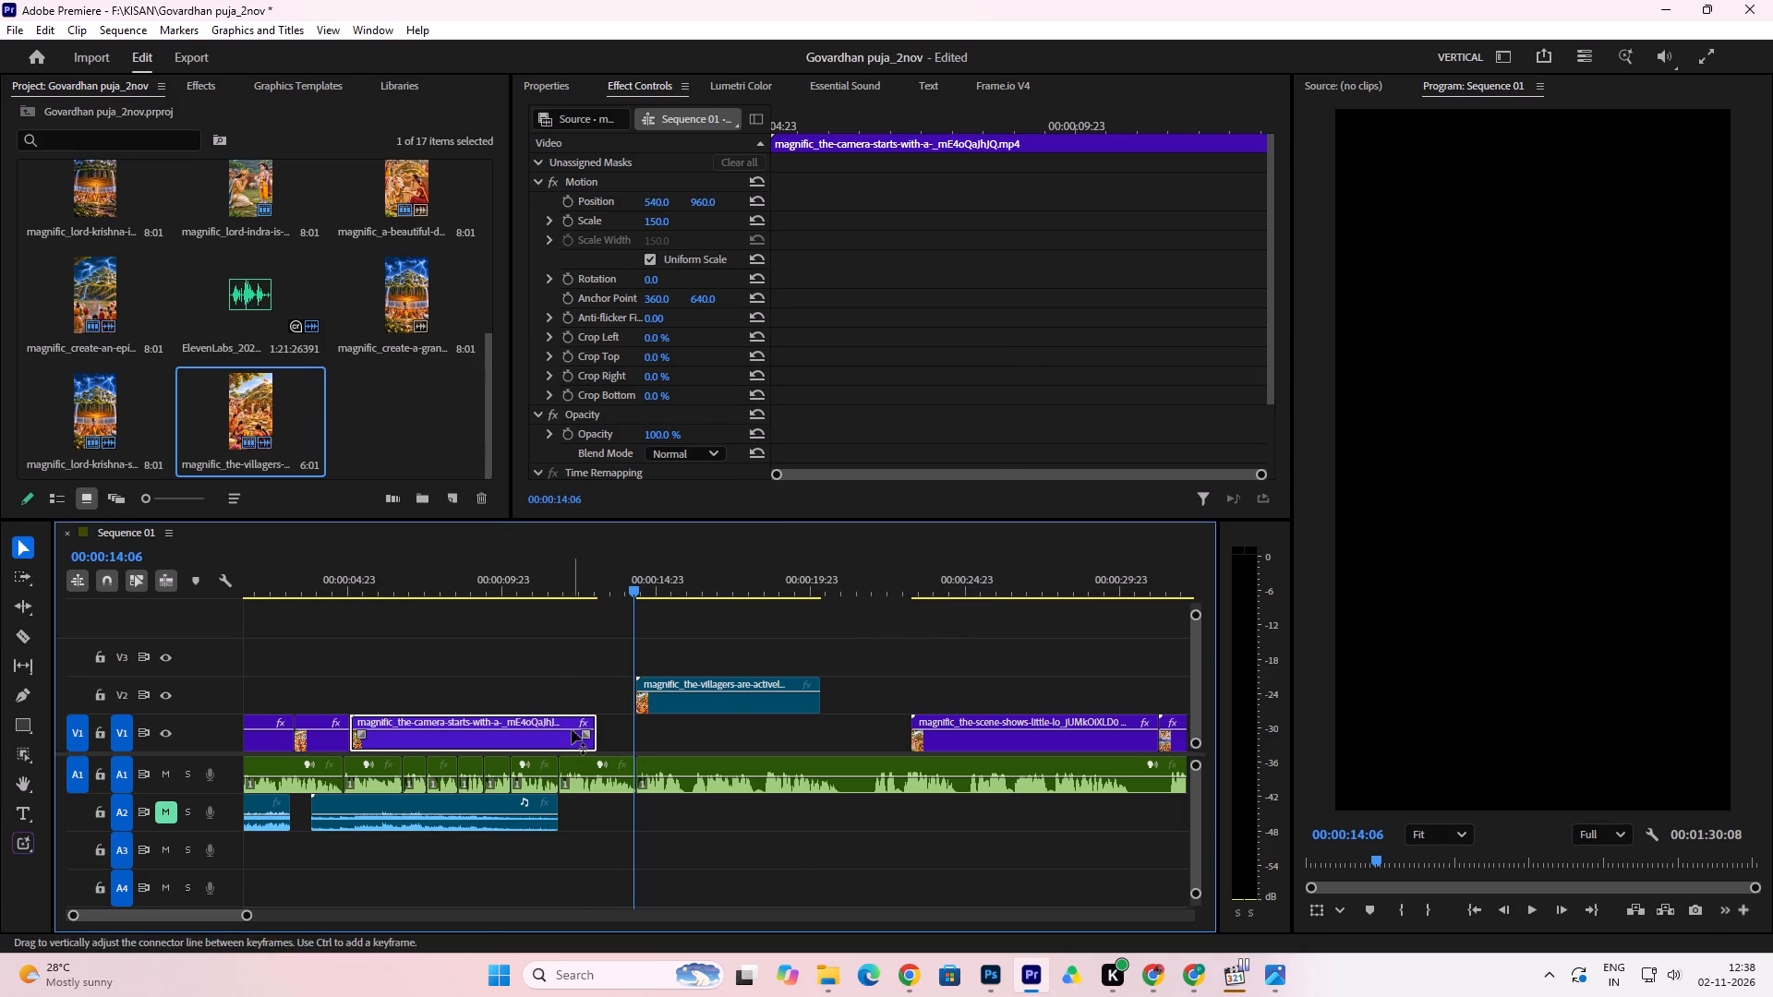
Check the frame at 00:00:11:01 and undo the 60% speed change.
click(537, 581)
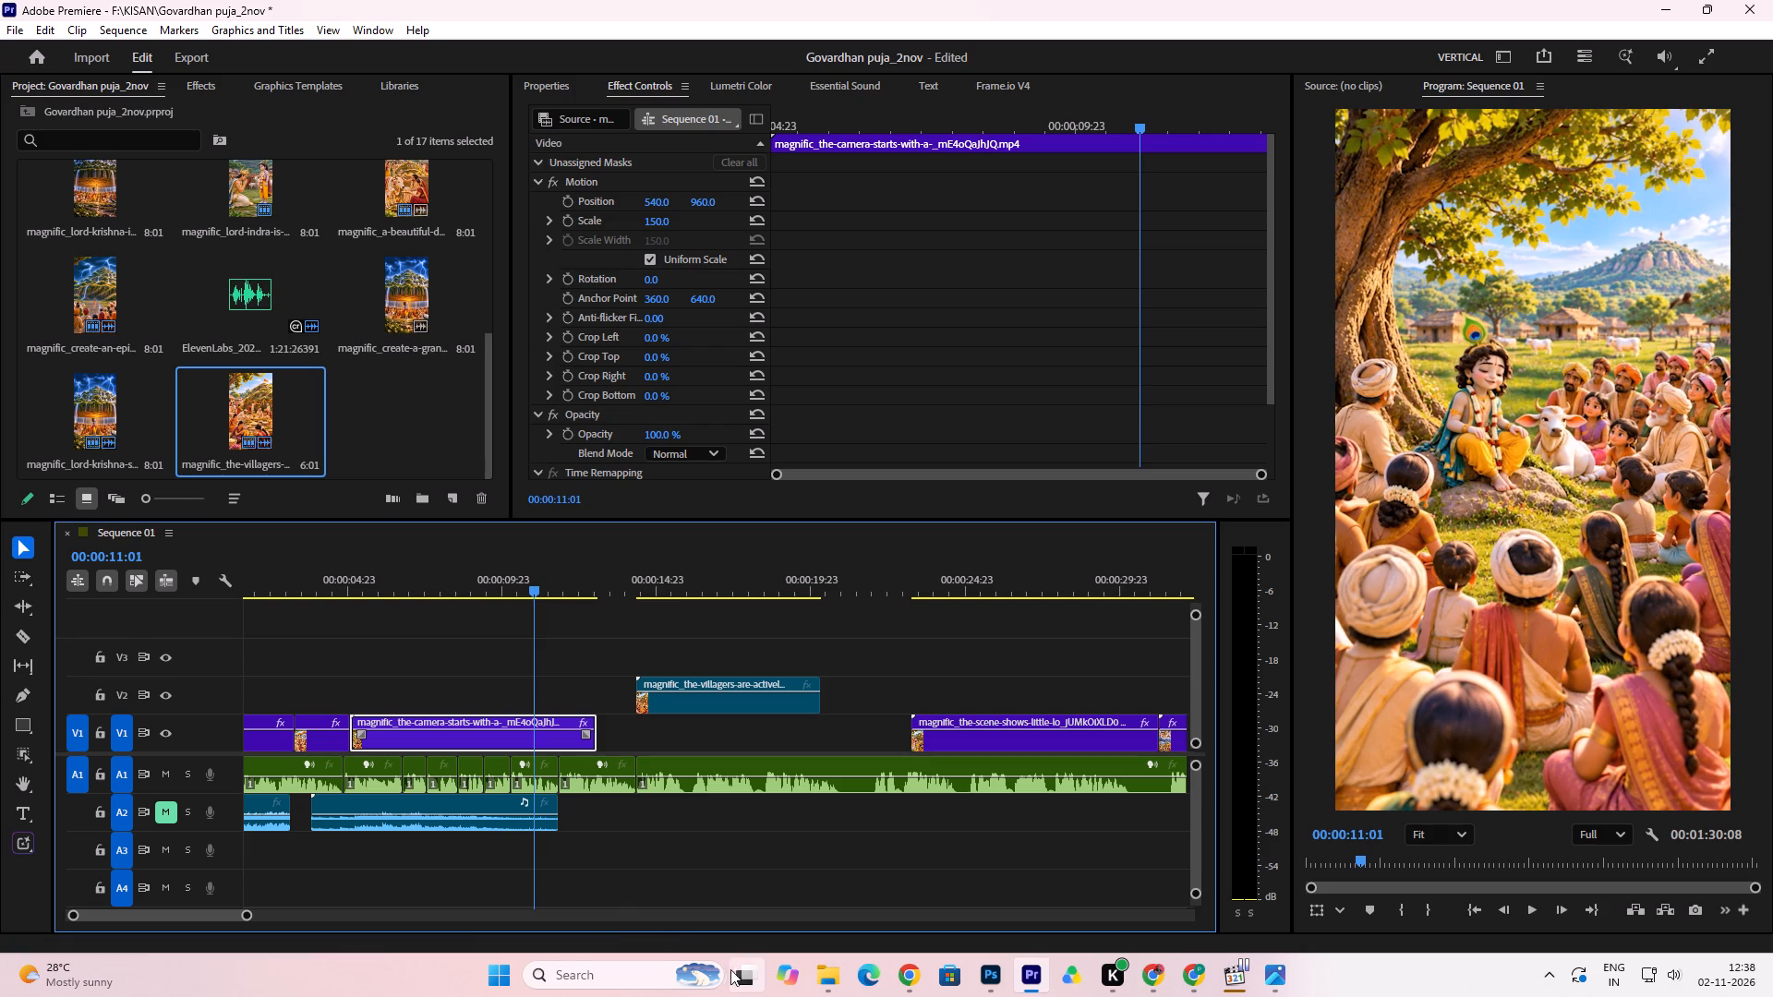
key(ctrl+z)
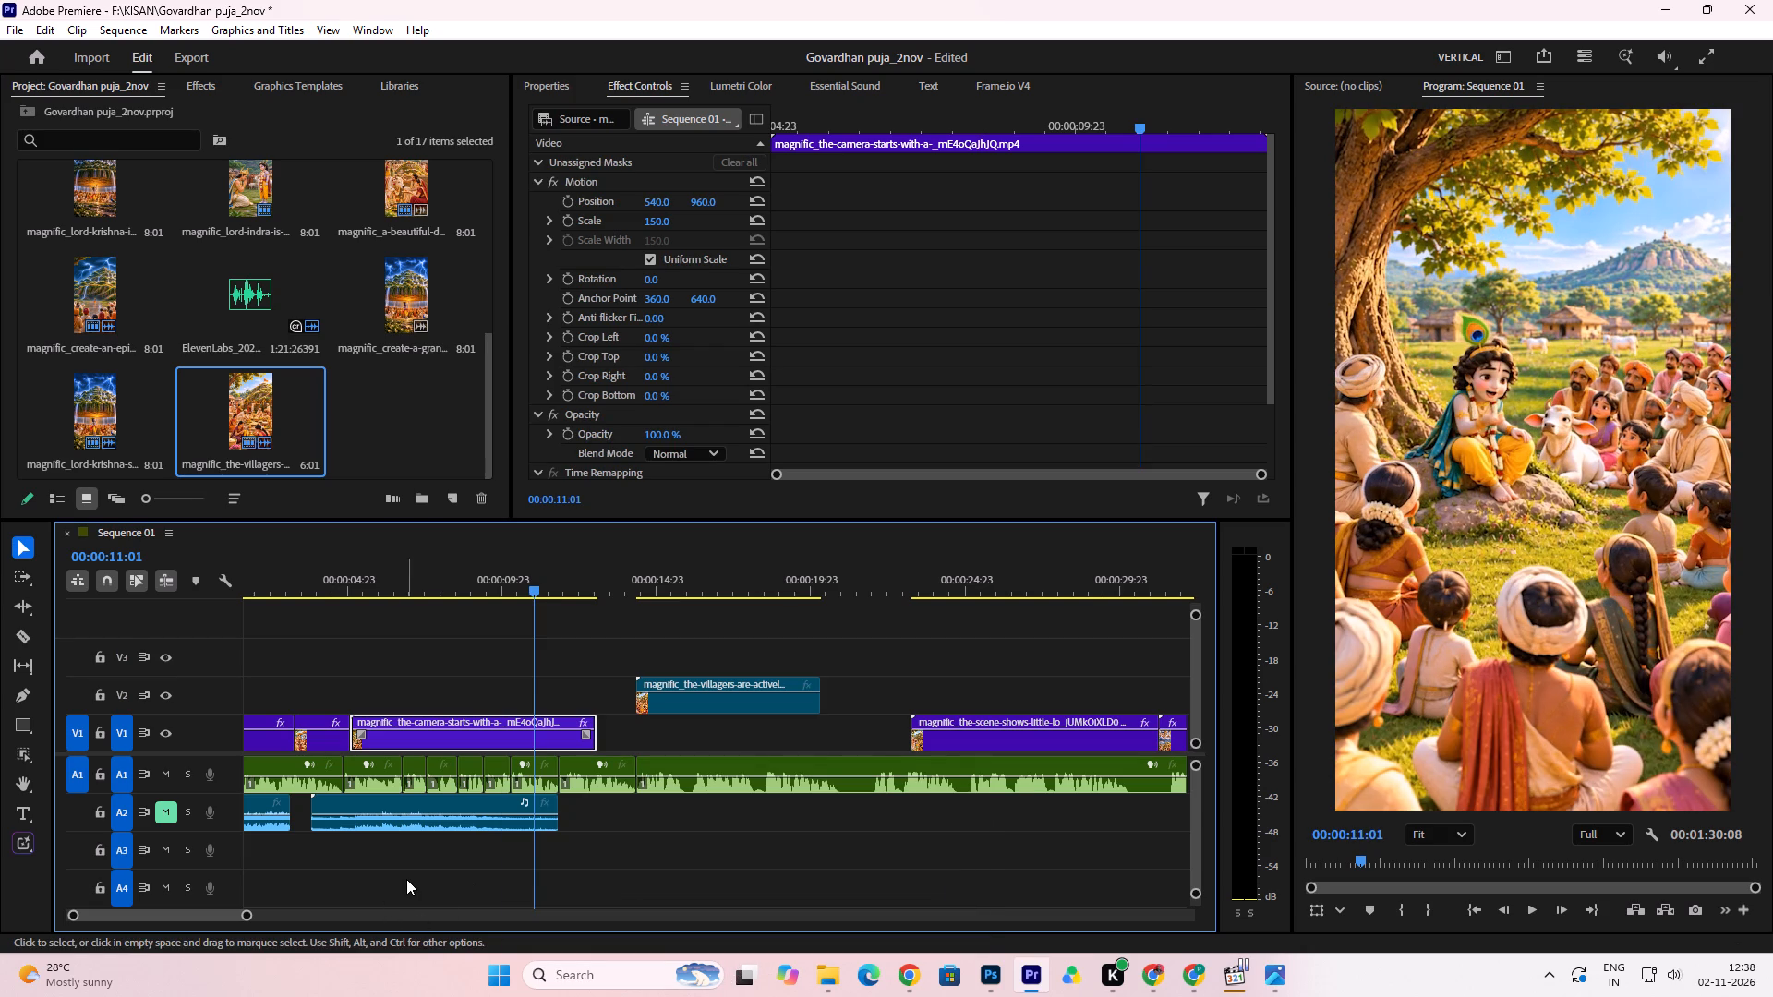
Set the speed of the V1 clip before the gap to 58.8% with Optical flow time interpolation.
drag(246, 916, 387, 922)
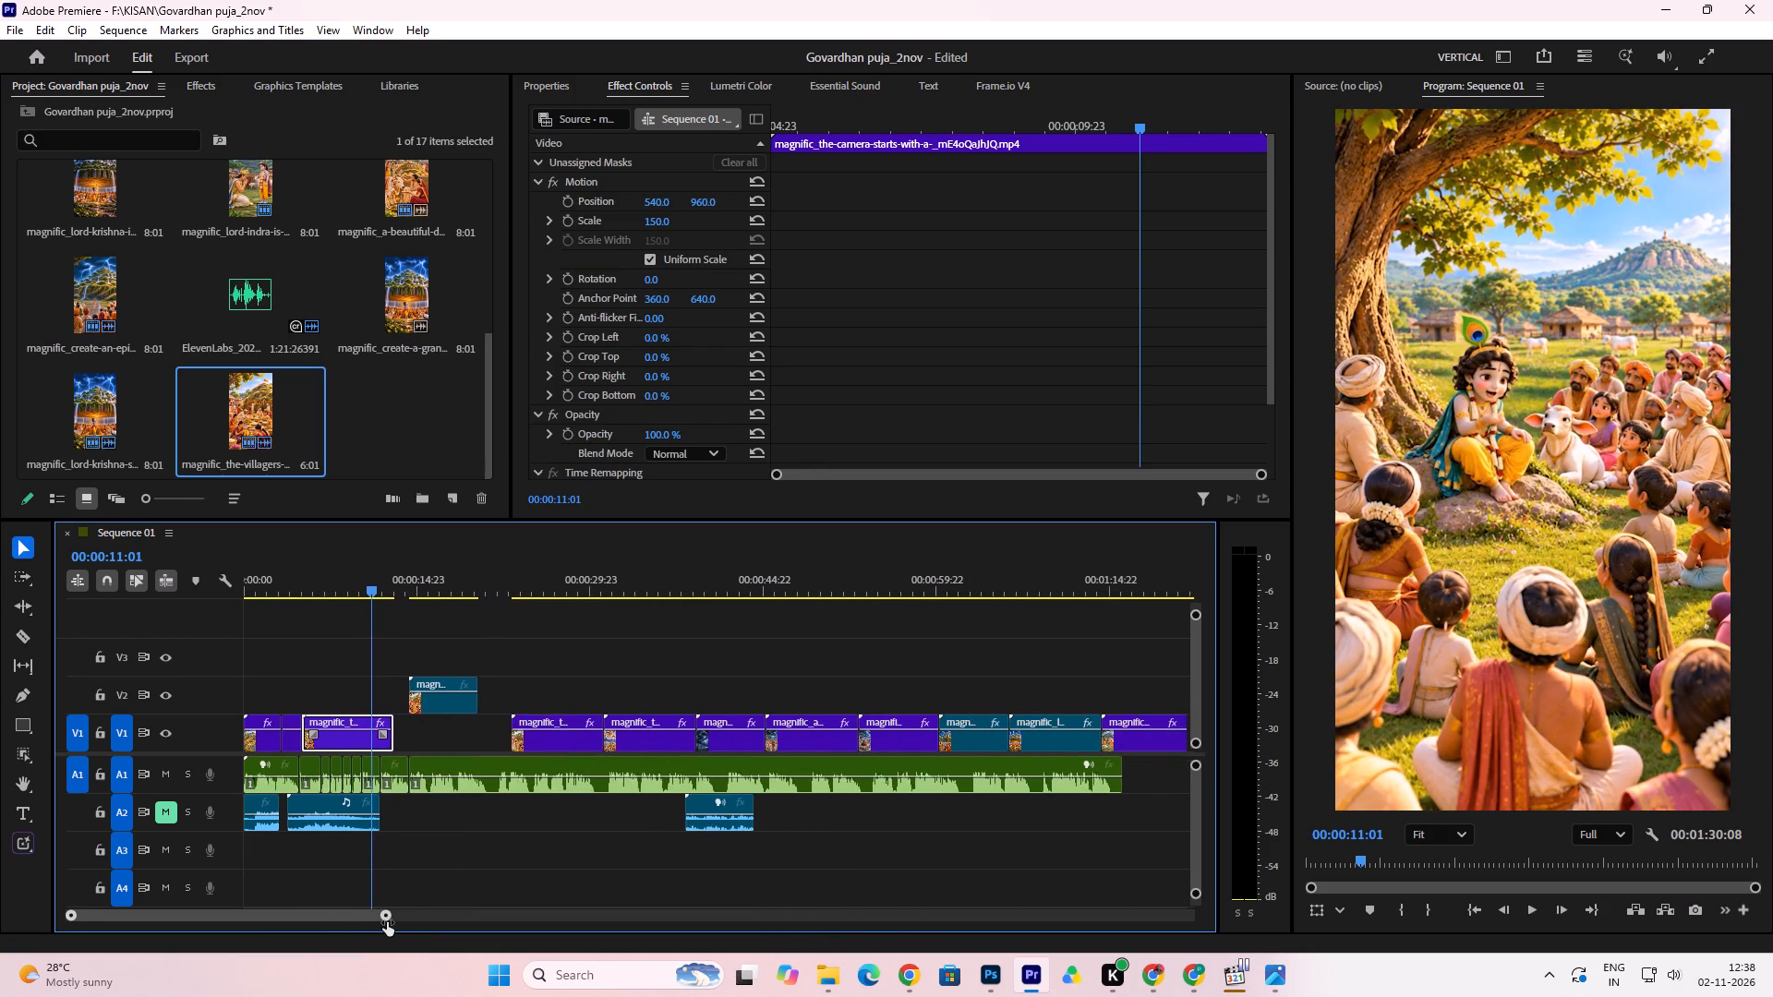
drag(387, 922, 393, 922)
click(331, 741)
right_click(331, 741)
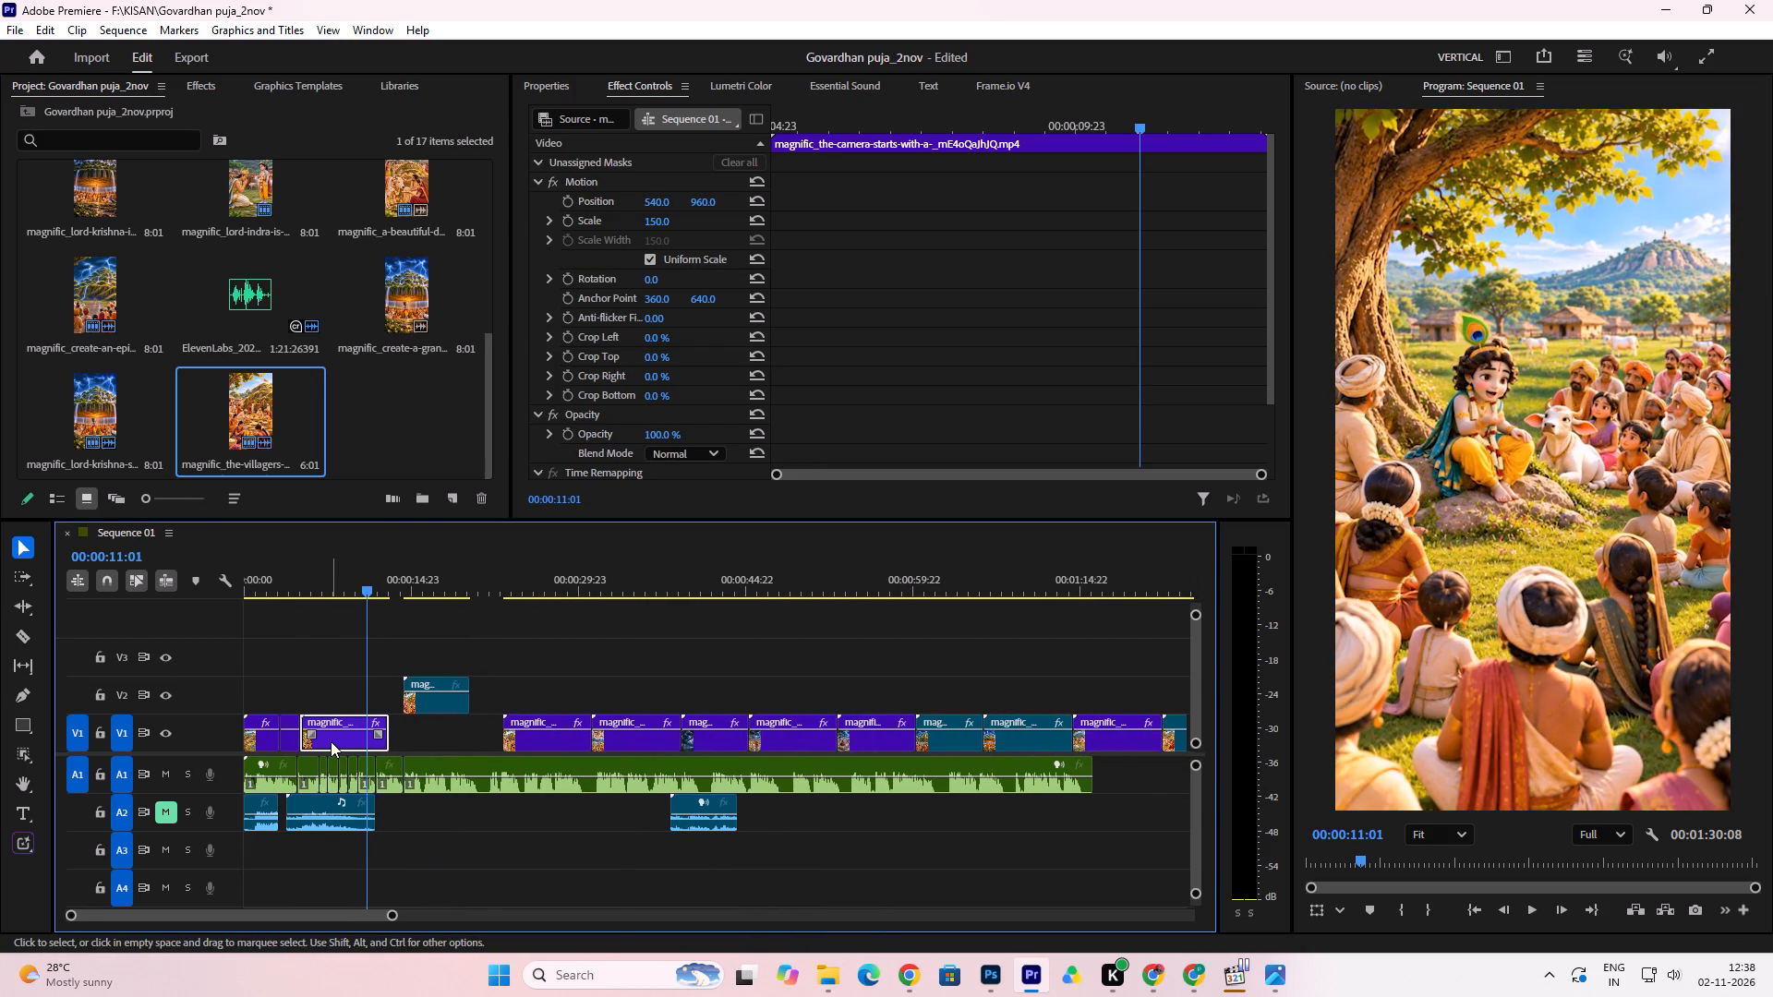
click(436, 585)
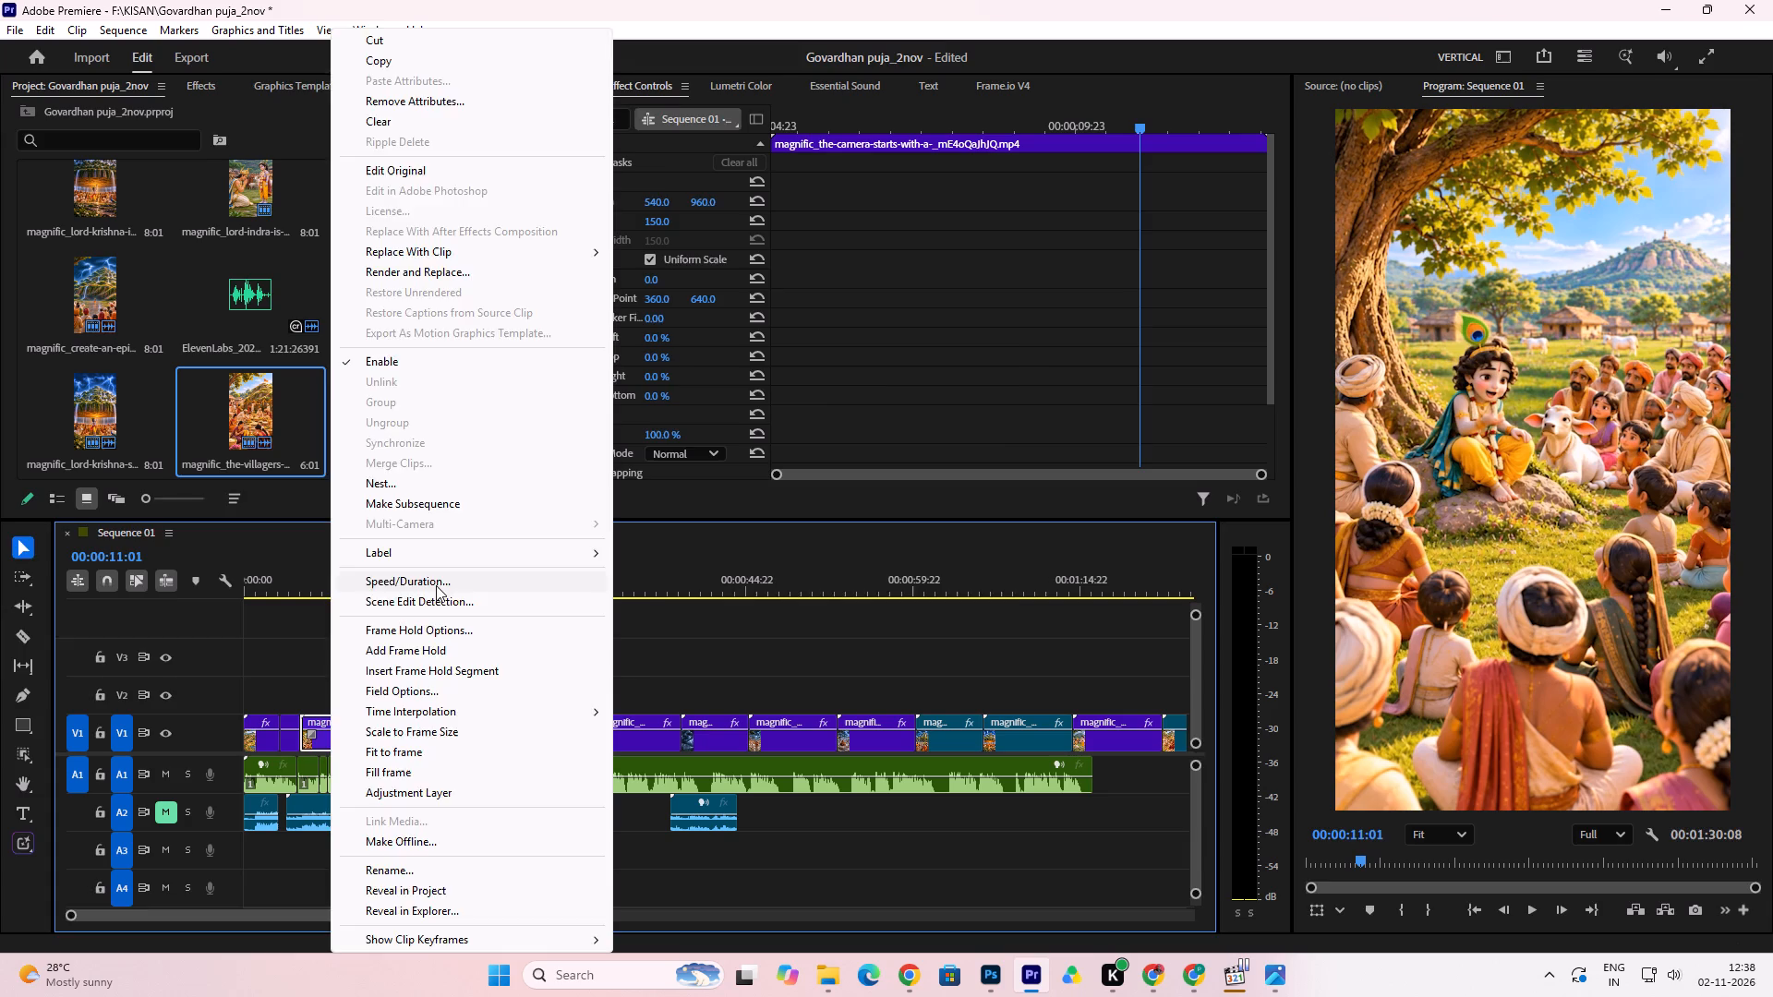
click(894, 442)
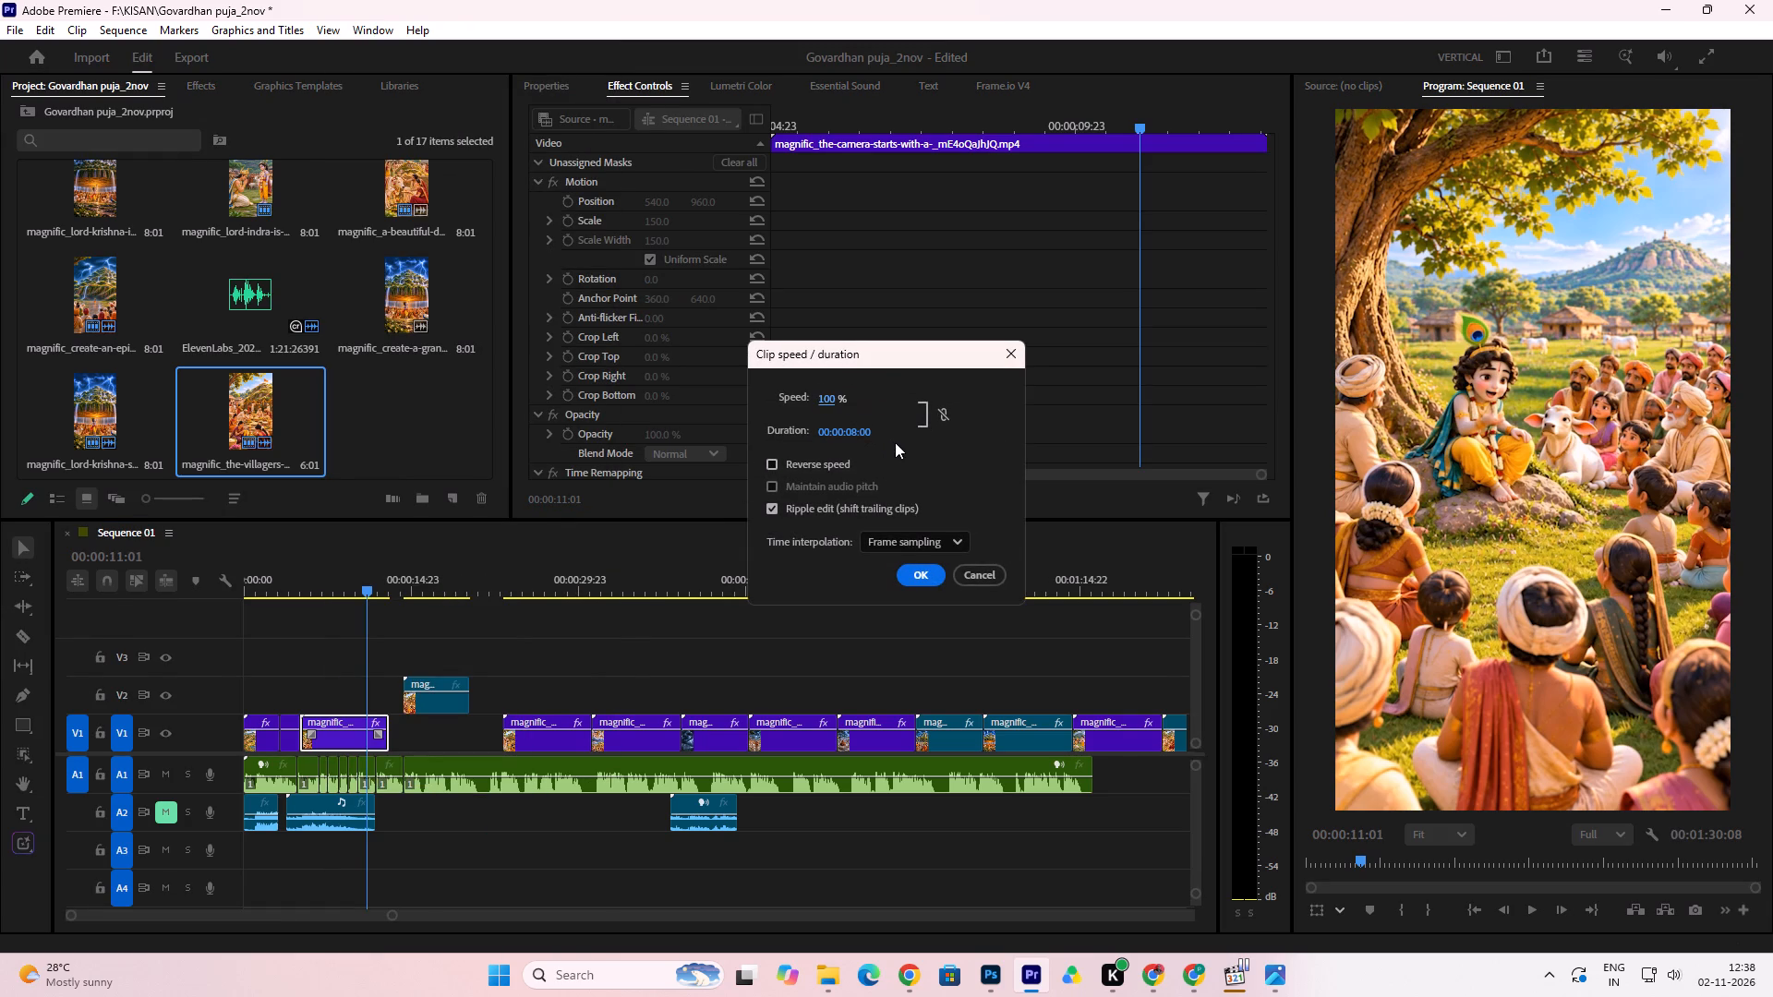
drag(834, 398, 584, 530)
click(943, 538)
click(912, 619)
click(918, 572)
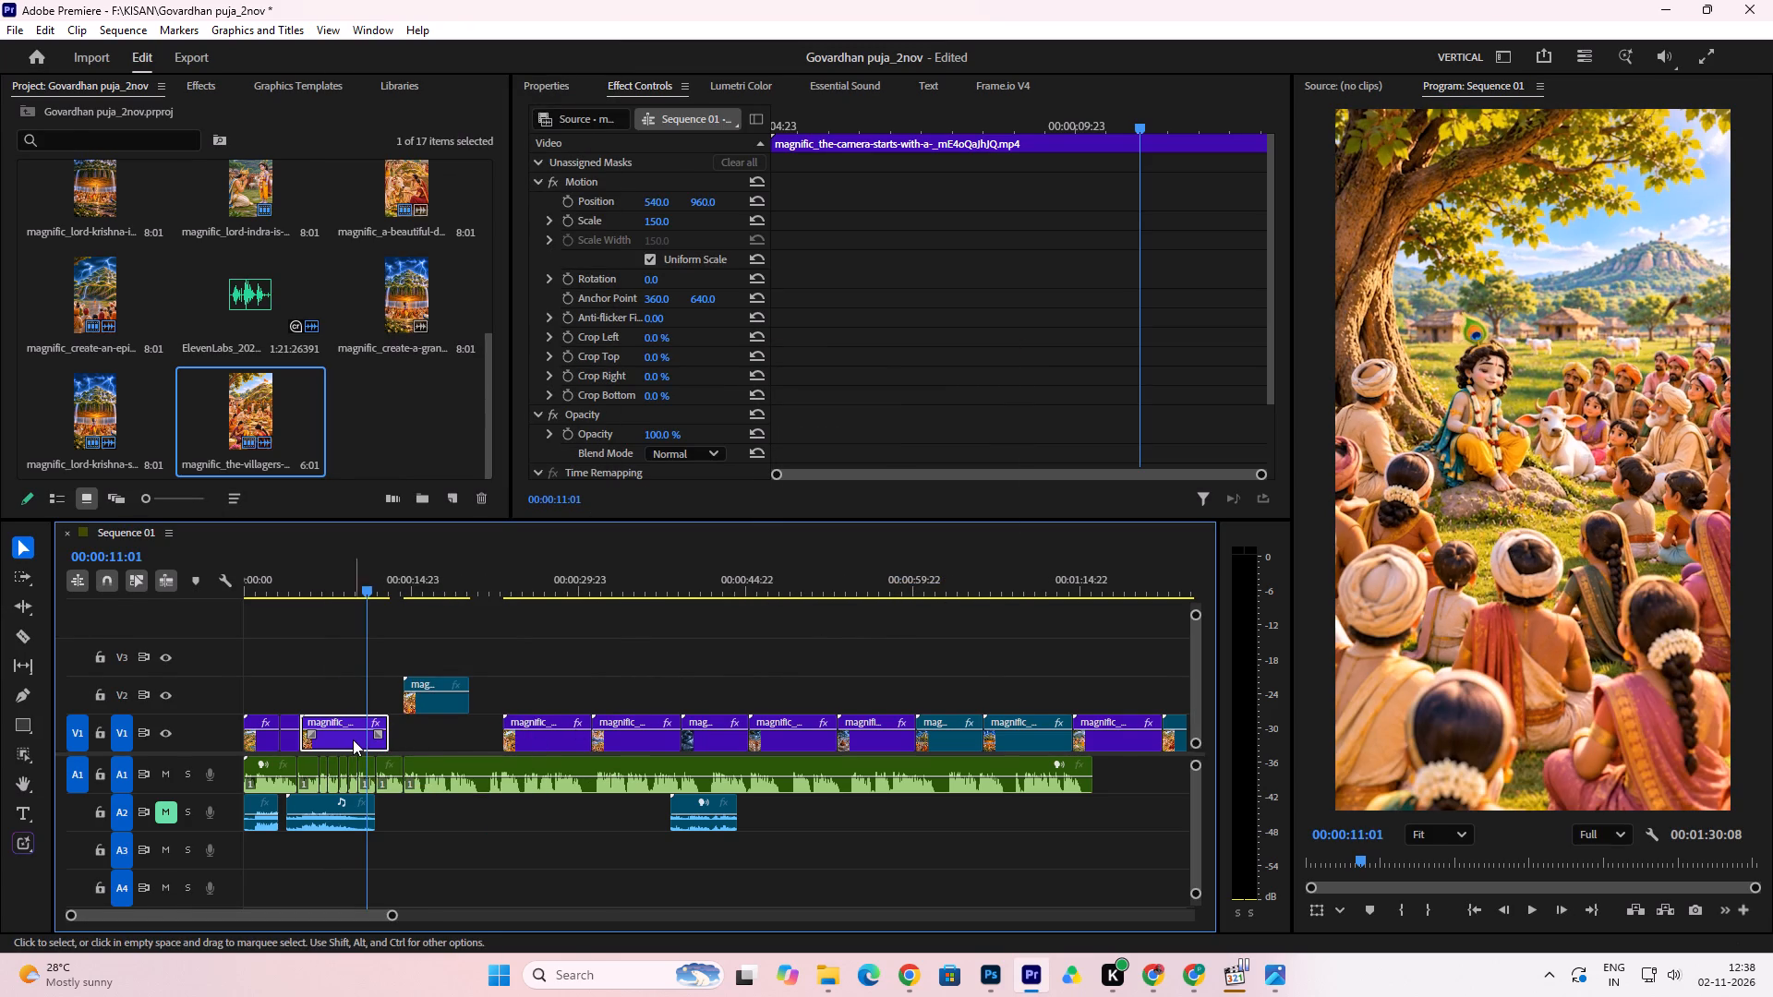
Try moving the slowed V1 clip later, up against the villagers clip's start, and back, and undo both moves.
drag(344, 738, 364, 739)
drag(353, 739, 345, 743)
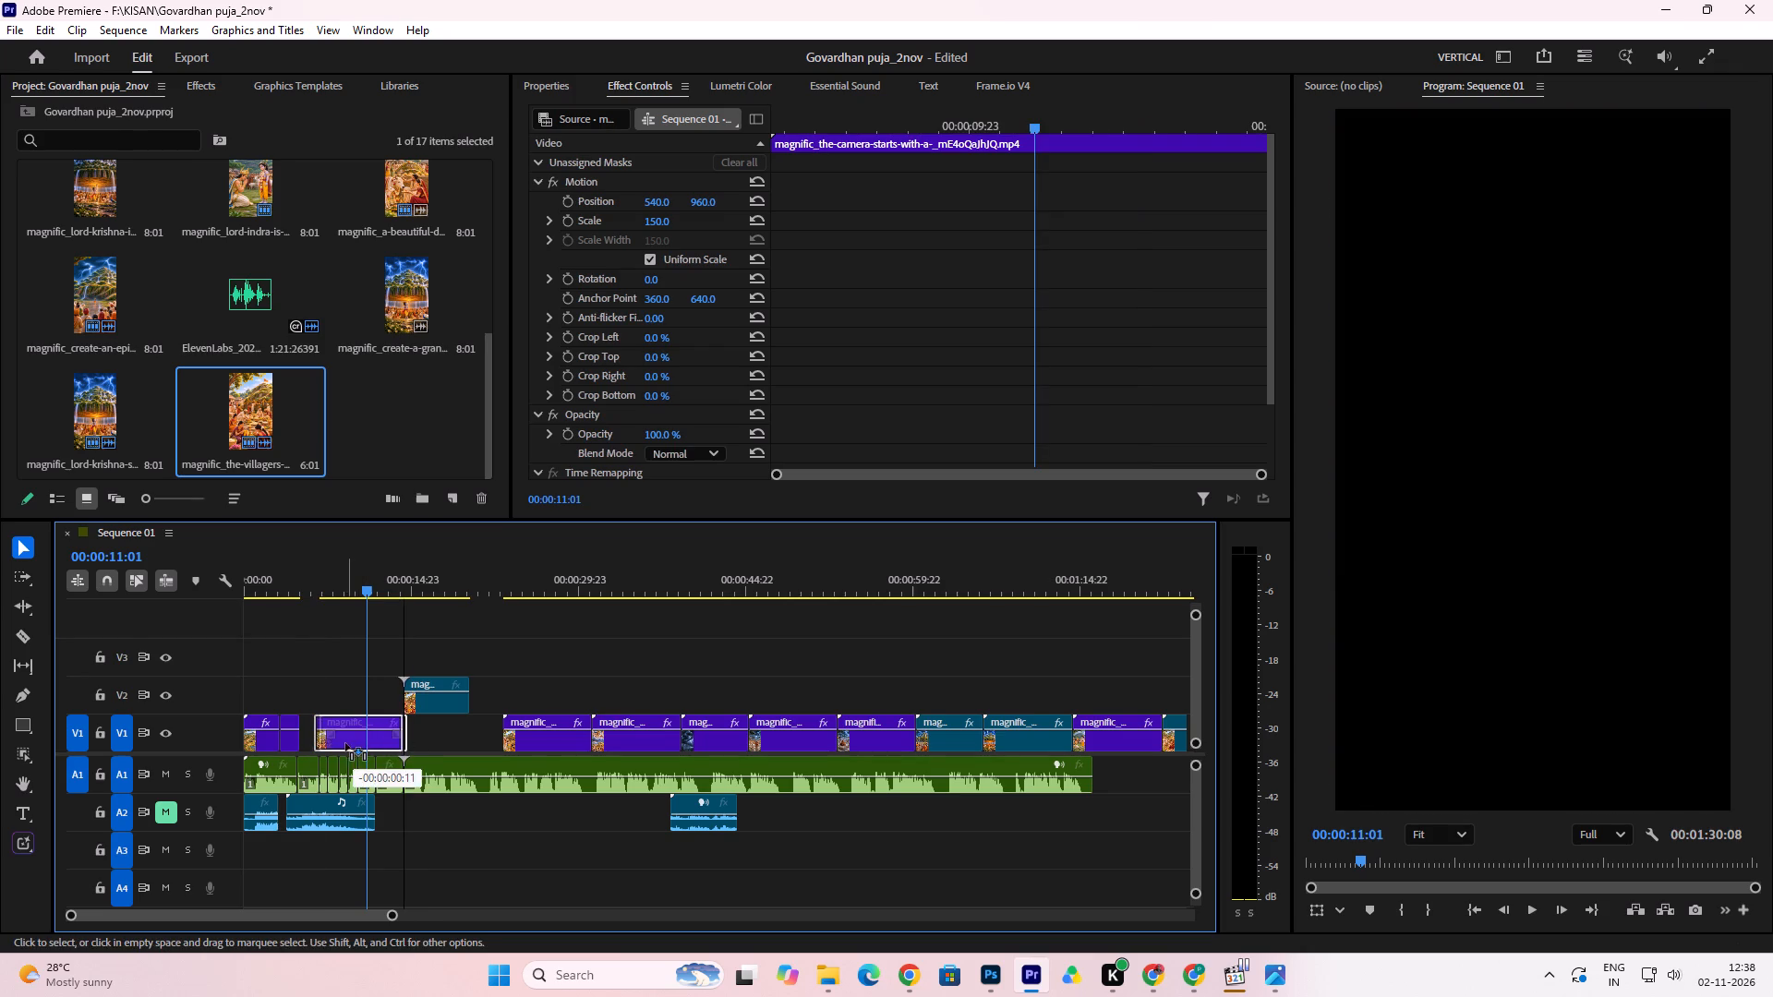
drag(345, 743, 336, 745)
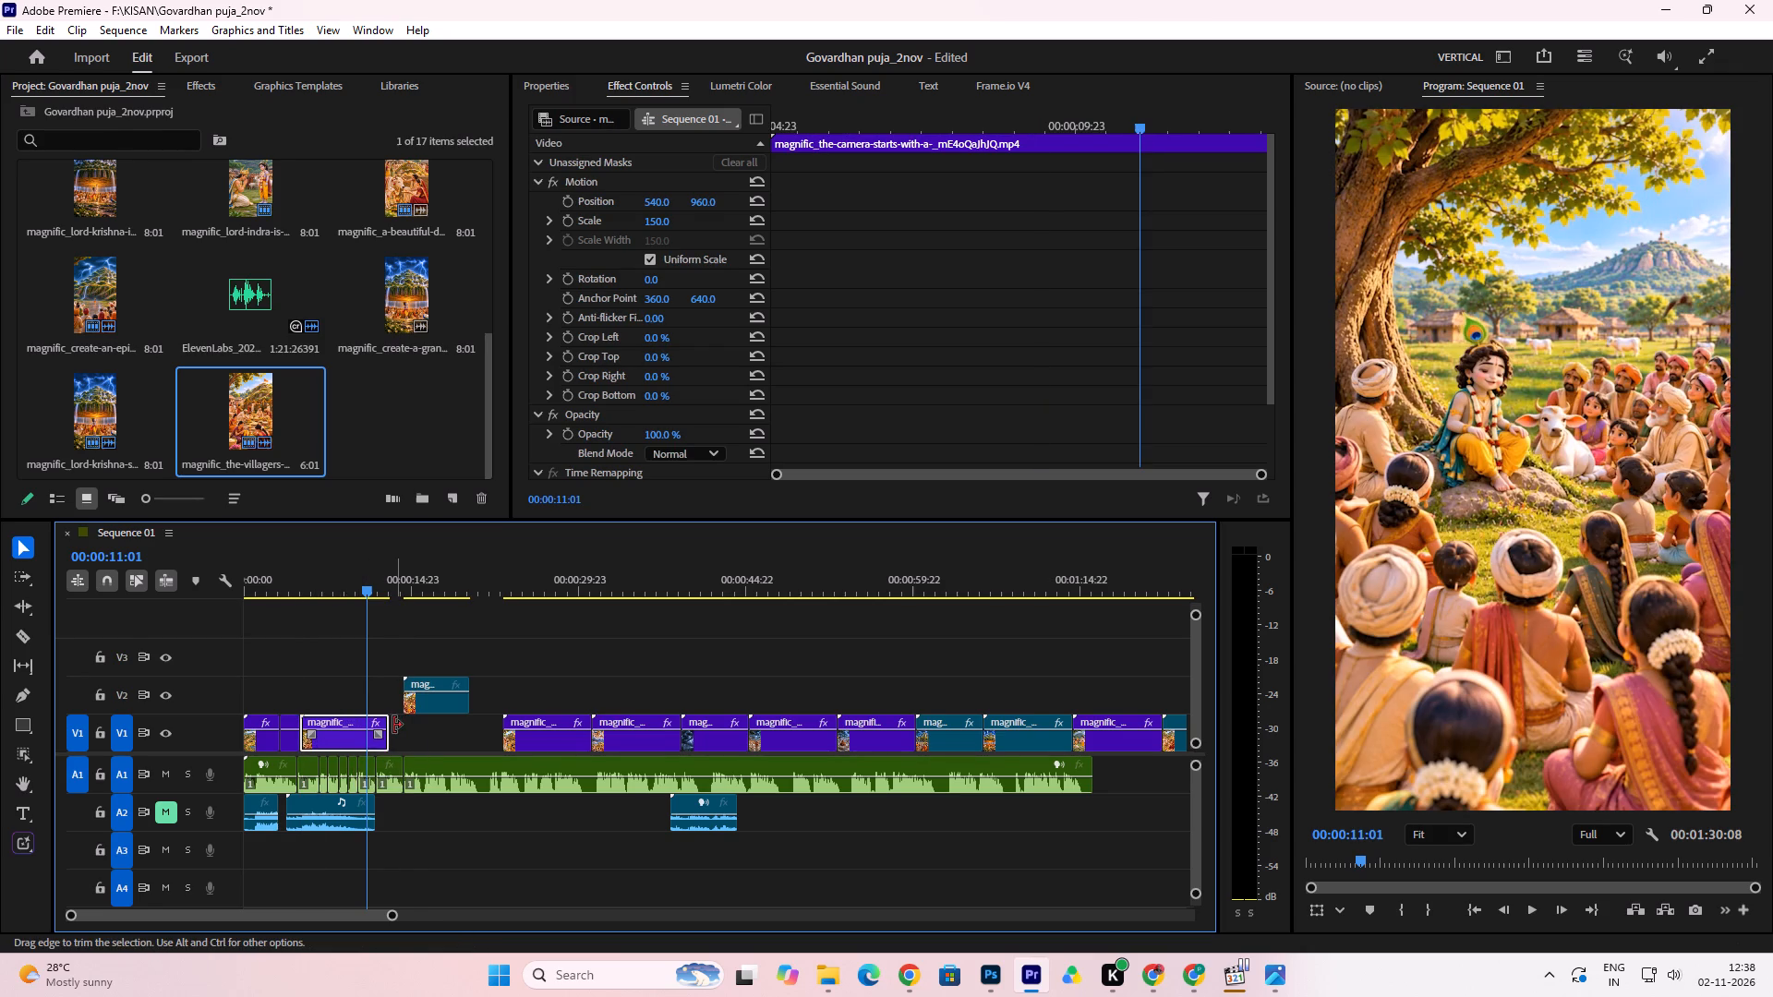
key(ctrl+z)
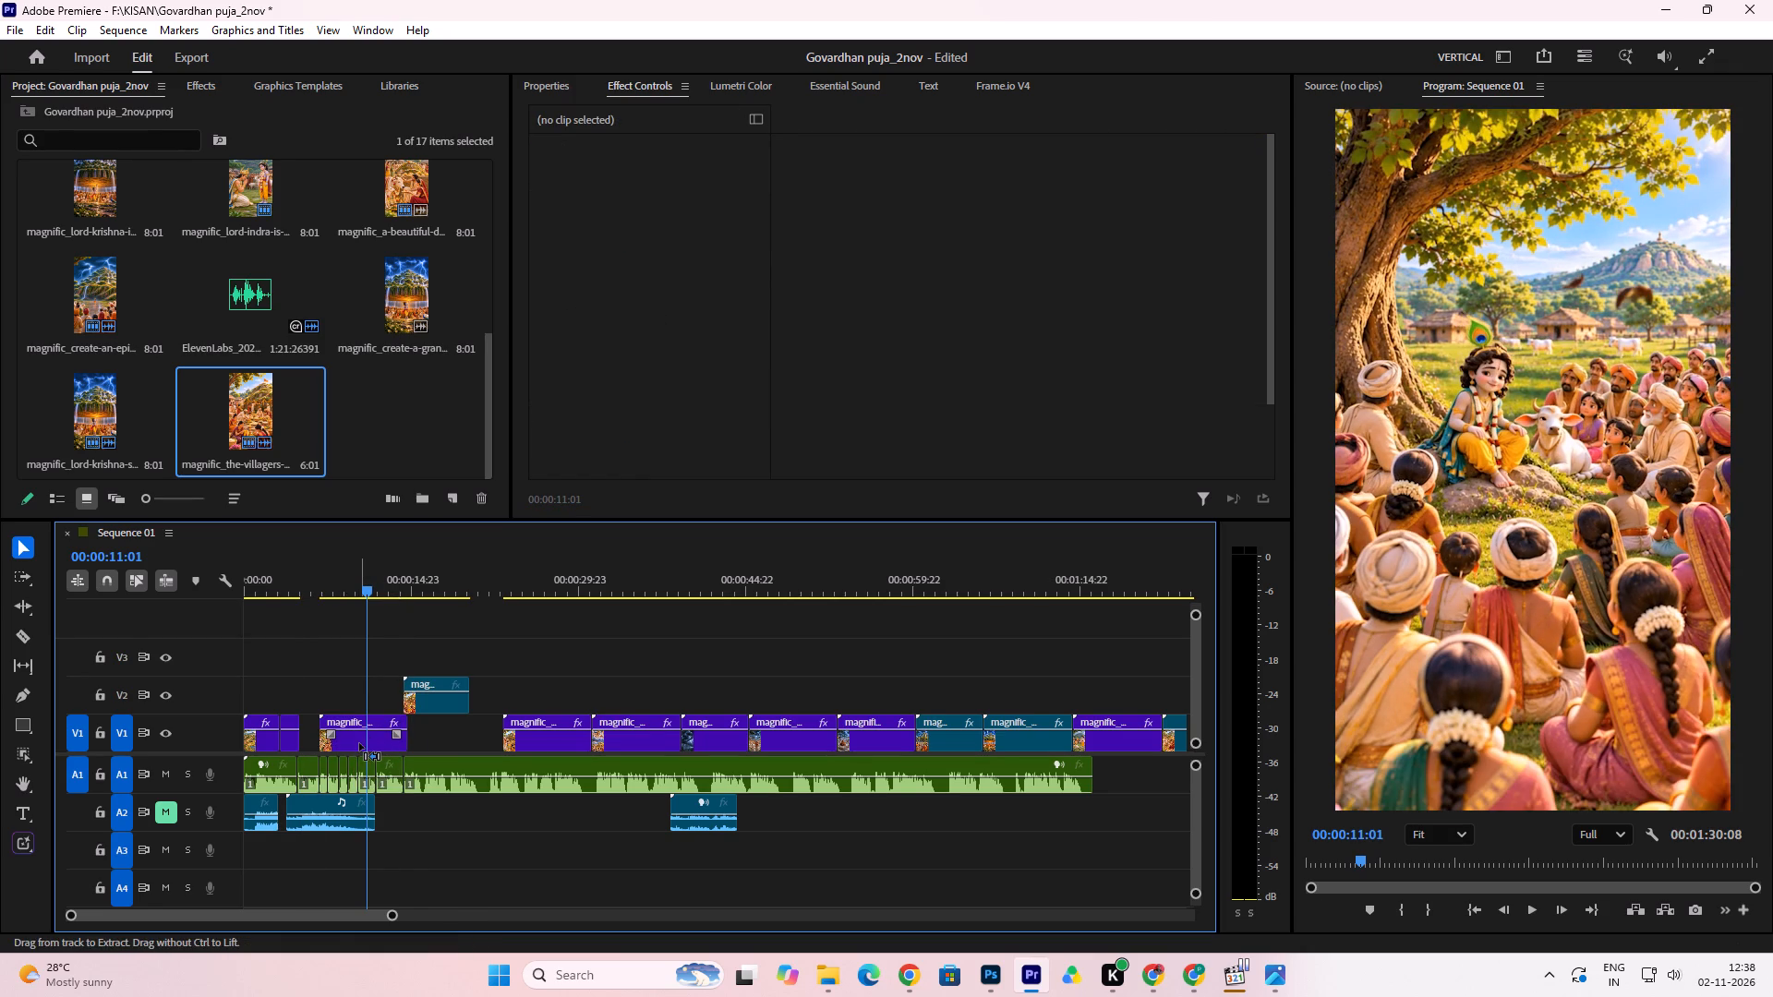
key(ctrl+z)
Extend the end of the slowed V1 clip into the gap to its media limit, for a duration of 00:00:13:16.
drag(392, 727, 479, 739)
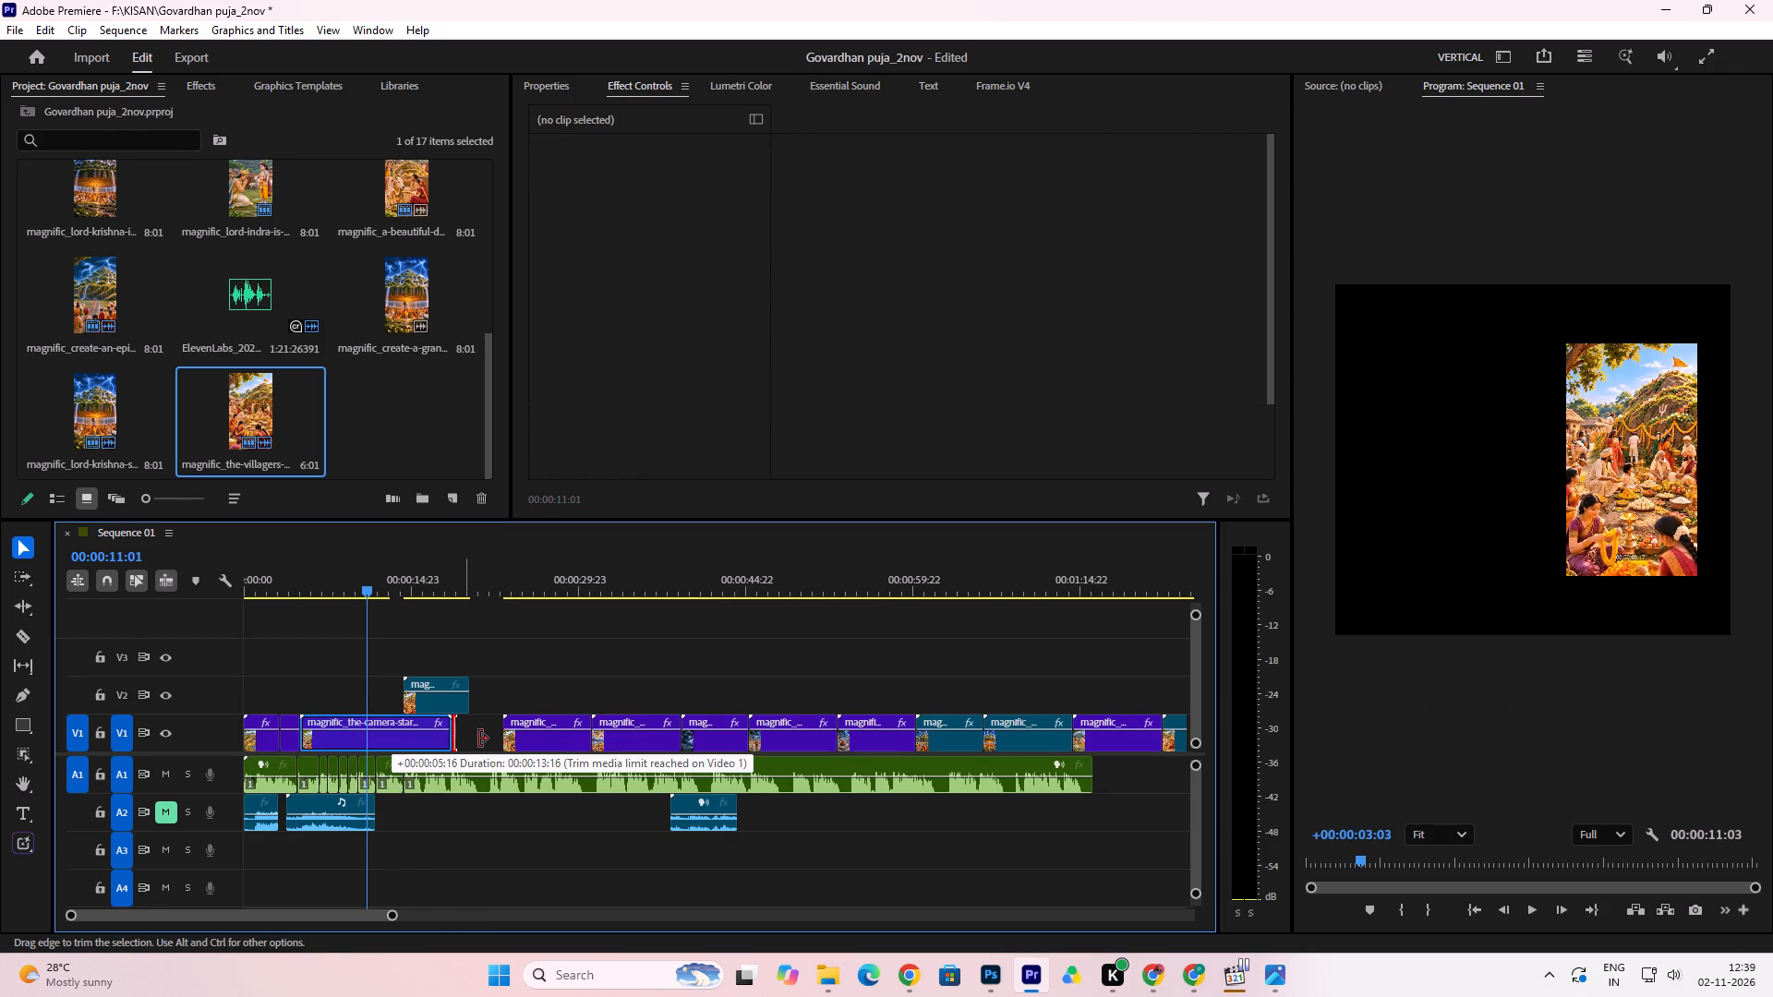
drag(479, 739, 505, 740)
Play the sequence from near the start of the extended V1 clip to check its slowed motion.
click(303, 570)
key(space)
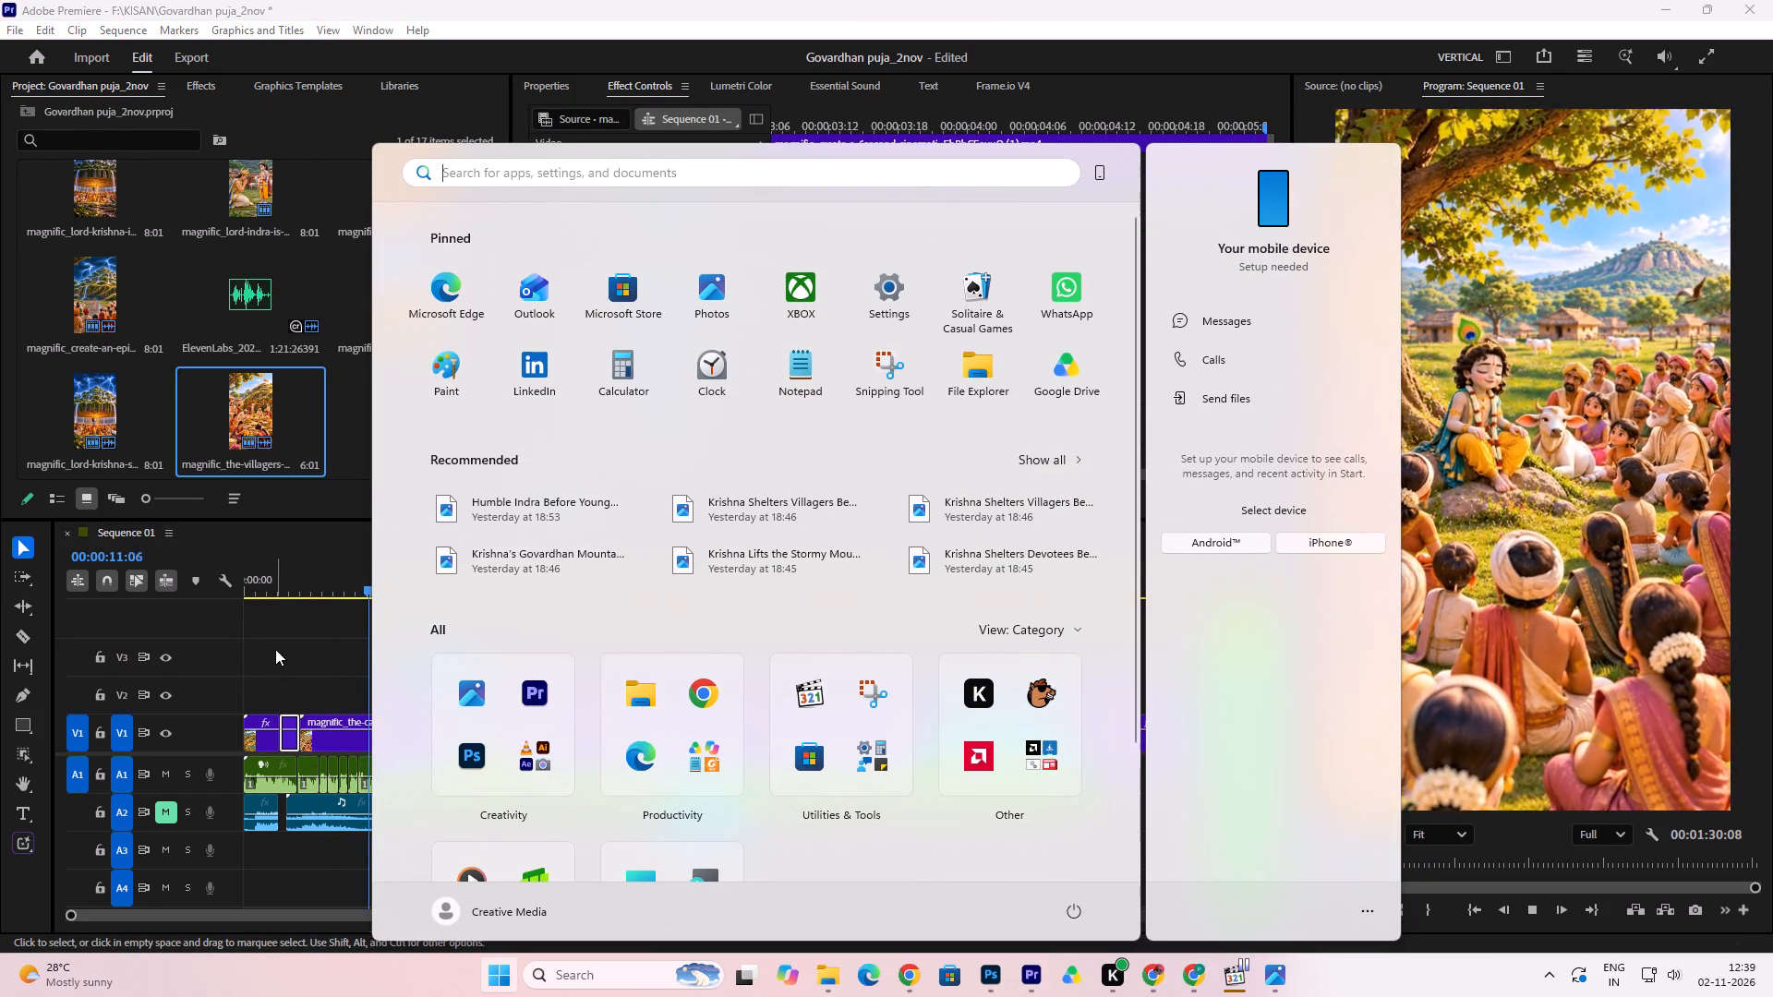
click(275, 649)
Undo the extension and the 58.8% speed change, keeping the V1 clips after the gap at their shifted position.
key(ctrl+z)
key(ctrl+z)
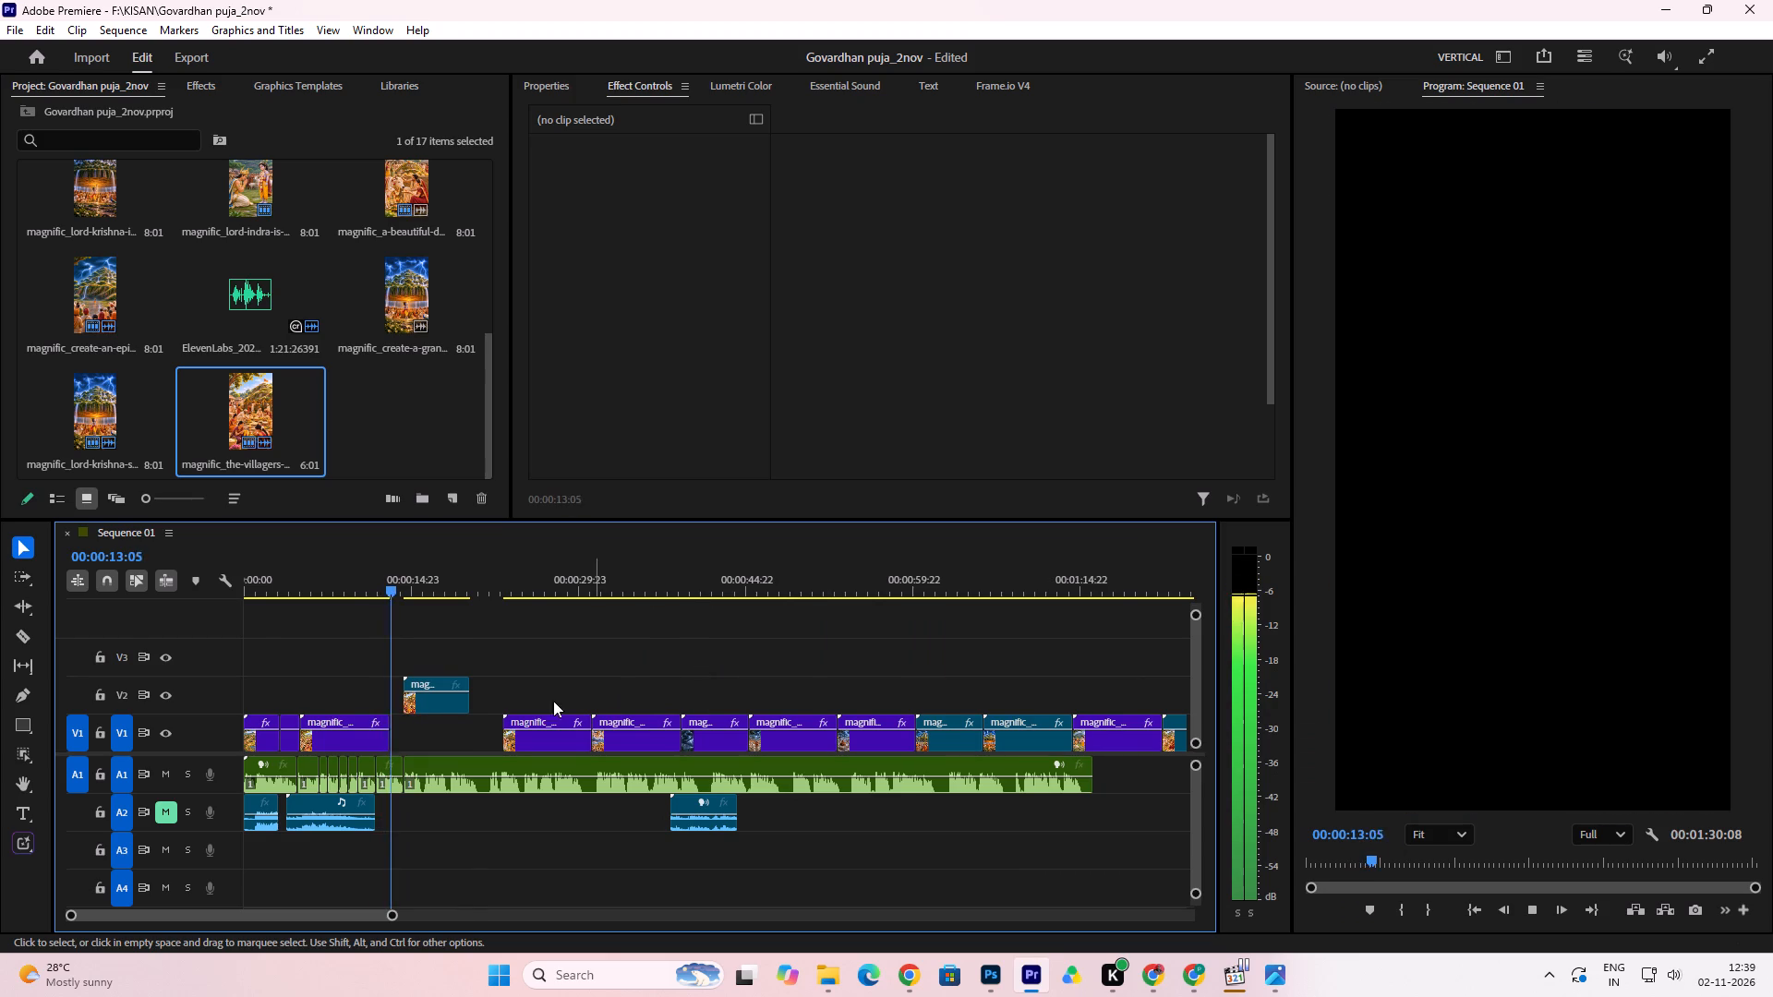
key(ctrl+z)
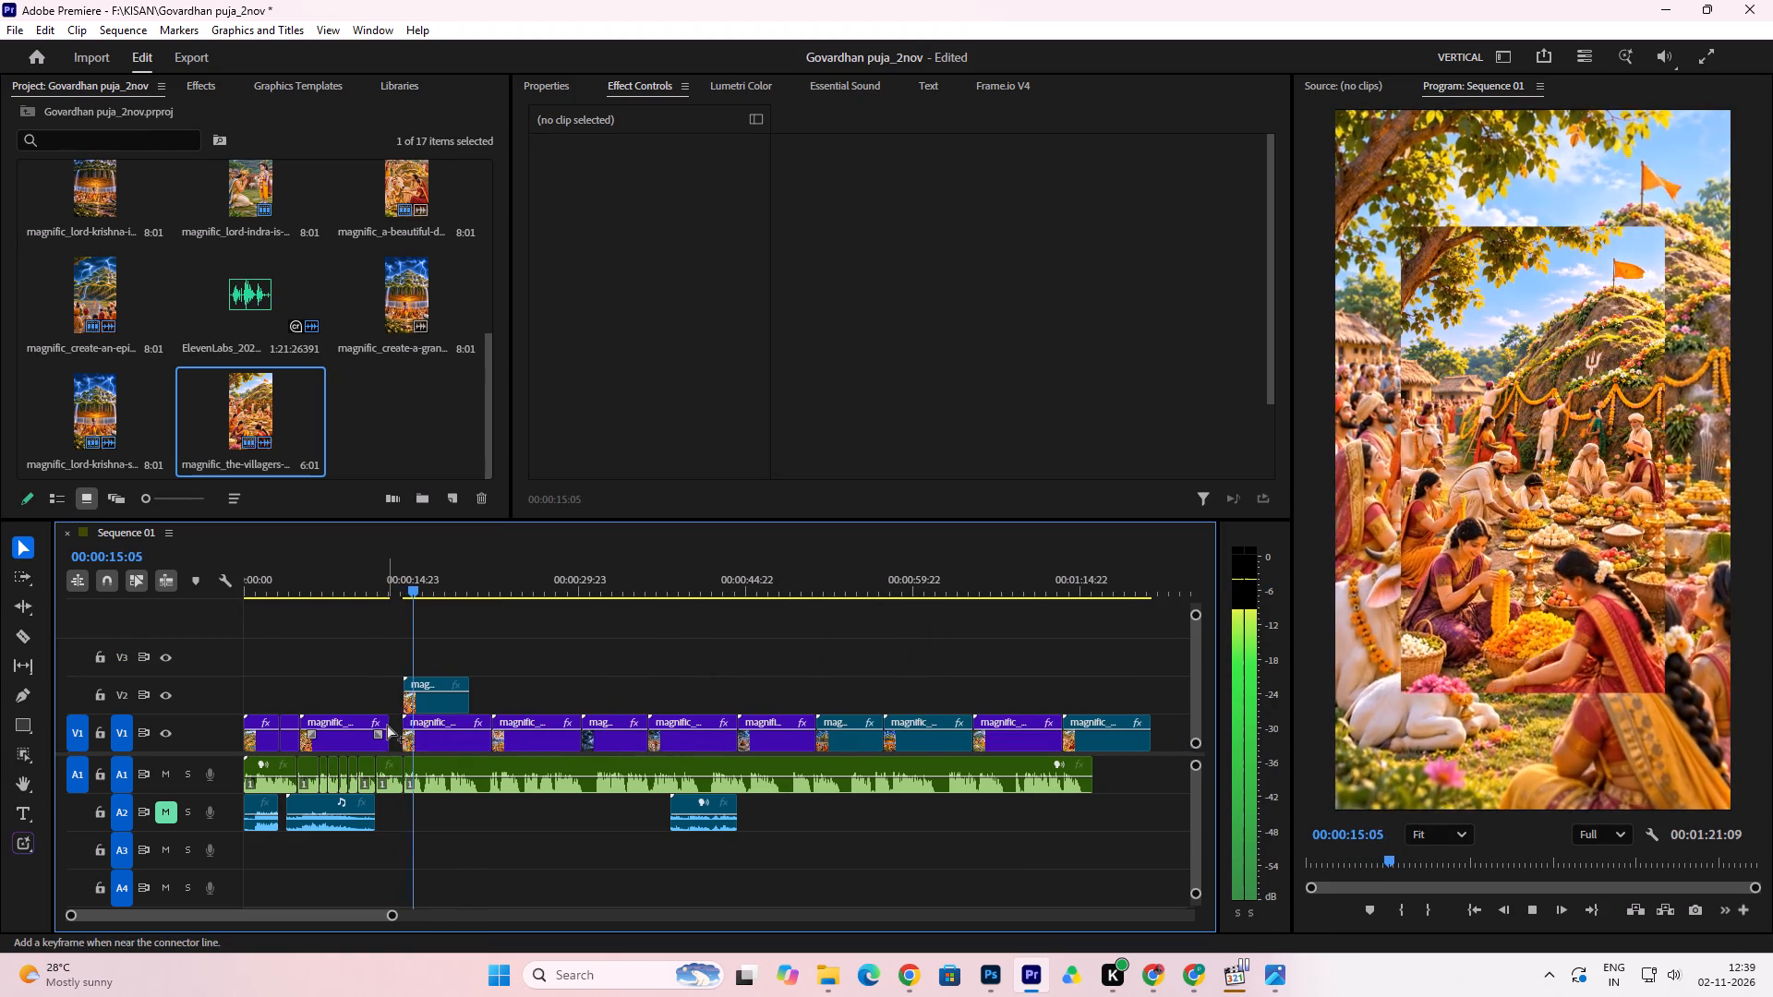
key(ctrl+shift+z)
Set the V1 clip before the gap to 91.7% speed with Optical flow time interpolation.
click(358, 739)
click(365, 583)
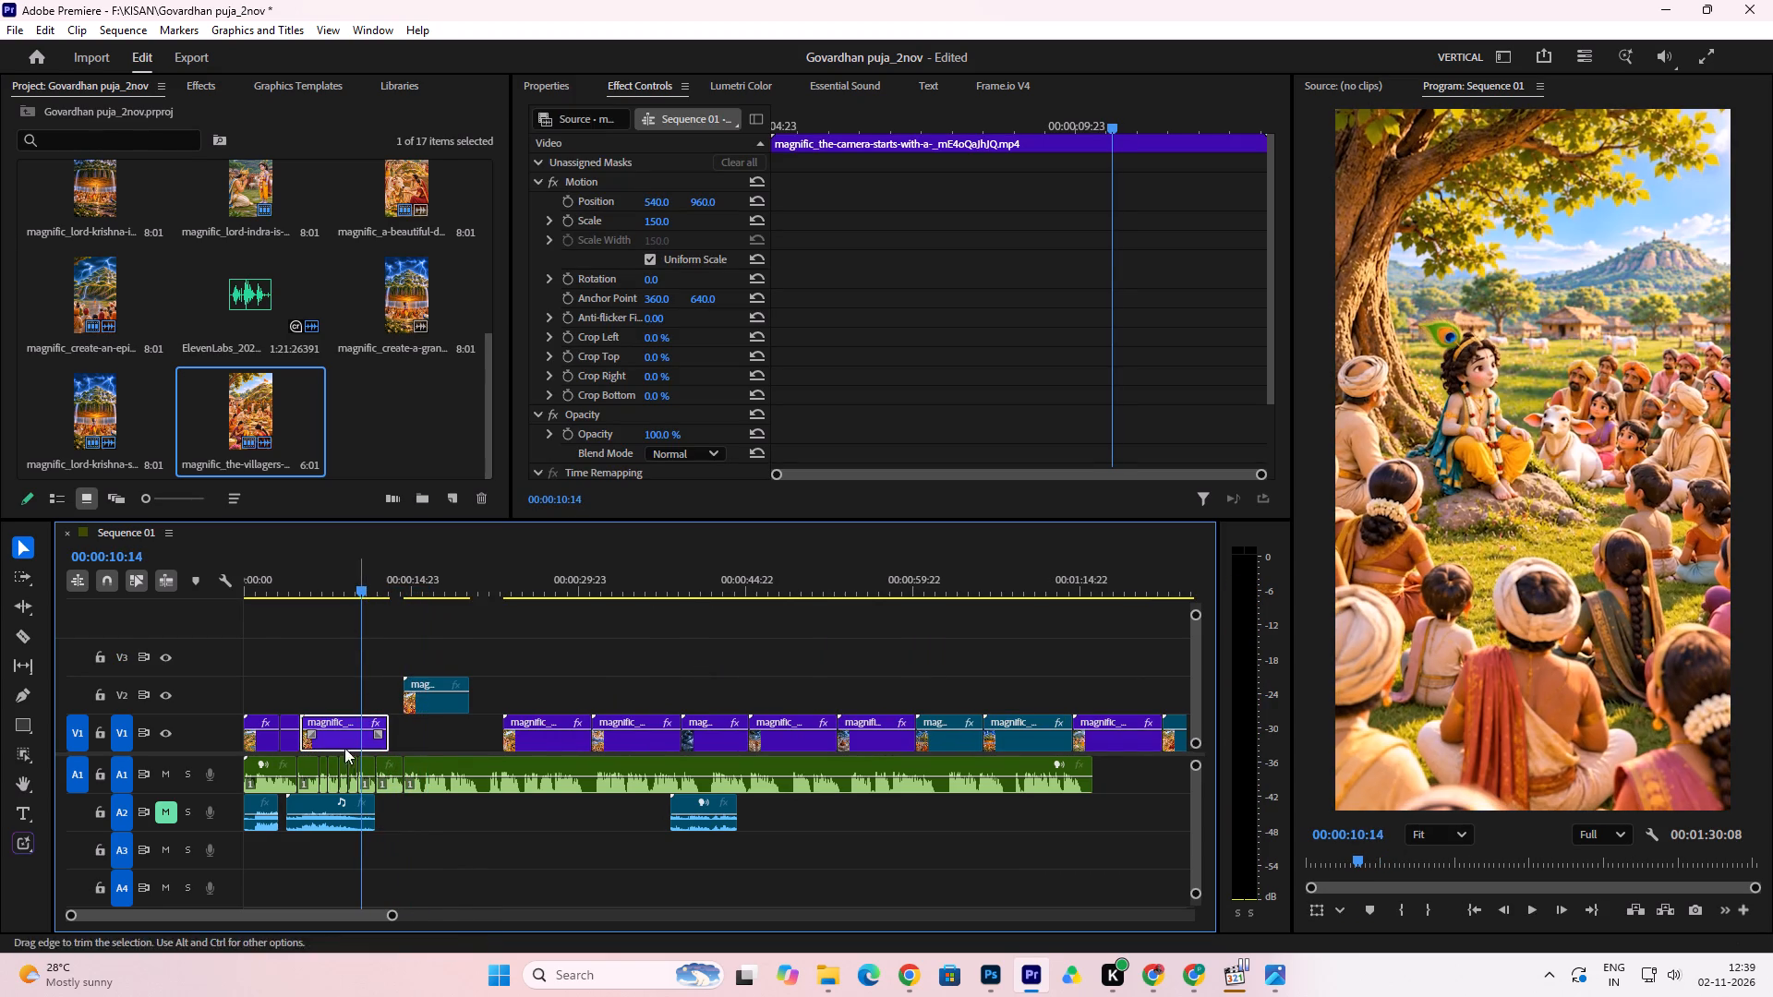
right_click(344, 734)
click(424, 581)
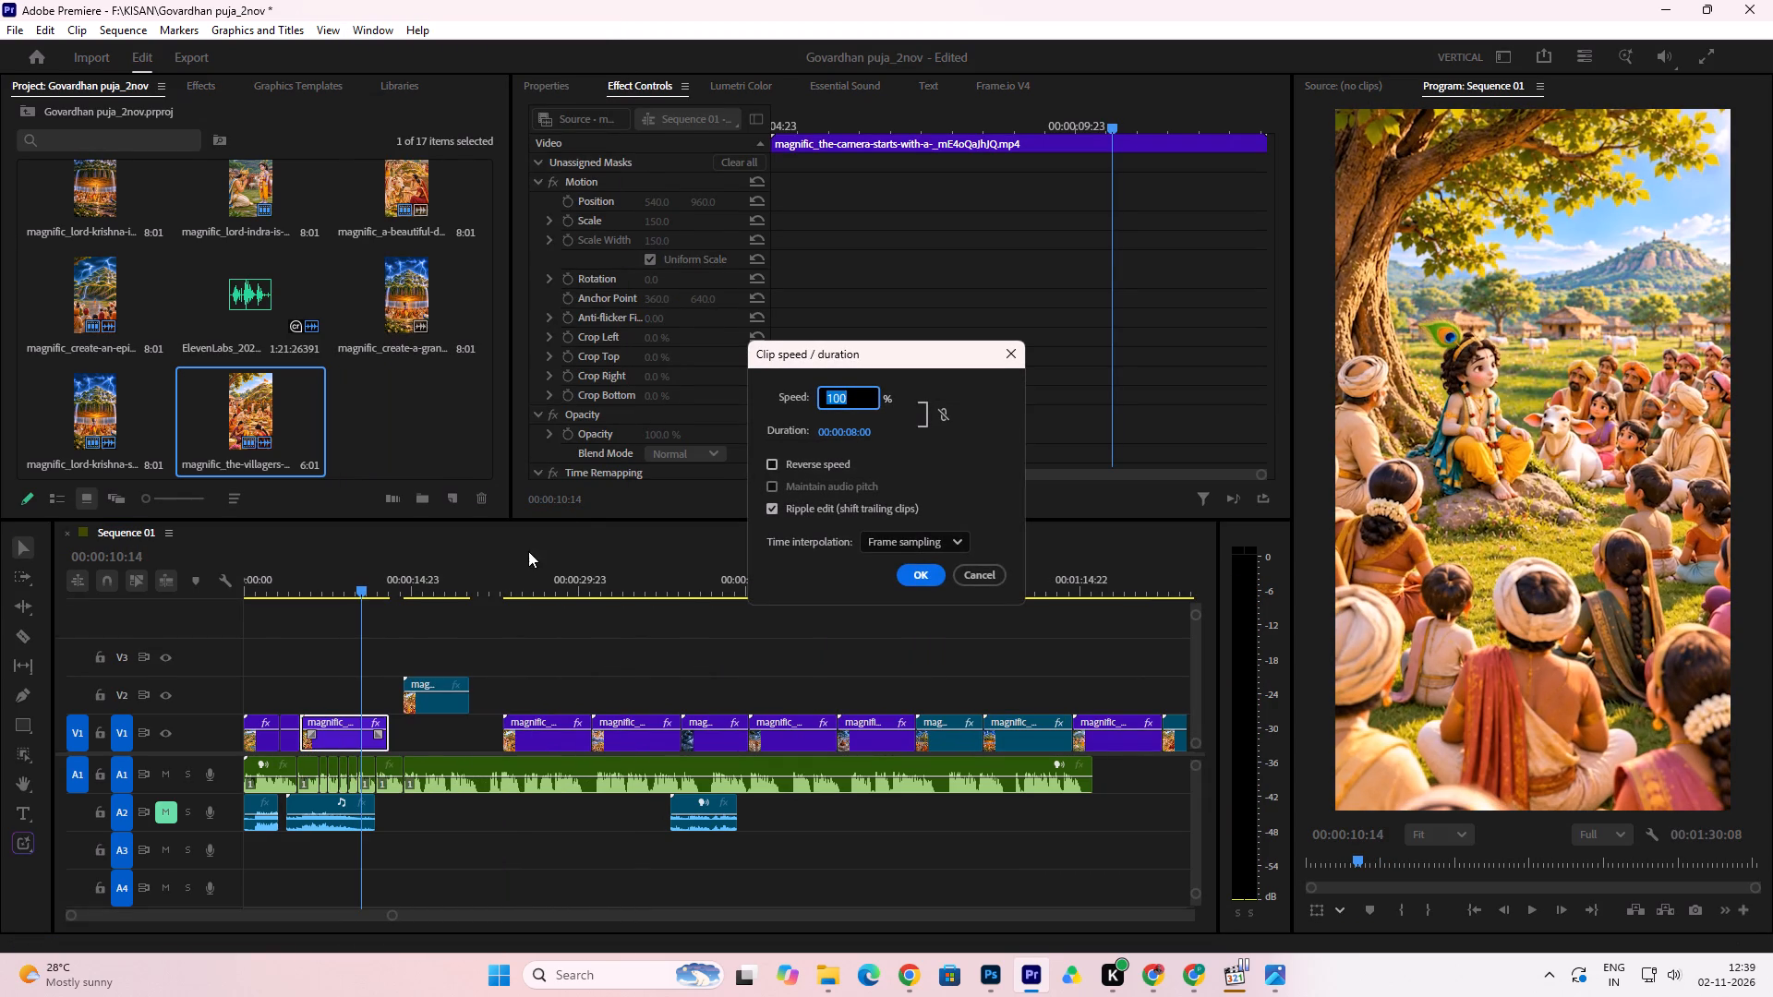
click(907, 449)
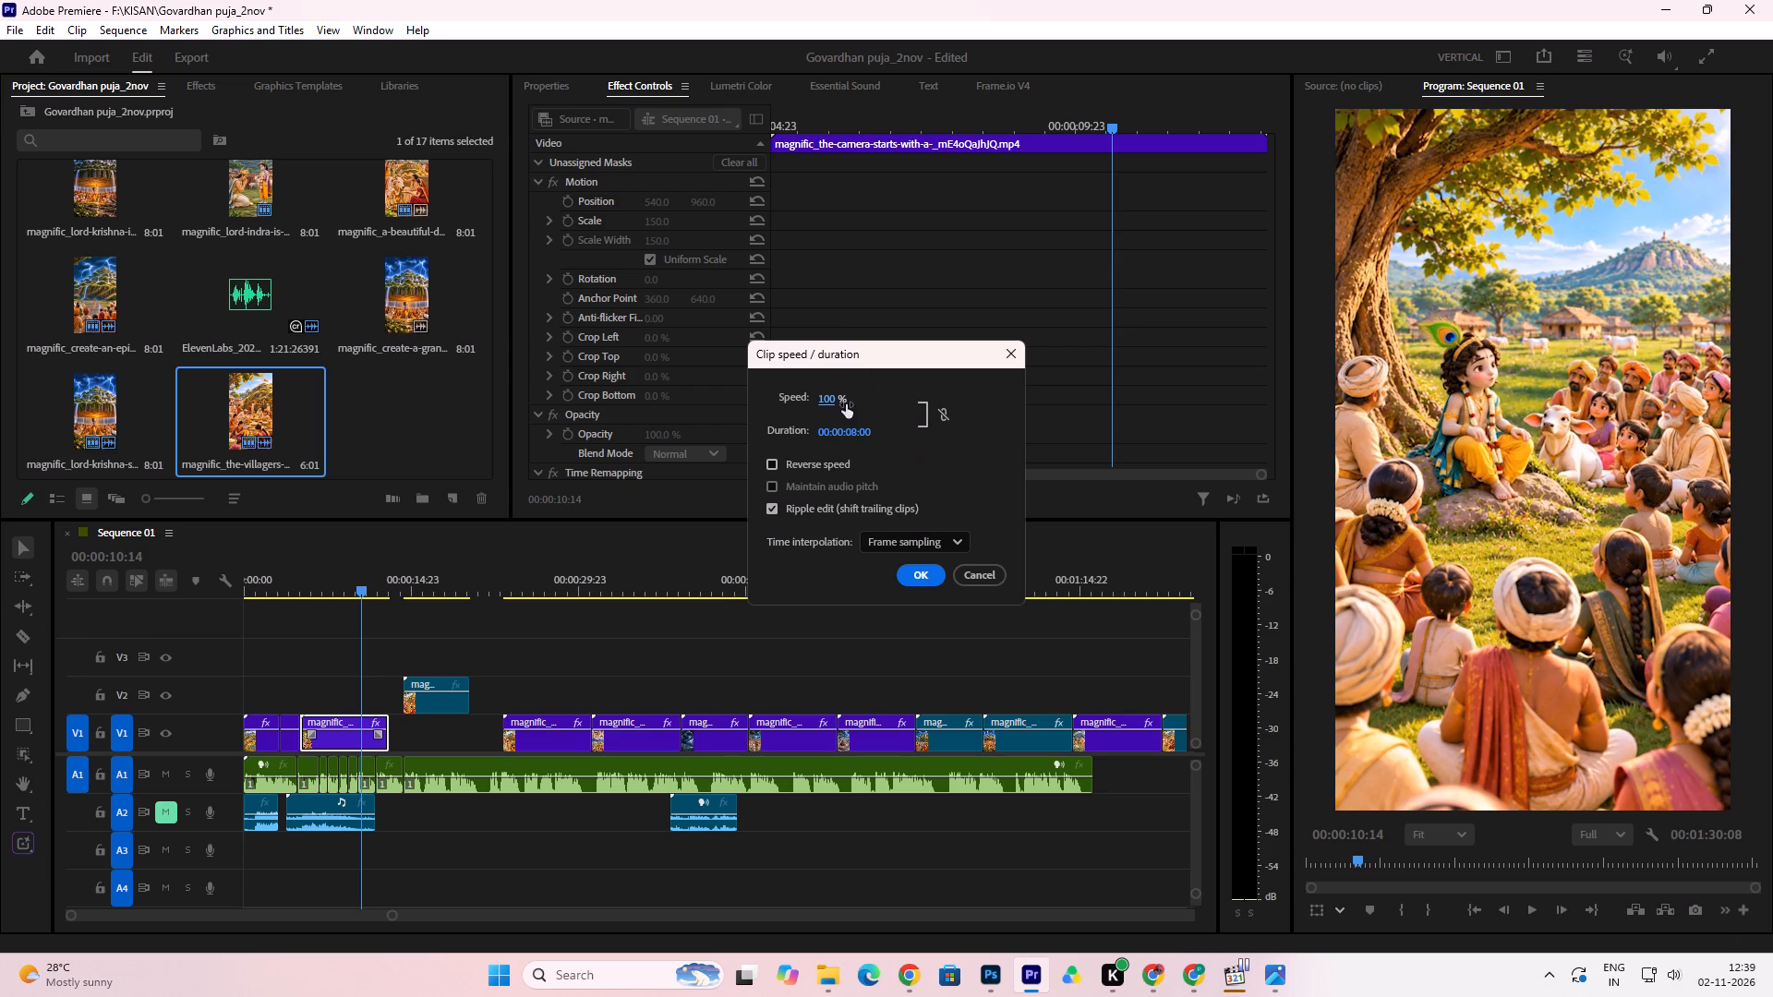
drag(836, 400, 794, 415)
drag(794, 415, 777, 420)
click(885, 542)
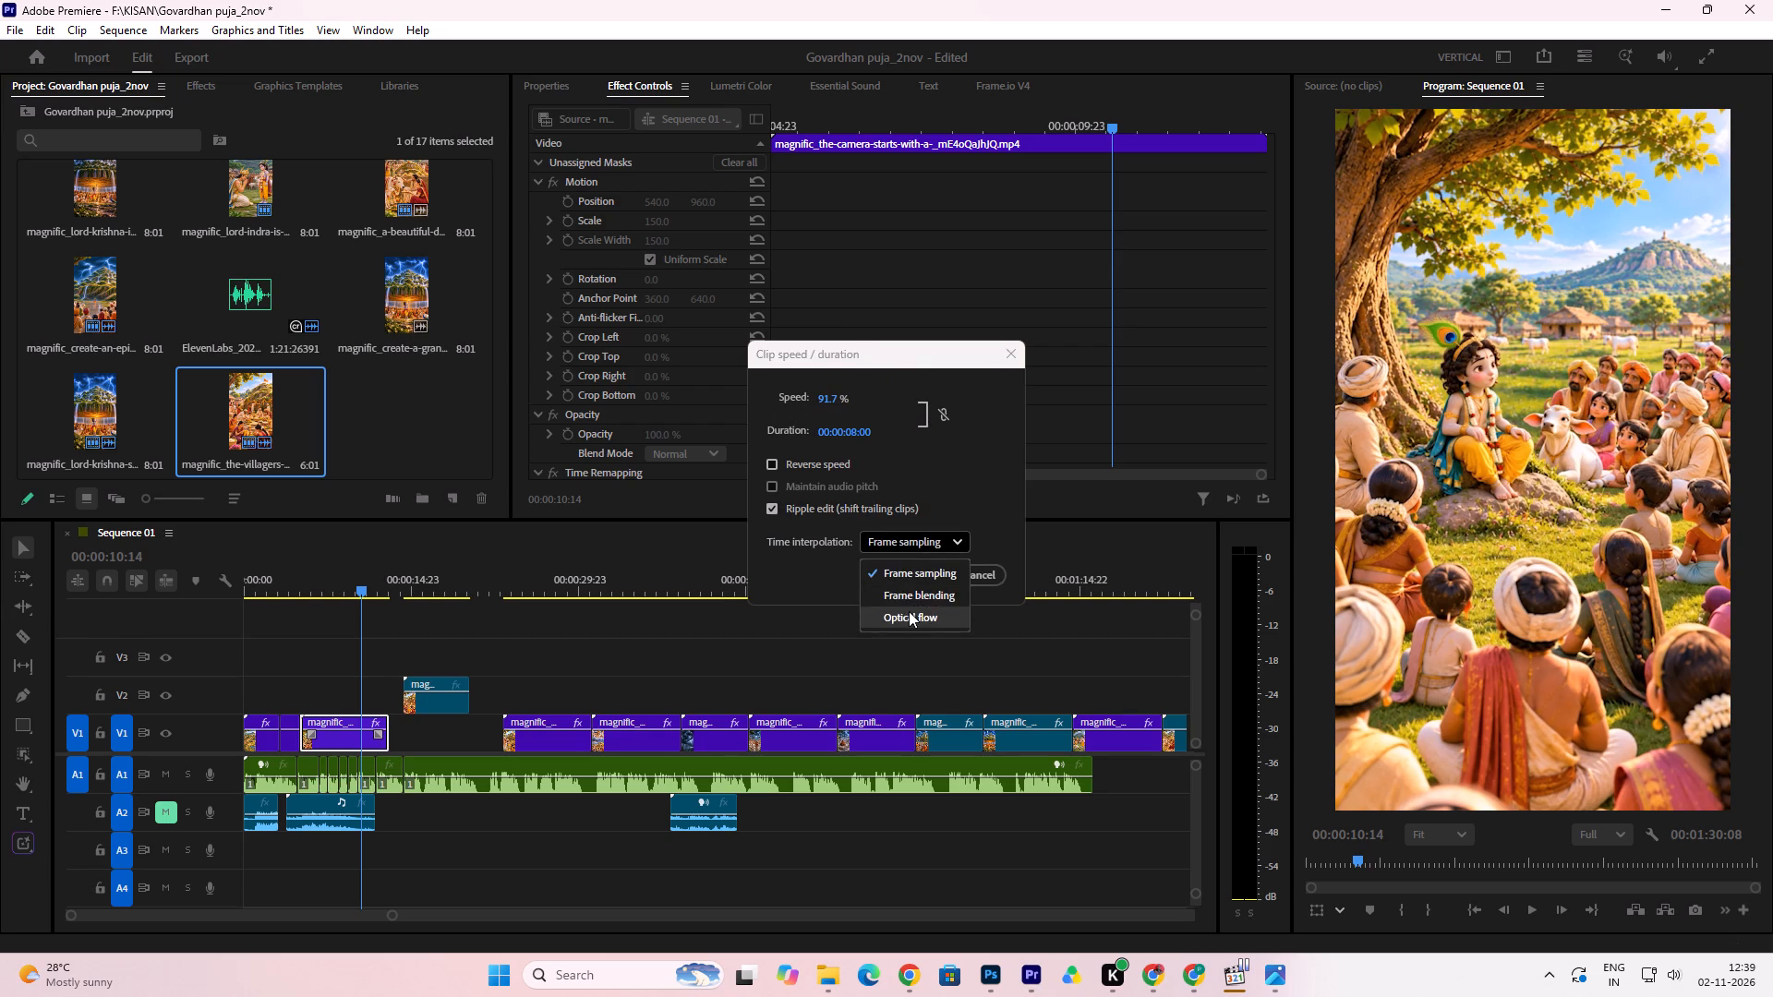
click(909, 612)
click(918, 576)
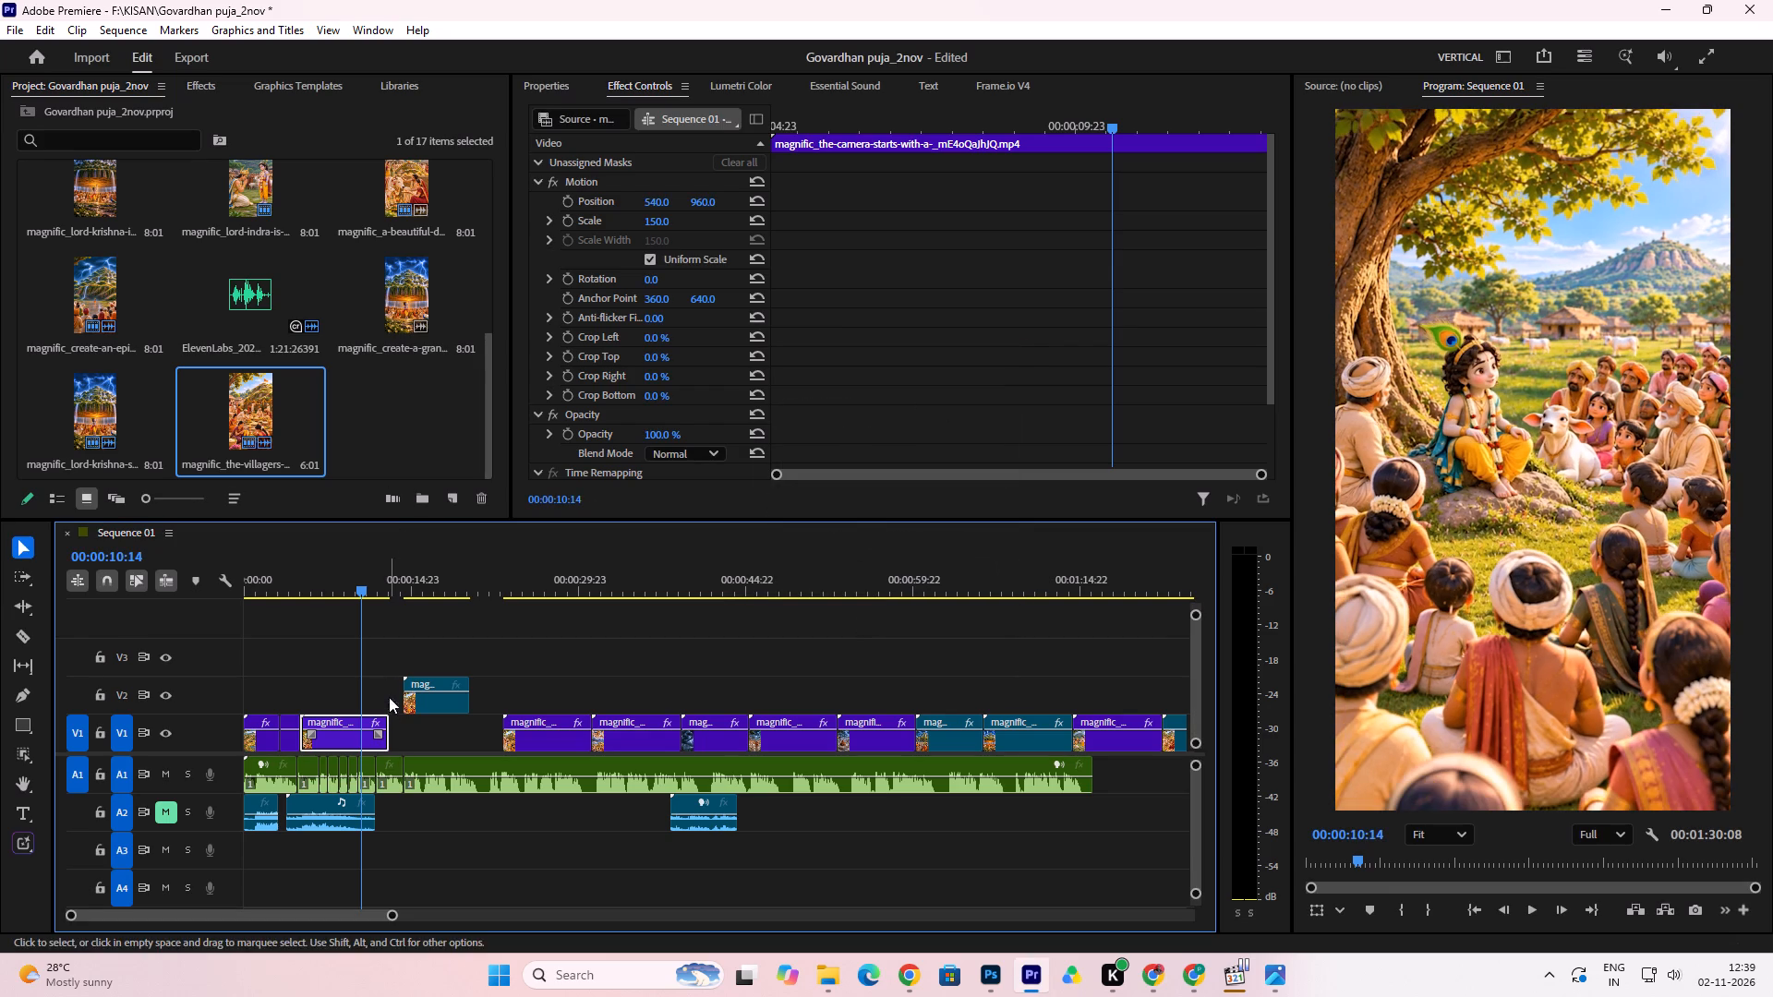
Extend the end of the slowed V1 clip into the gap as far as its media allows.
click(312, 571)
key(space)
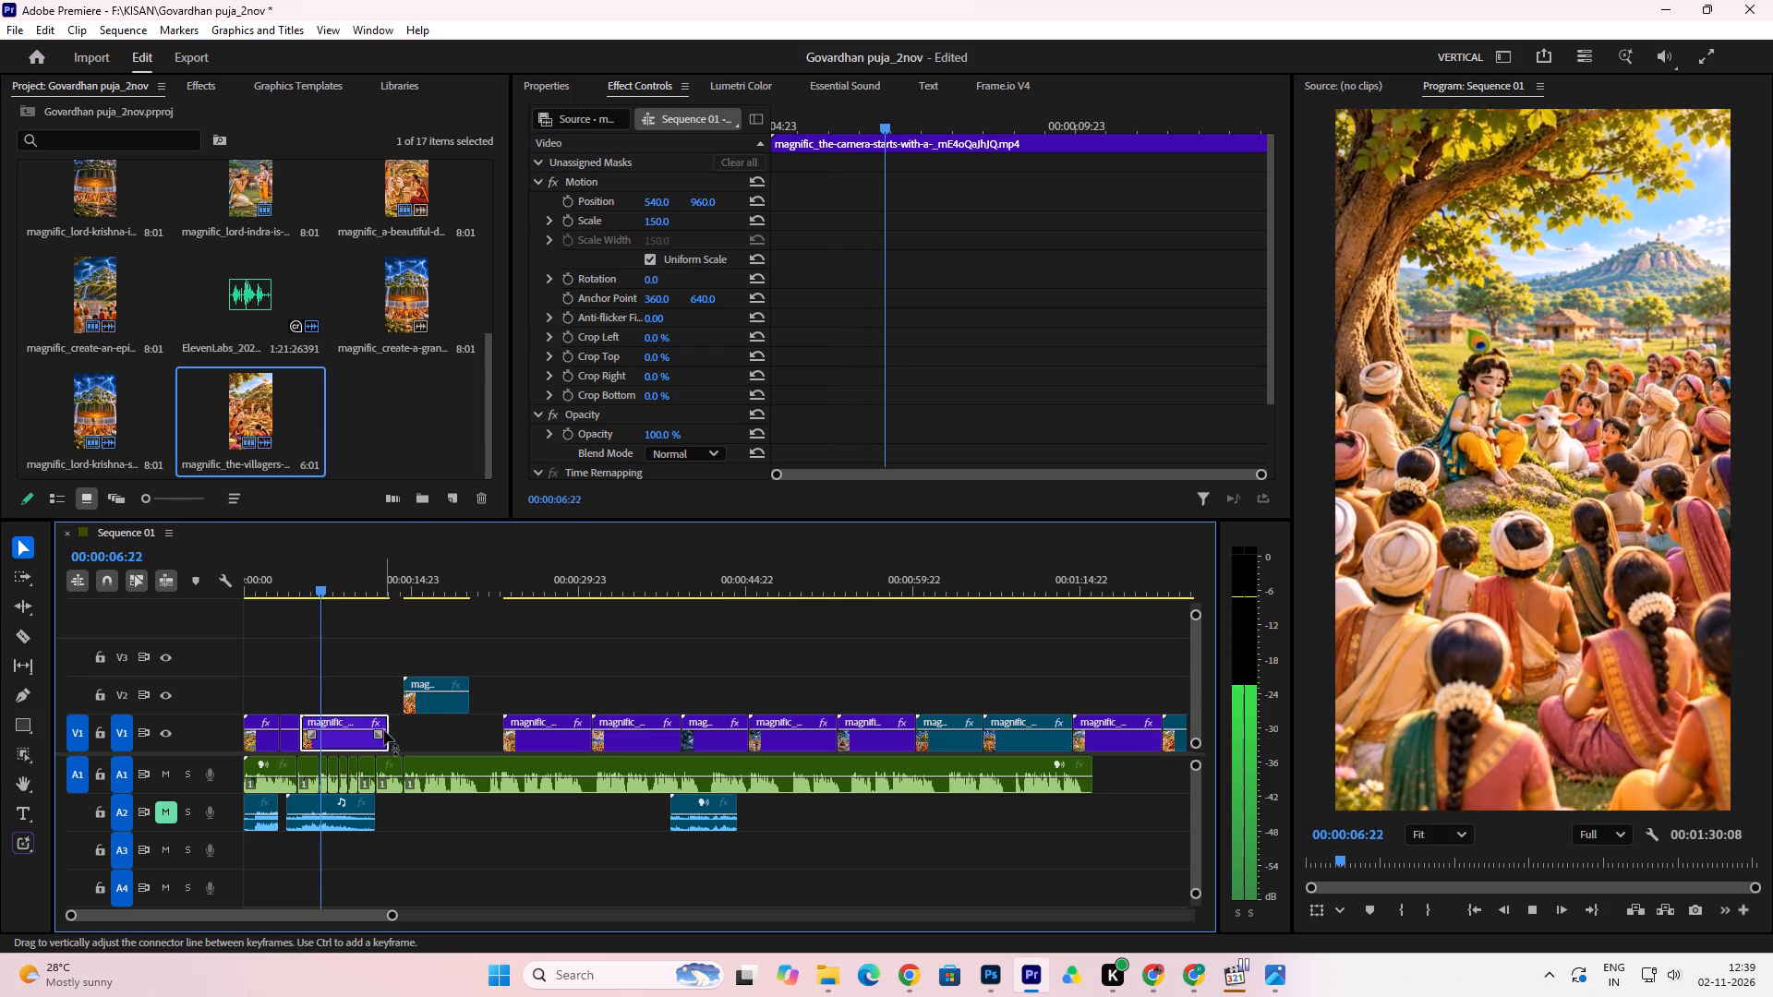
drag(390, 721, 418, 730)
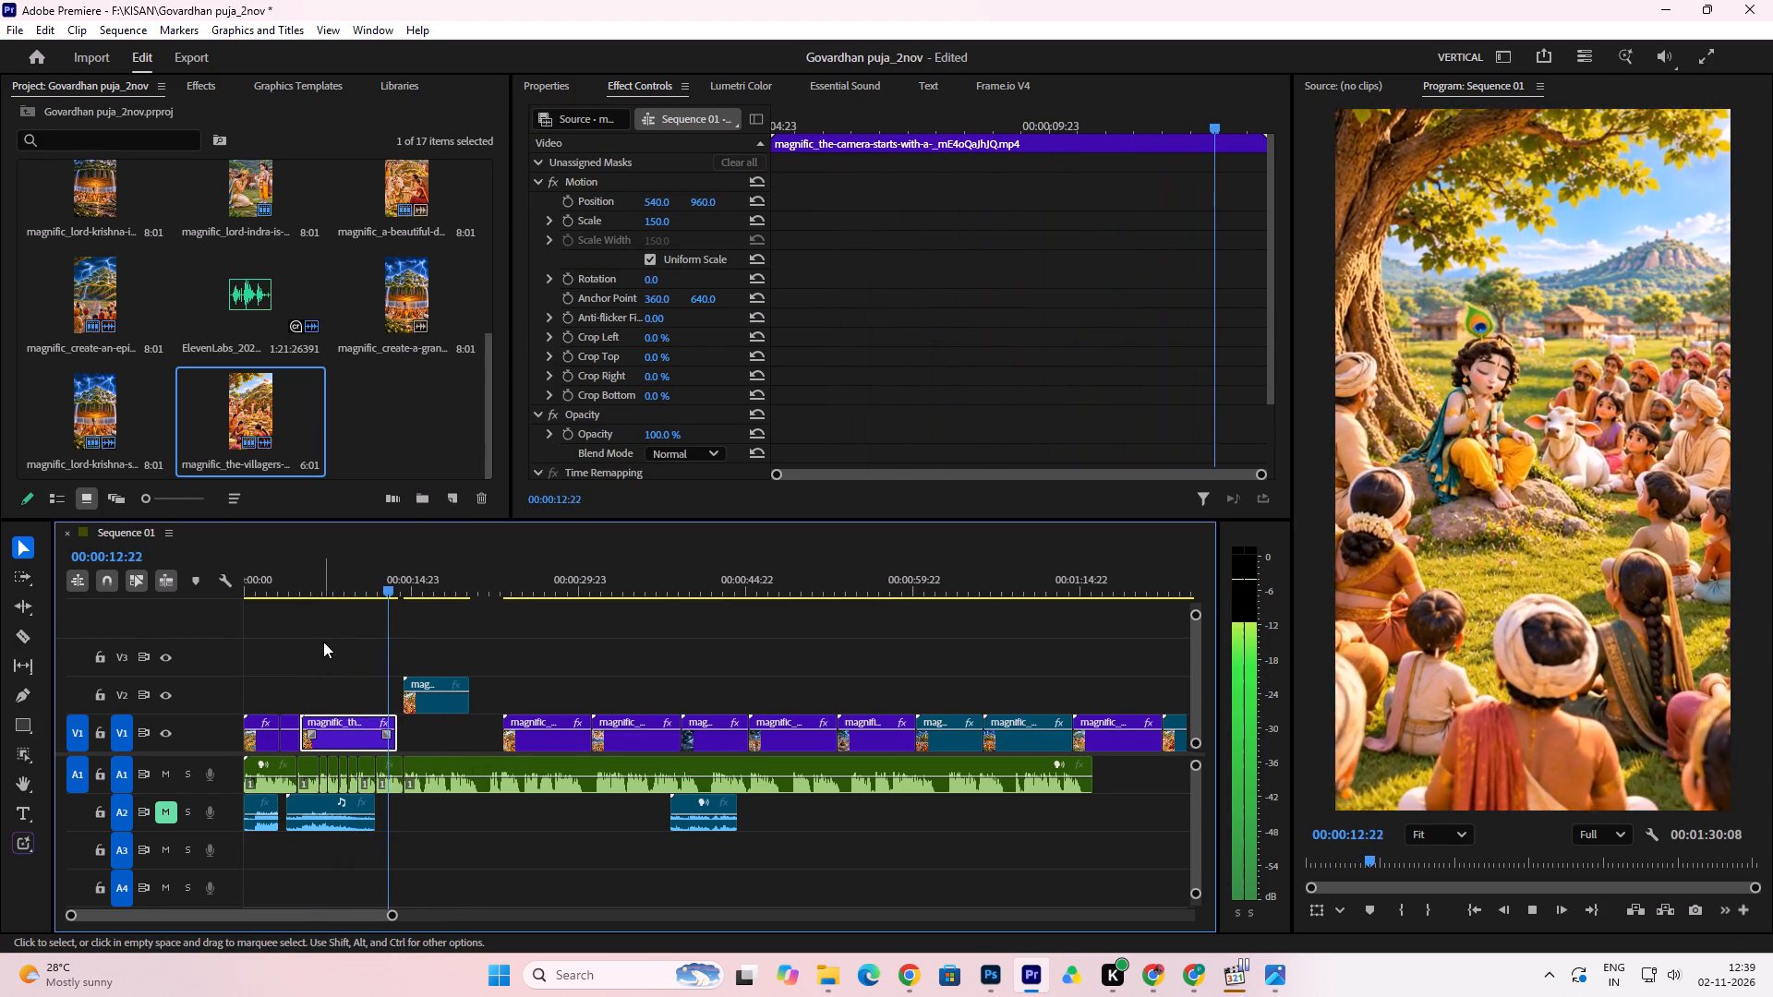
key(space)
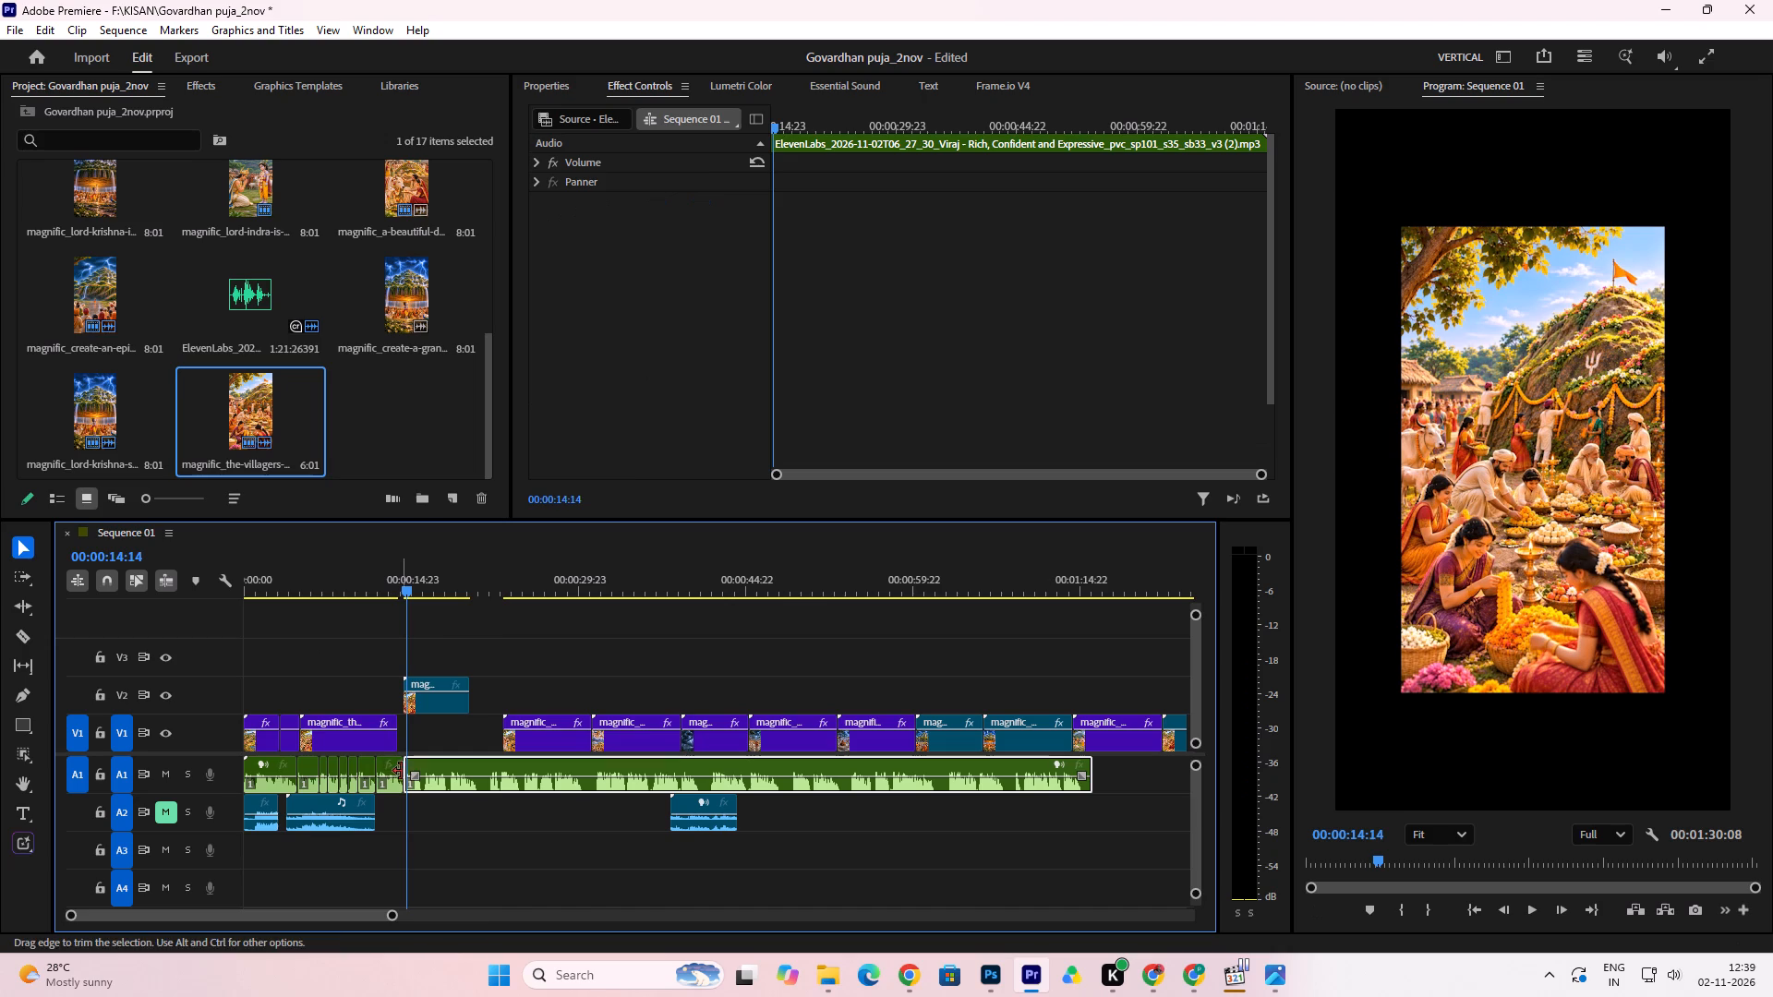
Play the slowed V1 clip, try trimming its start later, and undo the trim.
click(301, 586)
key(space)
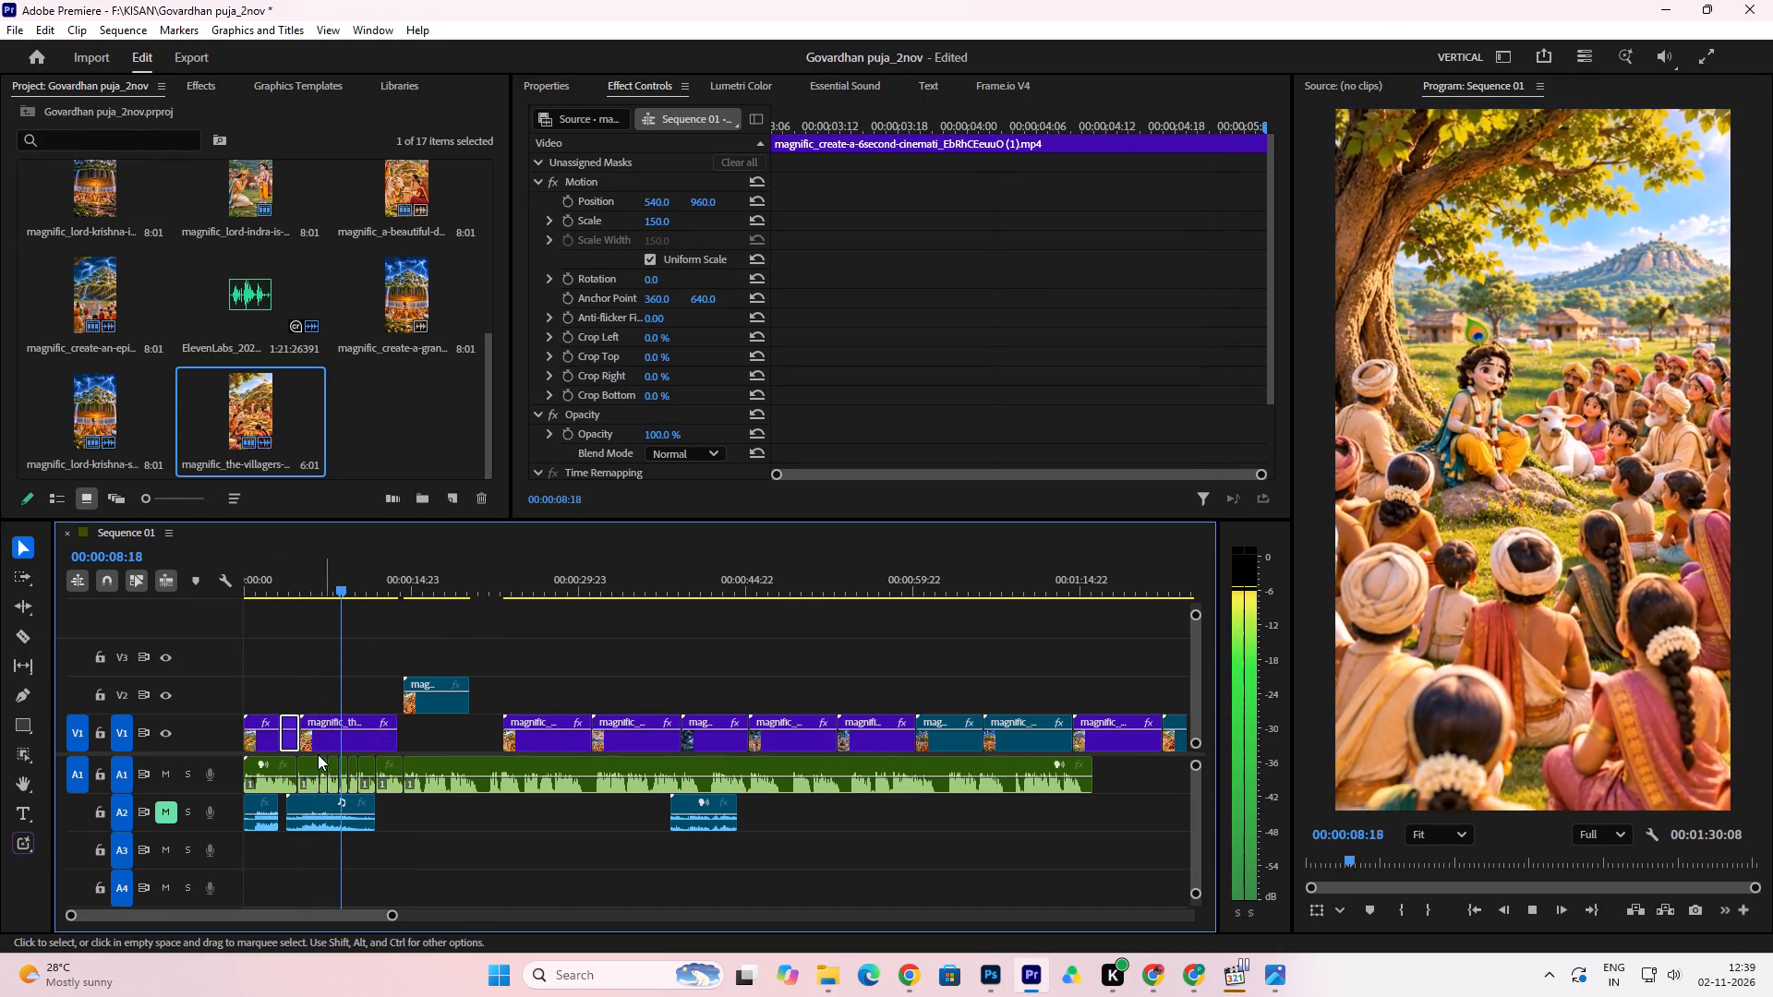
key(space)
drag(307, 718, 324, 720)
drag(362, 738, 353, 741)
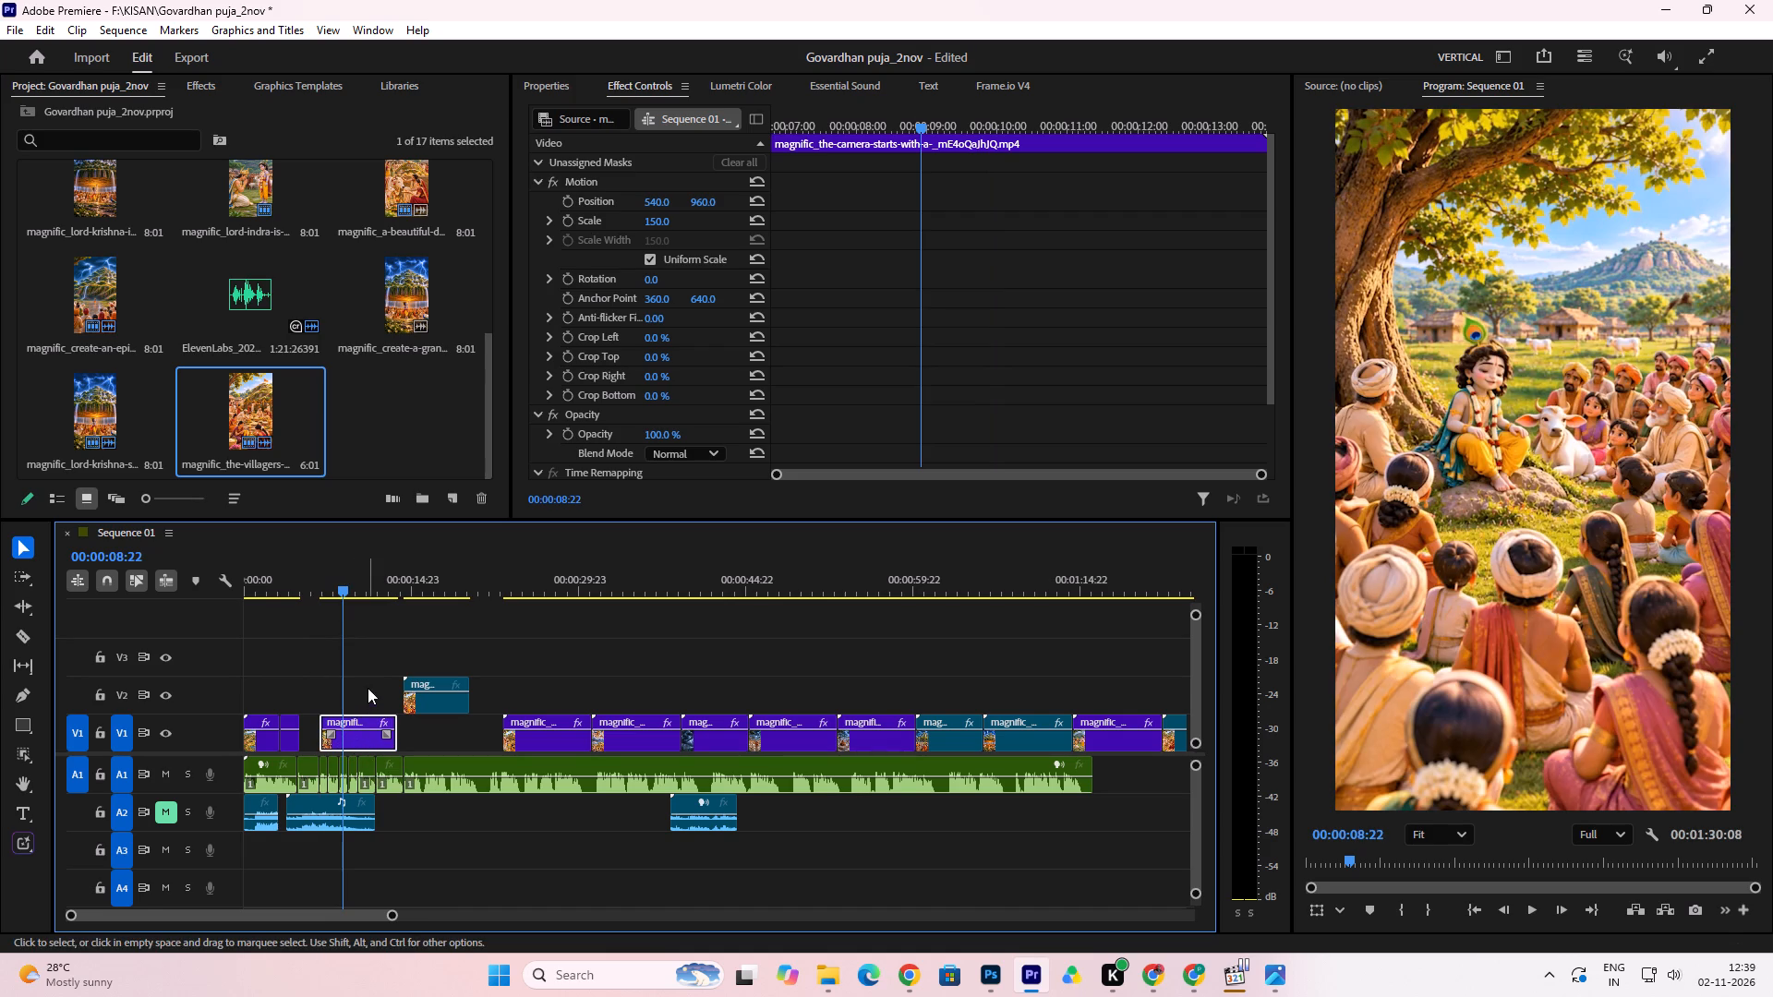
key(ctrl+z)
Split the slowed V1 clip at 00:00:11:19 with the Razor tool.
click(304, 583)
key(space)
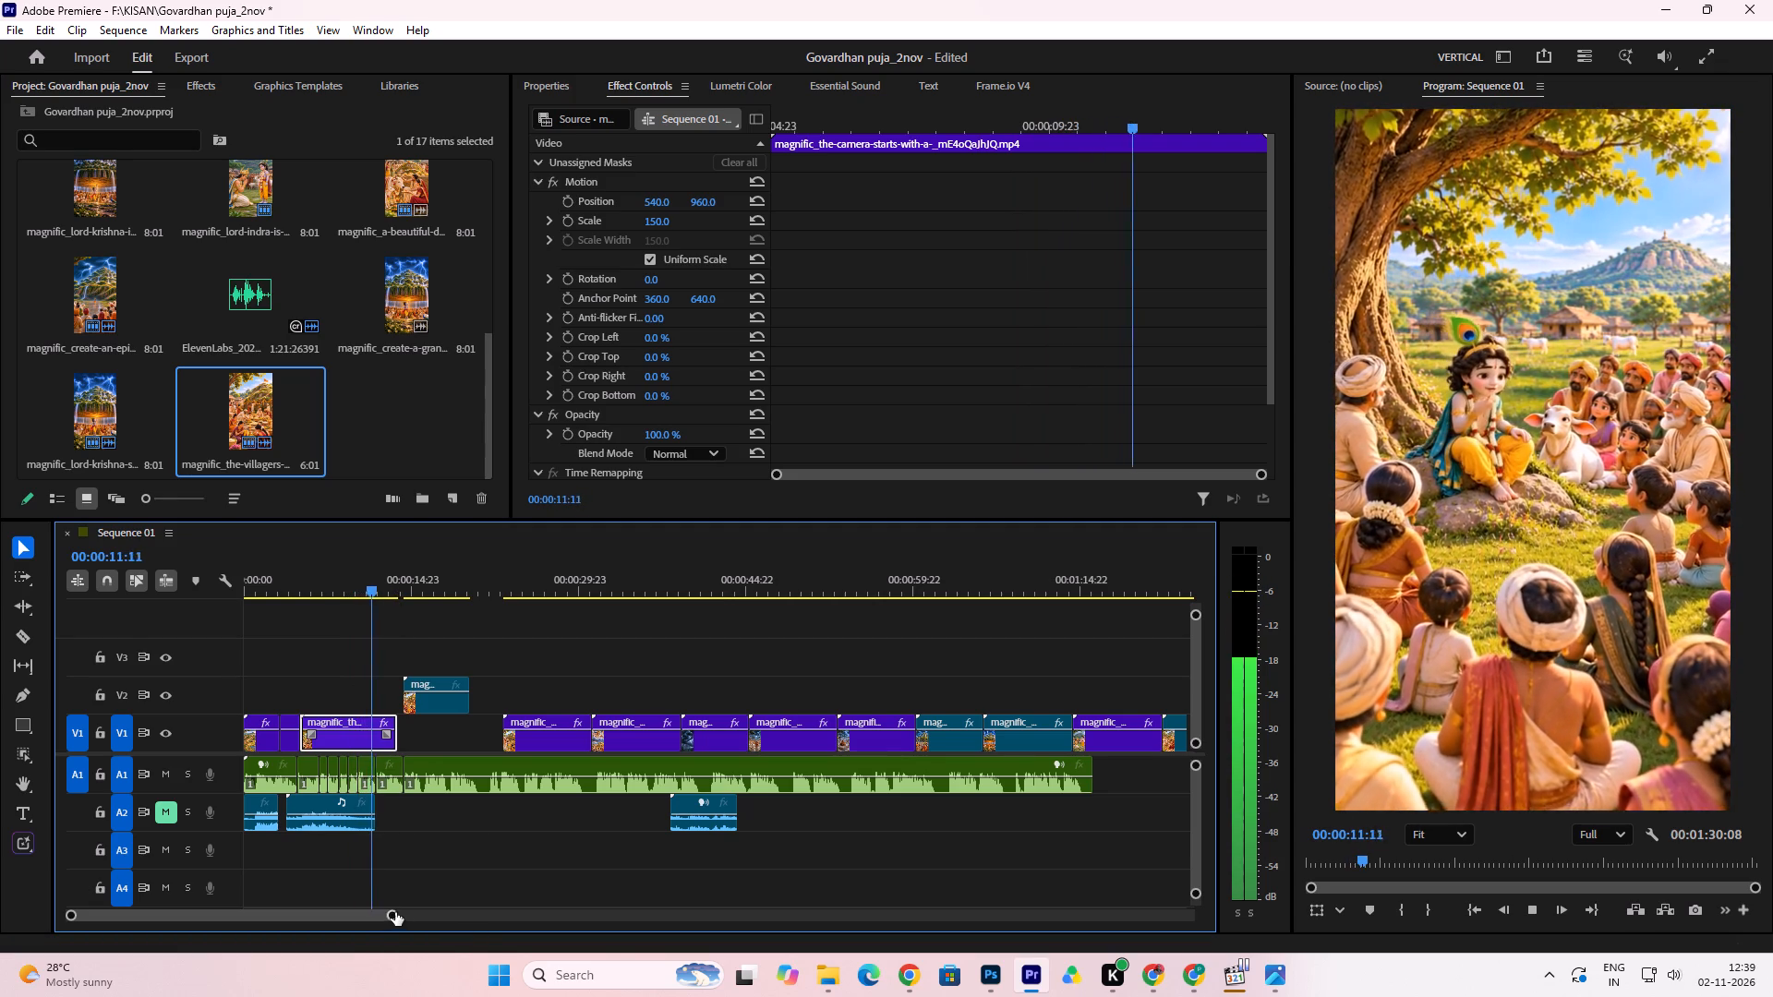
drag(394, 913, 246, 928)
key(space)
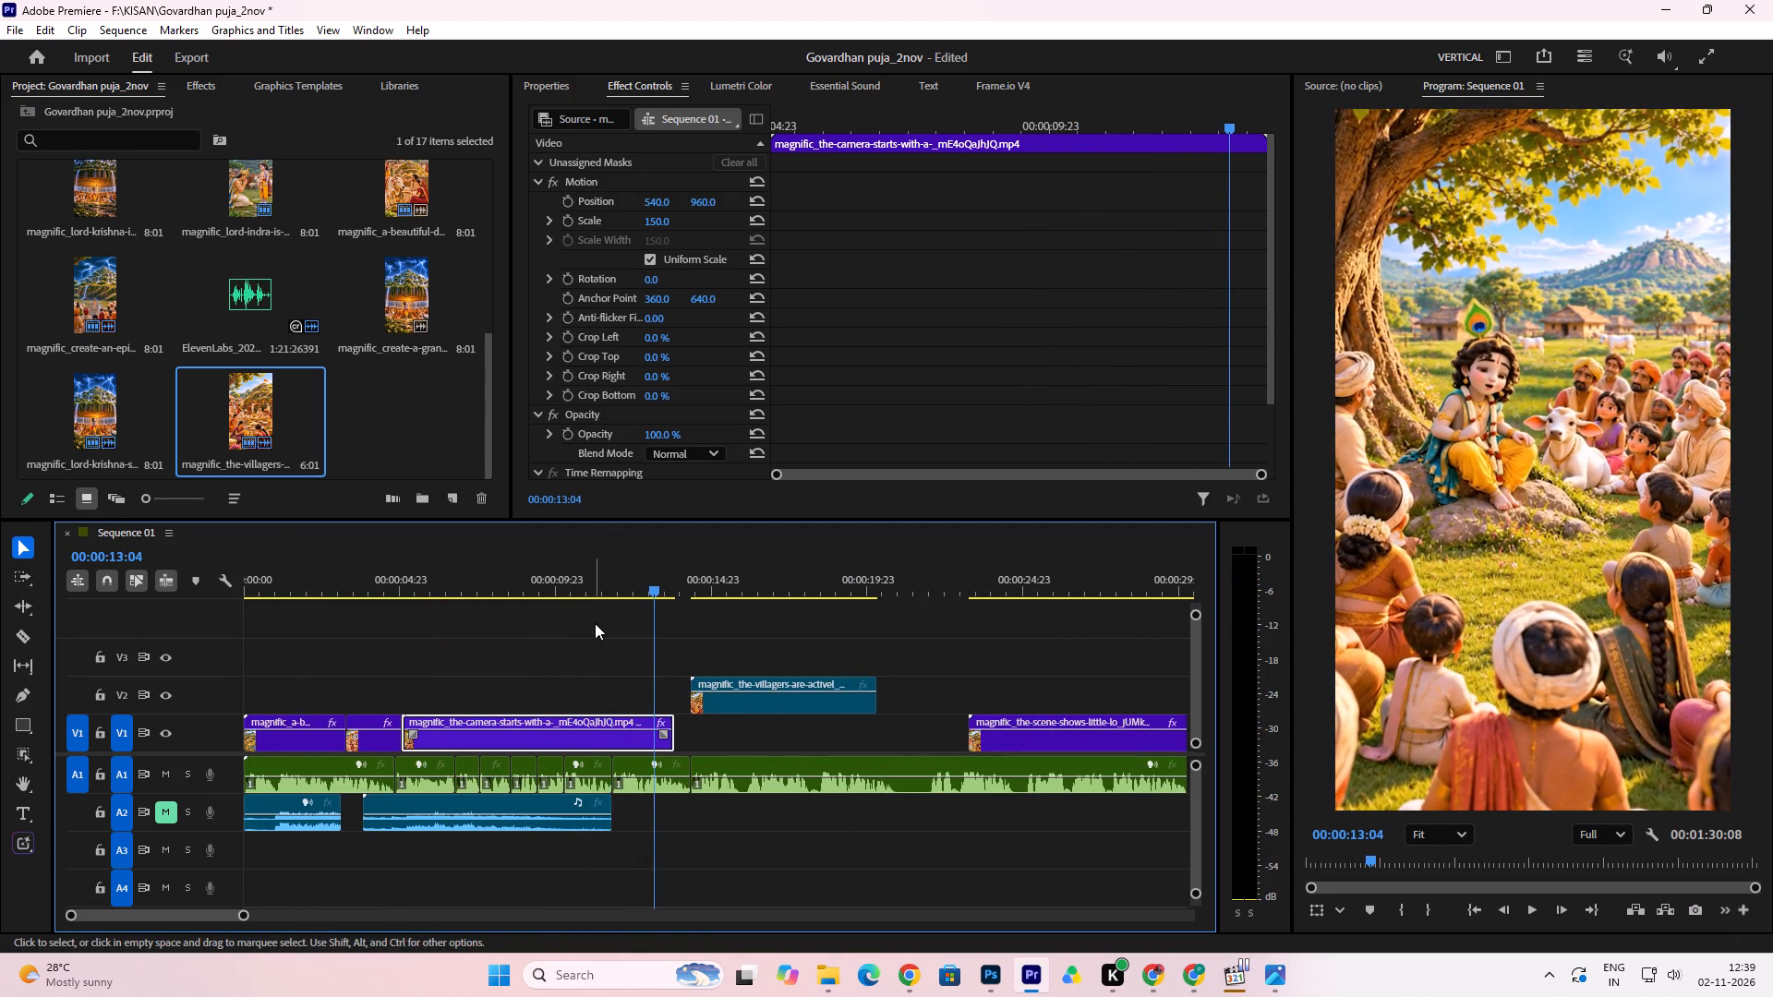
click(633, 588)
click(613, 587)
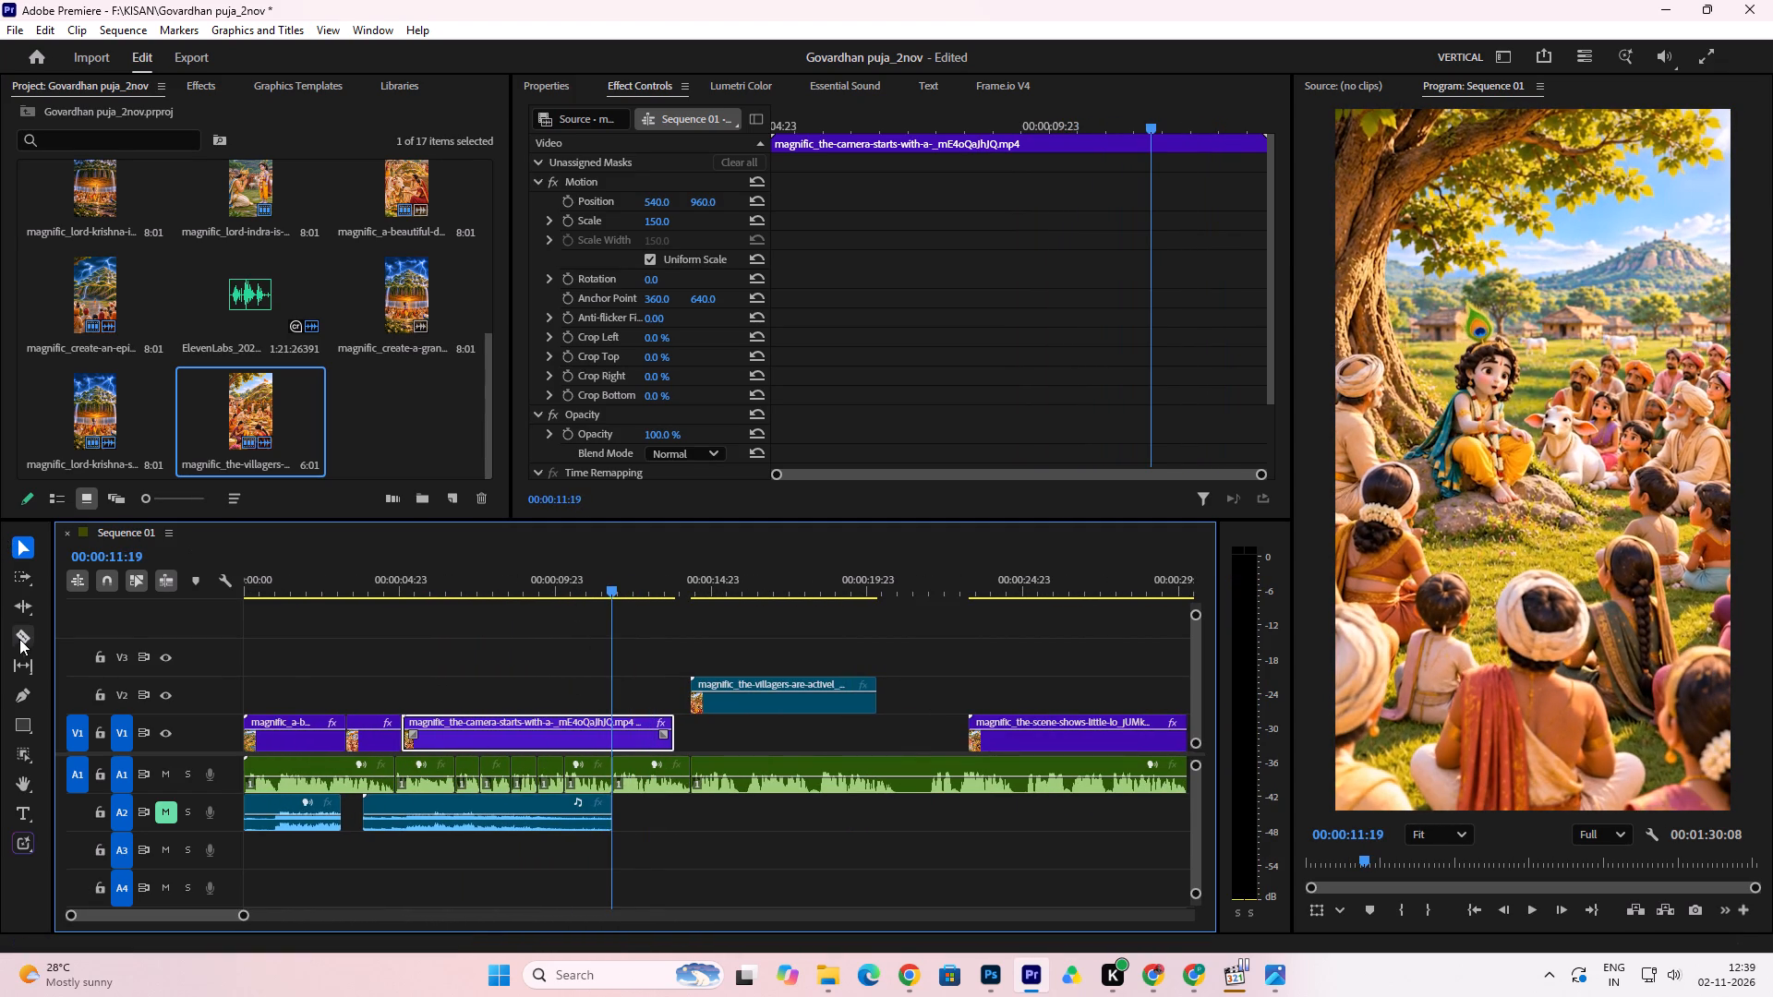
click(28, 646)
click(619, 721)
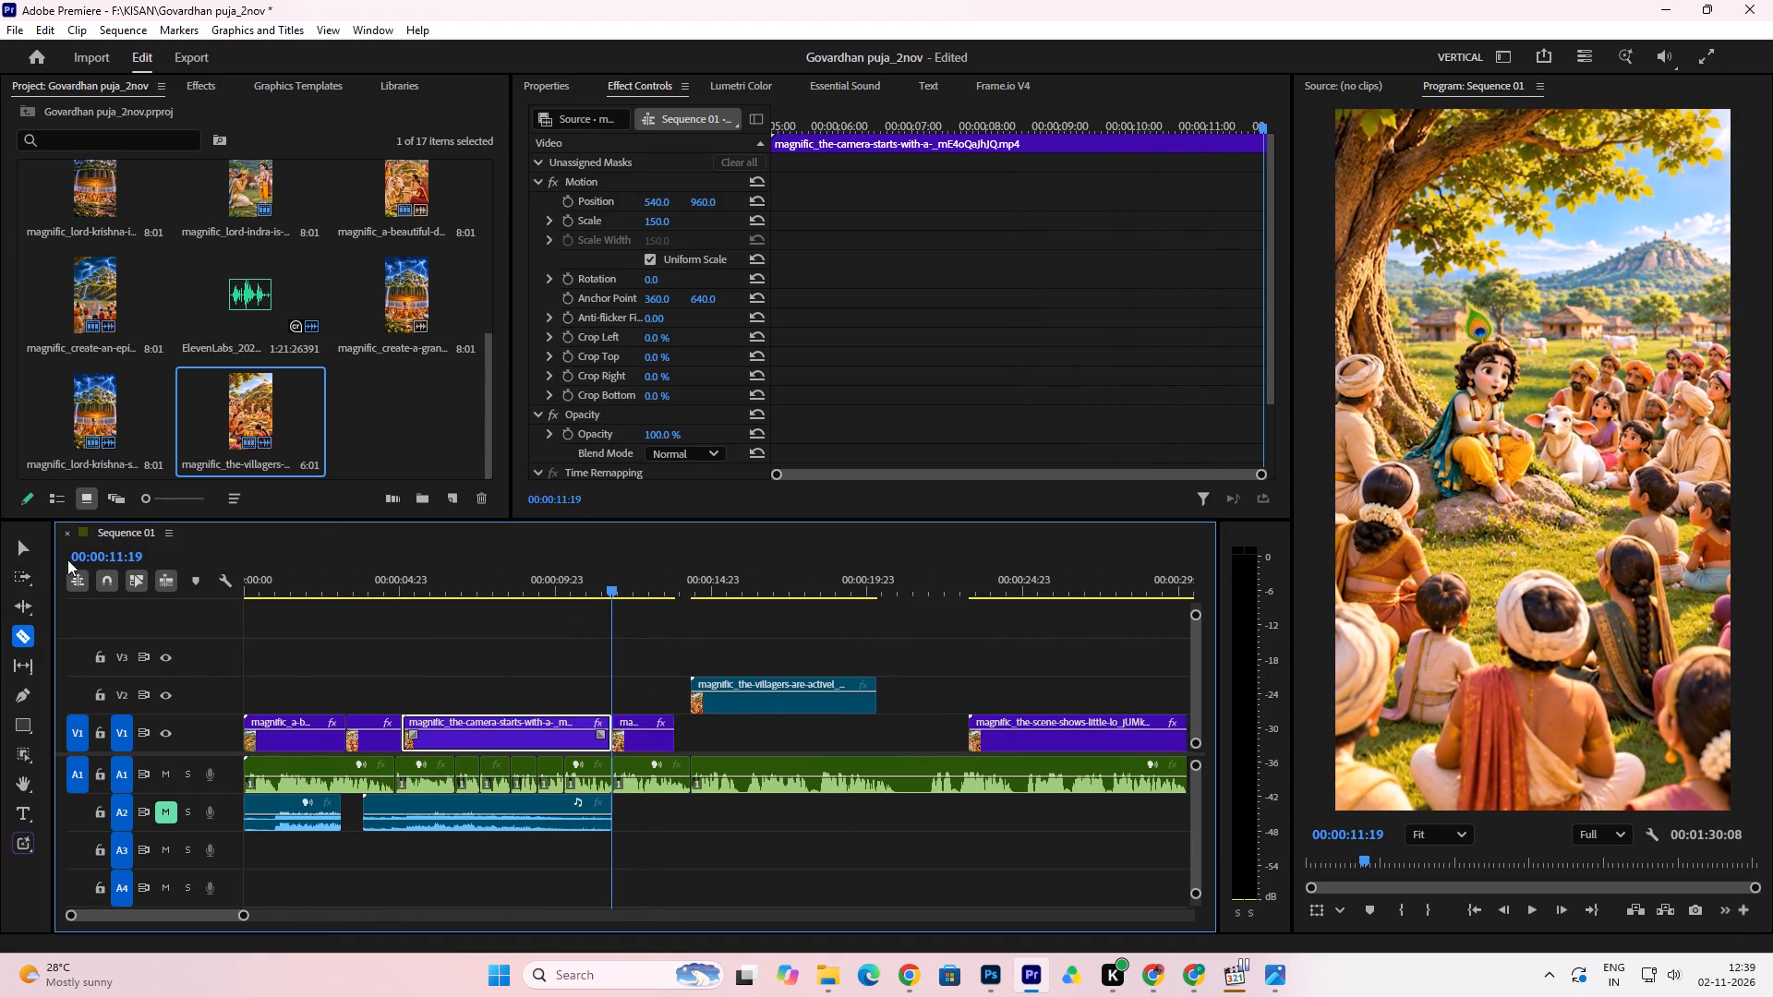
click(27, 547)
Reduce the speed of the short V1 piece after the cut further.
click(633, 587)
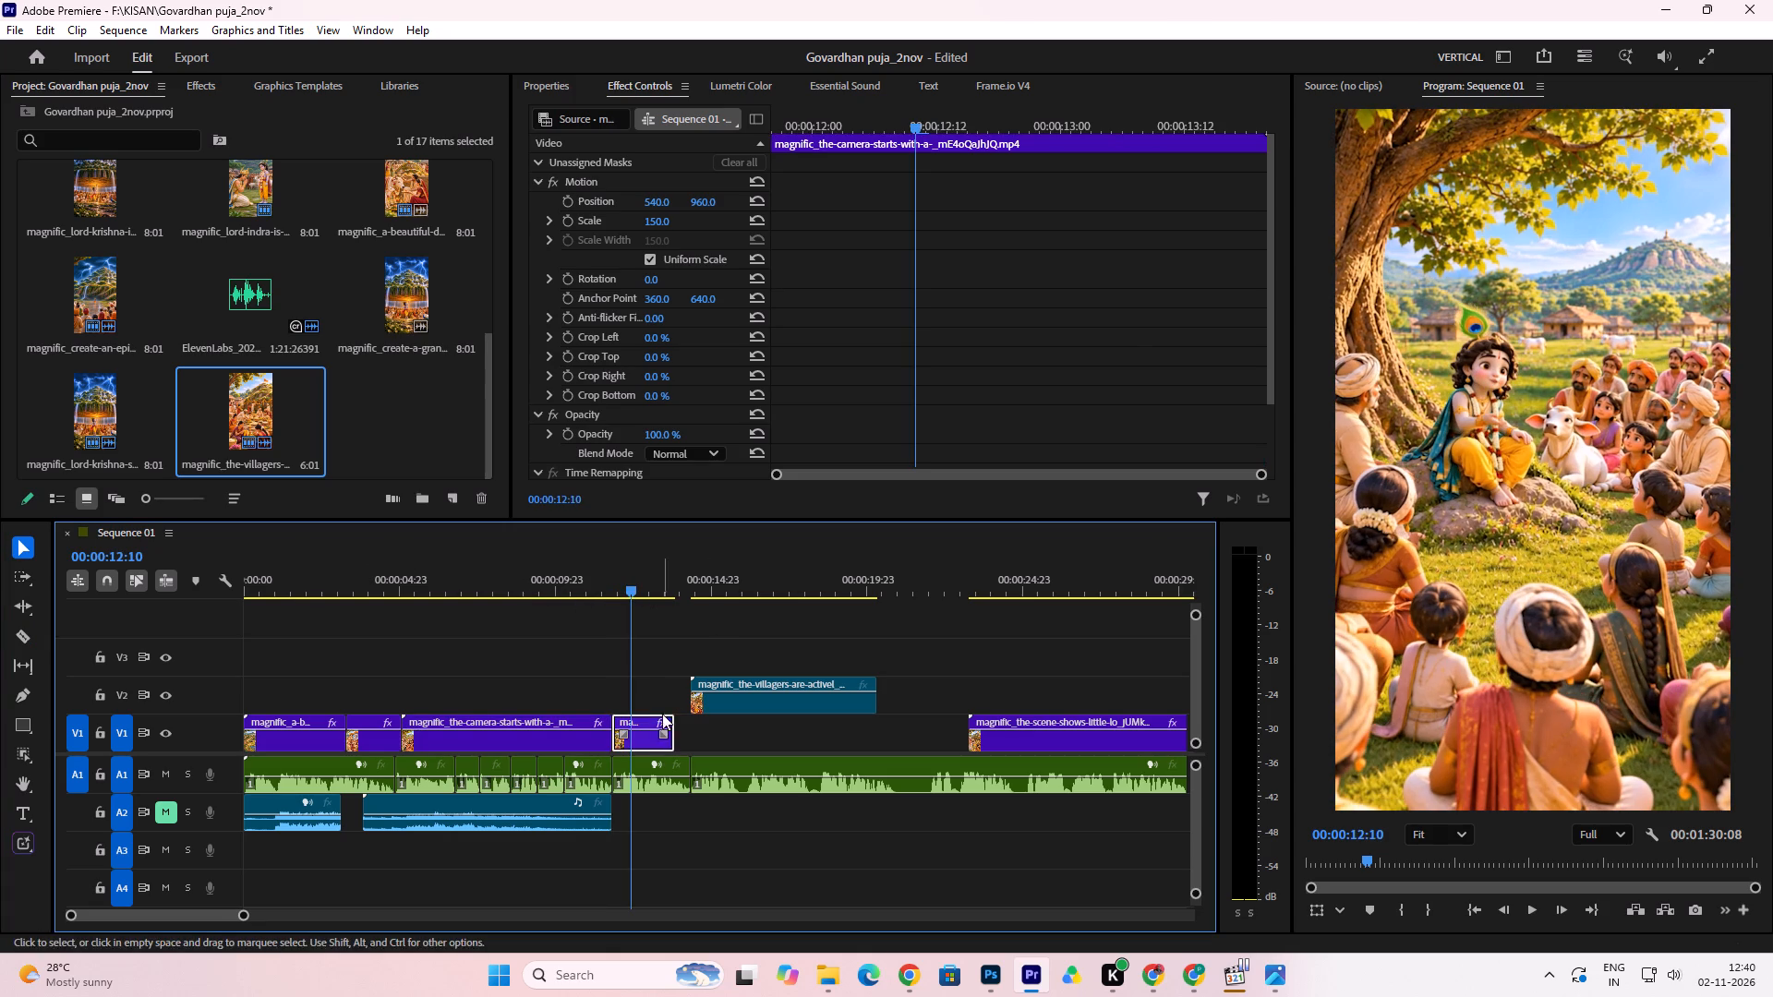
click(644, 740)
right_click(644, 740)
click(723, 583)
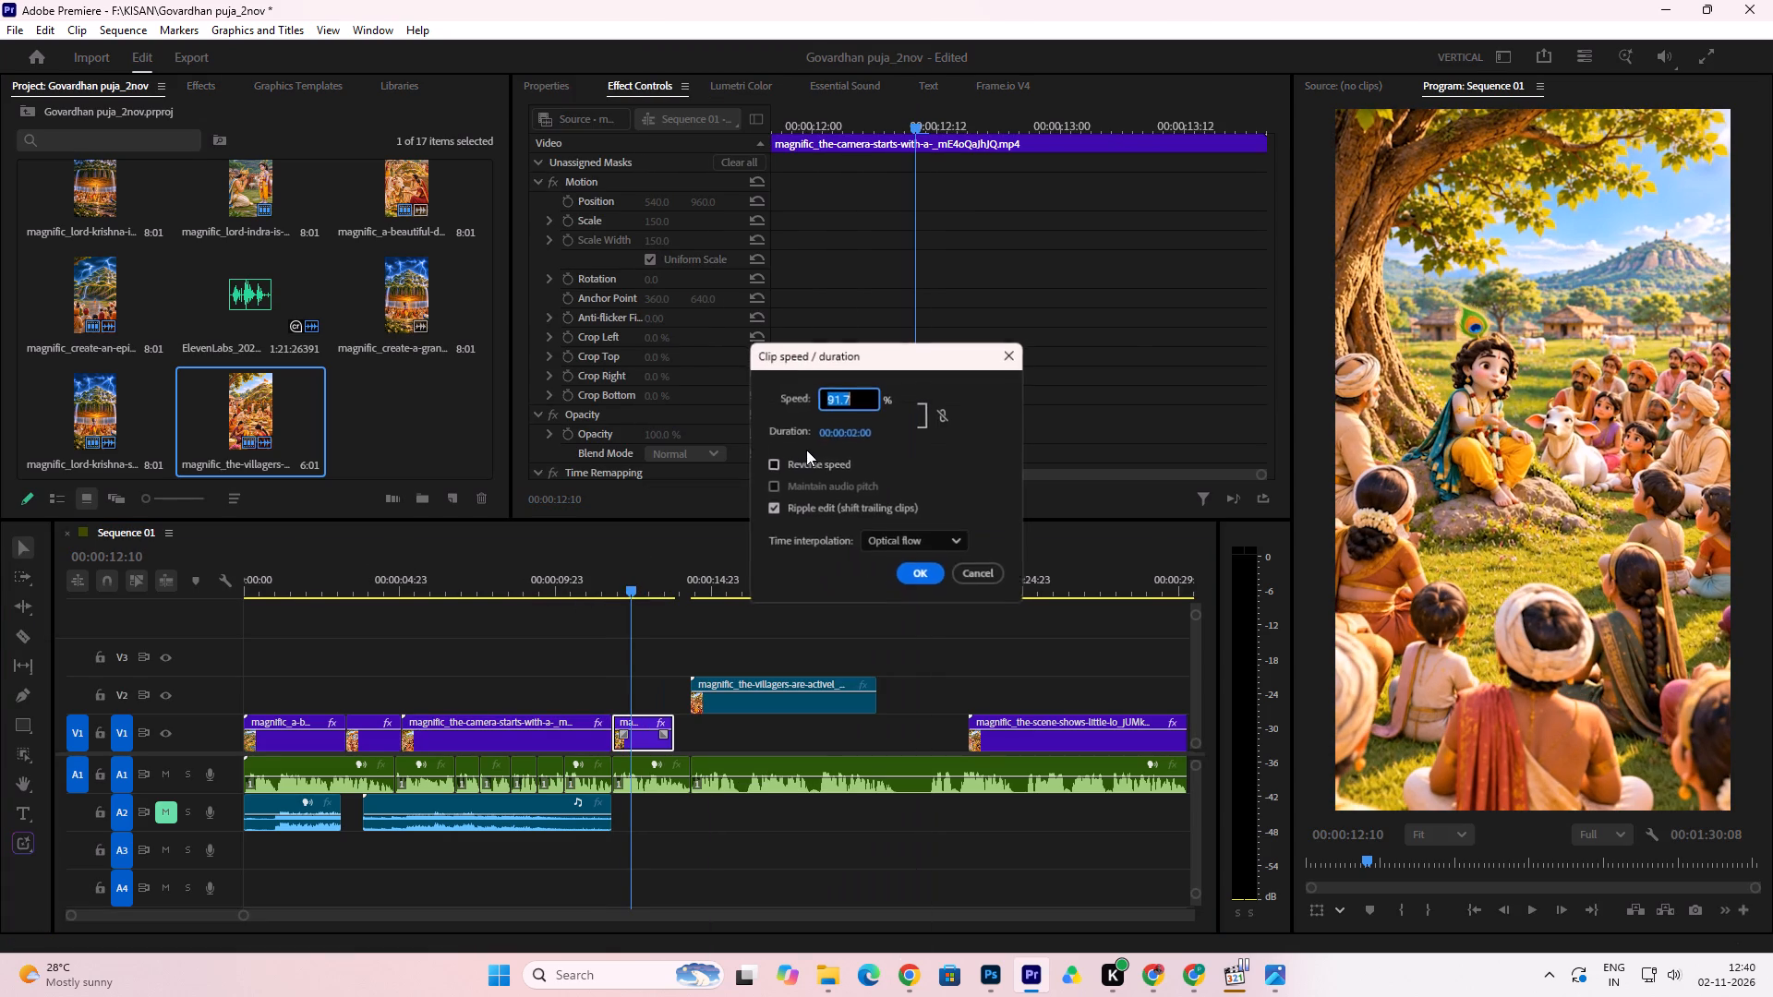
click(898, 438)
drag(838, 398, 708, 491)
click(913, 569)
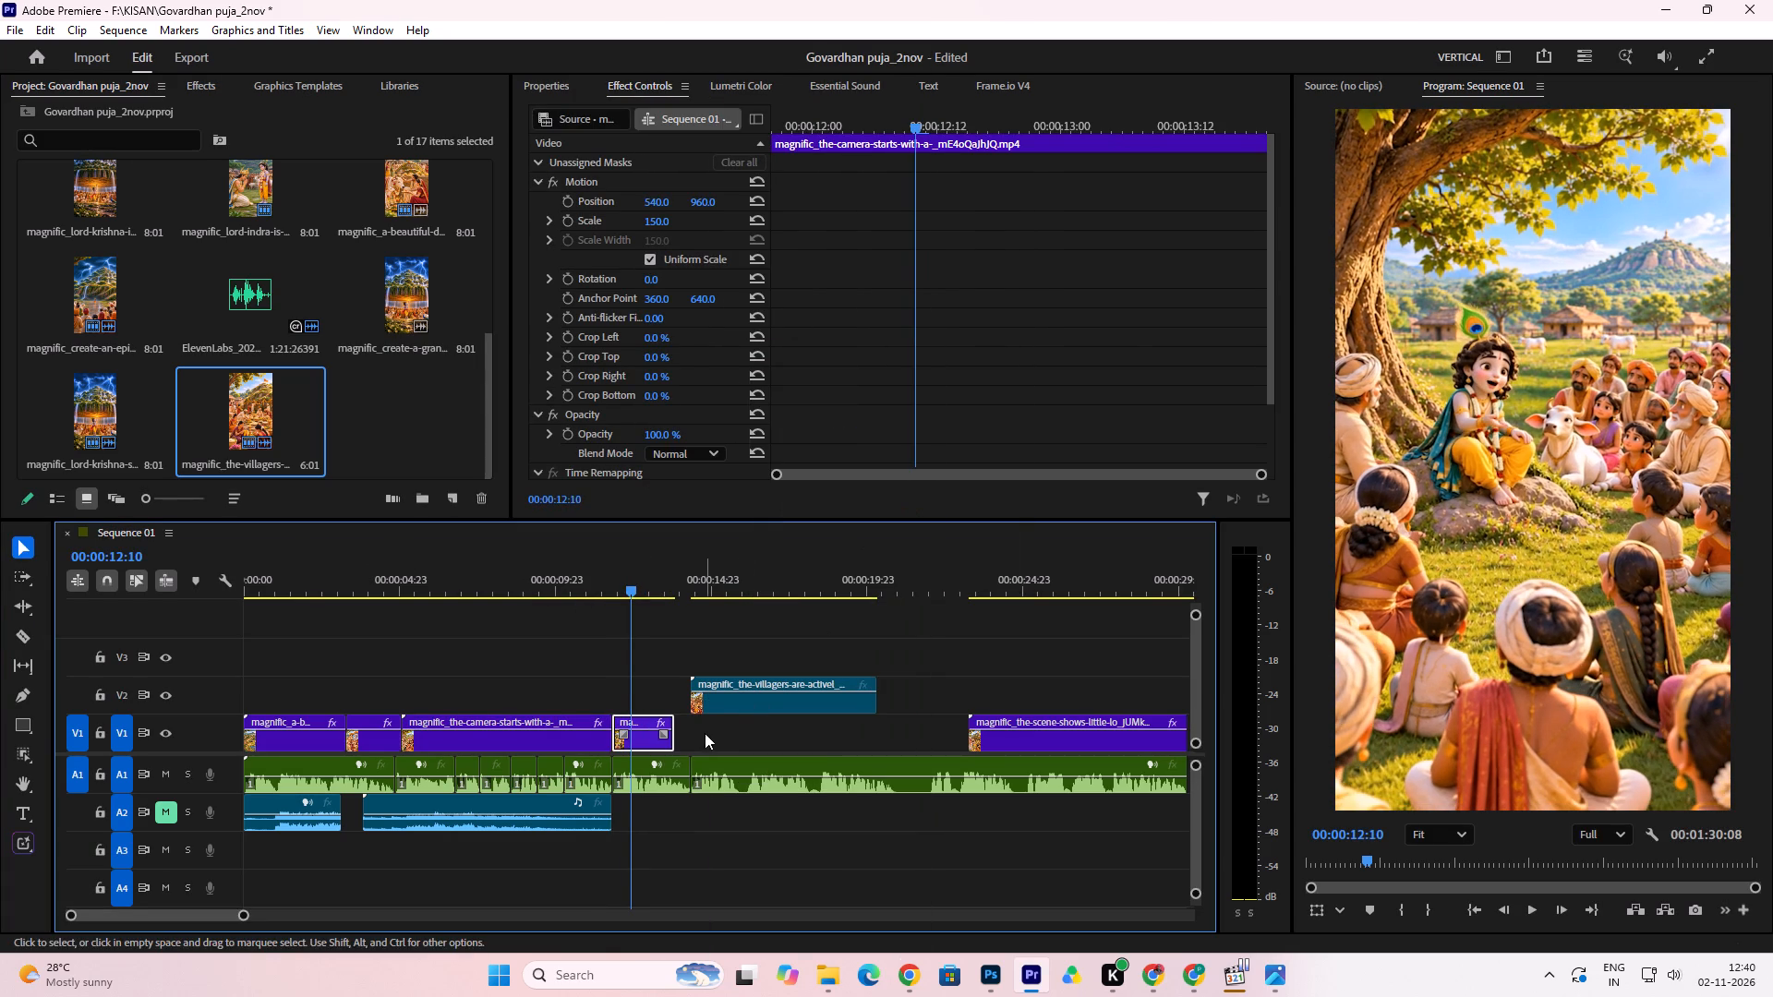
Extend the end of the short V1 piece to the villagers clip's start and play across the join.
drag(676, 725, 744, 733)
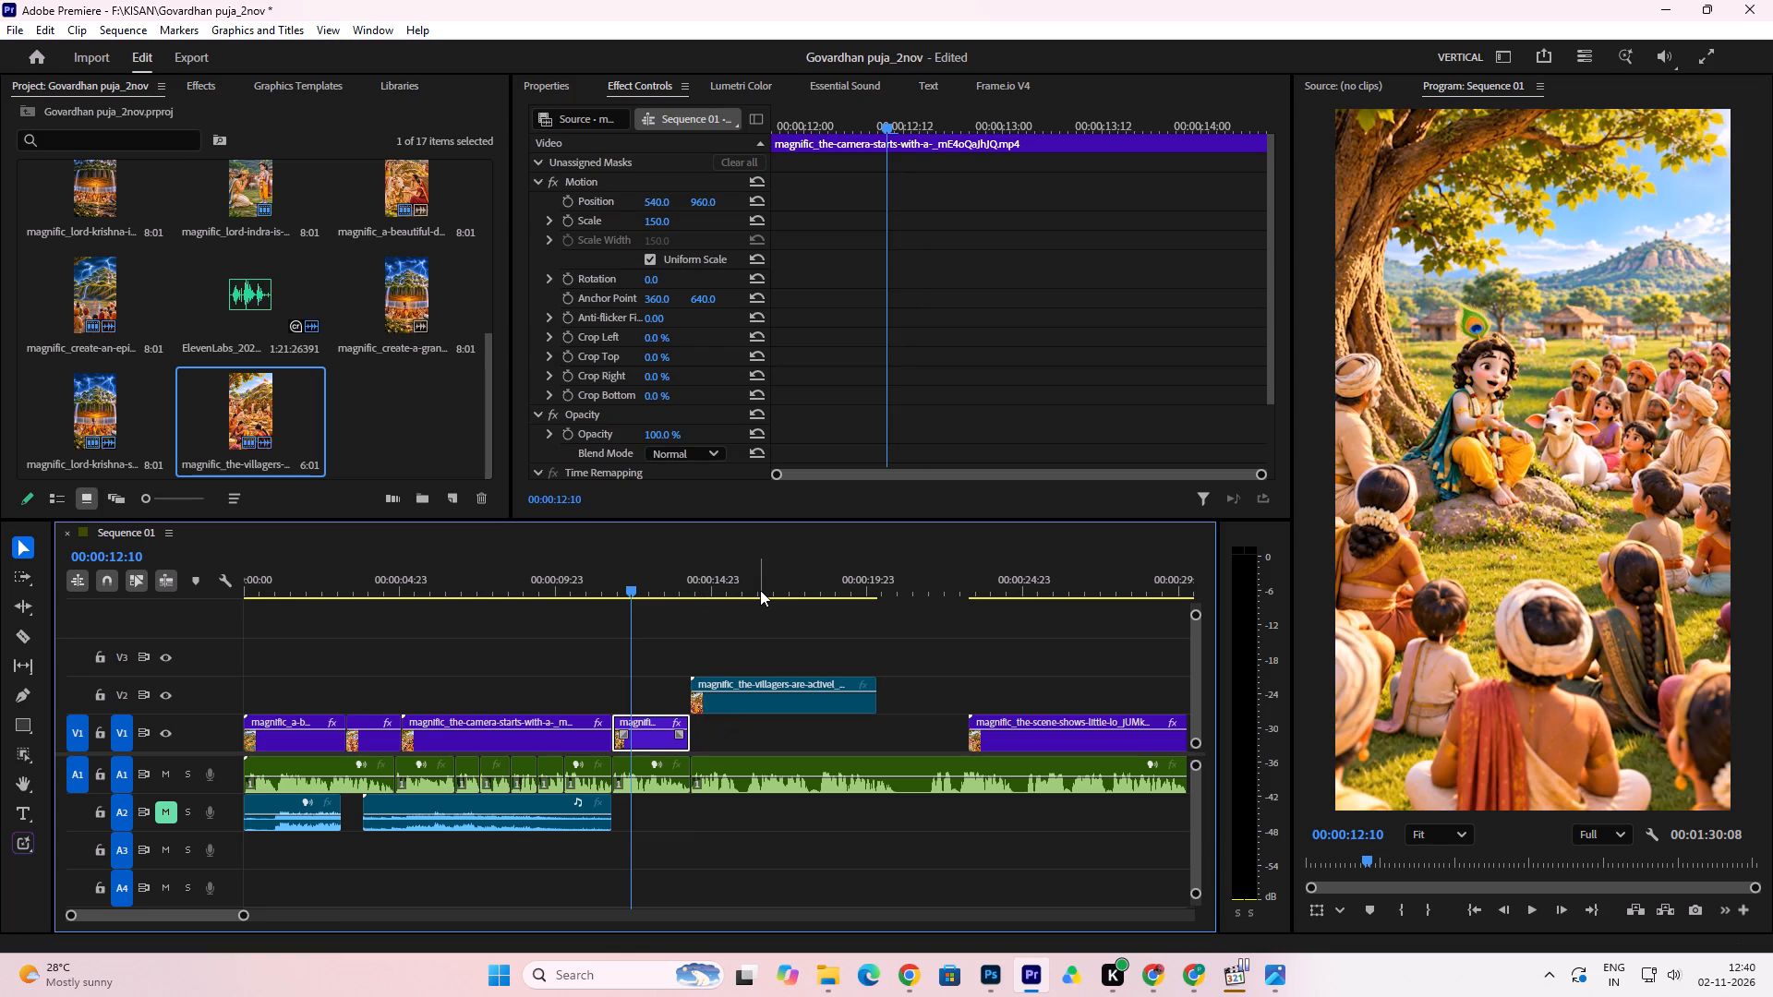
key(space)
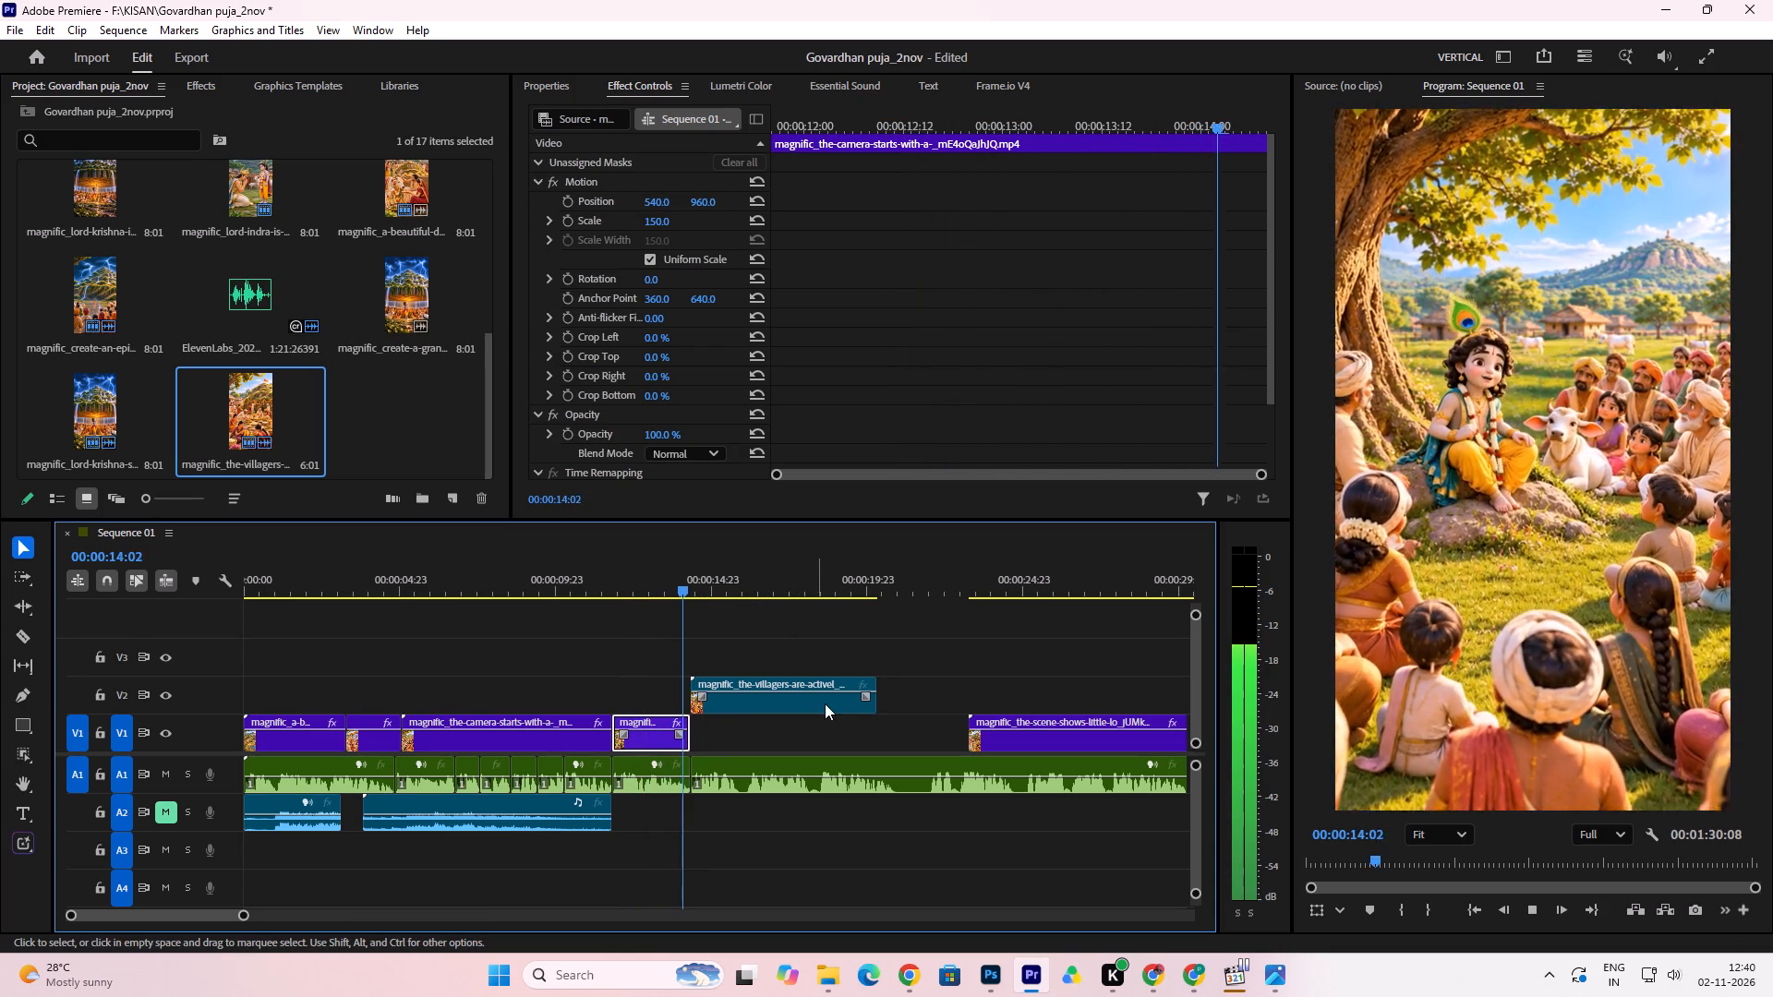
key(space)
Fit the villagers clip to the frame and move it straight down from V2 to V1.
click(800, 706)
right_click(800, 703)
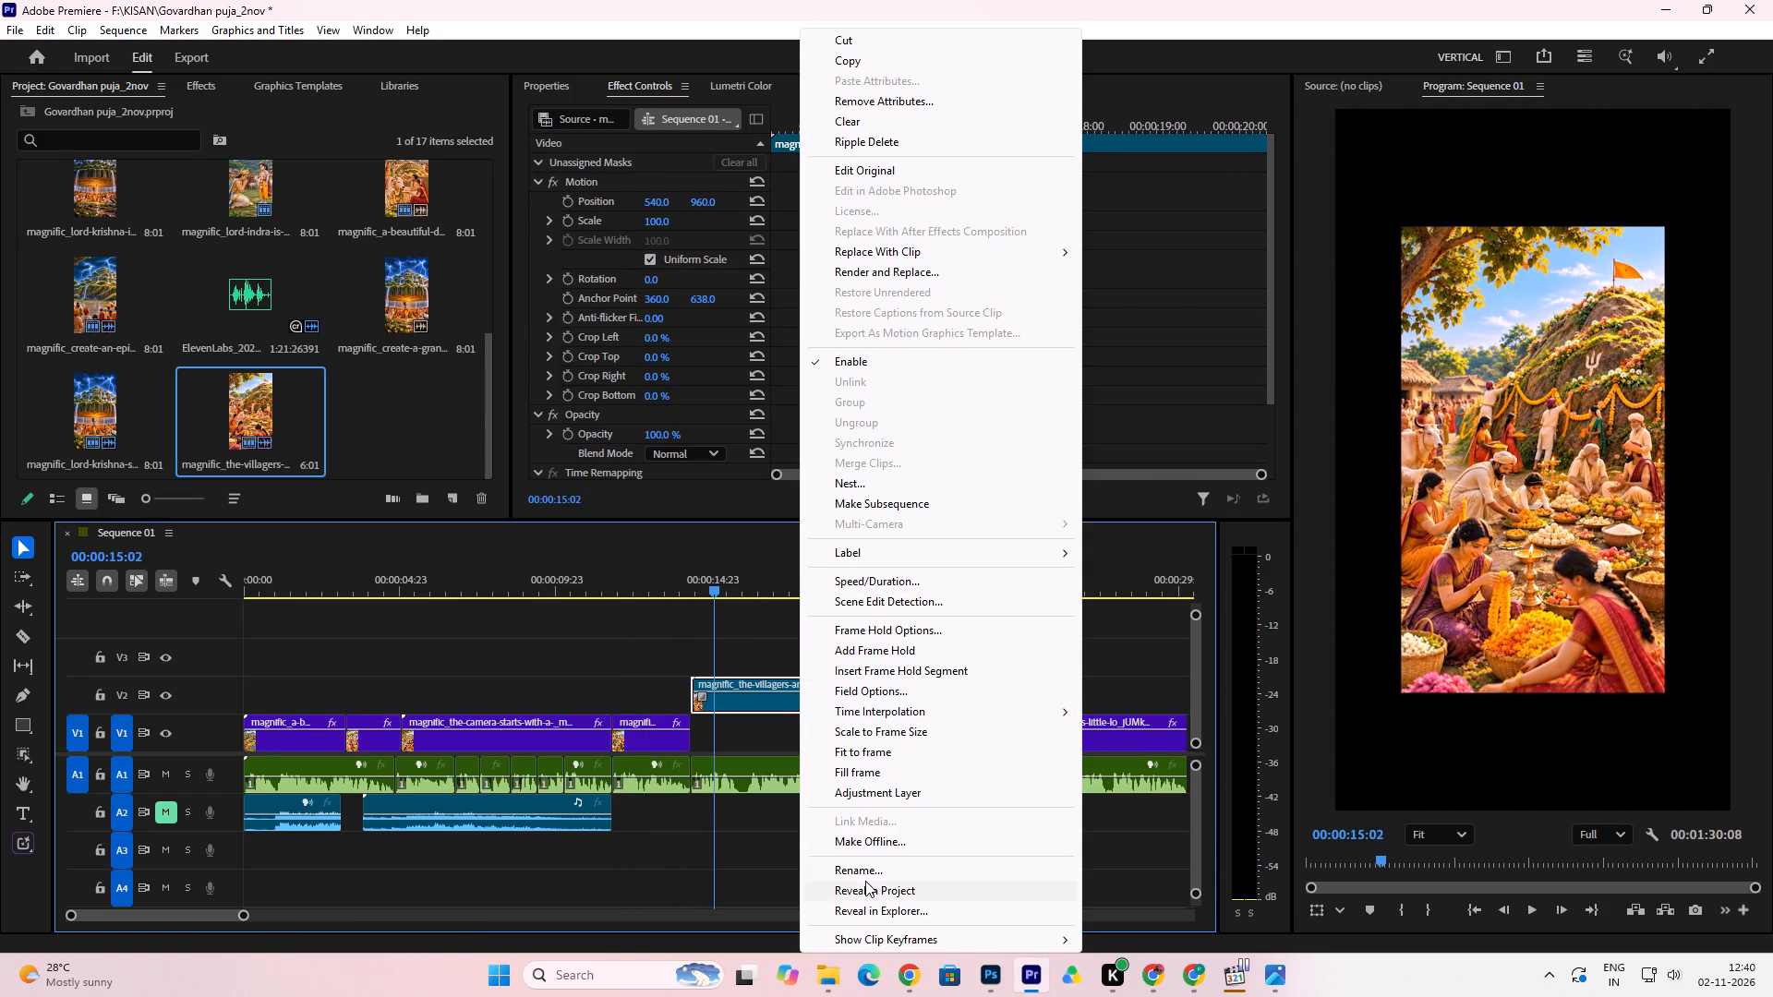
click(887, 753)
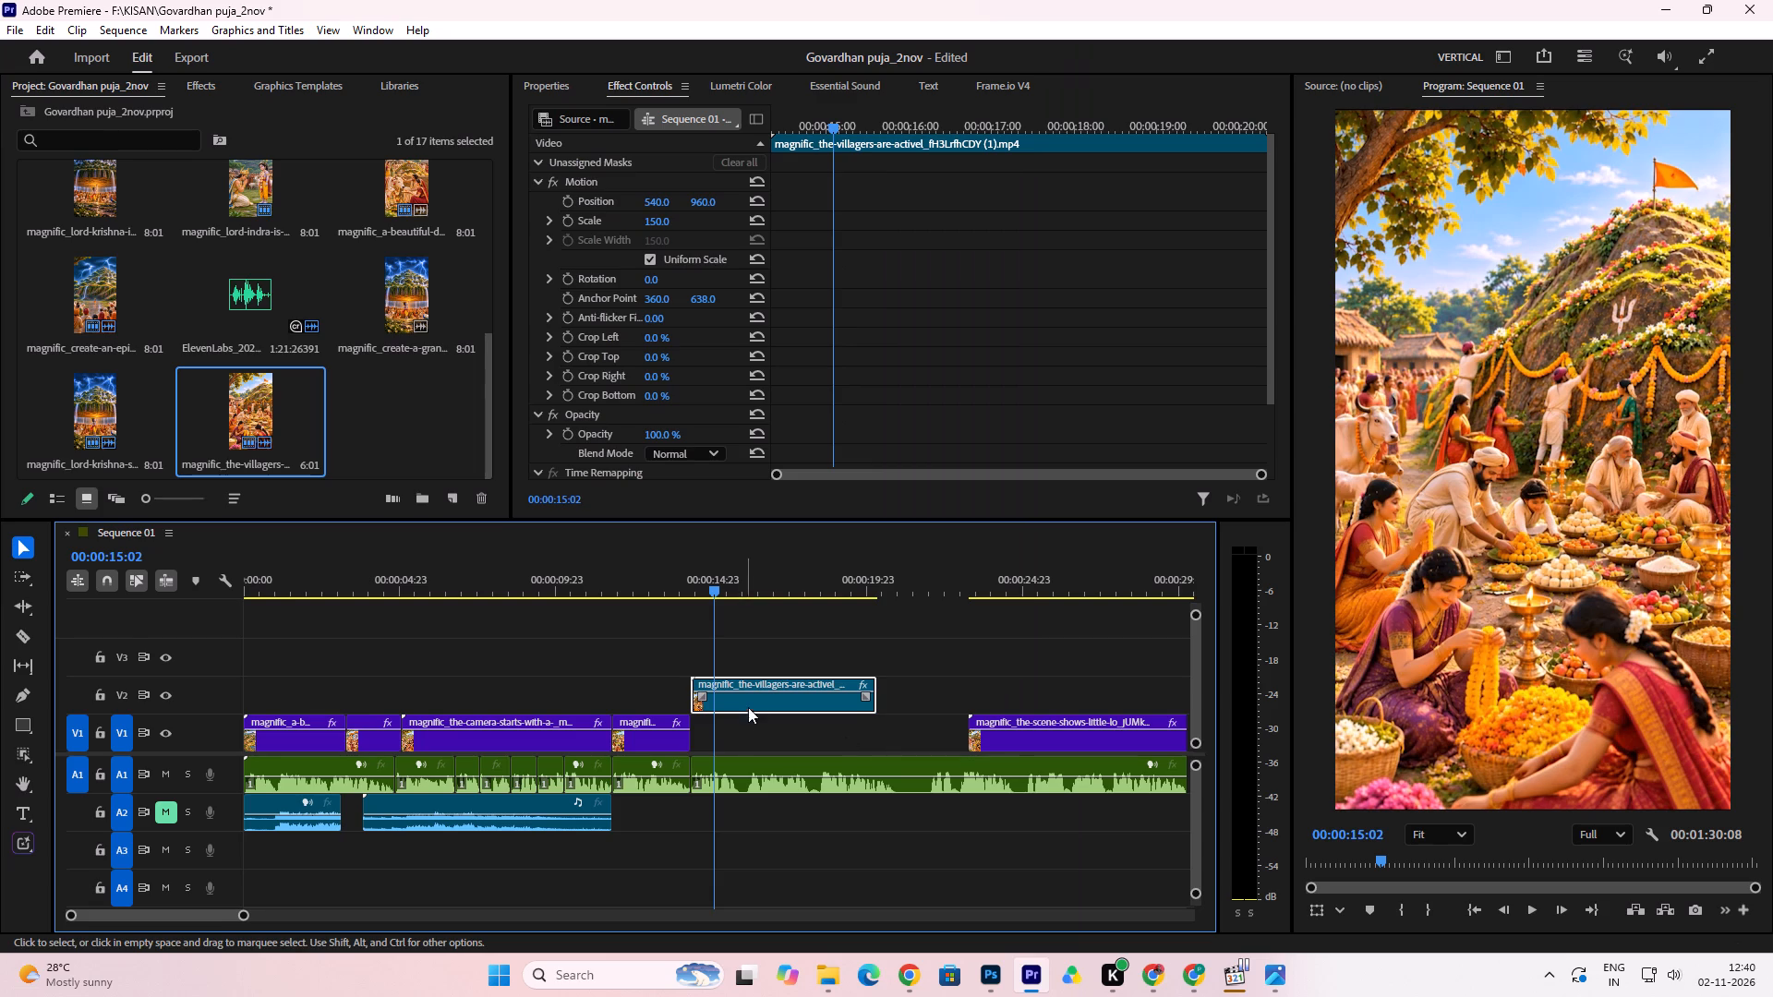
drag(763, 702, 767, 718)
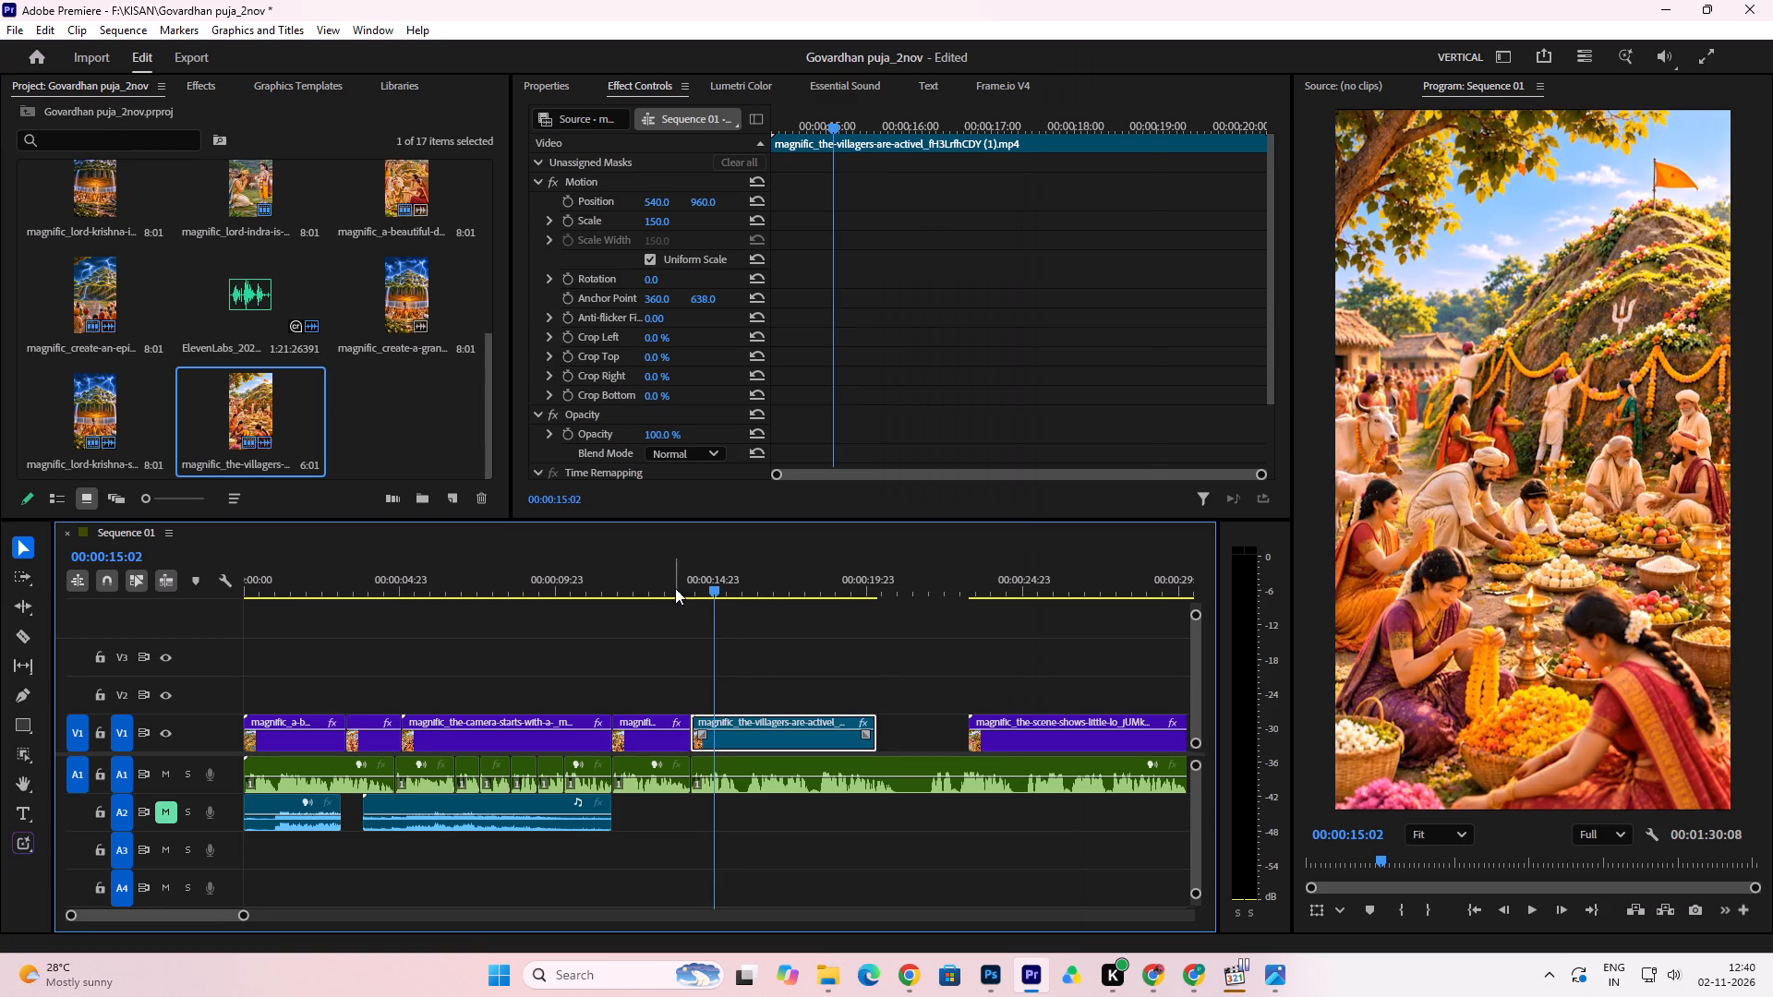
Play the villagers clip against the voiceover and trim its end back to 00:00:19:15.
click(675, 588)
key(space)
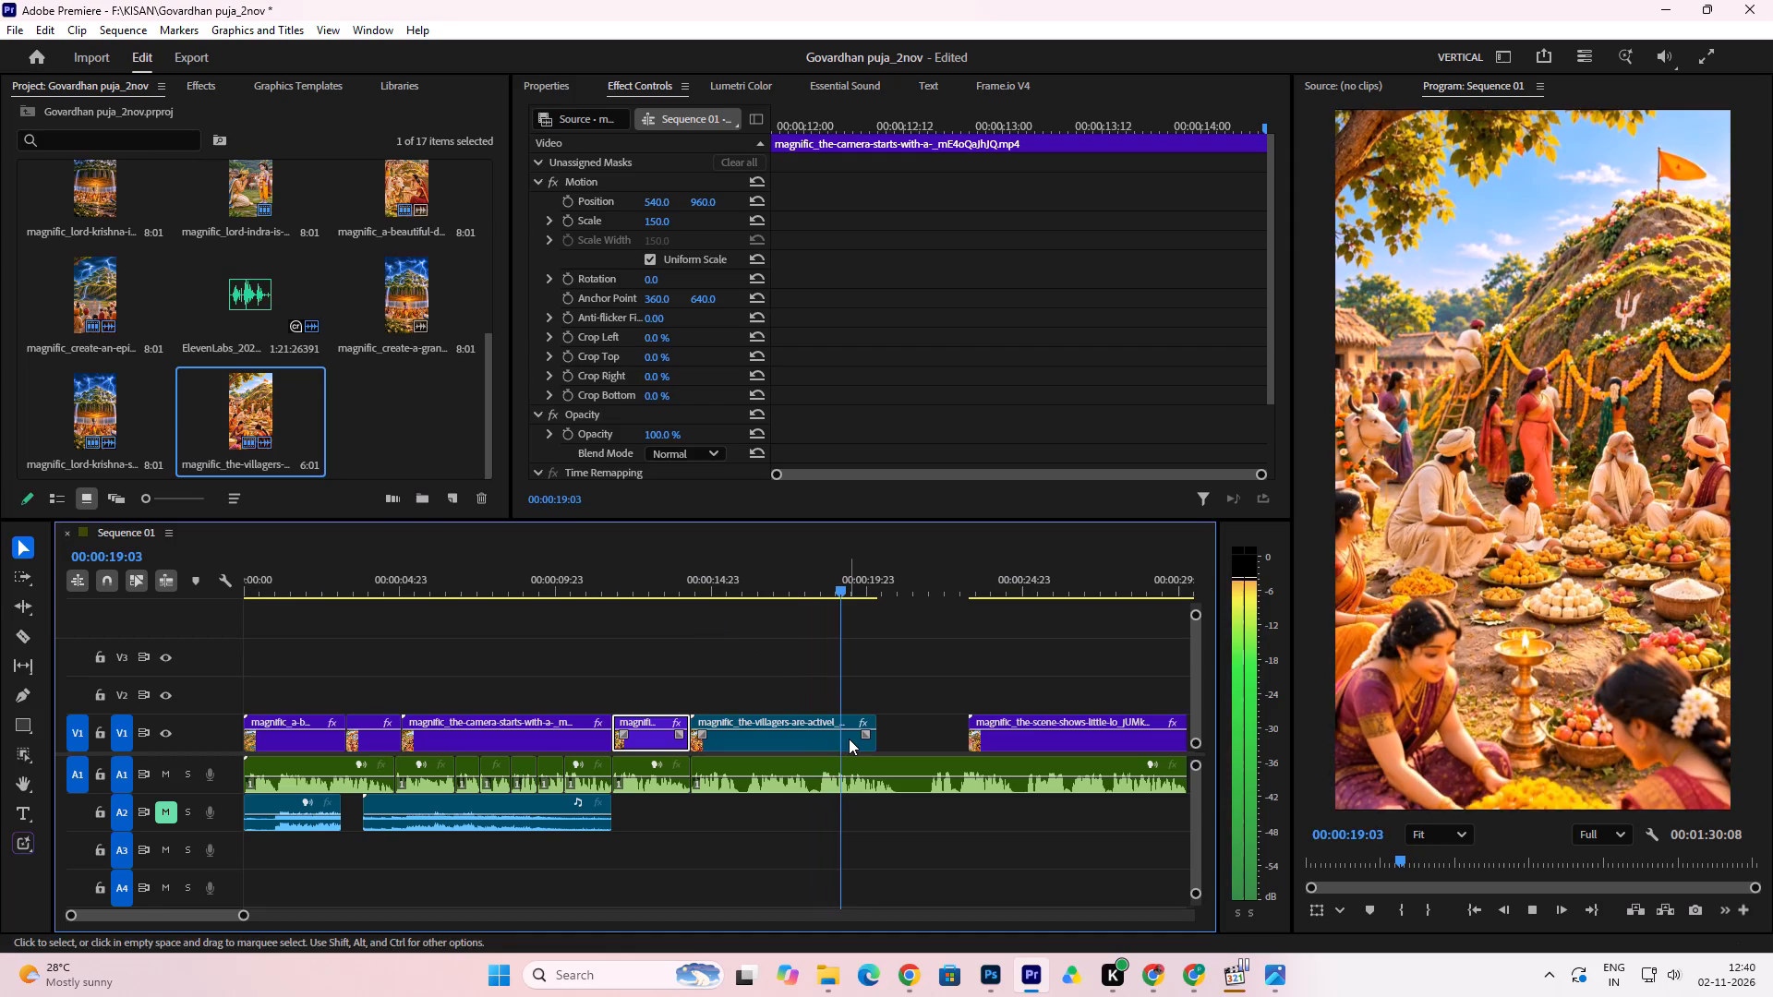
key(space)
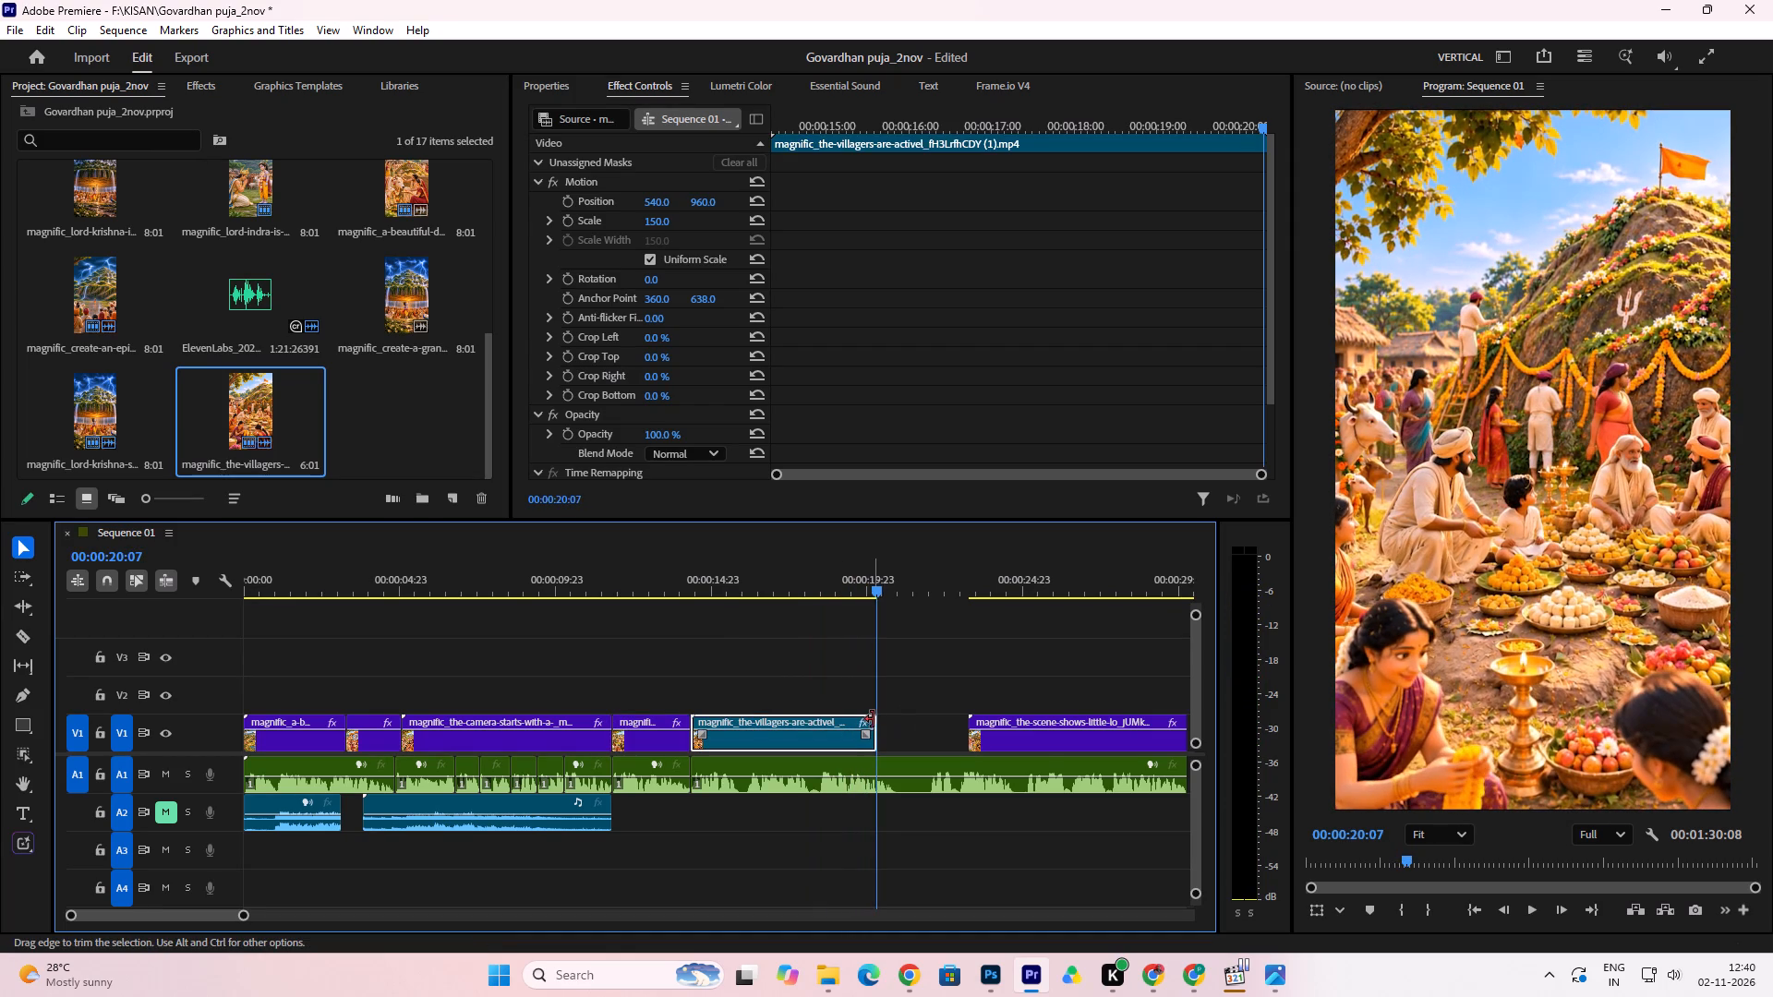
drag(876, 719, 859, 728)
click(796, 590)
key(space)
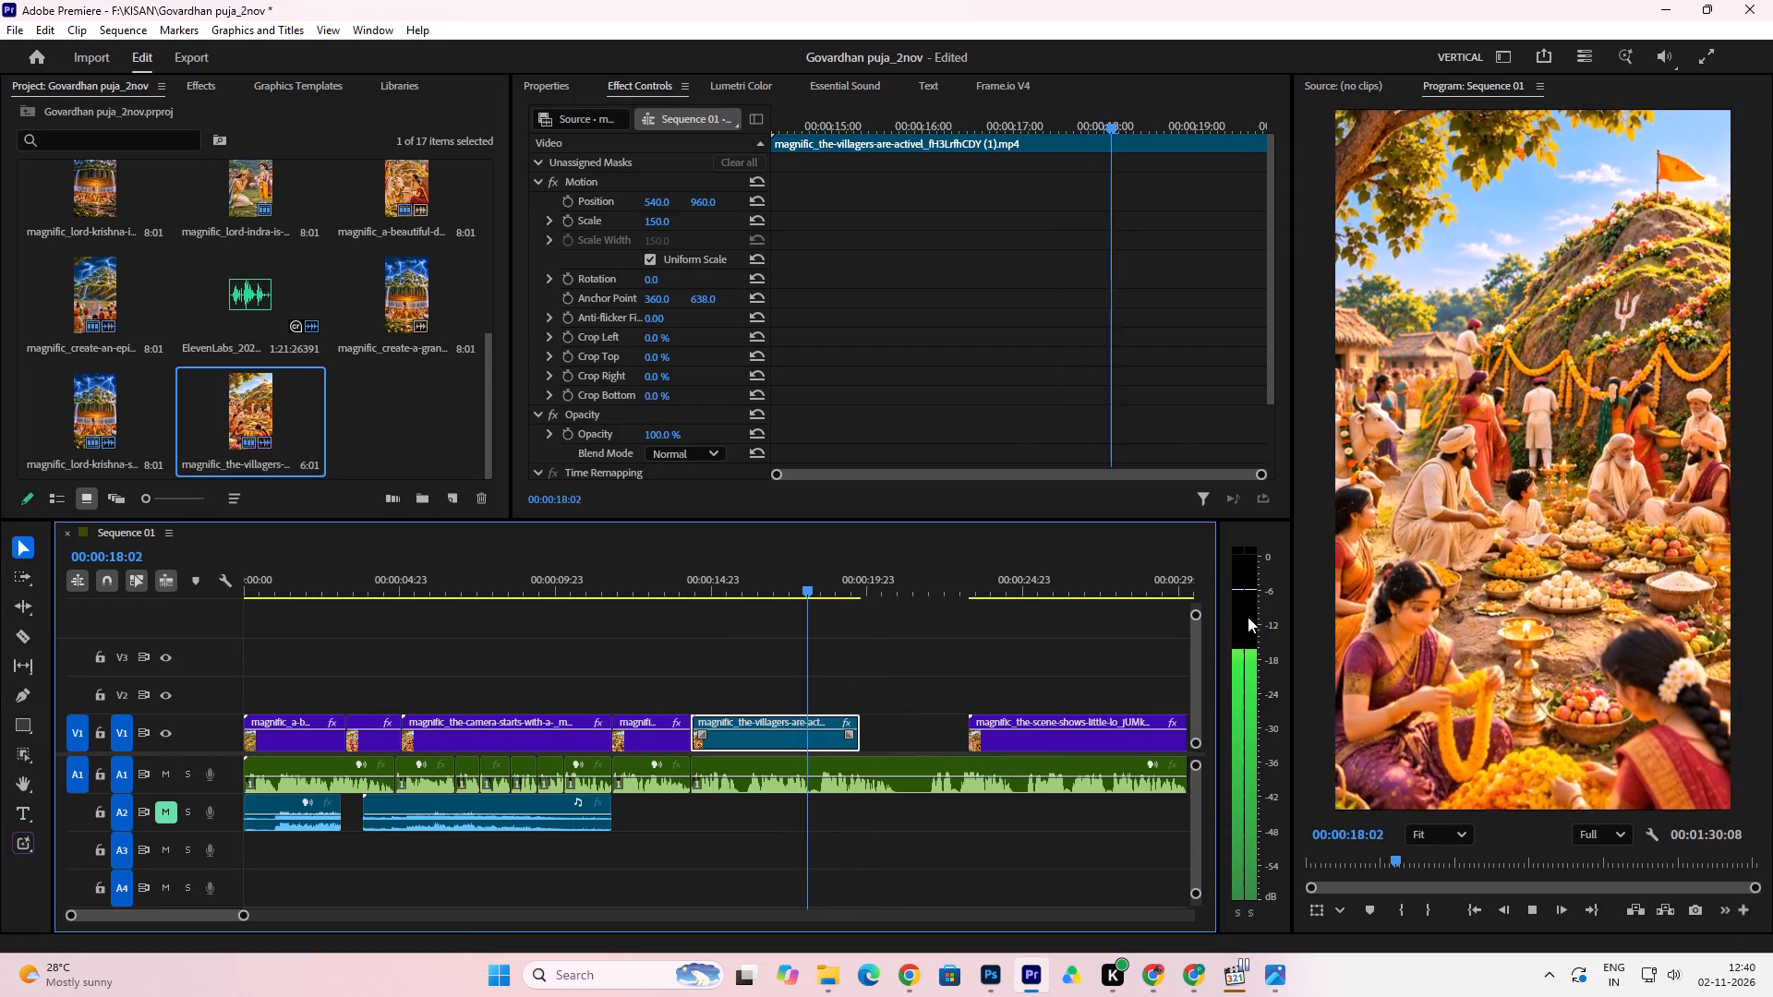
key(space)
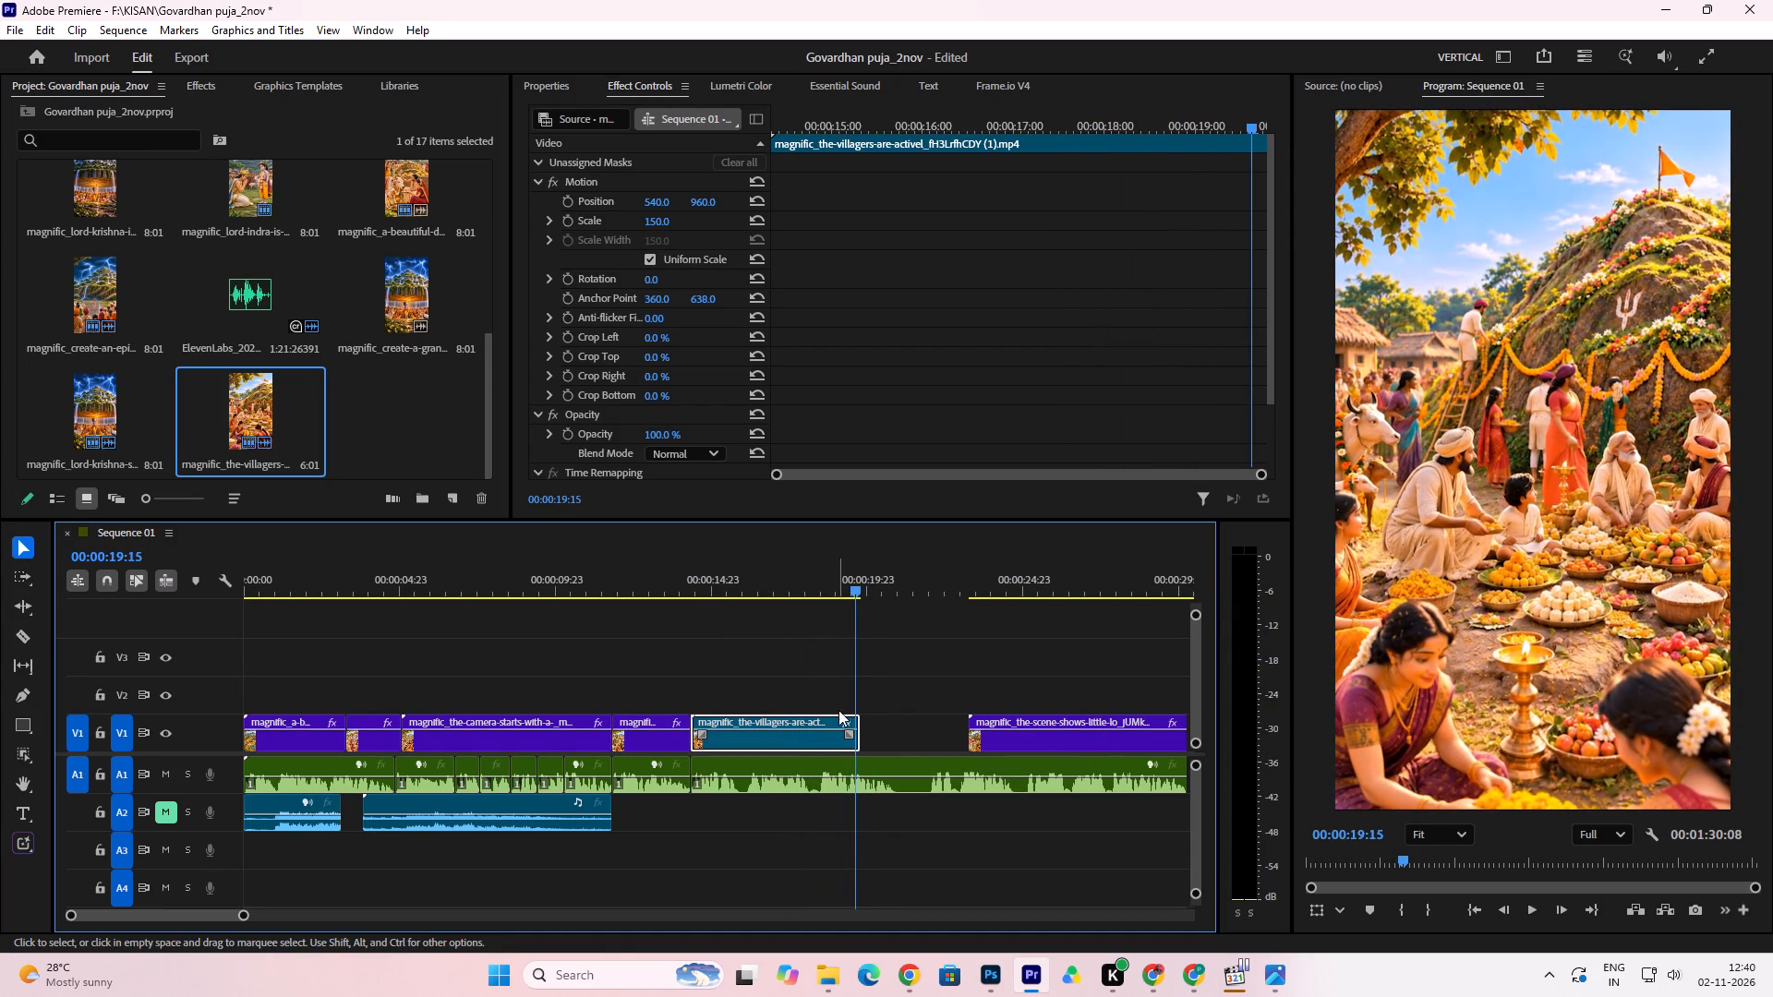
drag(857, 715, 845, 722)
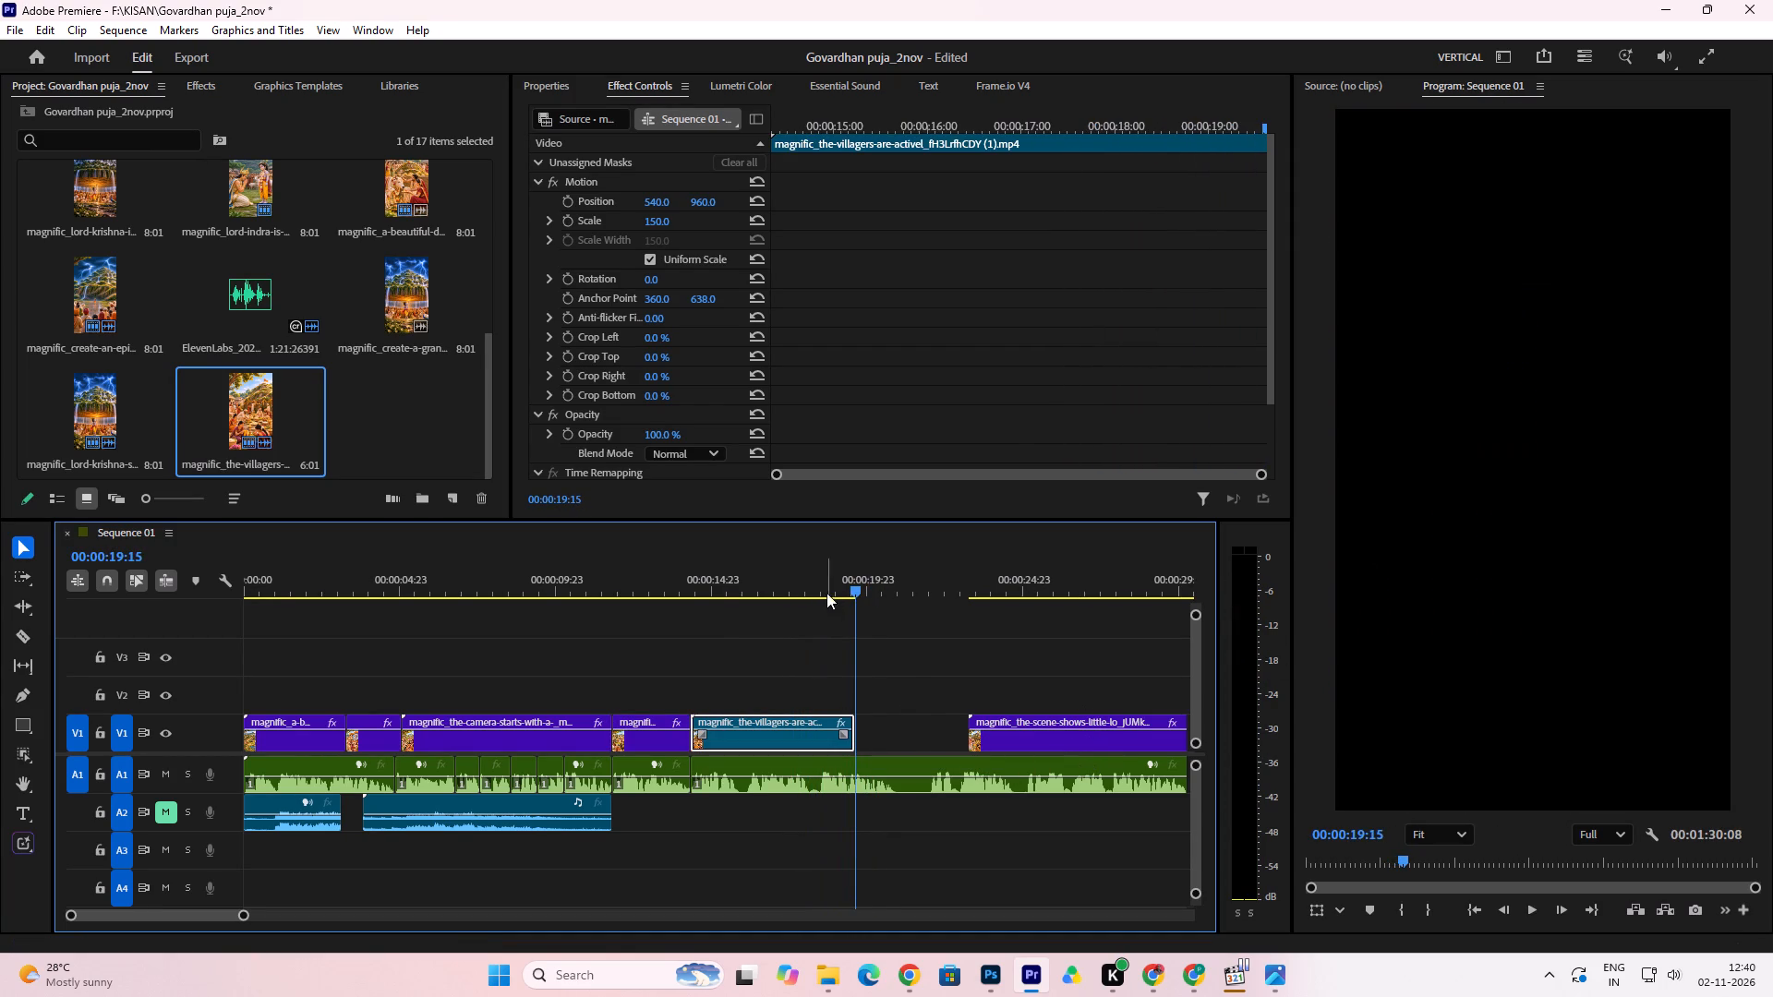
click(815, 583)
key(space)
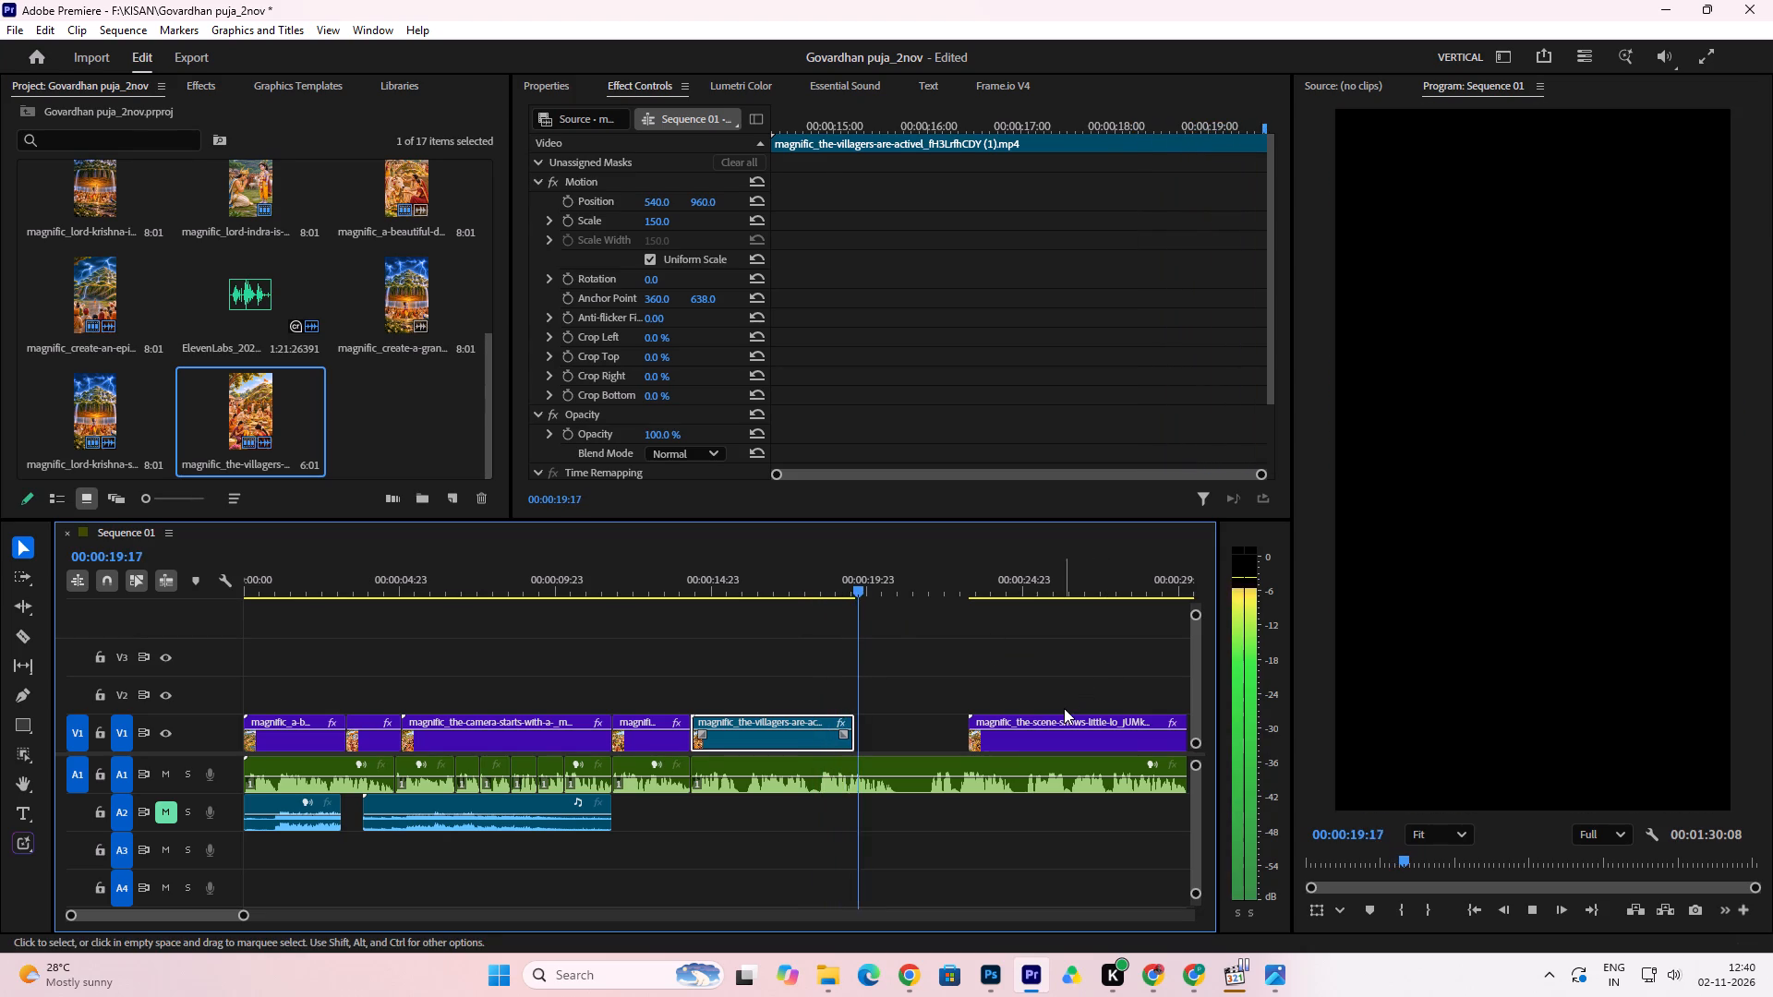
key(space)
Move the following little-Krishna scene clip on V1 against the villagers clip's end and play across the join.
drag(1051, 742, 937, 751)
click(814, 583)
key(space)
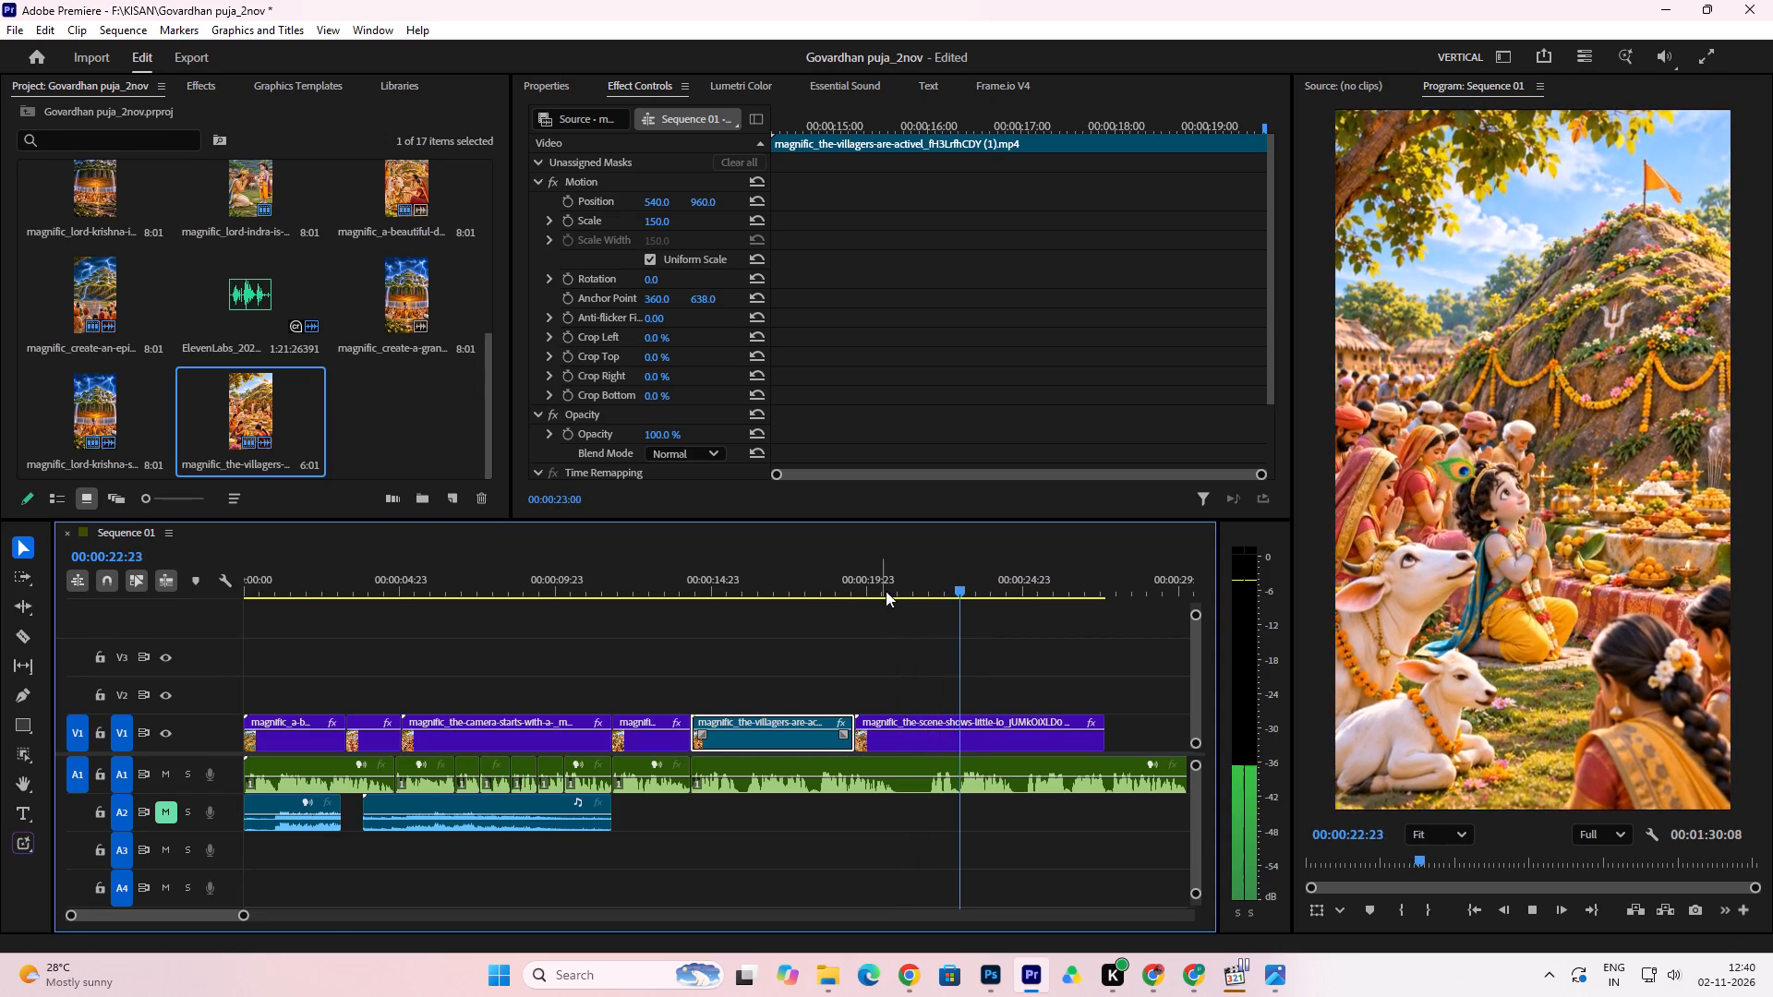
key(space)
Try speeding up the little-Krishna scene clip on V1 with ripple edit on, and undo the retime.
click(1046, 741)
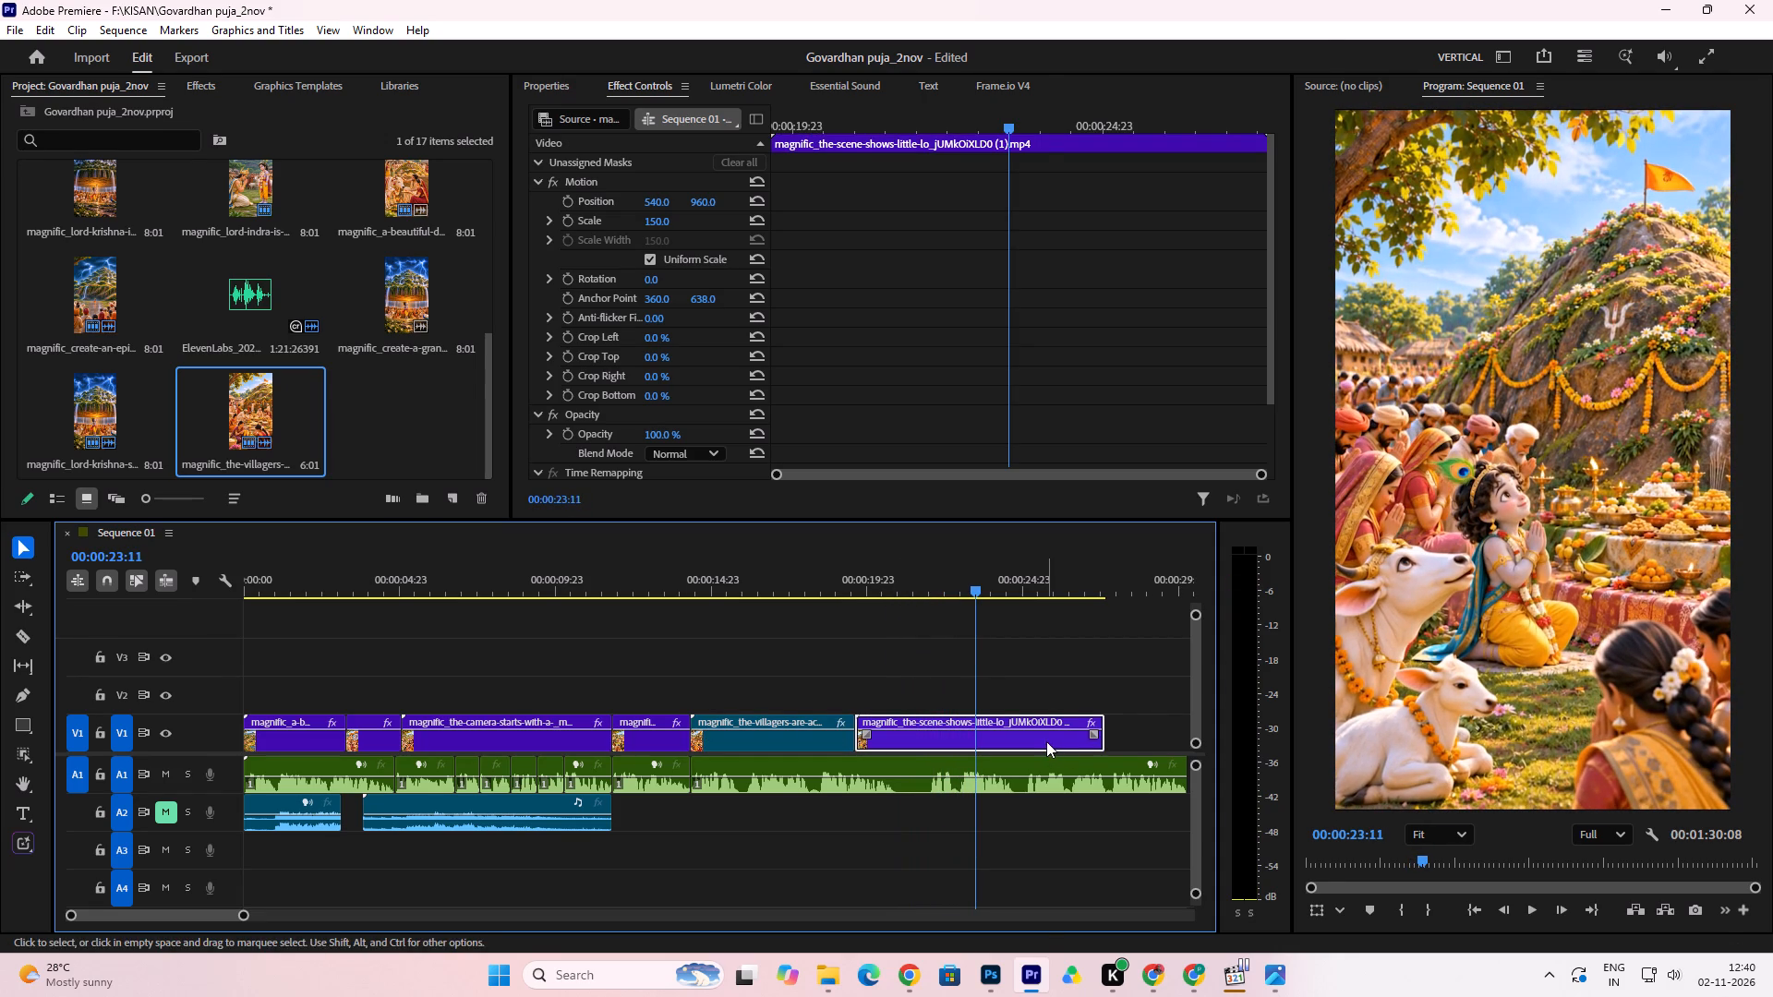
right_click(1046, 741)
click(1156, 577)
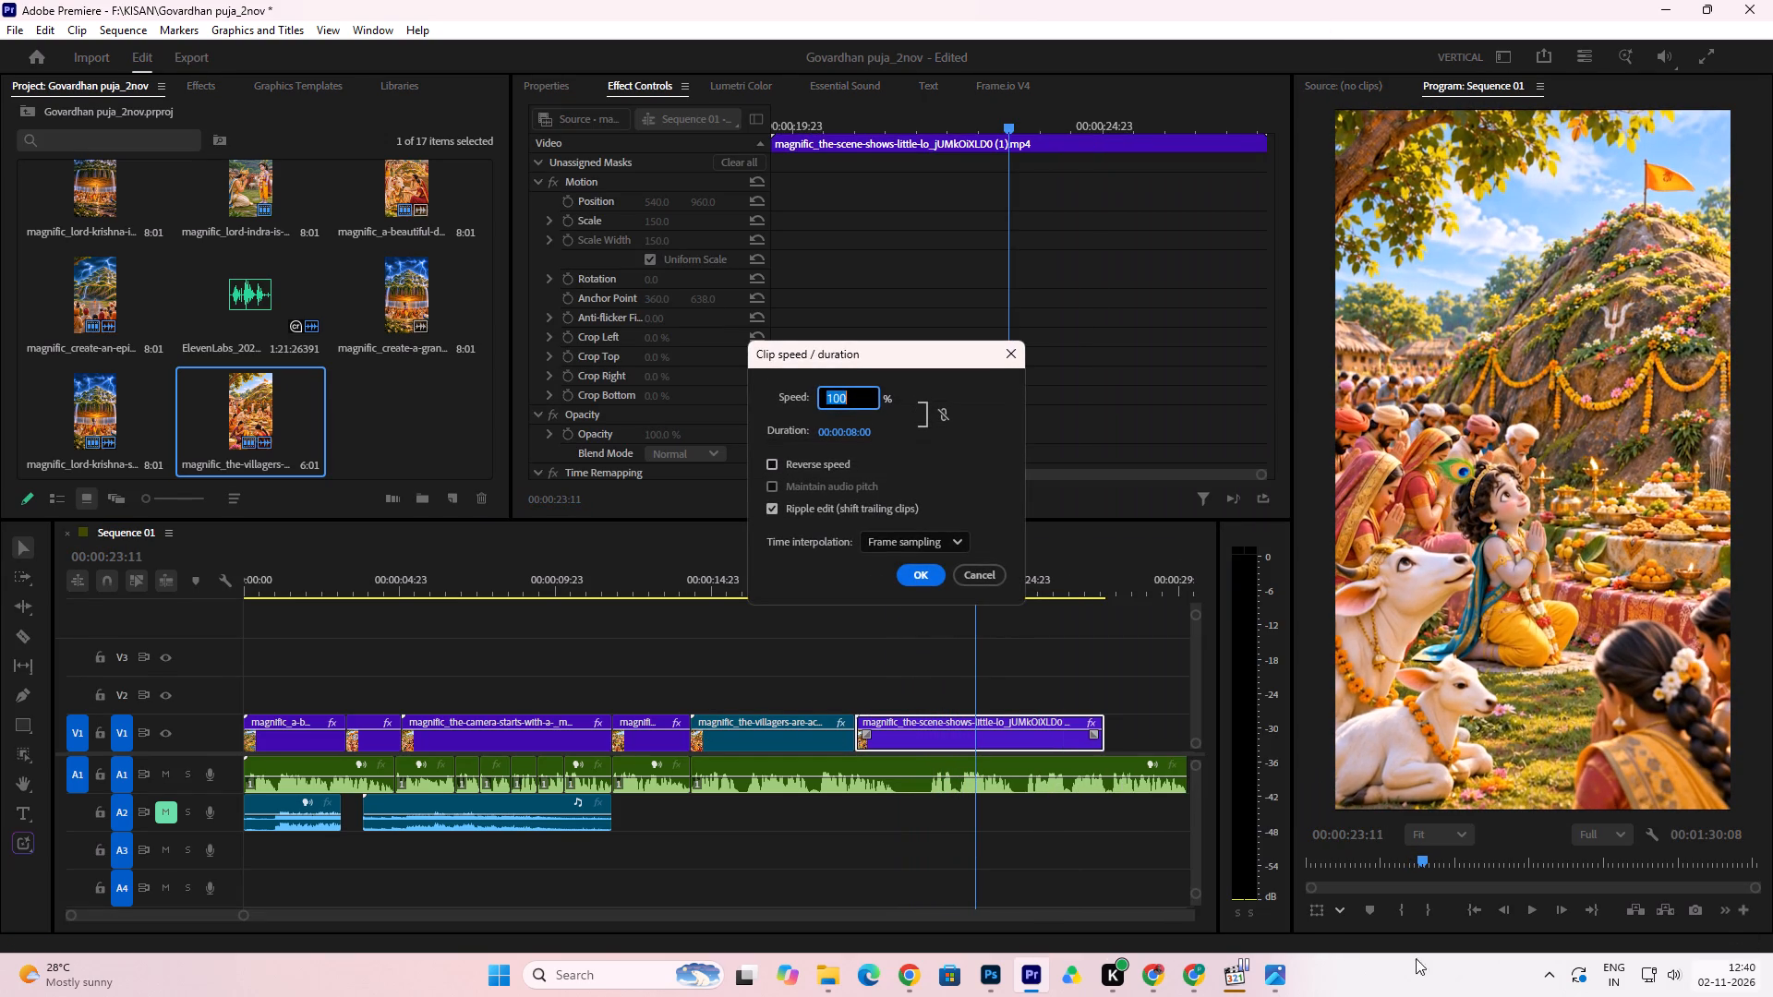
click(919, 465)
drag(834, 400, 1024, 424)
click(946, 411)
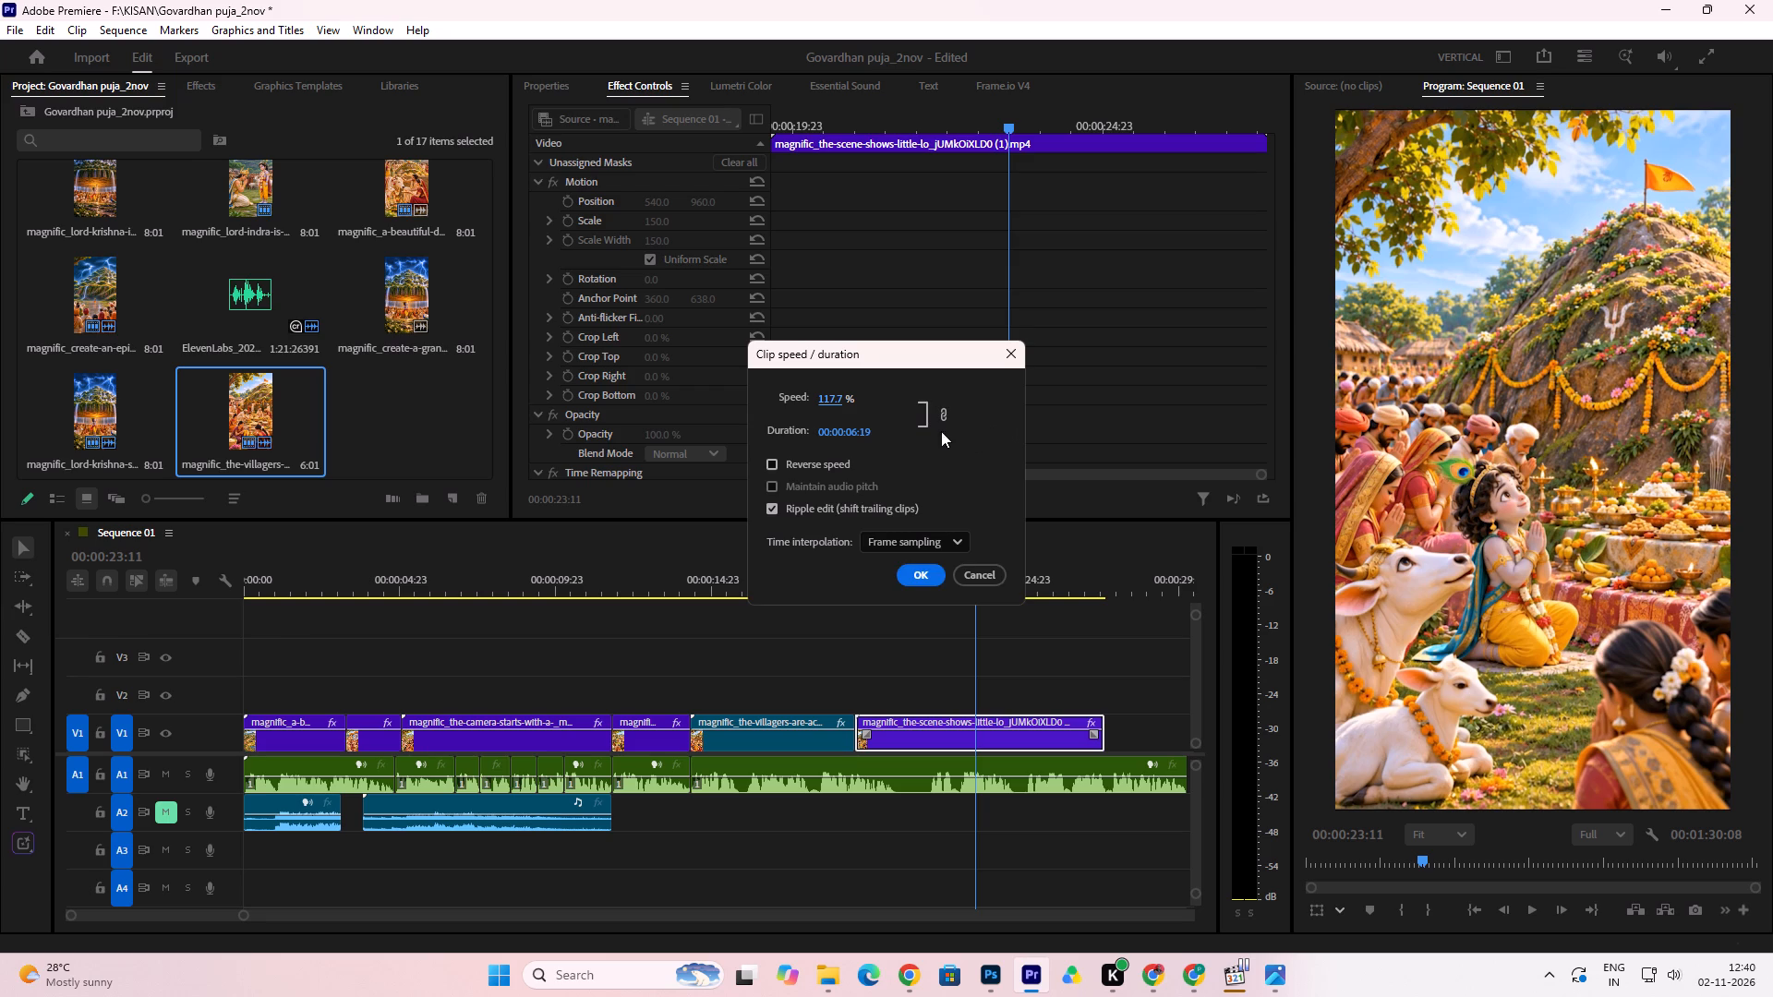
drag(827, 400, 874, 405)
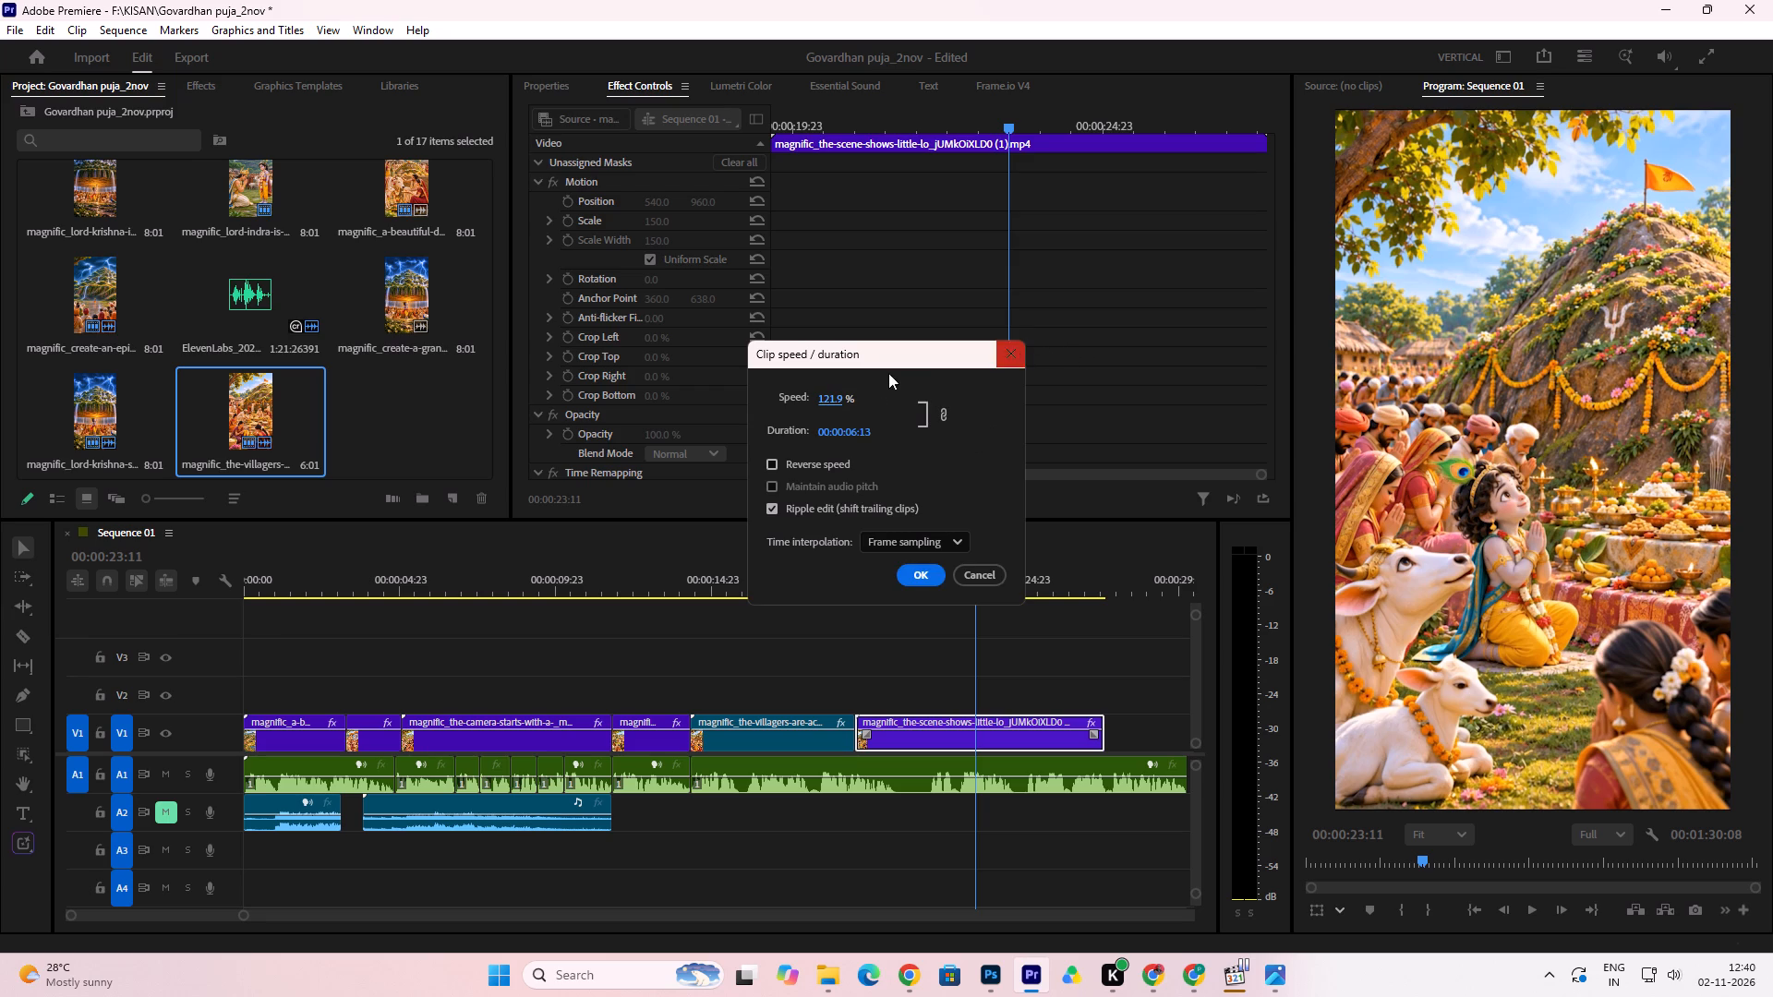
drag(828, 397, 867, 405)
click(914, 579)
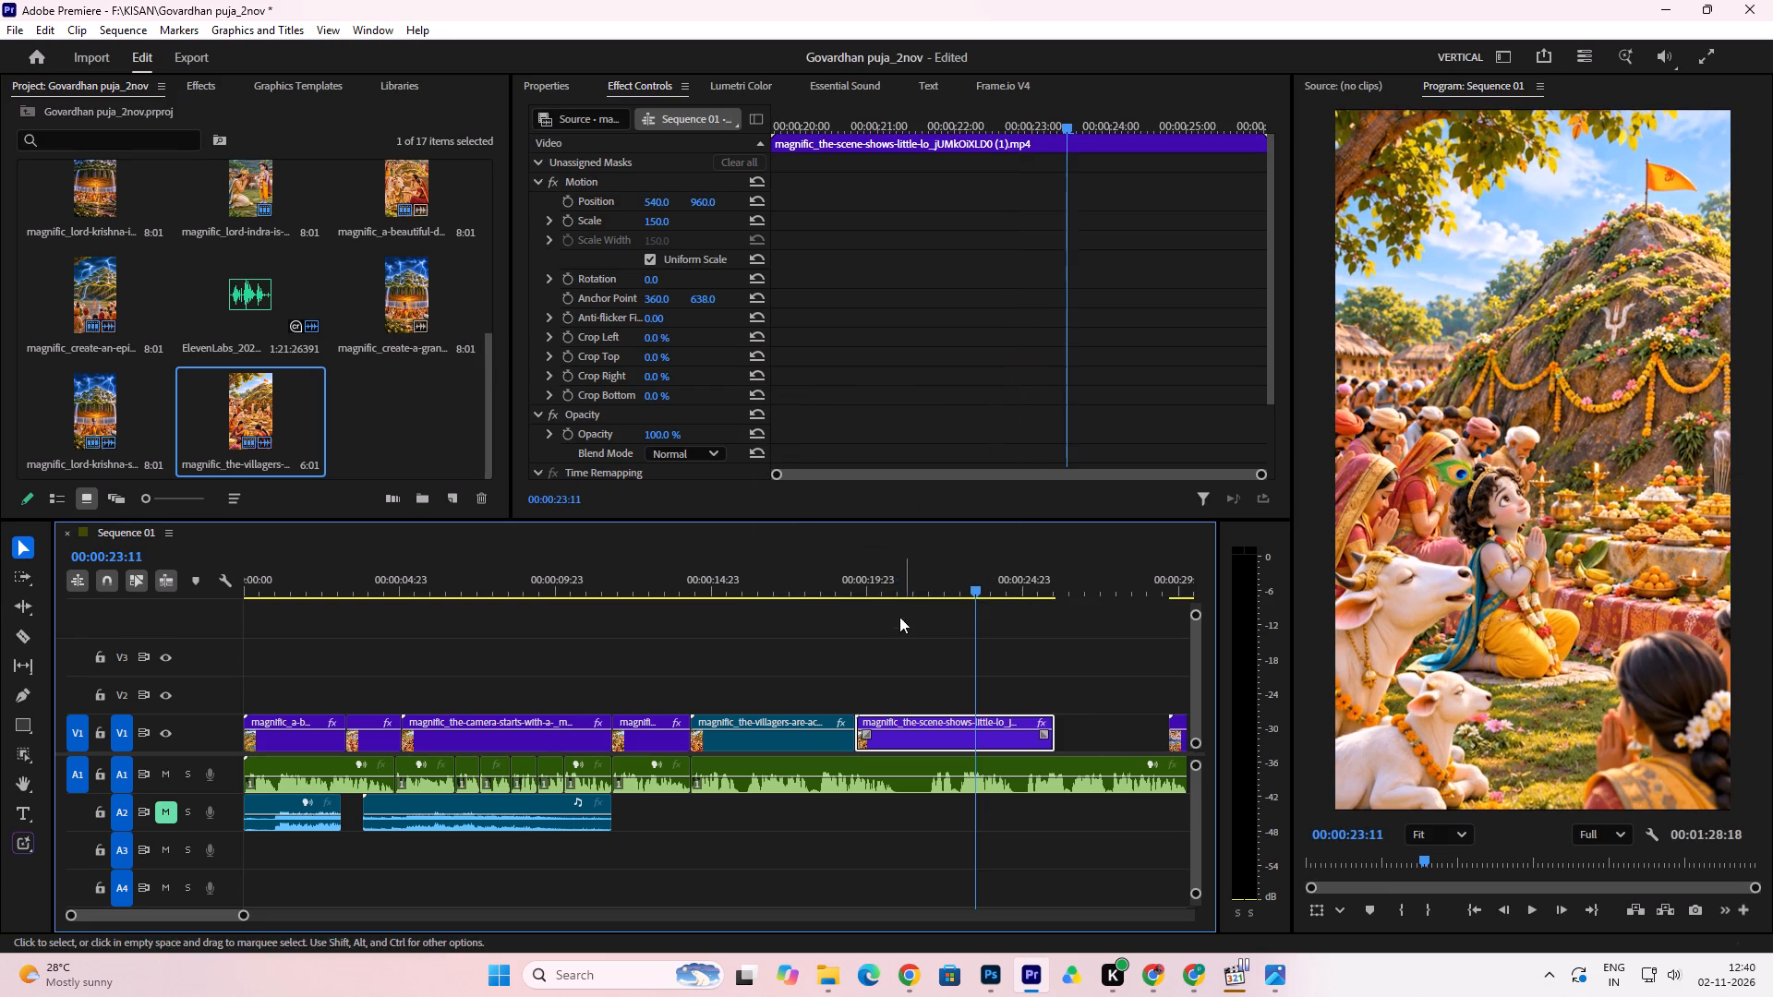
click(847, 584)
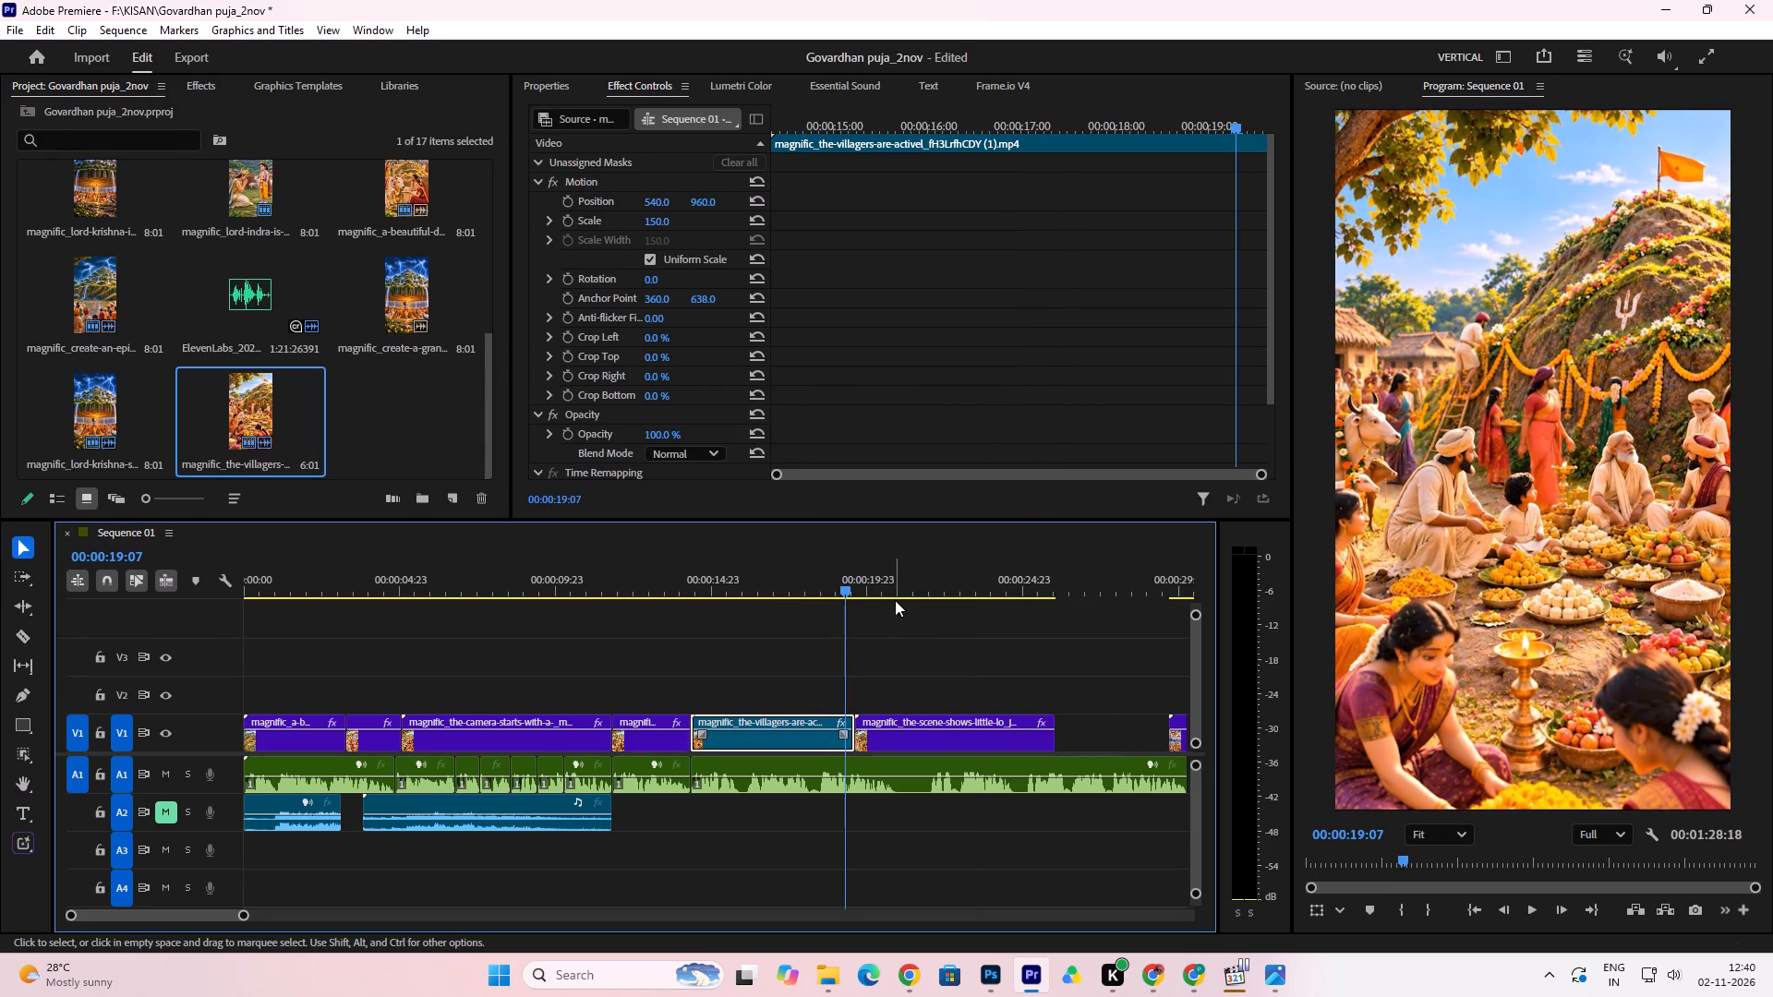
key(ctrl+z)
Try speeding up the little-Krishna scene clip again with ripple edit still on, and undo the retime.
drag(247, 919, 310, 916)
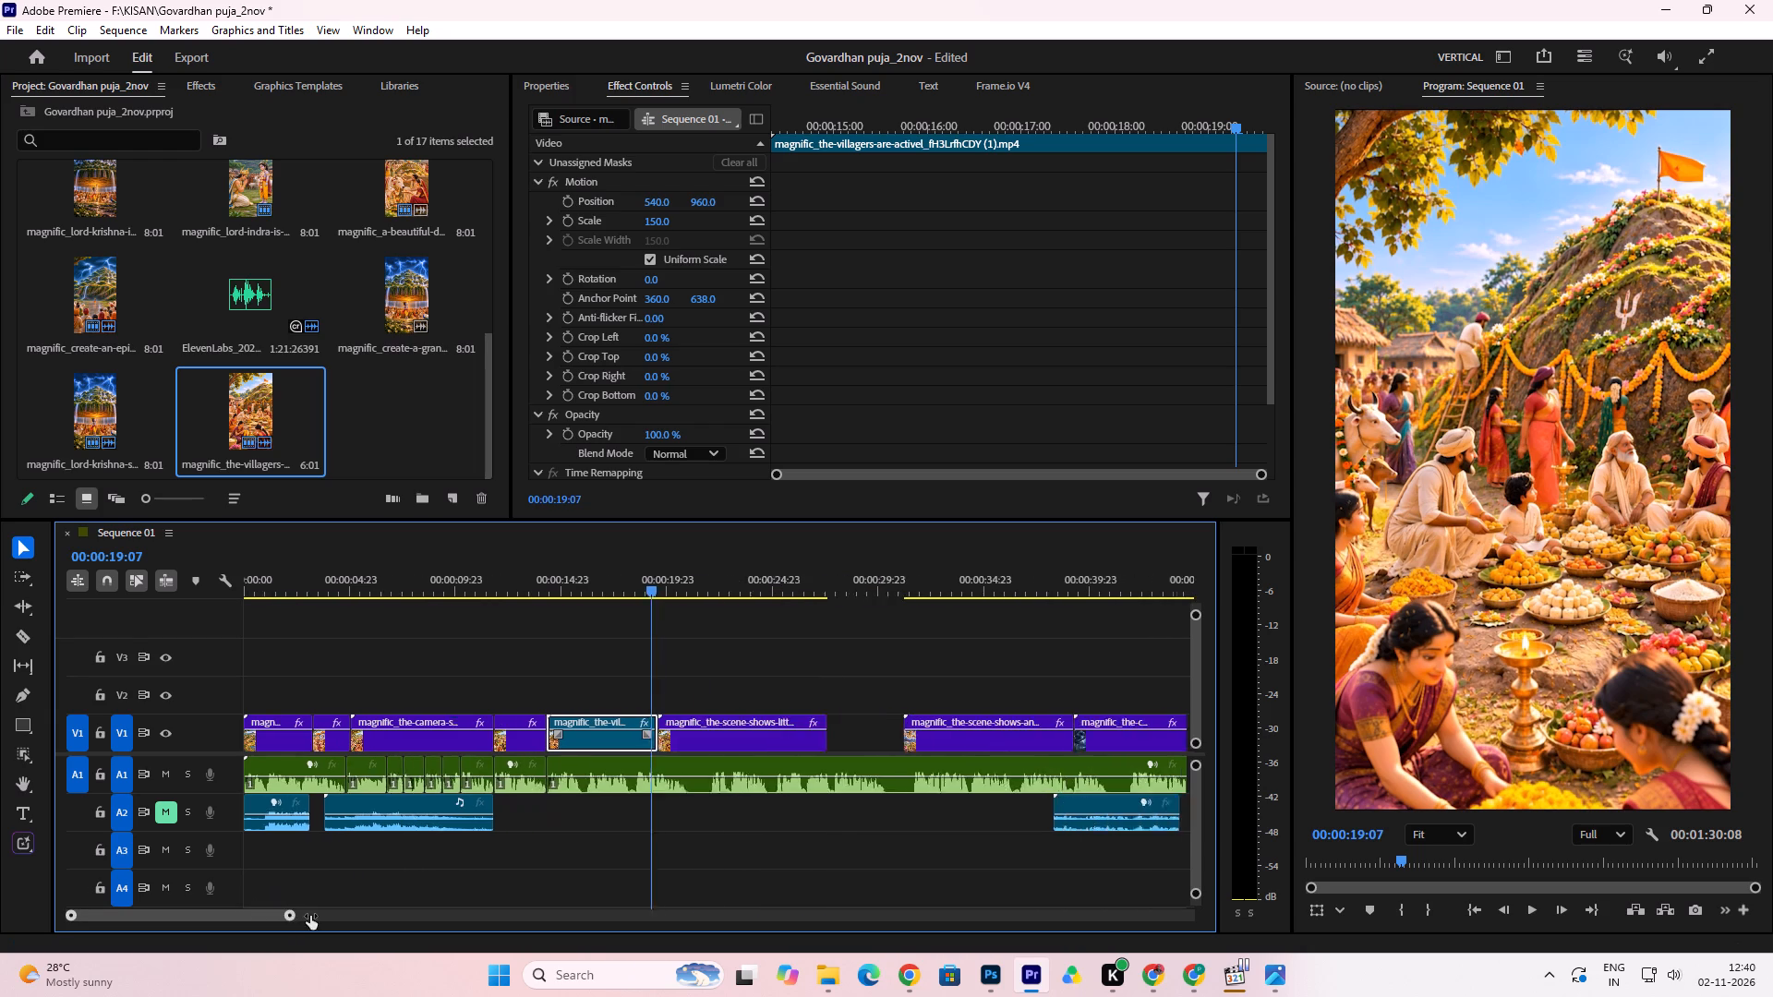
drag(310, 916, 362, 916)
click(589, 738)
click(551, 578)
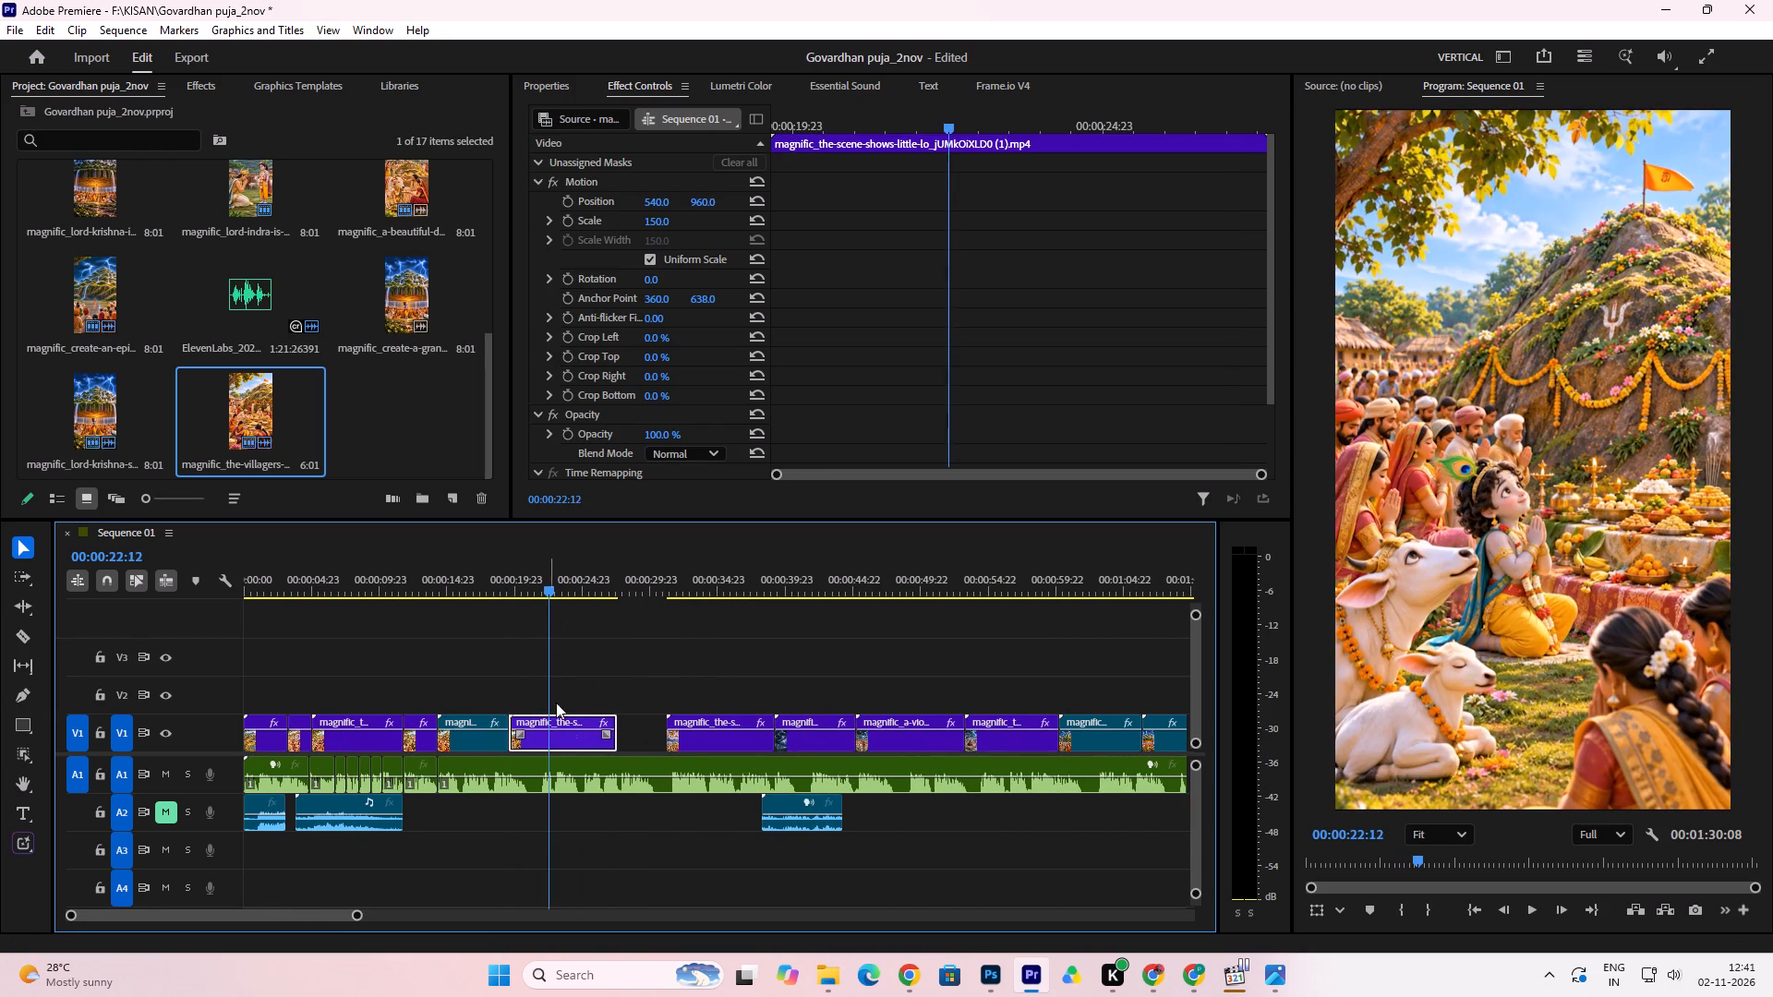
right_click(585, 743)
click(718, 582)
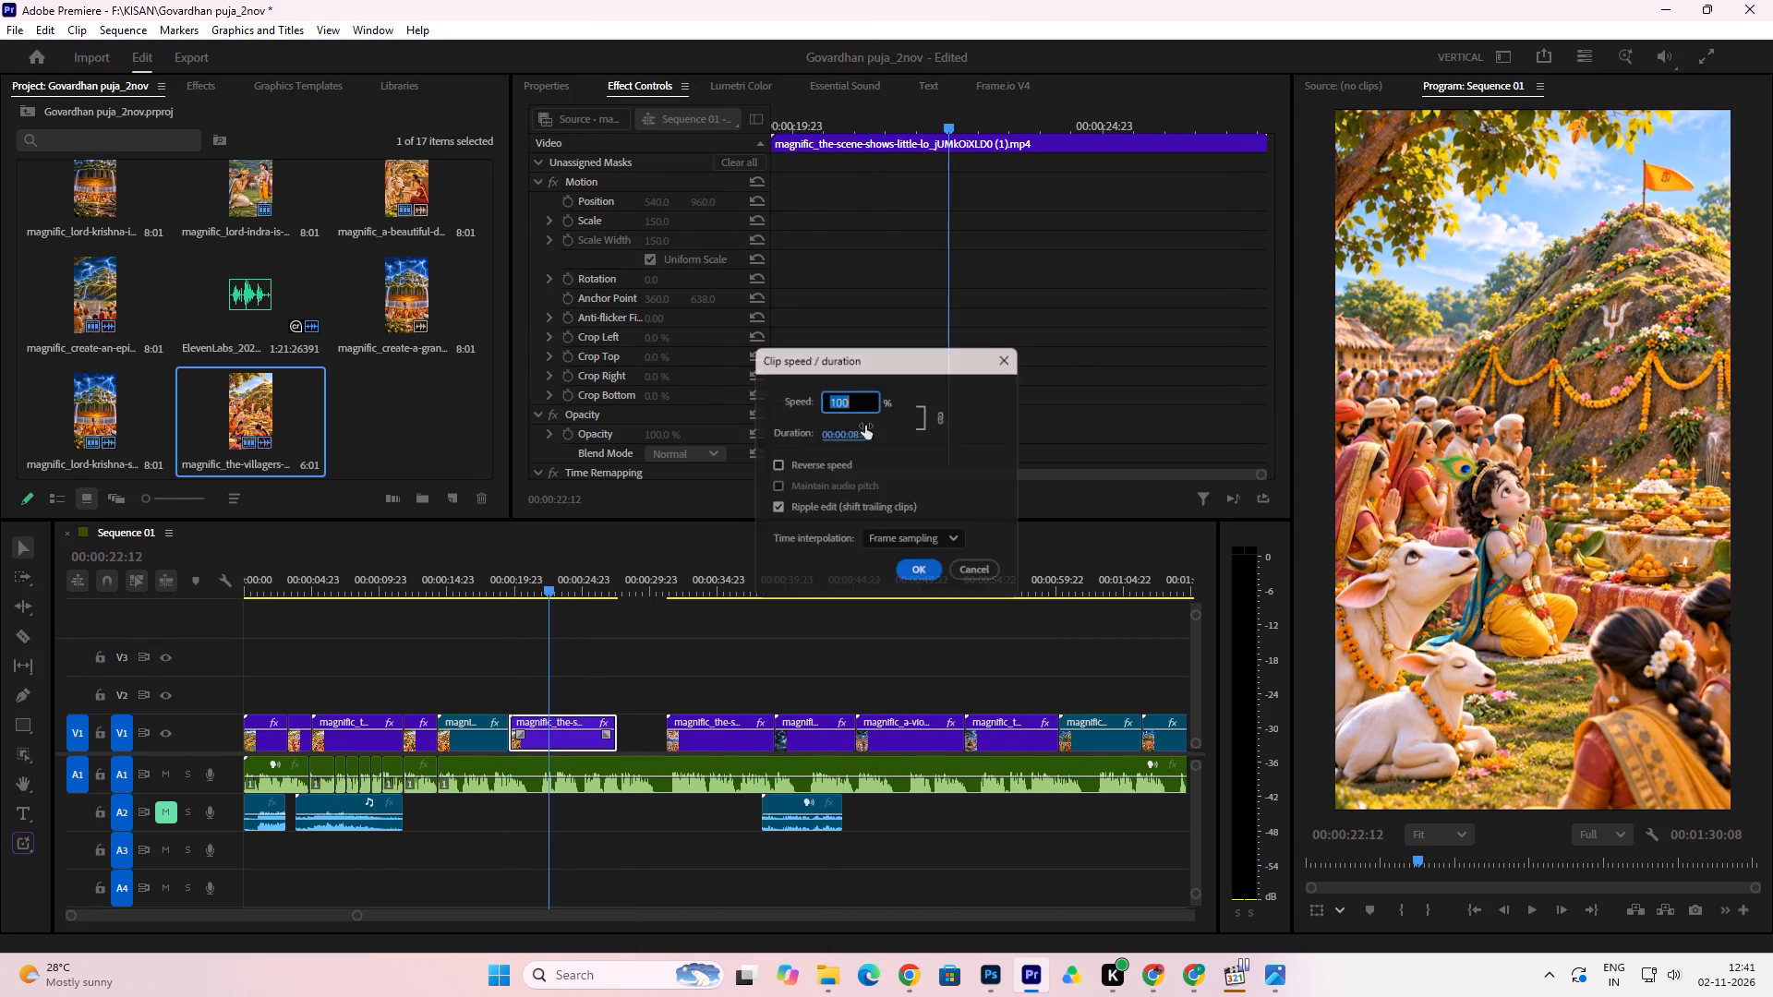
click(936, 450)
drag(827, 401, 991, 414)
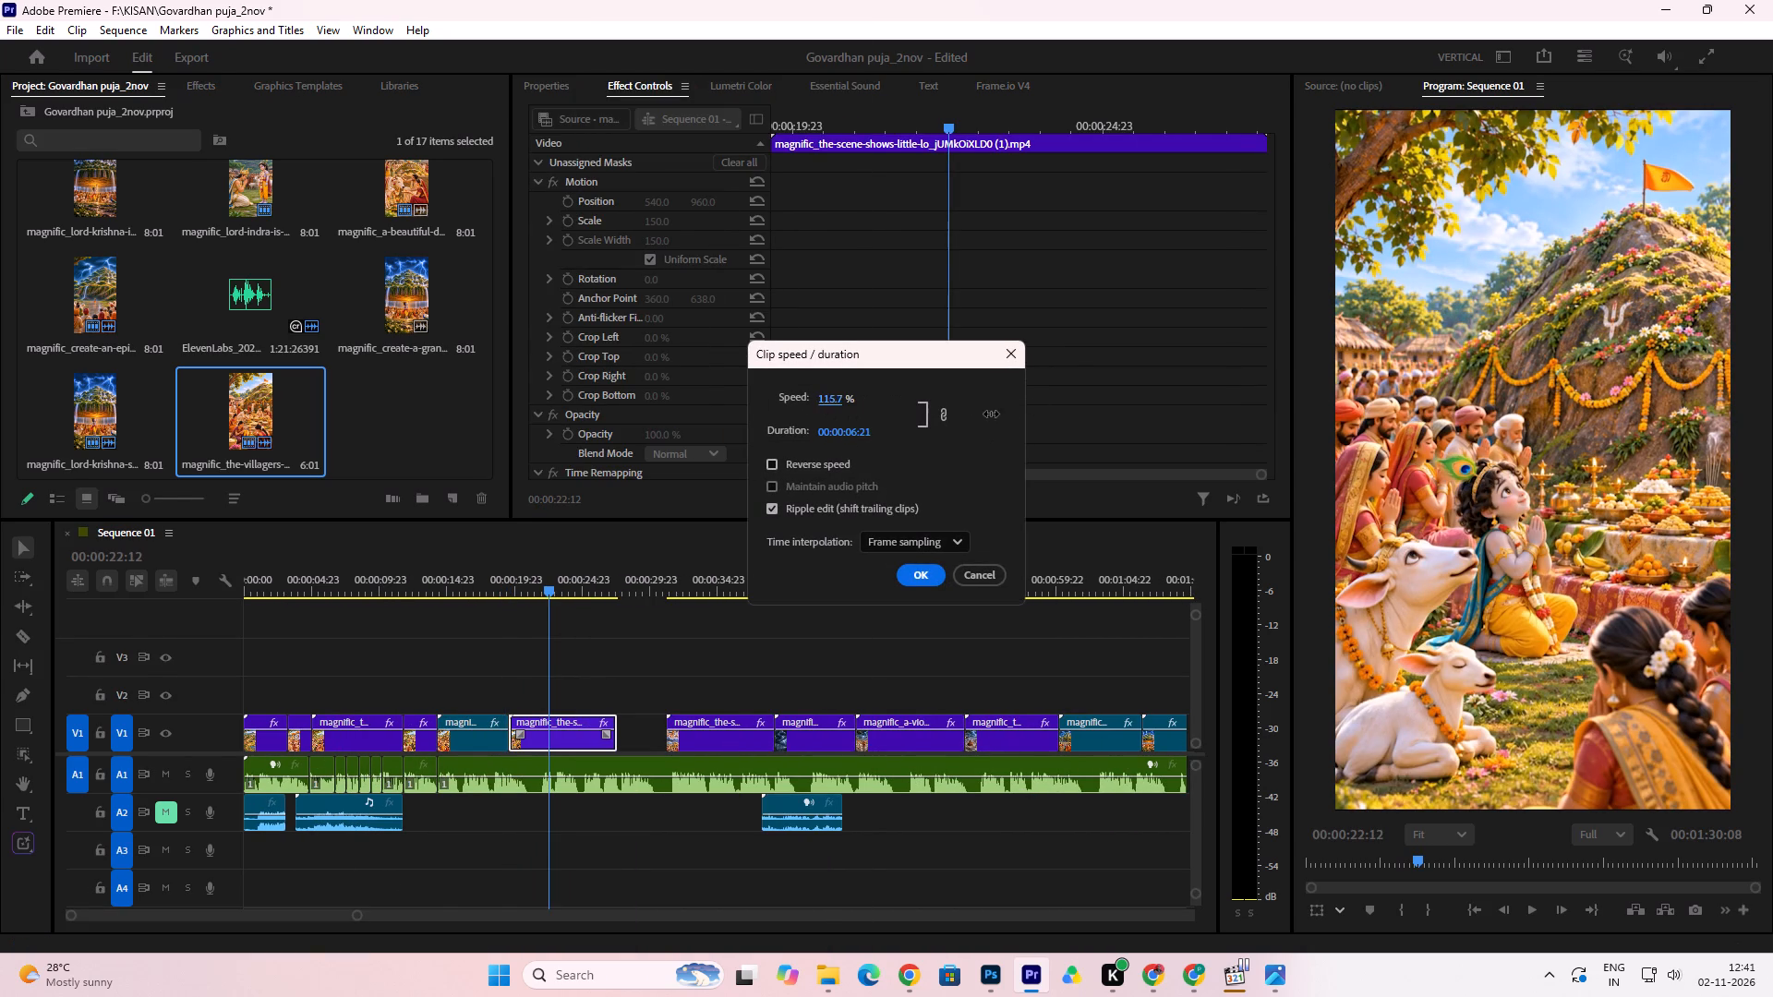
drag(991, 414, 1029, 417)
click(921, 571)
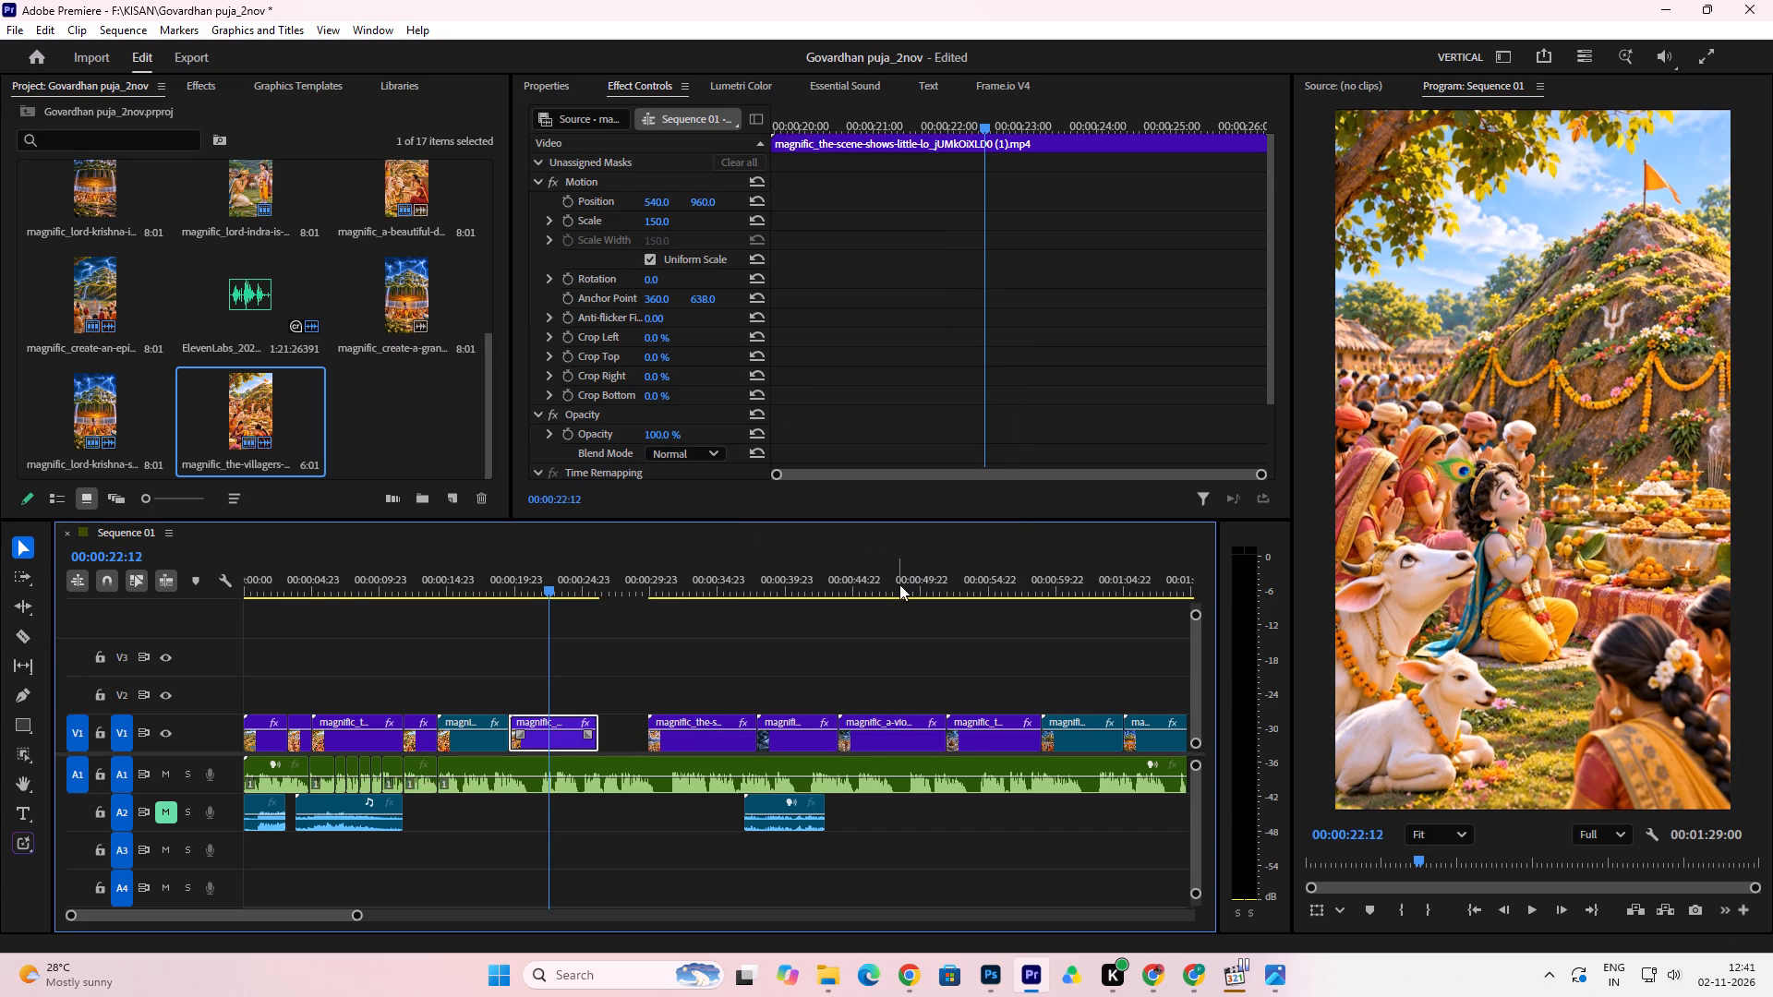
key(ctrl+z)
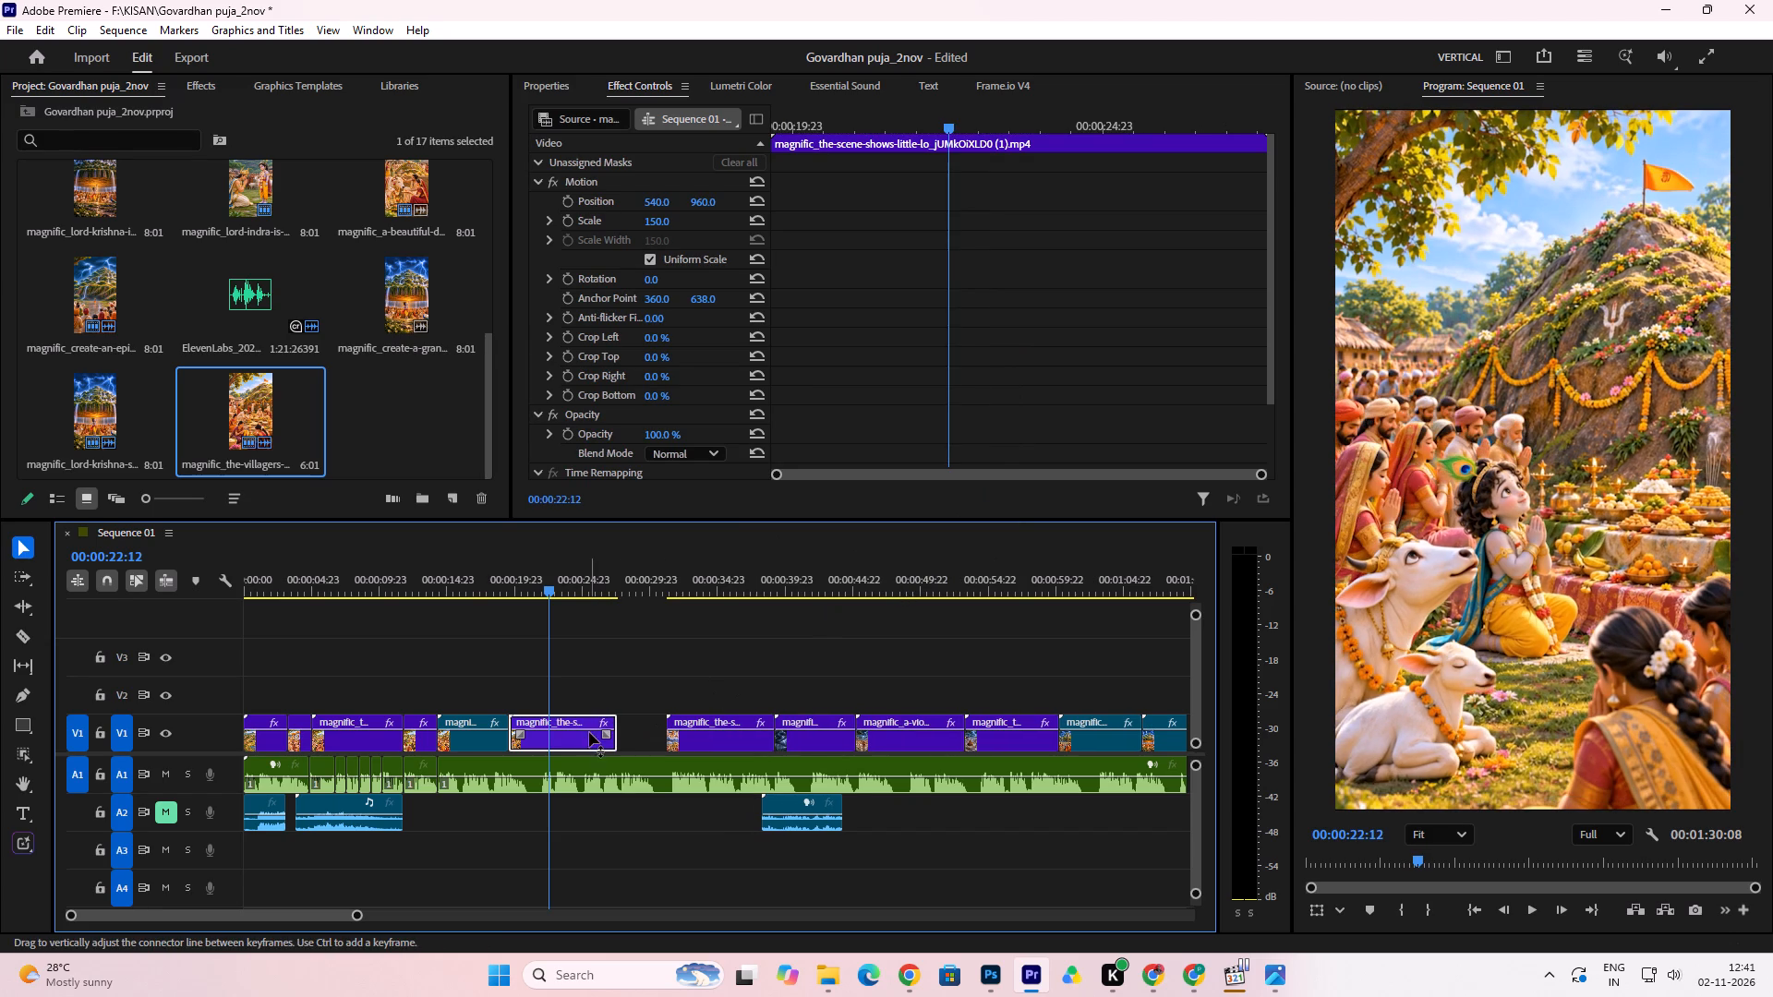
Set the little-Krishna scene clip's speed to 119.3% with ripple edit off and play it against the voiceover.
click(586, 734)
right_click(586, 734)
click(689, 583)
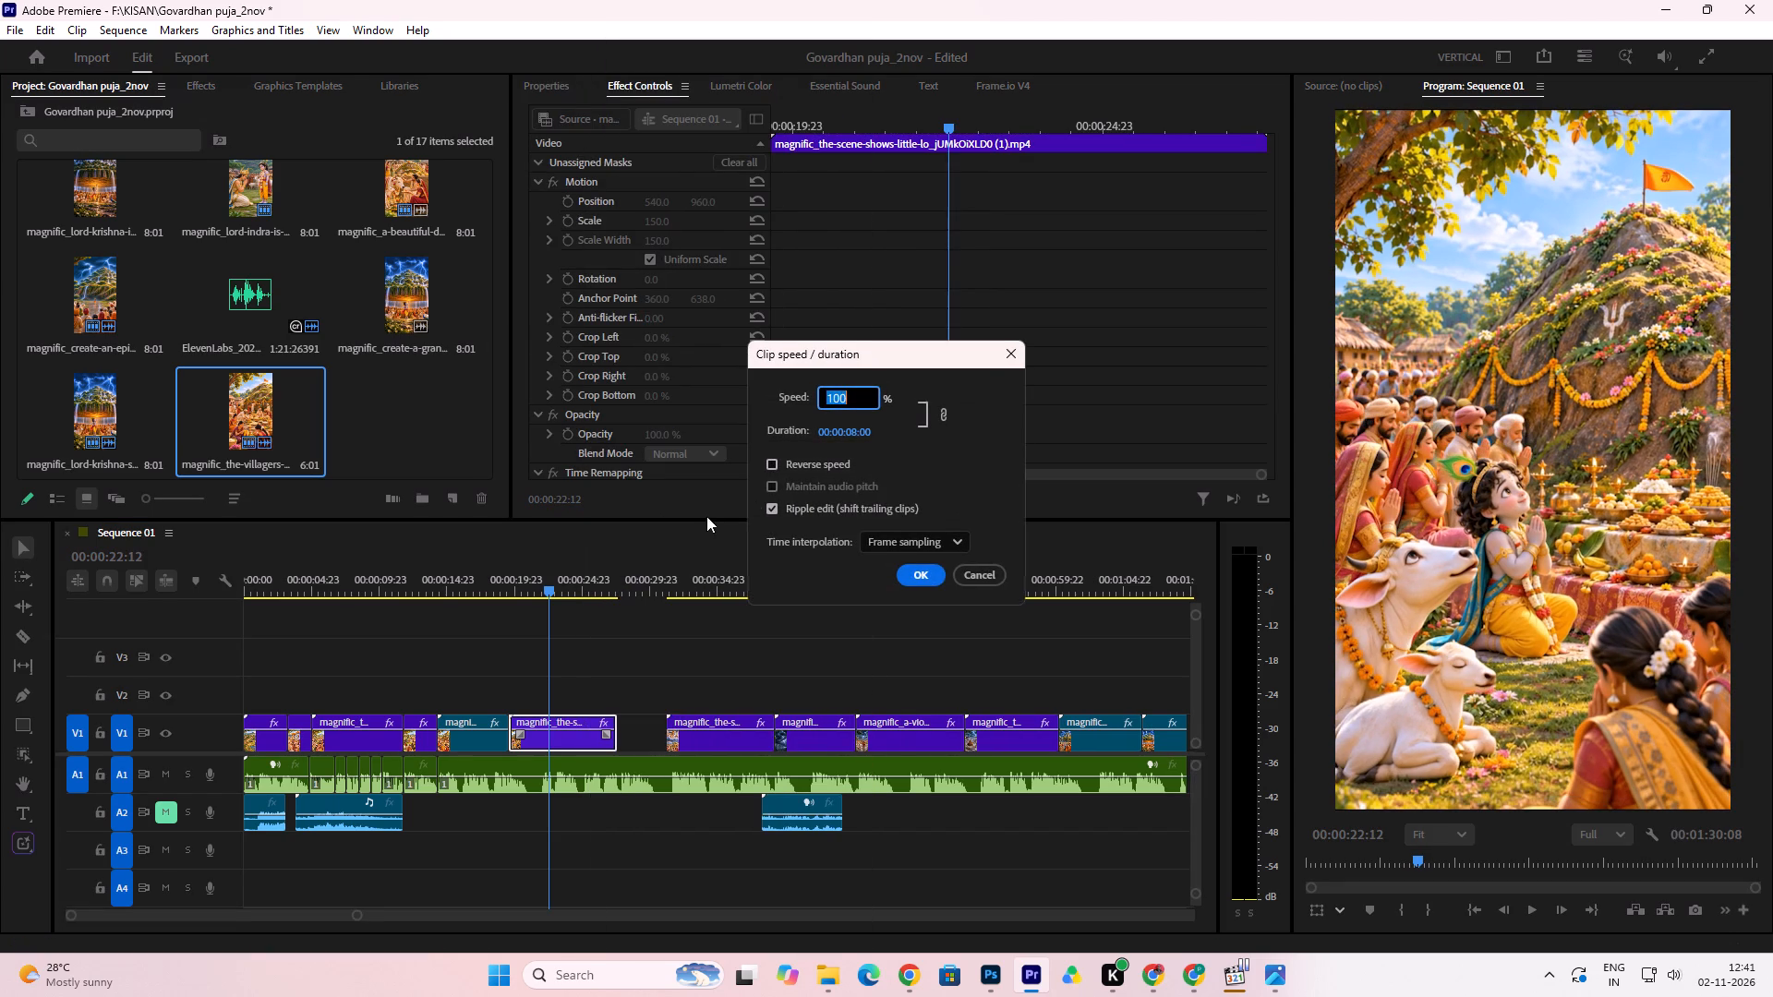
click(766, 511)
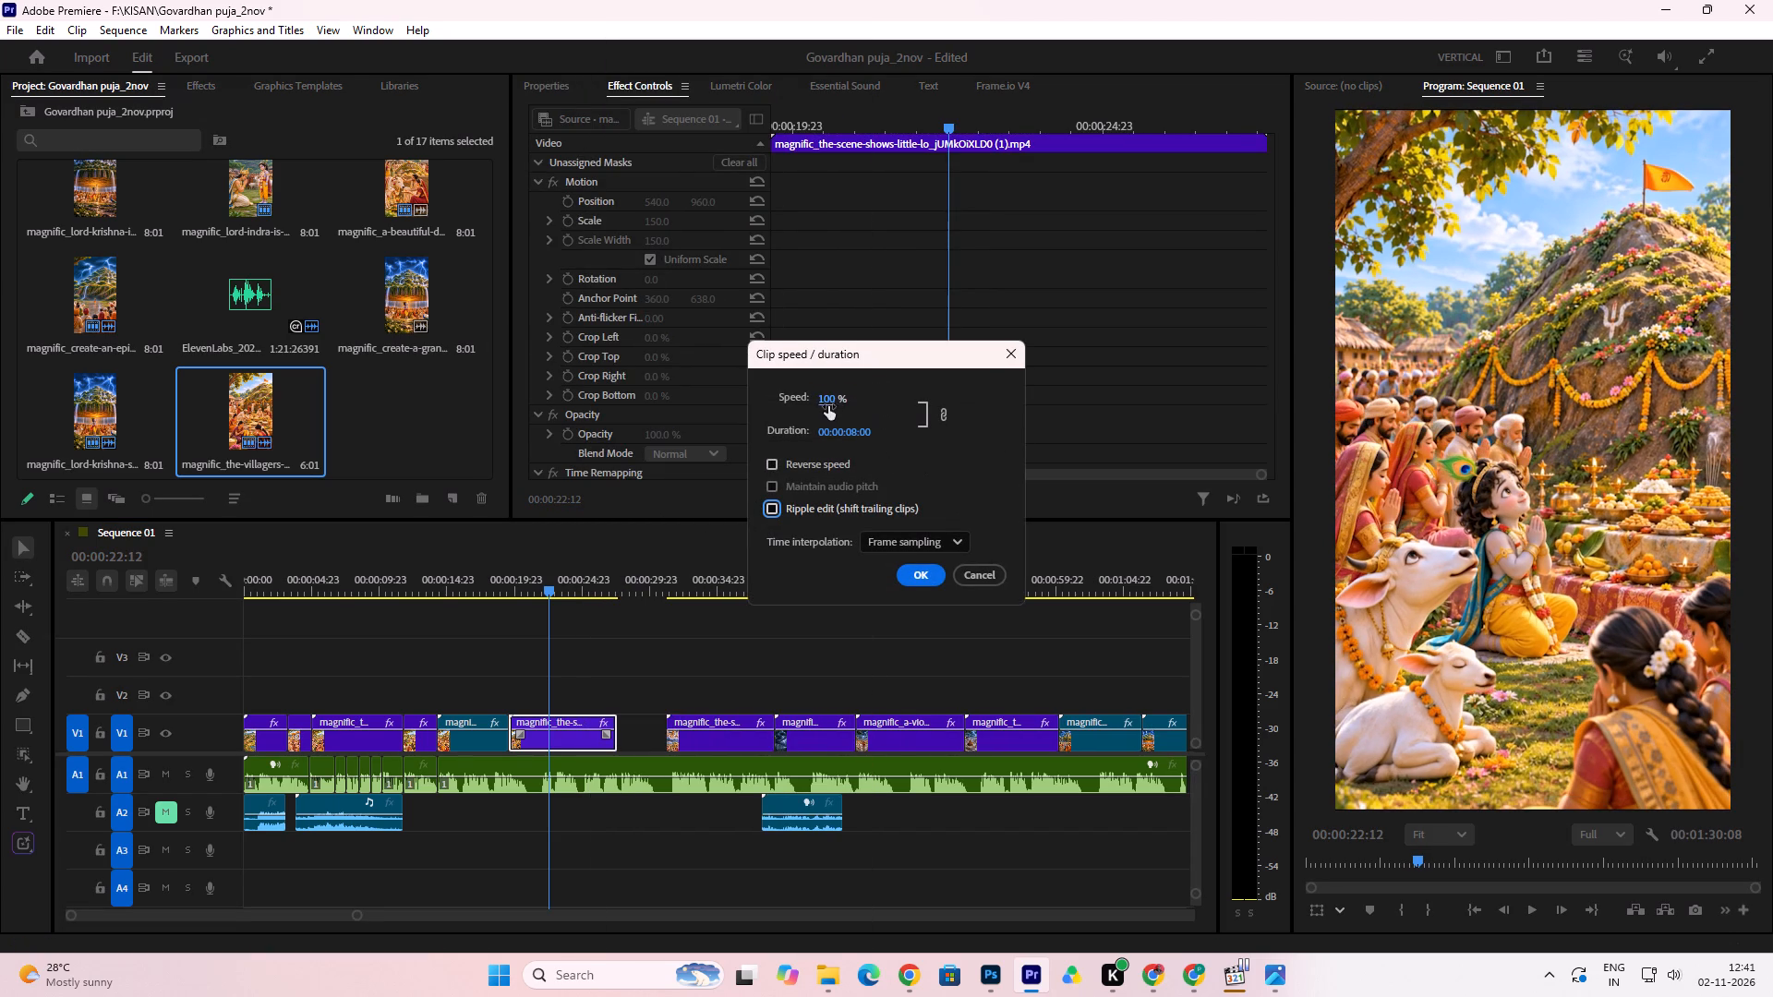
drag(826, 397, 1012, 402)
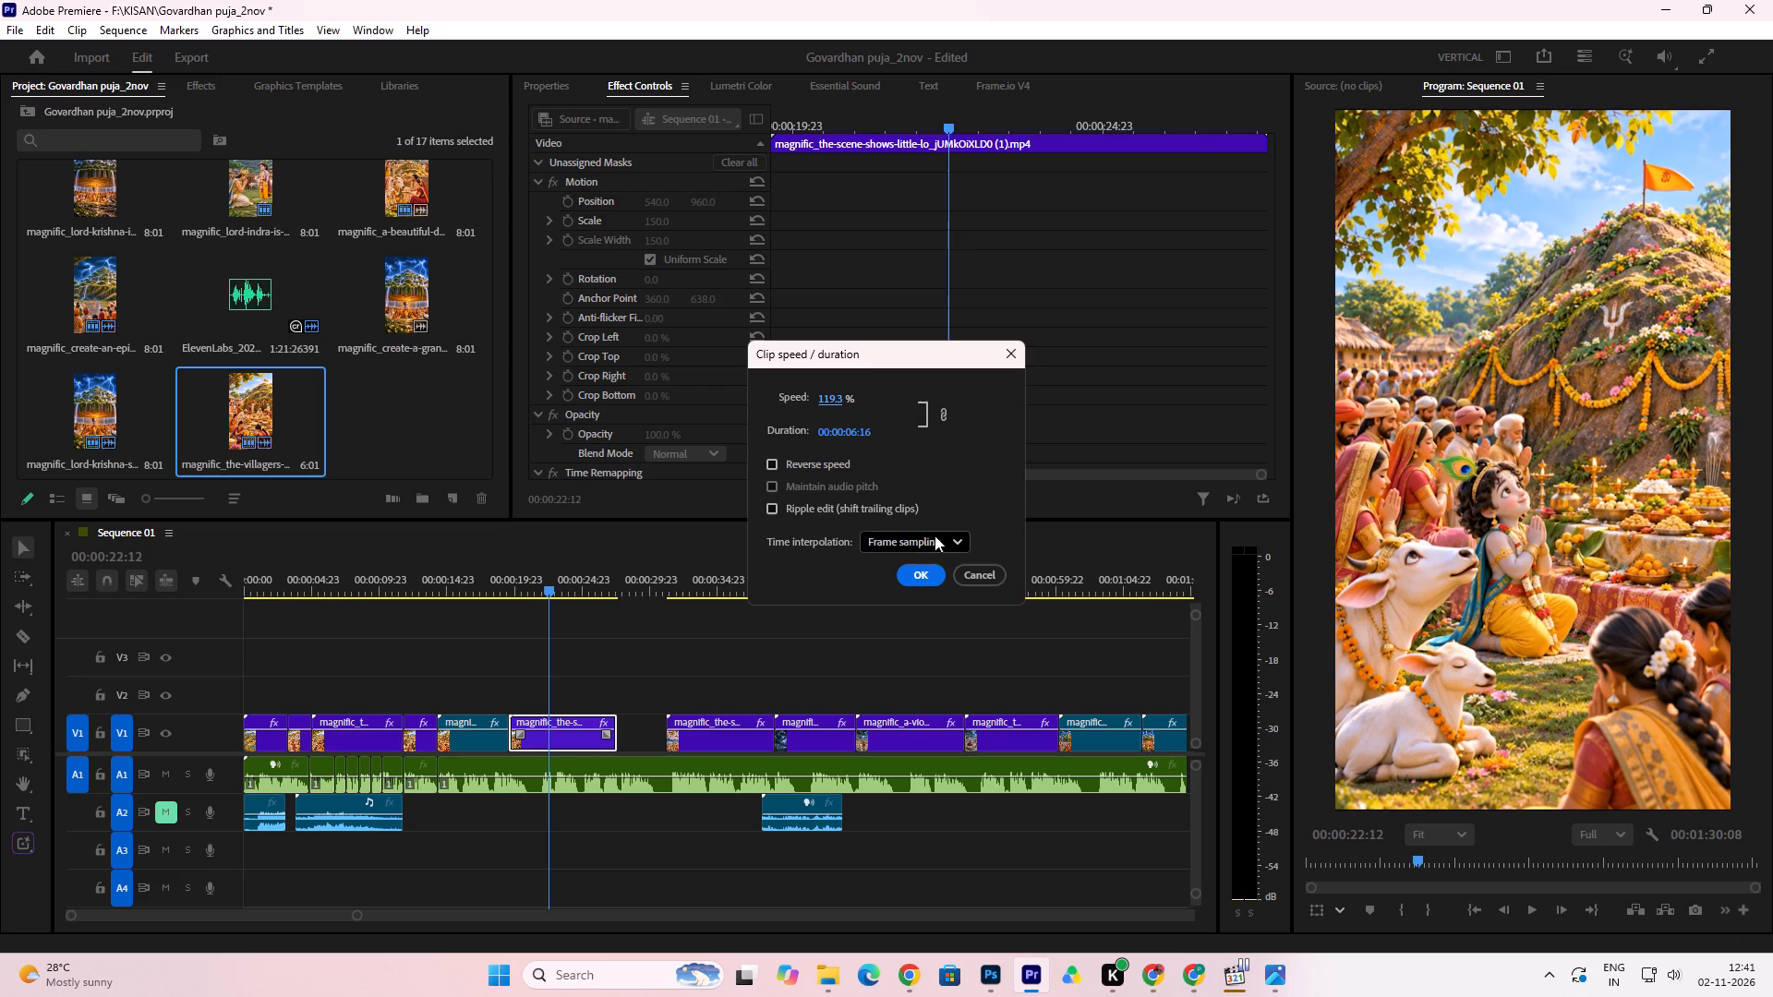
click(915, 576)
click(518, 584)
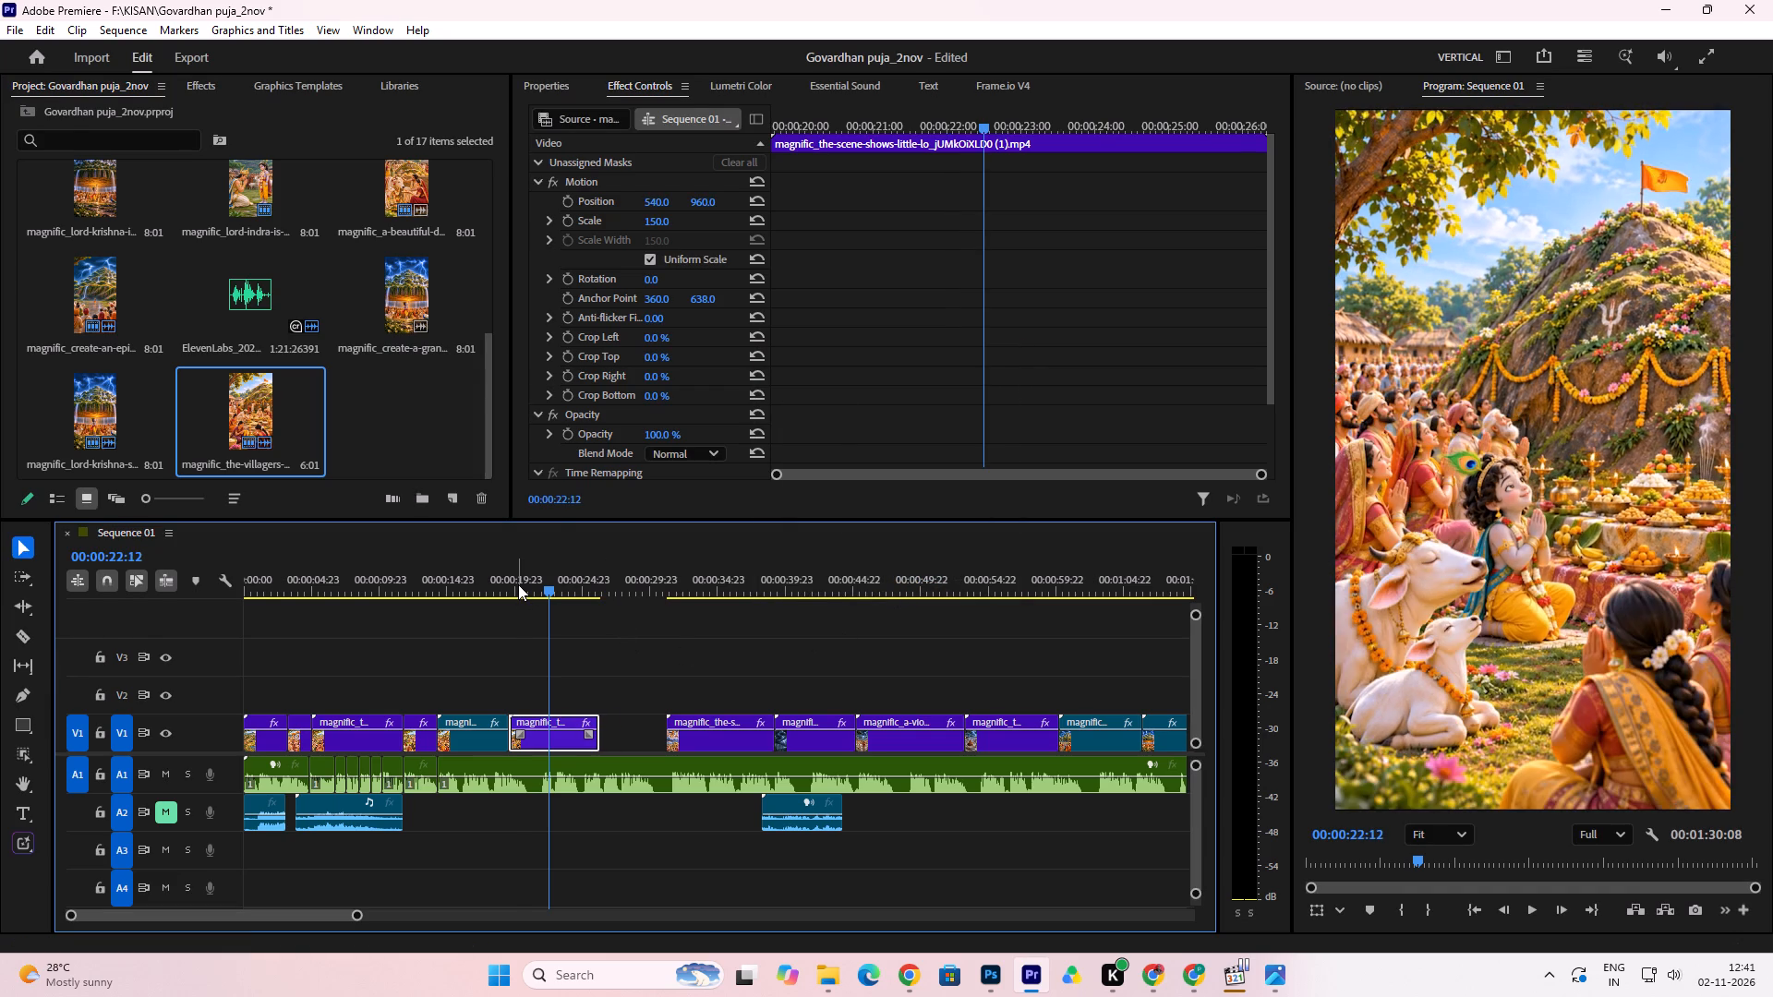
key(space)
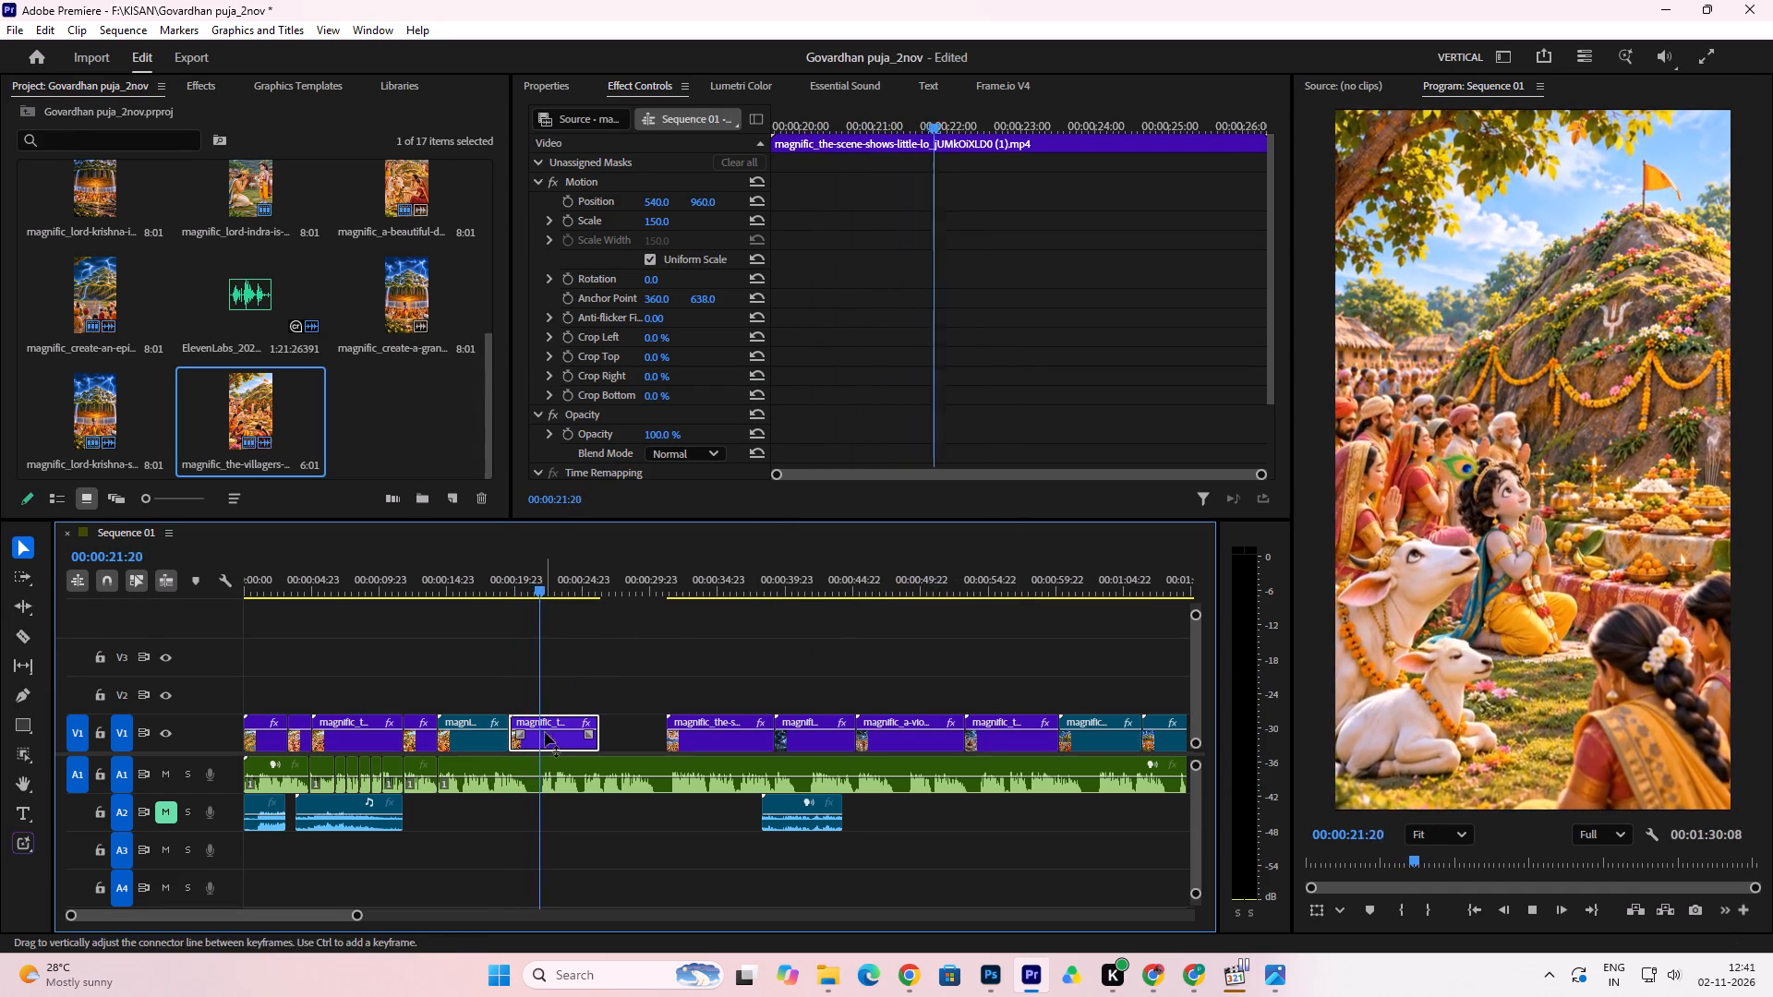
key(space)
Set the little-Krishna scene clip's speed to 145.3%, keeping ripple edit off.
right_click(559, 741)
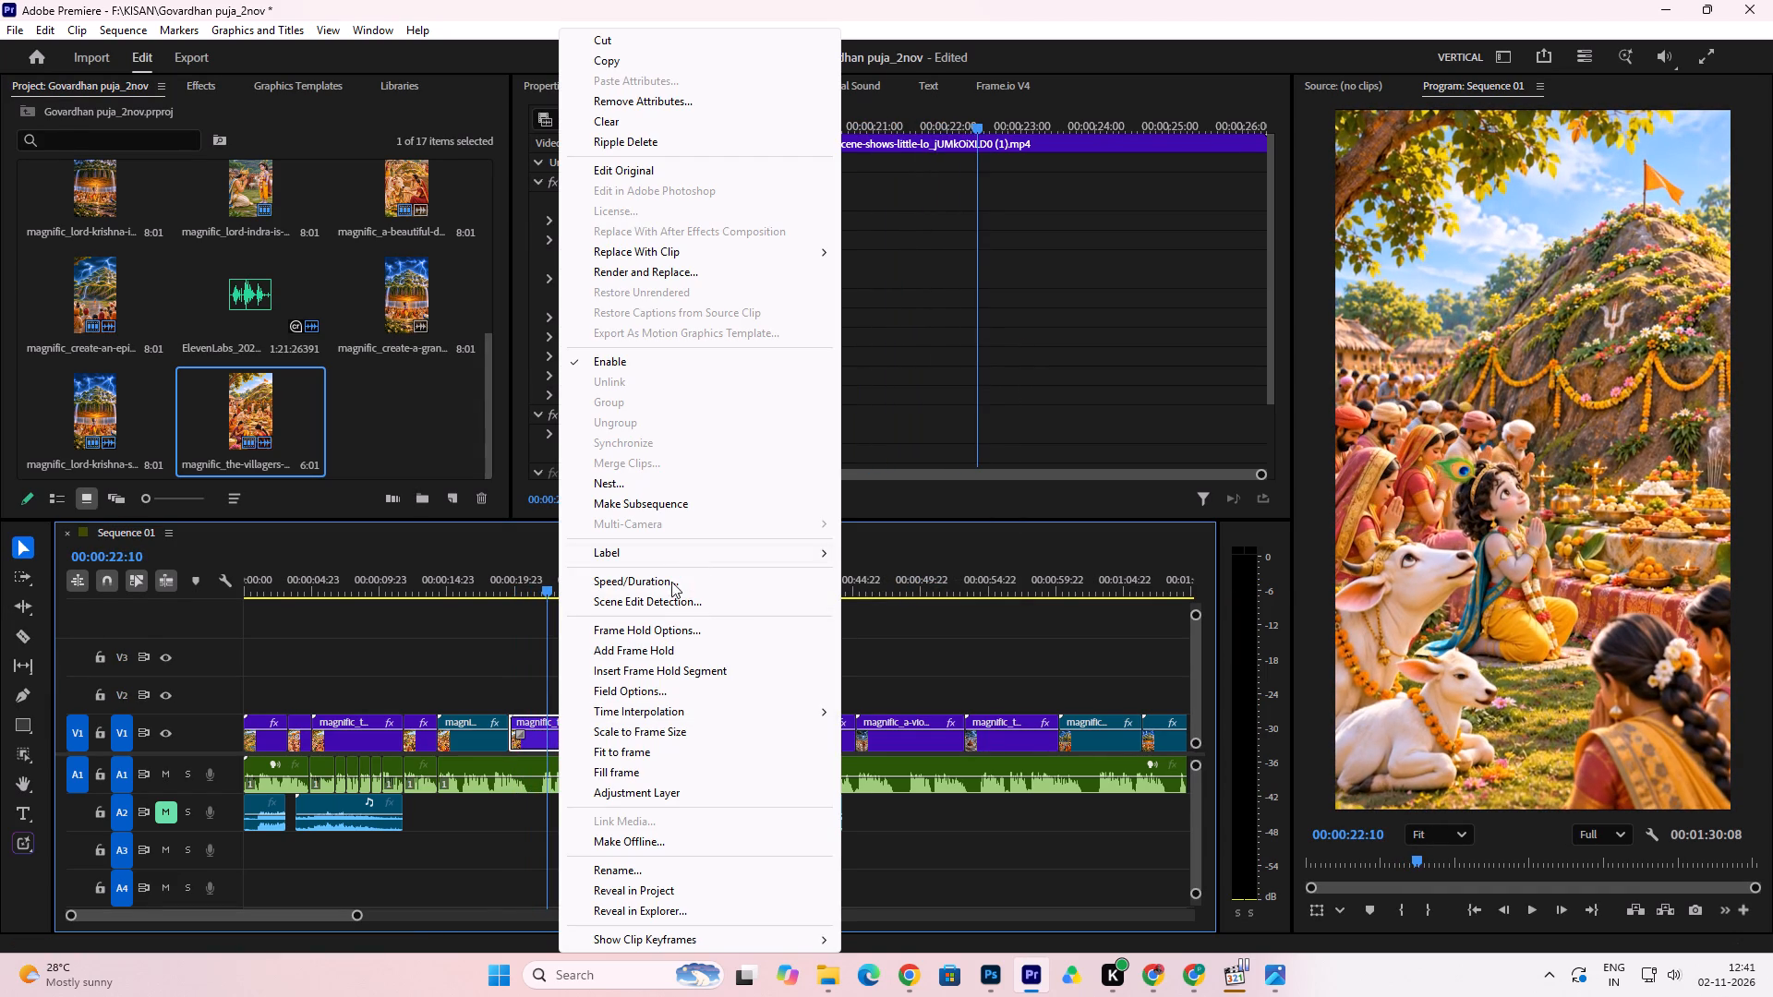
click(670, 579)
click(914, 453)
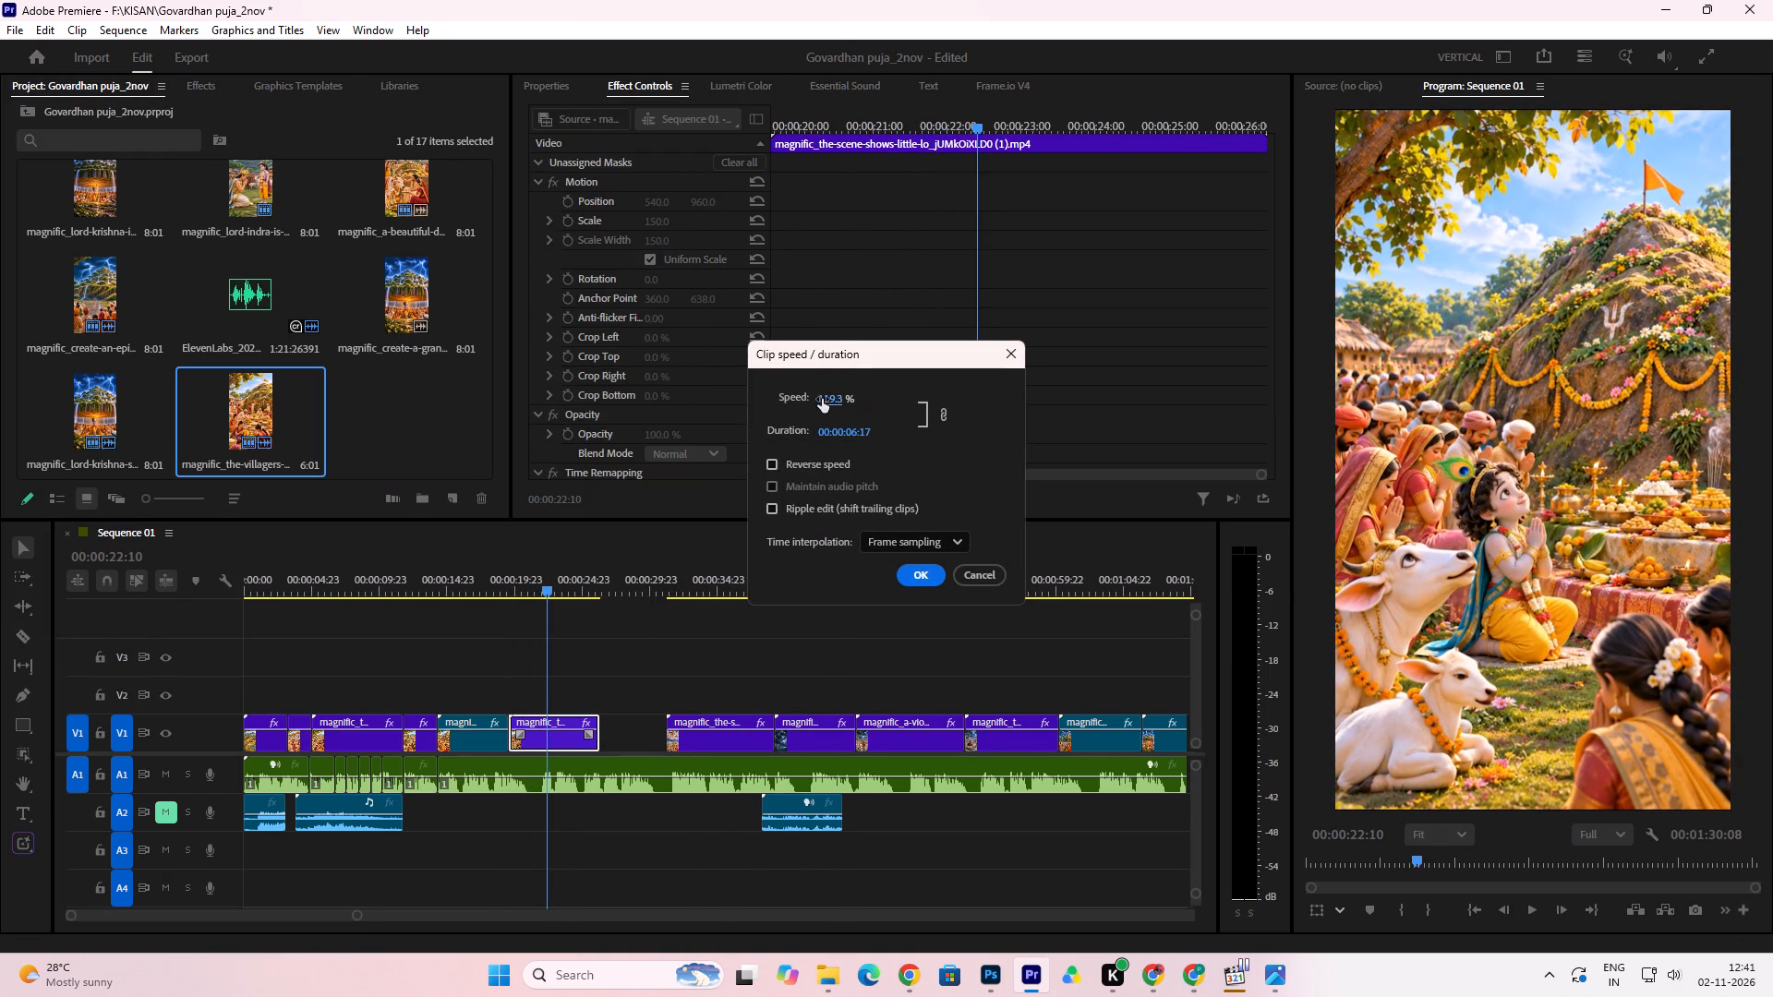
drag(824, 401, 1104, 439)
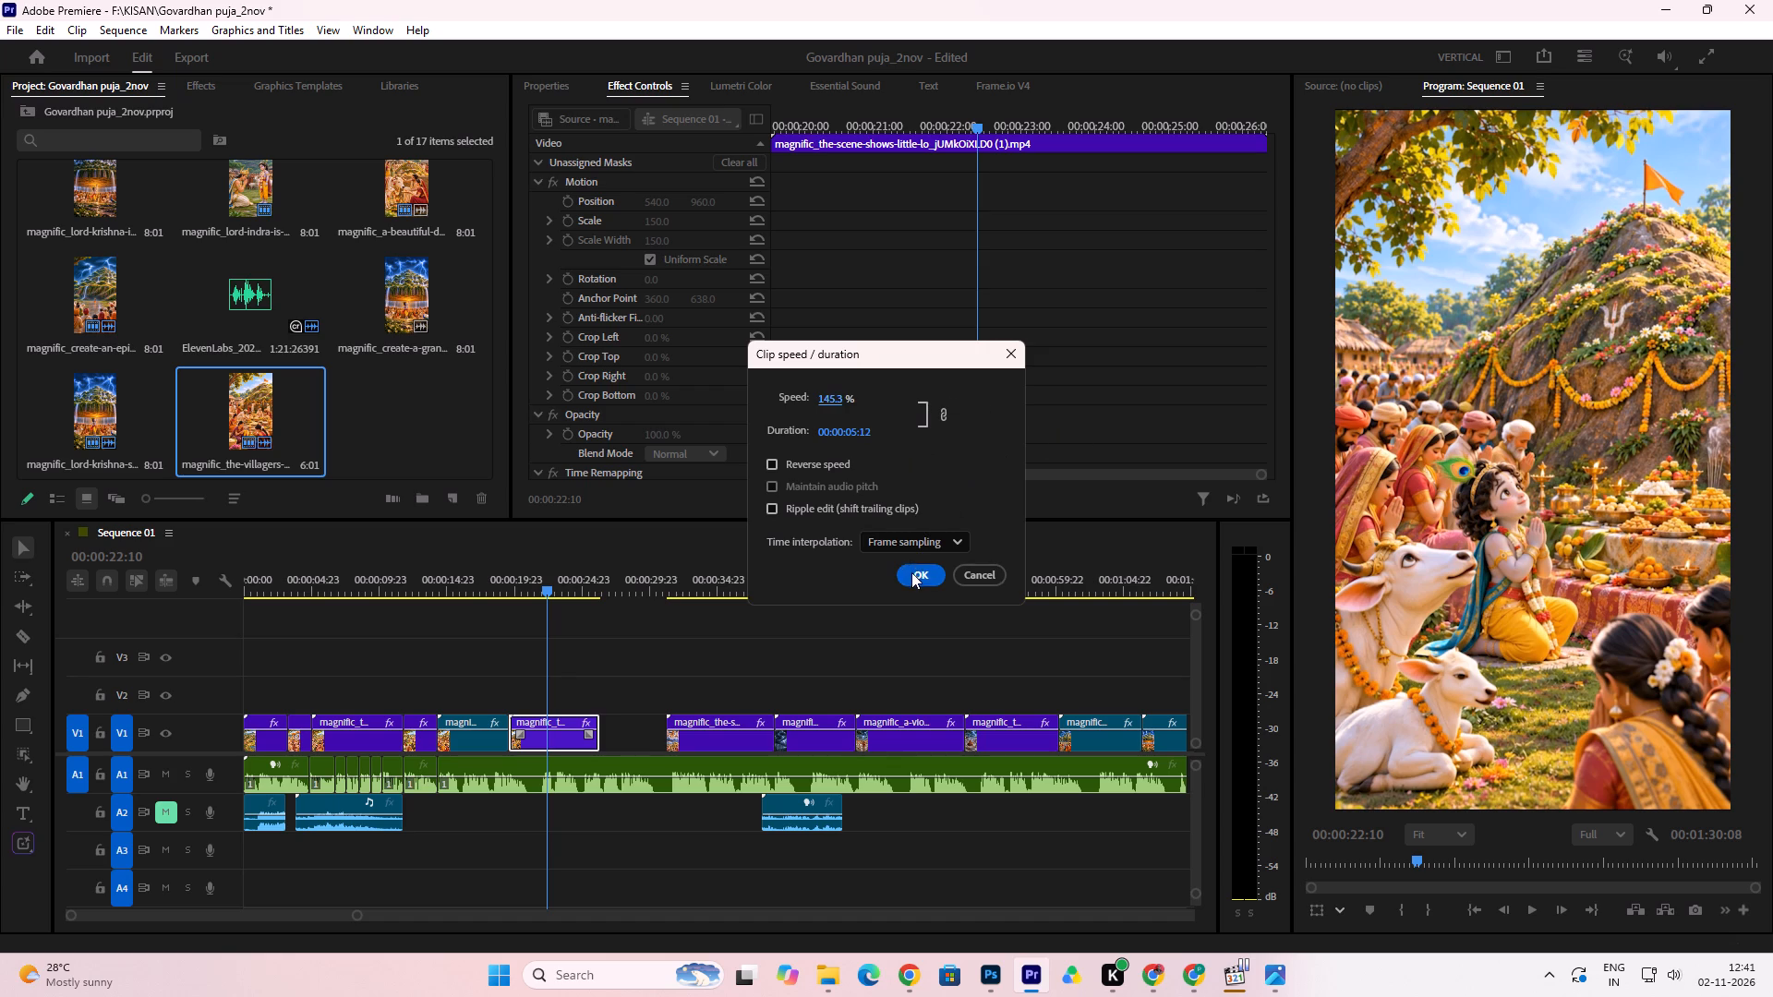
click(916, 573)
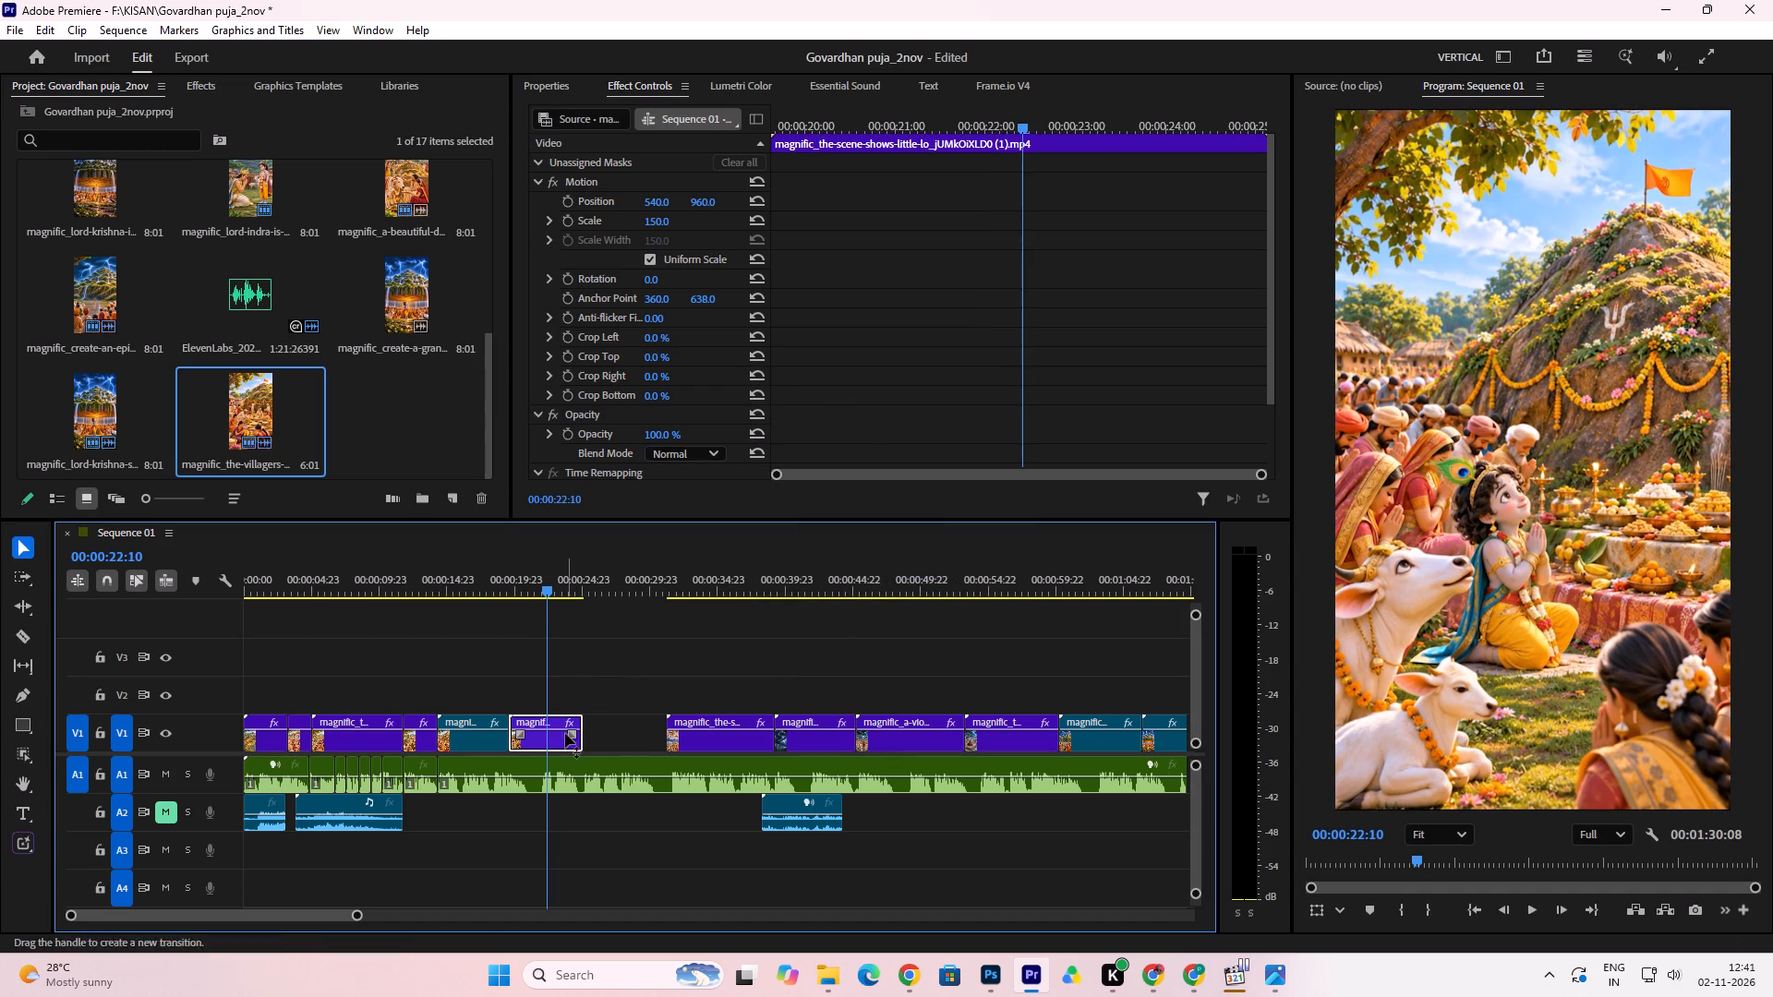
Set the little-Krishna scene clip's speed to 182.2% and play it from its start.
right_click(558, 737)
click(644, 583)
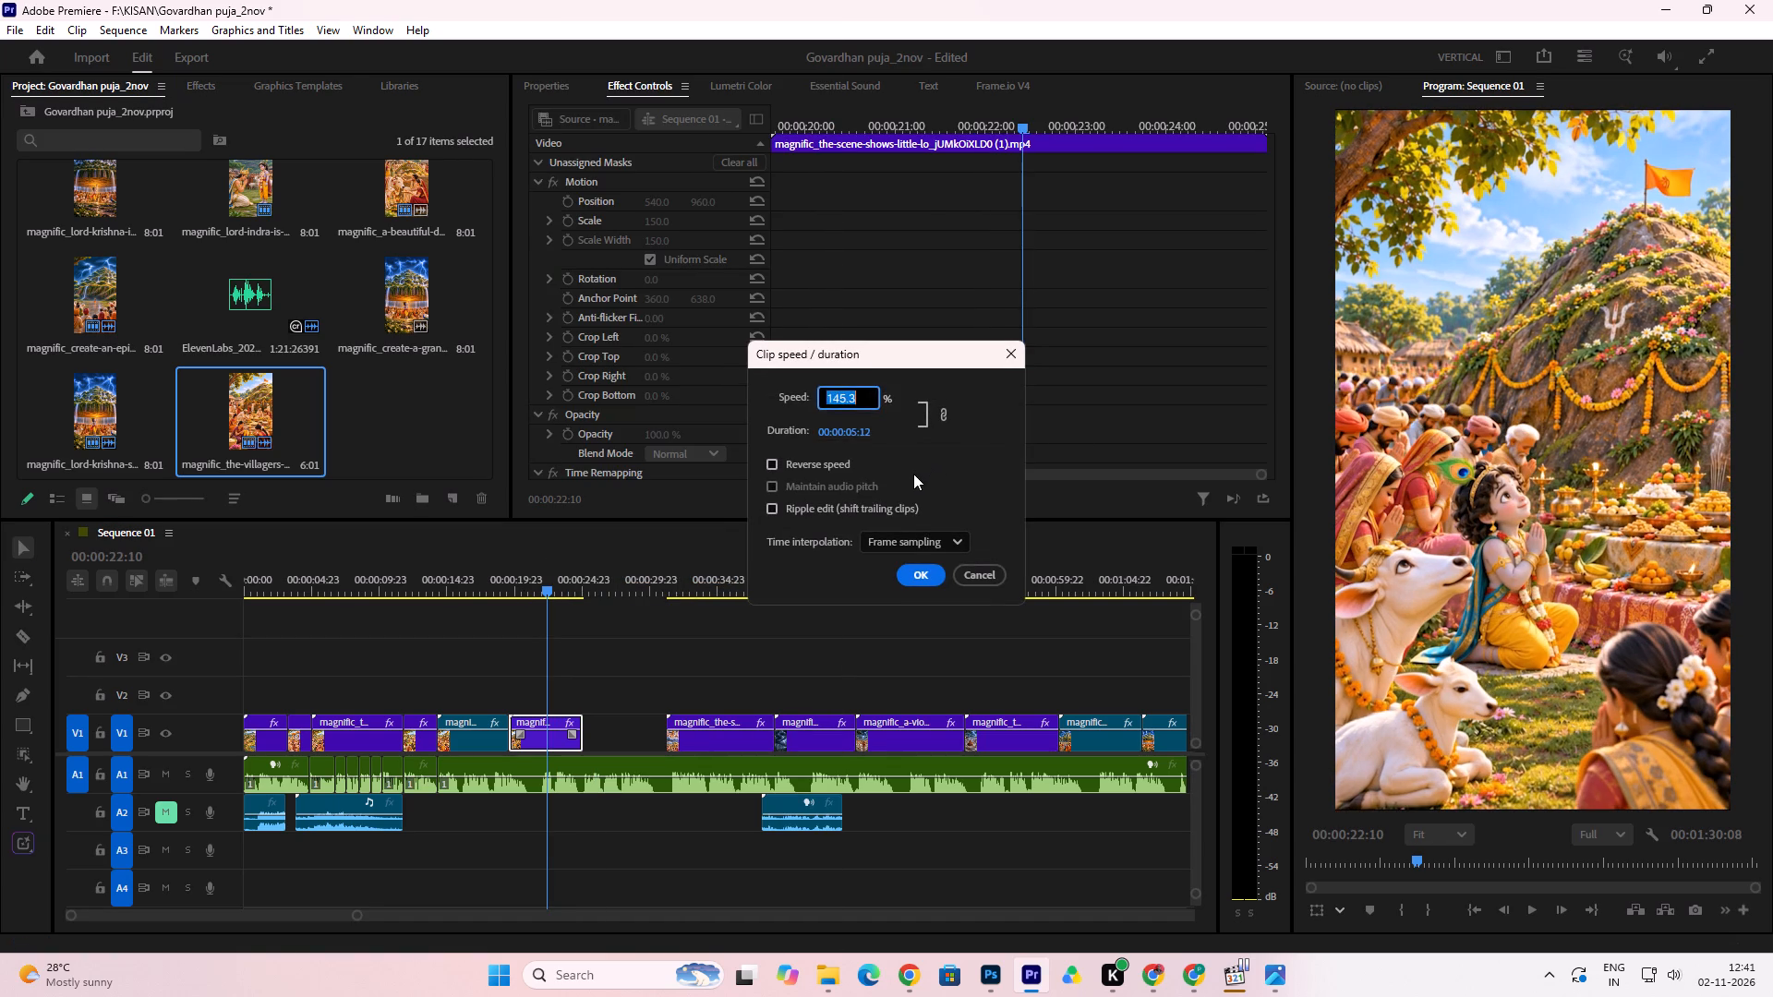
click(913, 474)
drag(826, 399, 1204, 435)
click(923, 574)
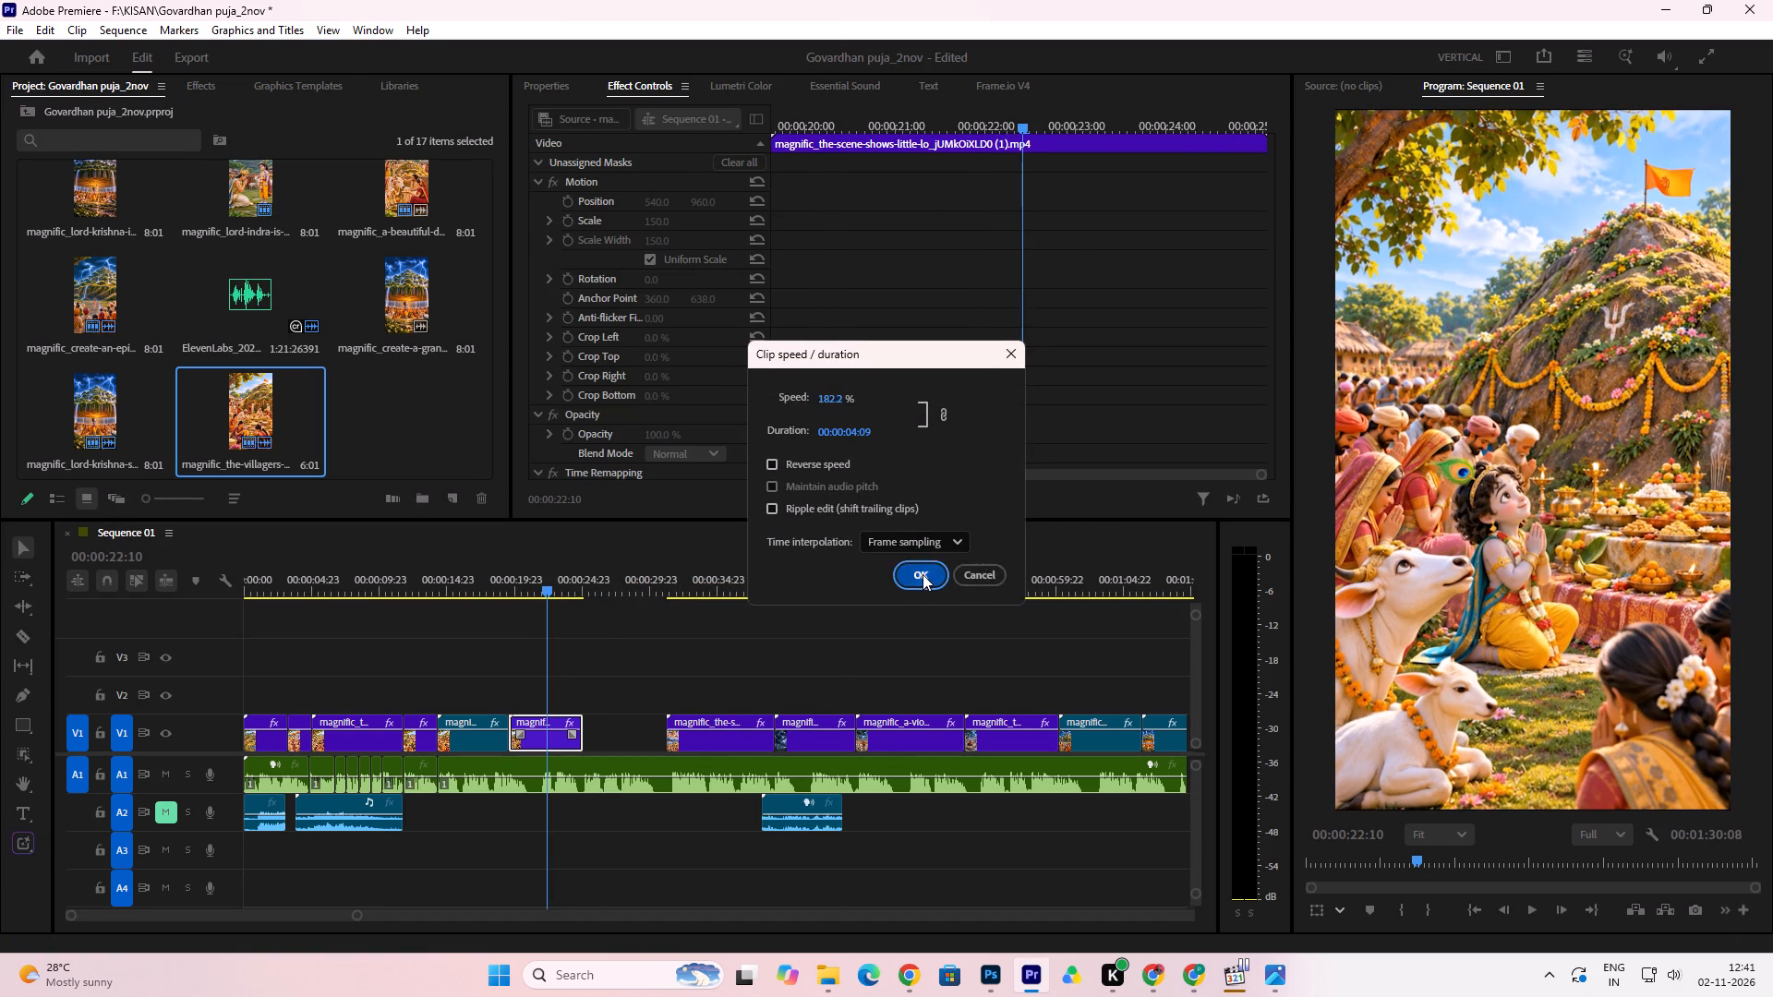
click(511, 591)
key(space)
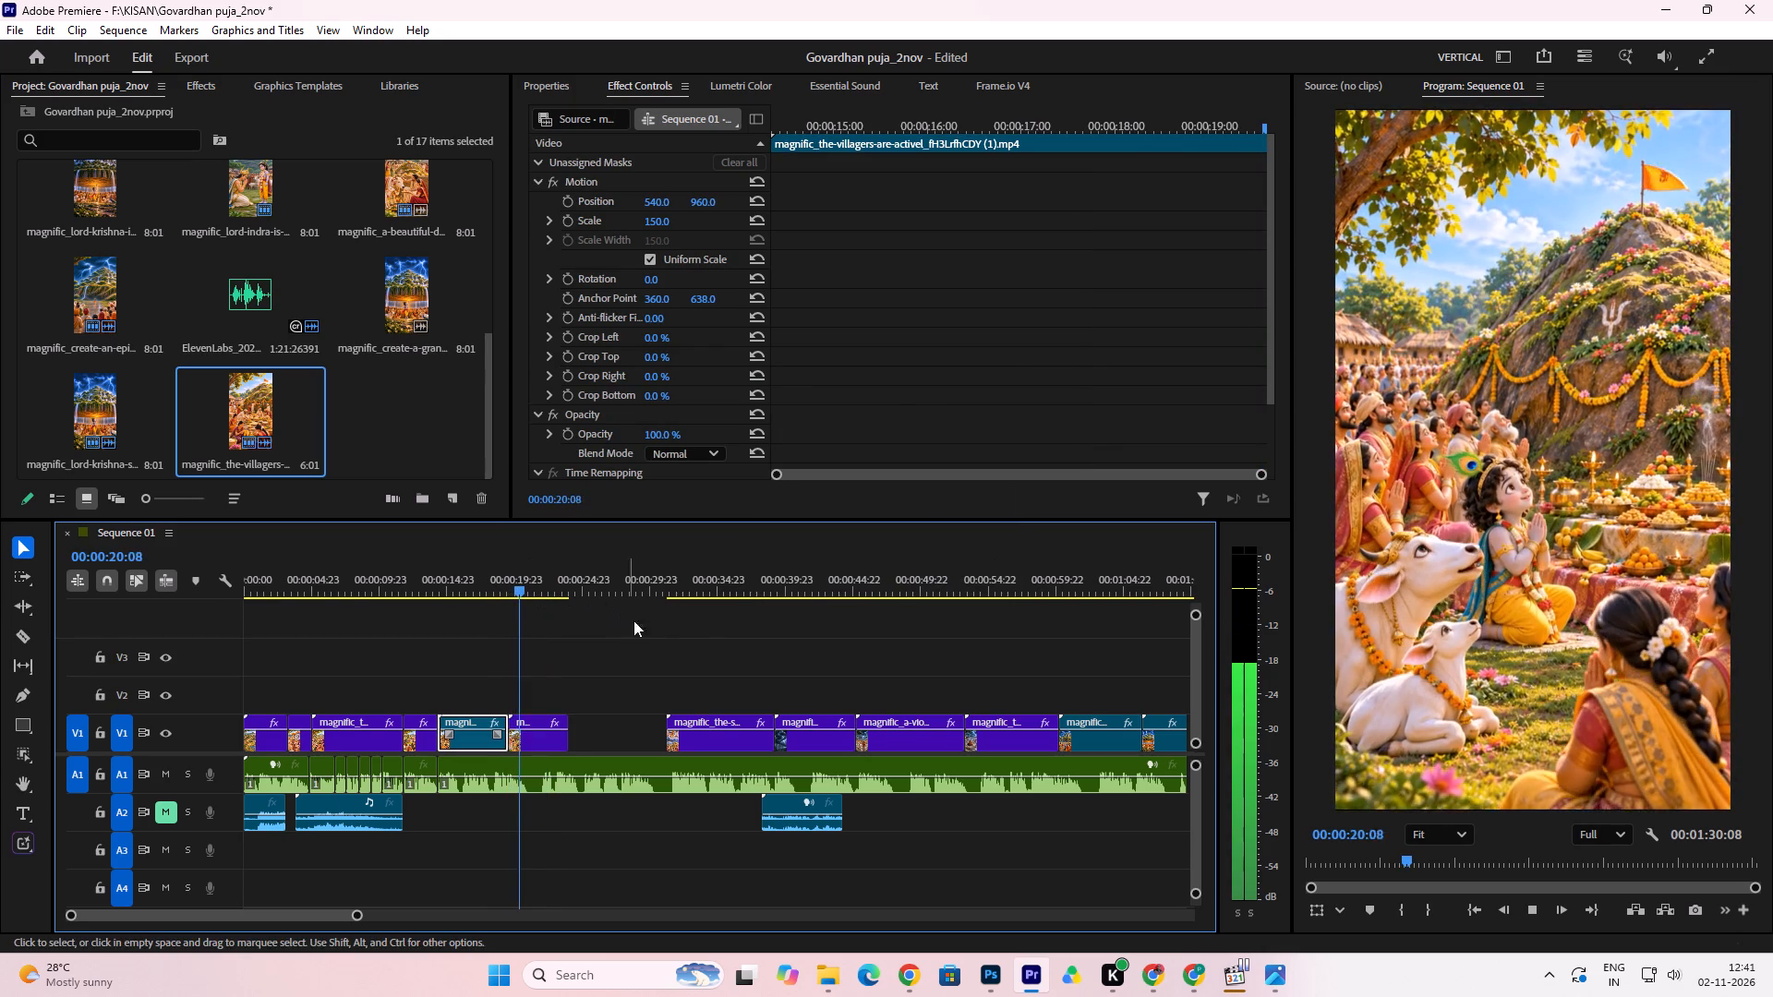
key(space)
Set the little-Krishna scene clip's speed to 222.9% and play it from its start against the voiceover.
right_click(546, 738)
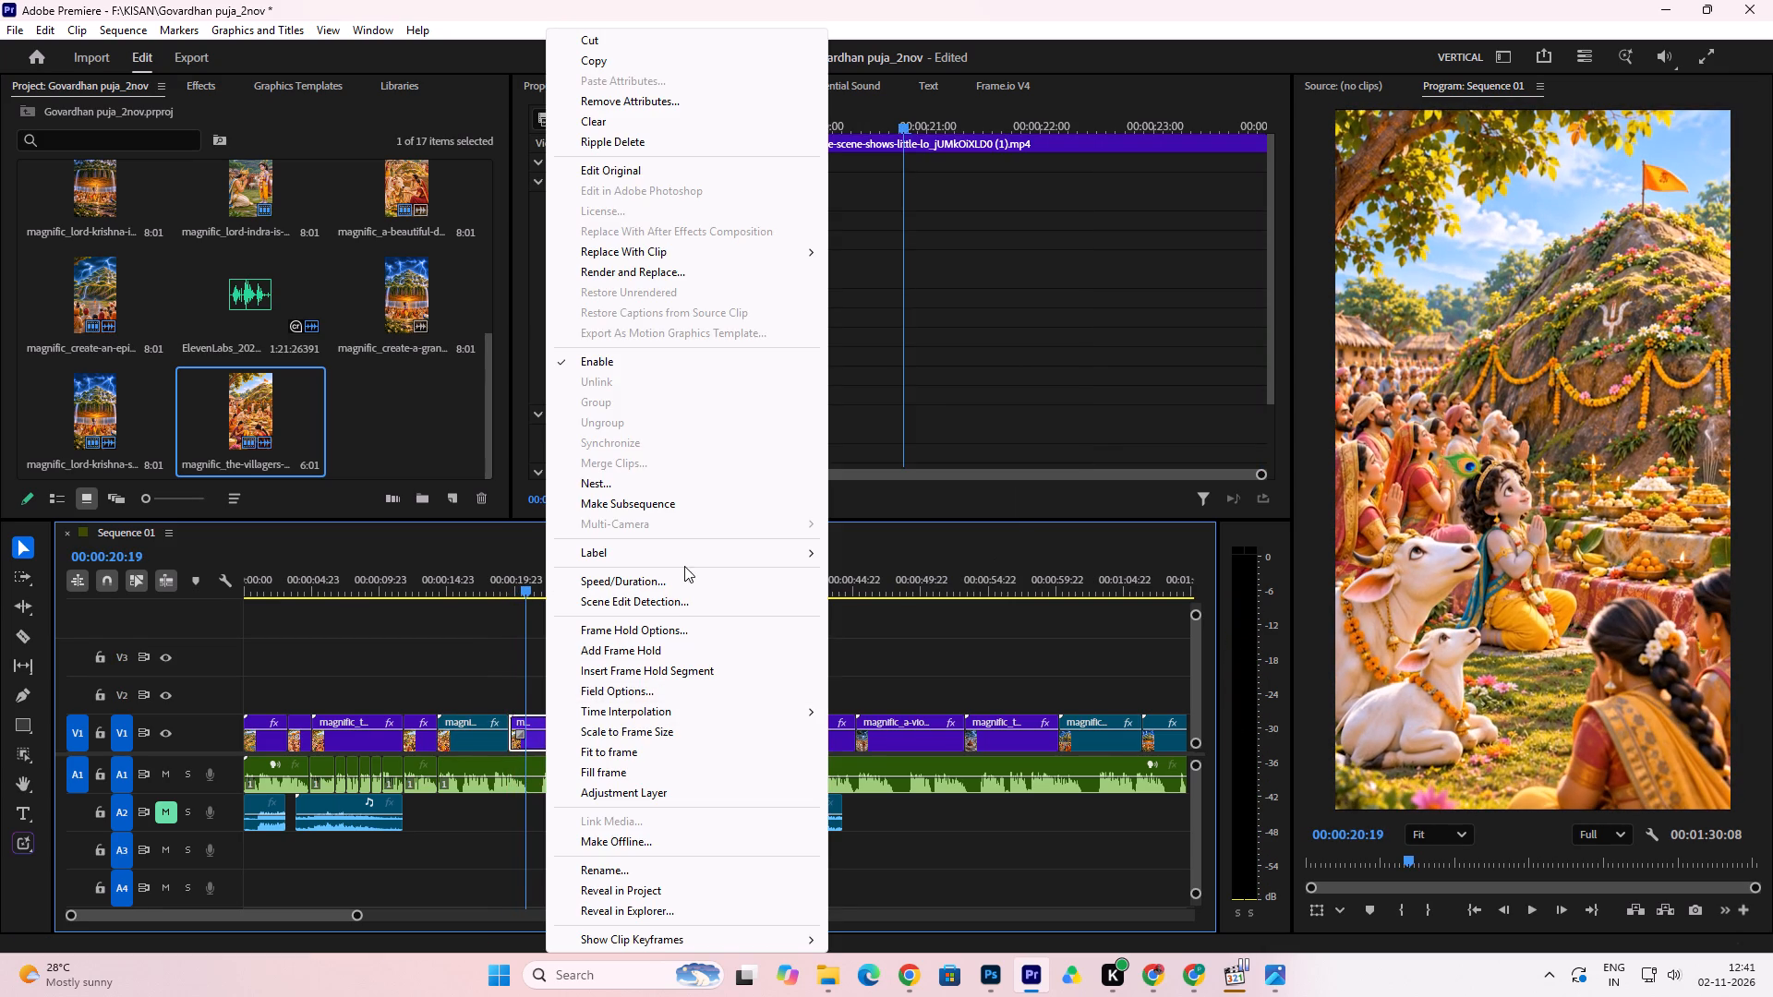
click(675, 583)
click(896, 462)
drag(831, 401, 926, 429)
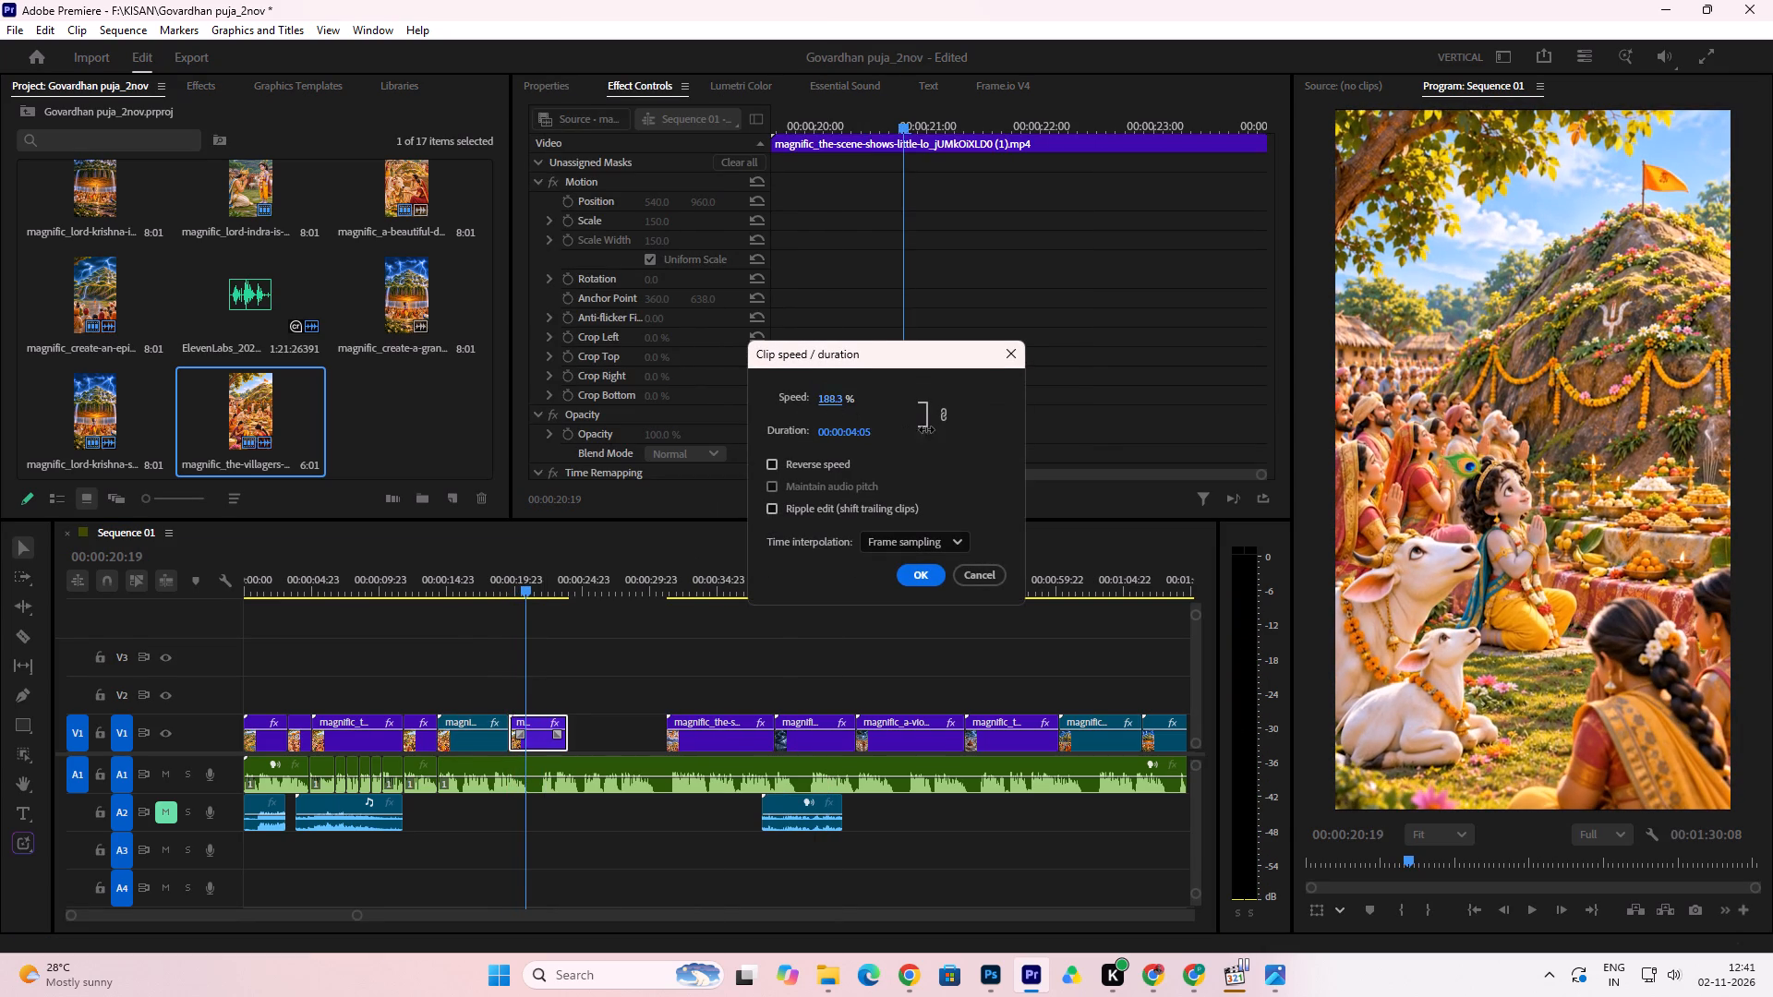
drag(926, 429, 1280, 471)
click(909, 573)
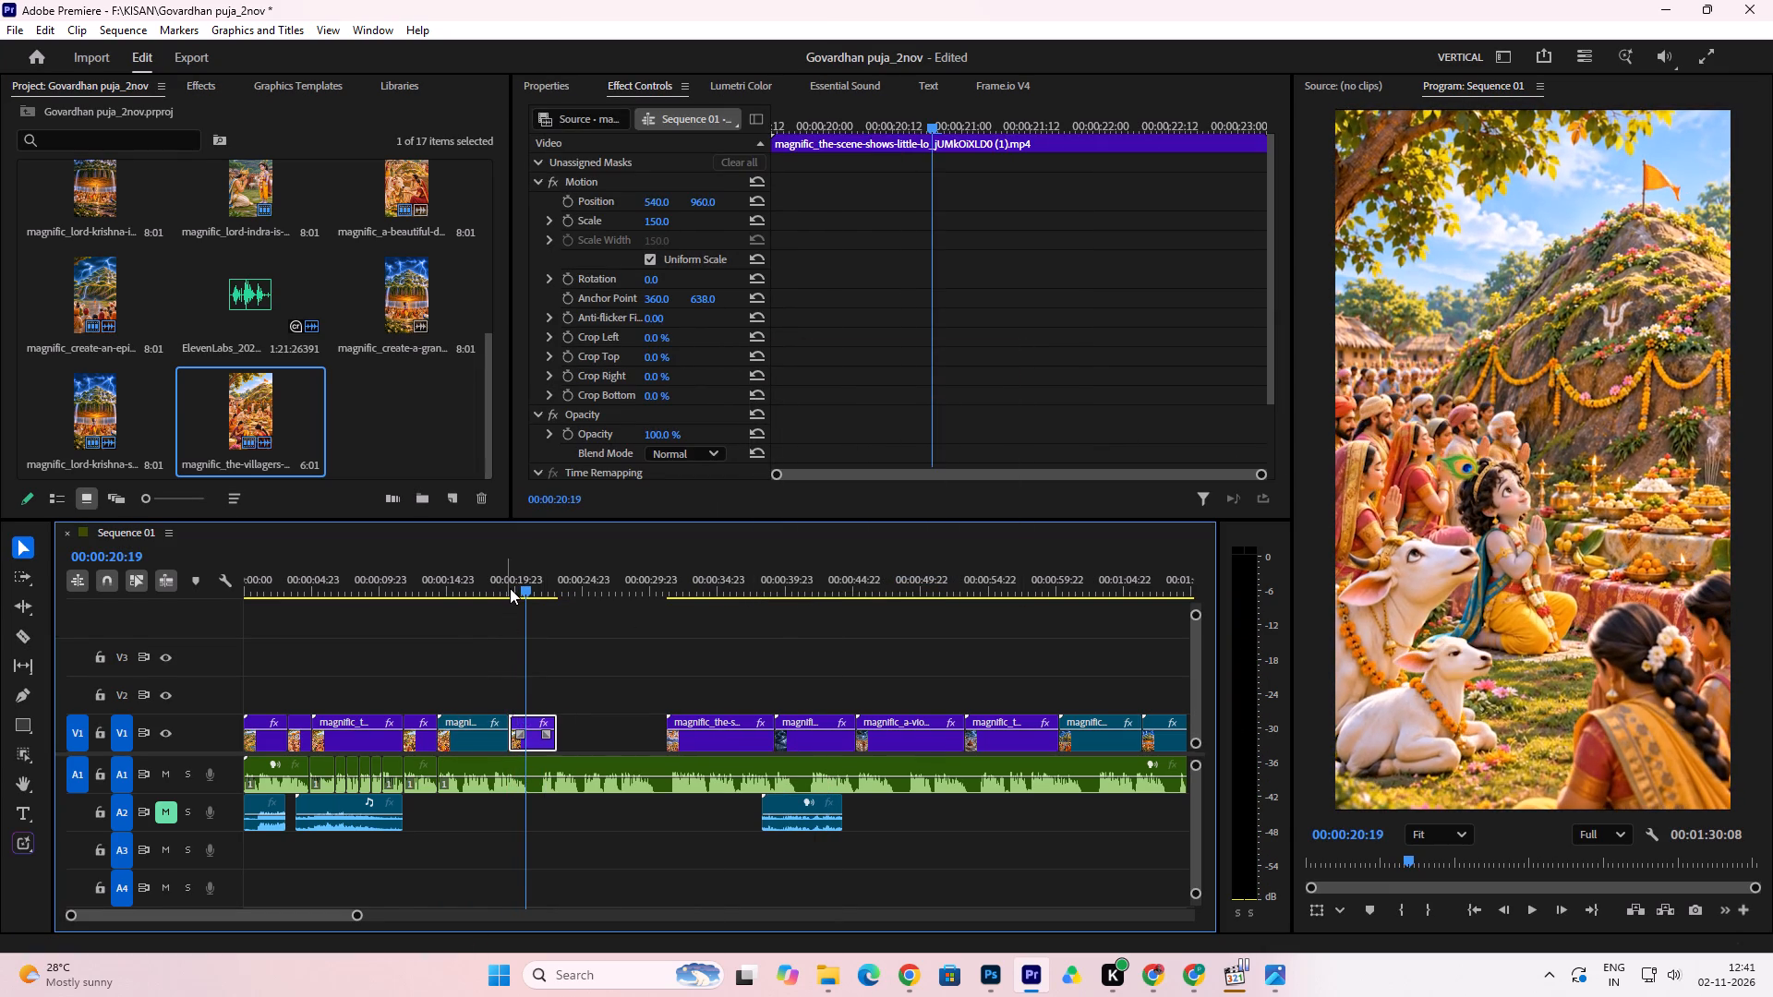
click(510, 588)
key(space)
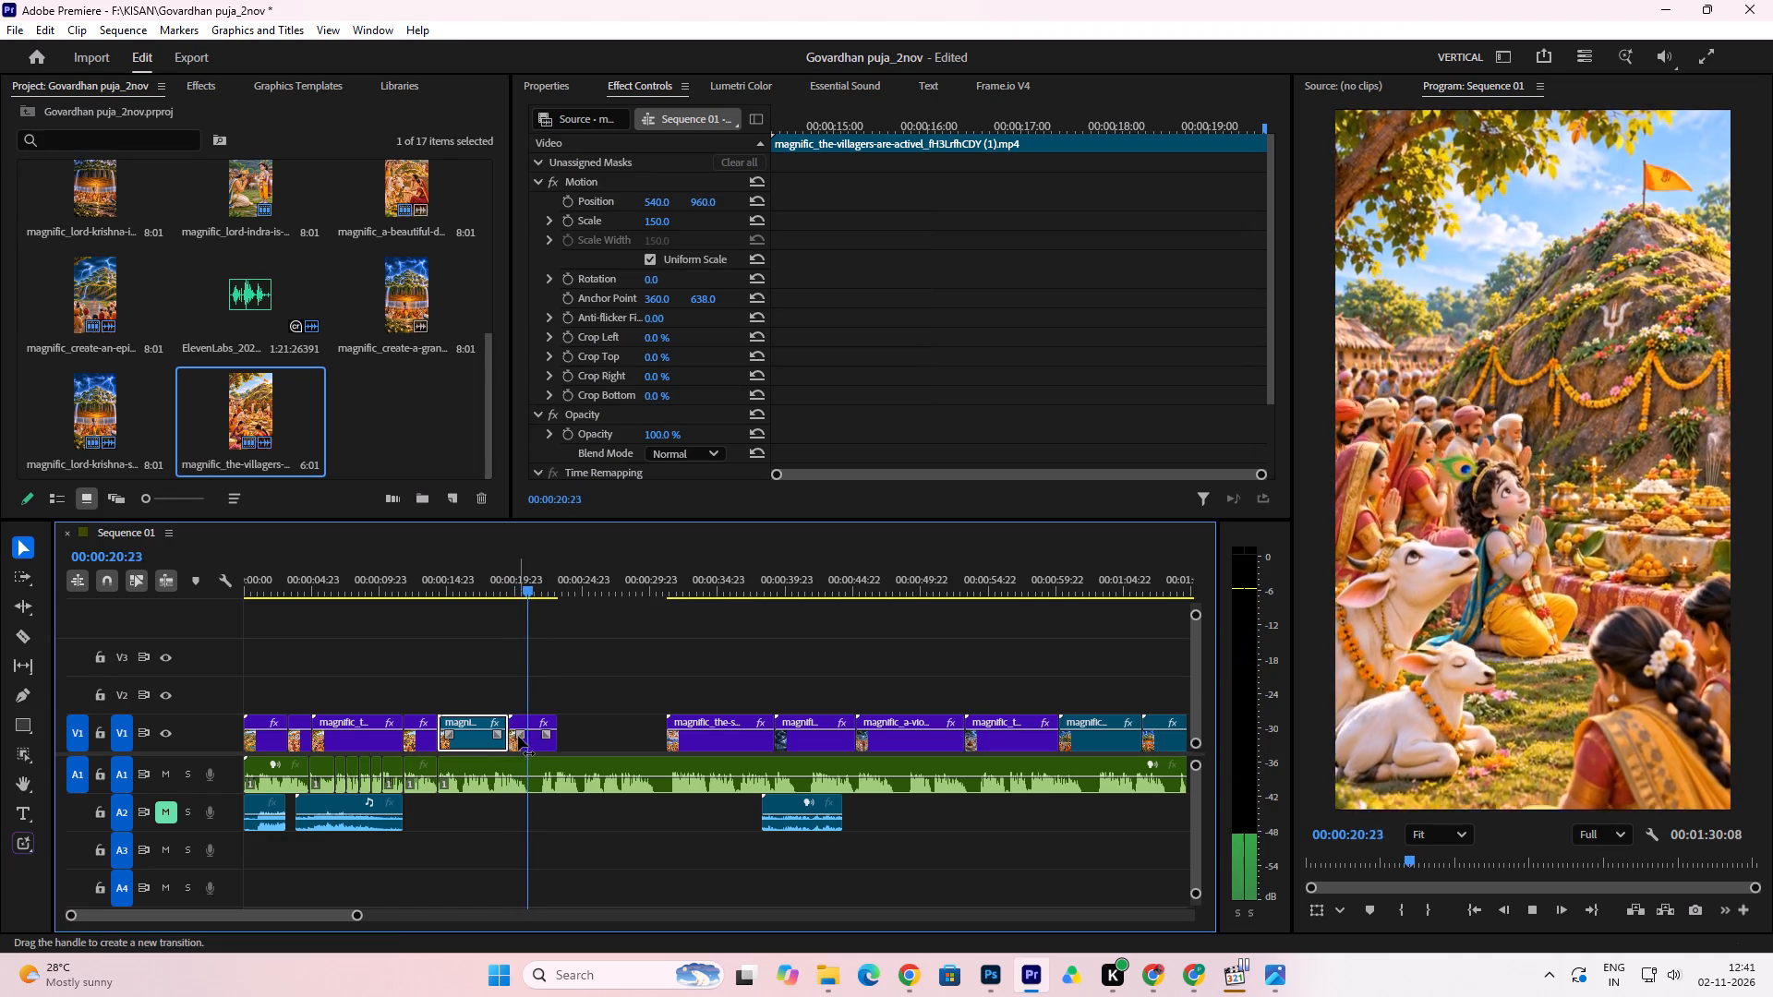
key(space)
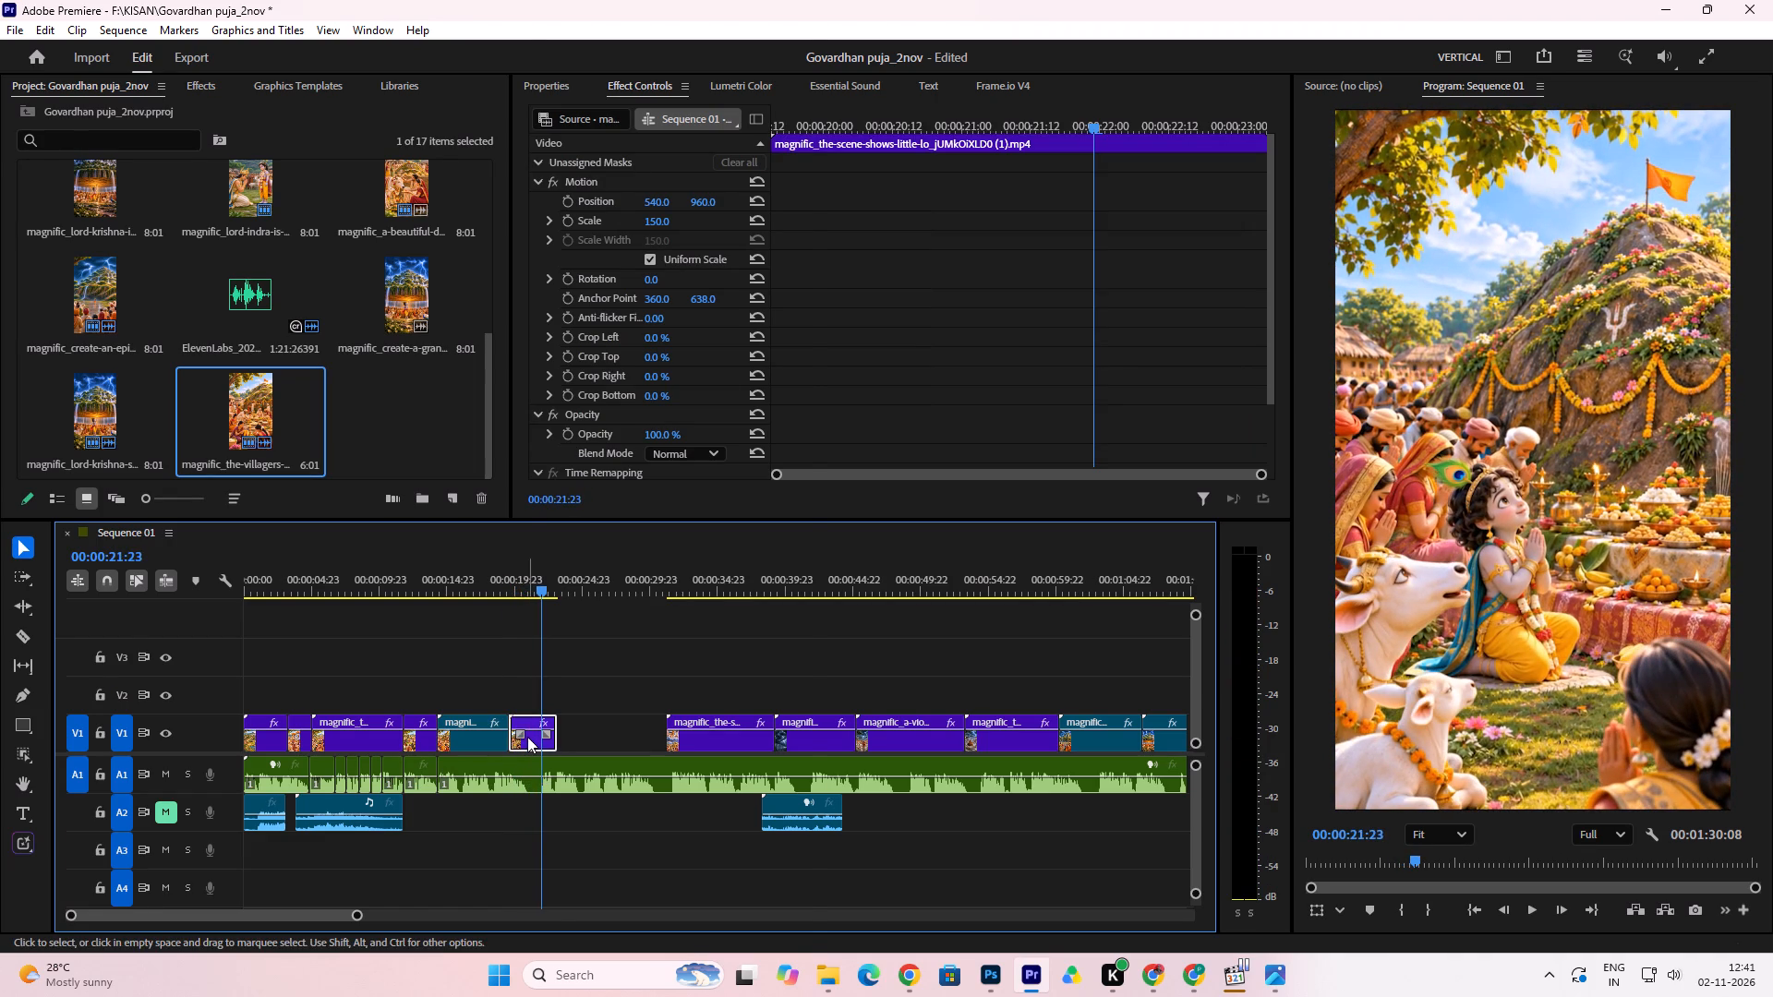
right_click(527, 737)
click(850, 665)
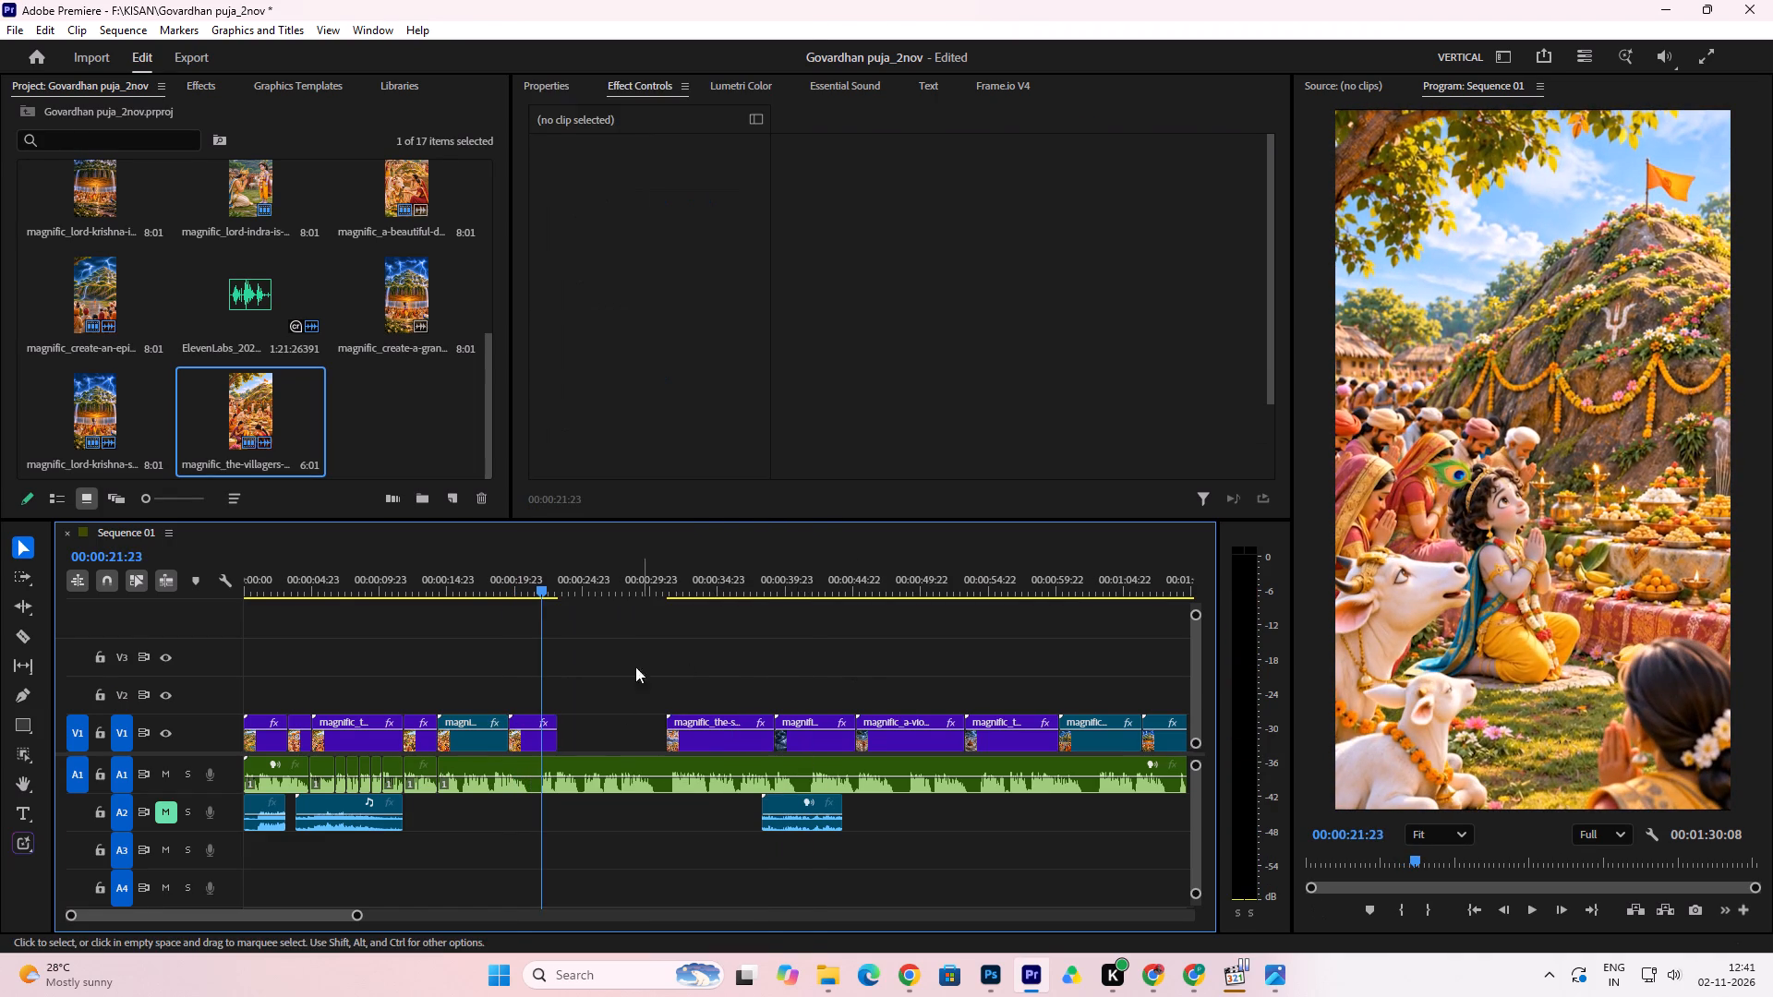
Cut the voiceover pause between about 00:00:20:21 and 00:00:22:01 out of A1 and move the following audio back to close the gap.
drag(362, 909, 154, 919)
click(25, 637)
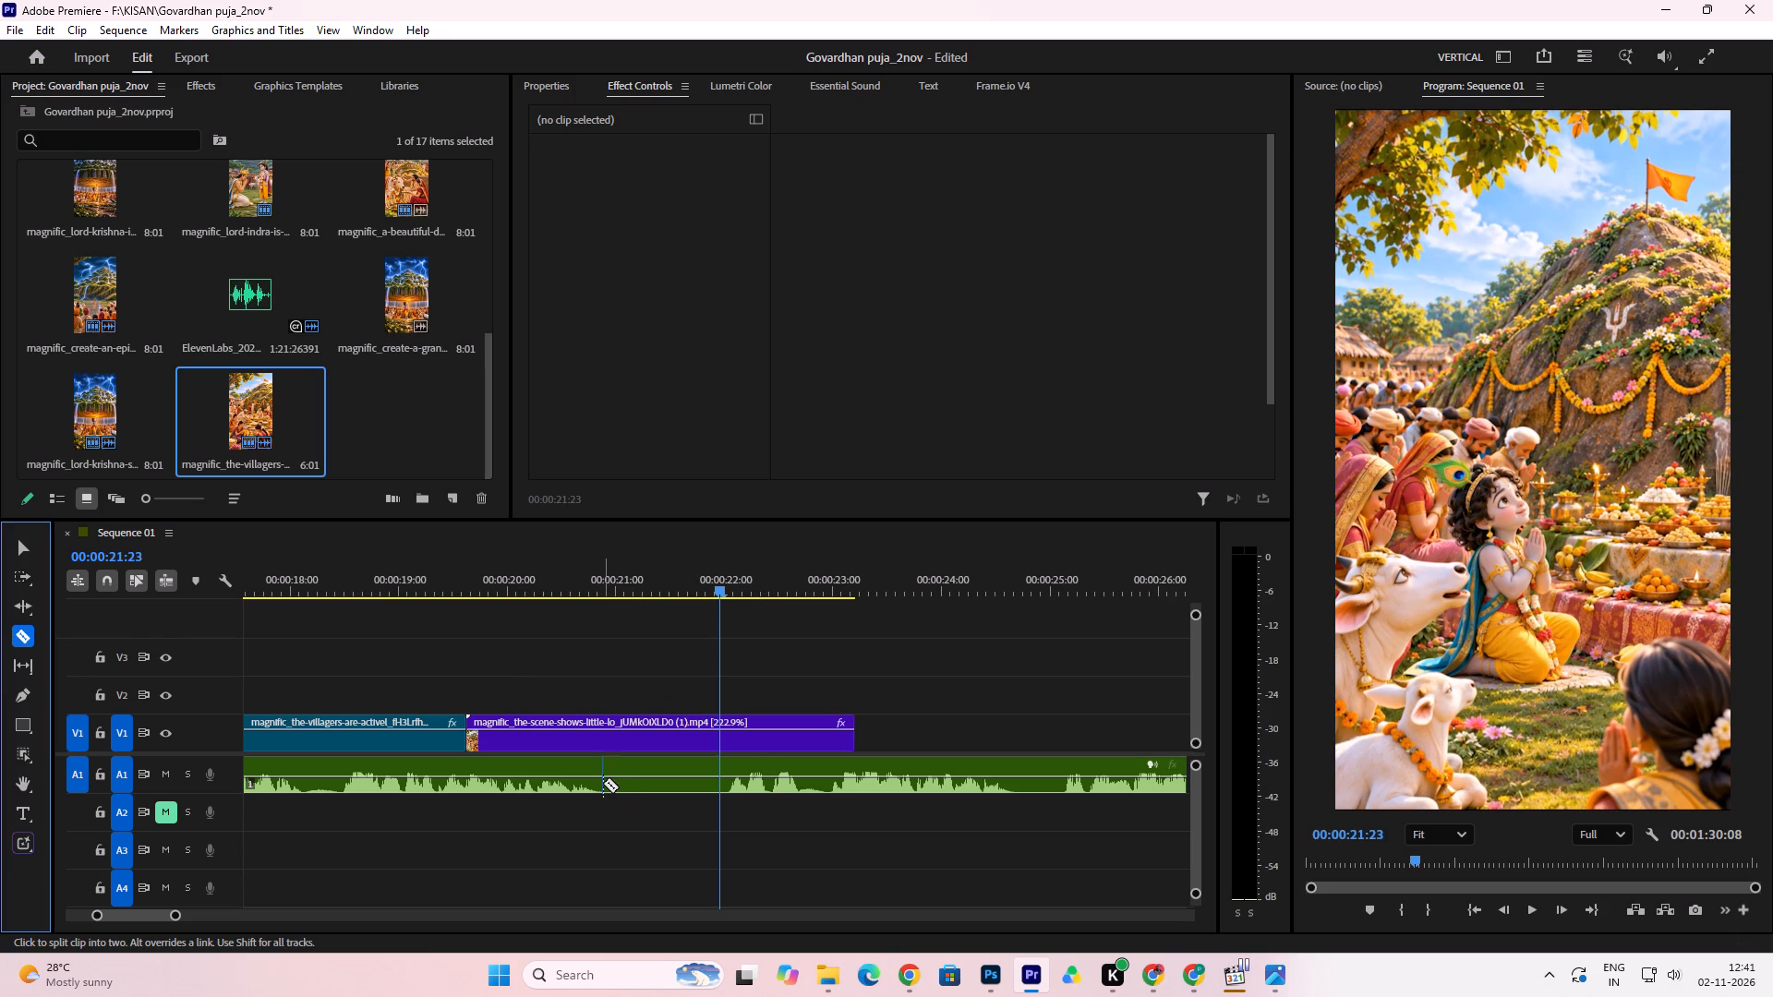
click(603, 783)
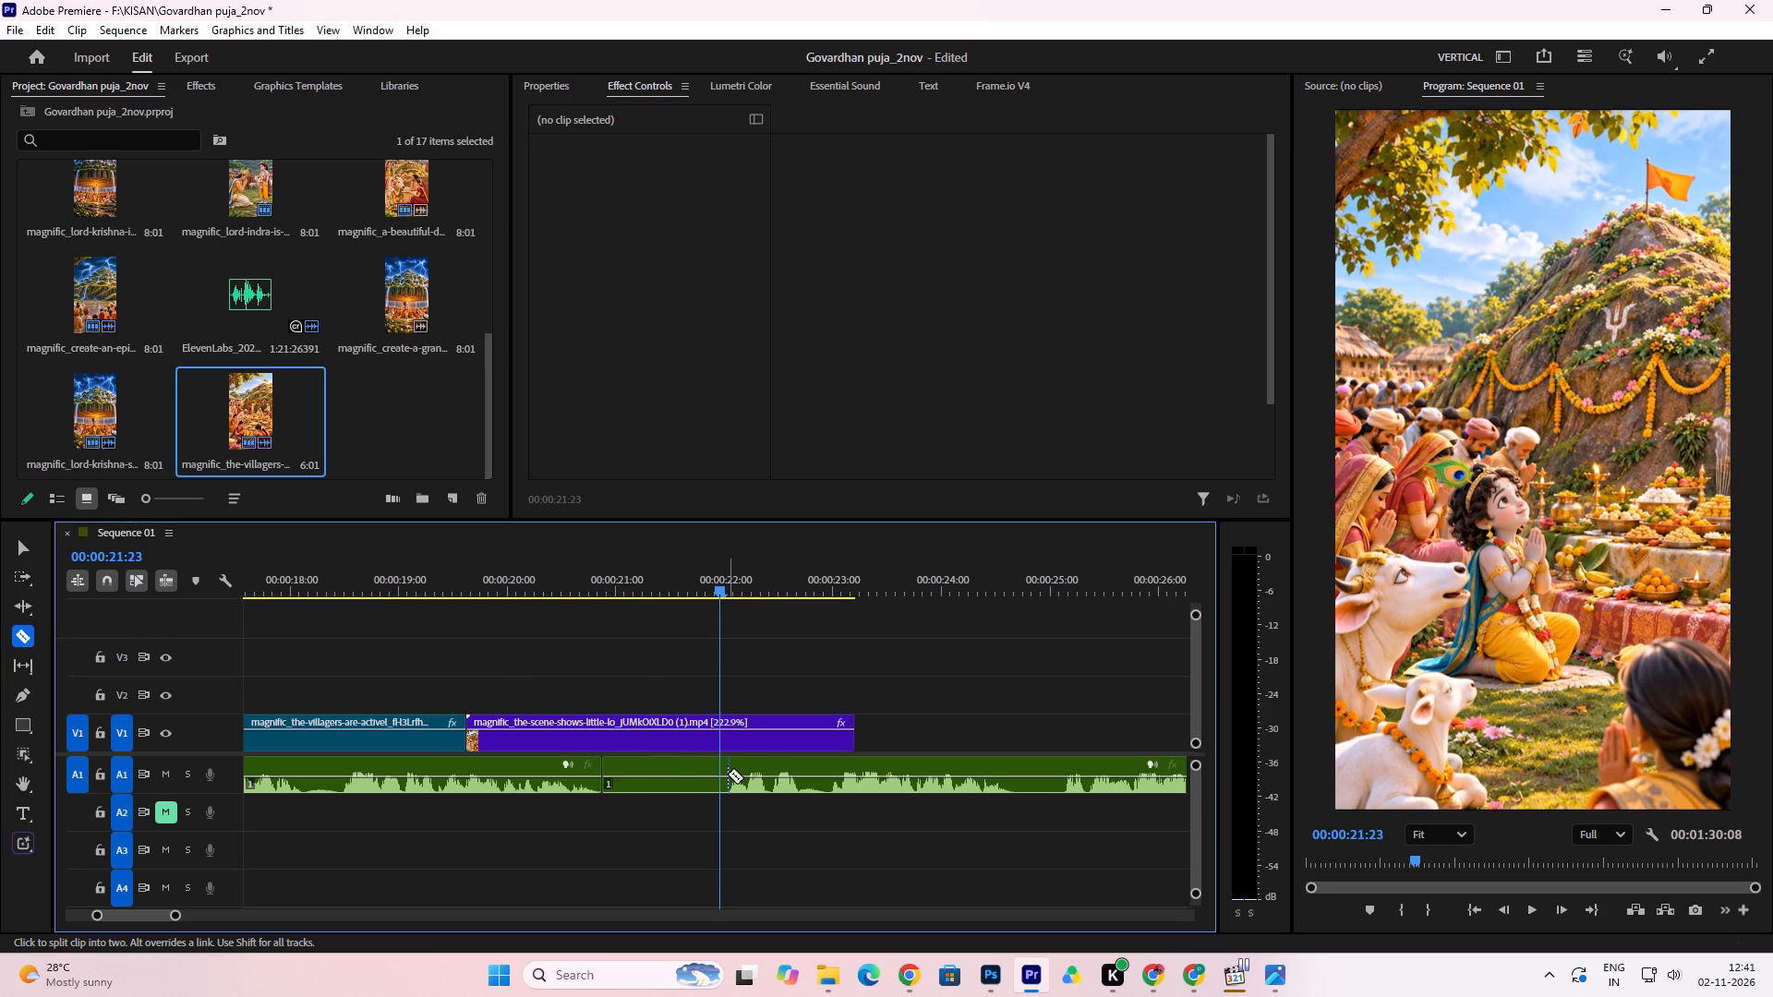
click(728, 774)
click(22, 547)
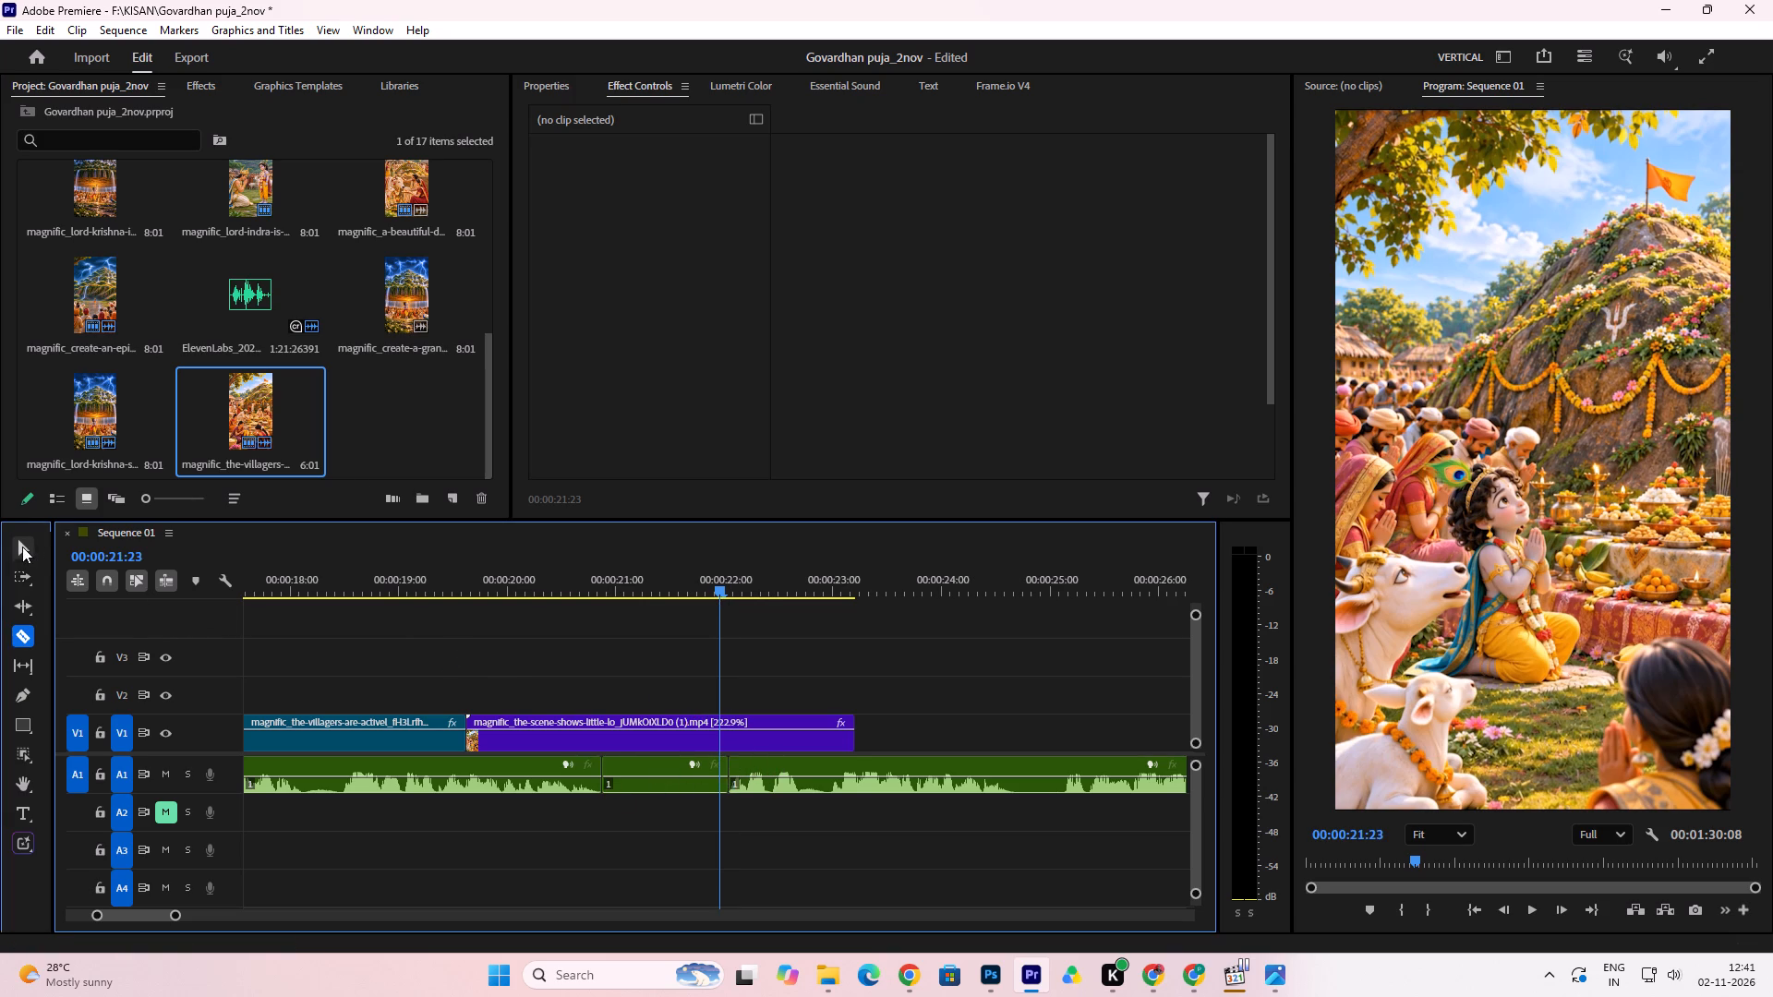
click(679, 790)
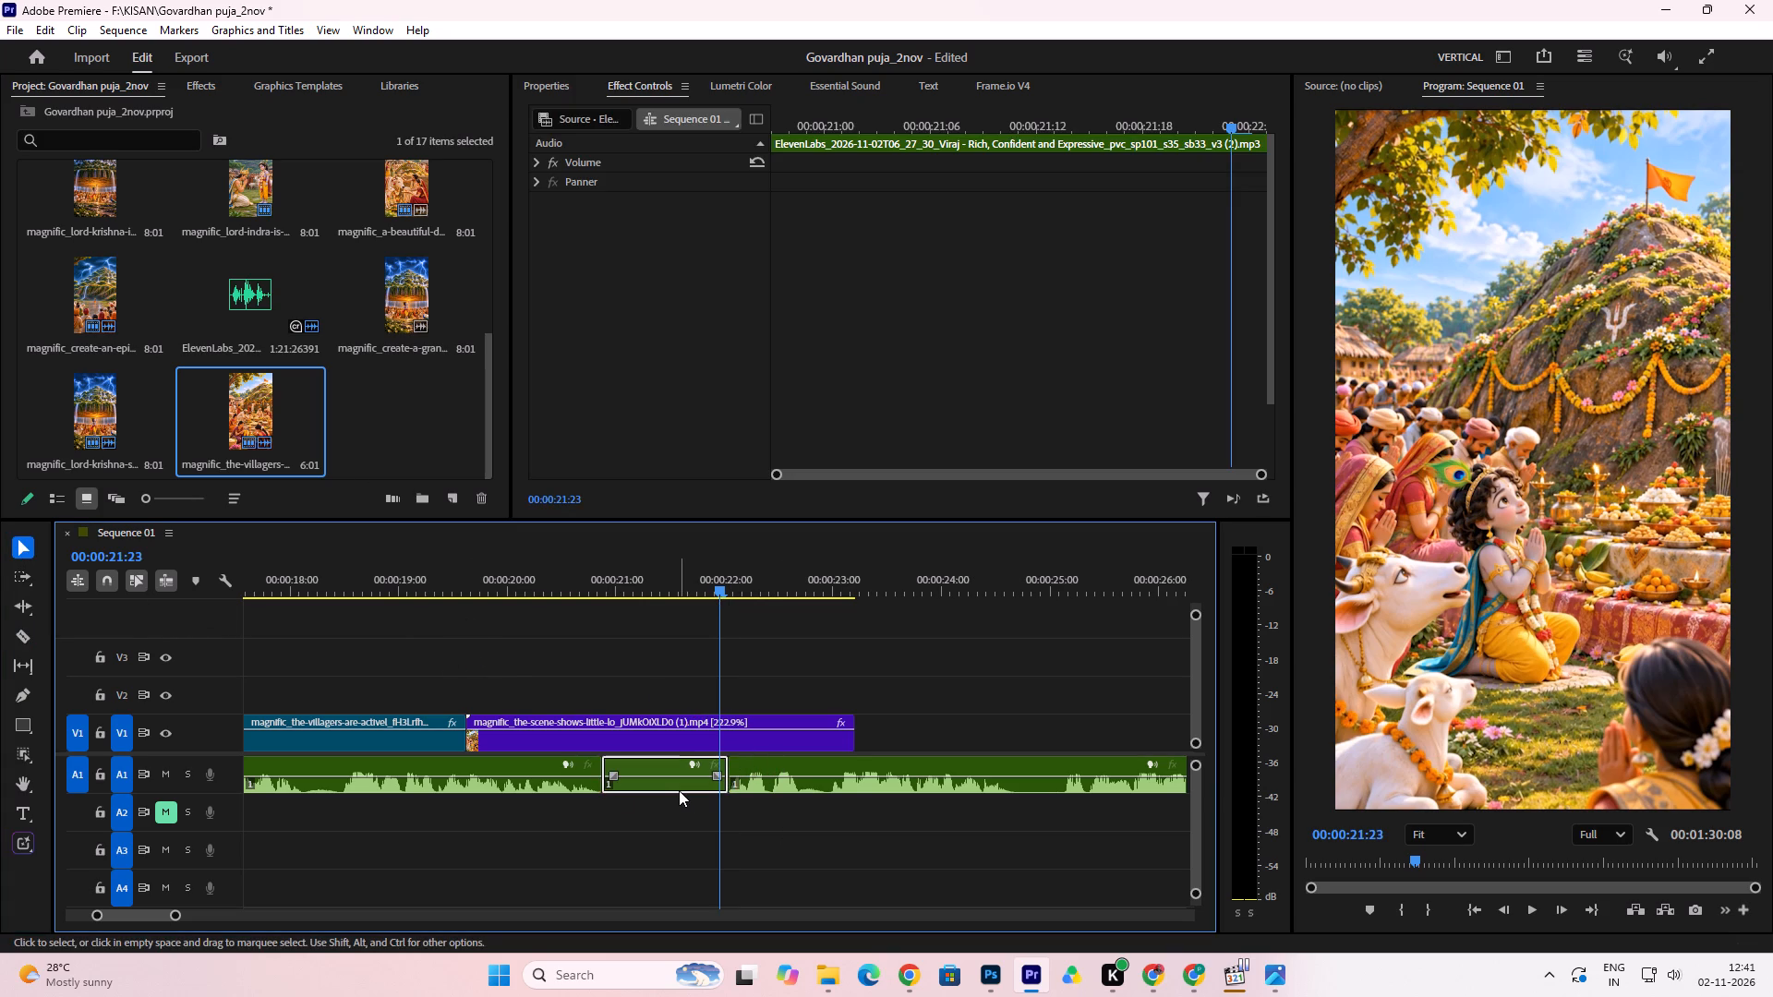
key(Delete)
drag(814, 768, 695, 796)
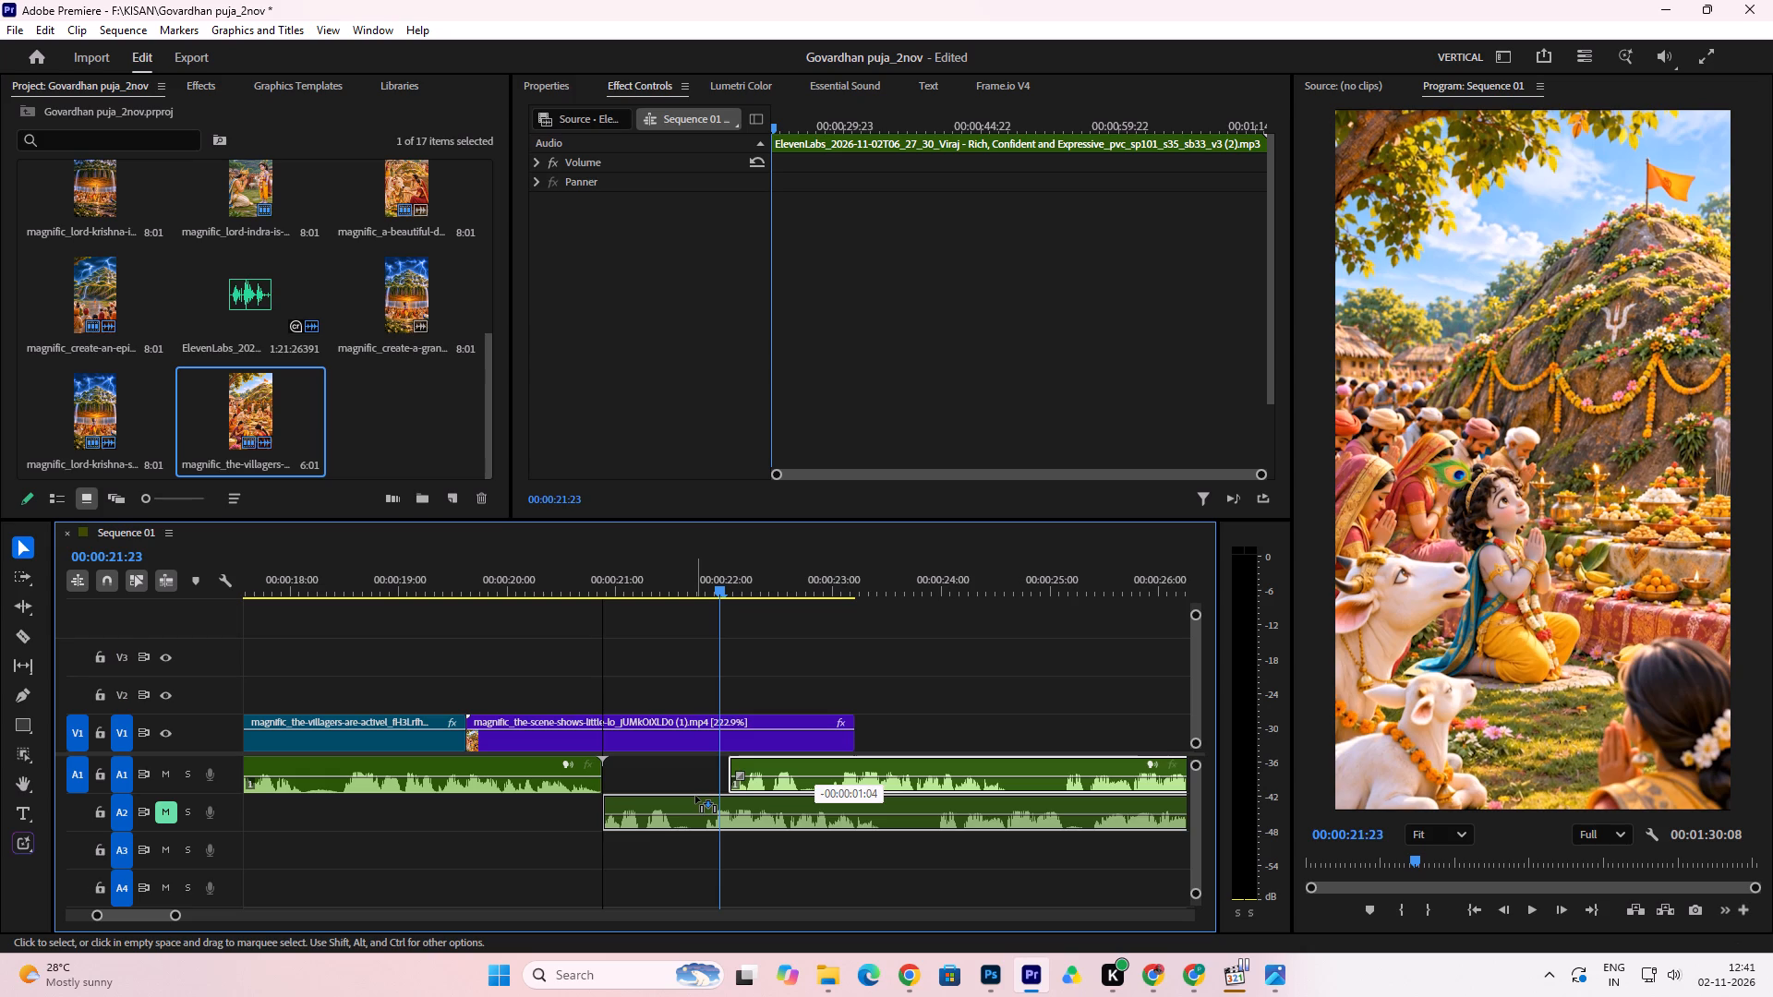
drag(695, 796, 695, 786)
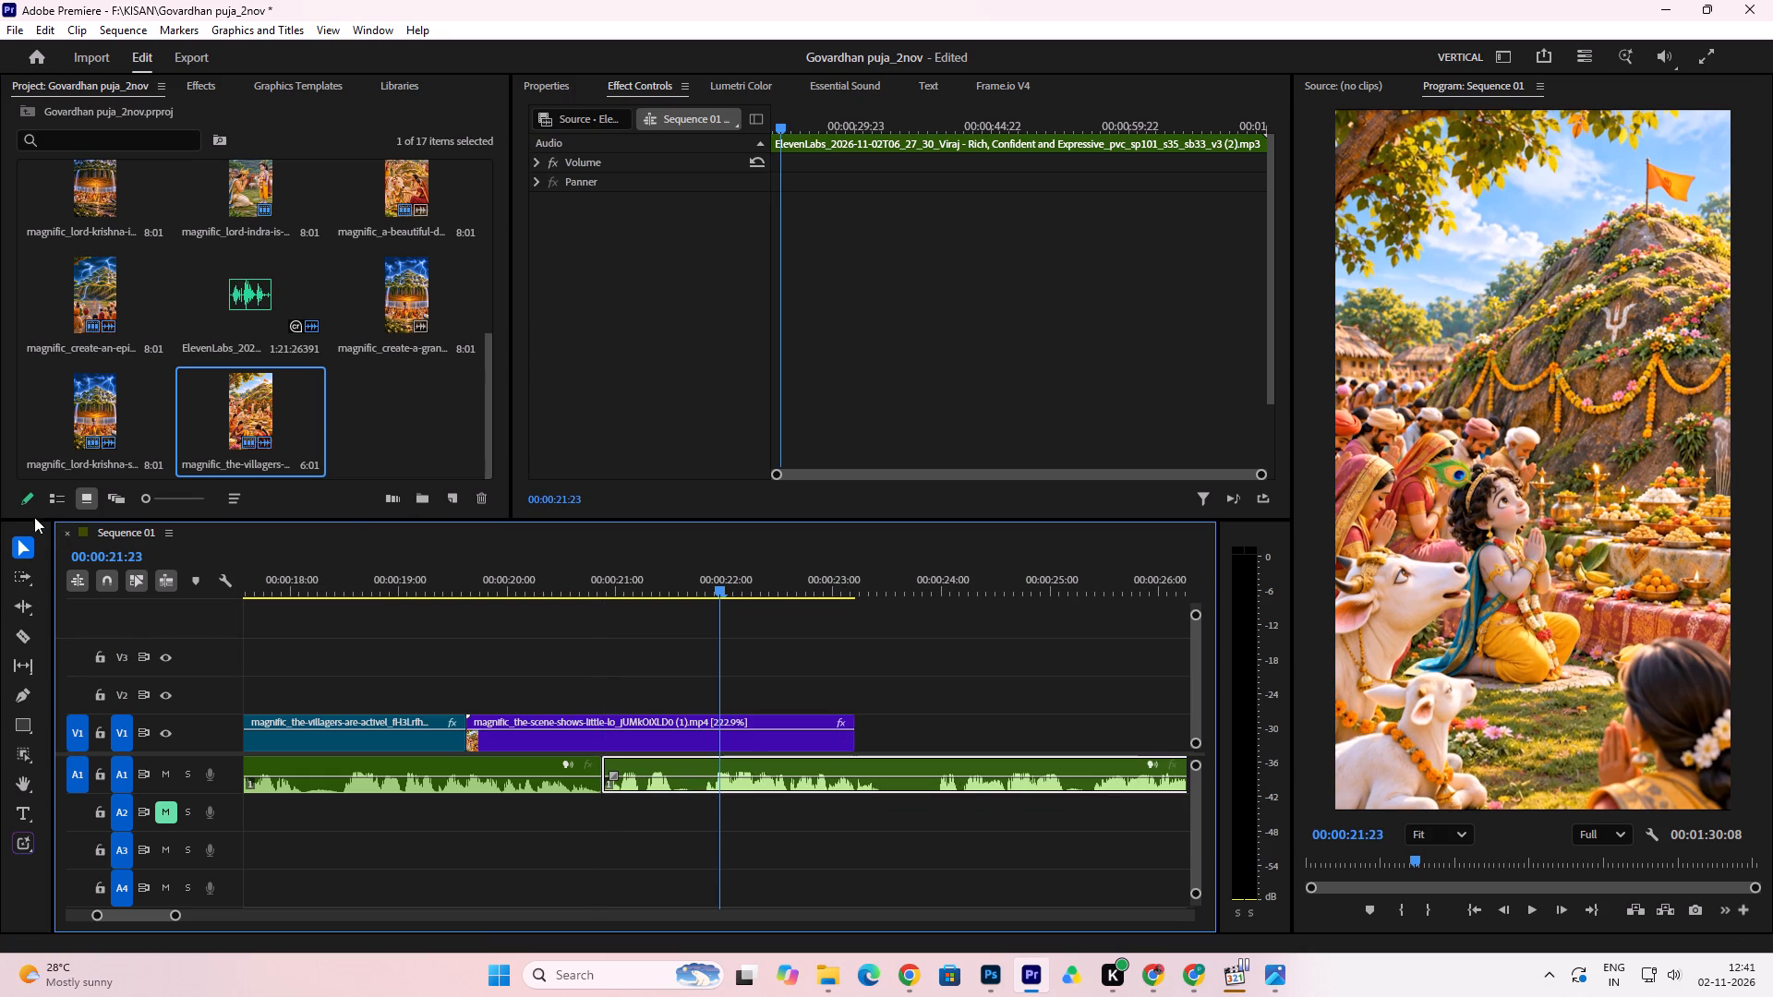
Remove the short A1 voiceover pause from about 00:00:21:13 to 00:00:21:19, close the gap with the following audio and play the join.
click(18, 642)
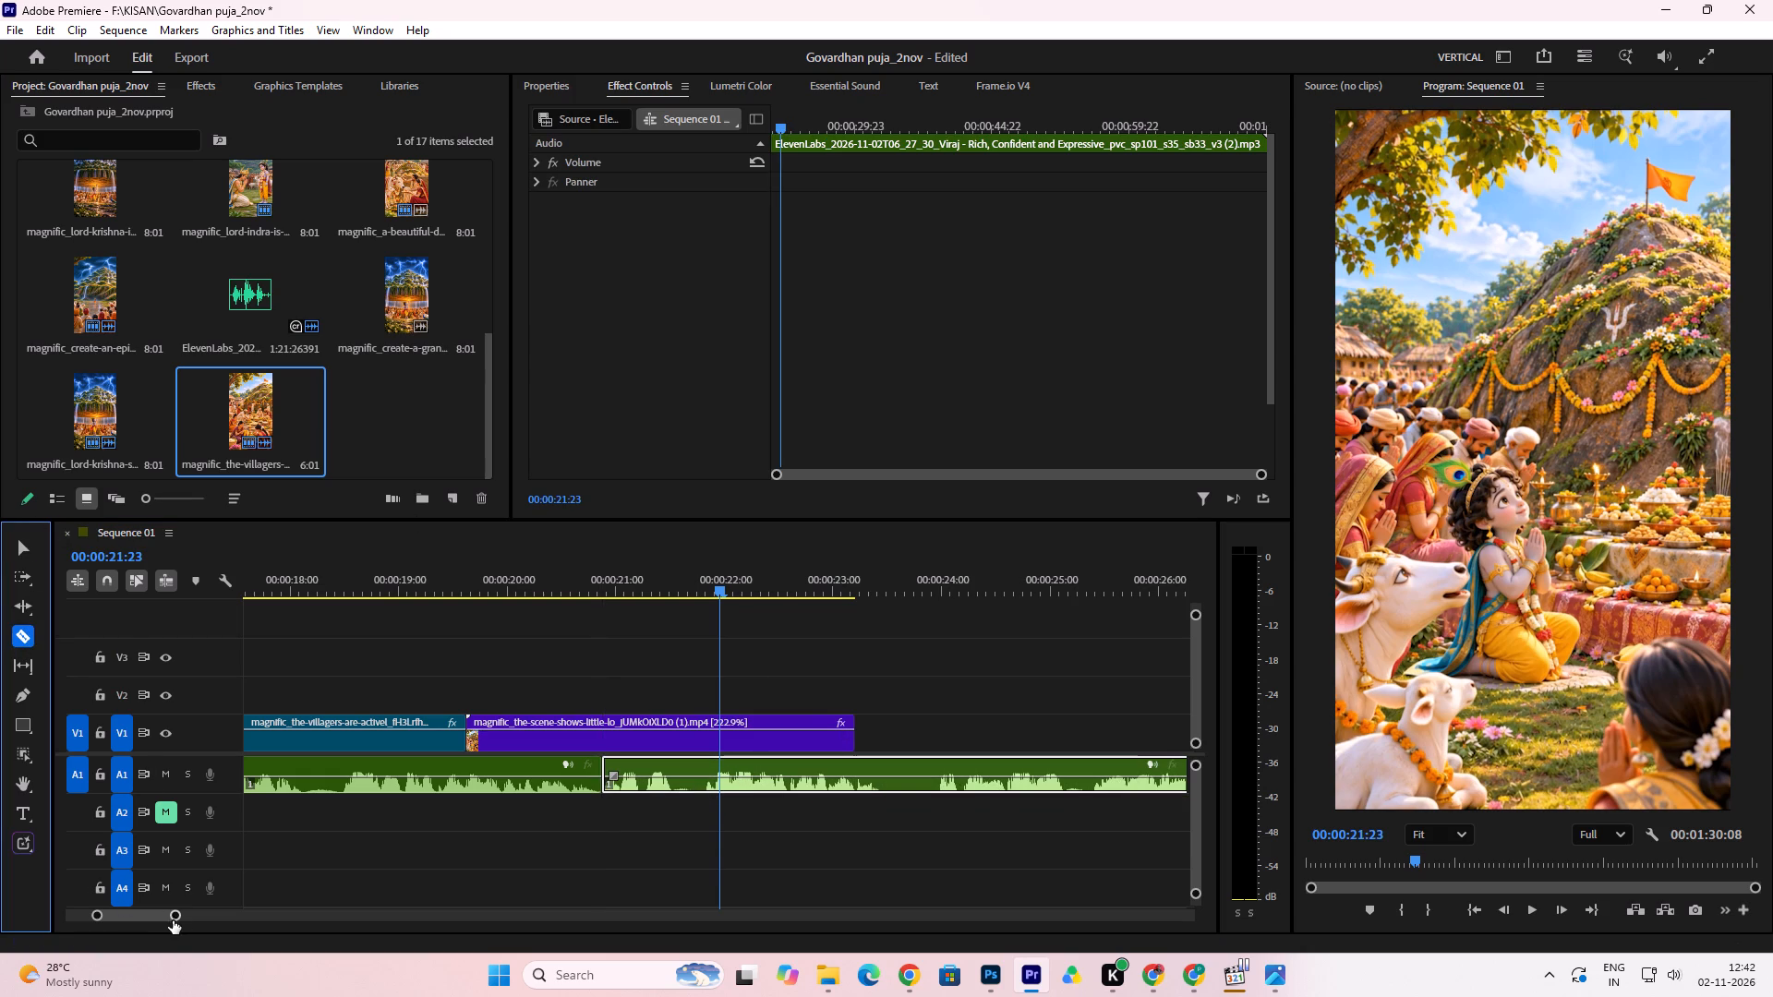
drag(176, 915, 134, 922)
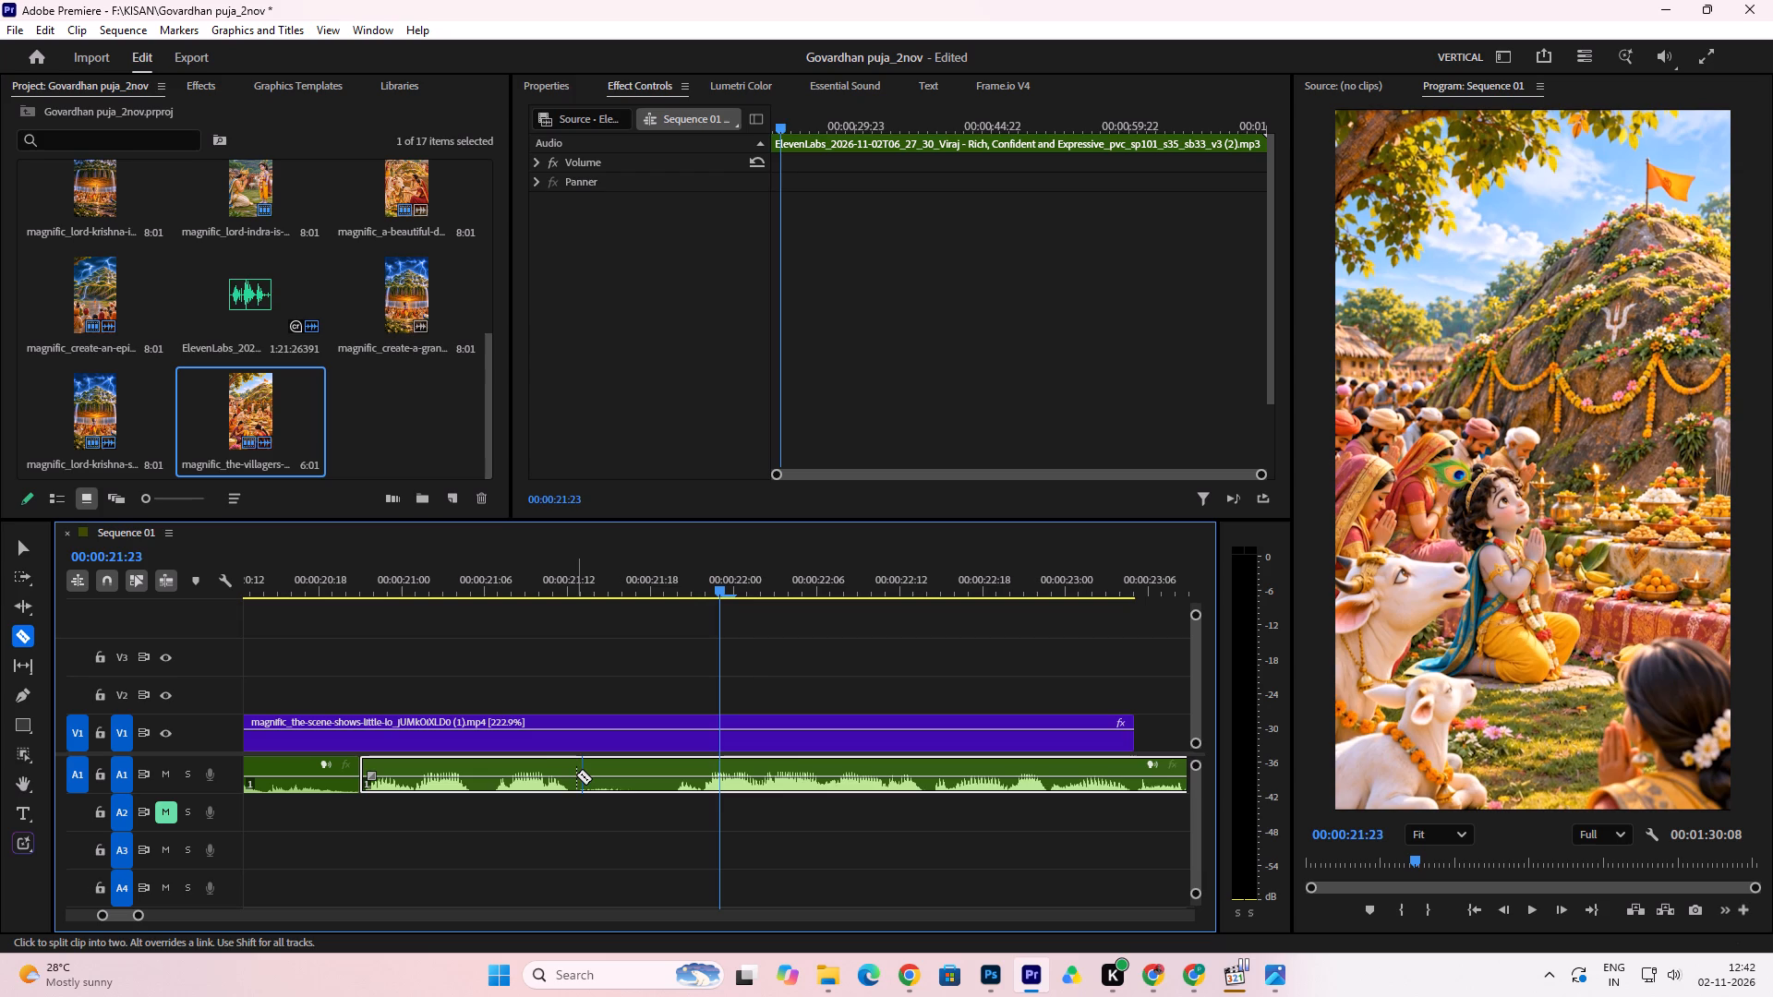
click(576, 775)
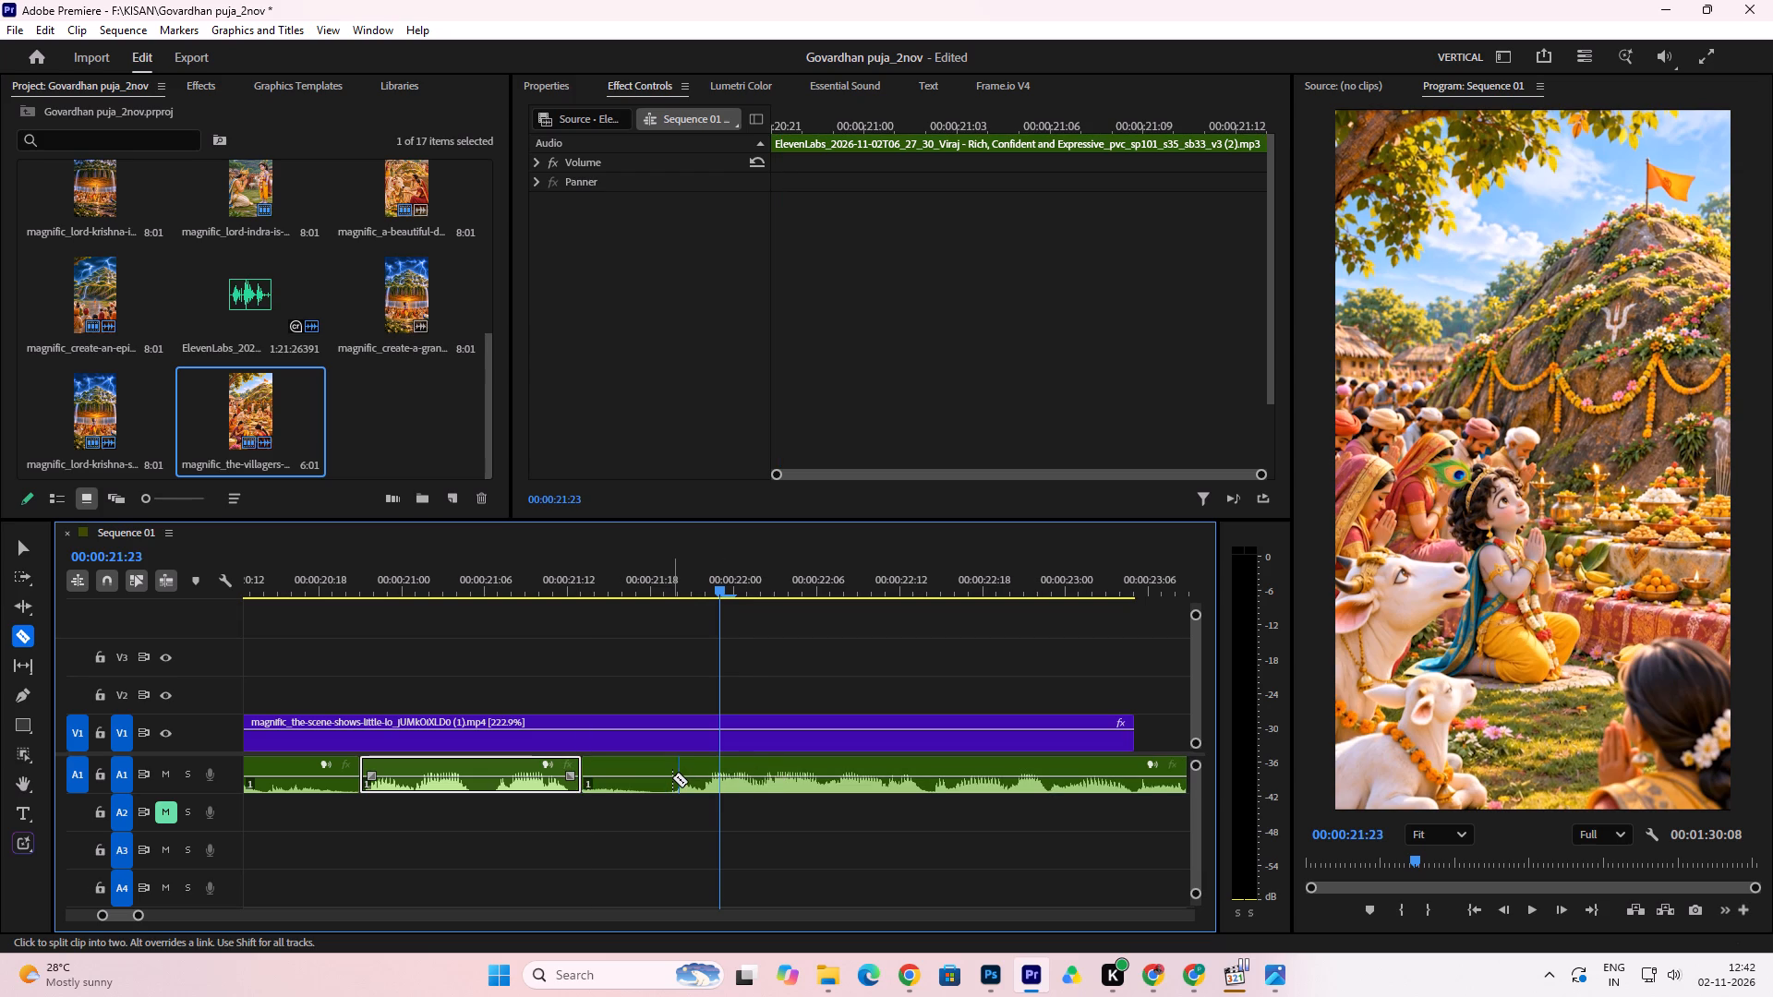
click(669, 778)
click(23, 546)
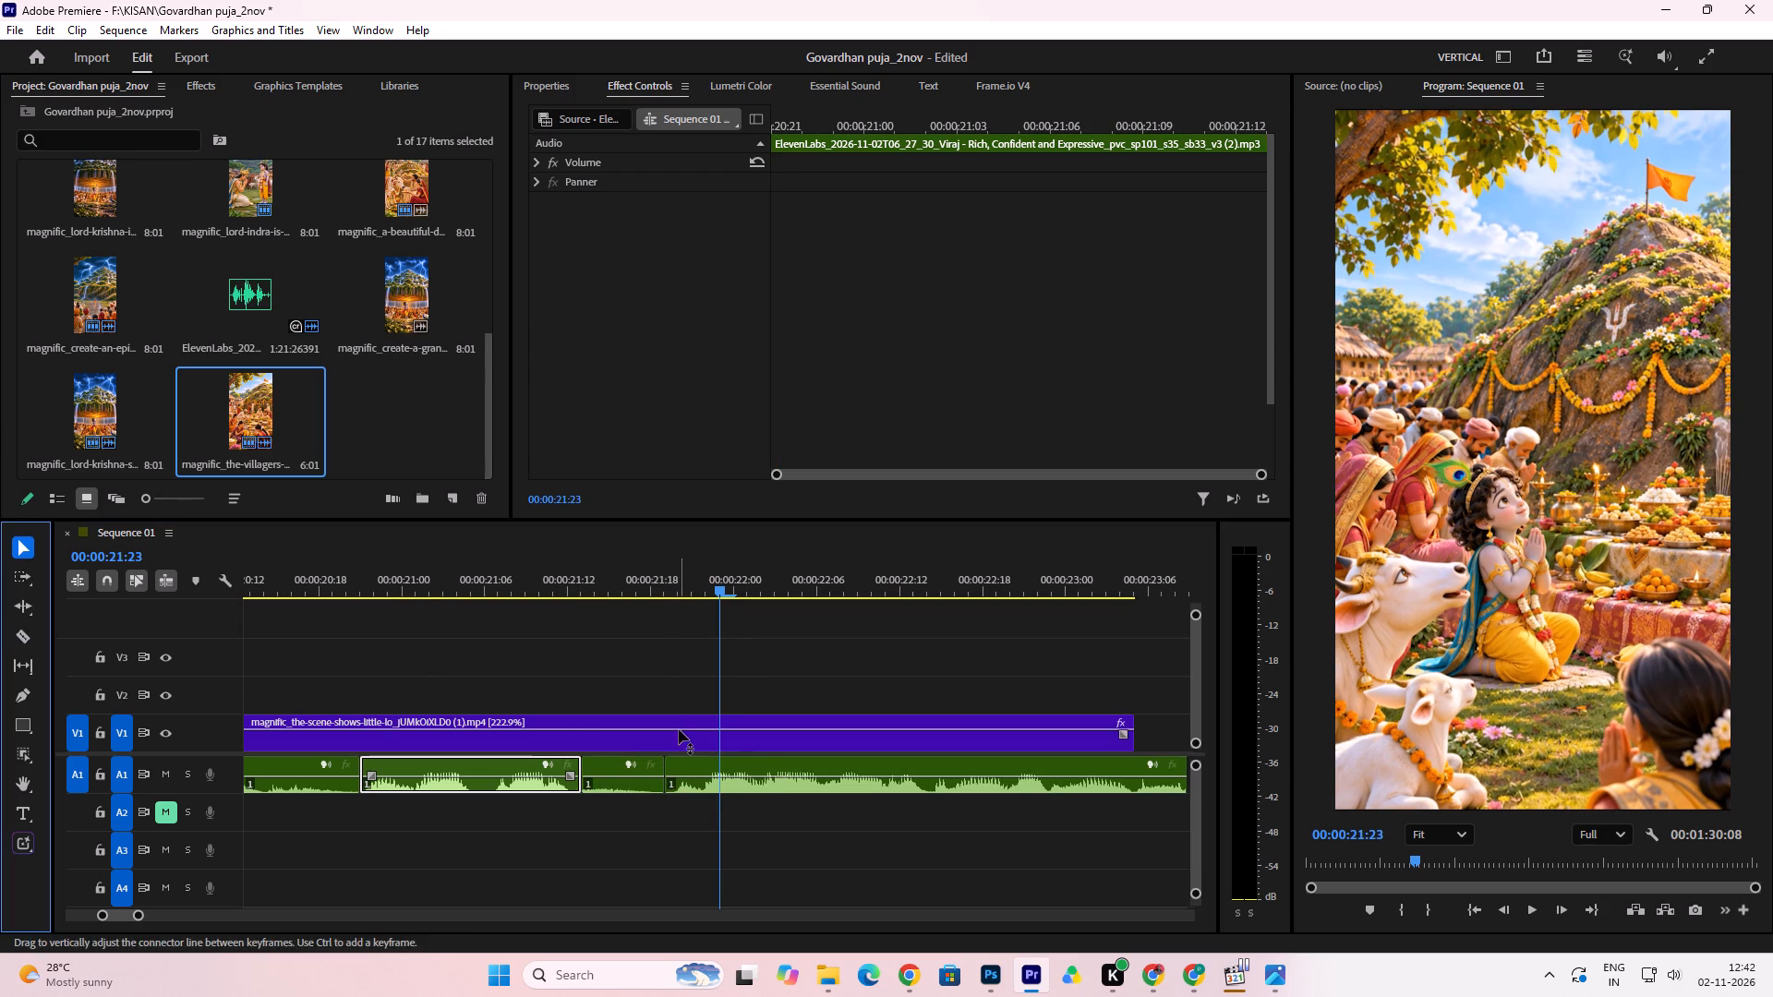
click(618, 787)
key(Delete)
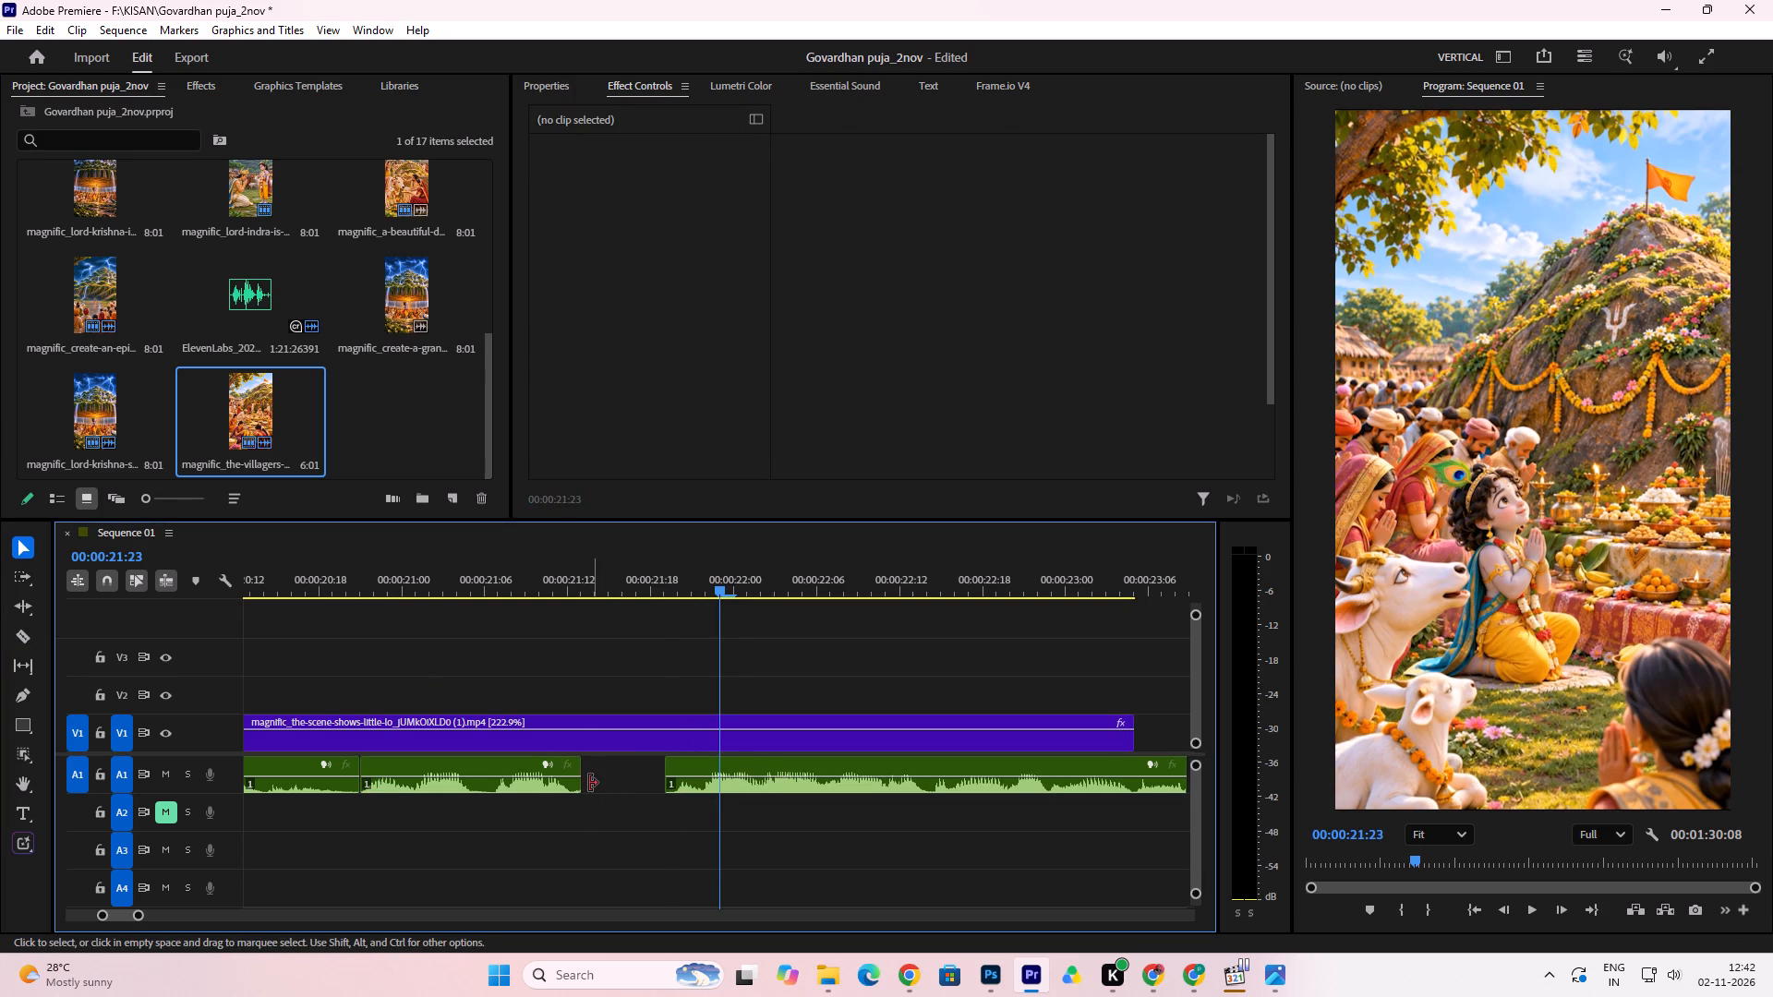
click(577, 767)
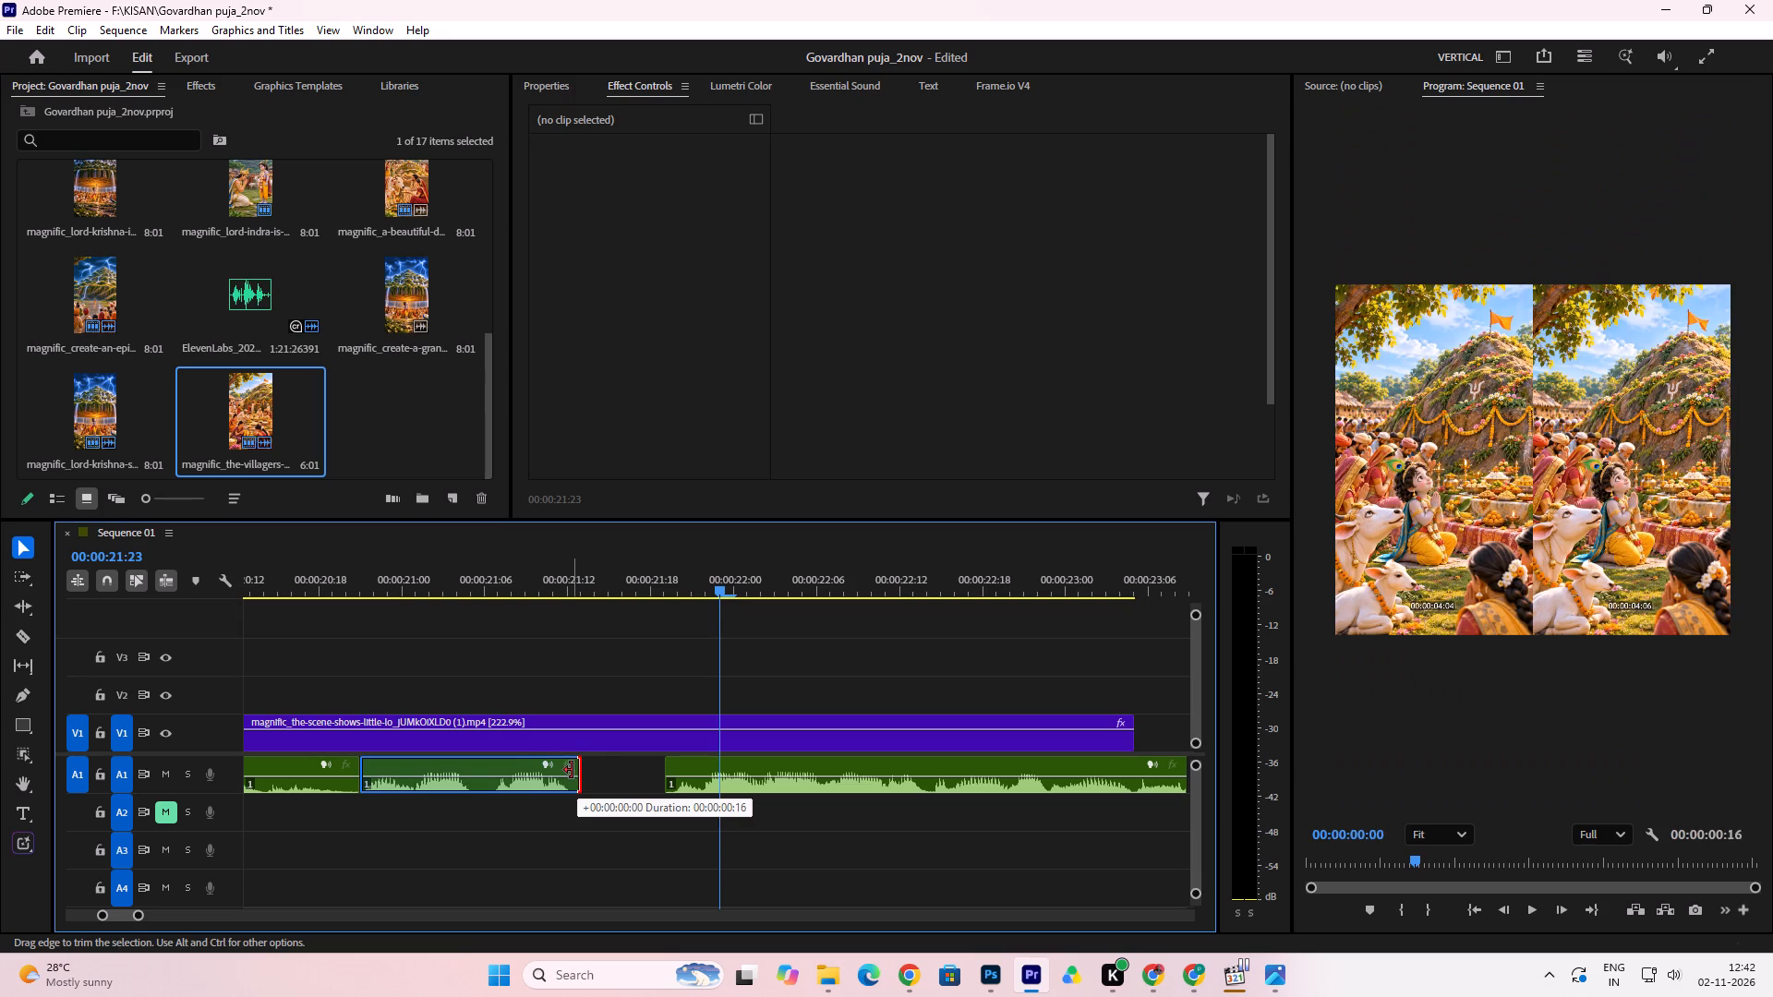
click(354, 569)
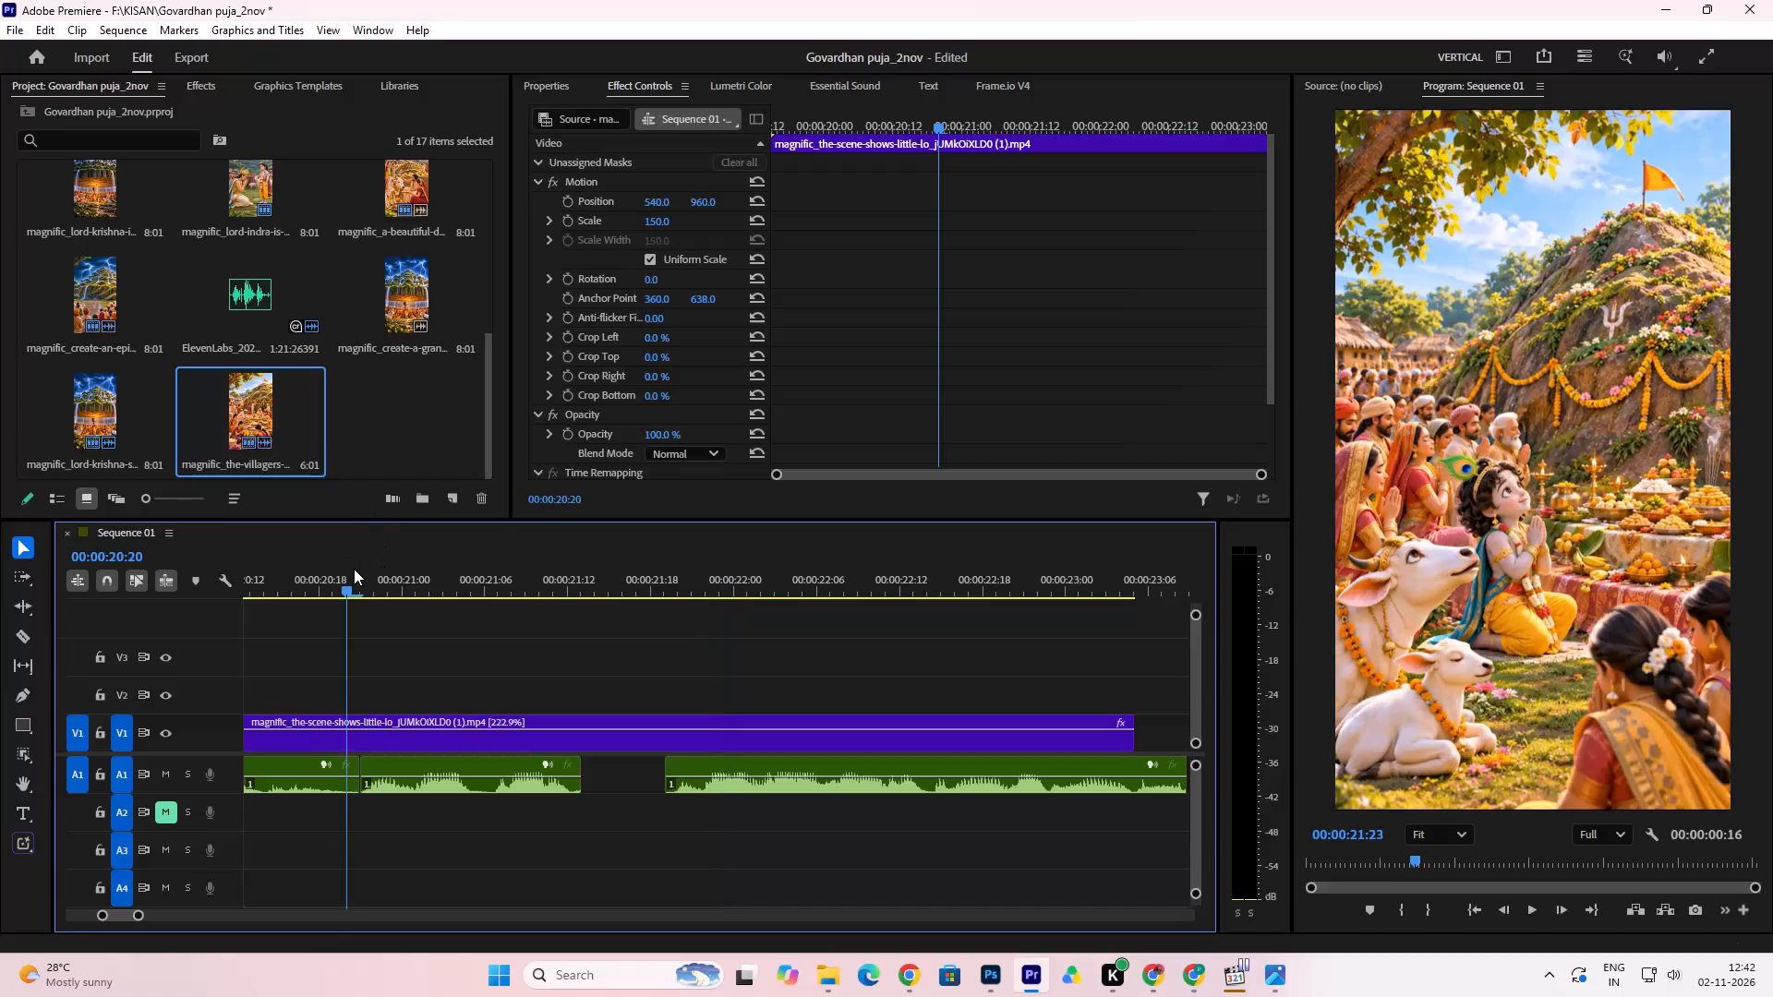
drag(719, 765, 643, 773)
key(space)
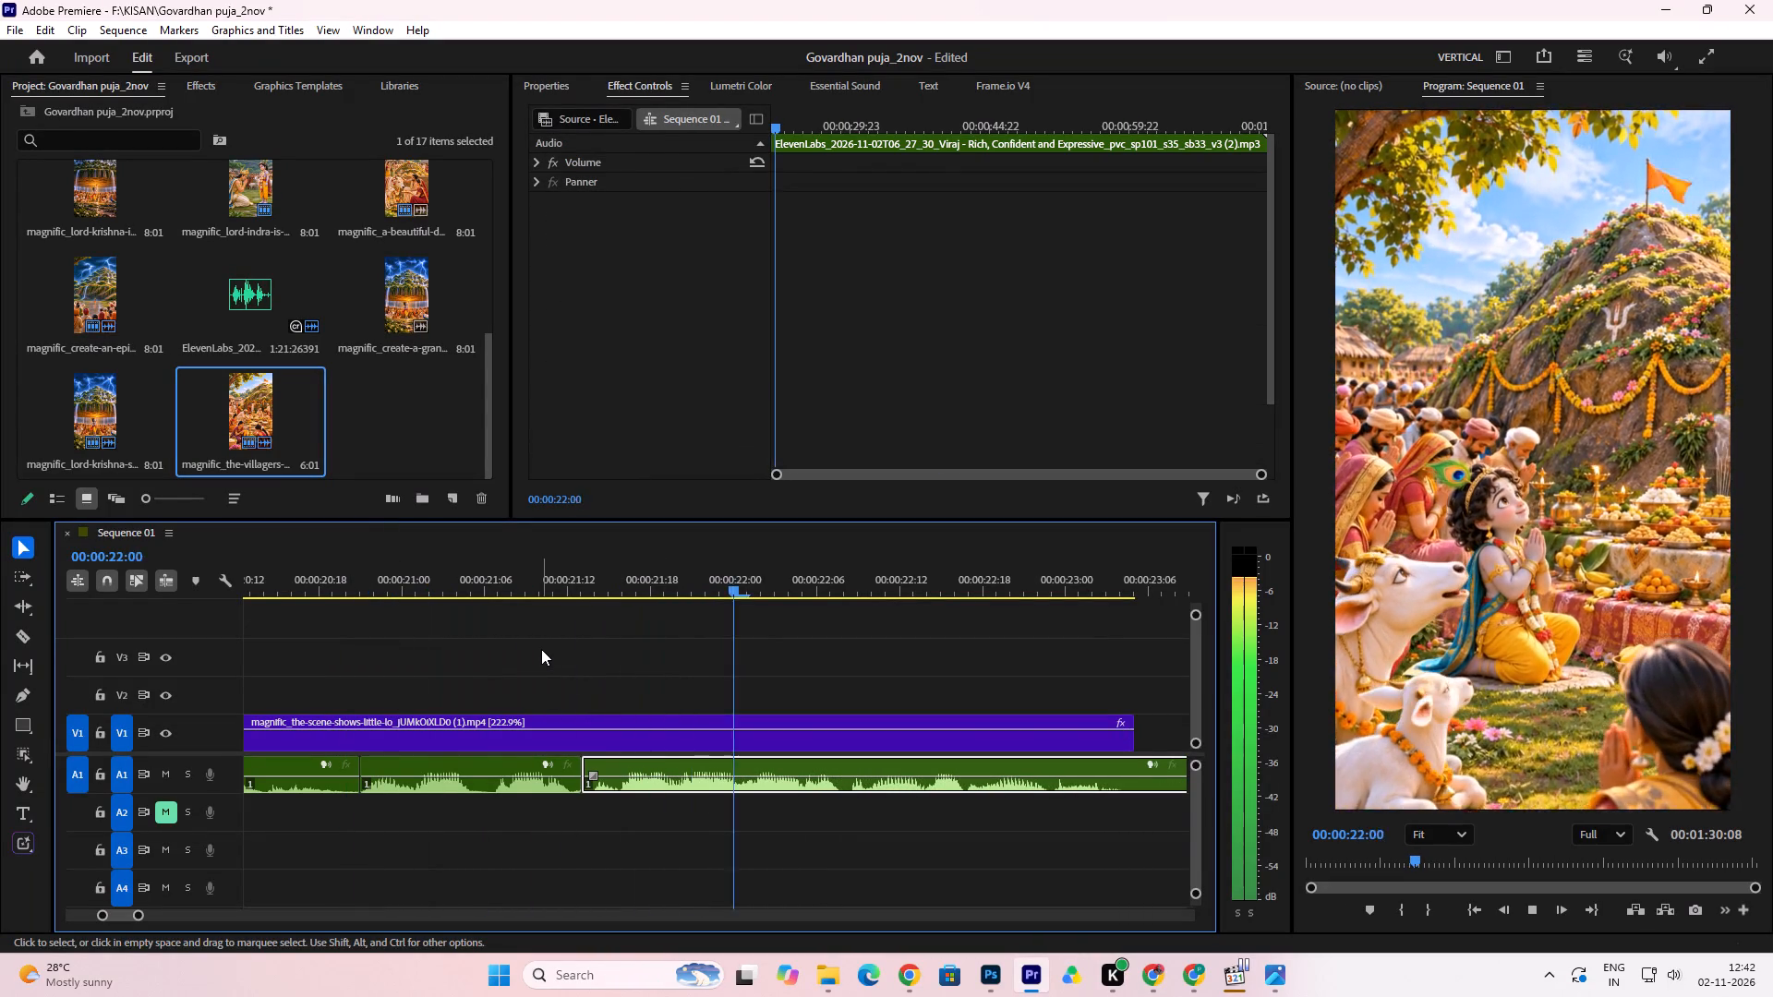
key(space)
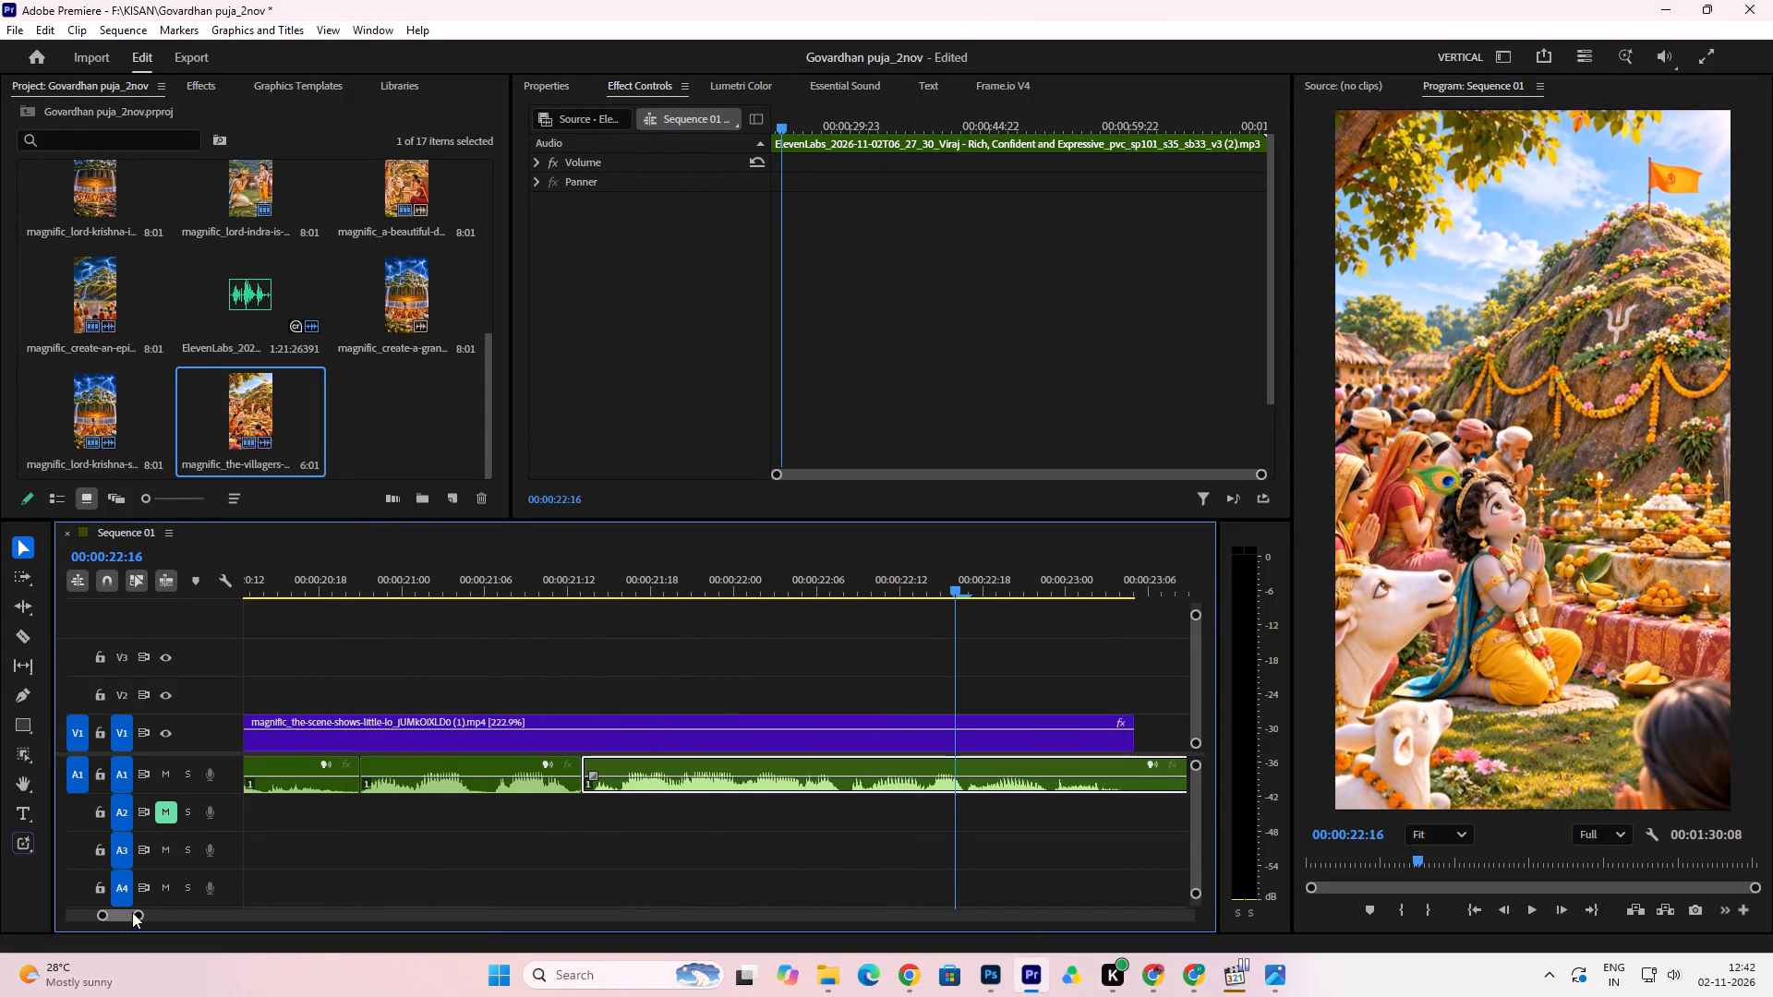
Play the villagers clip and the start of the little-Krishna scene clip against the tightened voiceover.
drag(135, 911, 293, 927)
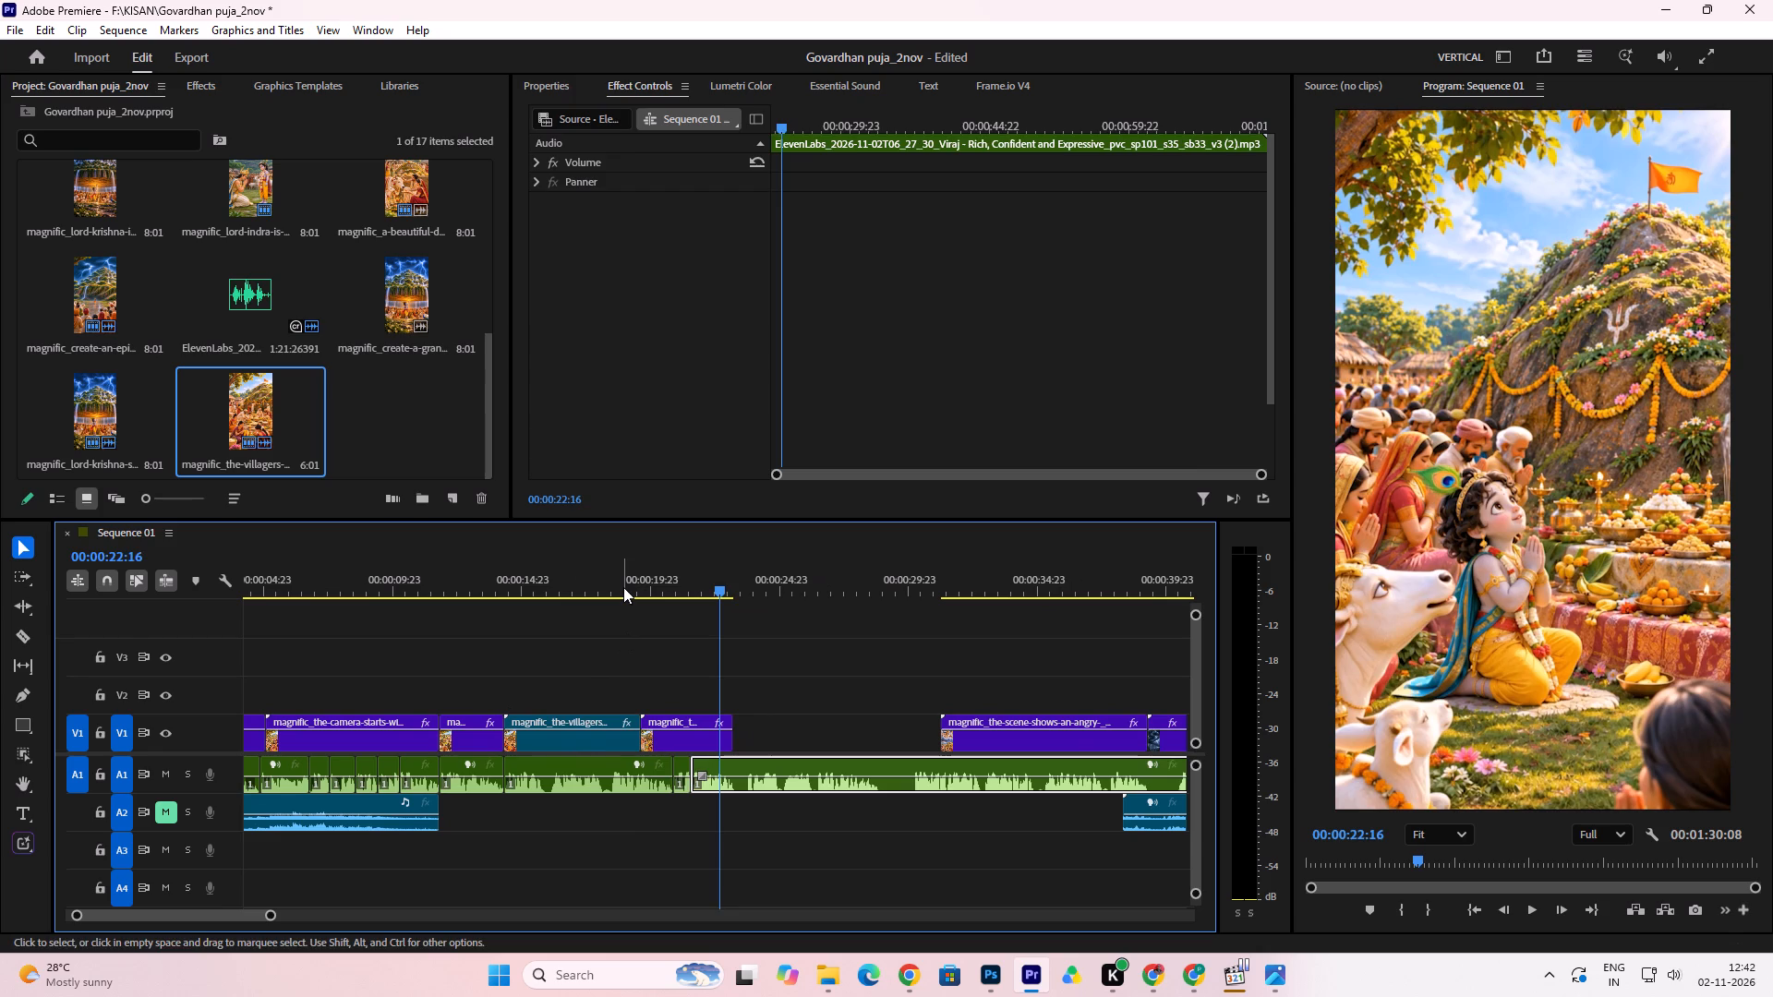
click(623, 585)
key(space)
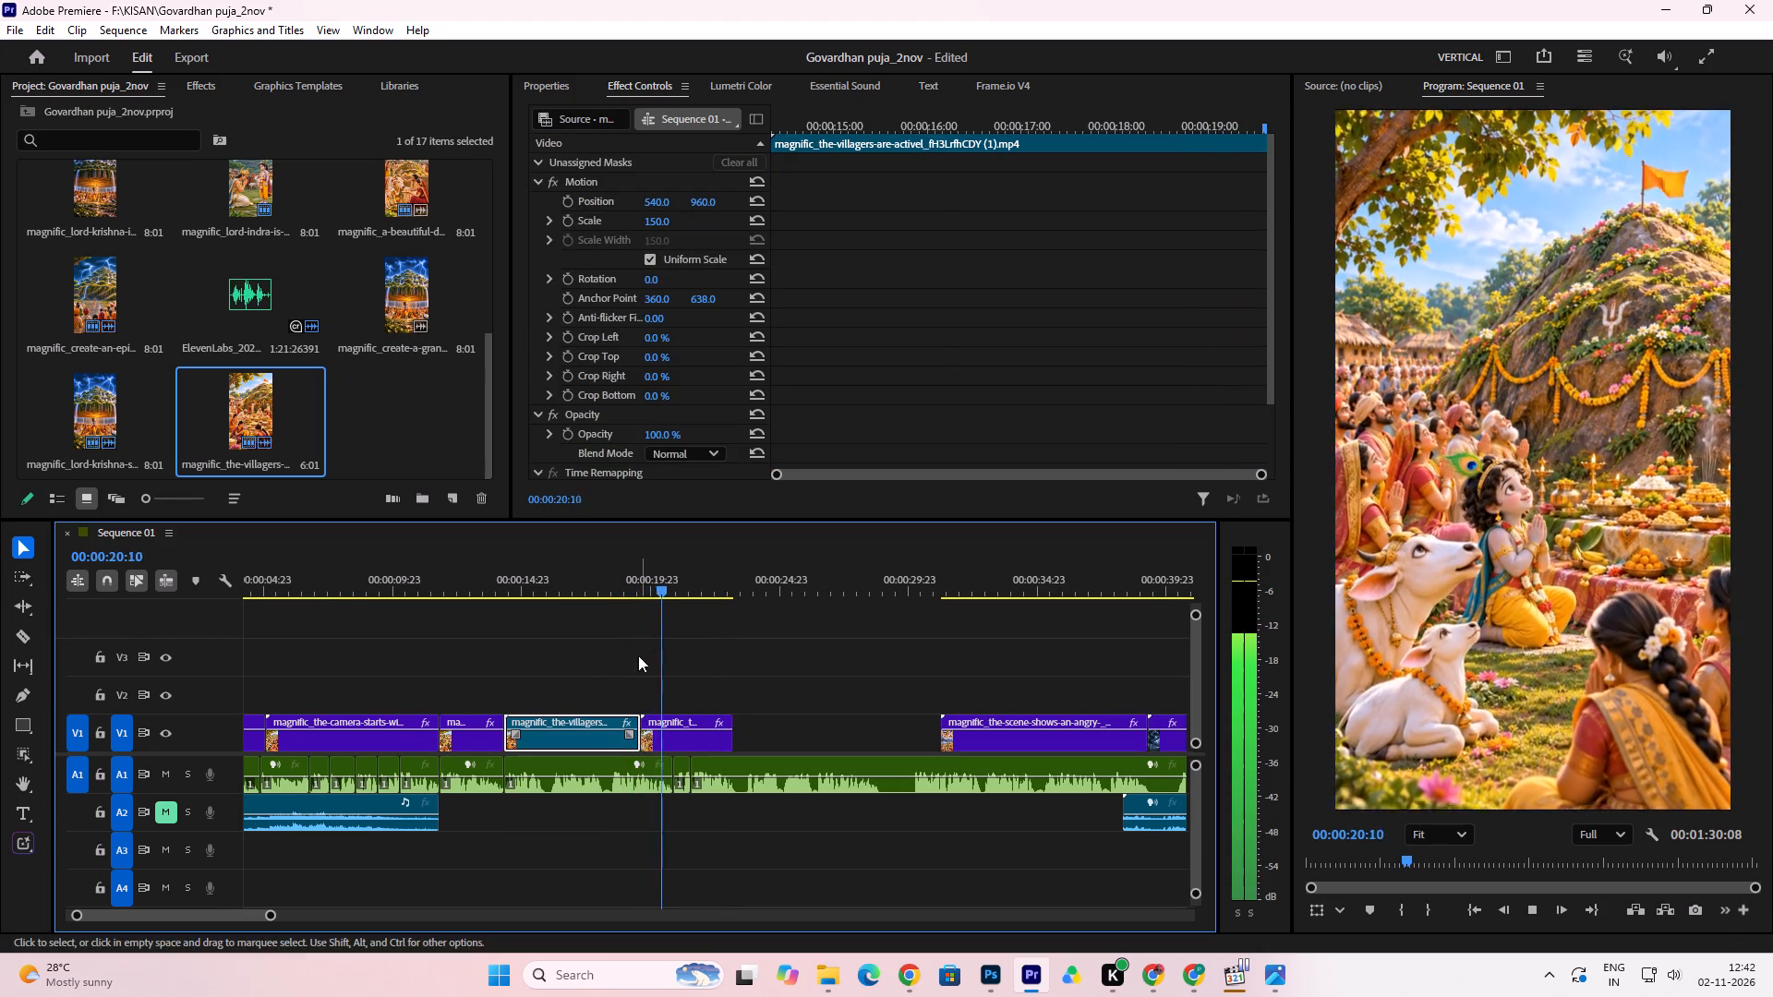
key(space)
click(573, 583)
key(space)
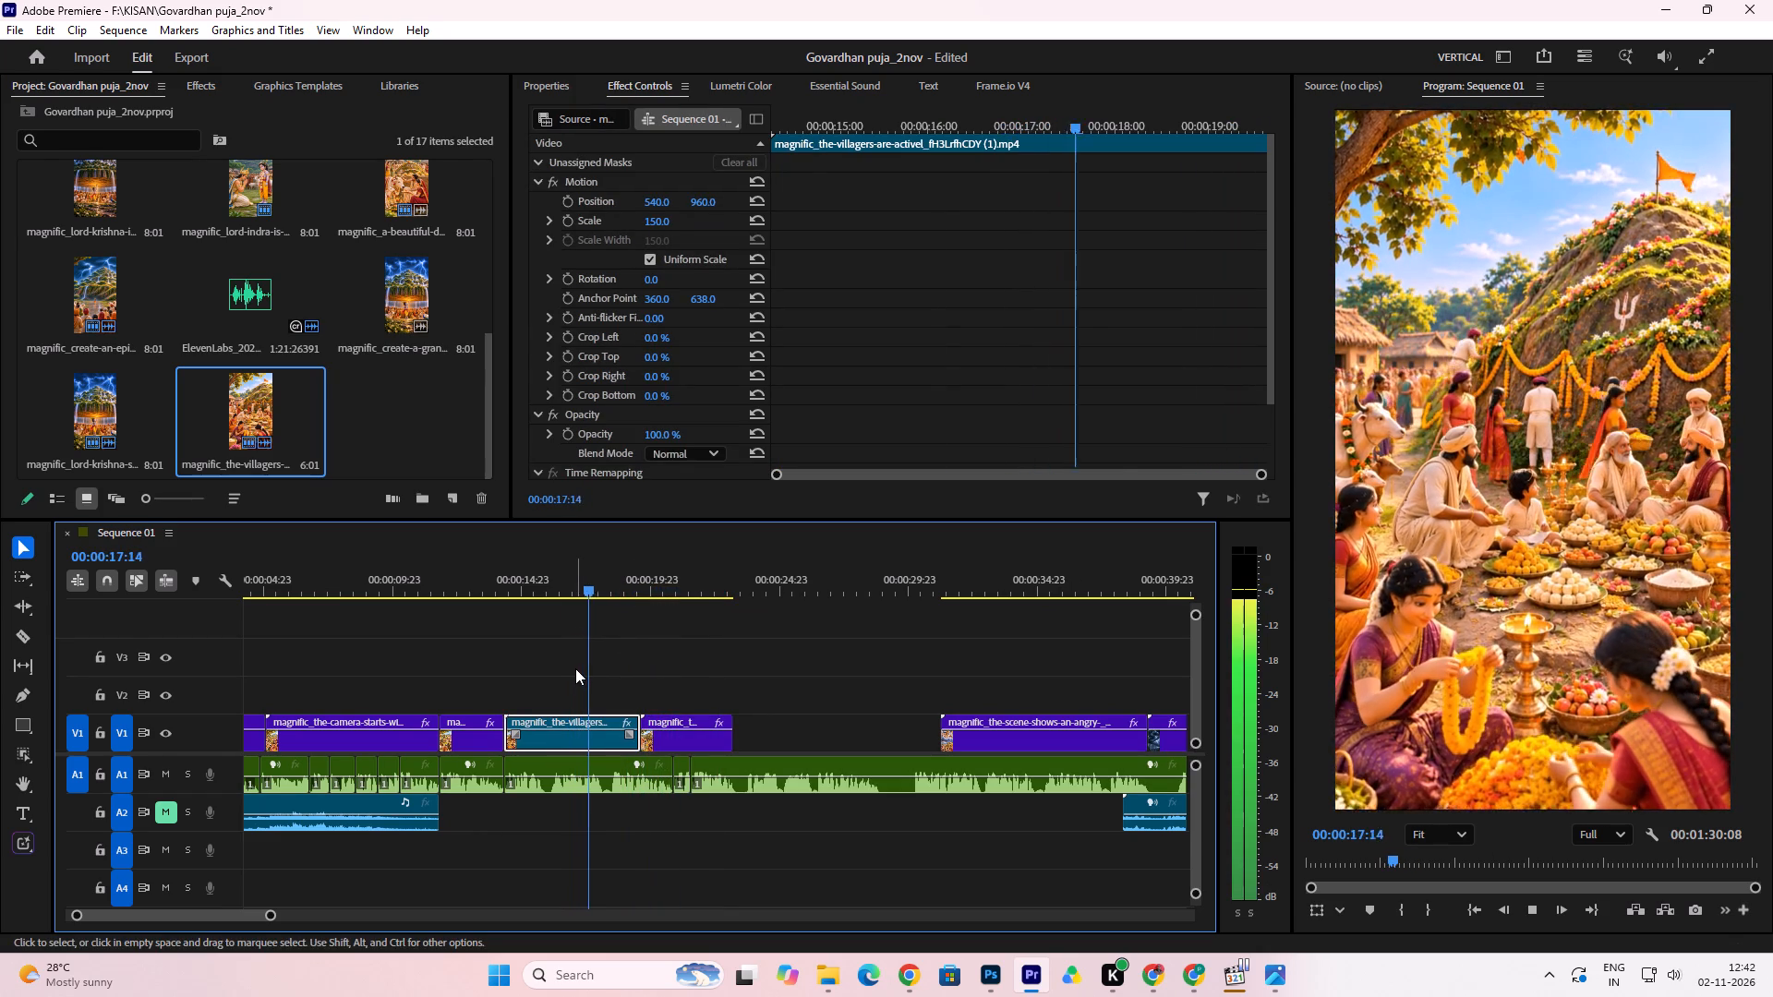
key(space)
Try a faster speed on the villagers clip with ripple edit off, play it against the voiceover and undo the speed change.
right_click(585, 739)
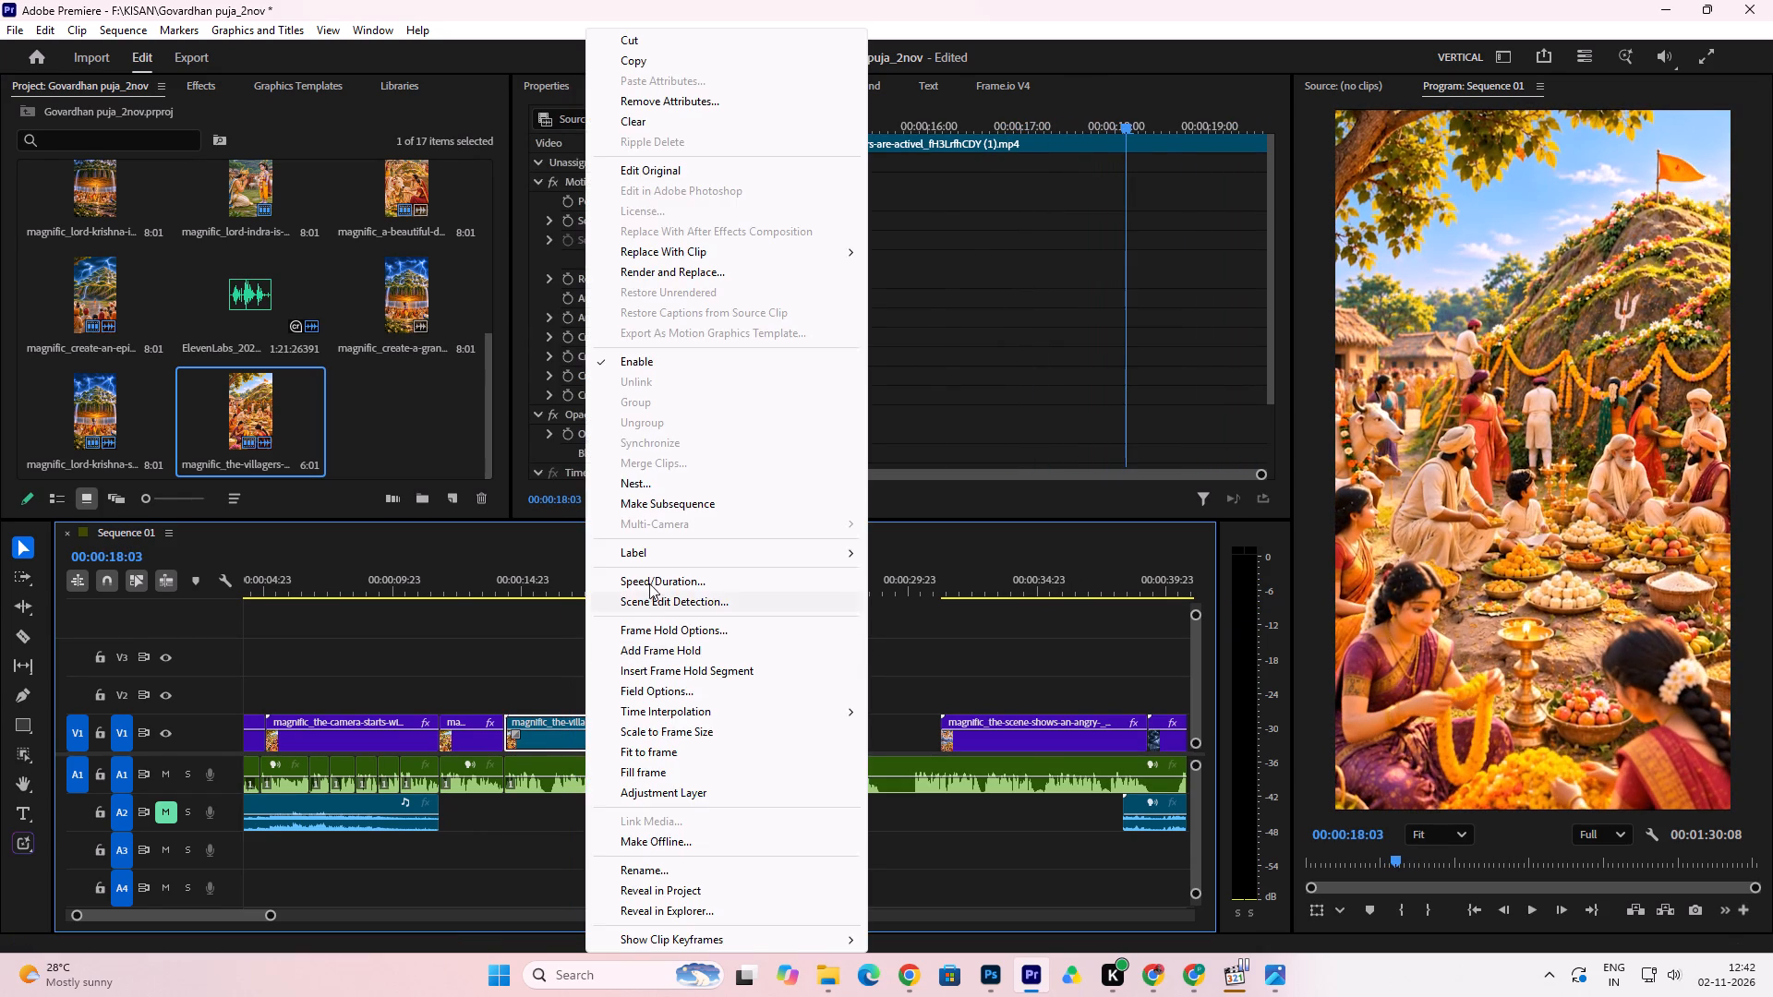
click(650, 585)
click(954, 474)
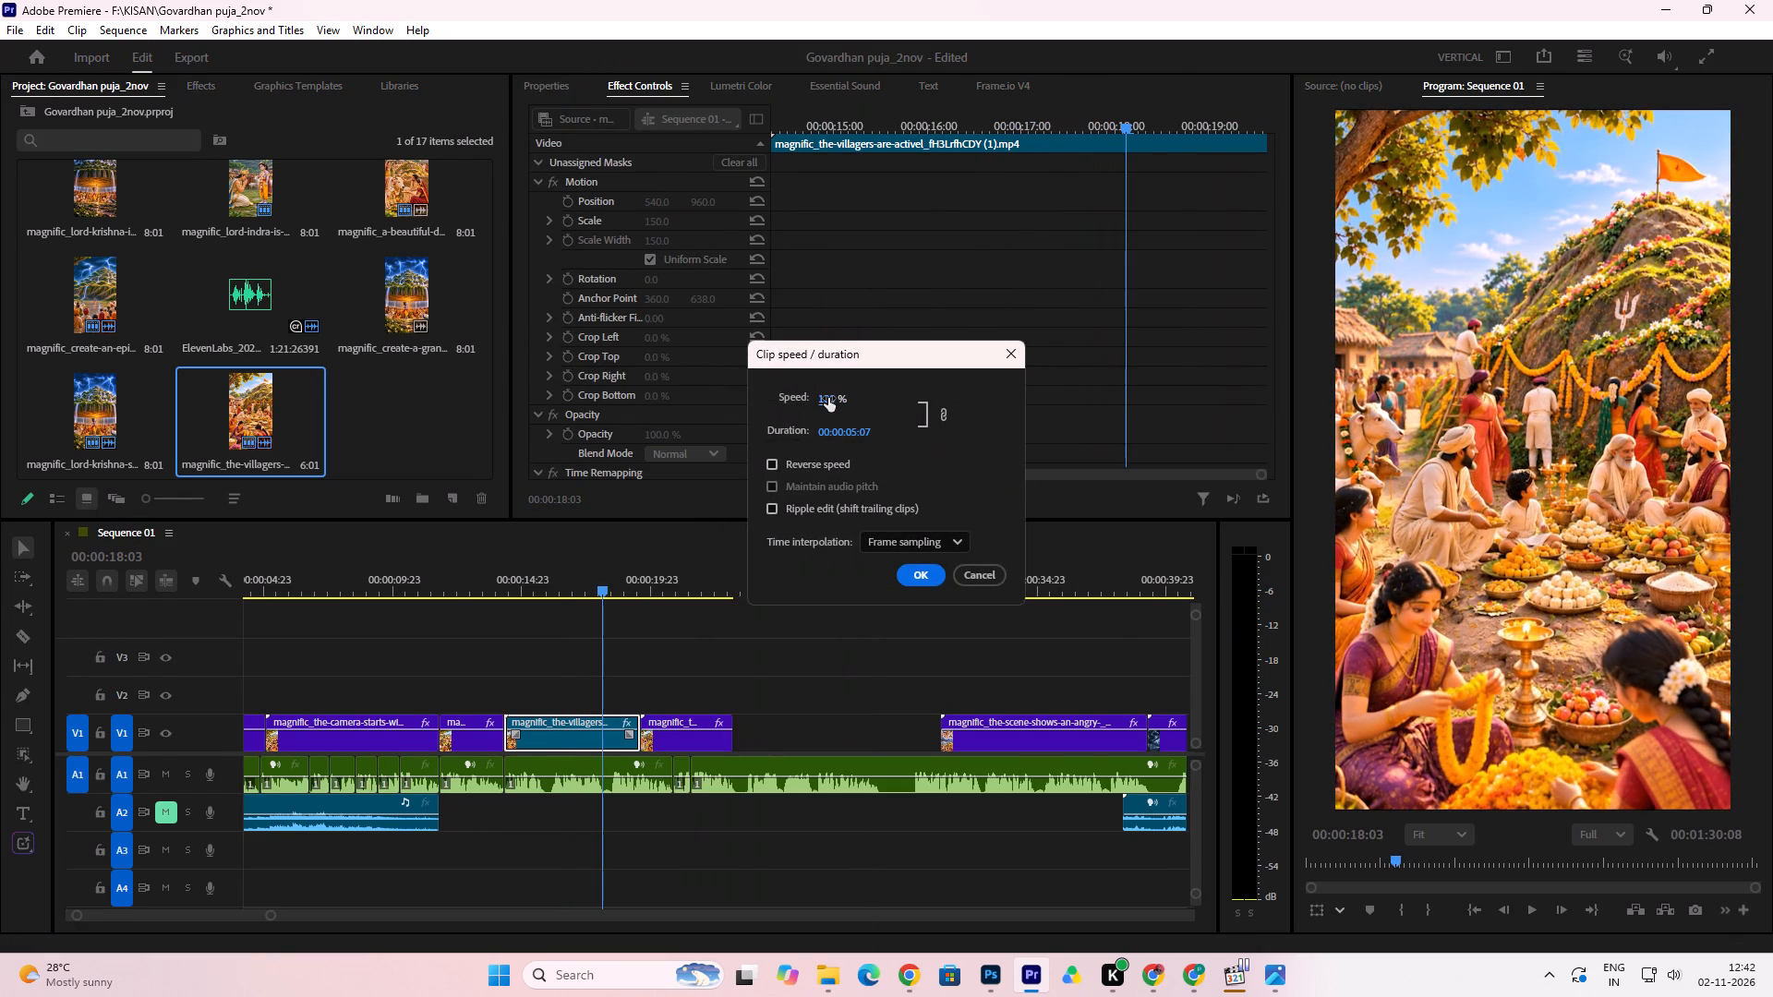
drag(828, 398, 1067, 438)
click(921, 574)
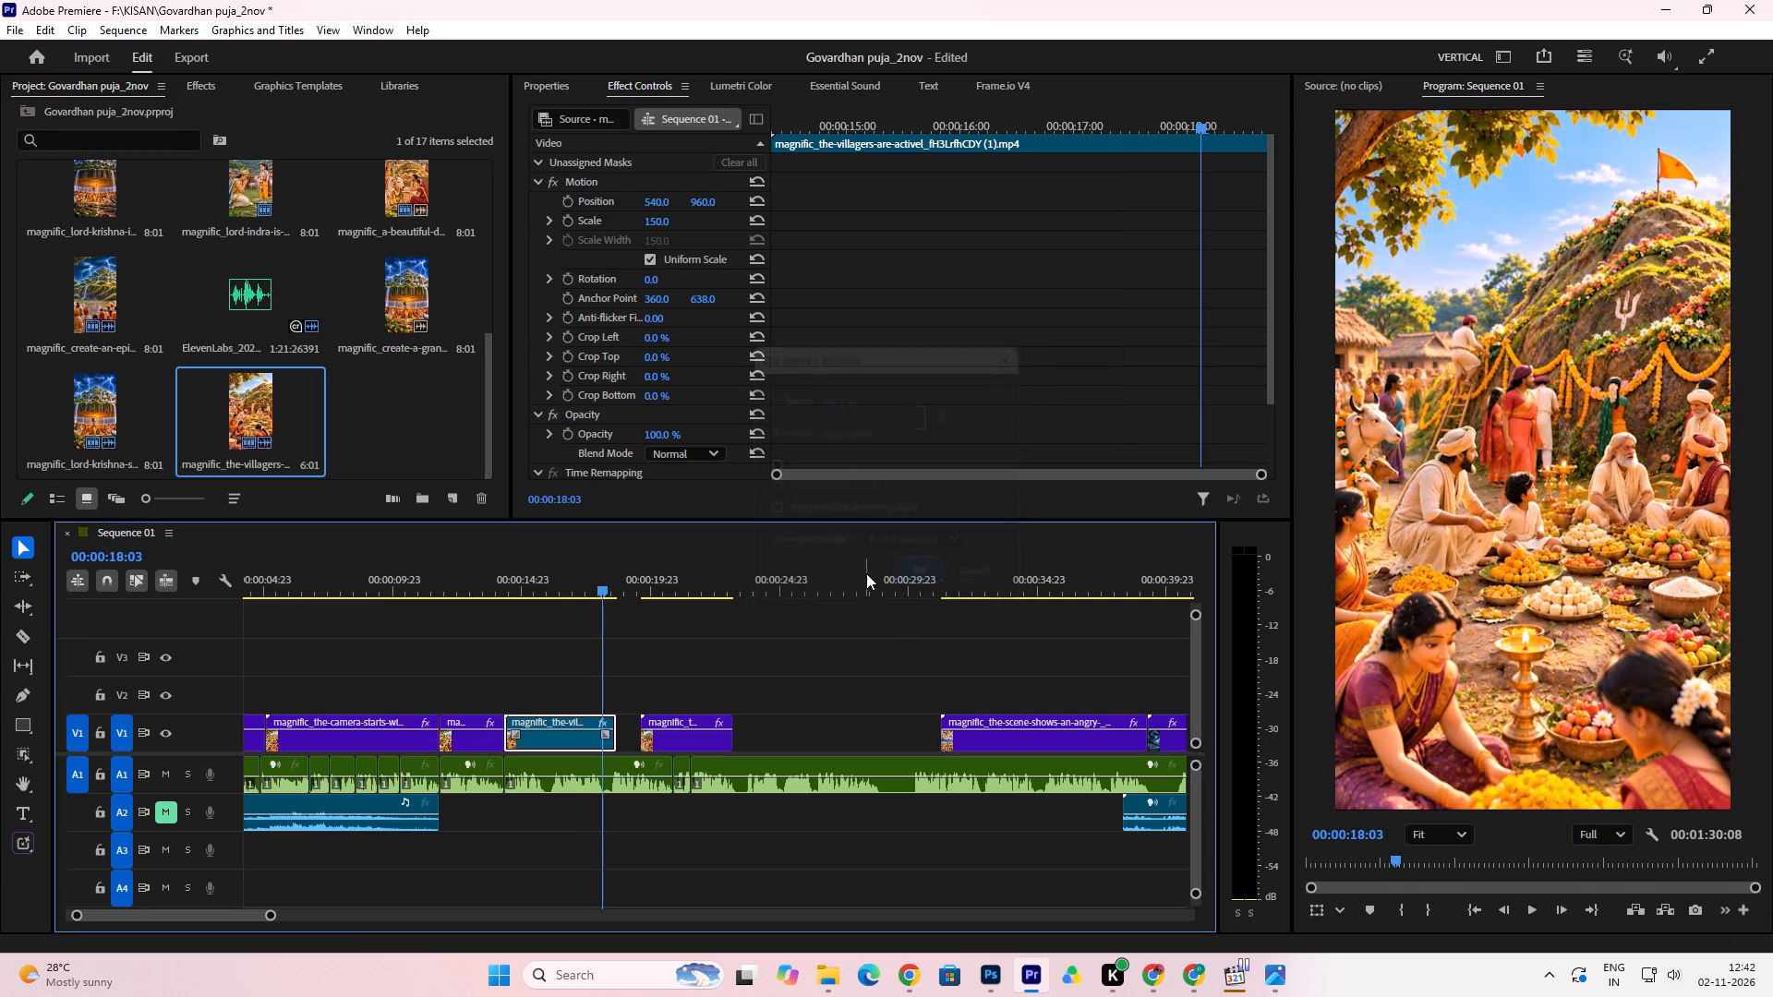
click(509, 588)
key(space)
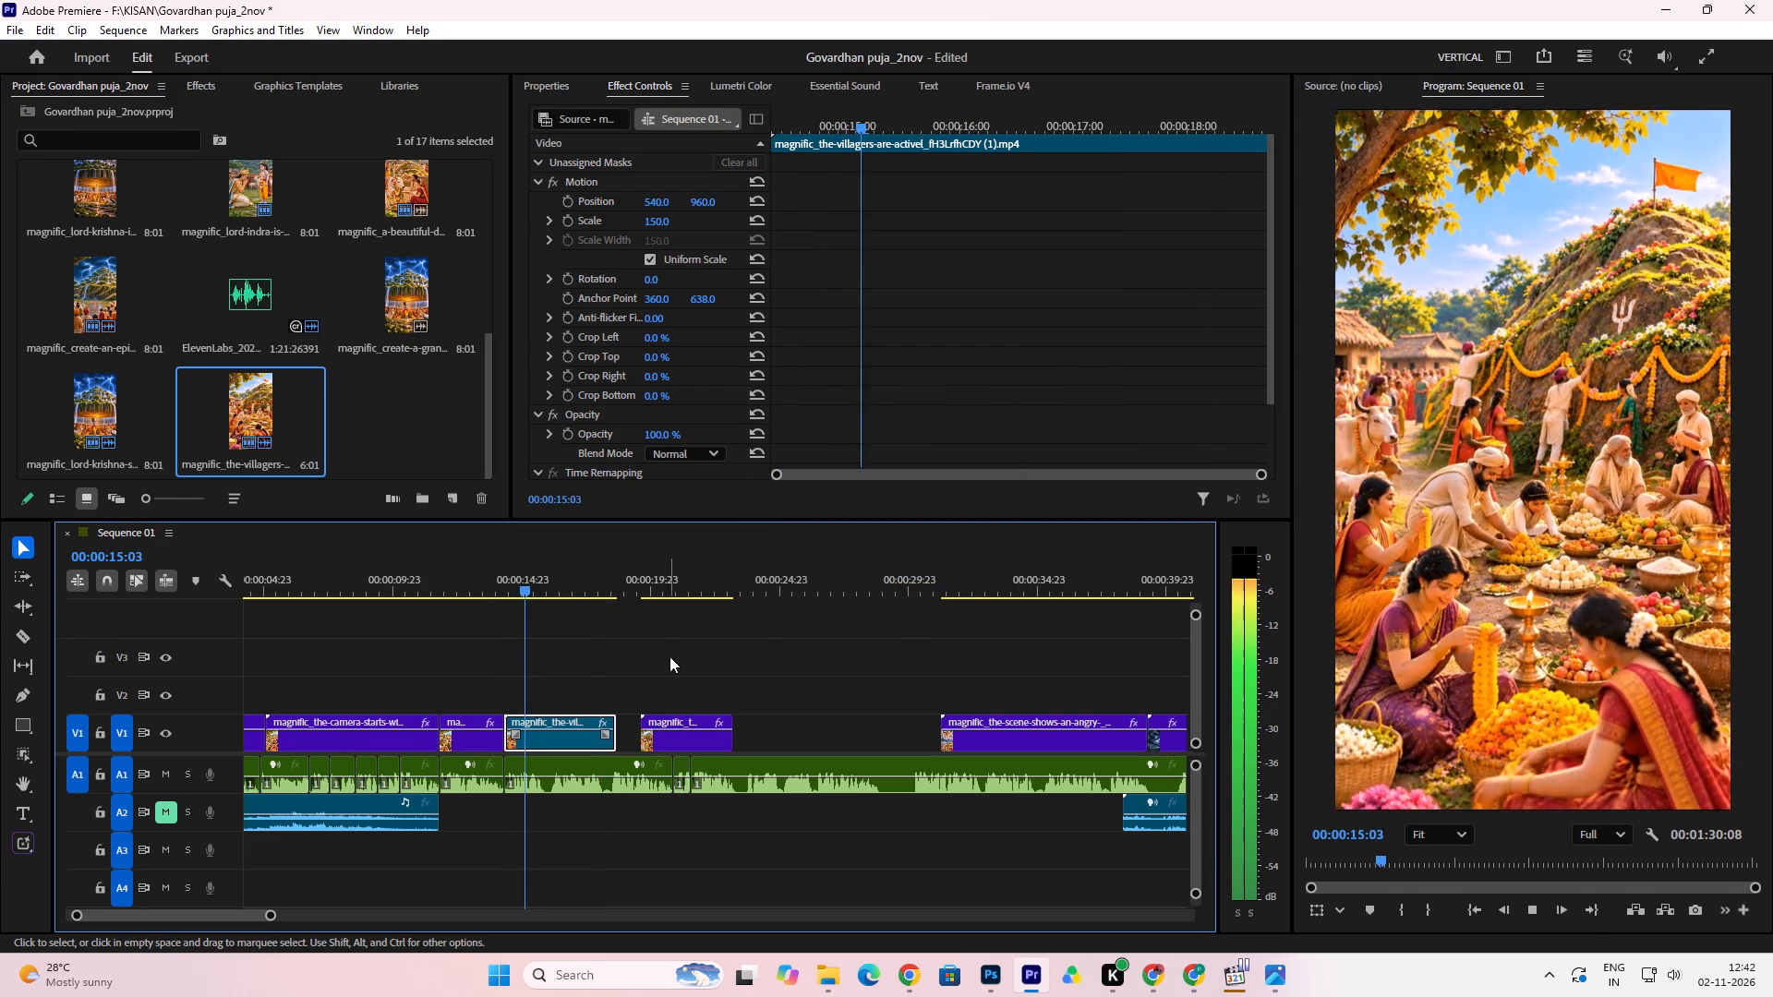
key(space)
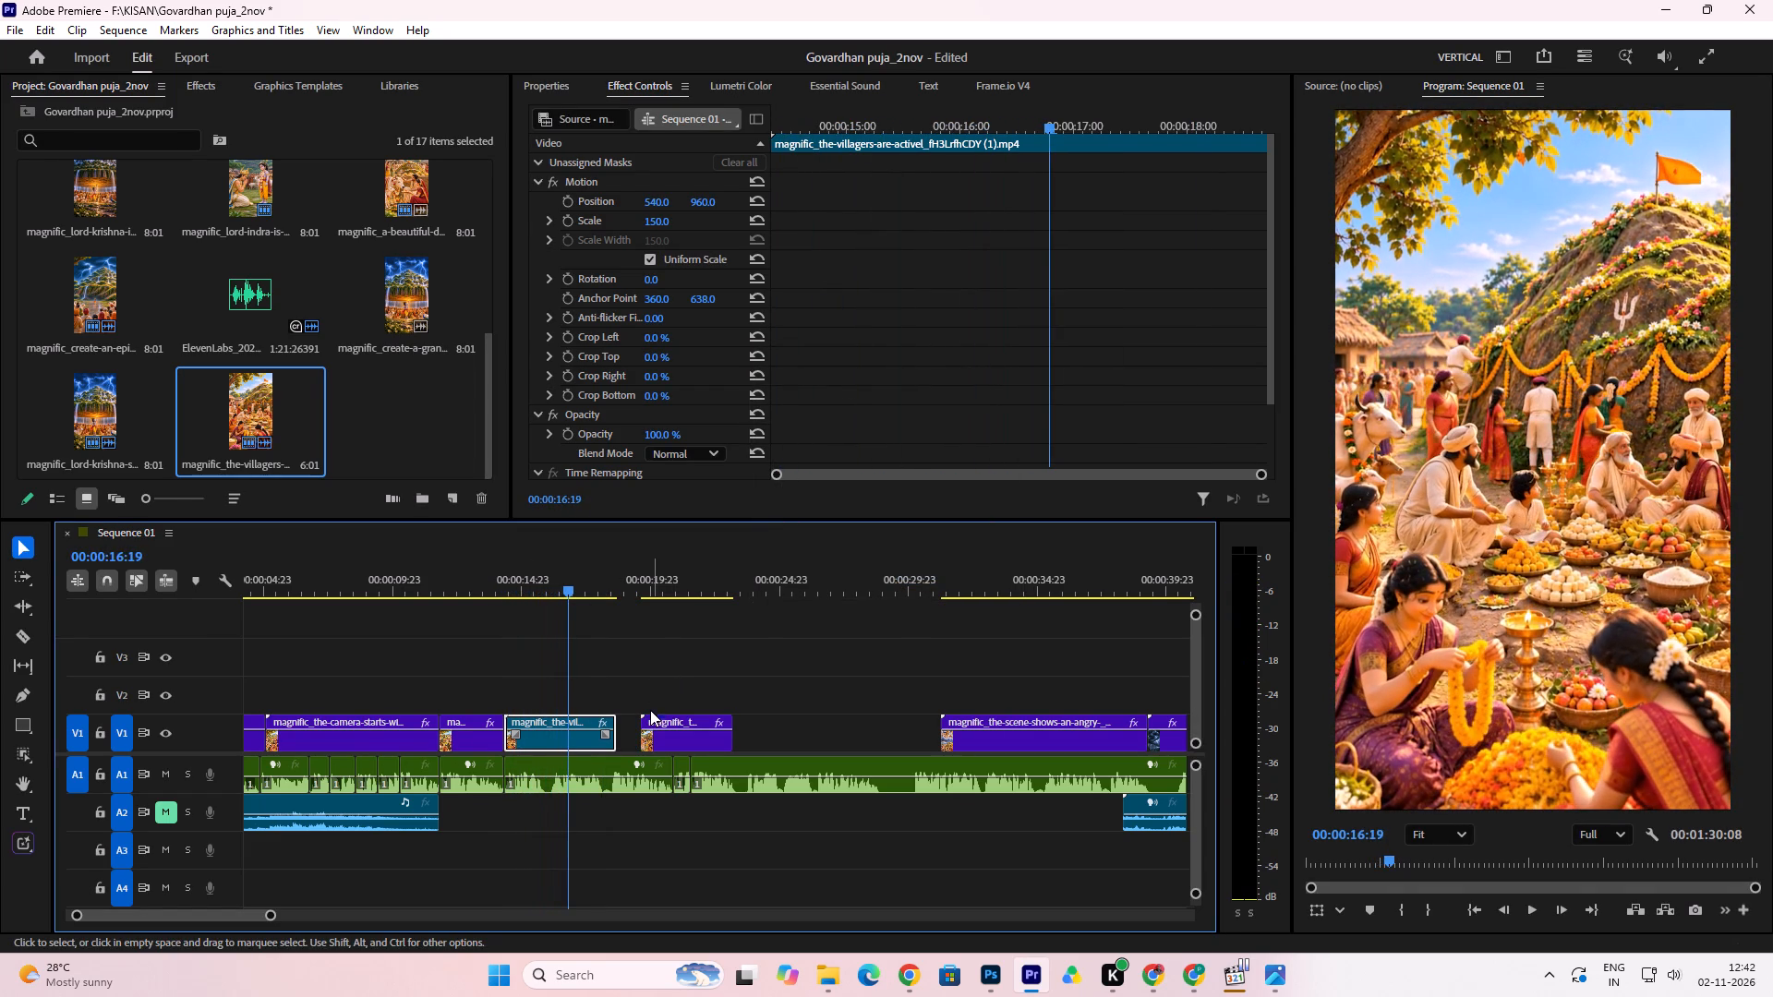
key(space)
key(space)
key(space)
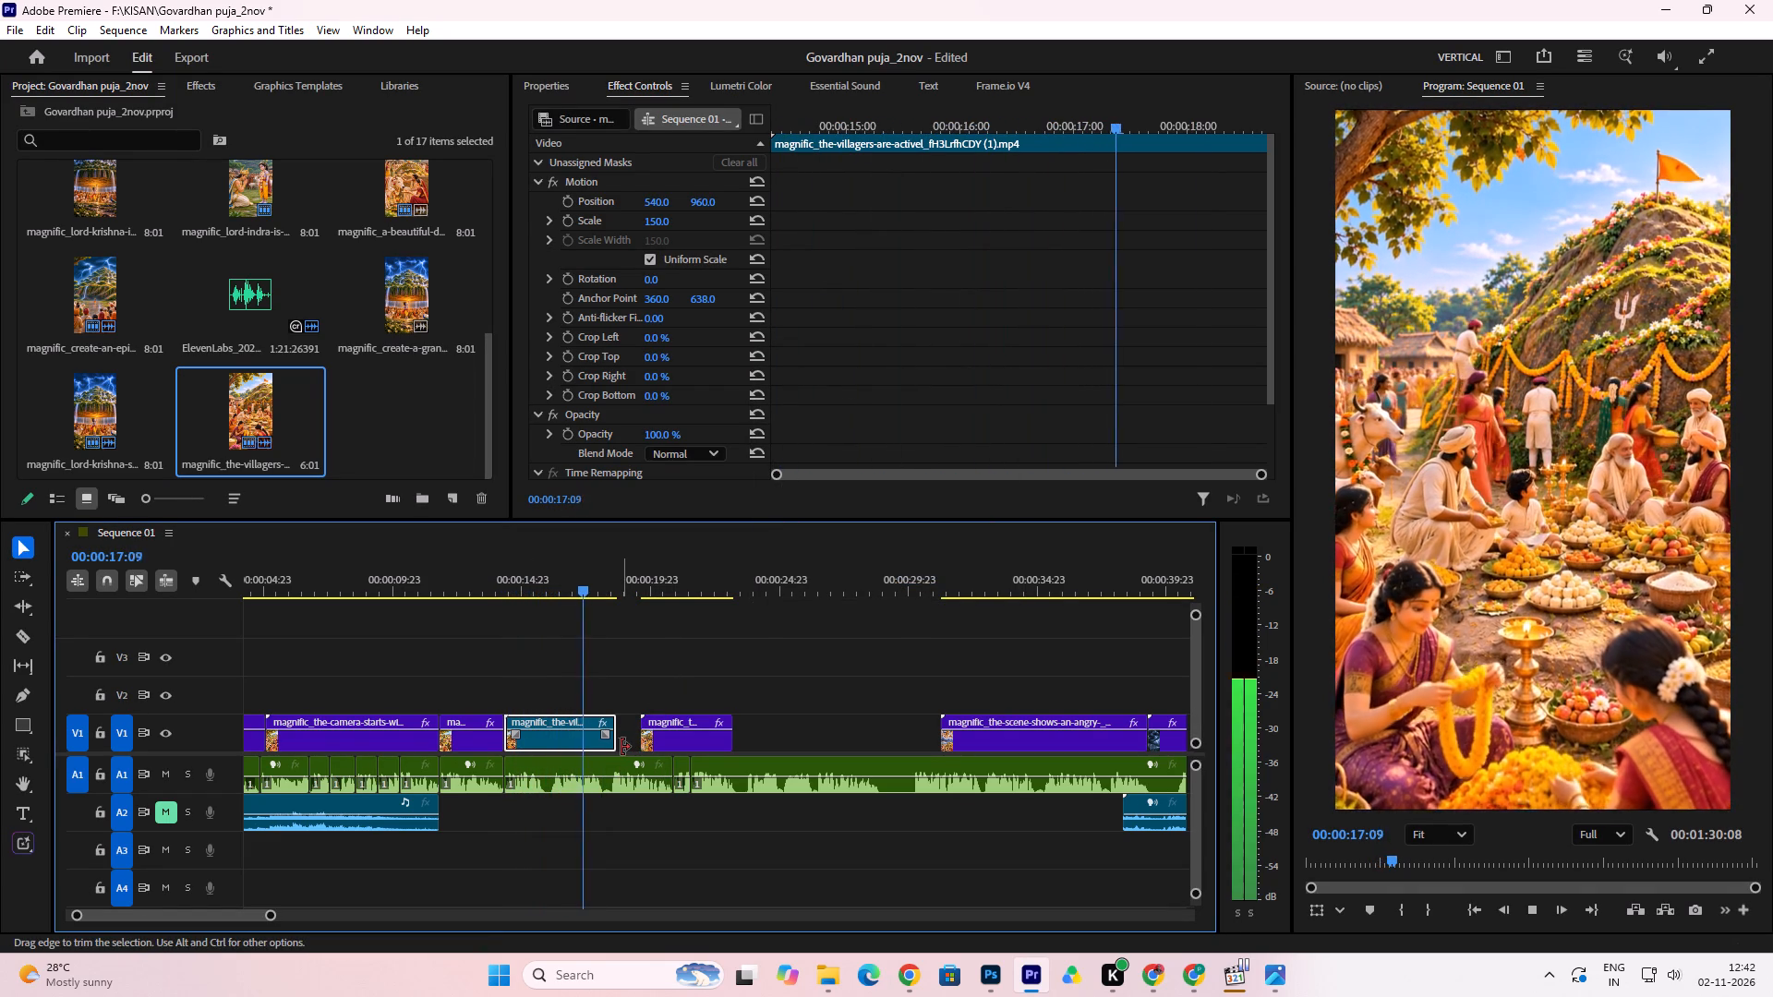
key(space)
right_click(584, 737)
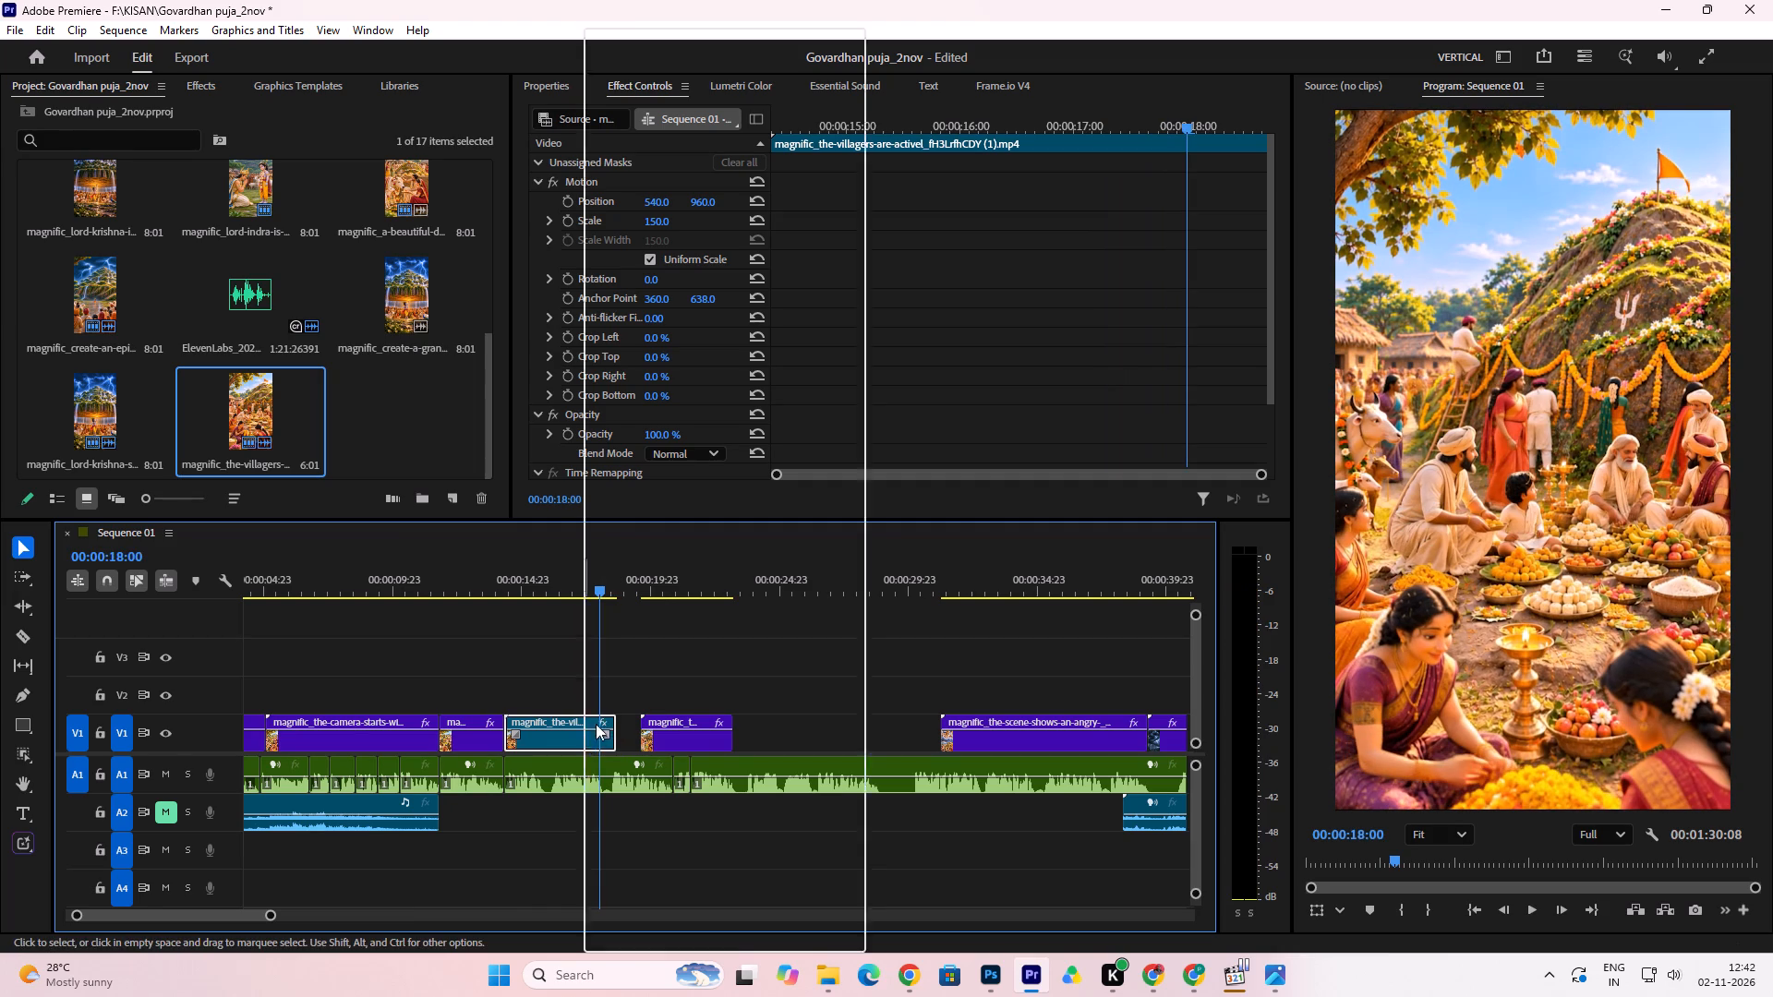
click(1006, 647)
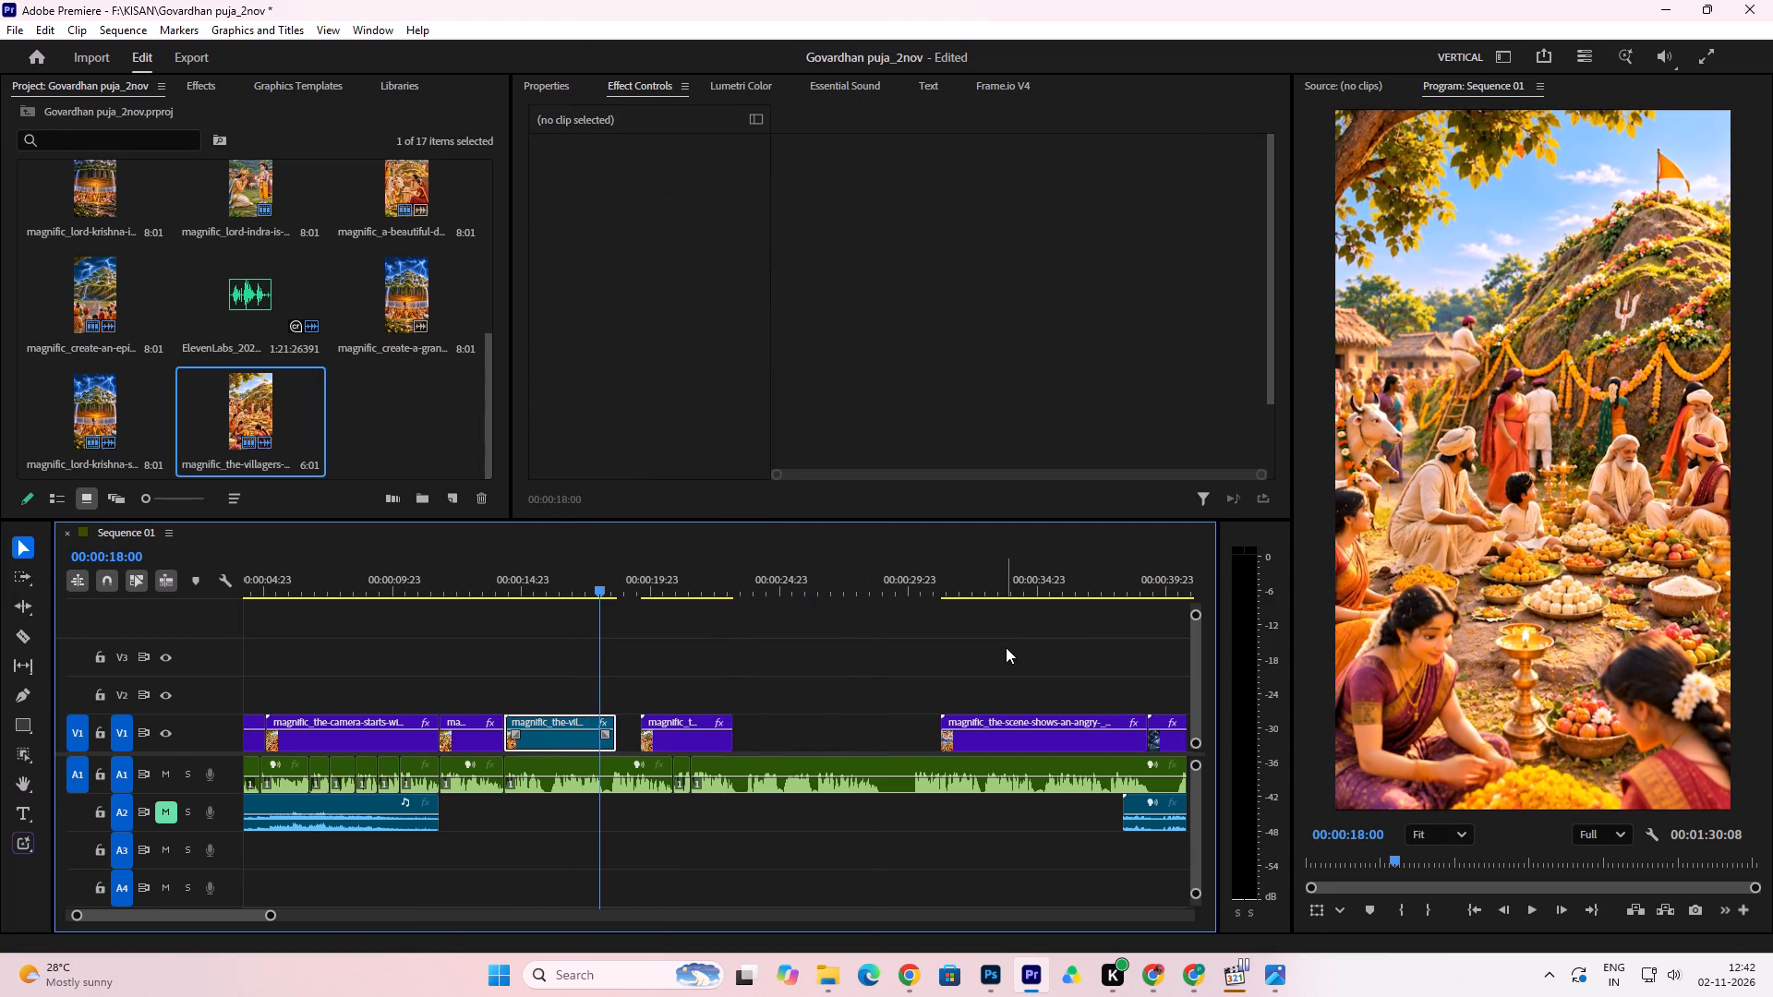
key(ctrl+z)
Trim the villagers clip's end to a duration of about 4 seconds, butt the little-Krishna scene clip against it and play the result.
drag(639, 719, 615, 730)
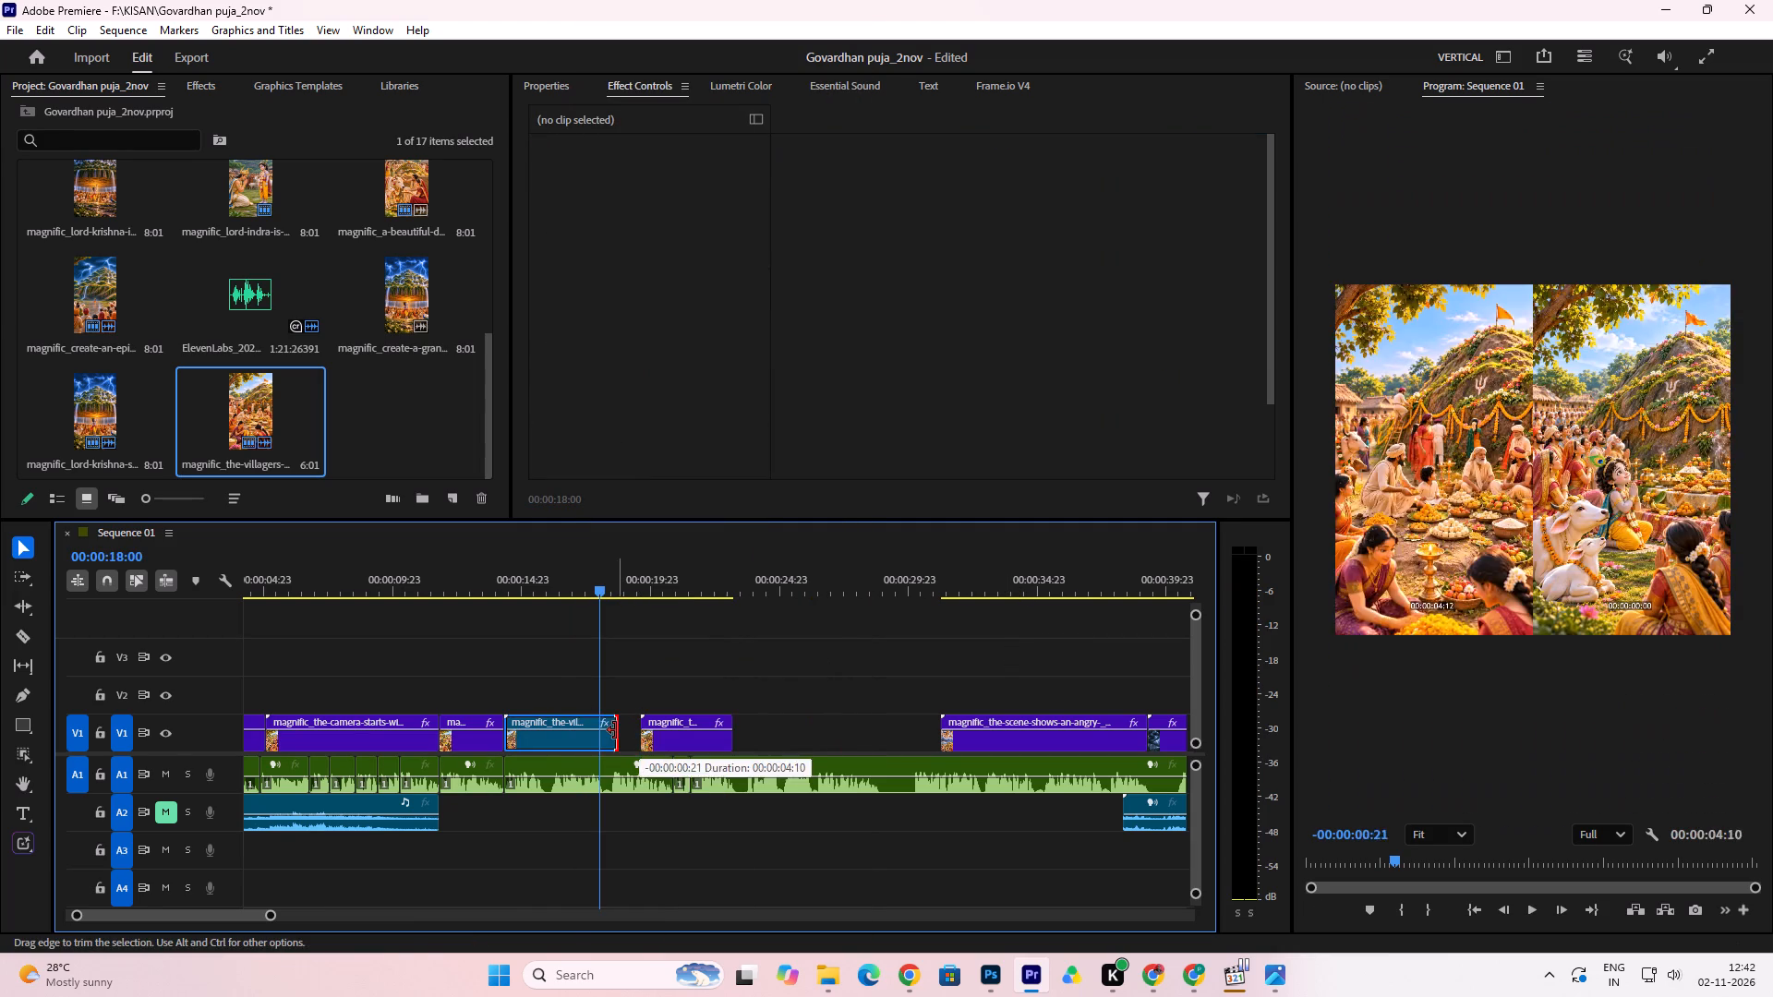
drag(615, 730, 609, 733)
drag(681, 742, 657, 746)
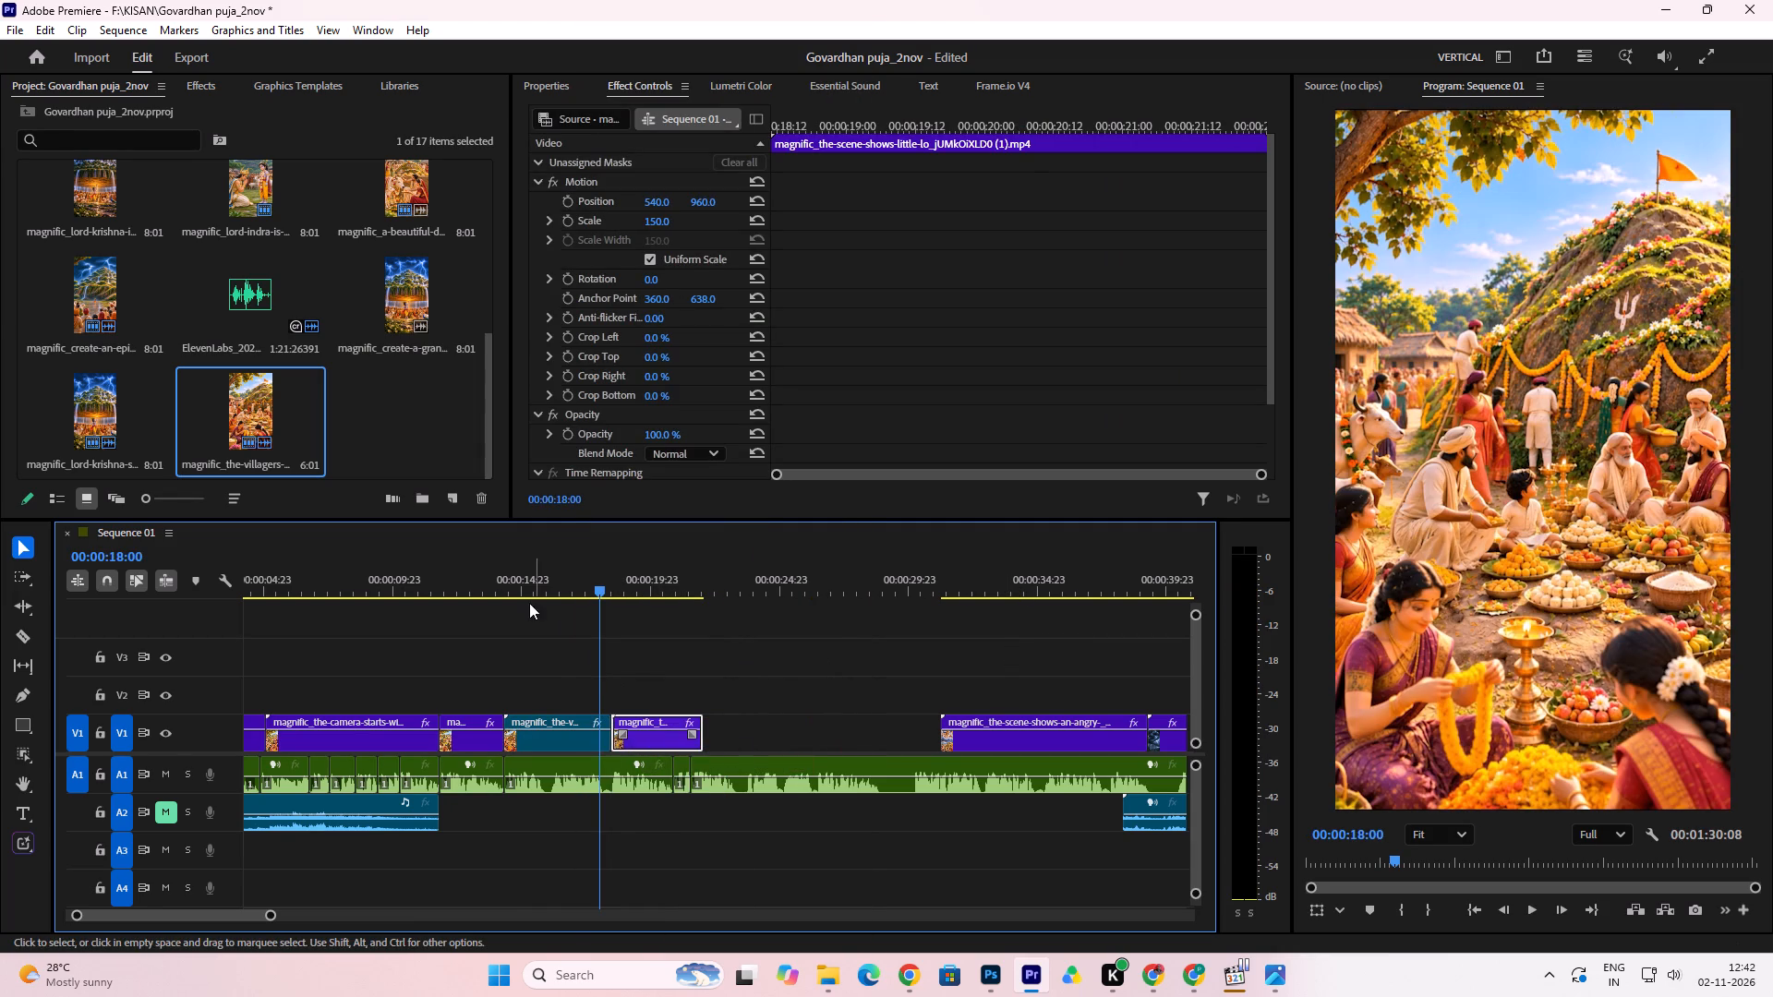
click(495, 581)
key(space)
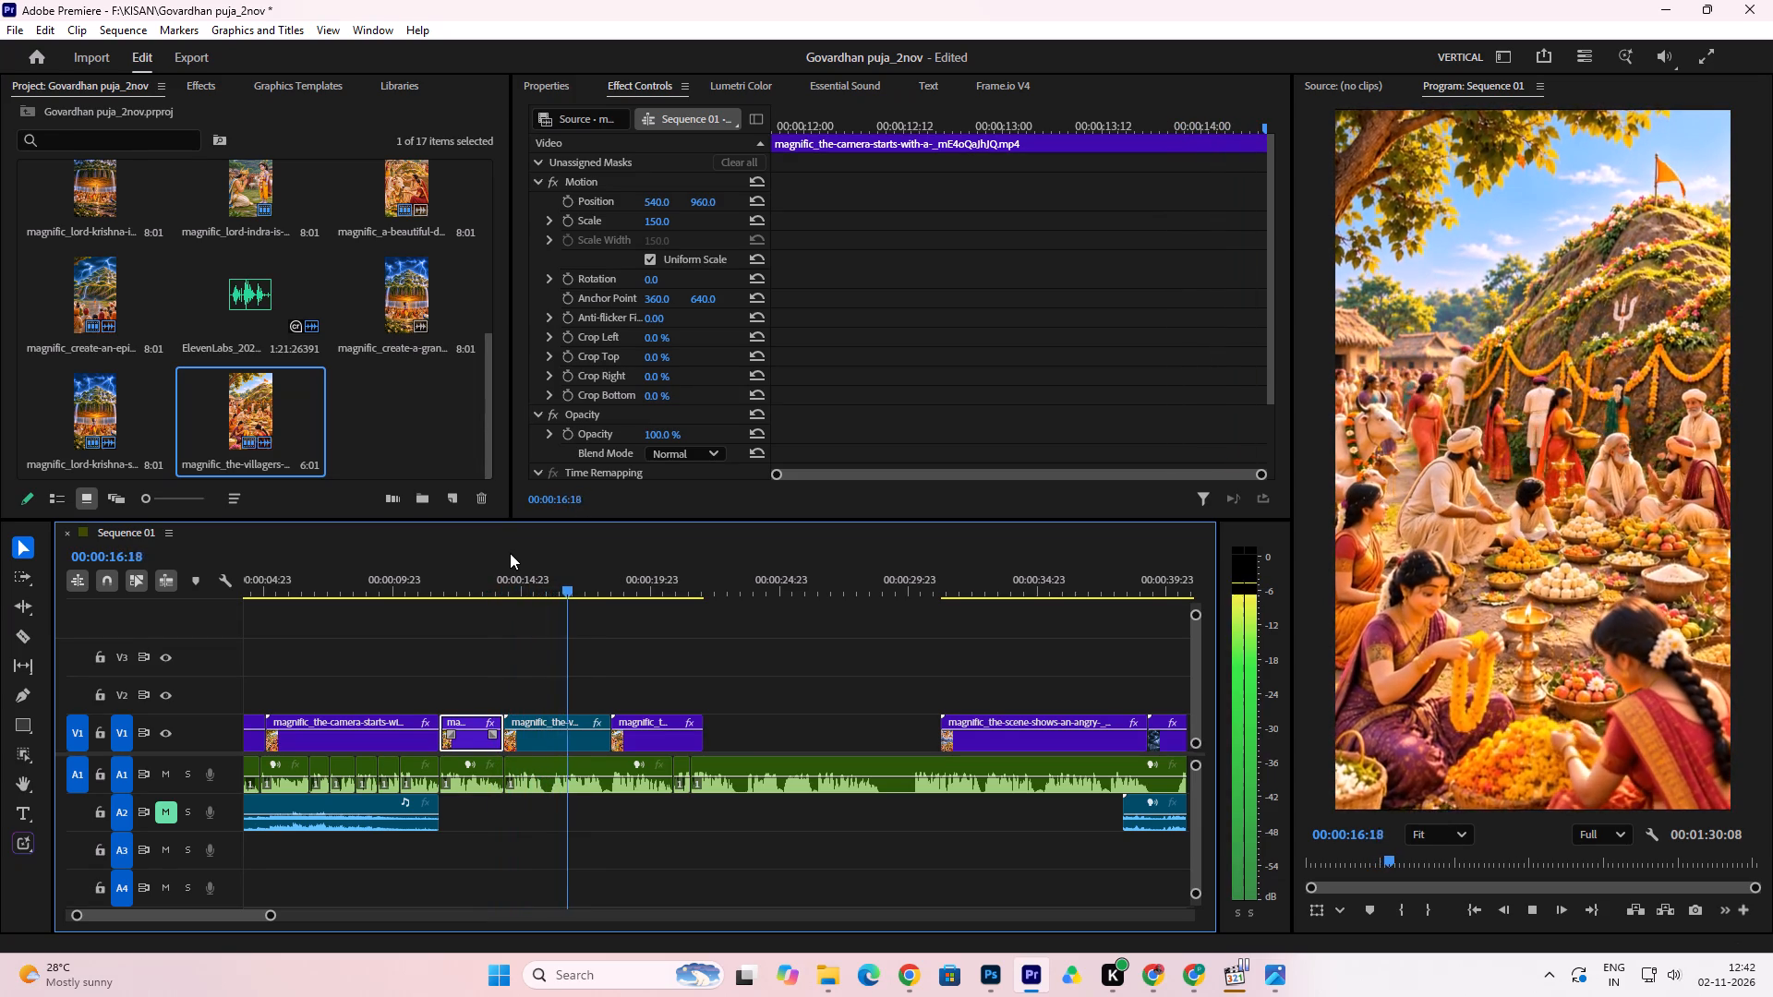
key(space)
Shorten the villagers clip's end further to about 3 seconds, move the little-Krishna scene clip against it and play through both.
drag(609, 719, 597, 723)
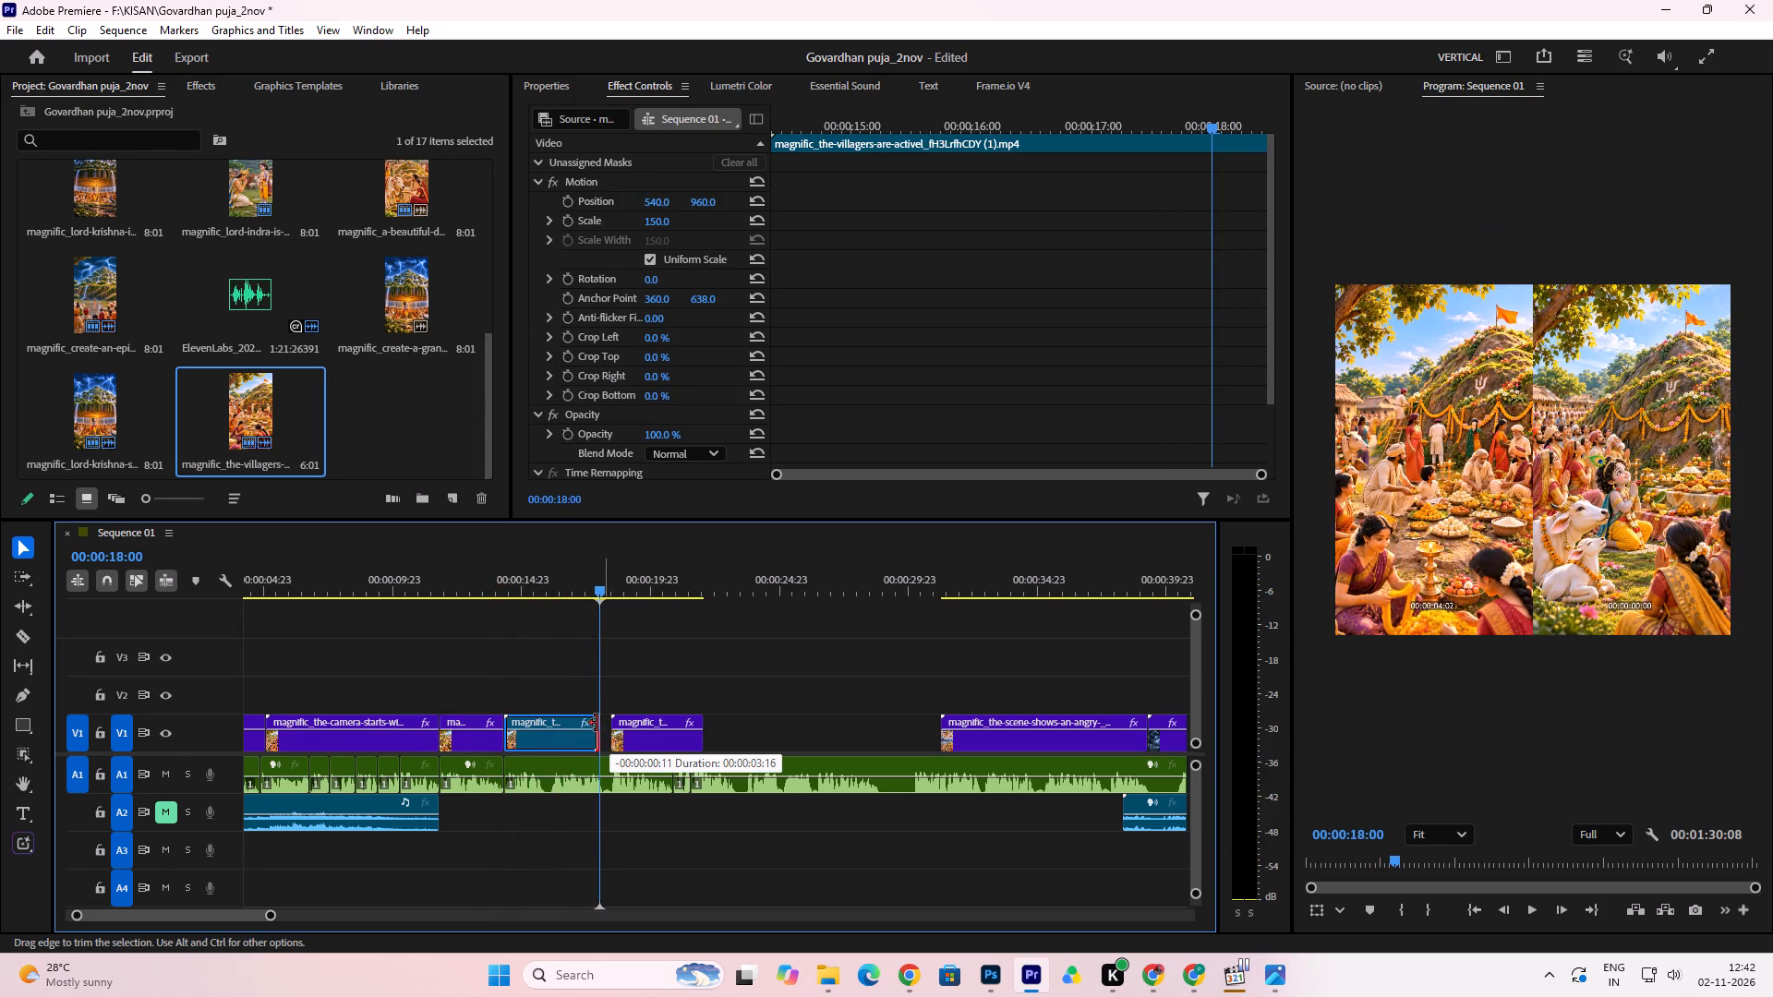
drag(597, 723, 587, 724)
drag(640, 741, 619, 745)
click(501, 579)
key(space)
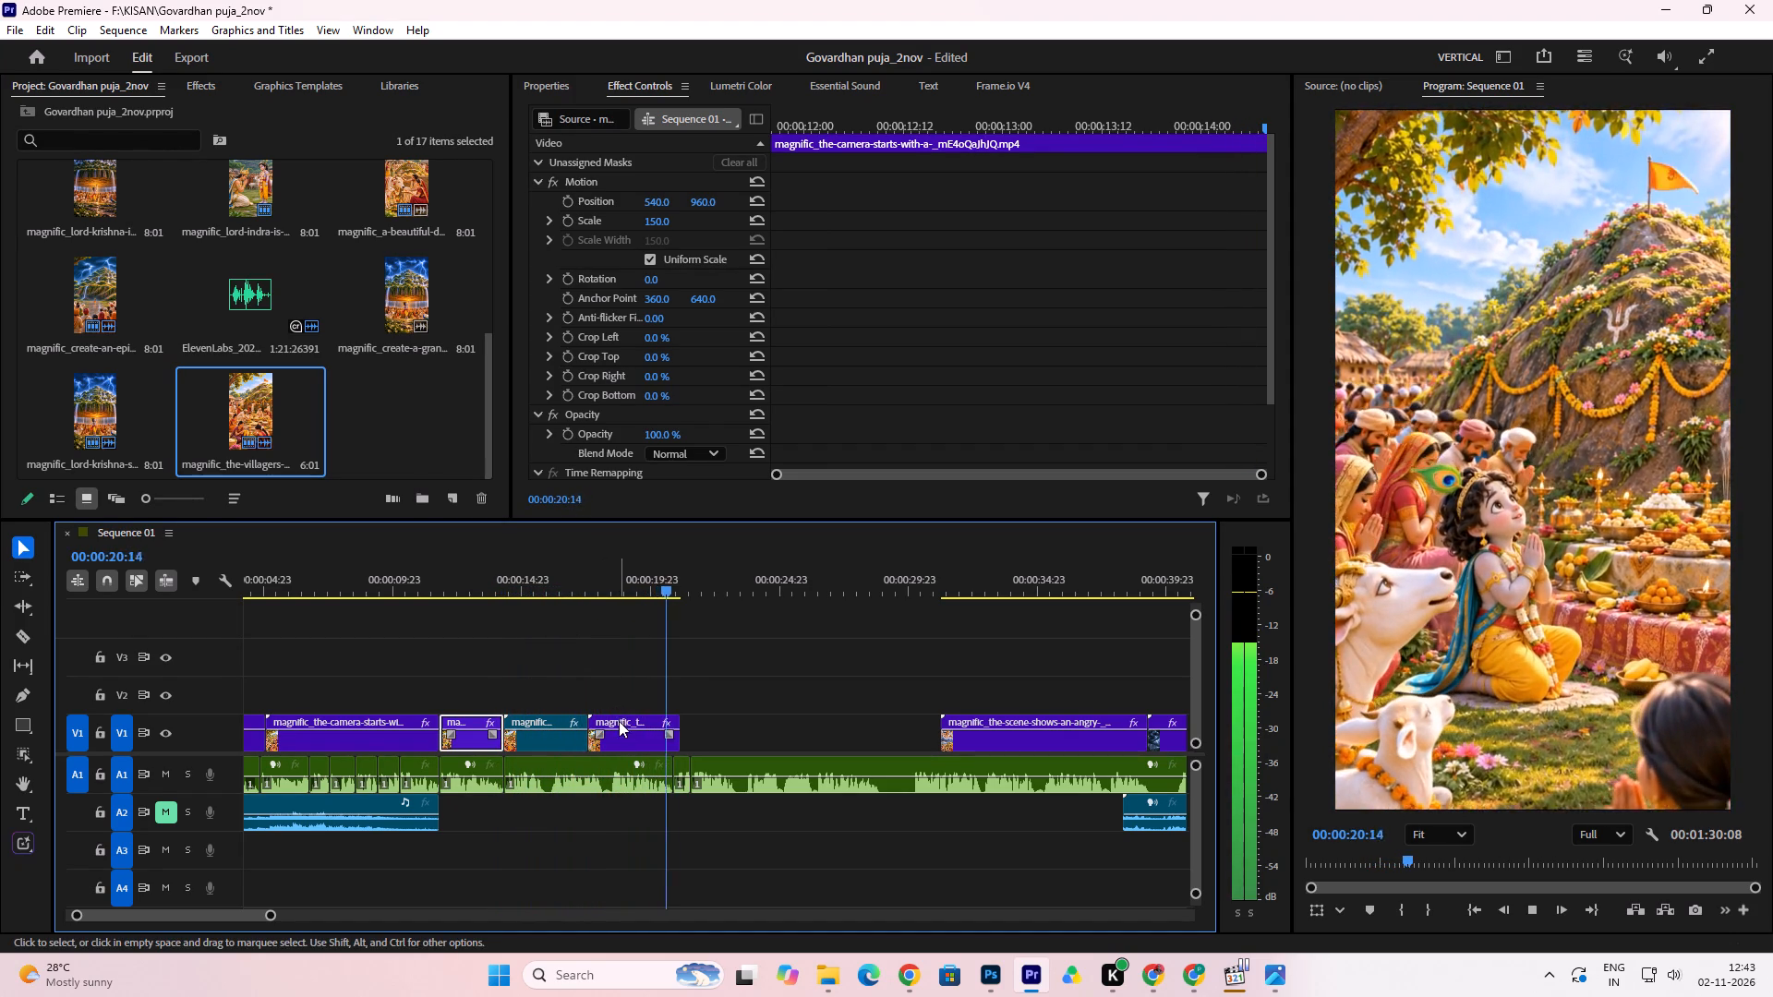
key(space)
Trim about half a second off the little-Krishna scene clip's start, butt it against the villagers clip and play across the cut.
drag(592, 715, 604, 720)
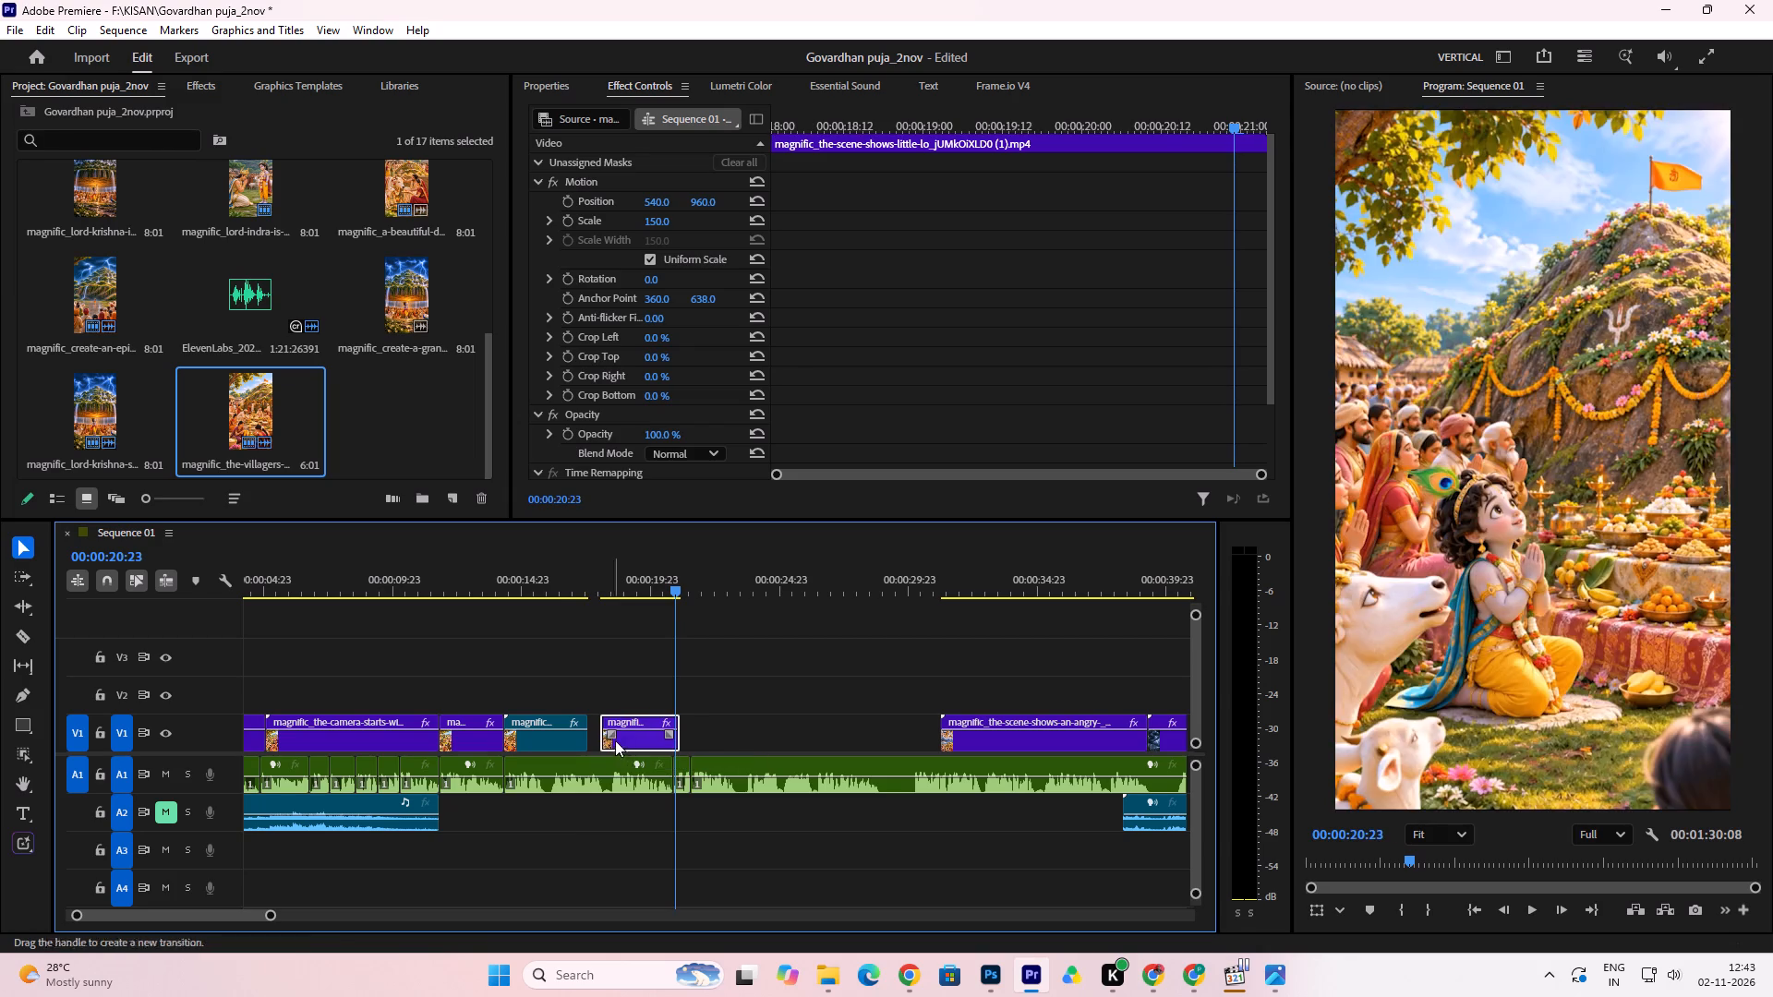
drag(630, 741, 619, 742)
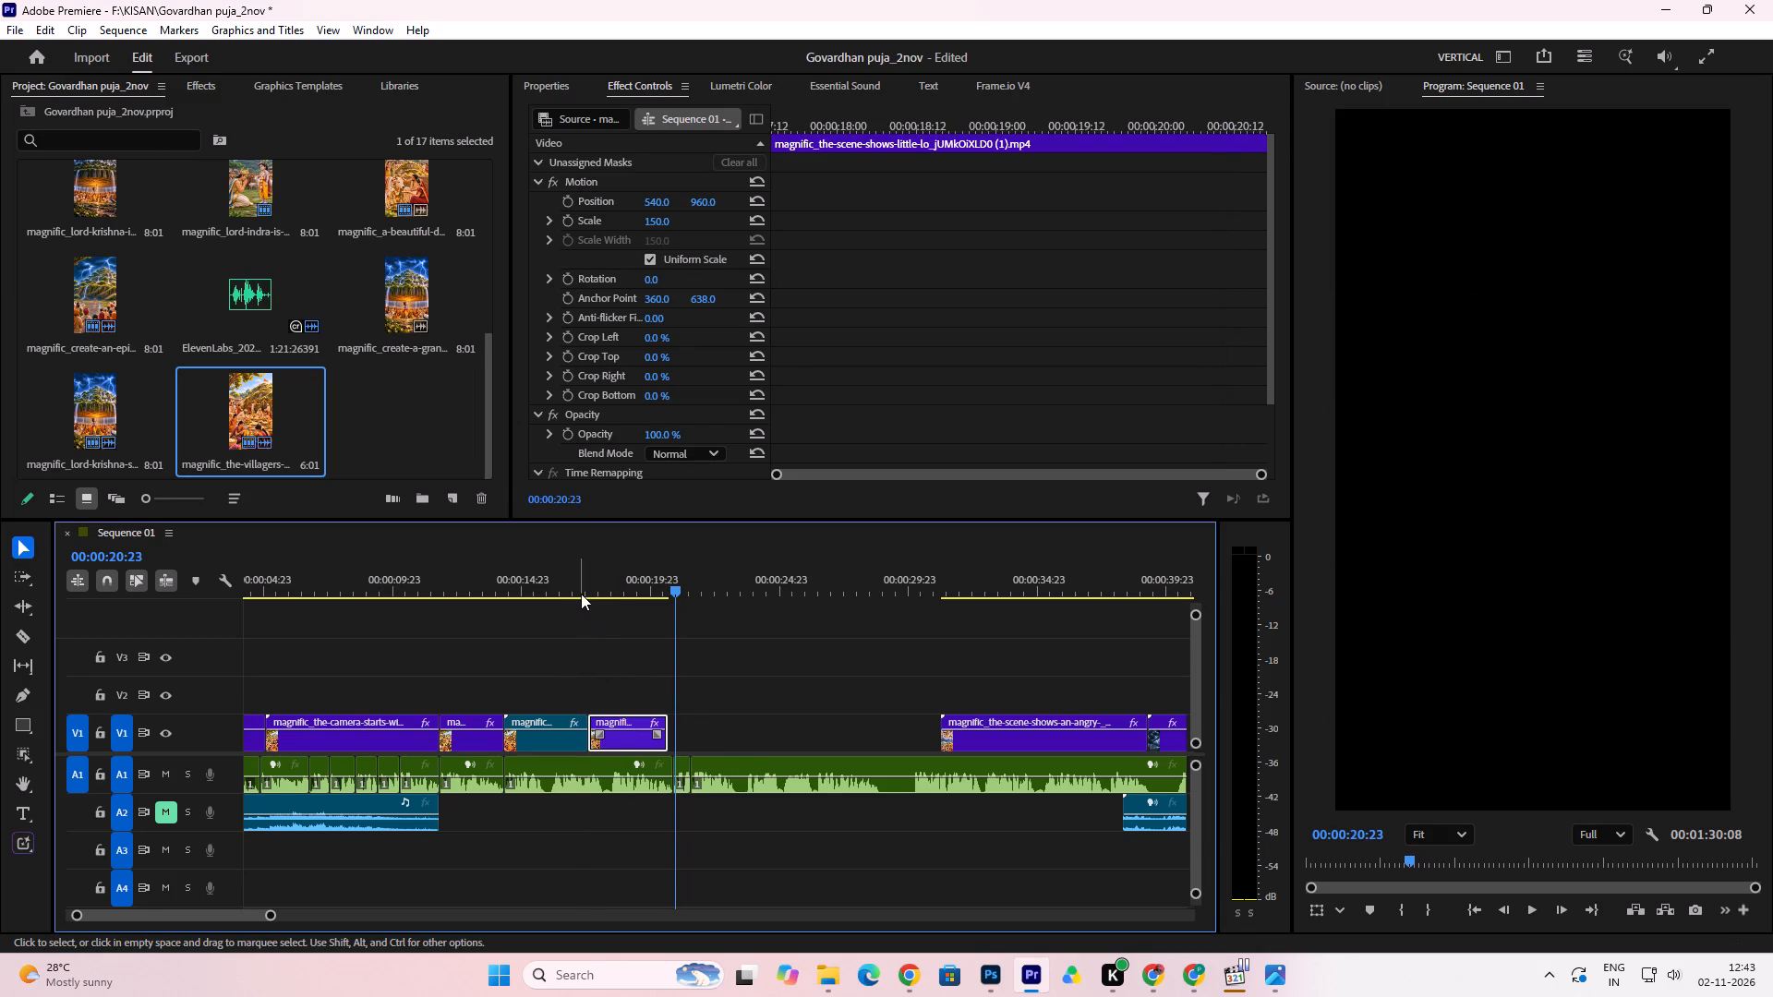
click(581, 588)
key(space)
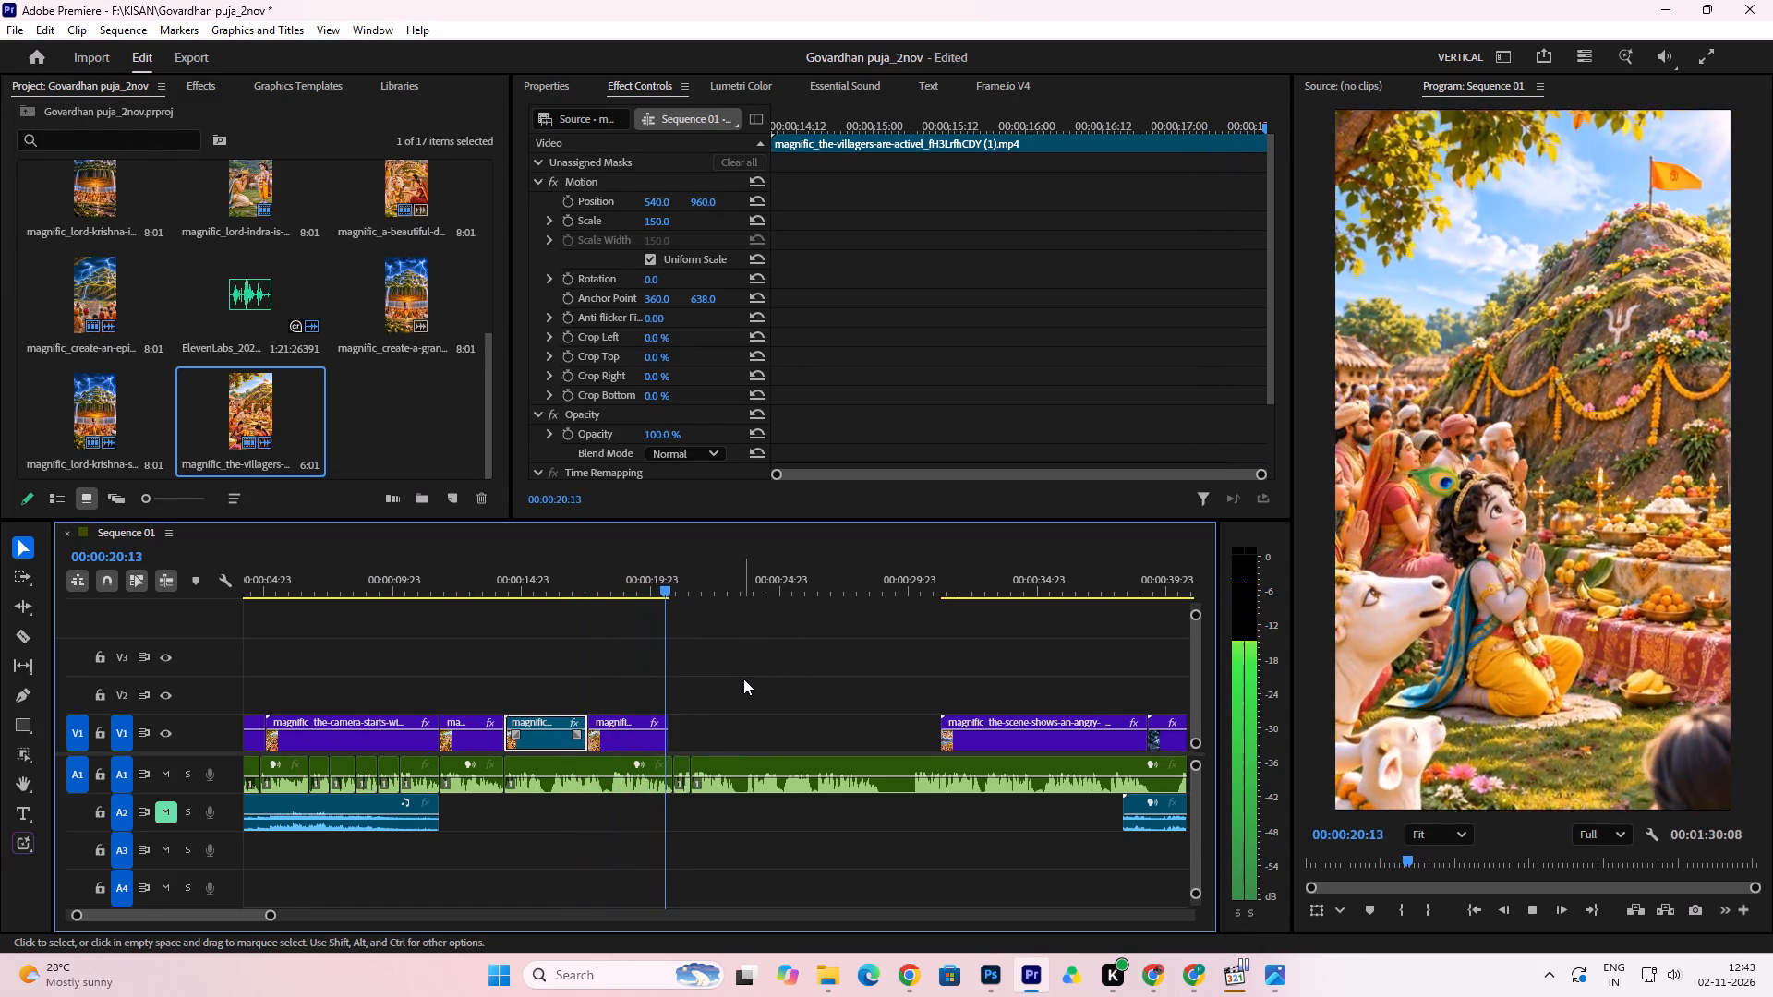
key(space)
Extend the little-Krishna scene clip's end slightly, lower its speed a little to lengthen it further, and play it against the voiceover.
drag(671, 730, 687, 731)
click(637, 579)
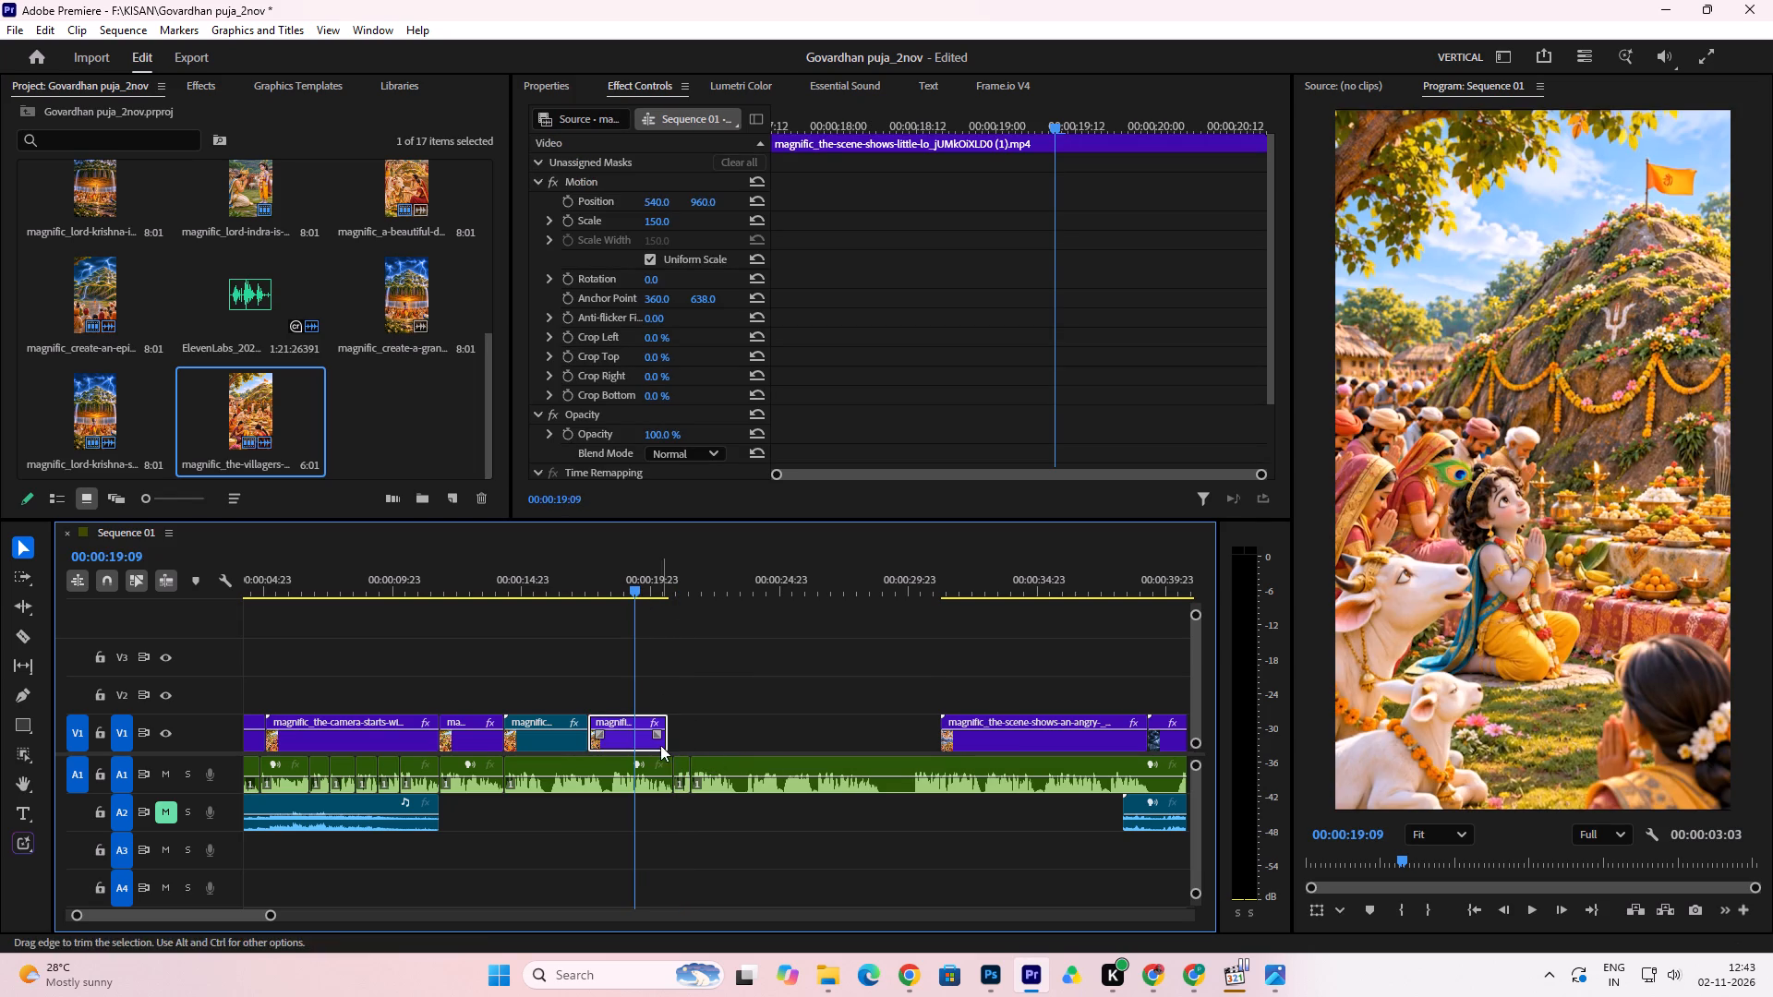
right_click(652, 741)
click(734, 577)
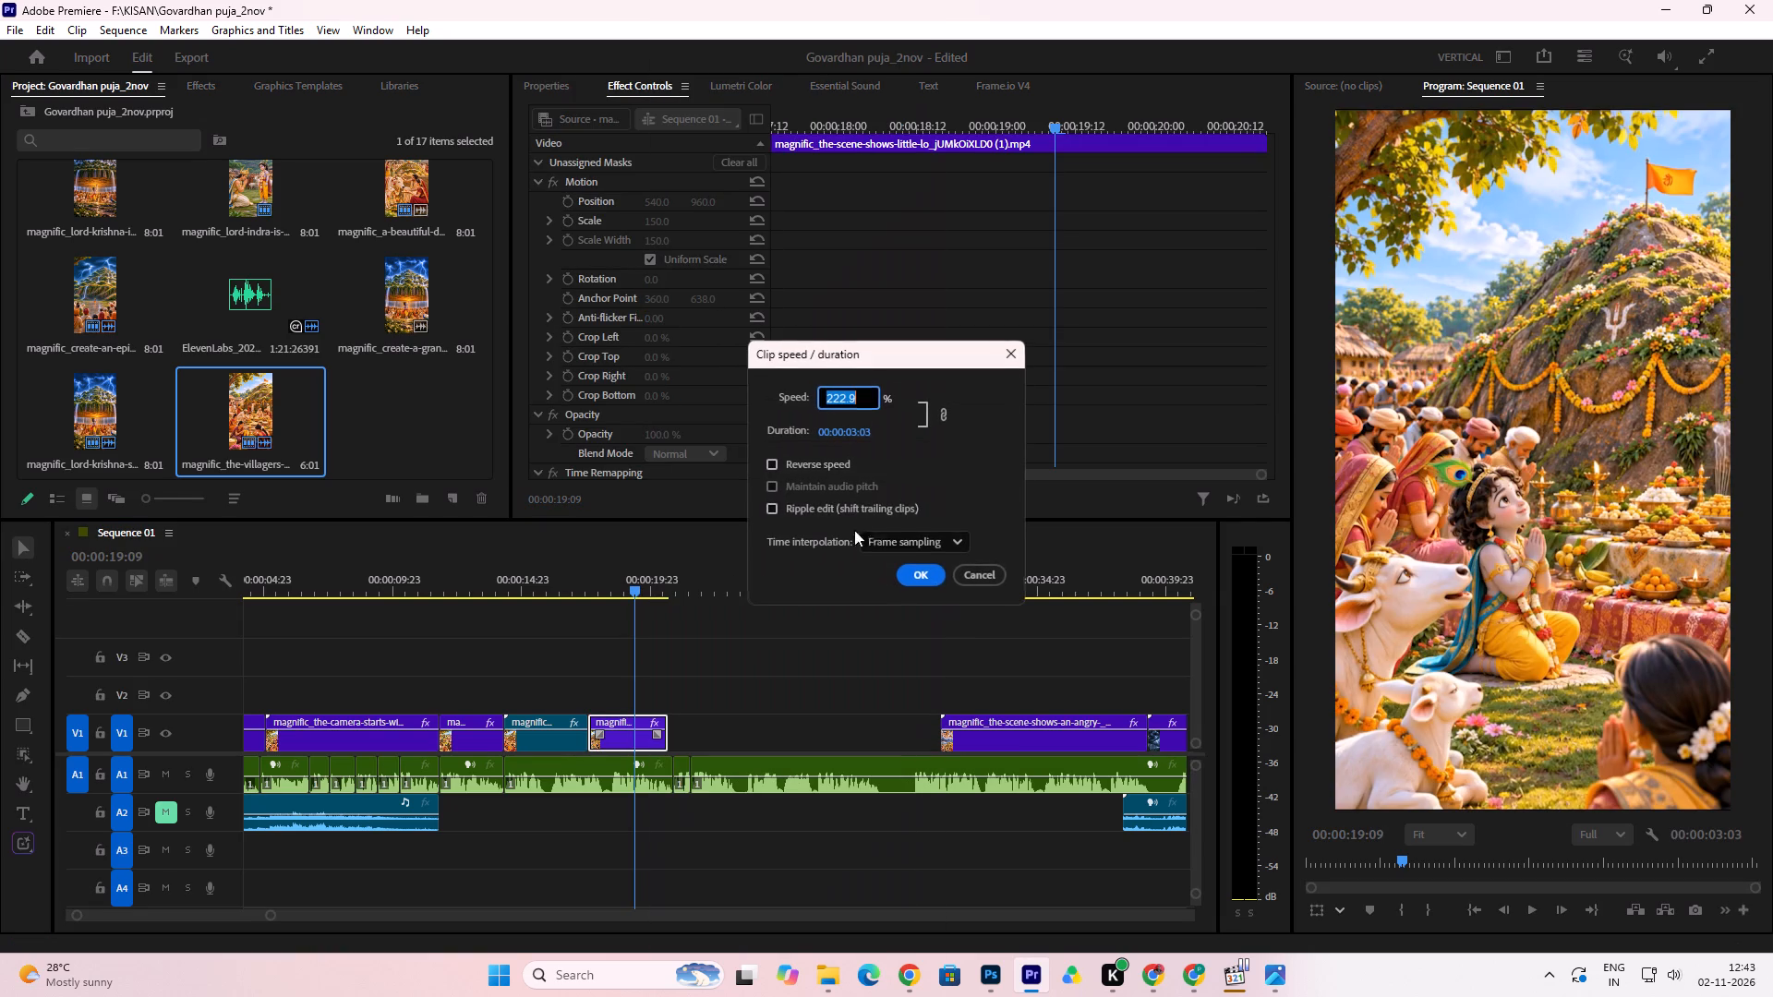
click(925, 452)
drag(827, 402, 762, 447)
click(920, 578)
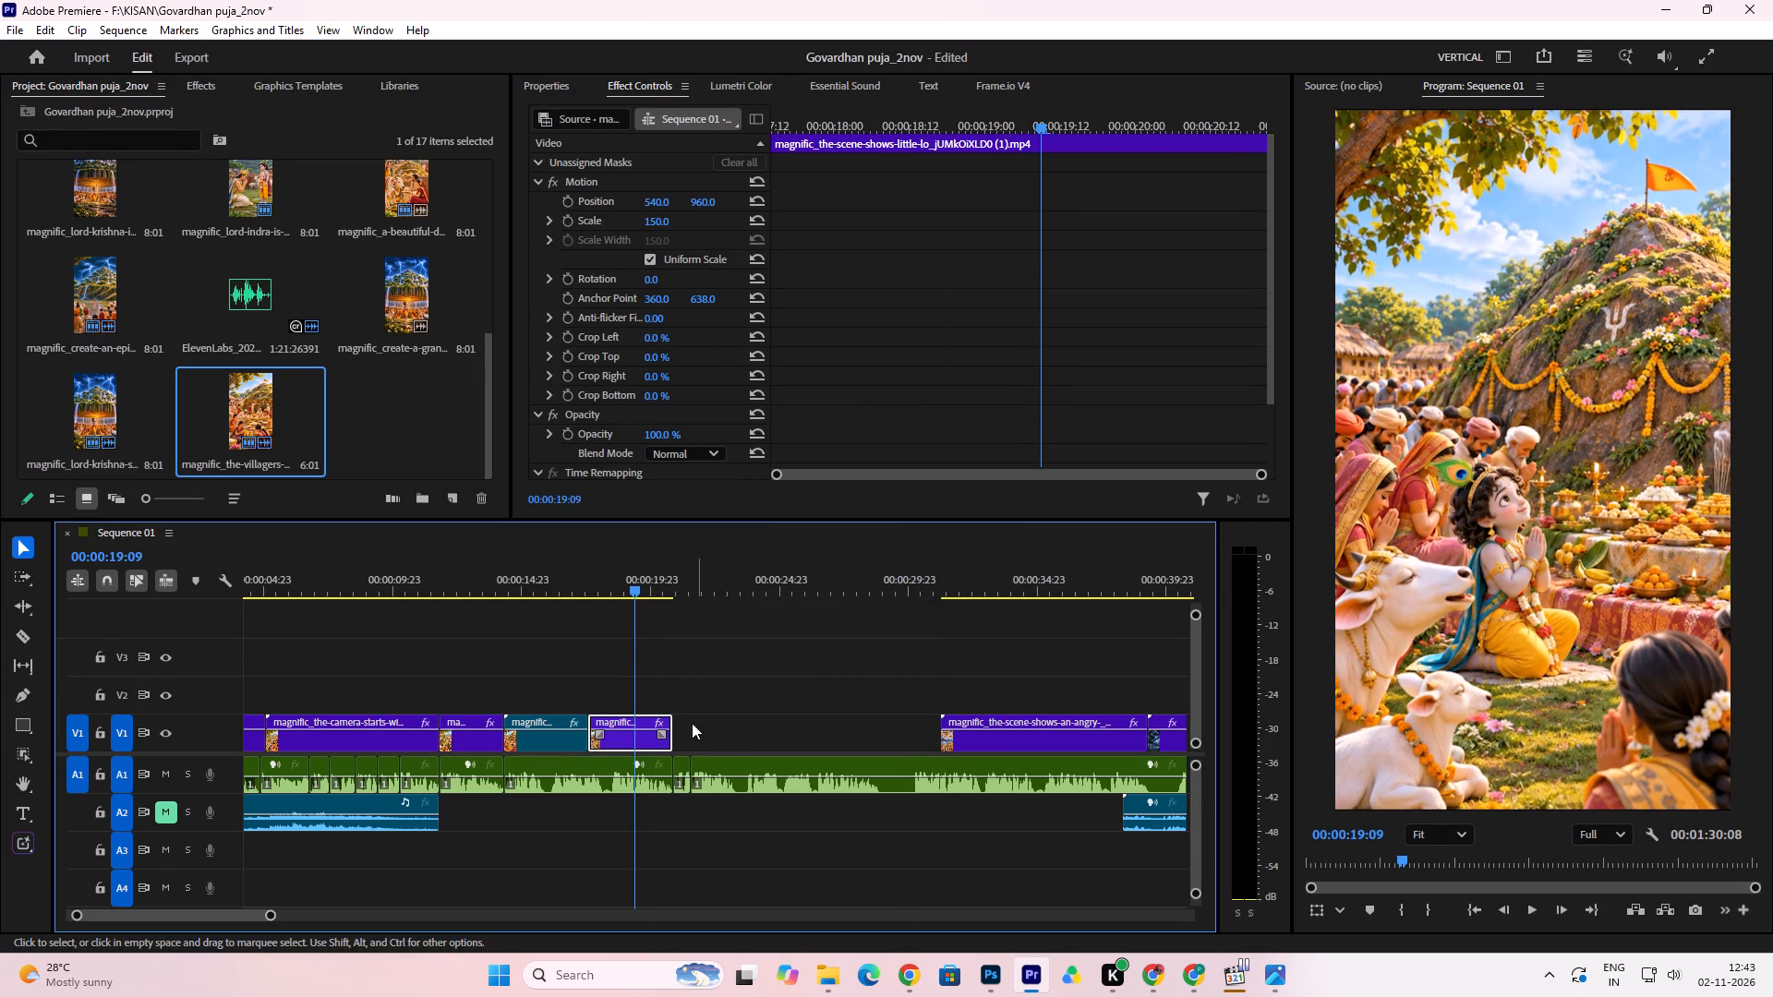
key(space)
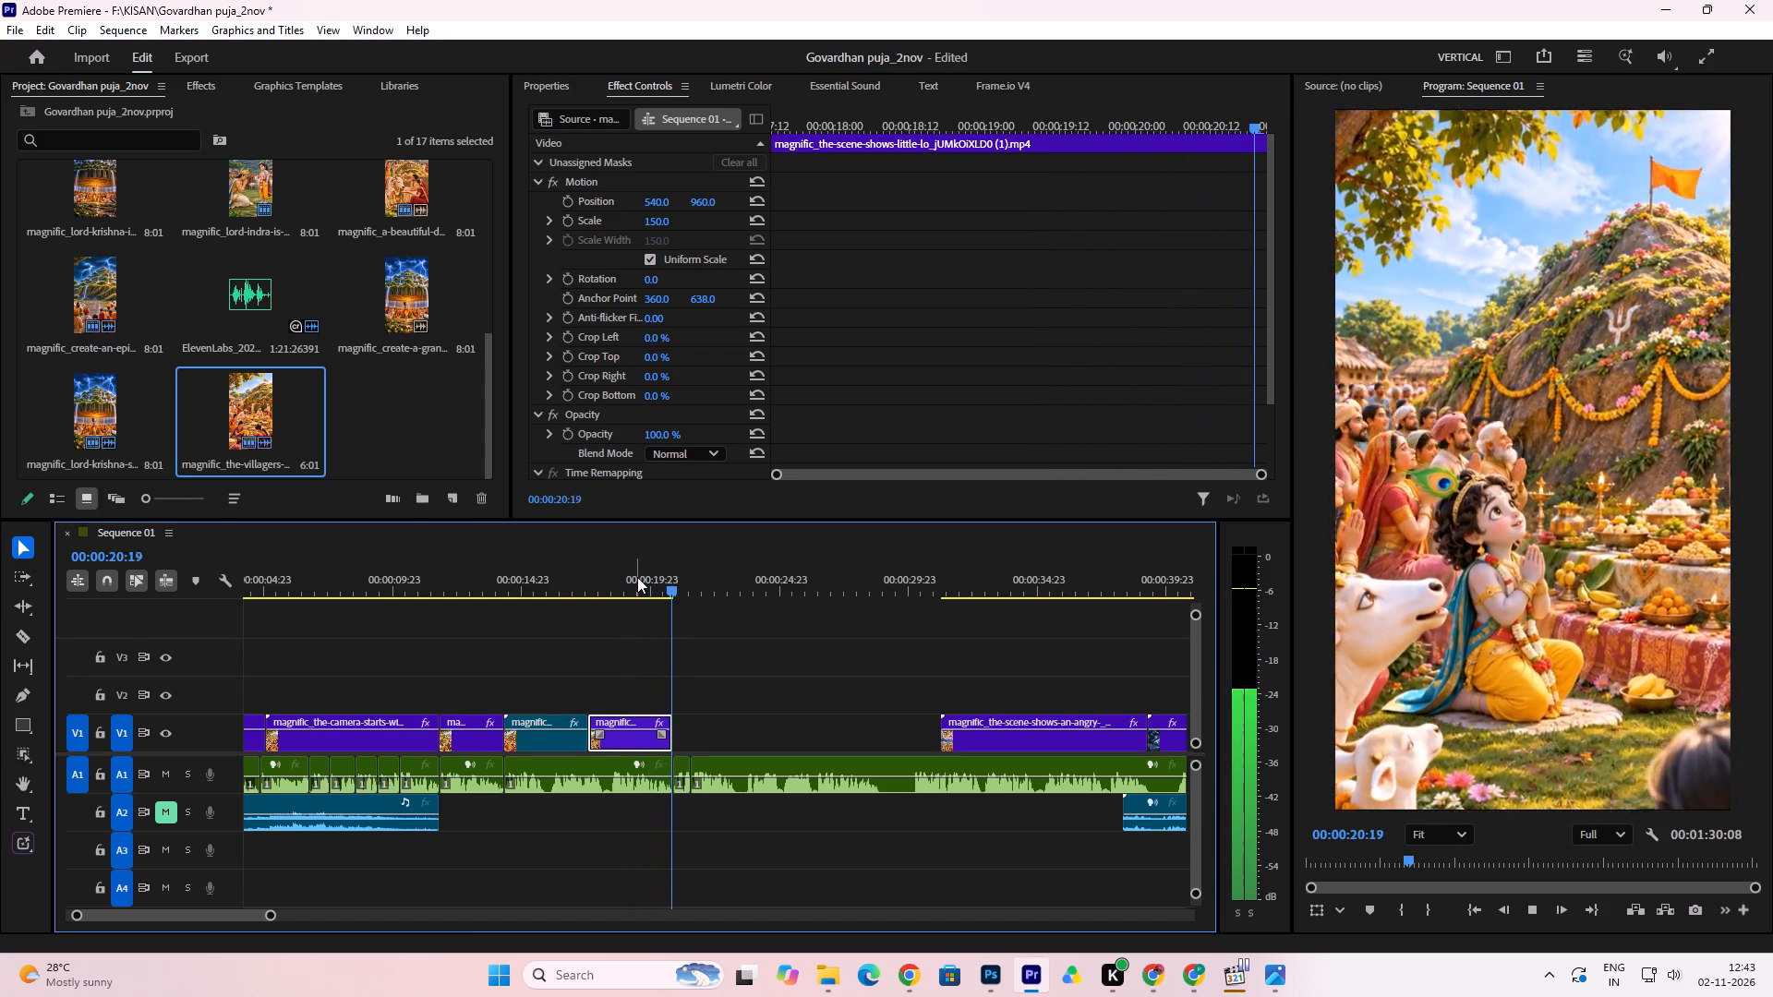
key(space)
Move the angry-scene clip on V1 against the end of the little-Krishna scene clip, play across the cut and save the project.
drag(972, 741, 852, 742)
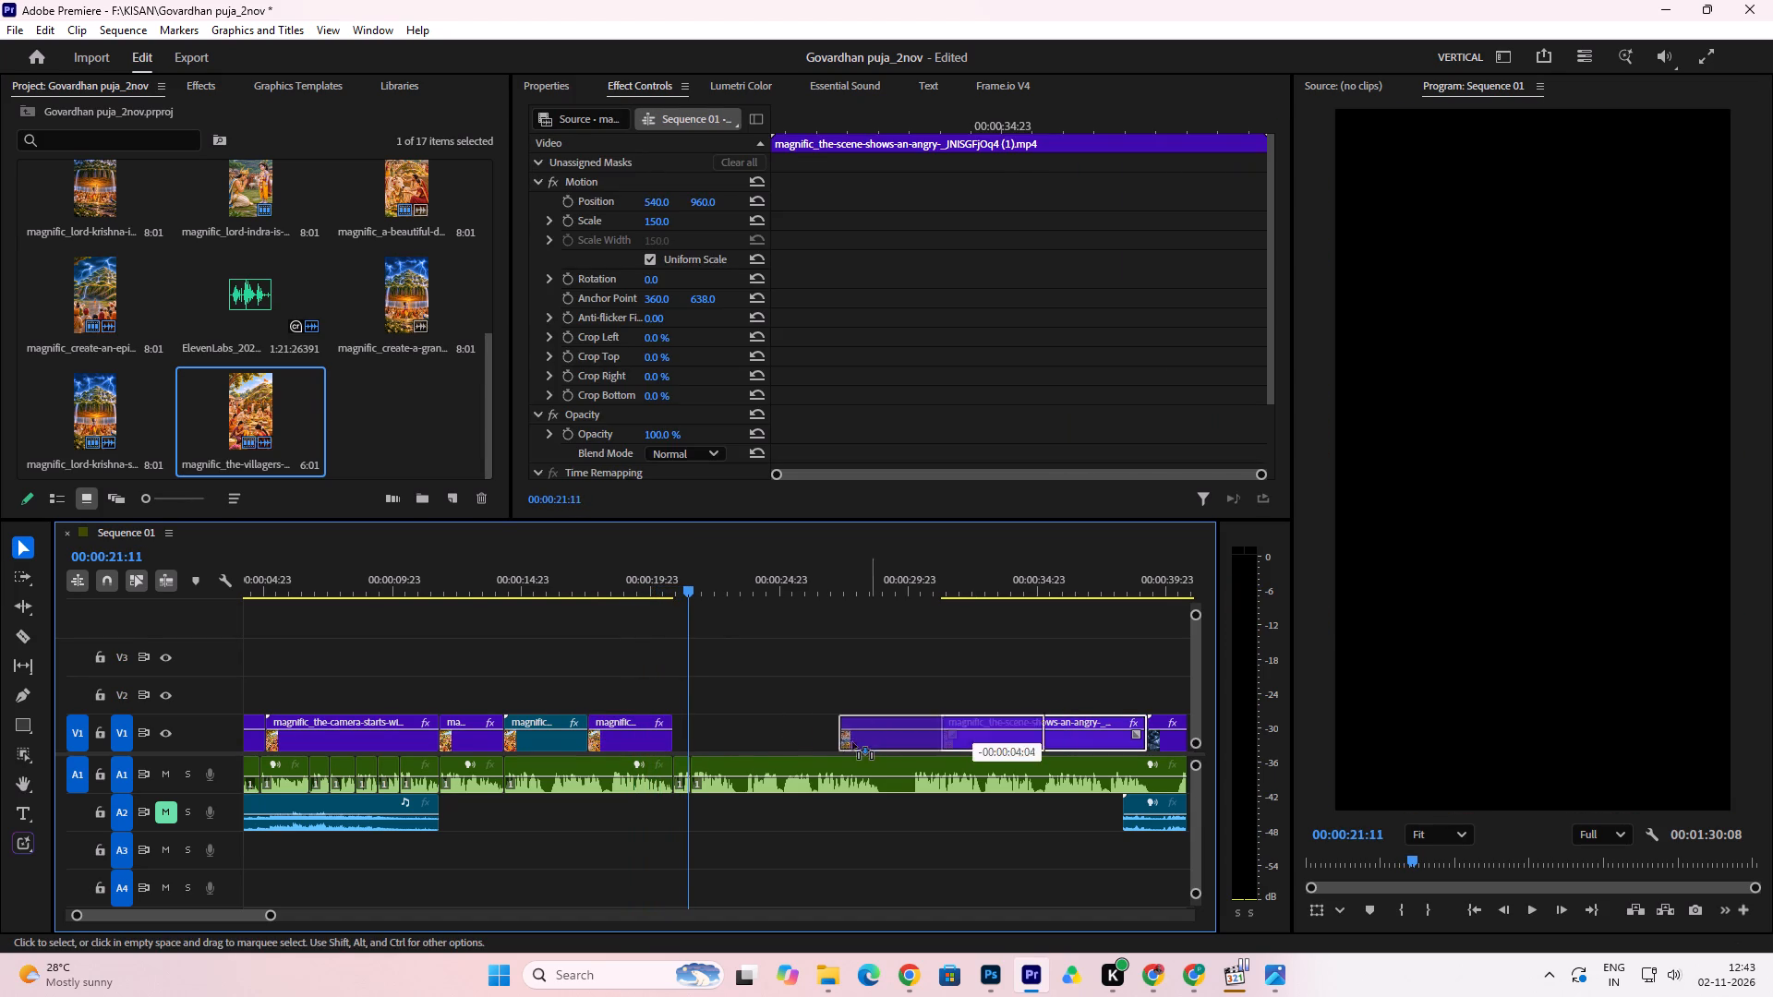
drag(852, 742, 702, 748)
click(674, 583)
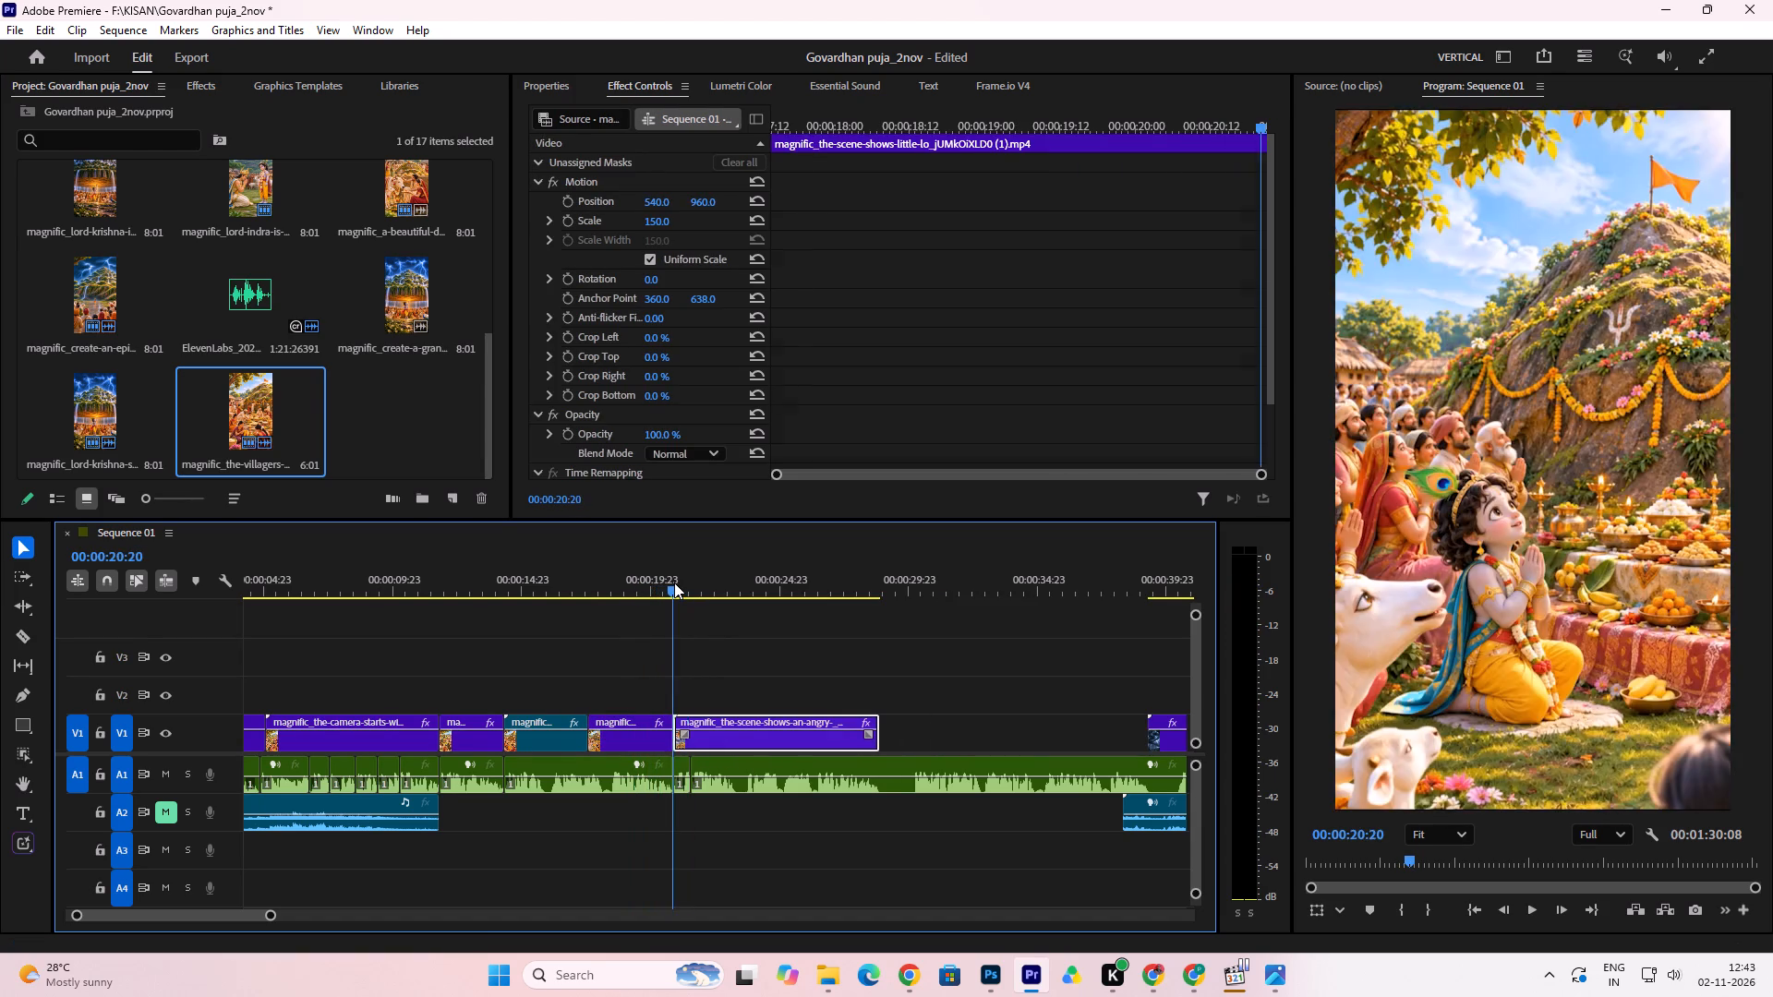
key(space)
key(space)
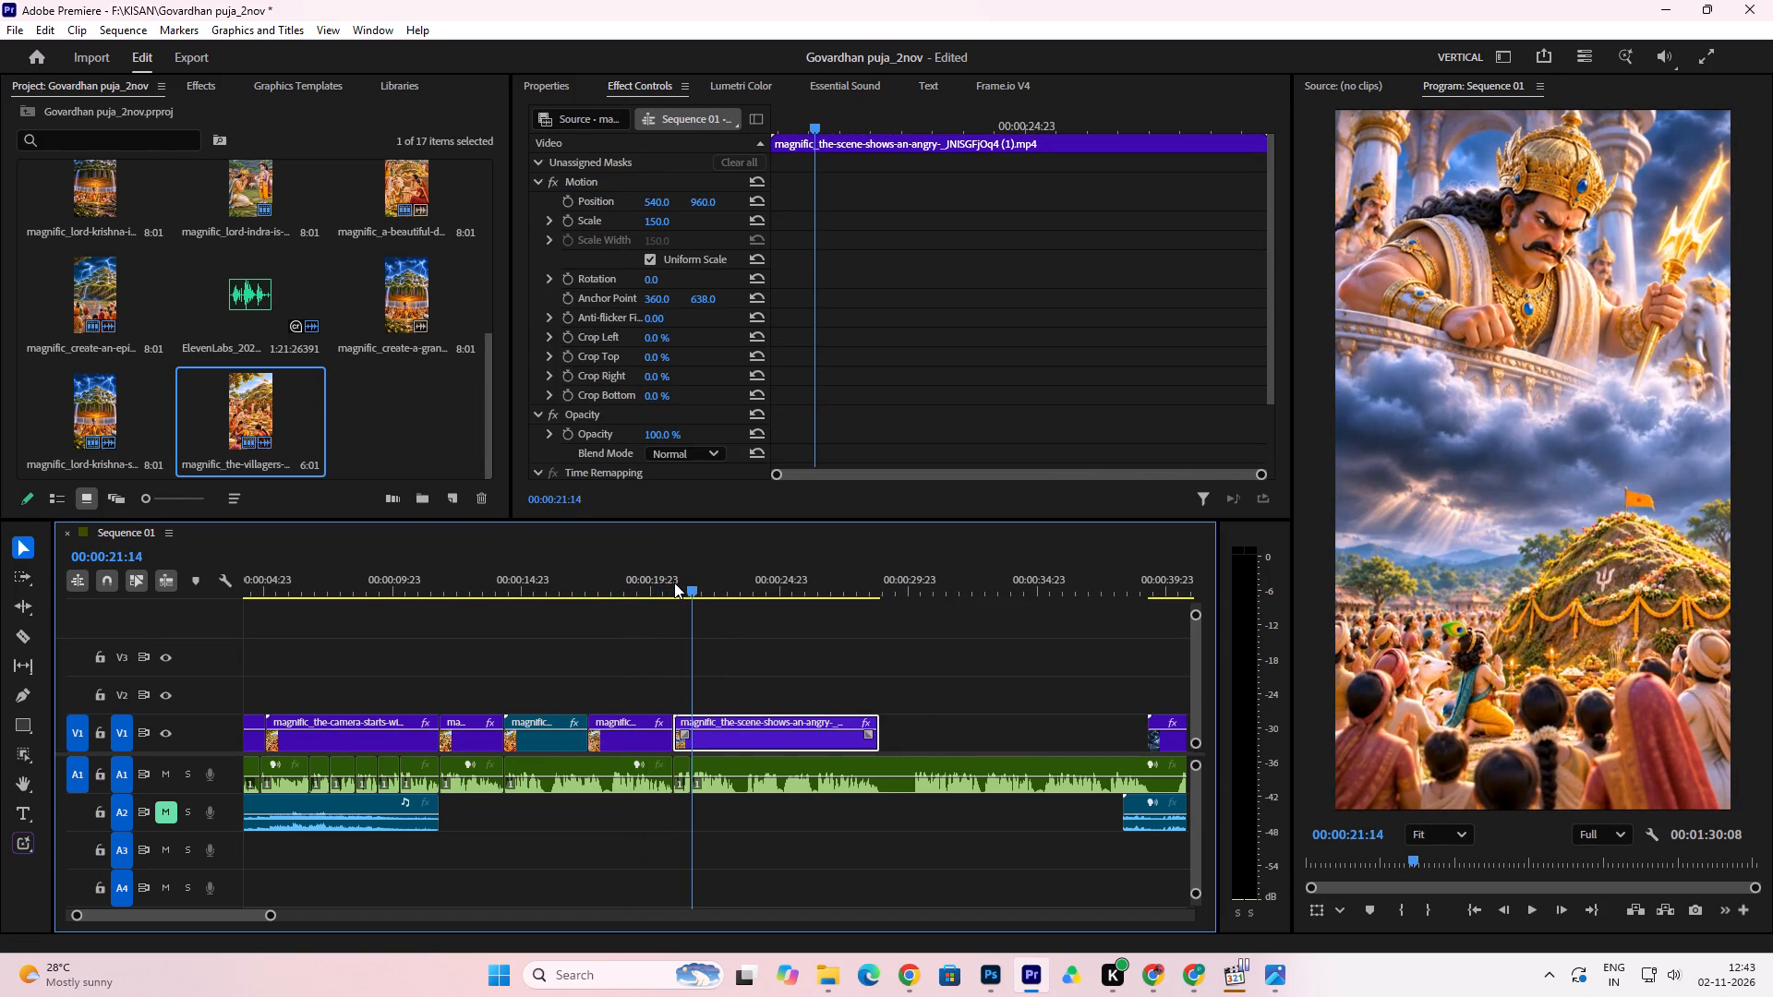
key(ctrl+s)
key(ctrl+s)
Play the angry-scene clip against the voiceover and trim its end to a duration of 00:00:04:08.
key(space)
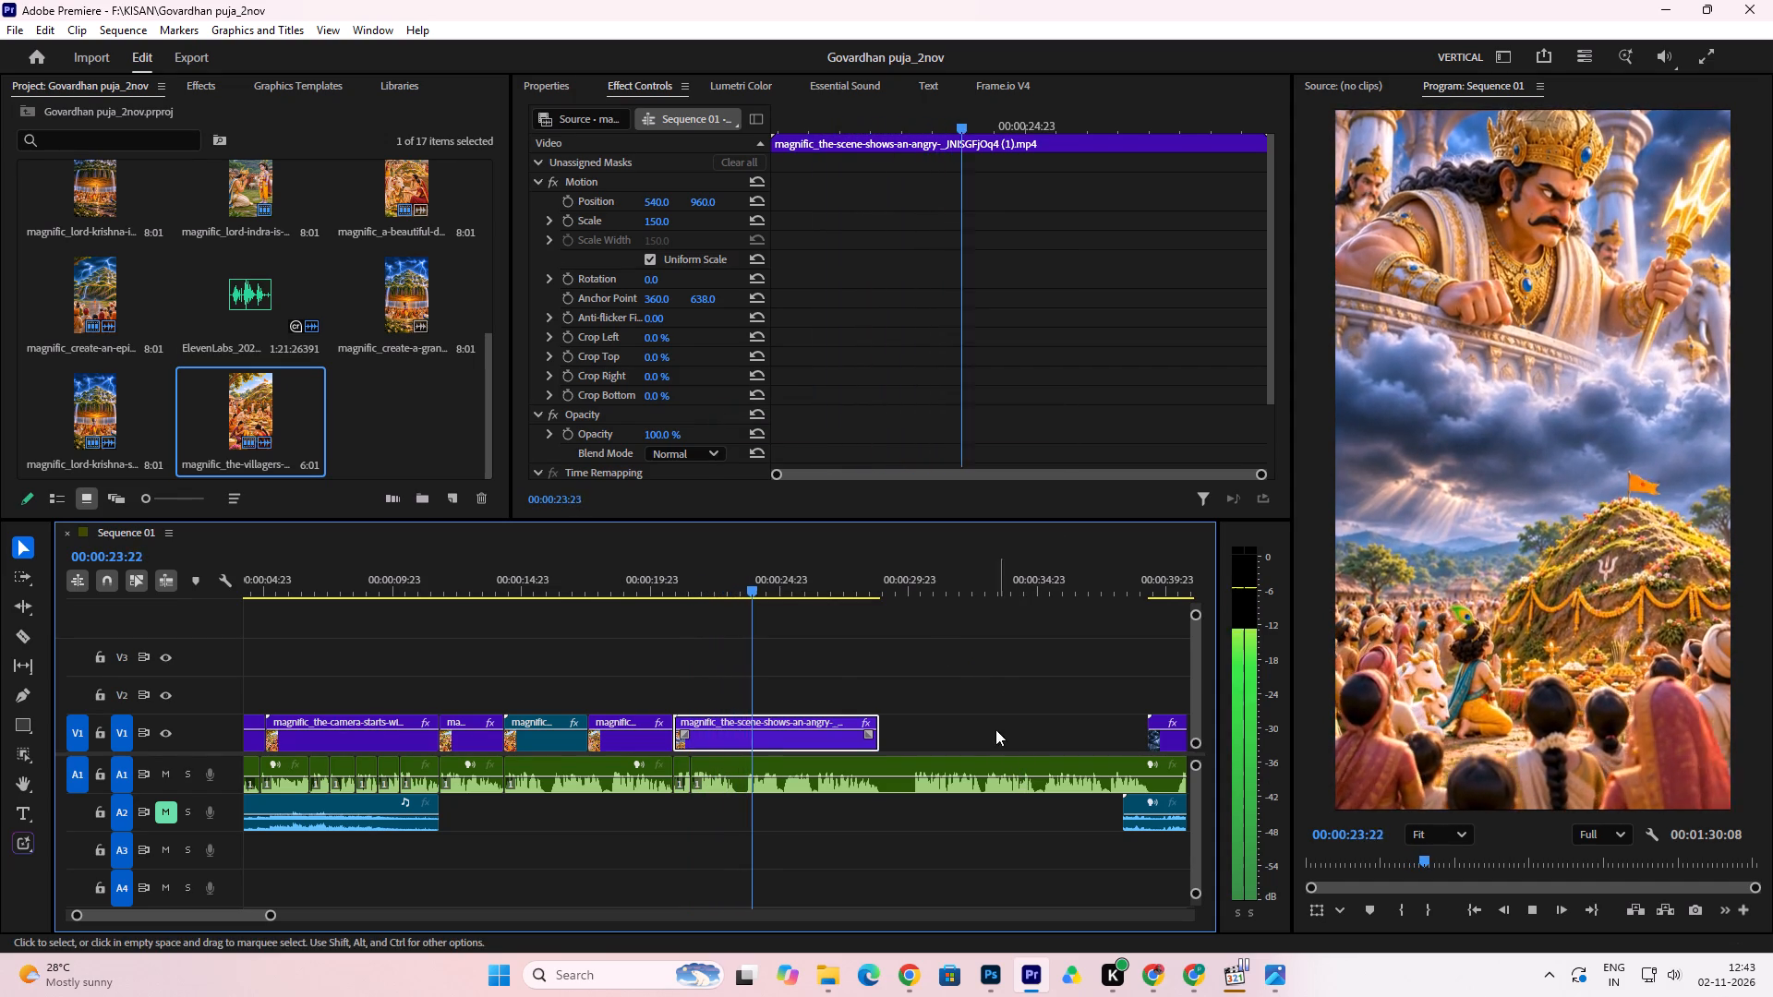
key(space)
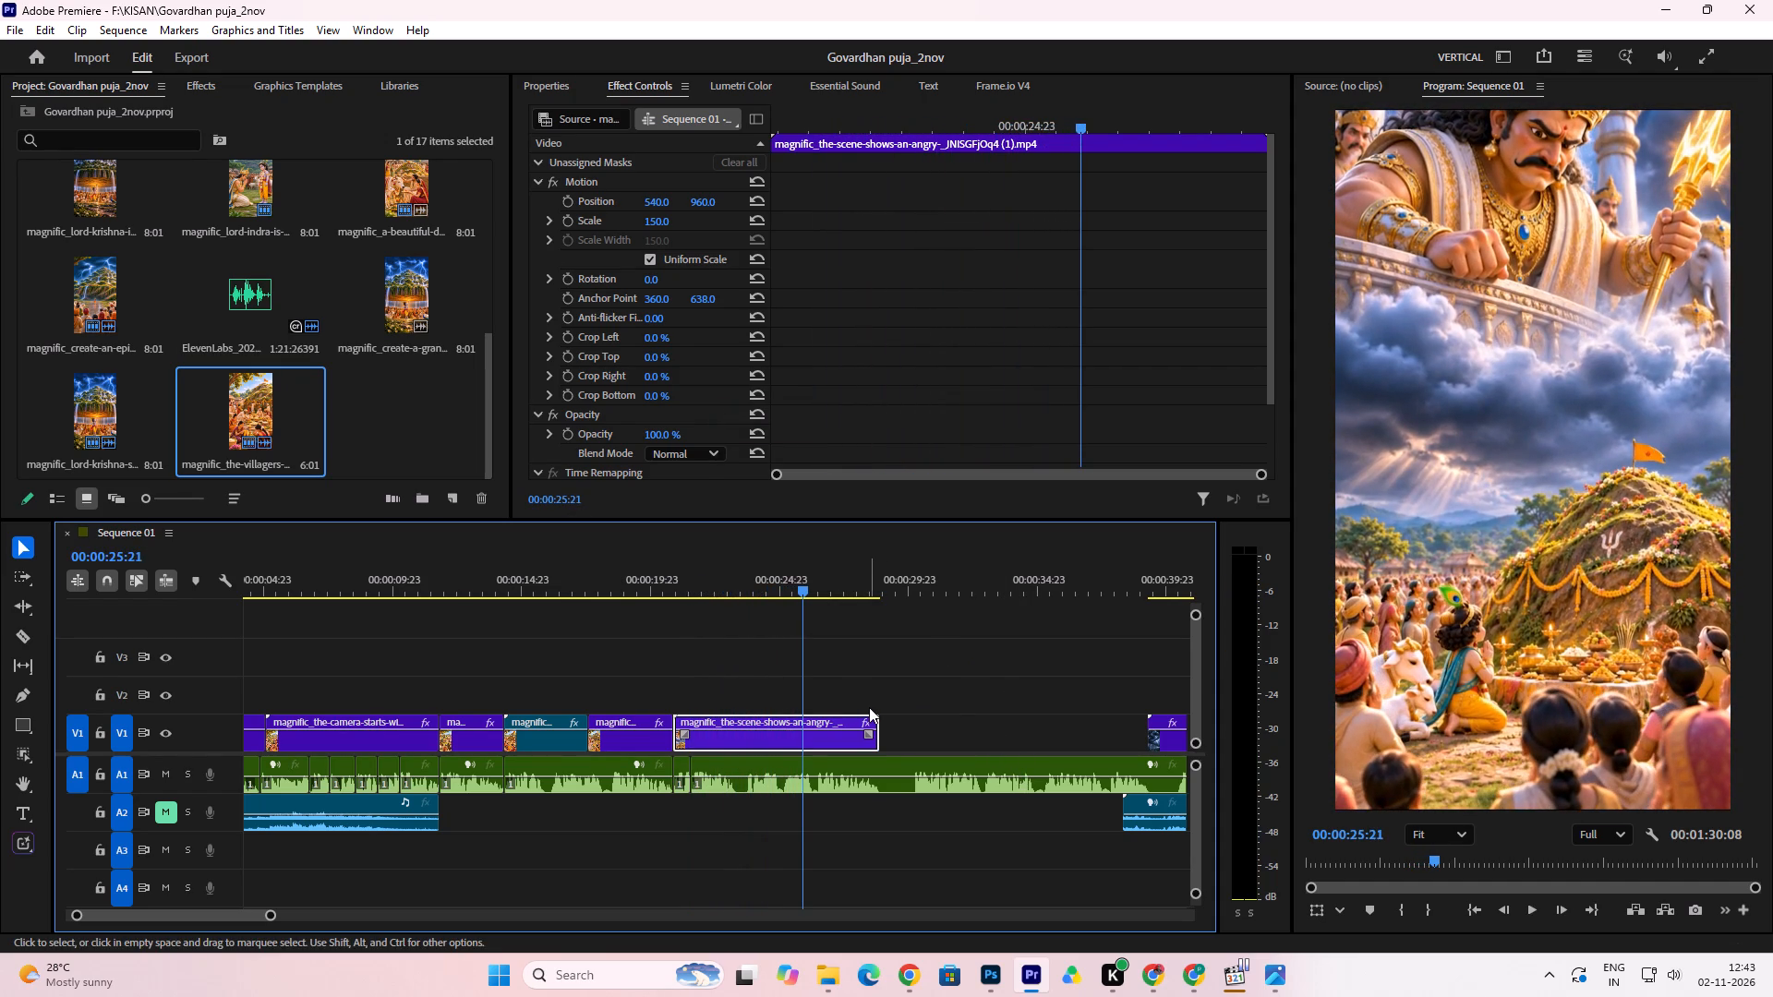
drag(878, 719, 787, 740)
click(673, 586)
key(space)
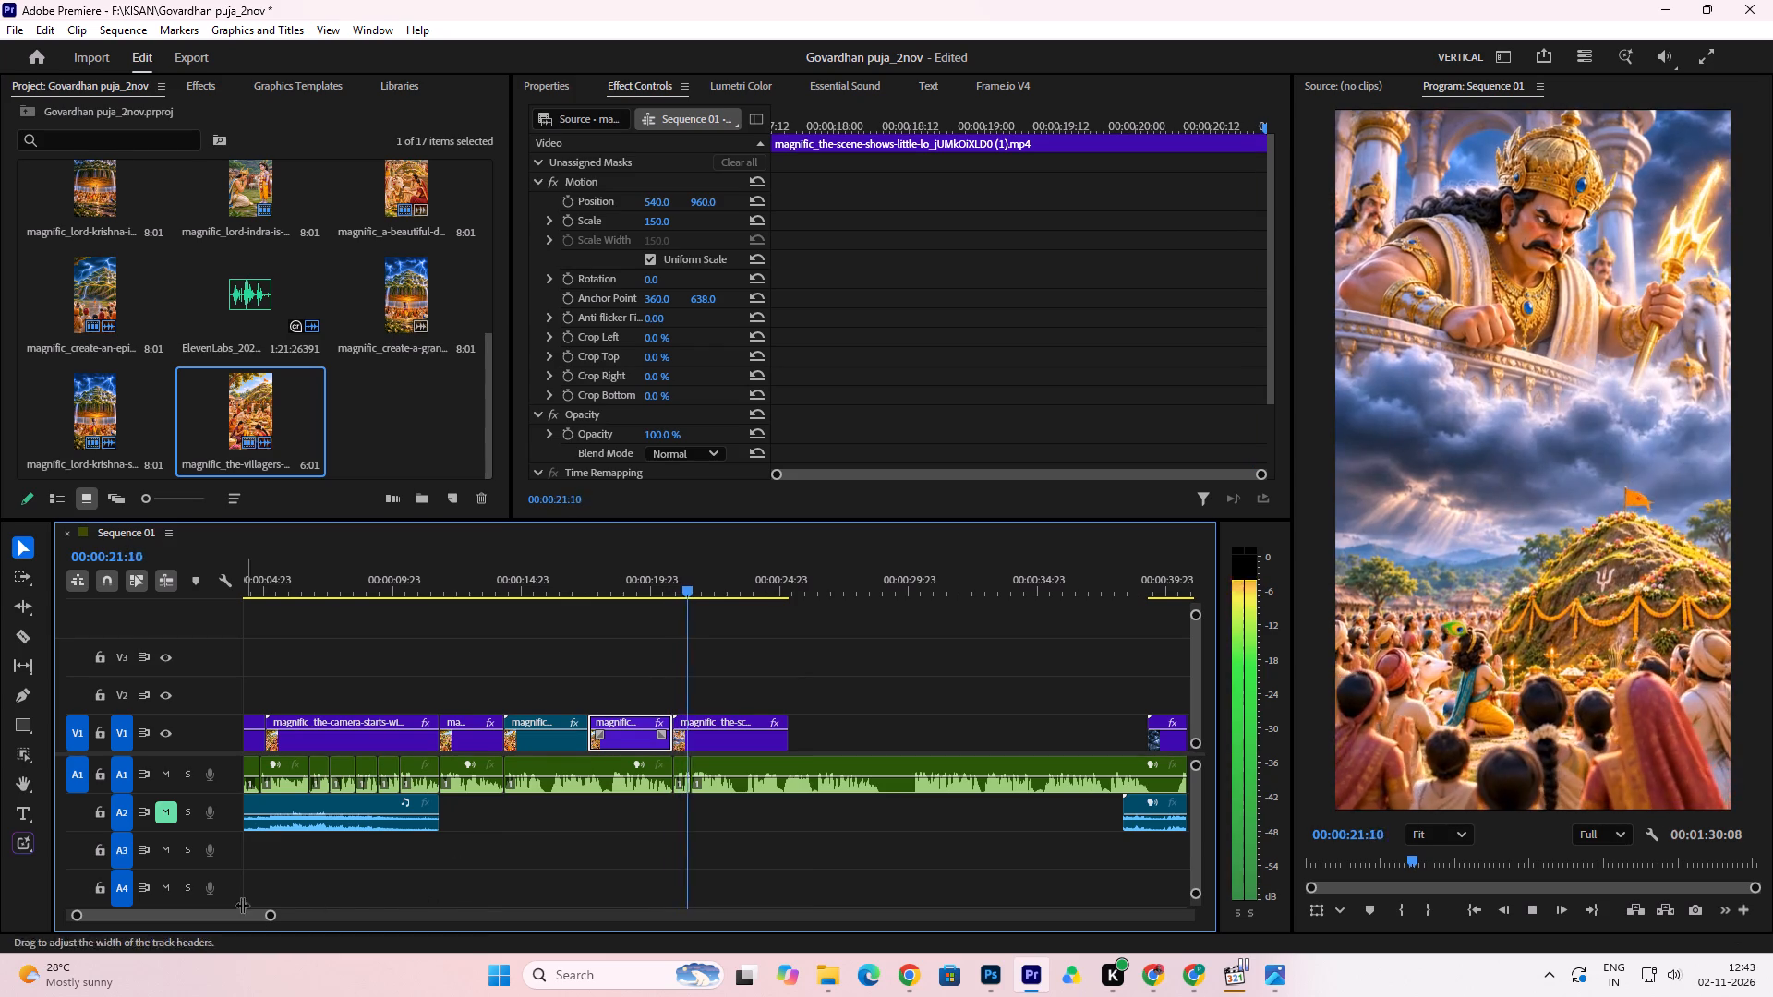
drag(272, 917, 333, 921)
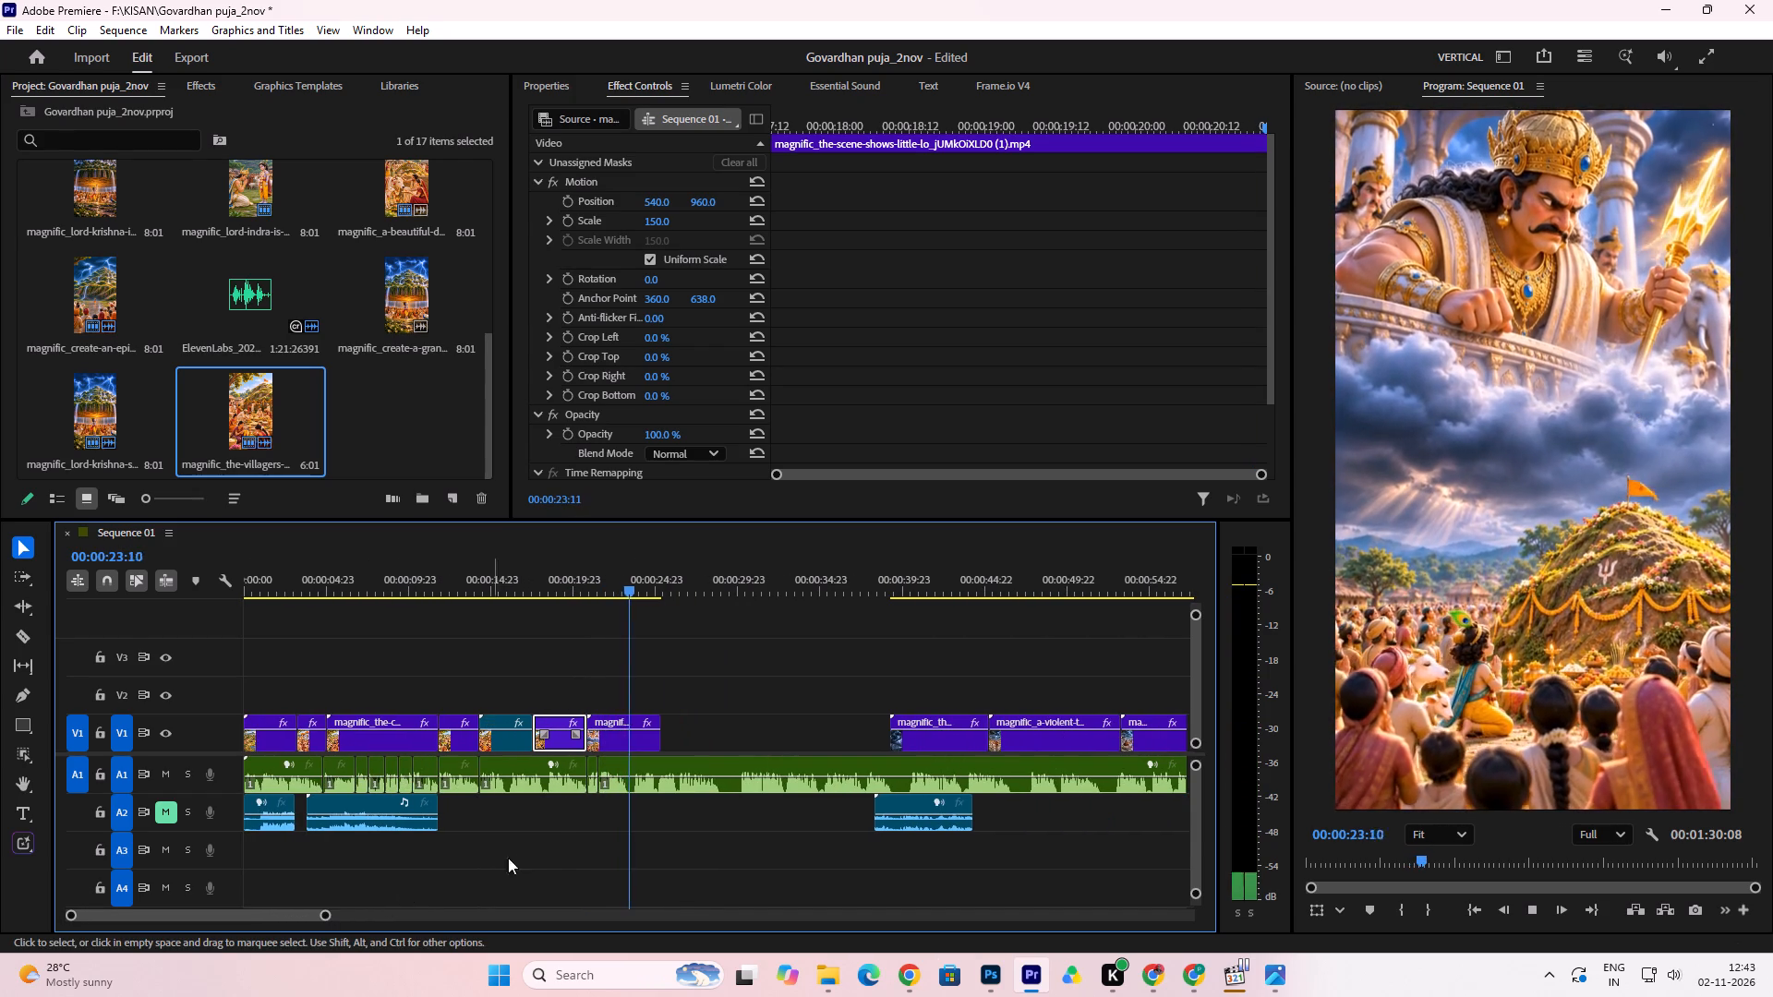
key(space)
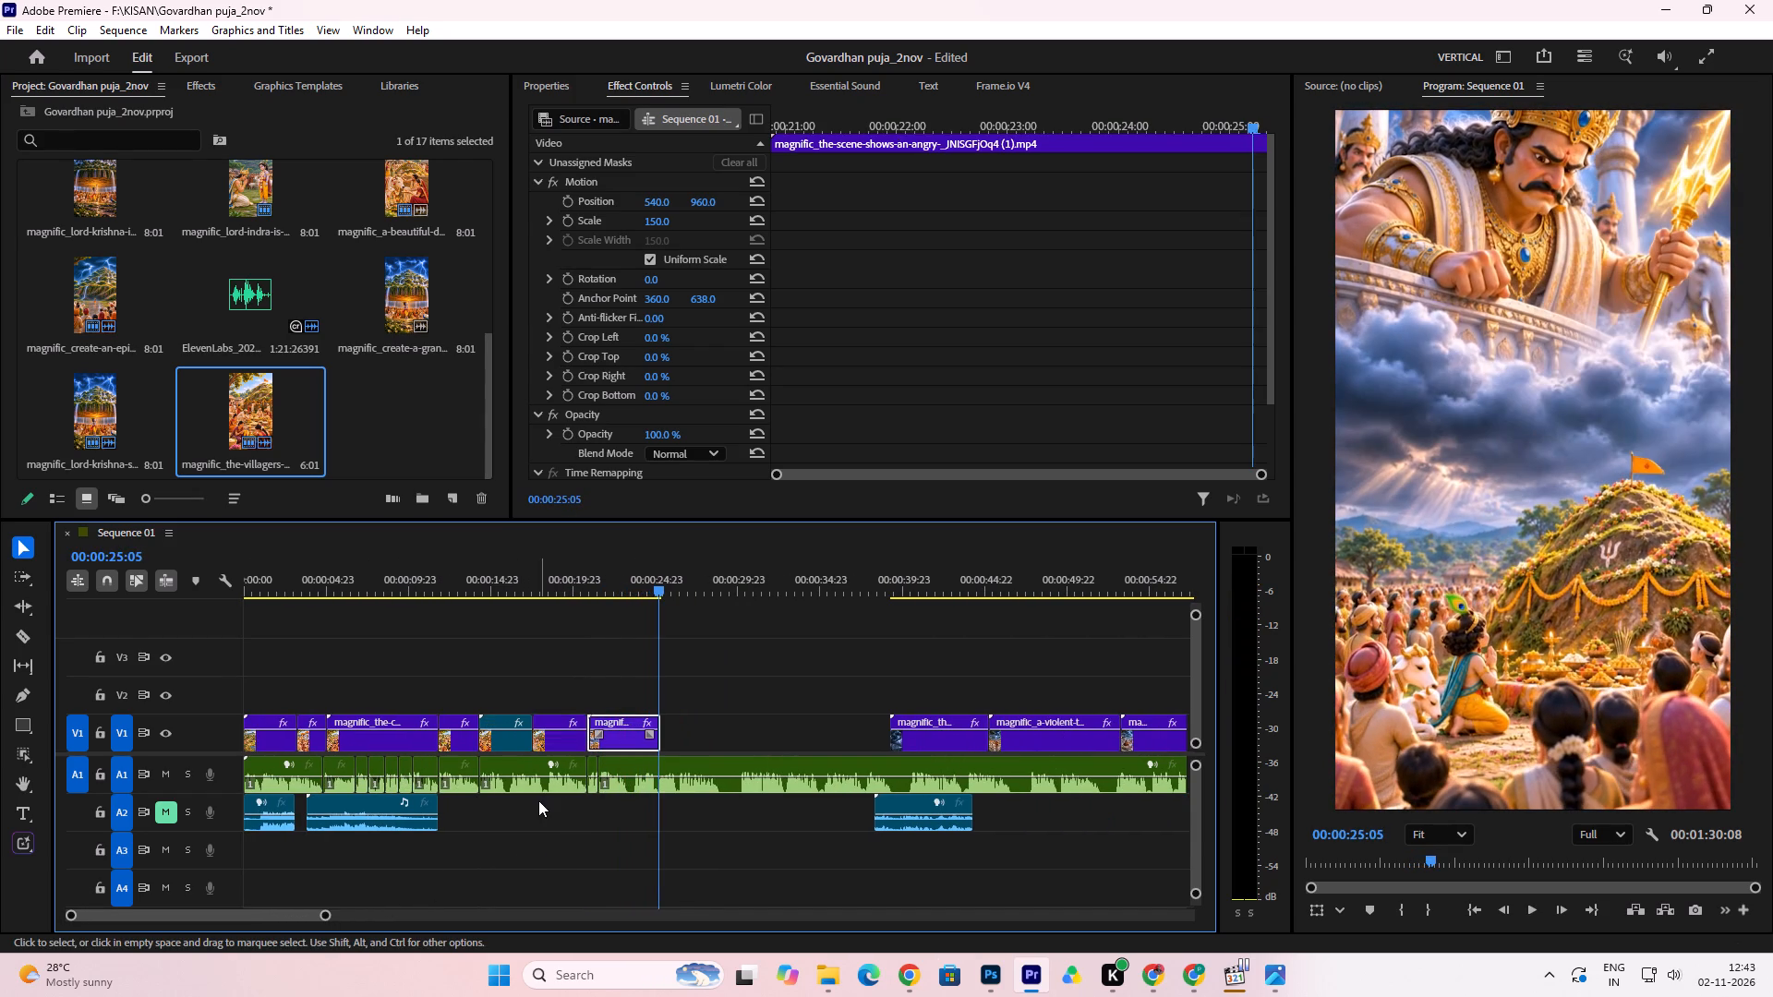
click(657, 721)
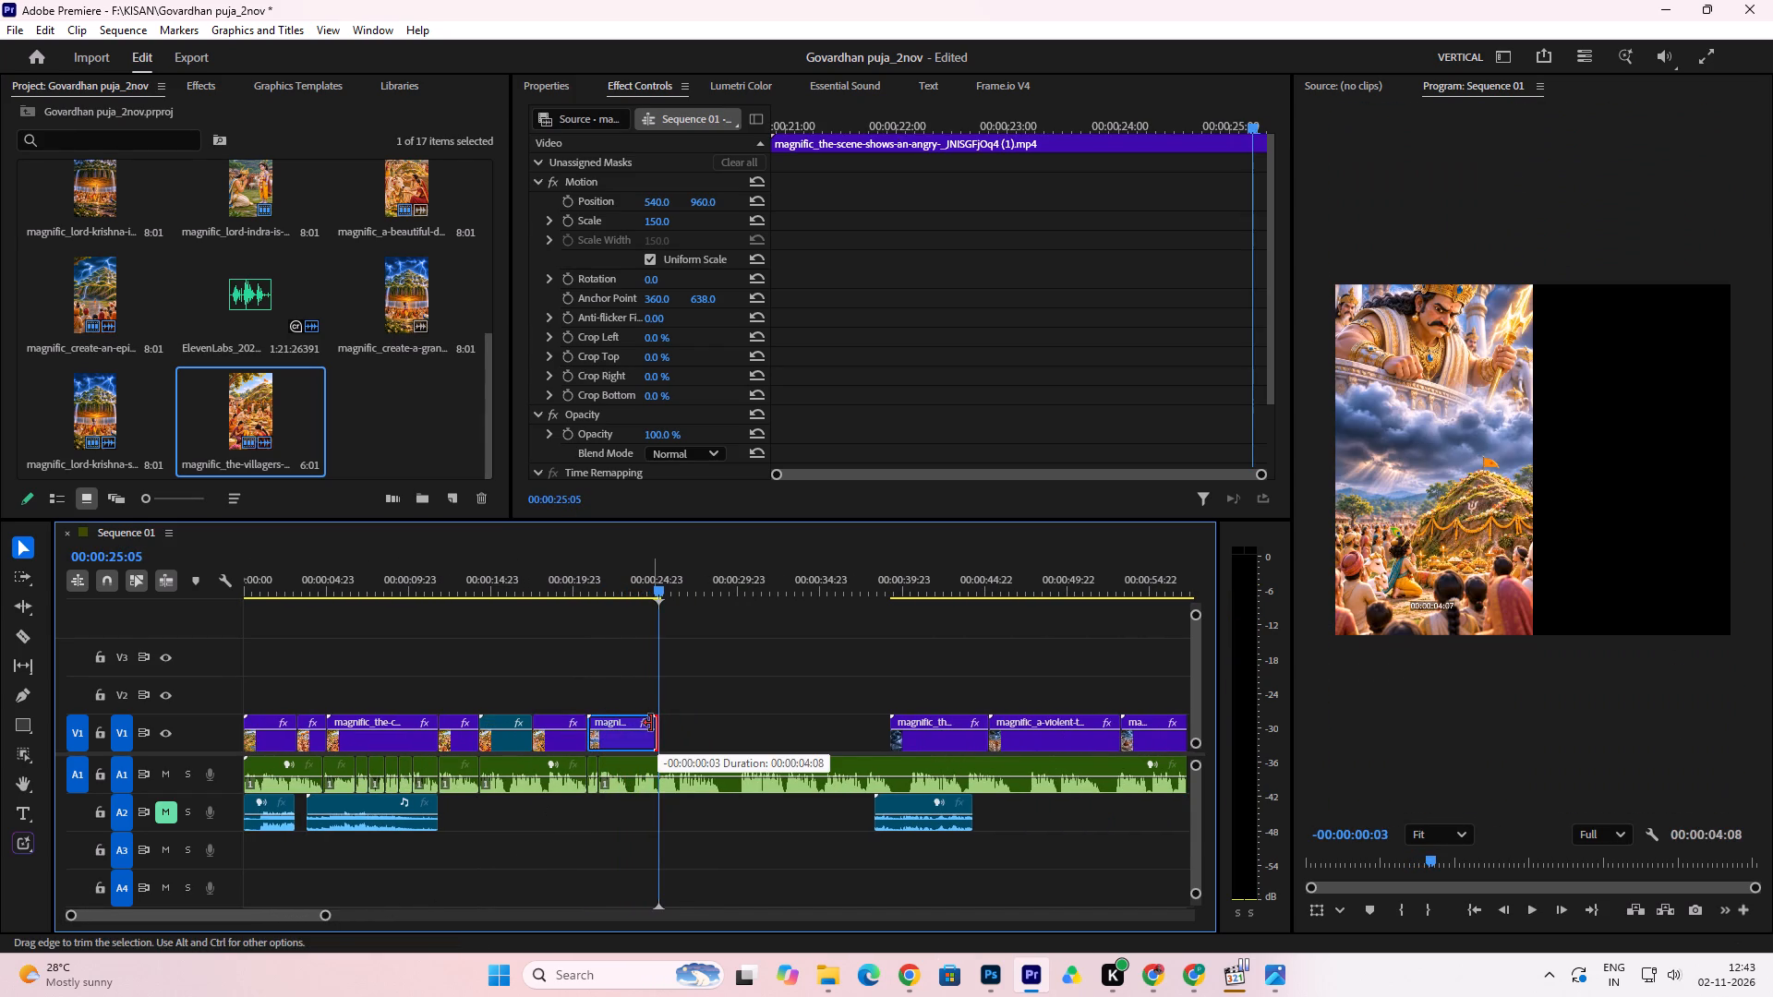
Move the storm-cloud clip (the-camera-slowly-tilts) on V1 against the end of the angry-scene clip.
drag(932, 743, 746, 742)
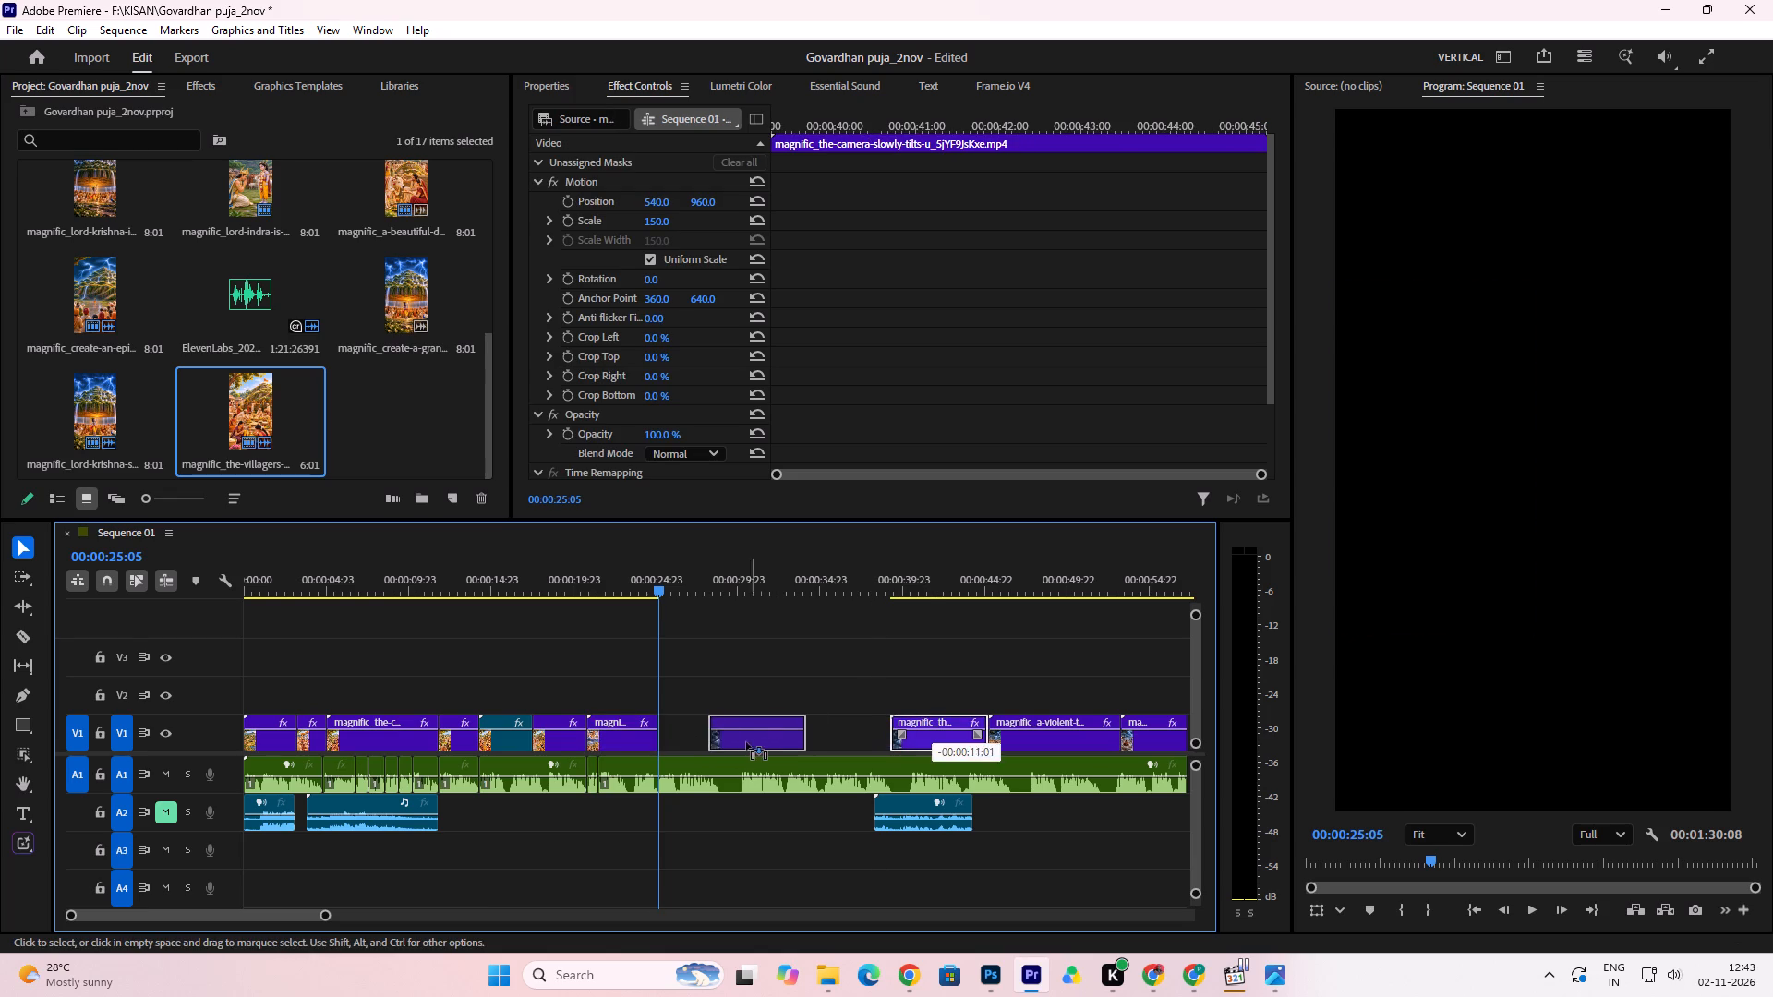
drag(746, 742, 698, 752)
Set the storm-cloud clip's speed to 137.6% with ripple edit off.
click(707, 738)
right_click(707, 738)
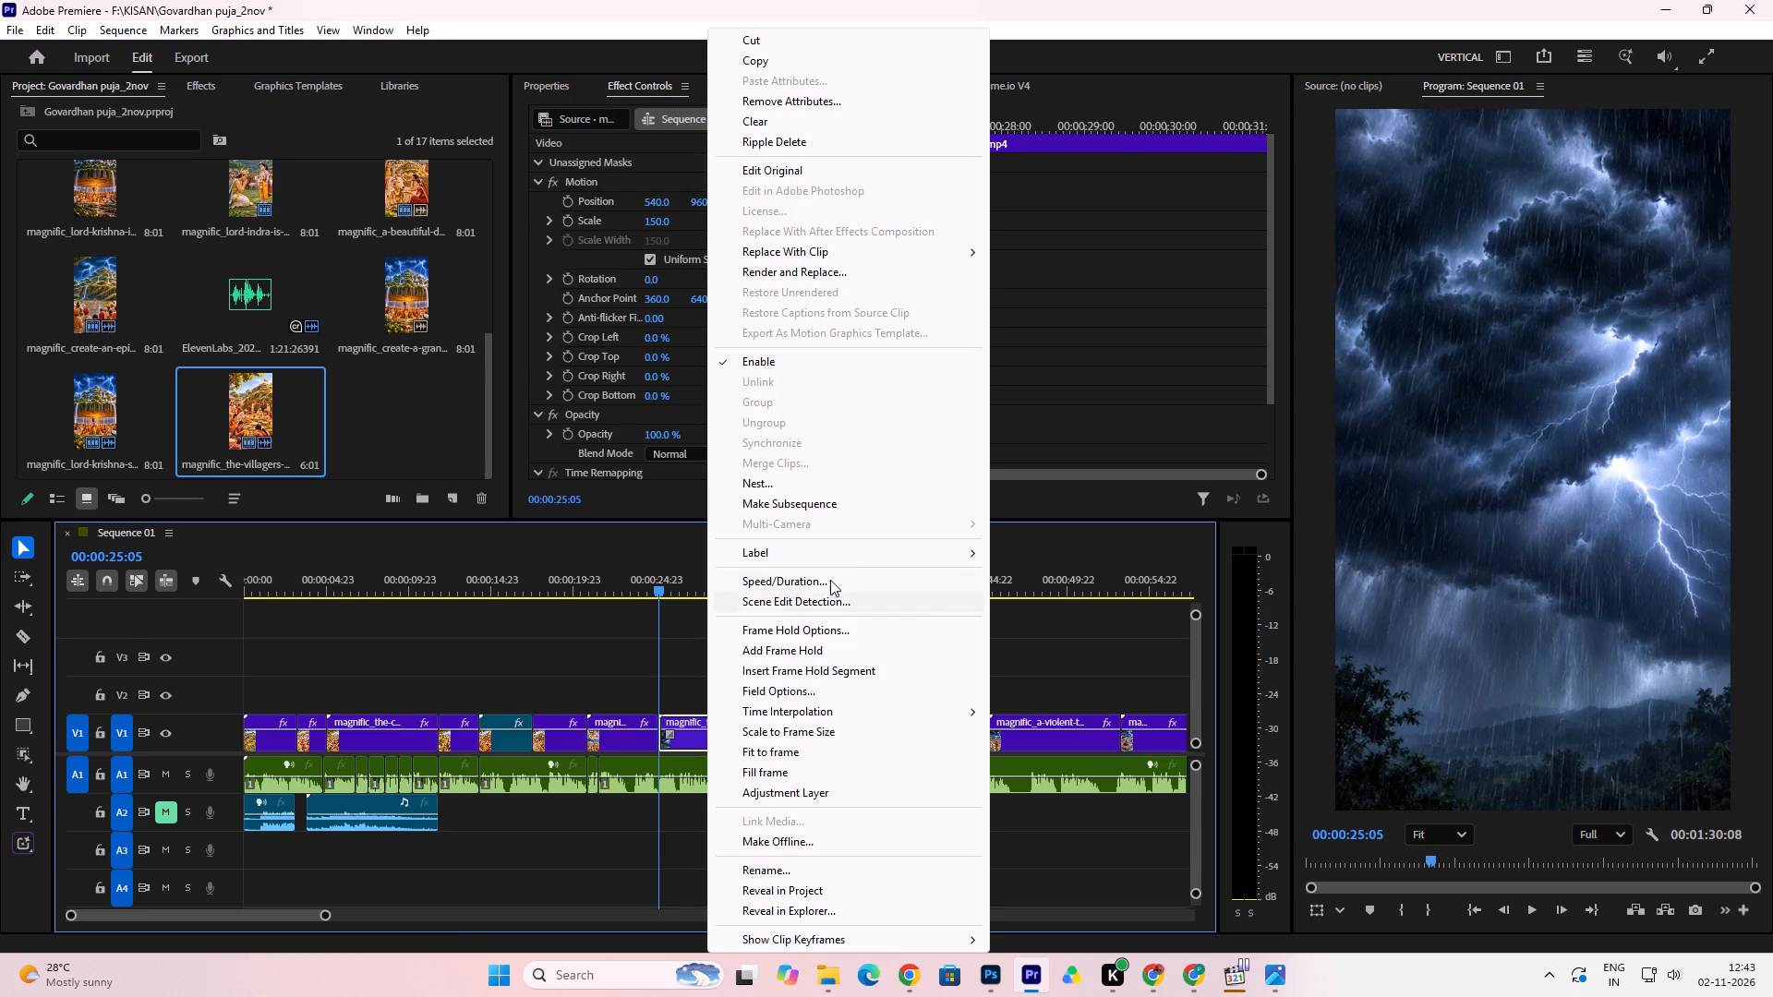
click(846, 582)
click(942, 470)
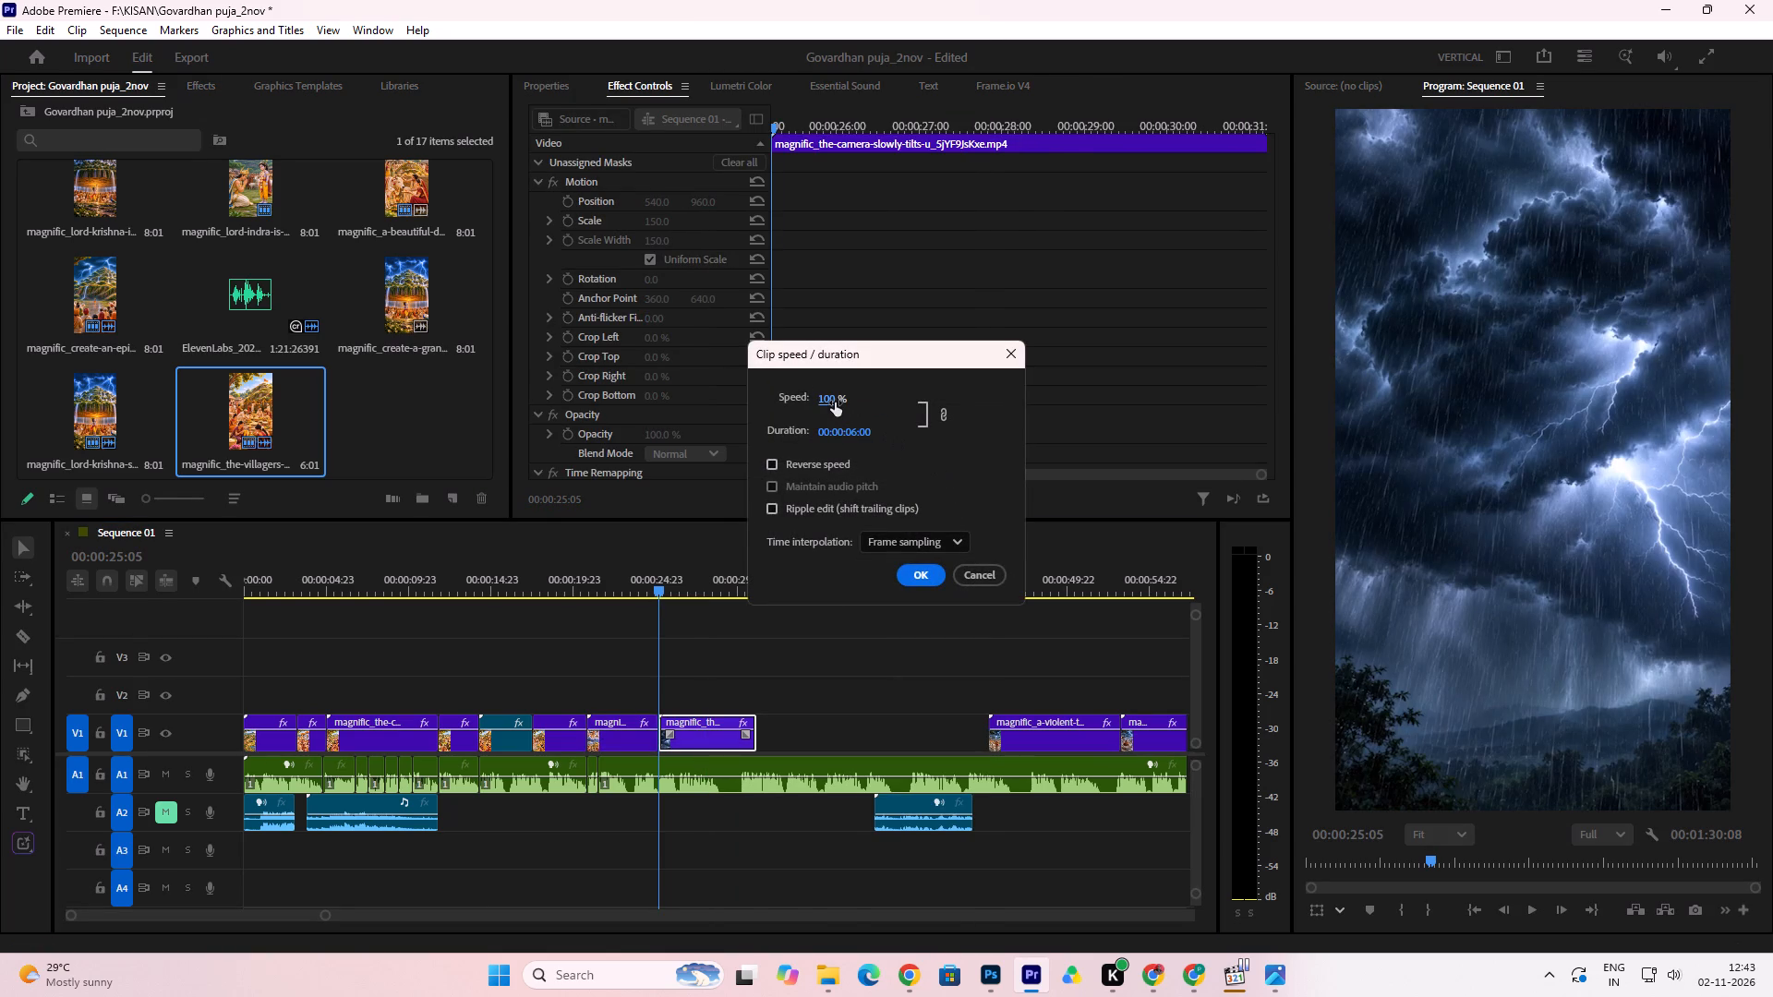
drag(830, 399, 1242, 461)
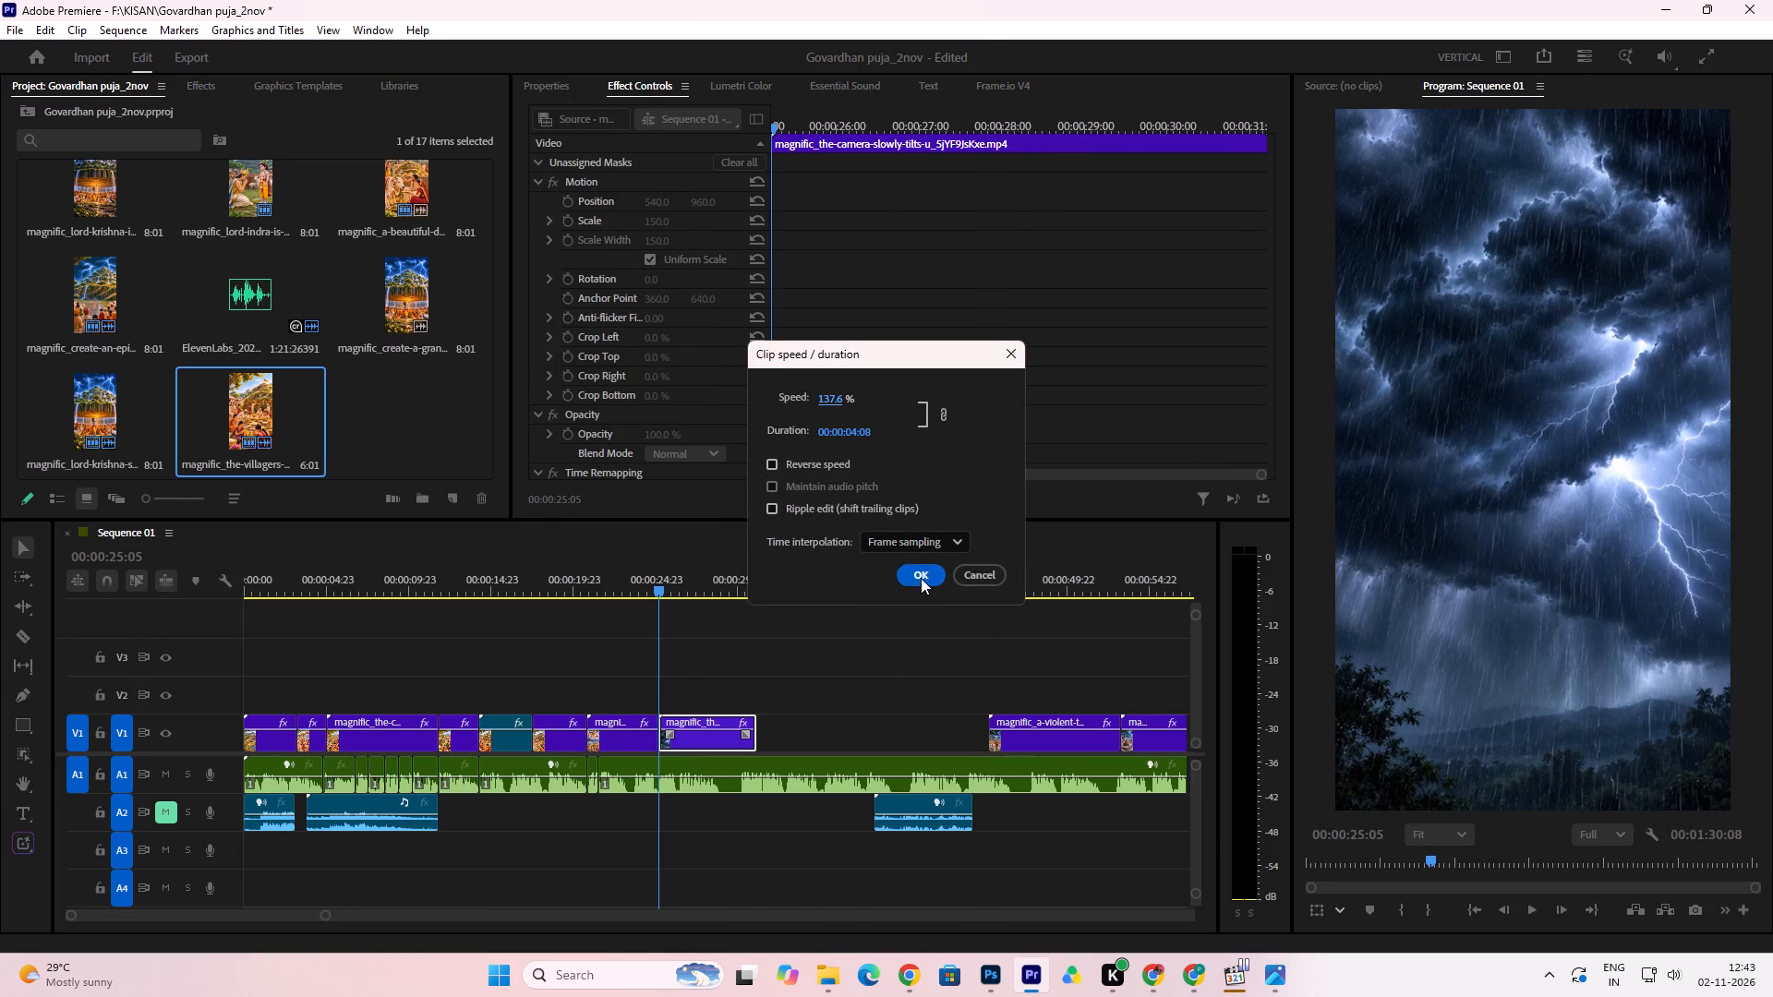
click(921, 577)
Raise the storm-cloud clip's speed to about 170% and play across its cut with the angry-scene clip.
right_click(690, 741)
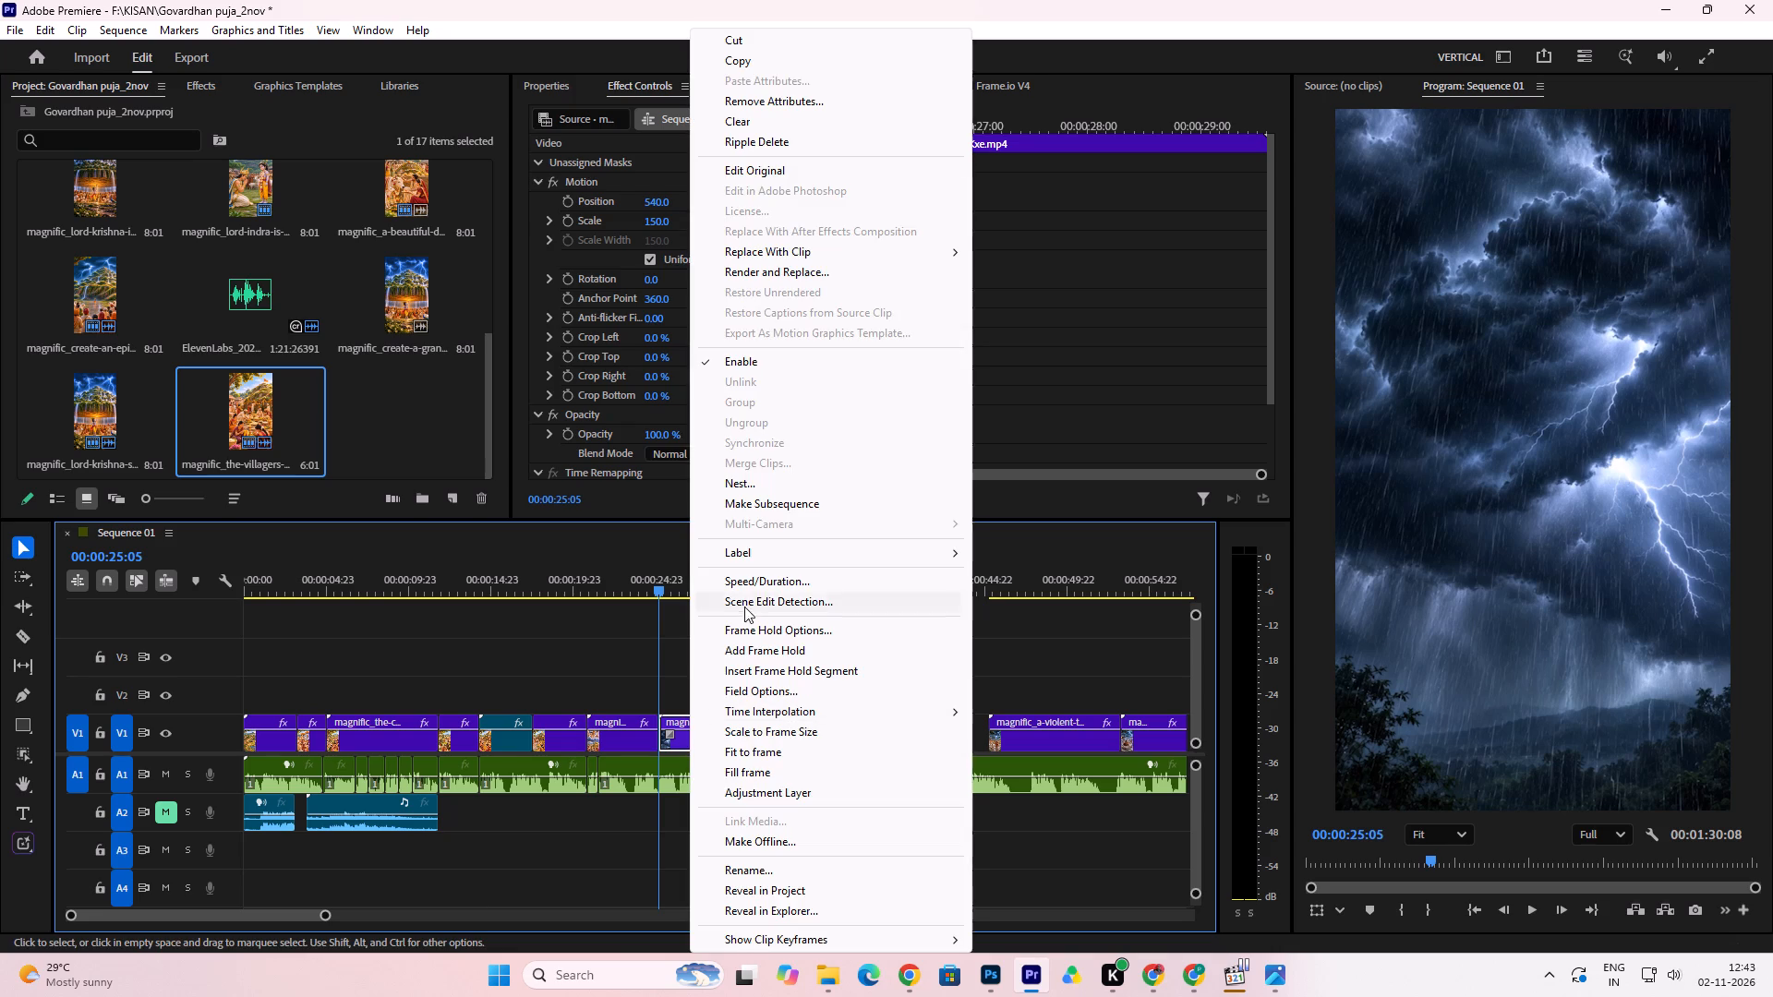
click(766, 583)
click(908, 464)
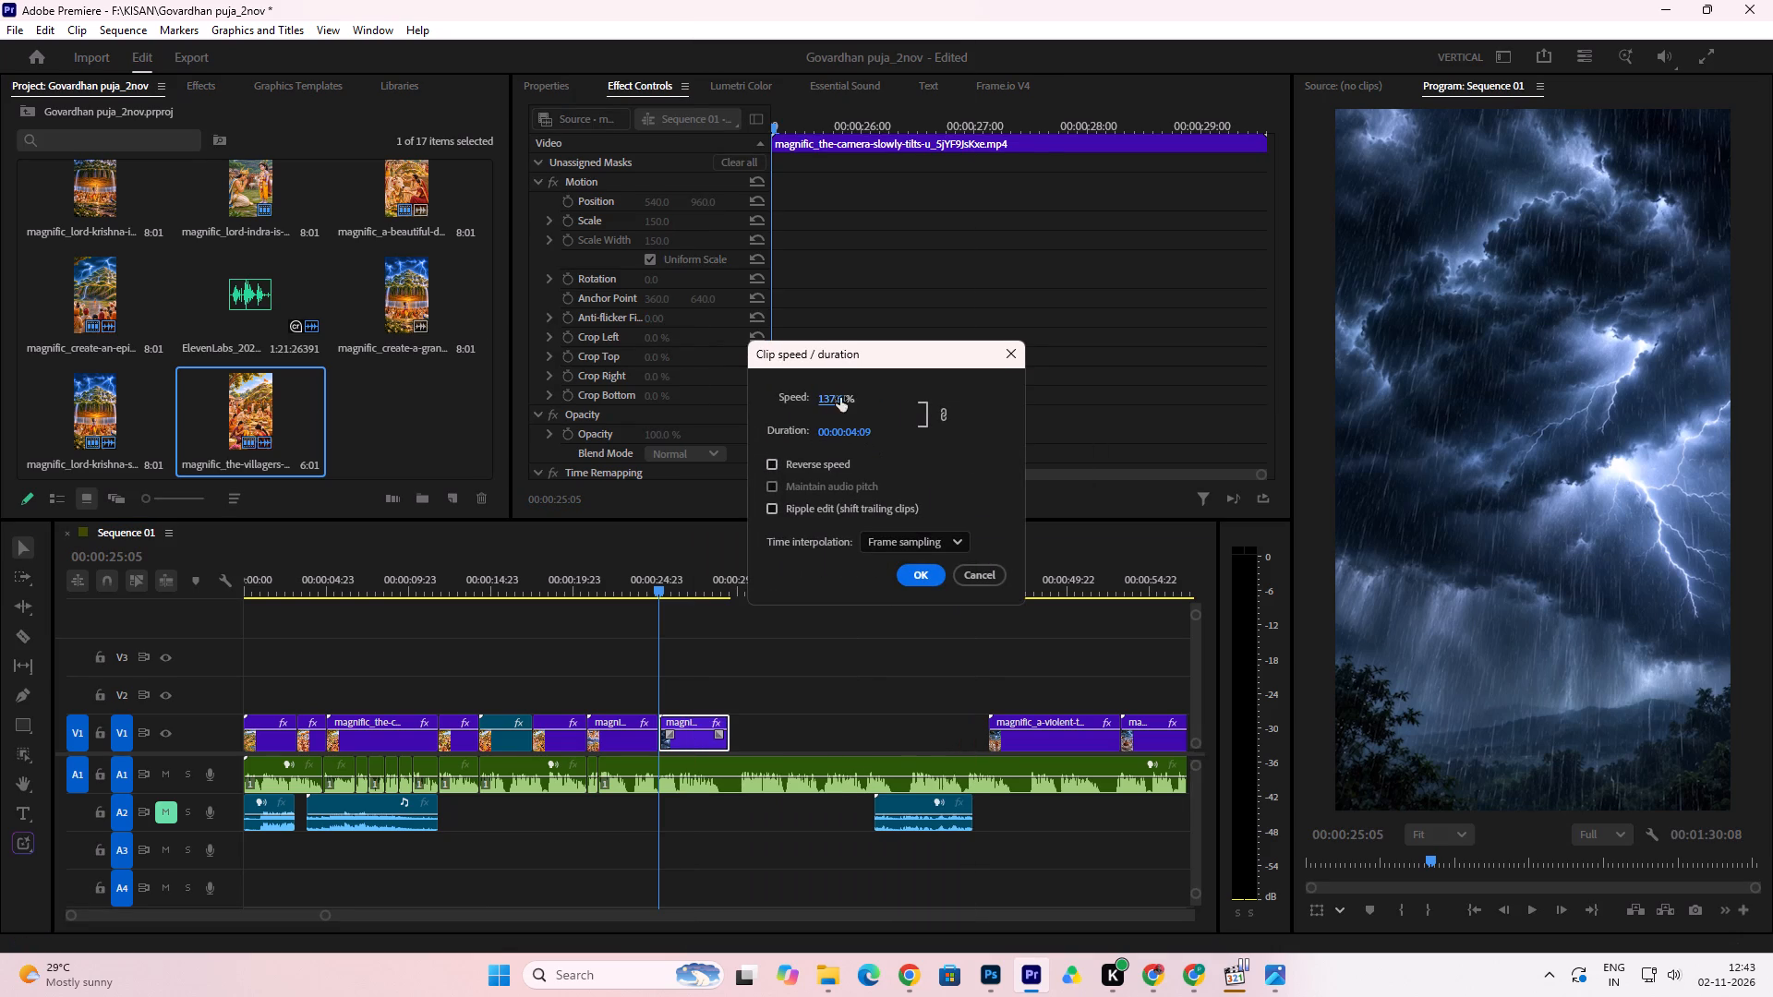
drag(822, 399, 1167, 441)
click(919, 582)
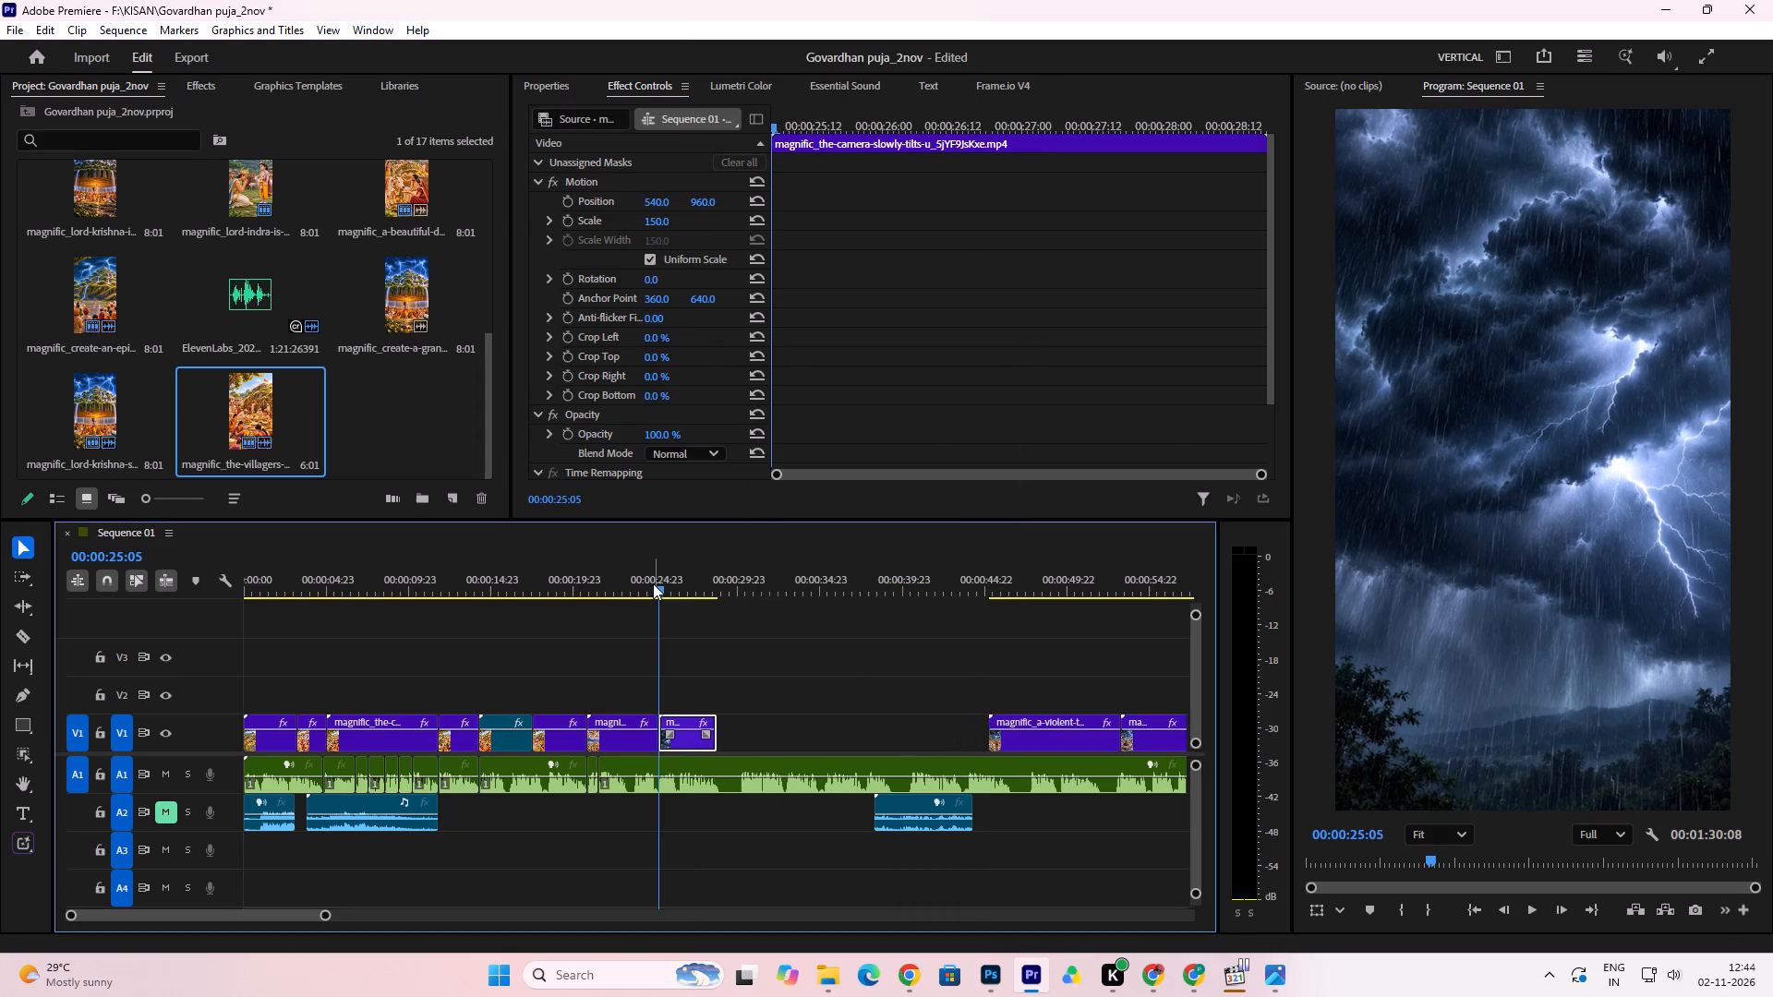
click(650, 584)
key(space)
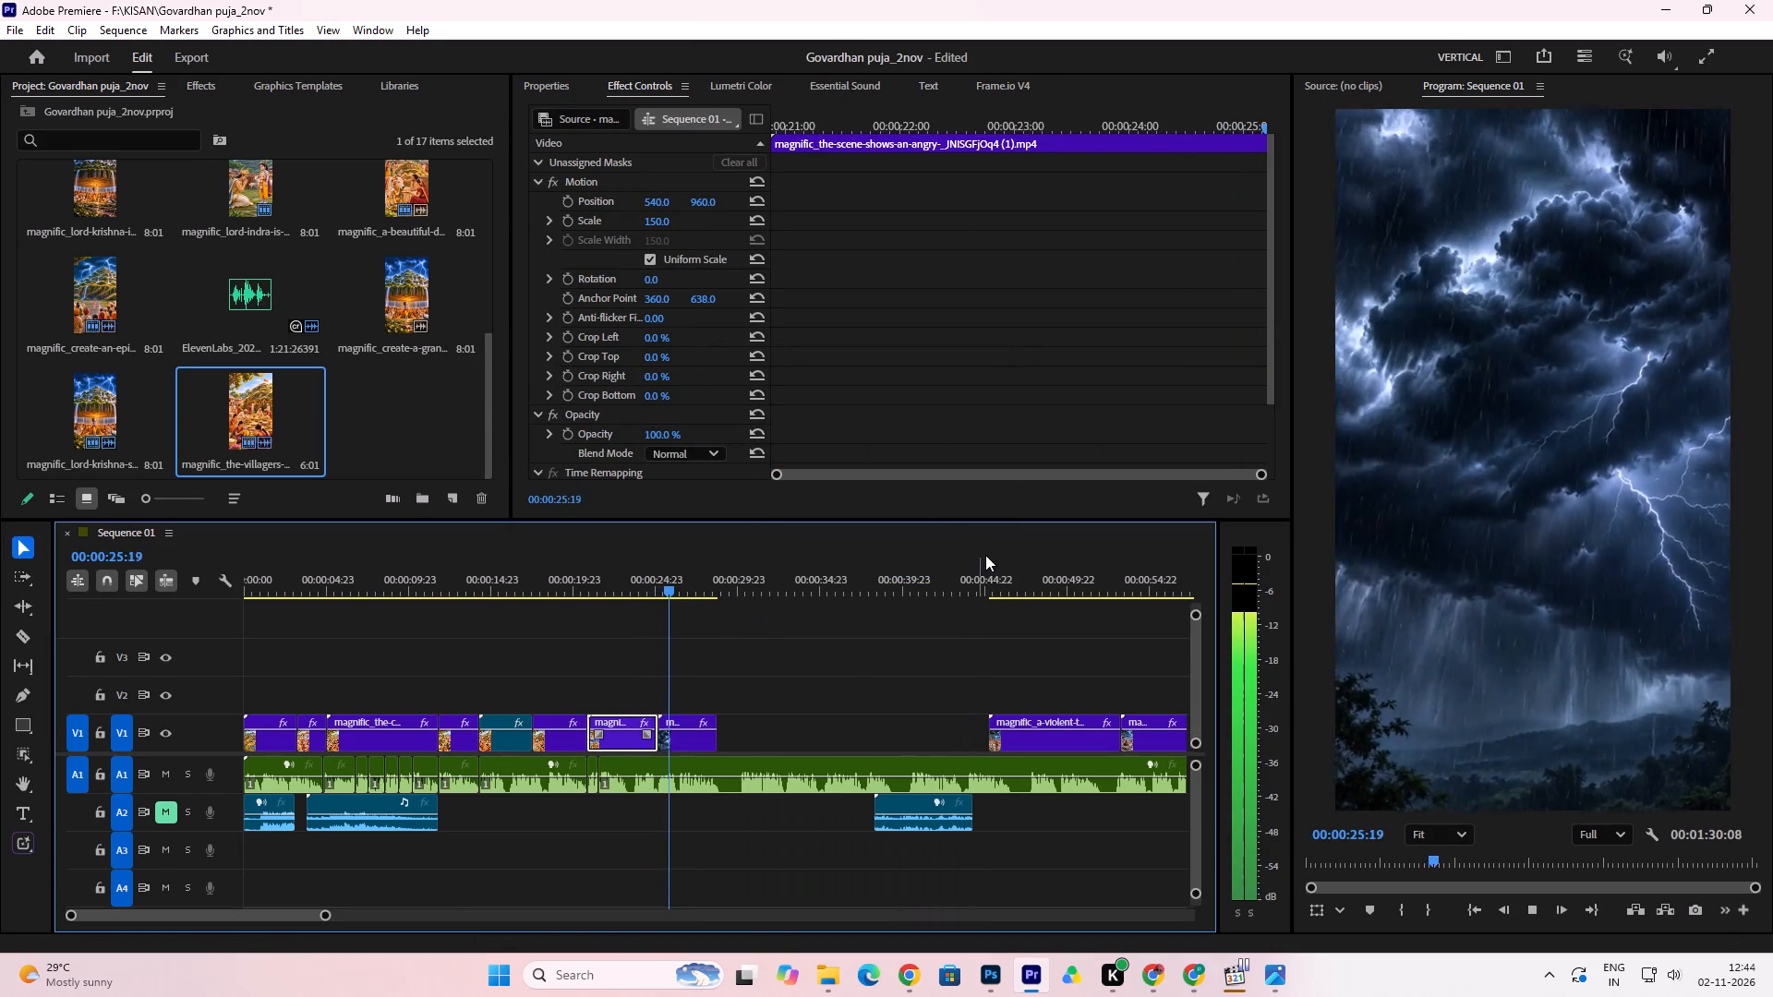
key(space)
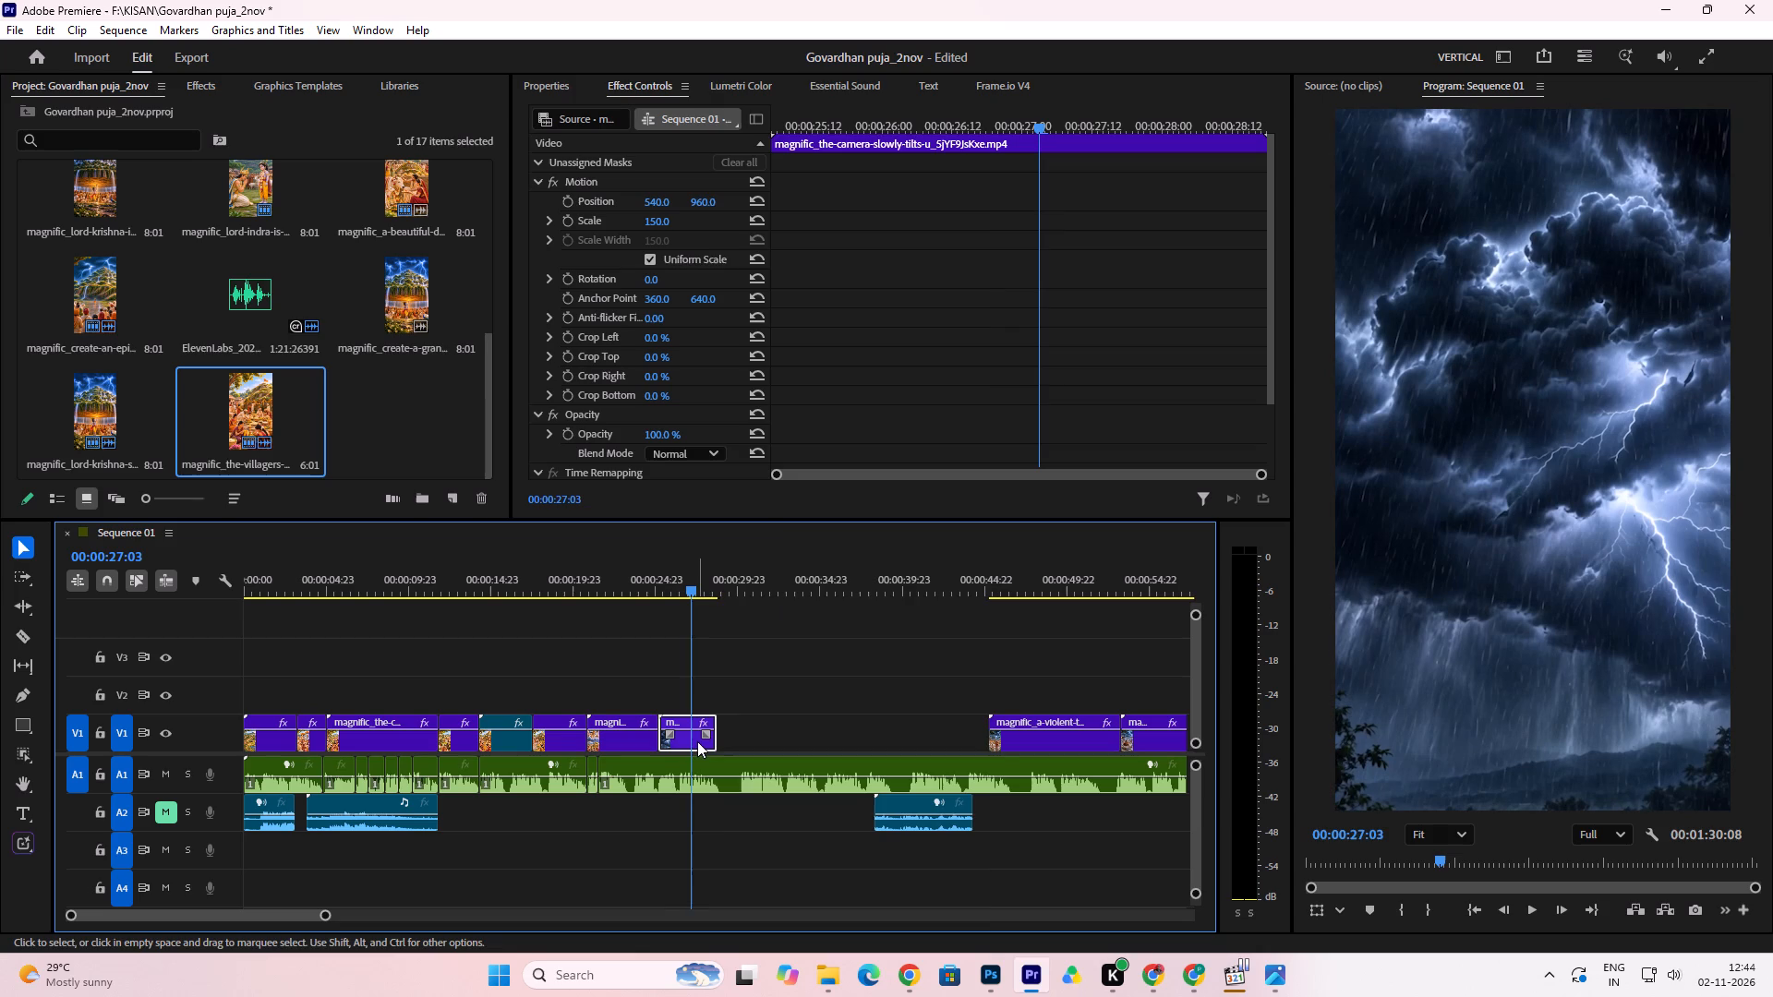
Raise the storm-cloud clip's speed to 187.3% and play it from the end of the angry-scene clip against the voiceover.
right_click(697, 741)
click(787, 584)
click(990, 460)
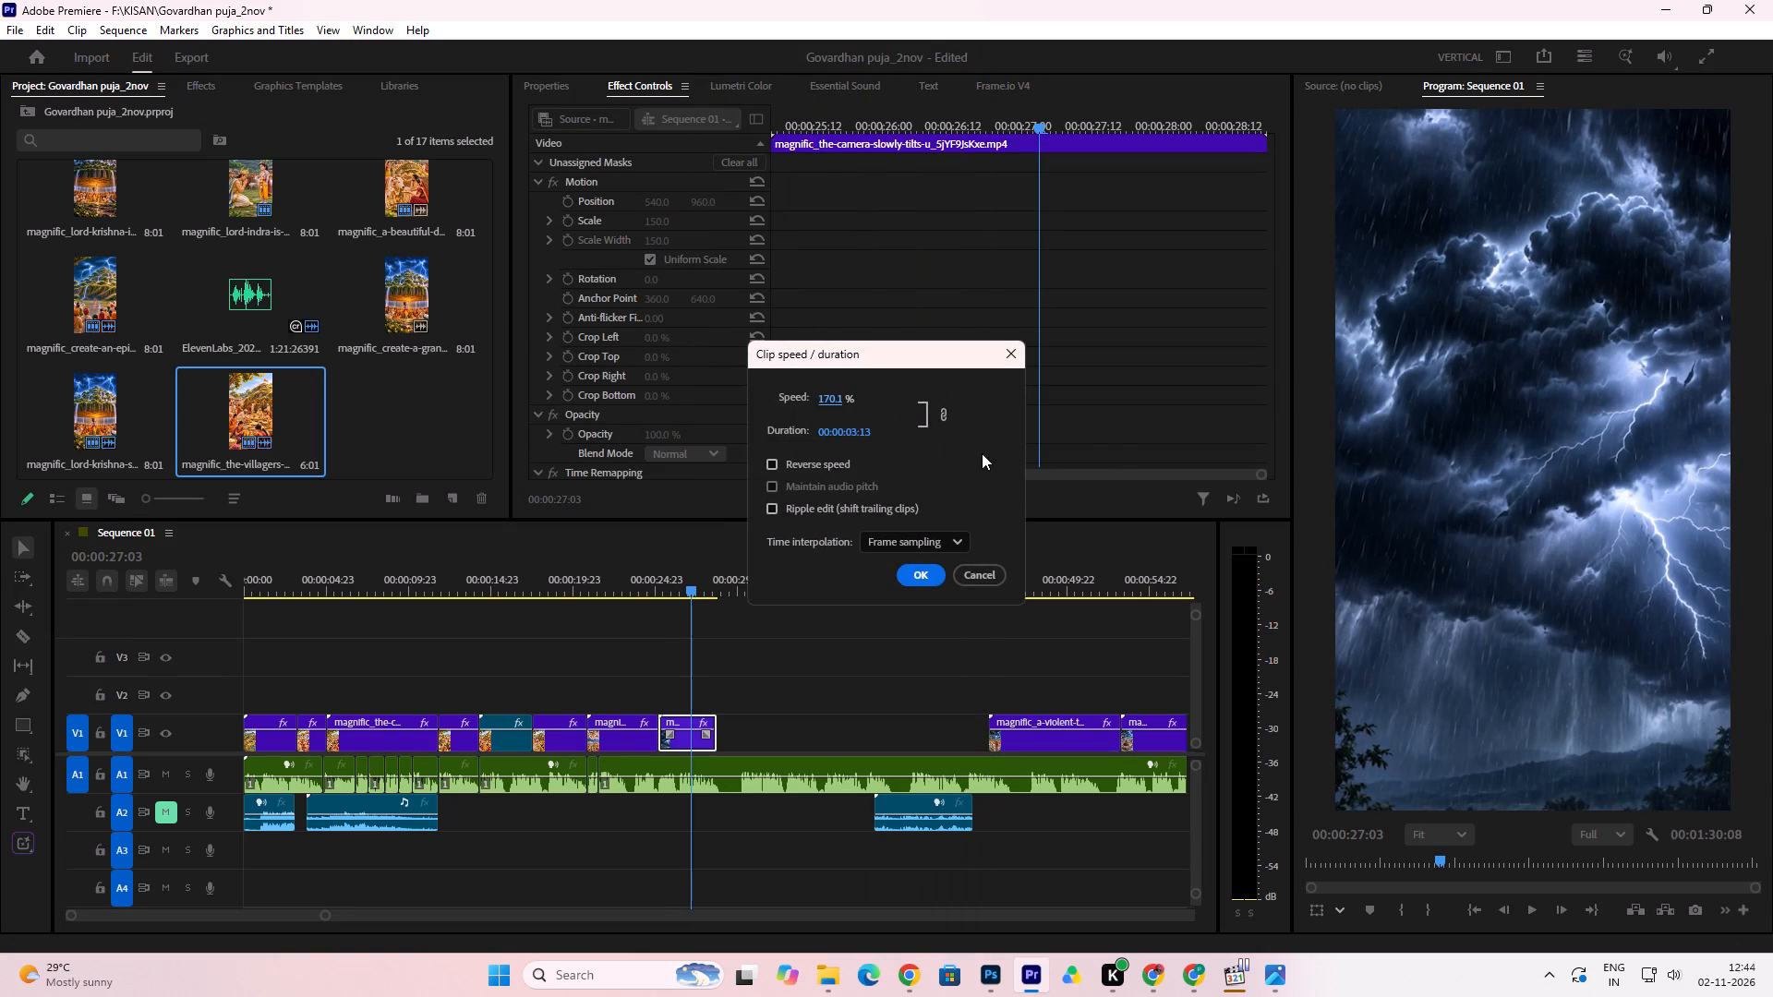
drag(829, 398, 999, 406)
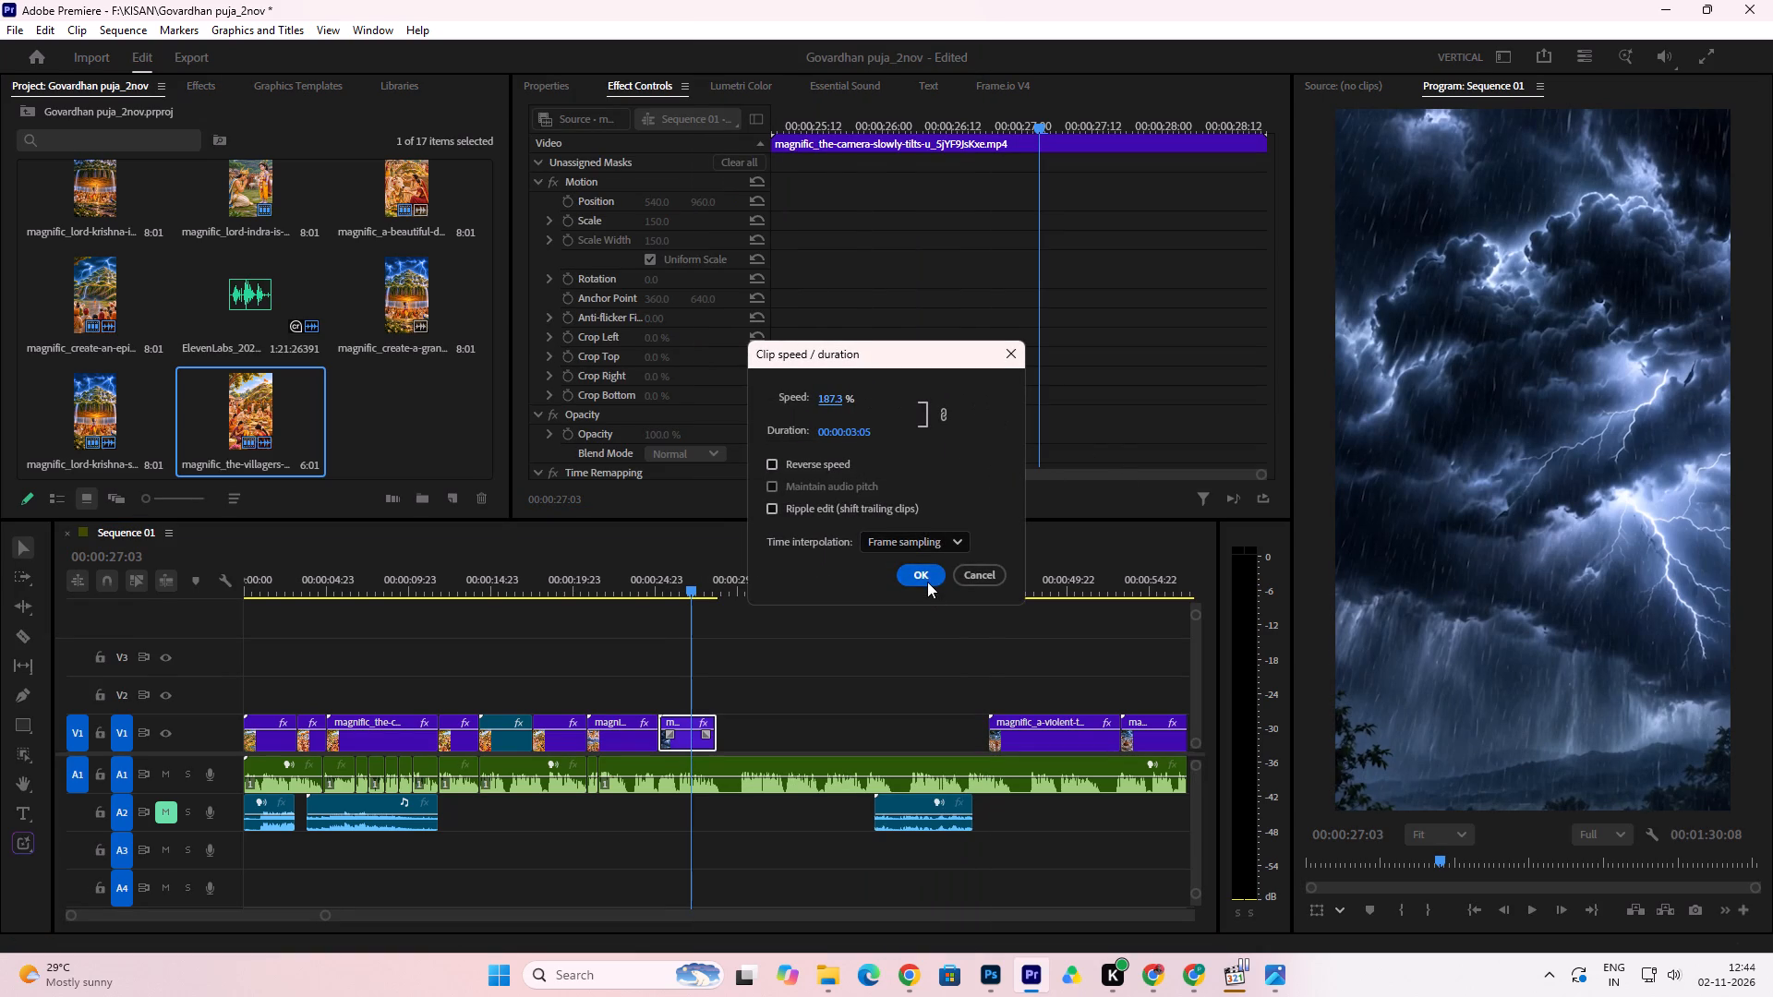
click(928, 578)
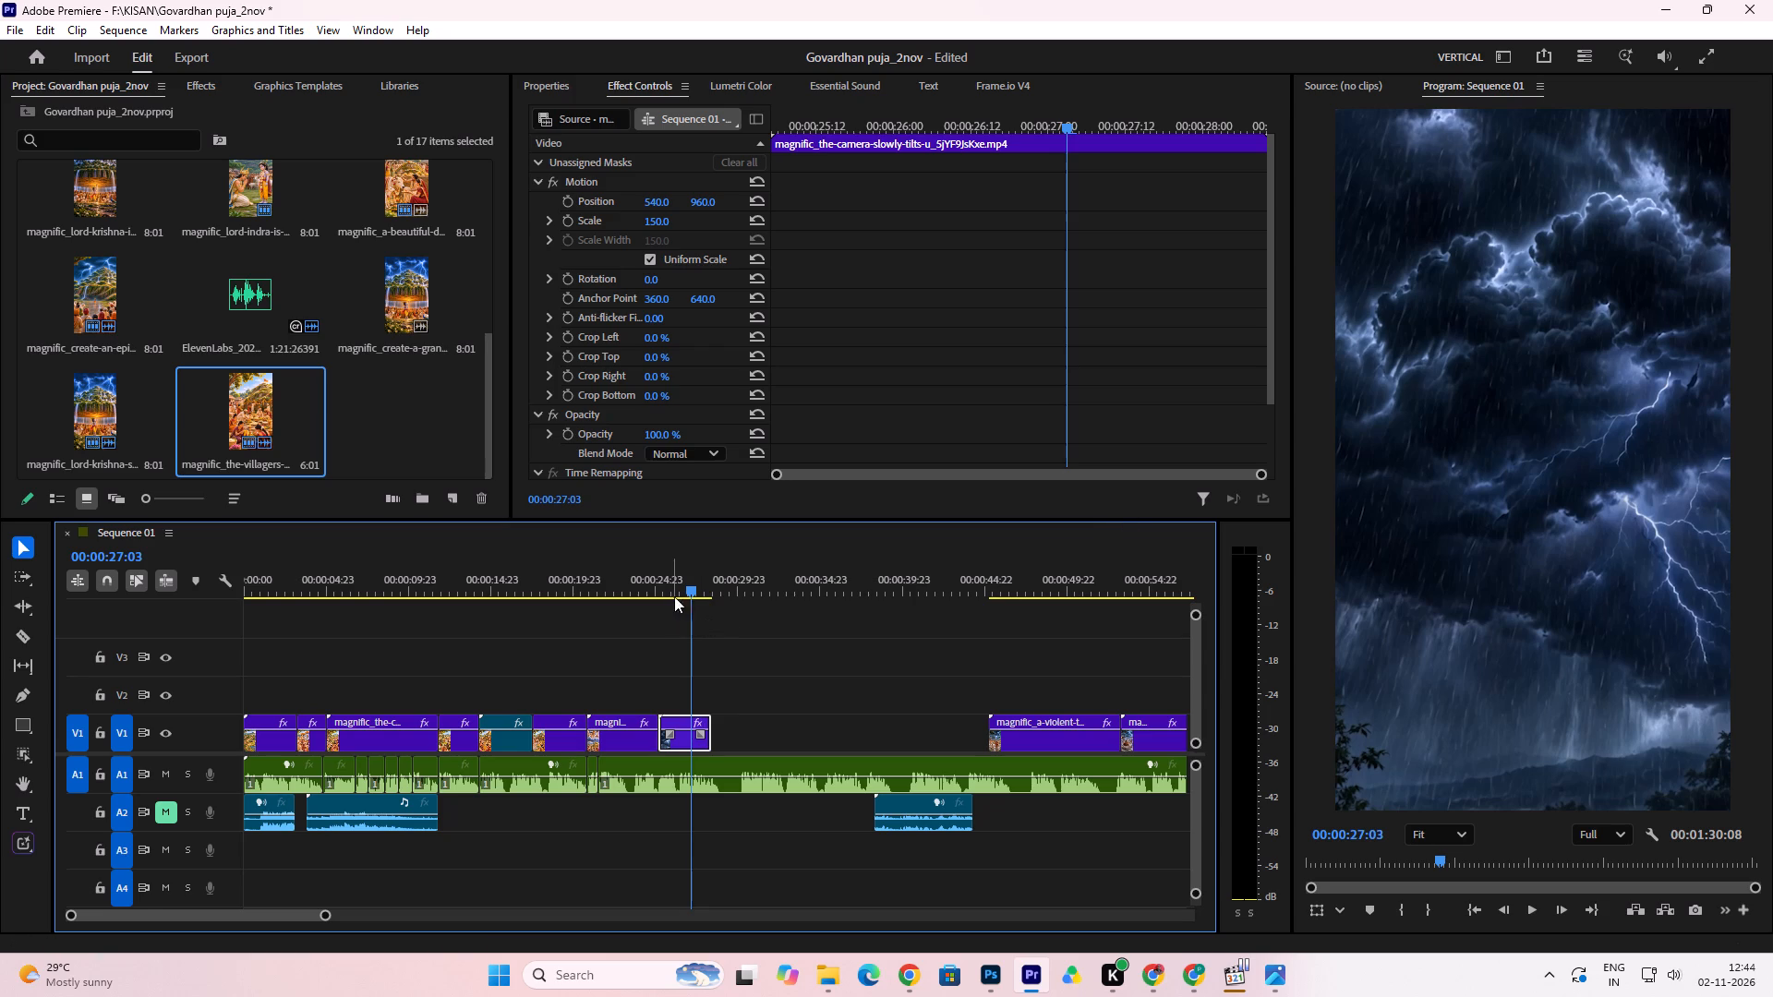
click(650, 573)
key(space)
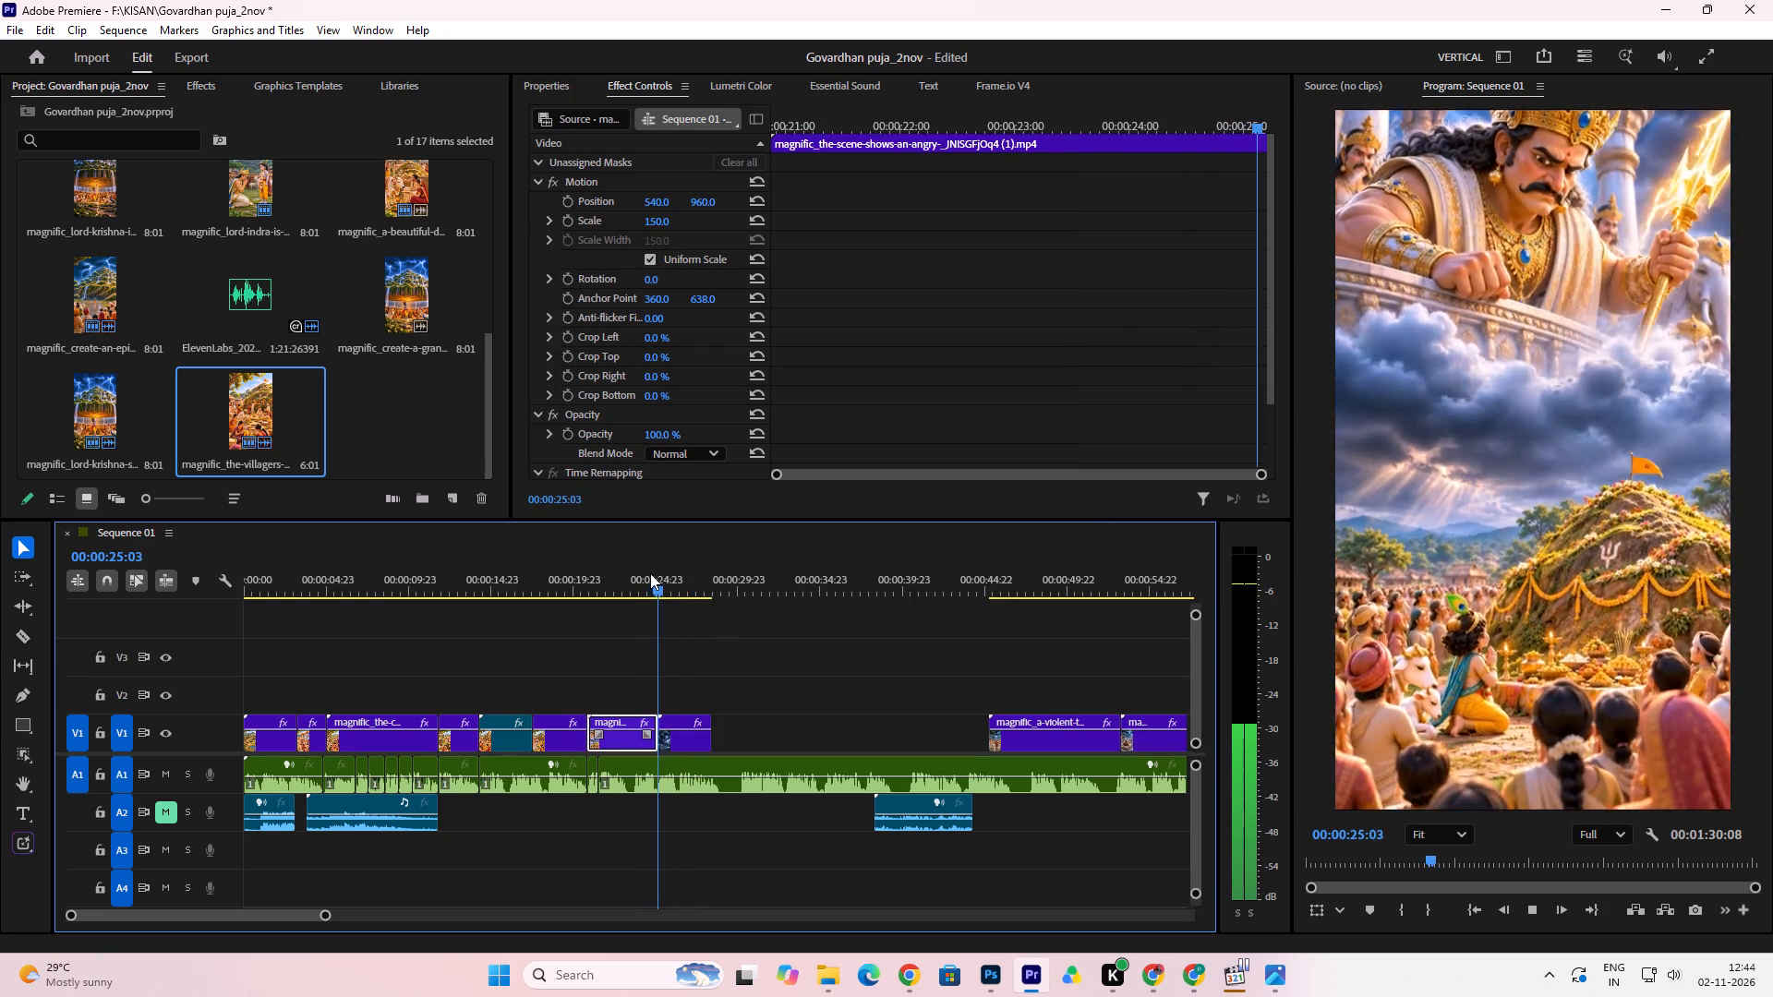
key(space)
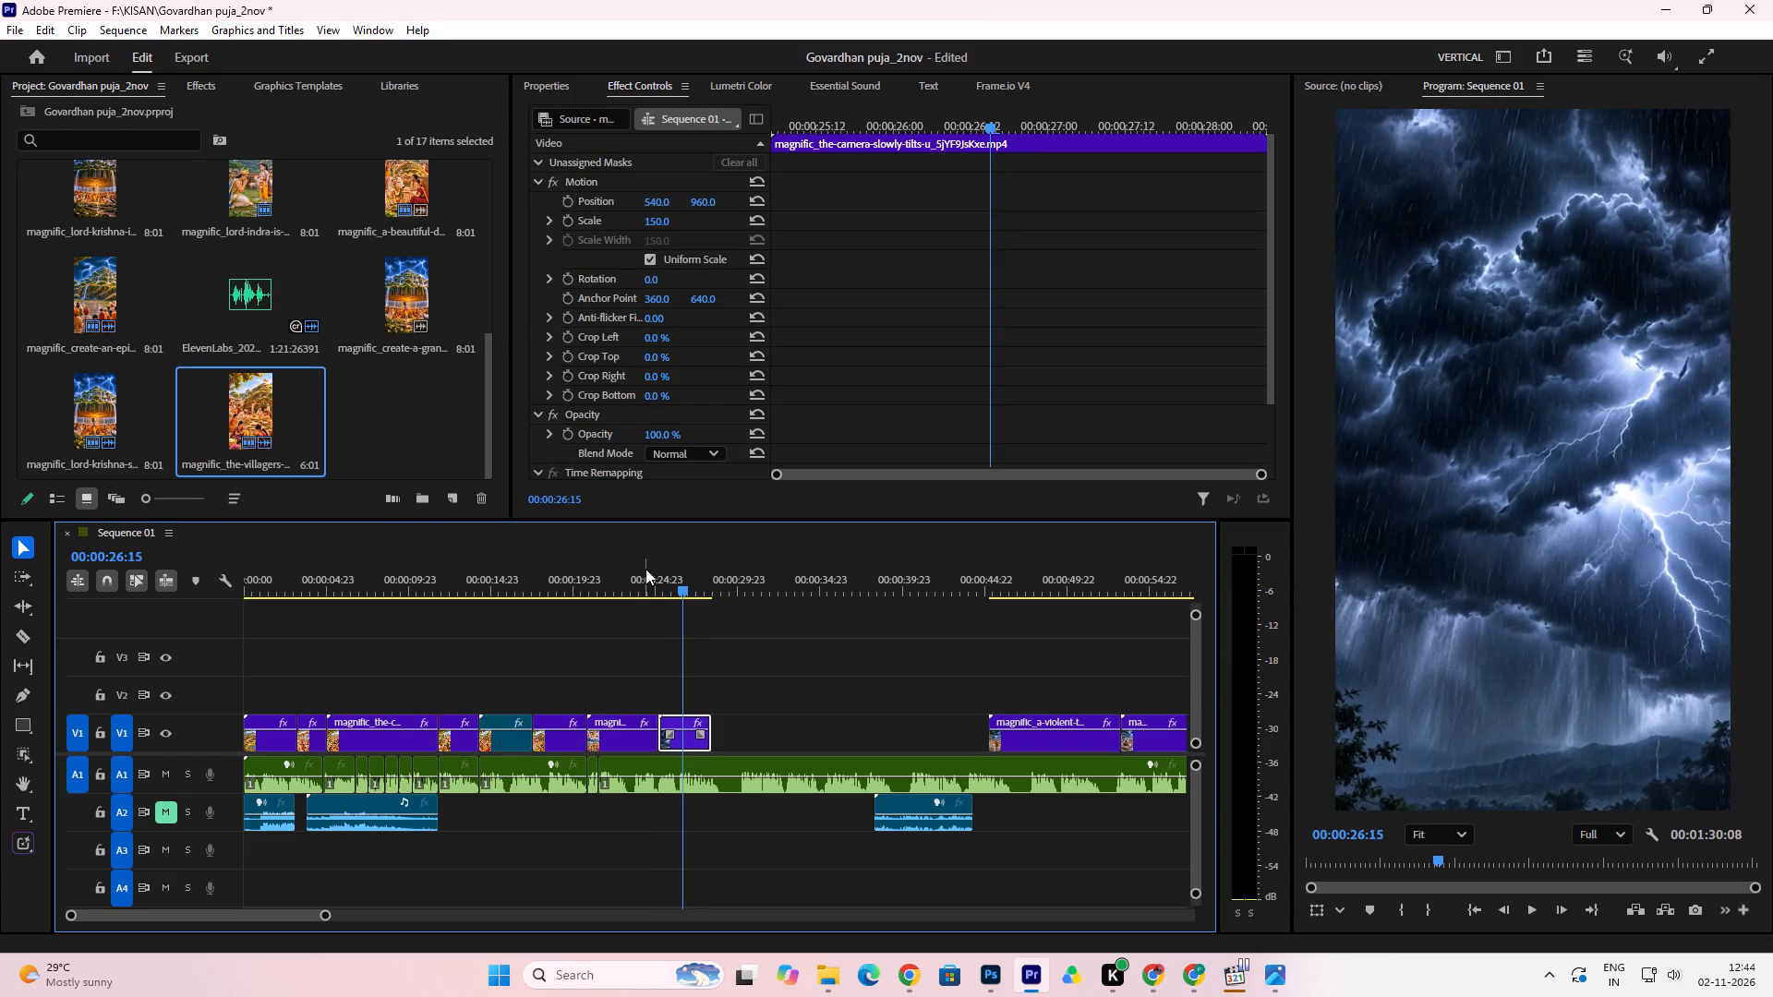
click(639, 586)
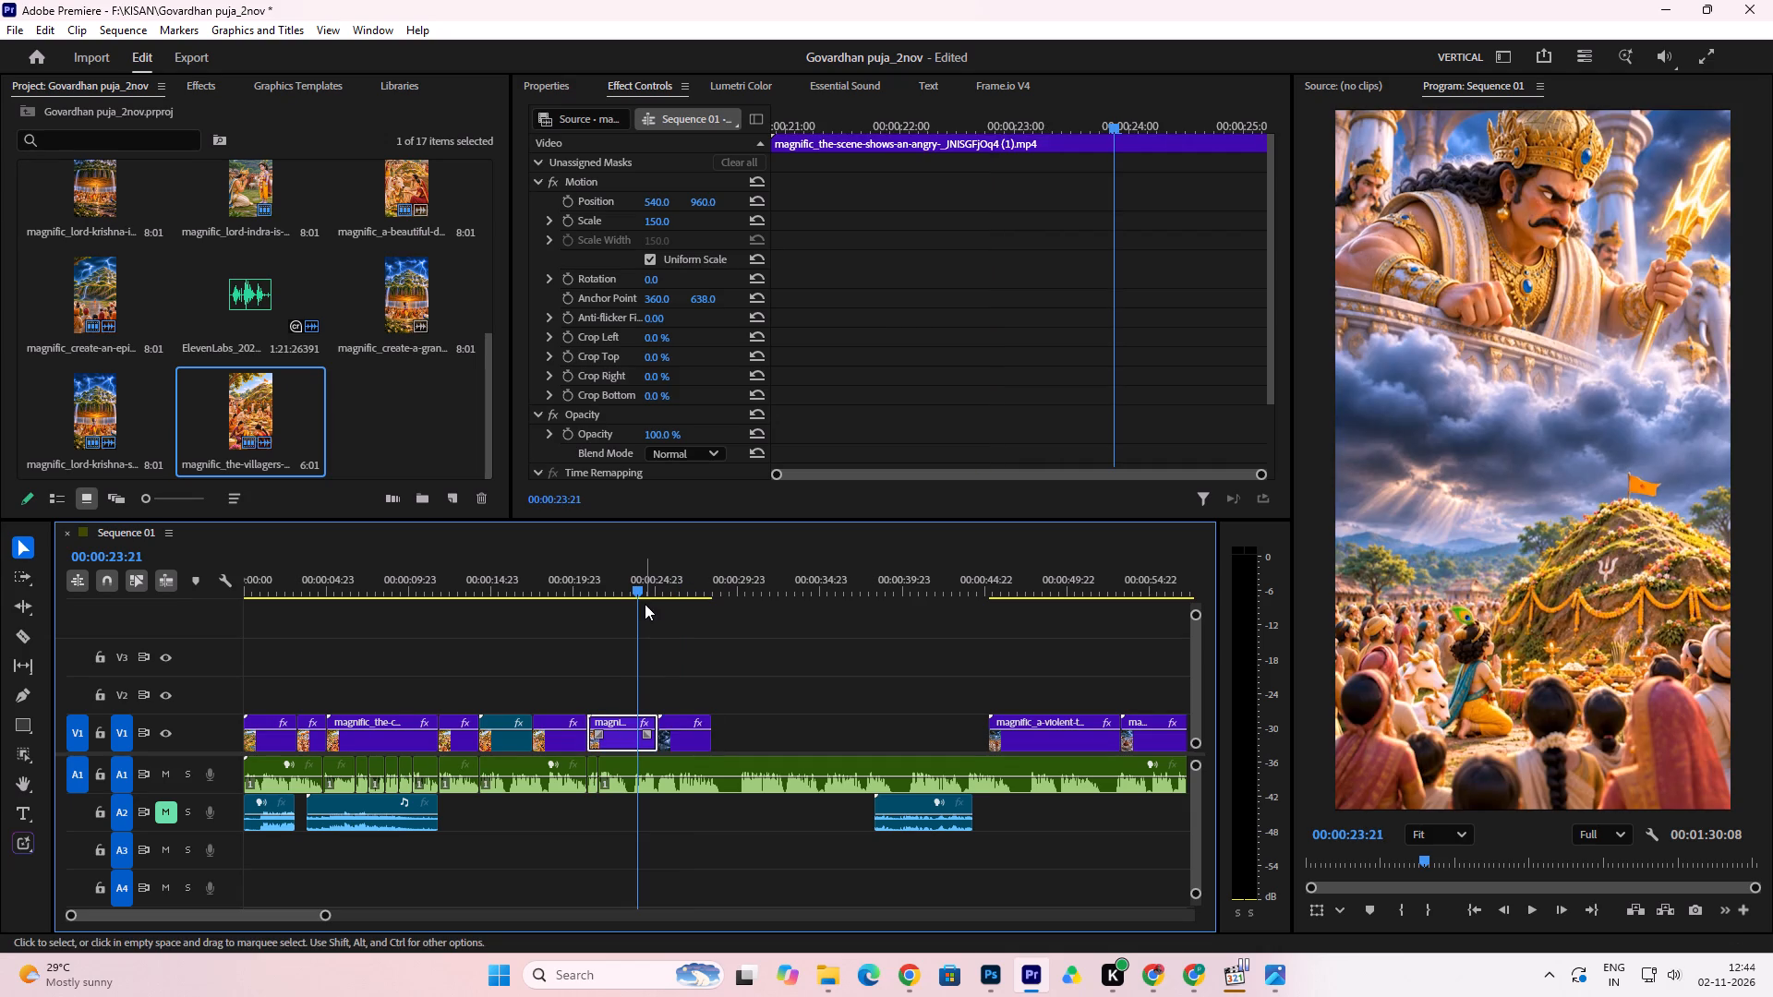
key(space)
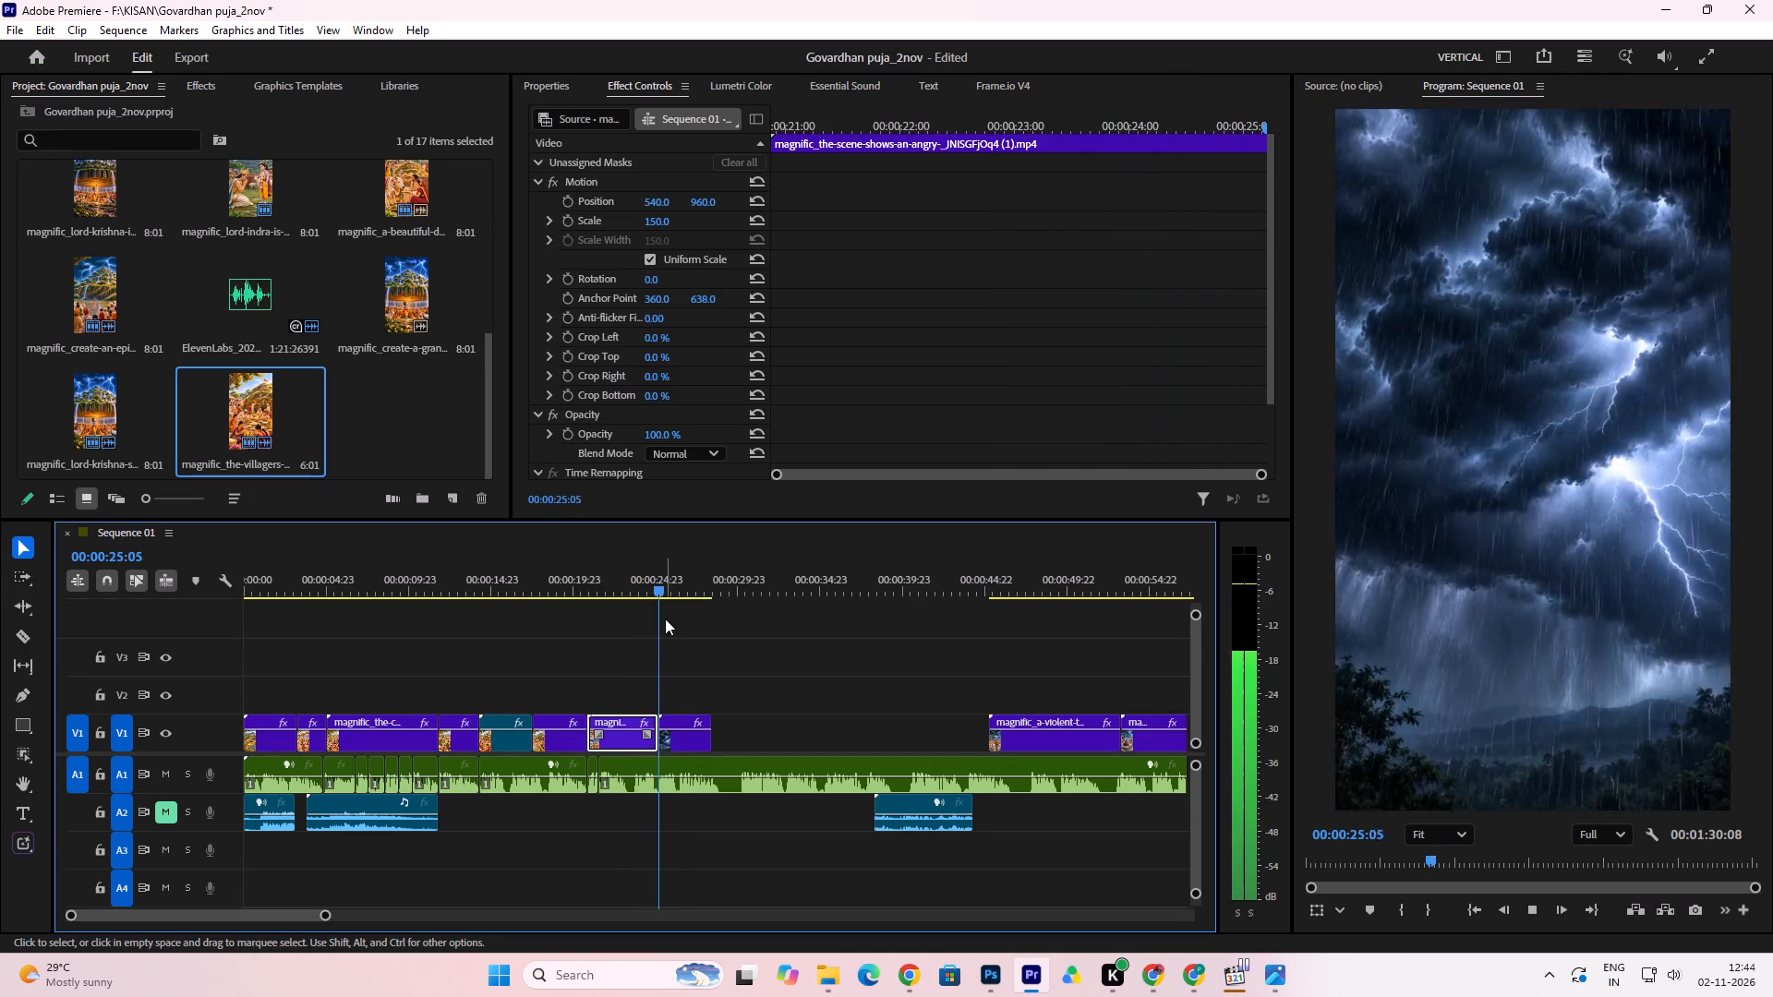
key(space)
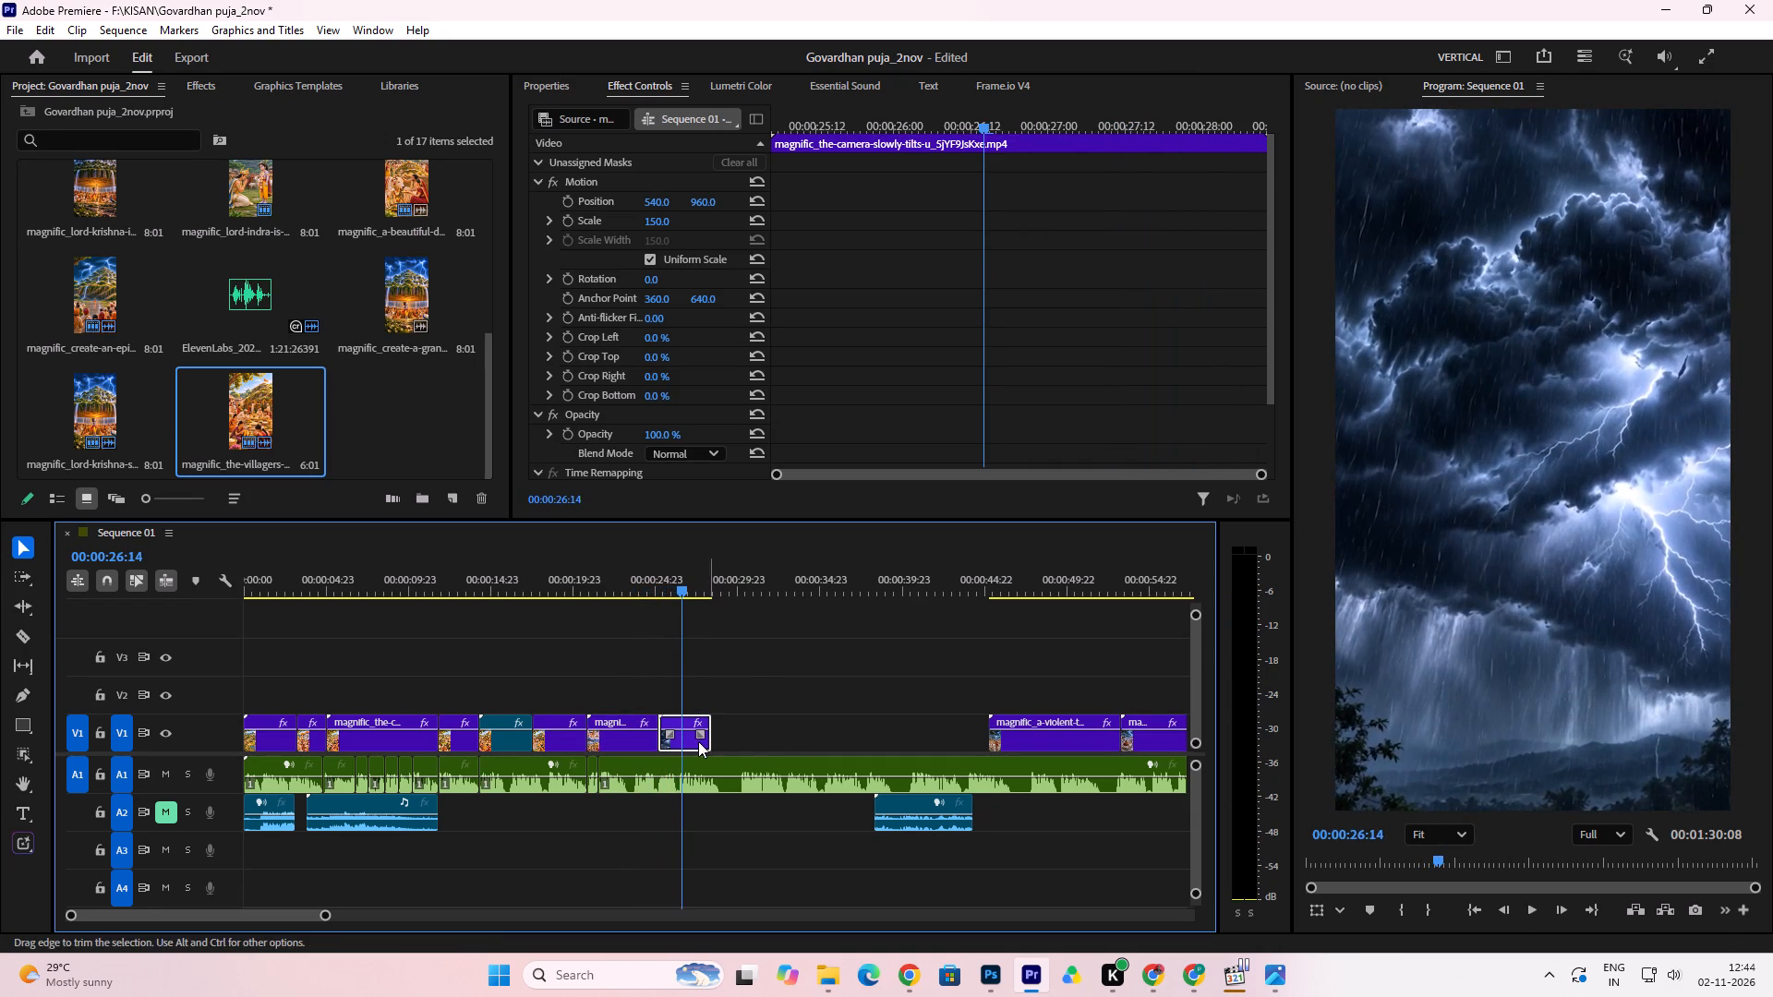
Raise the storm-cloud clip's speed to about 220% and play across its cut with the angry-scene clip.
right_click(694, 741)
click(779, 578)
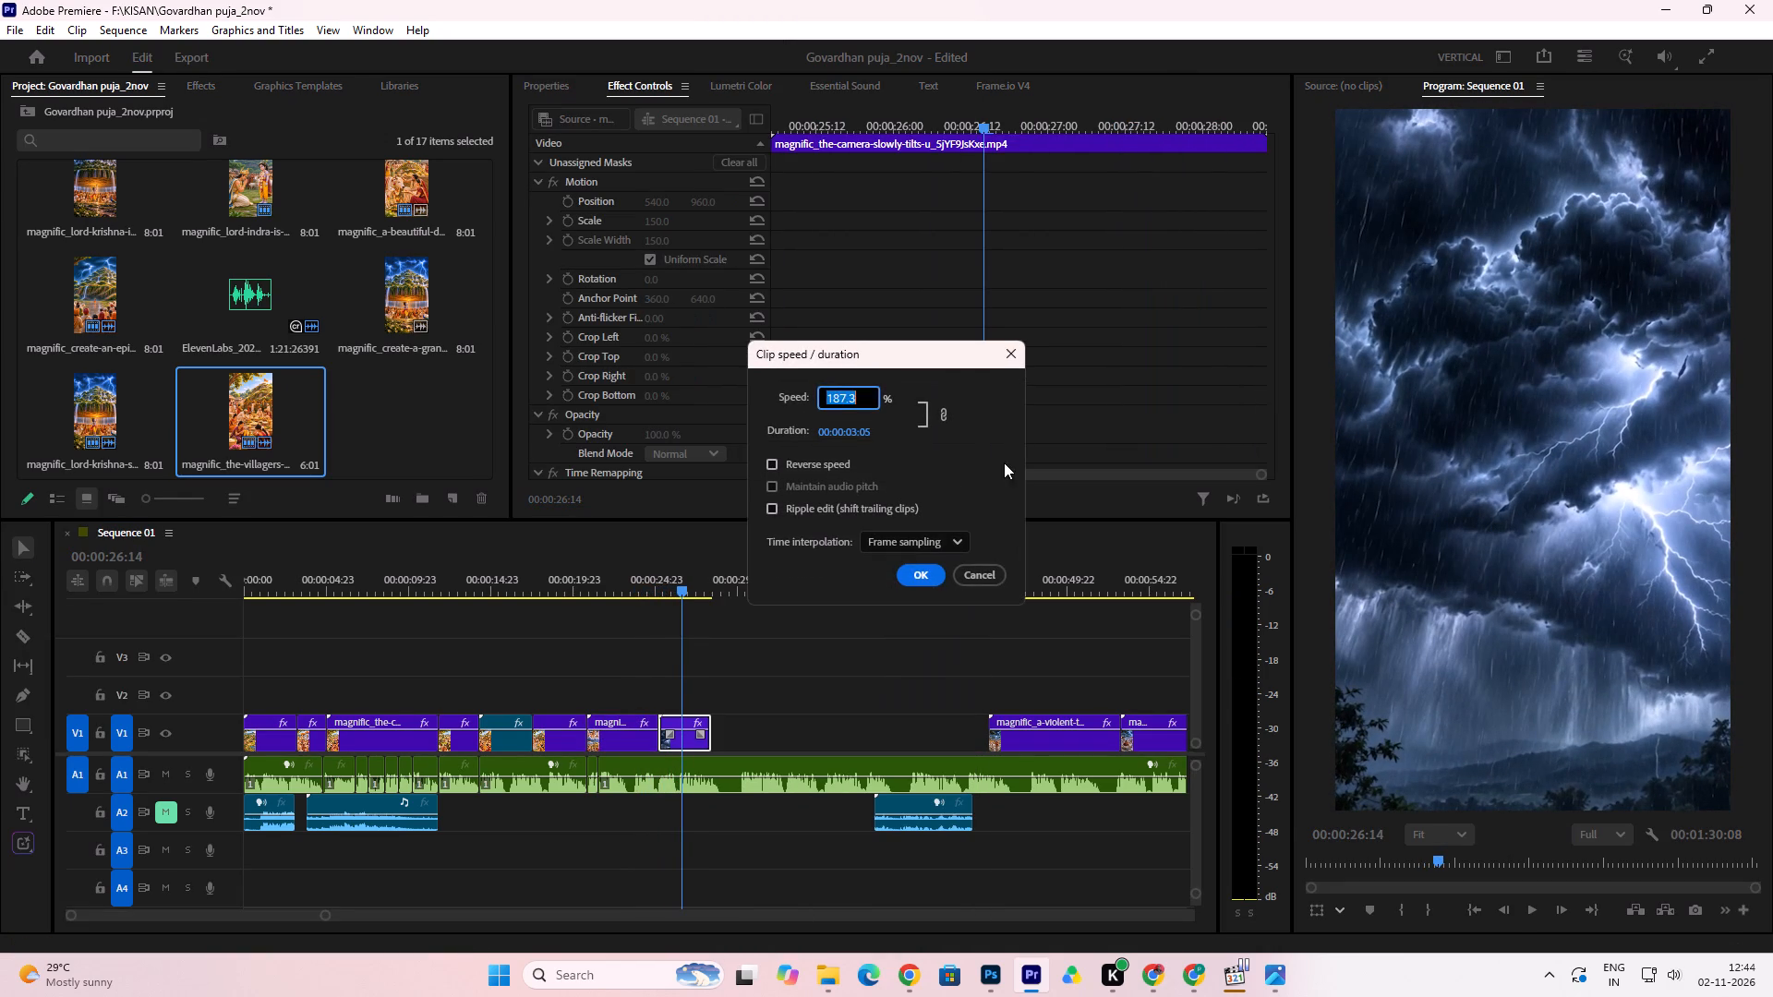
click(984, 460)
drag(828, 402, 1214, 478)
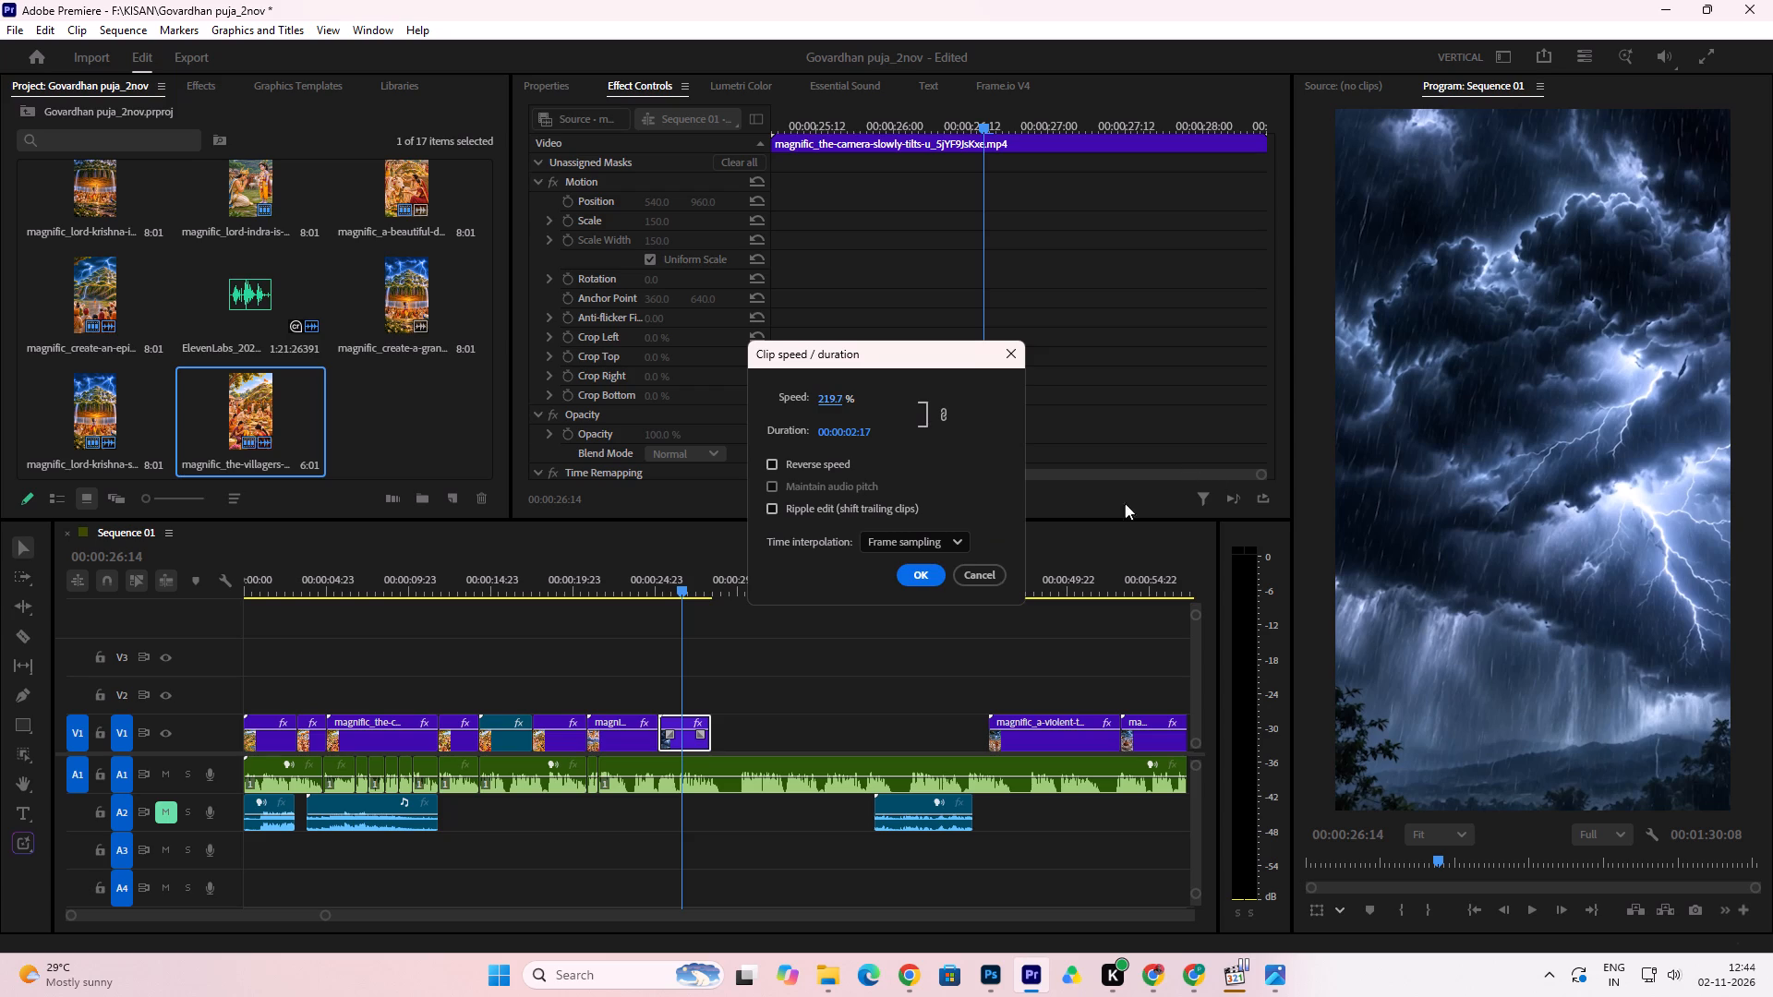
click(921, 573)
click(657, 589)
key(space)
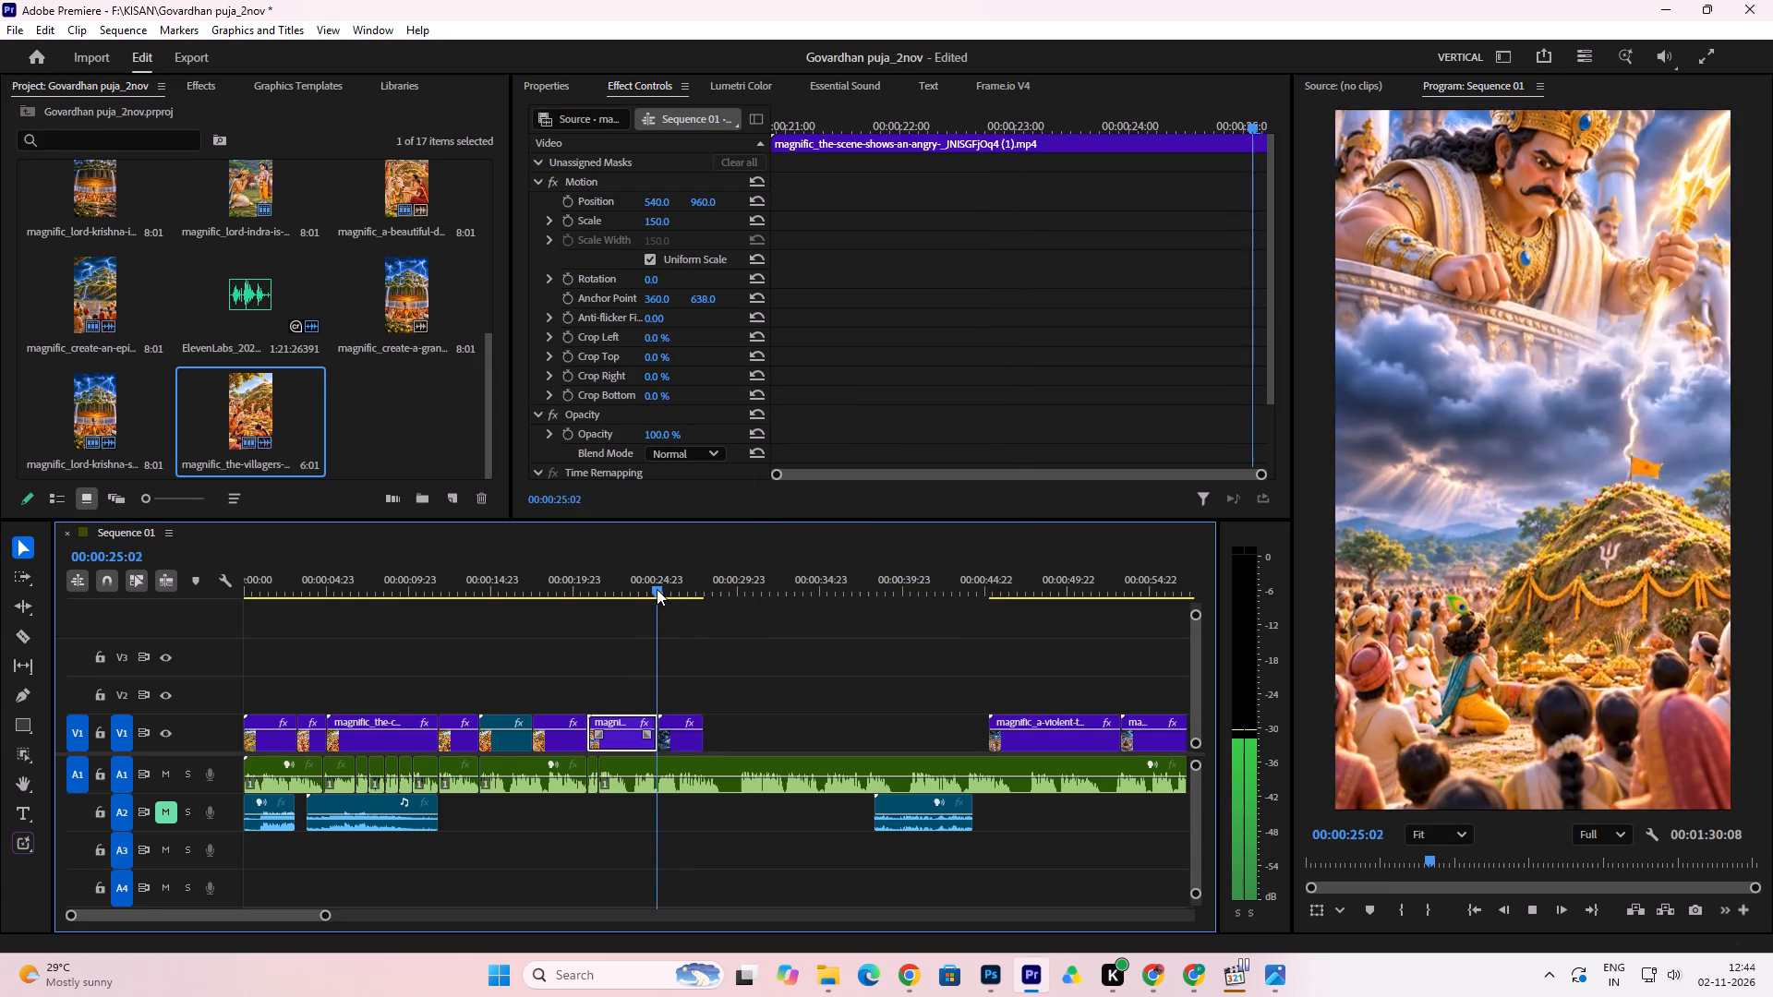
key(space)
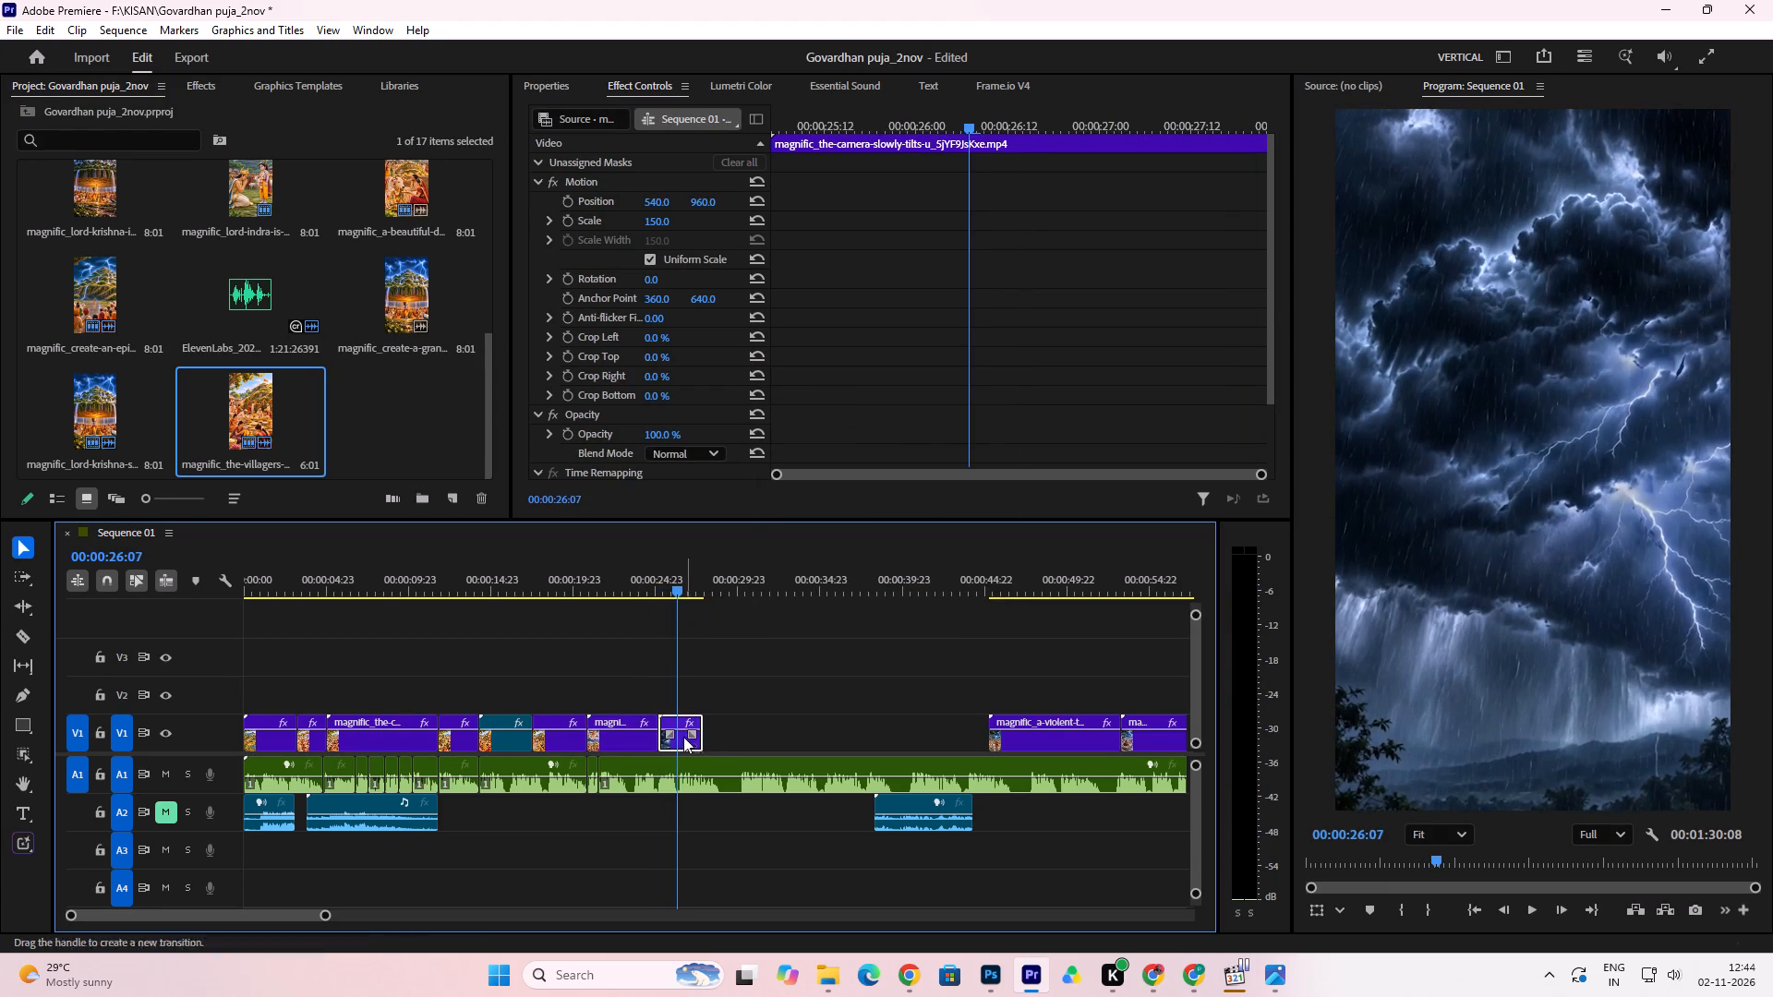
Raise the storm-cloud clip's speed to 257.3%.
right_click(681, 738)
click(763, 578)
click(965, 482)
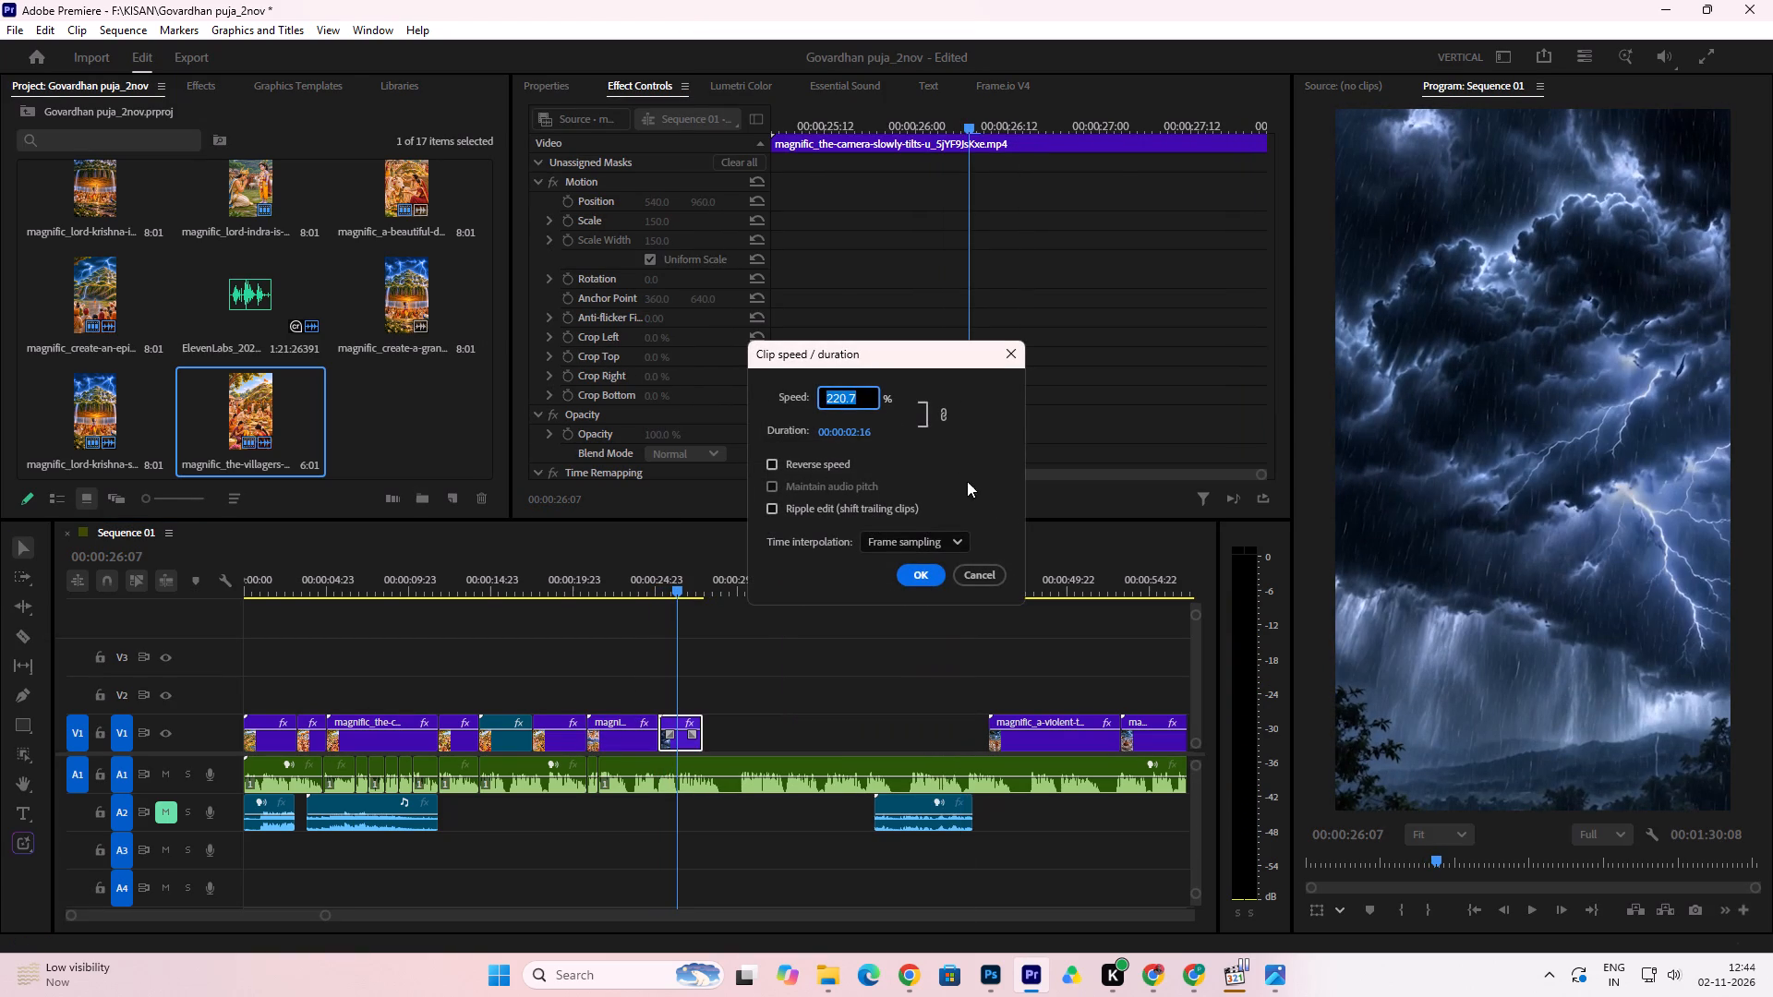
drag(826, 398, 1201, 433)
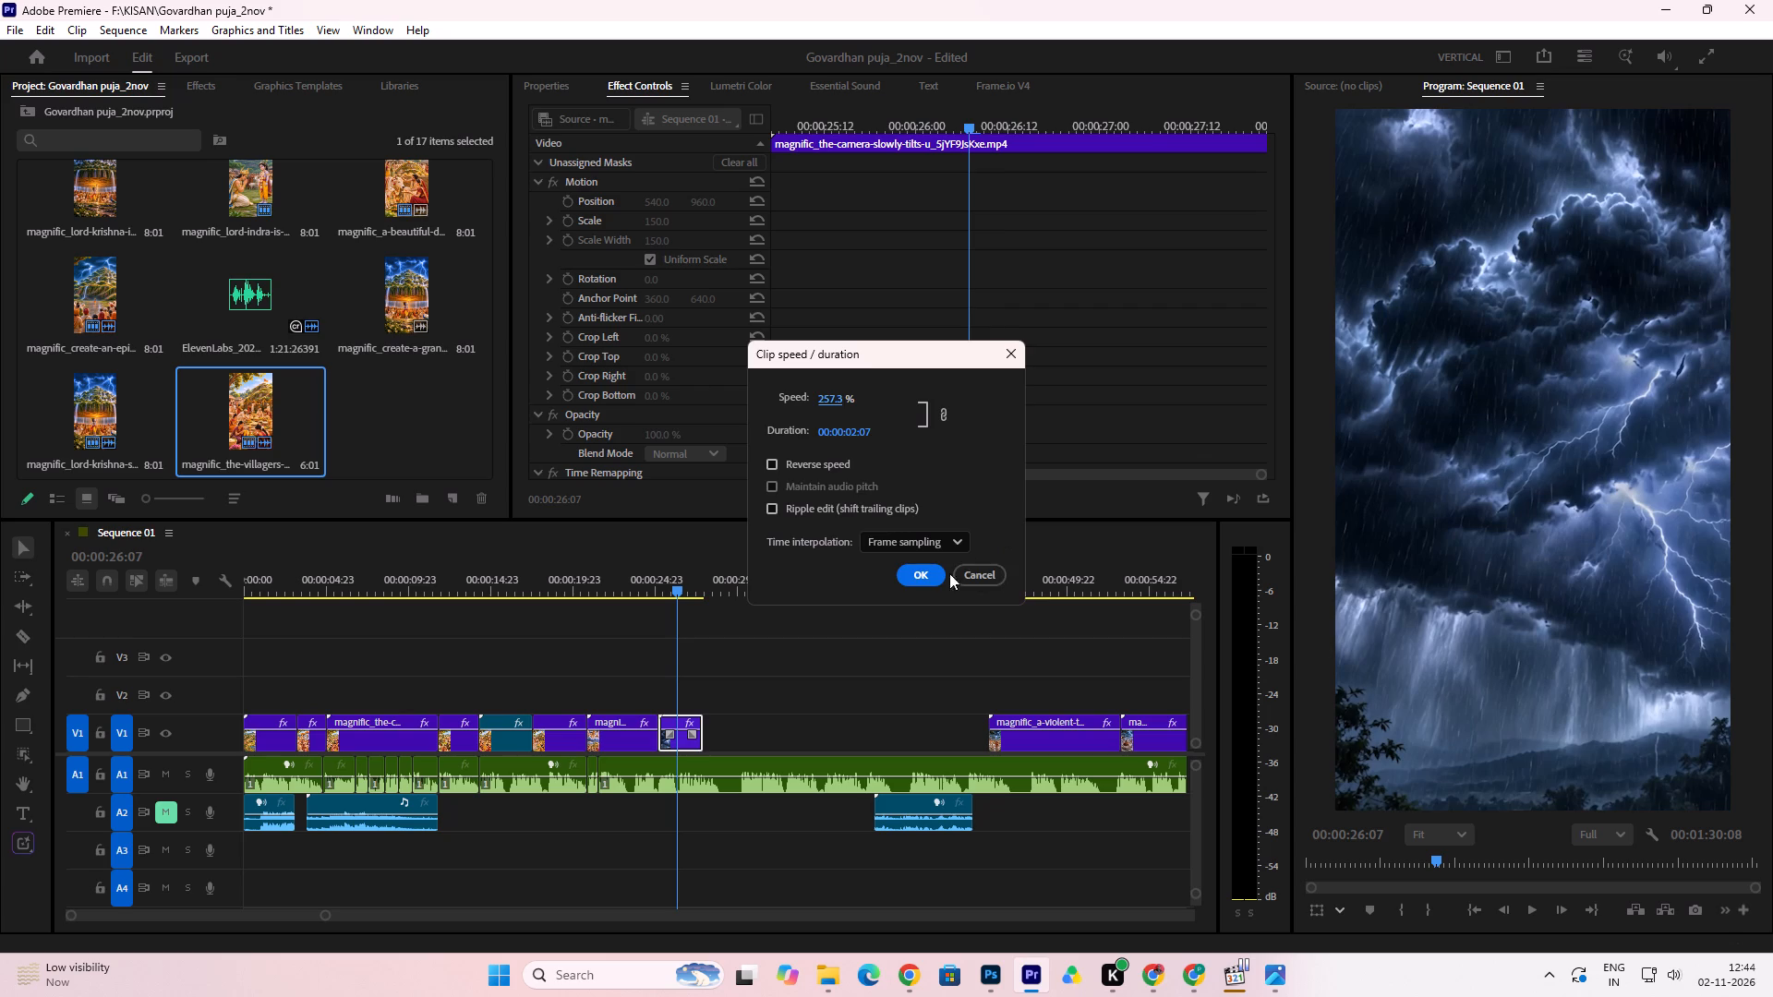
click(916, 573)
Raise the storm-cloud clip's speed to 274.4% and play it from the end of the angry-scene clip.
right_click(681, 739)
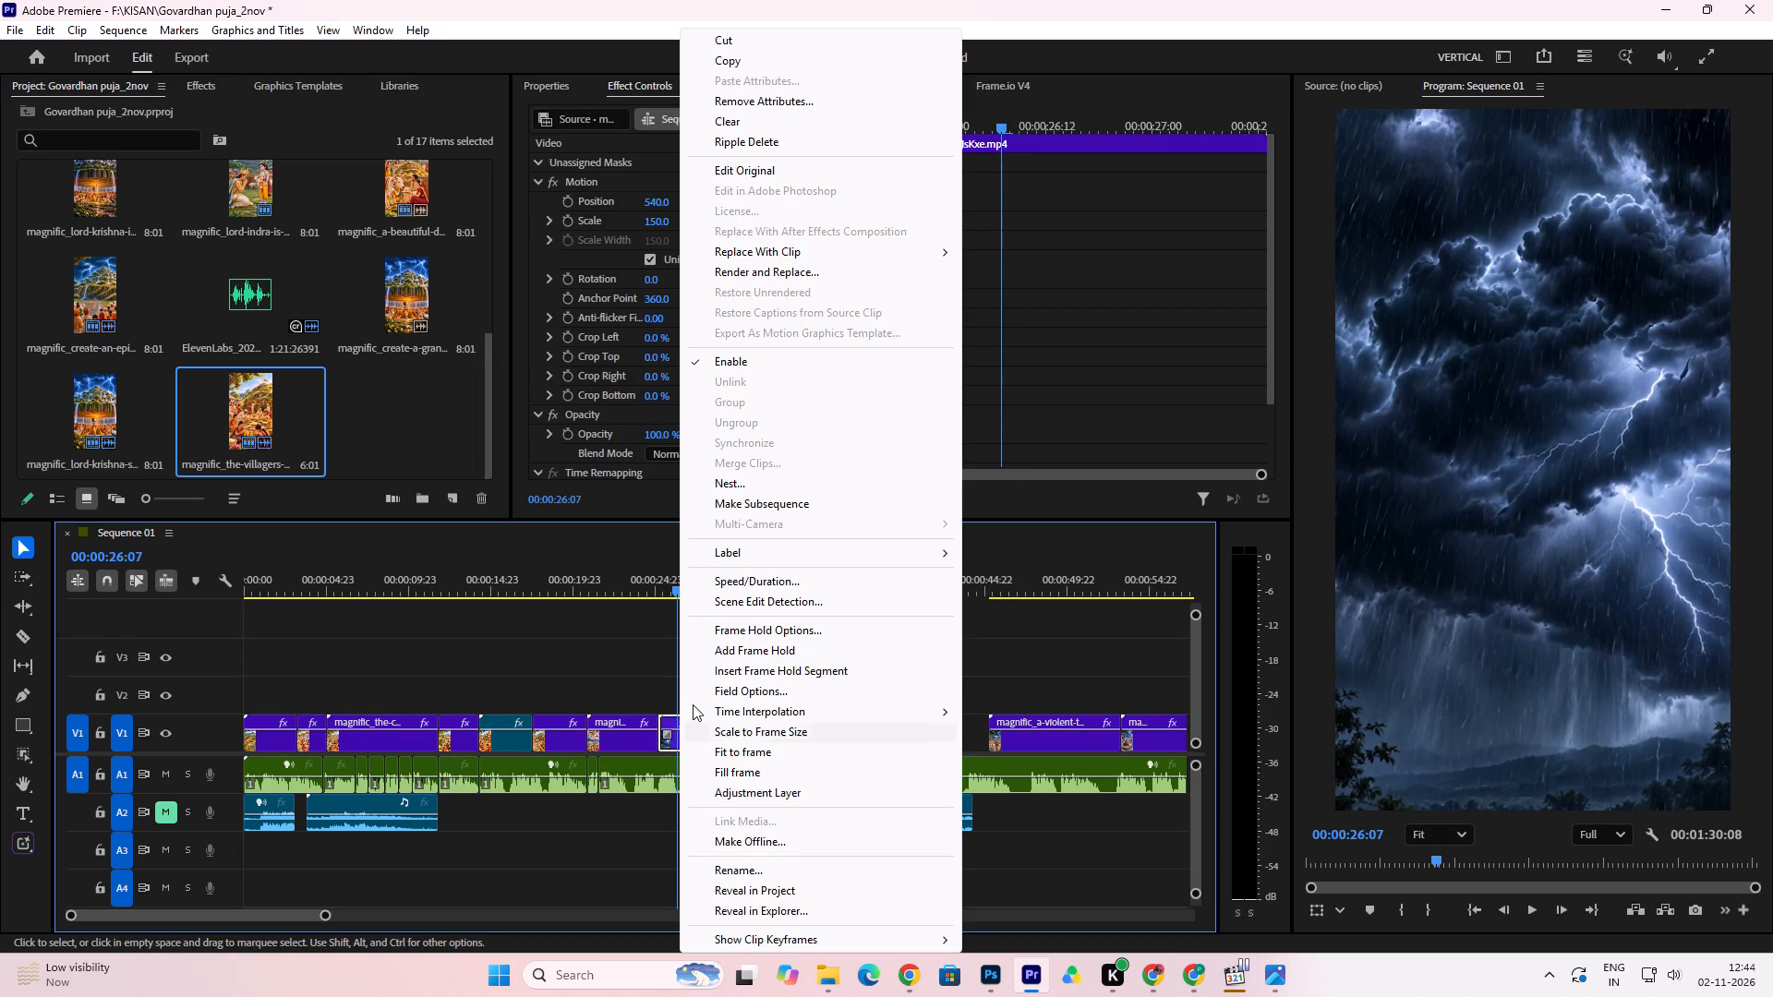
click(769, 580)
click(933, 461)
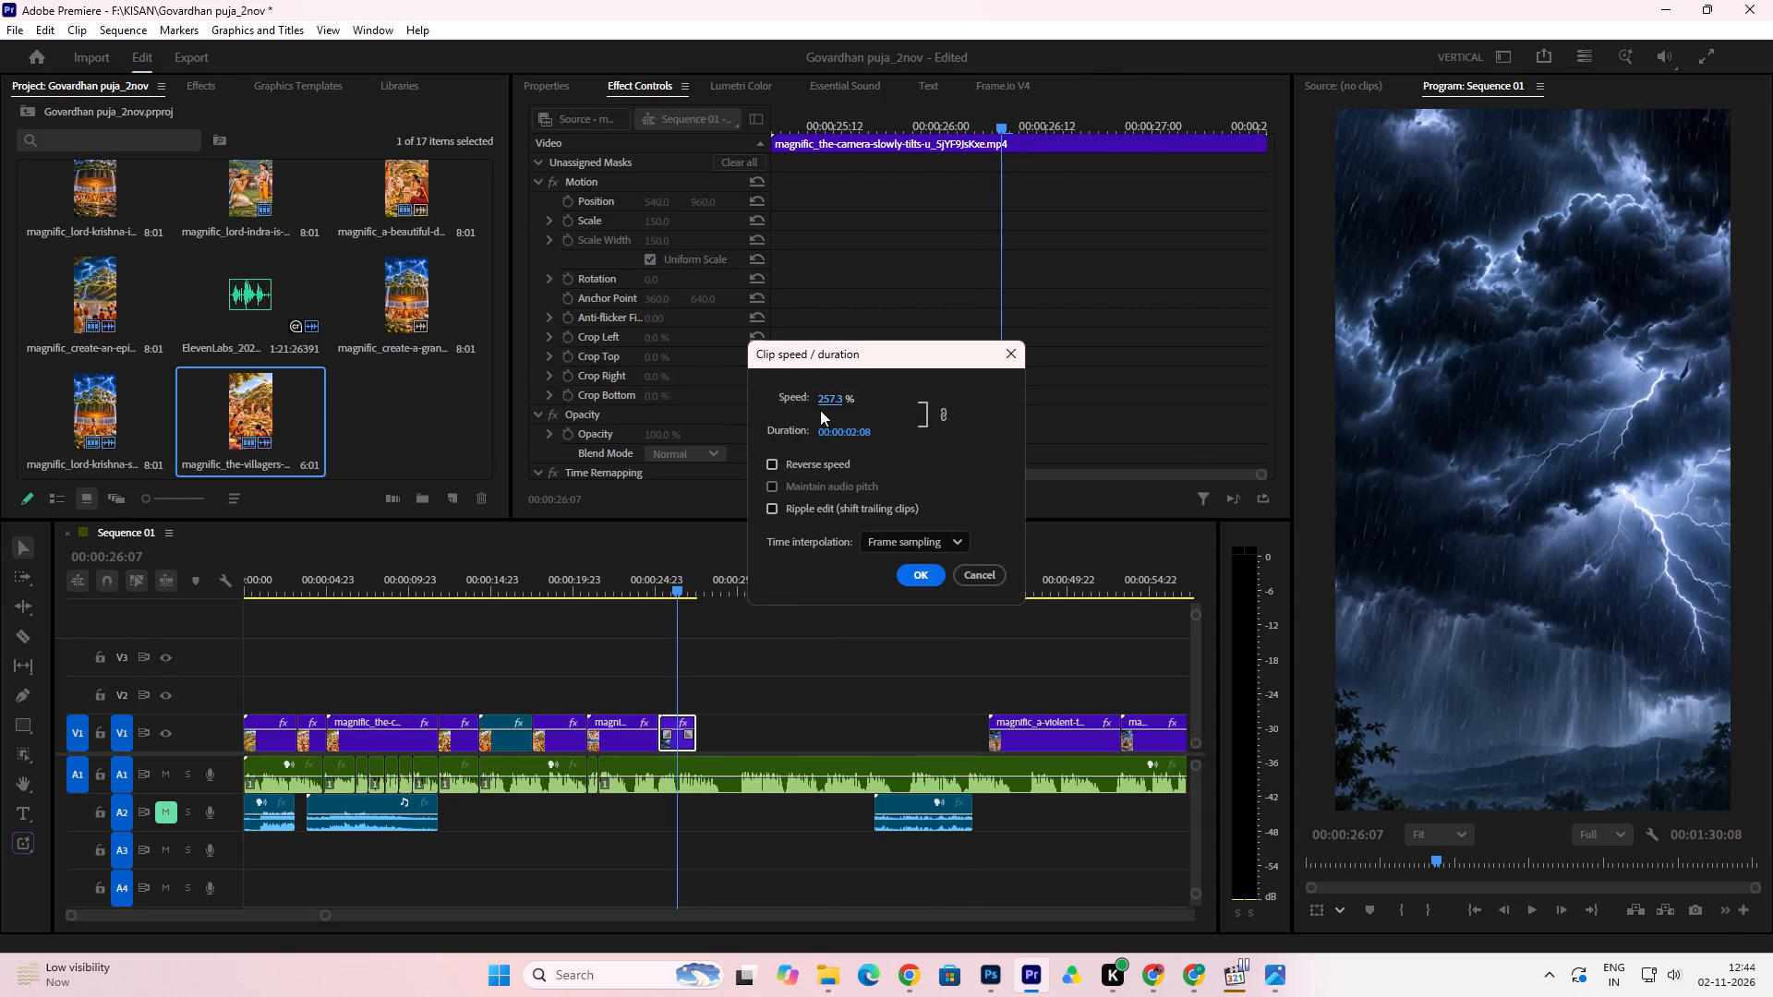
drag(822, 398, 1026, 441)
click(934, 582)
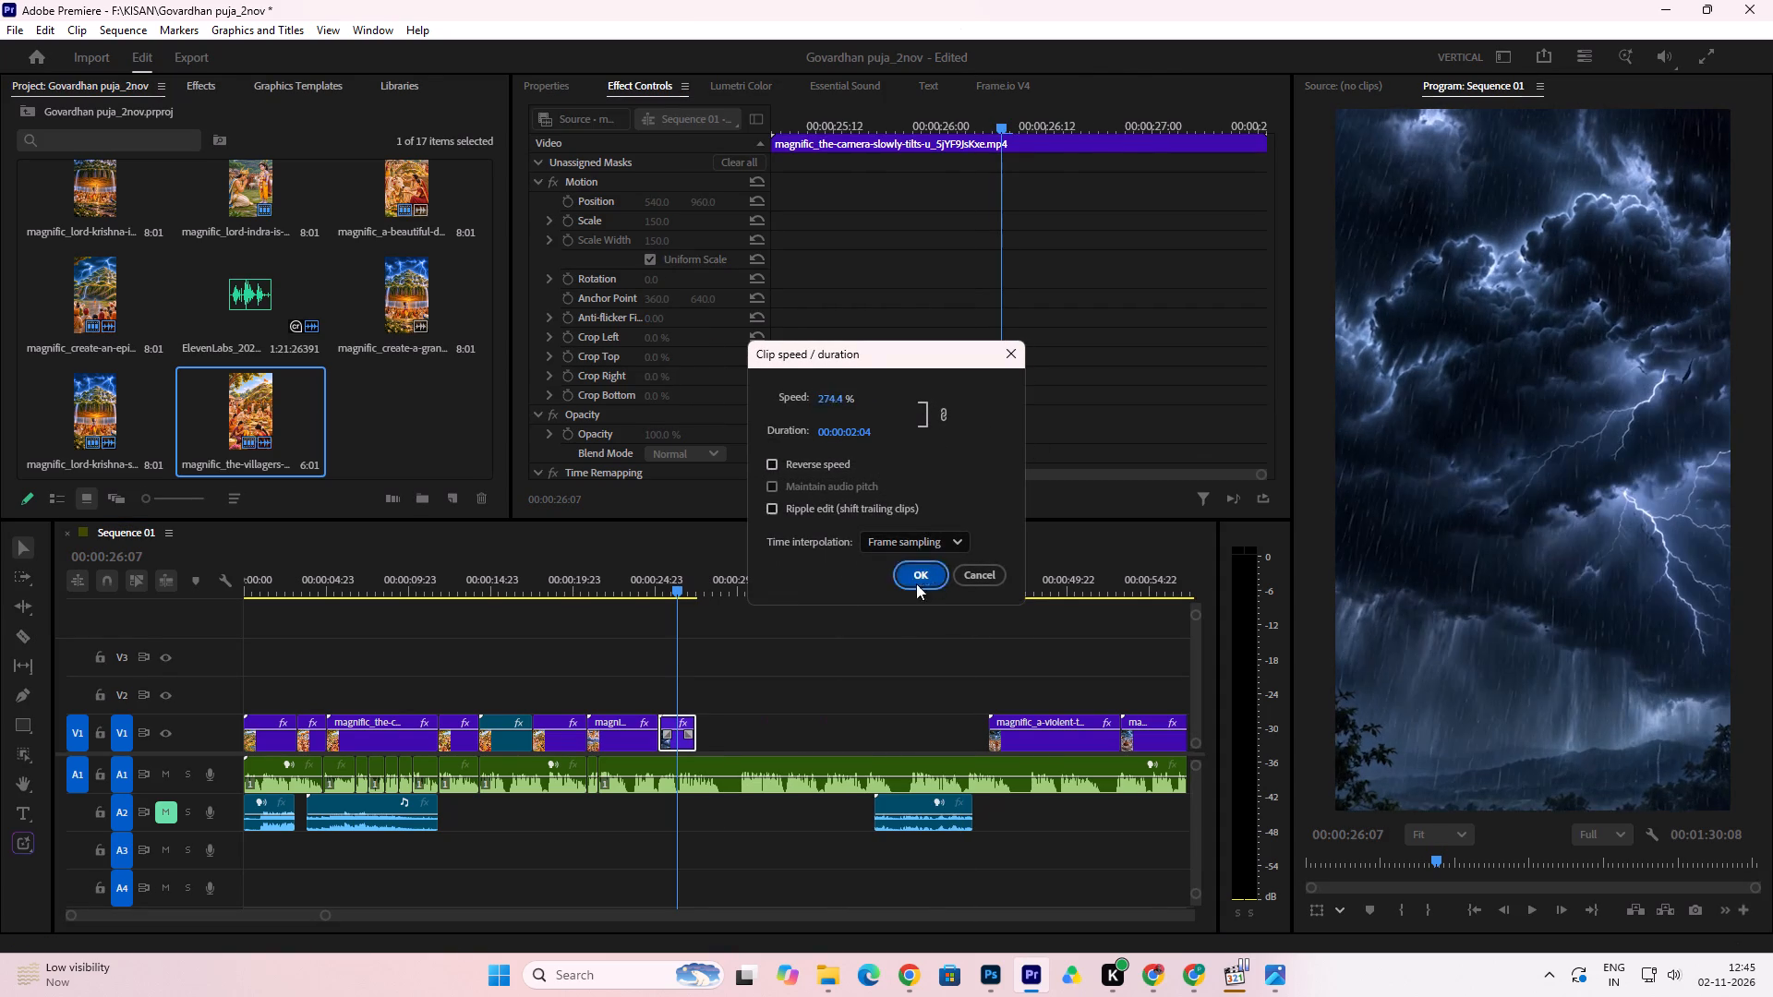
click(656, 586)
key(space)
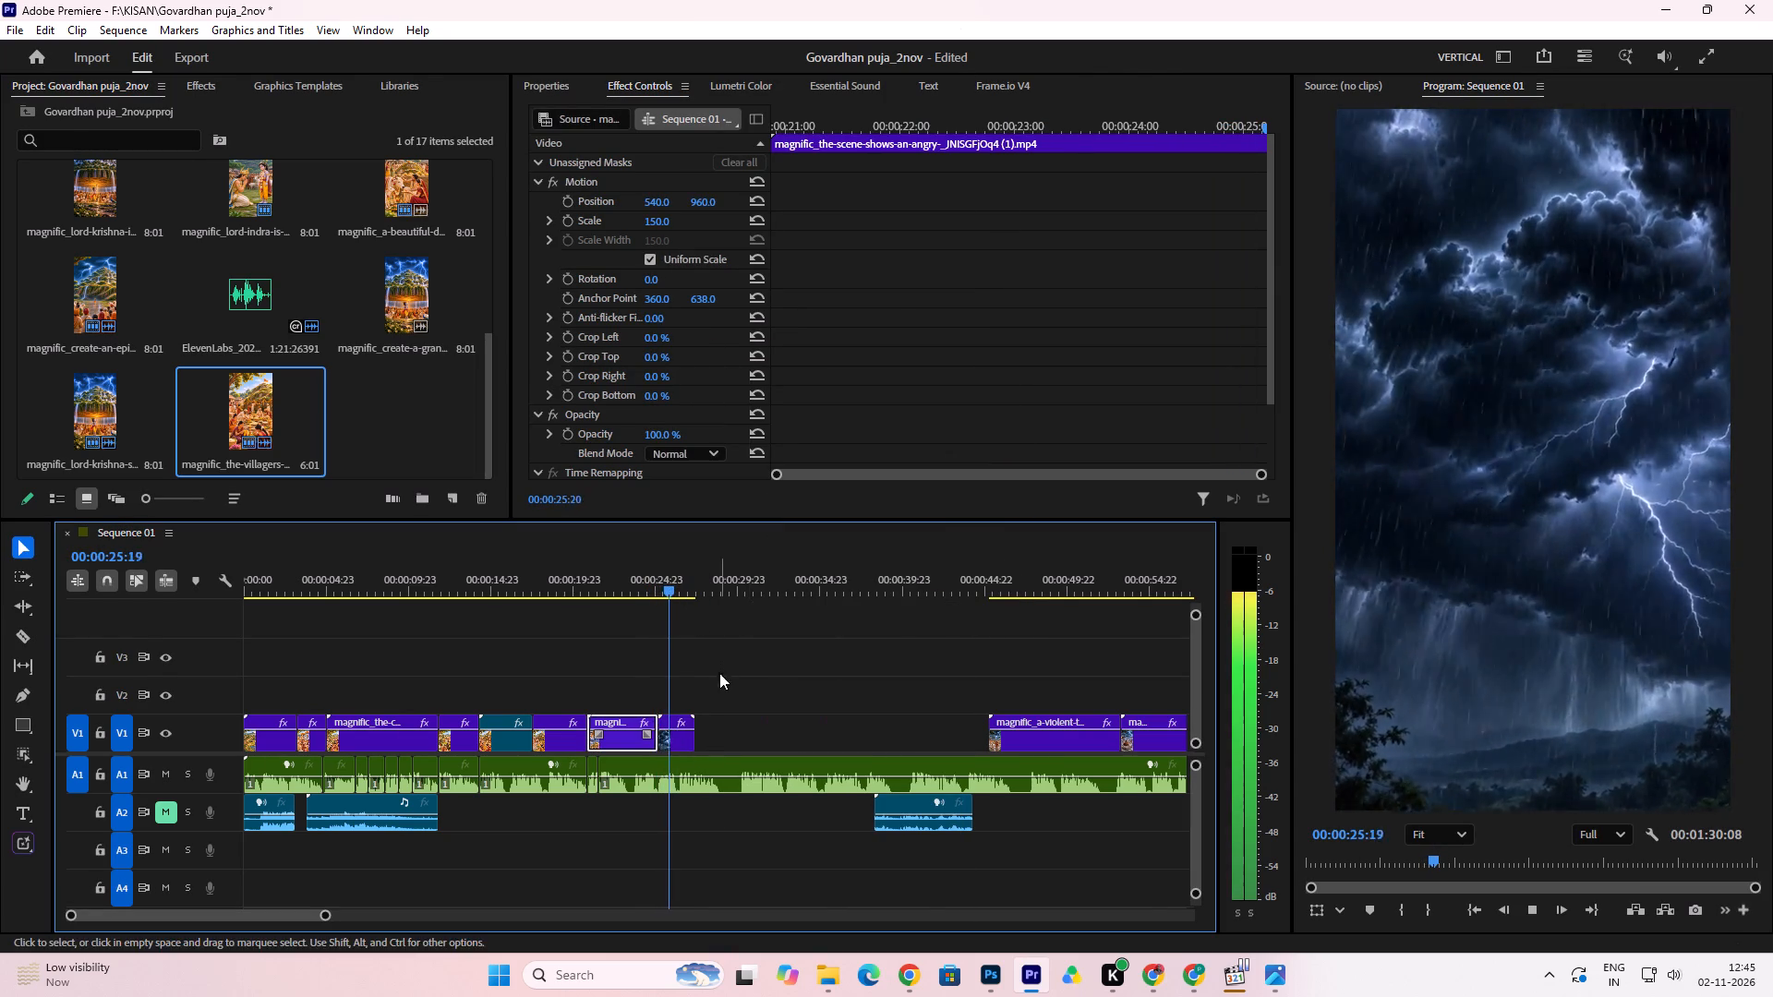
key(space)
Trim the storm-cloud clip's end to about 00:00:26:15 and play it against the voiceover.
click(694, 718)
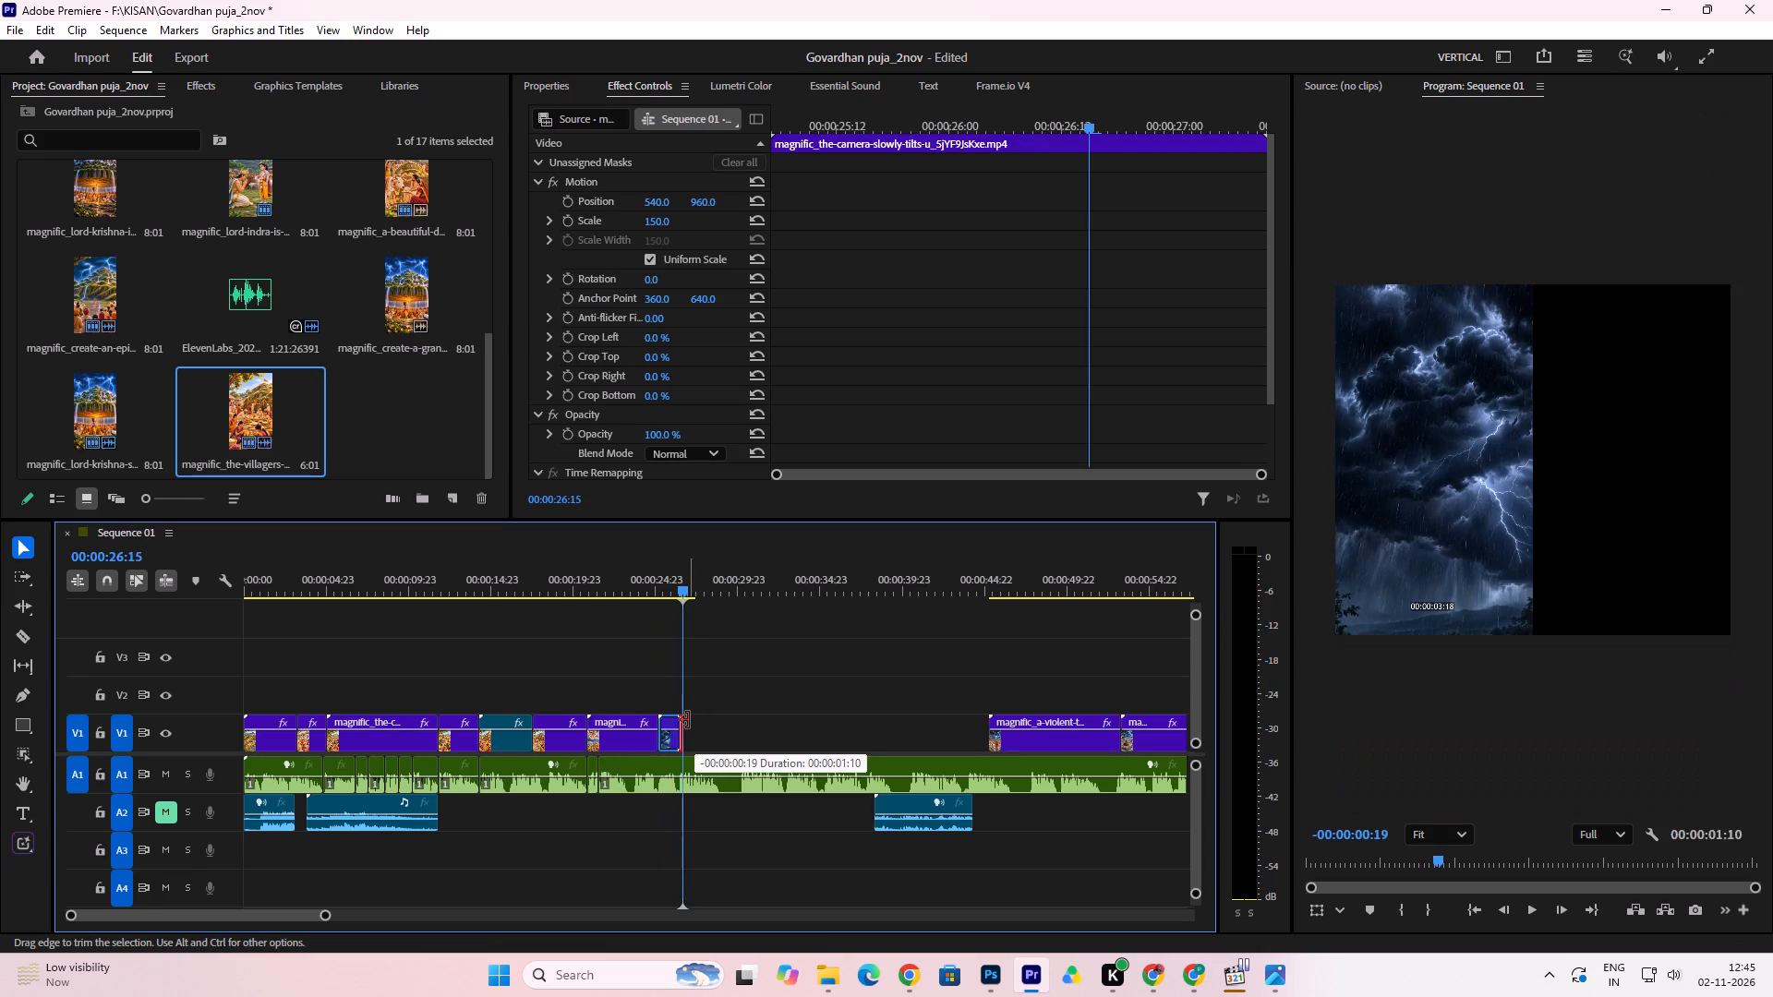
click(654, 579)
key(space)
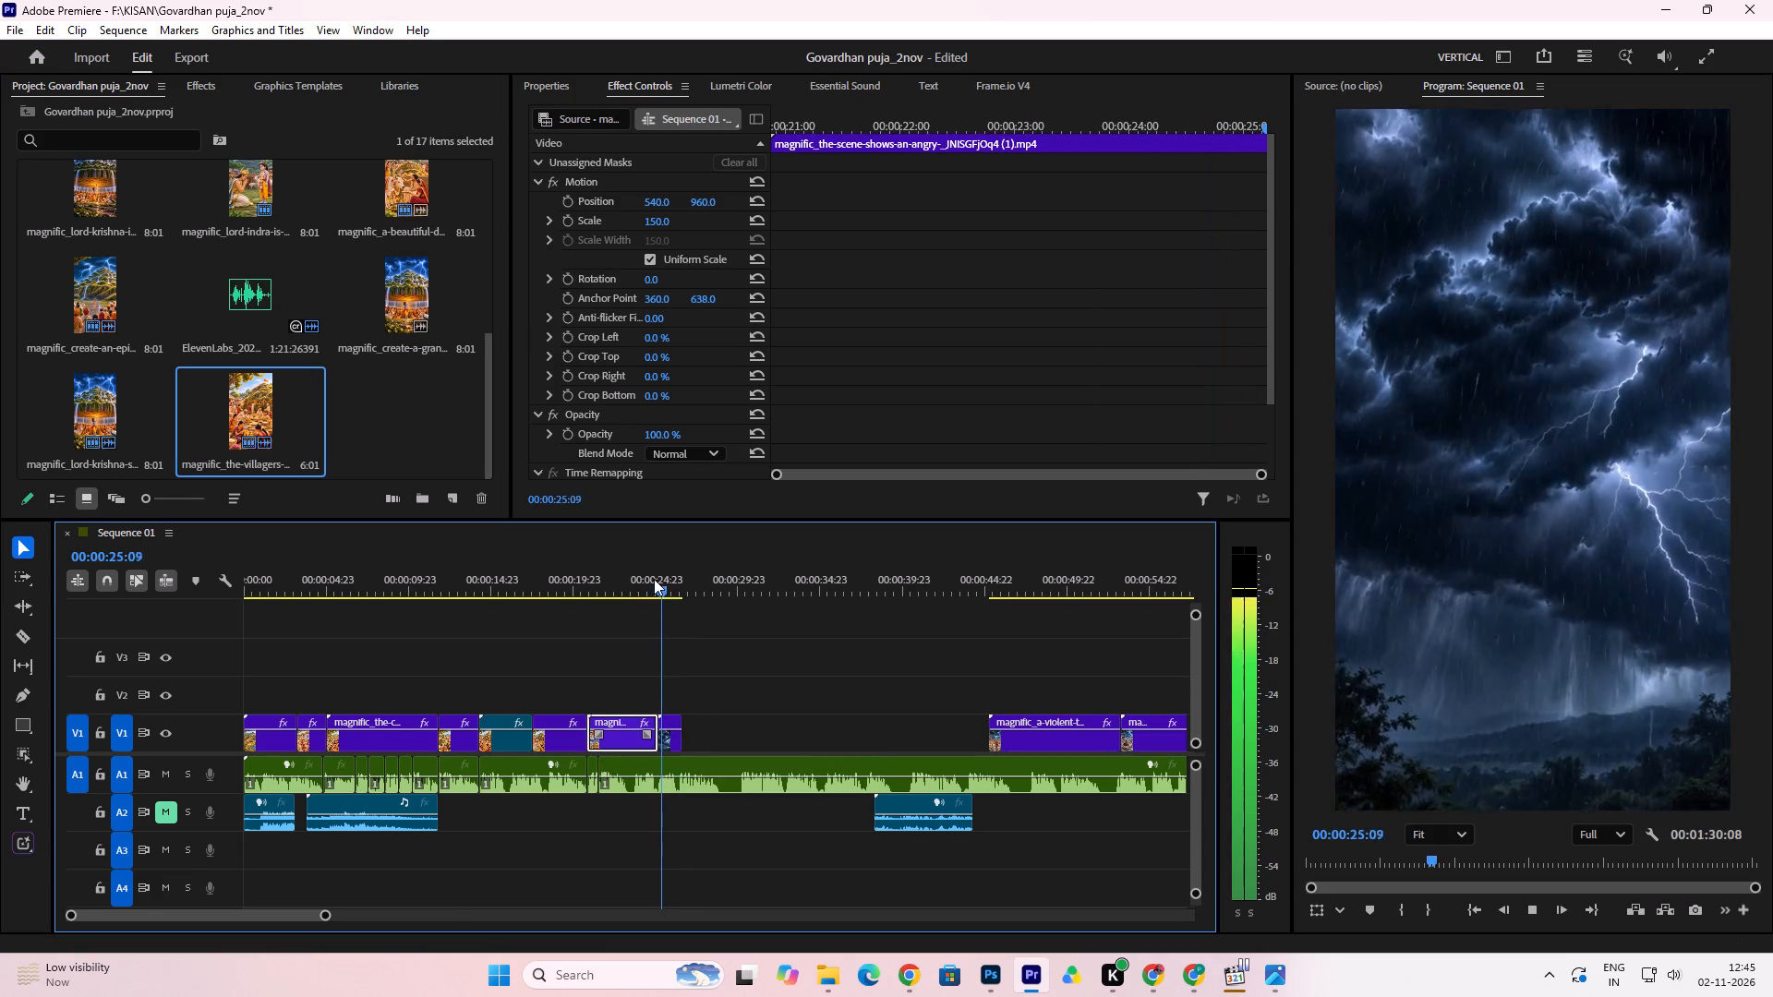
key(space)
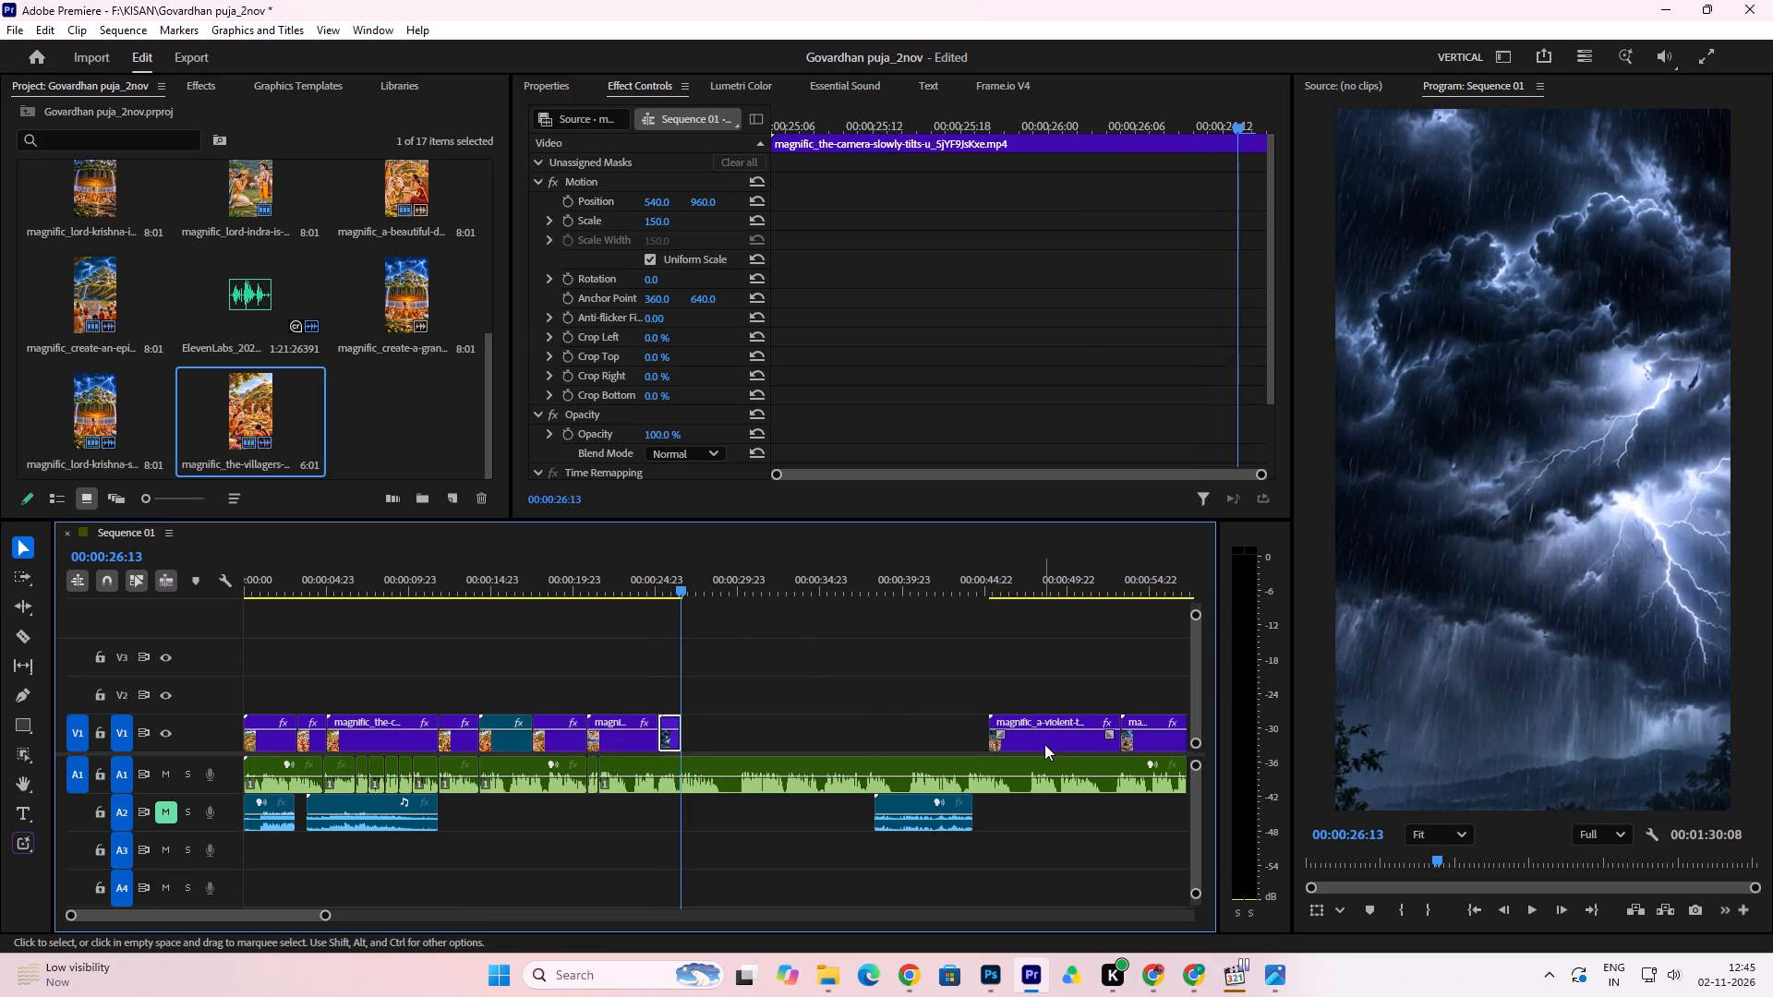
Butt the violent-thunderstorm clip against the storm-cloud clip on V1 and trim its end to 00:00:27:18 to suit the voiceover.
drag(1044, 744, 745, 739)
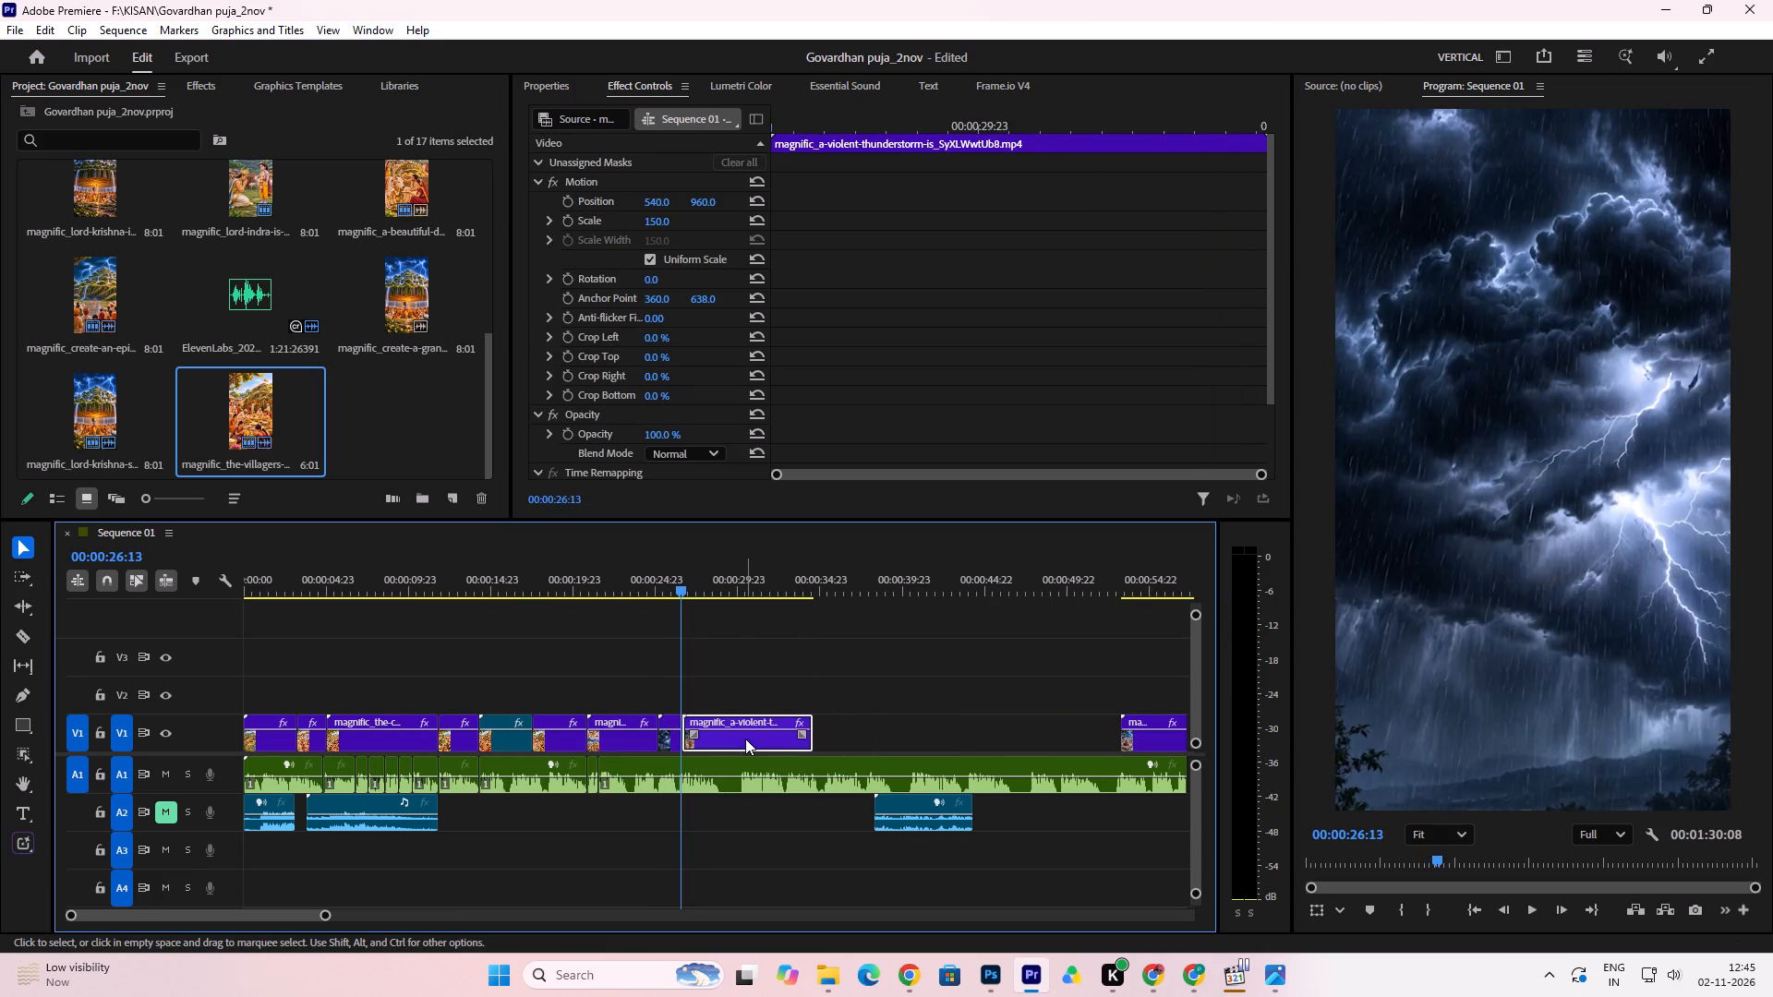
key(space)
key(space)
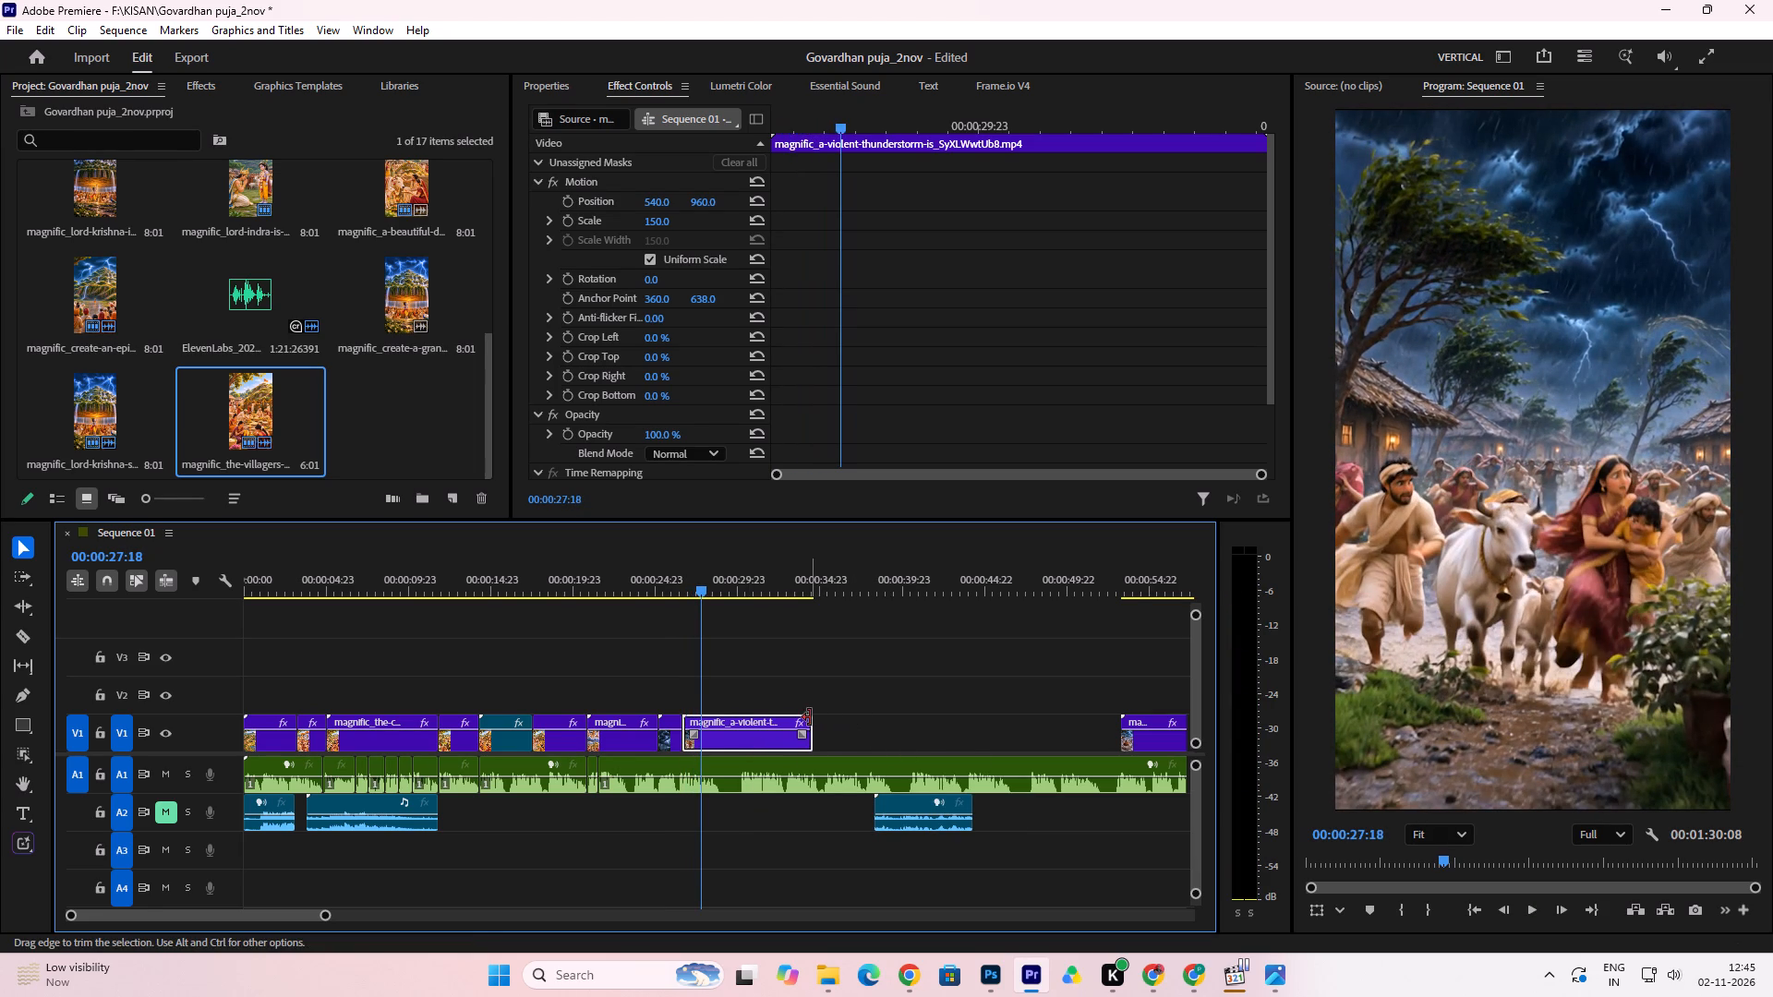
drag(808, 719, 702, 756)
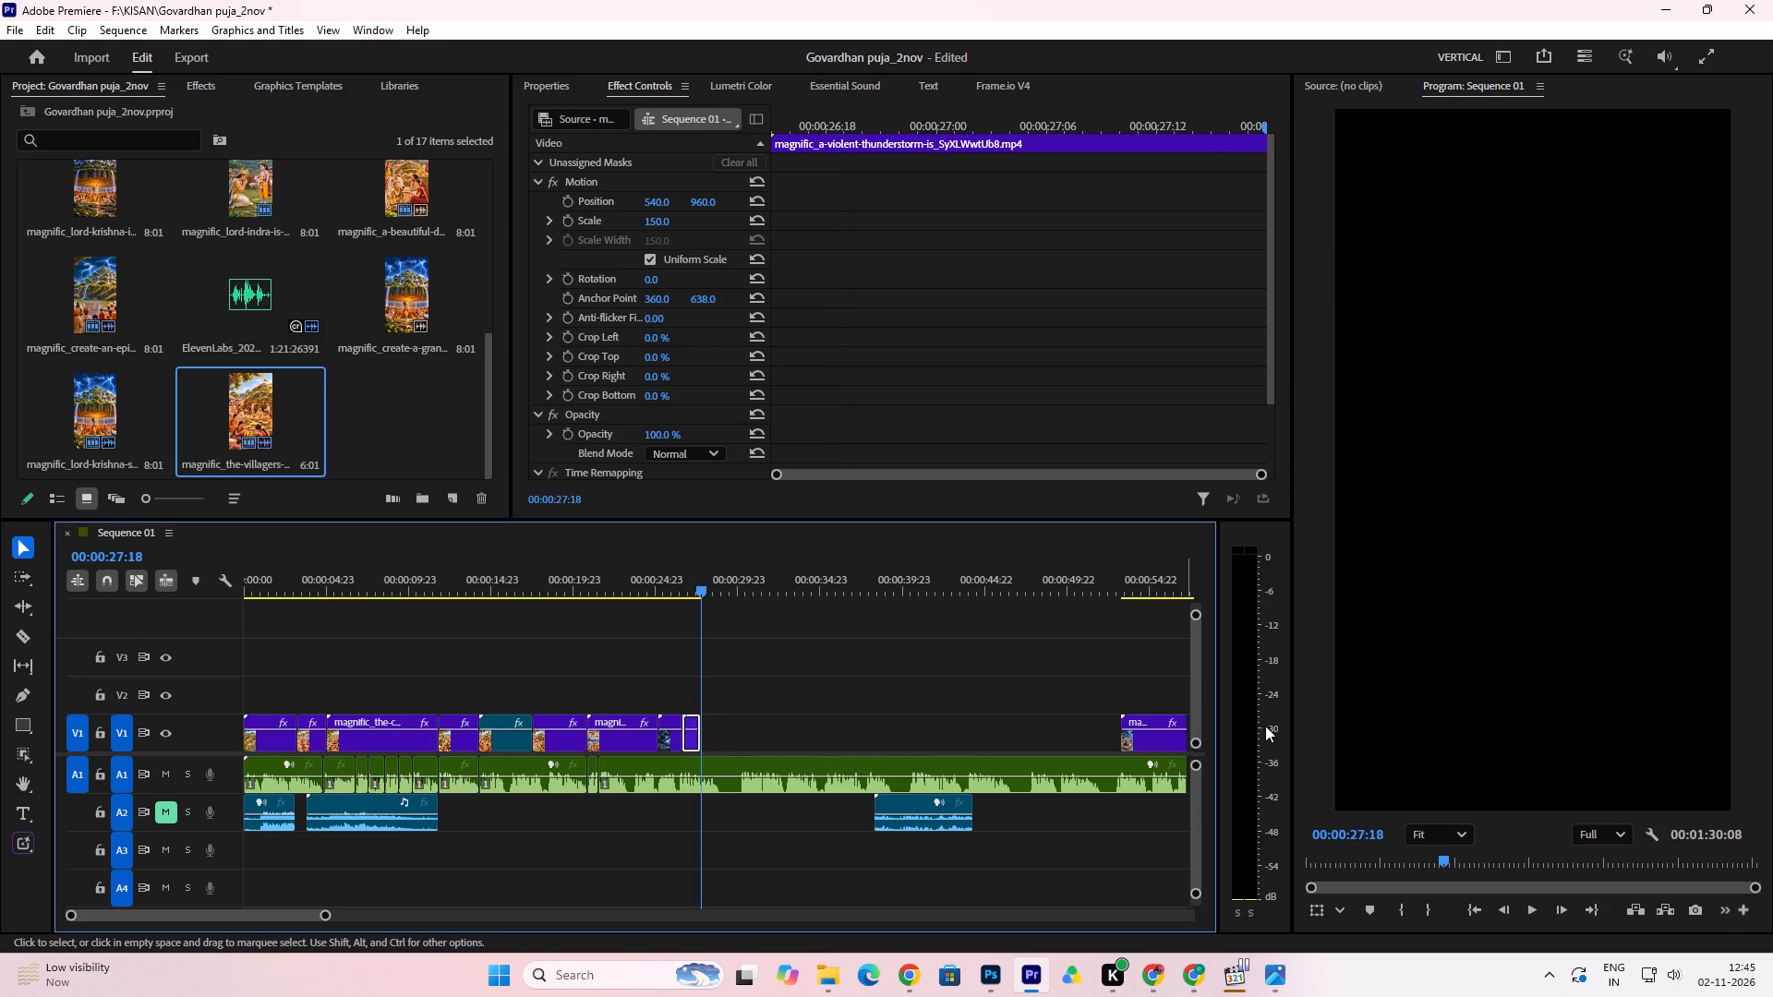
Butt the entire-village flood clip against the end of the thunderstorm clip on V1 and play from the angry-scene clip's end.
drag(1151, 741, 750, 720)
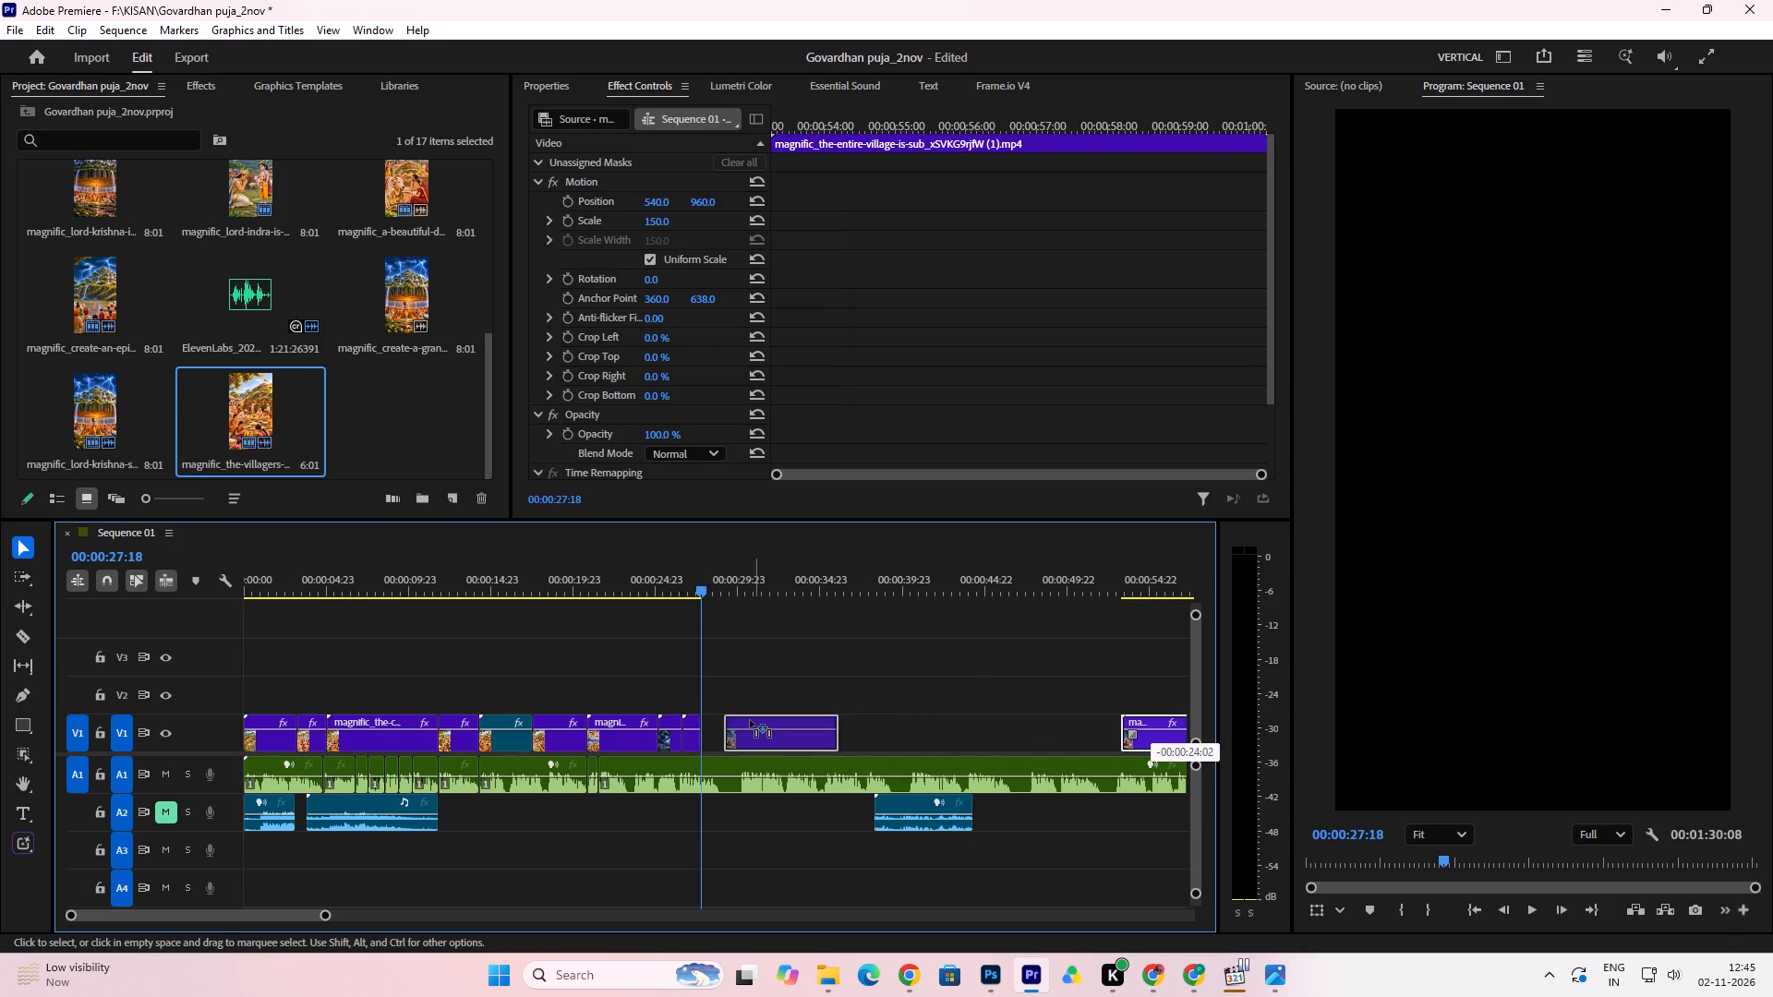
drag(750, 720, 735, 721)
click(657, 573)
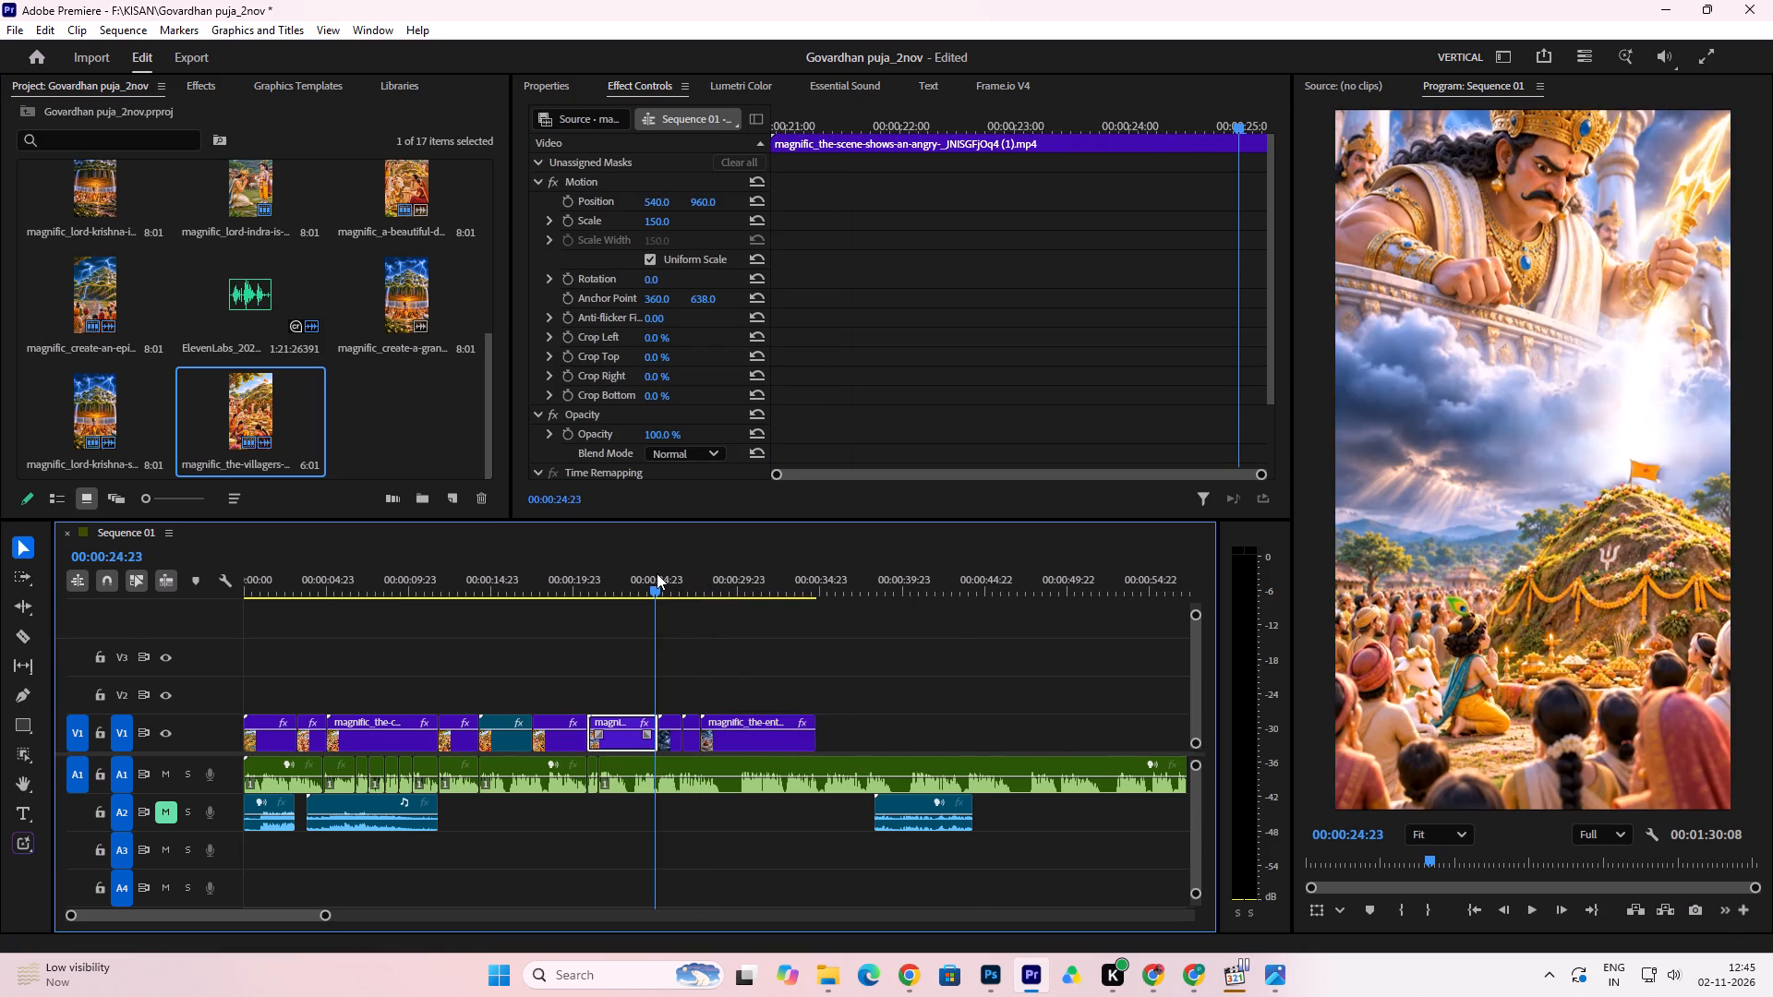
key(space)
key(space)
Save the project.
key(ctrl+s)
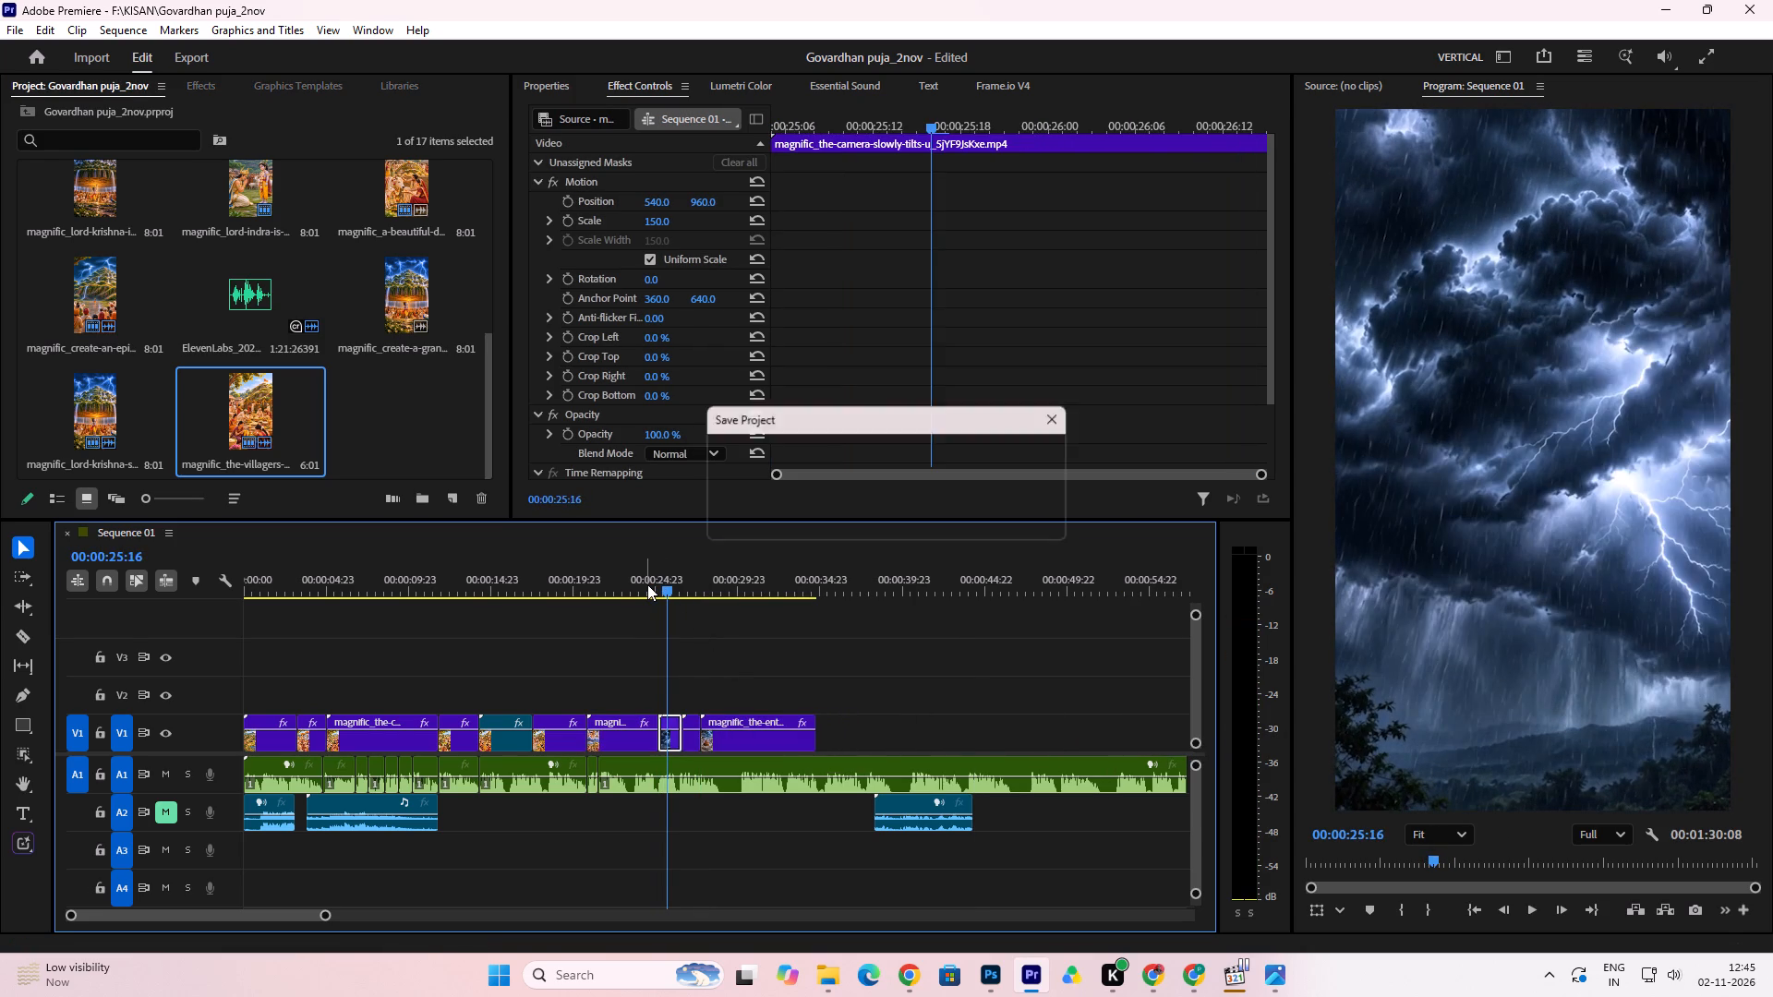
key(ctrl+s)
Trim the storm-cloud clip's end back to about 00:00:26:10 and close the gap by butting the thunderstorm clip against it.
key(space)
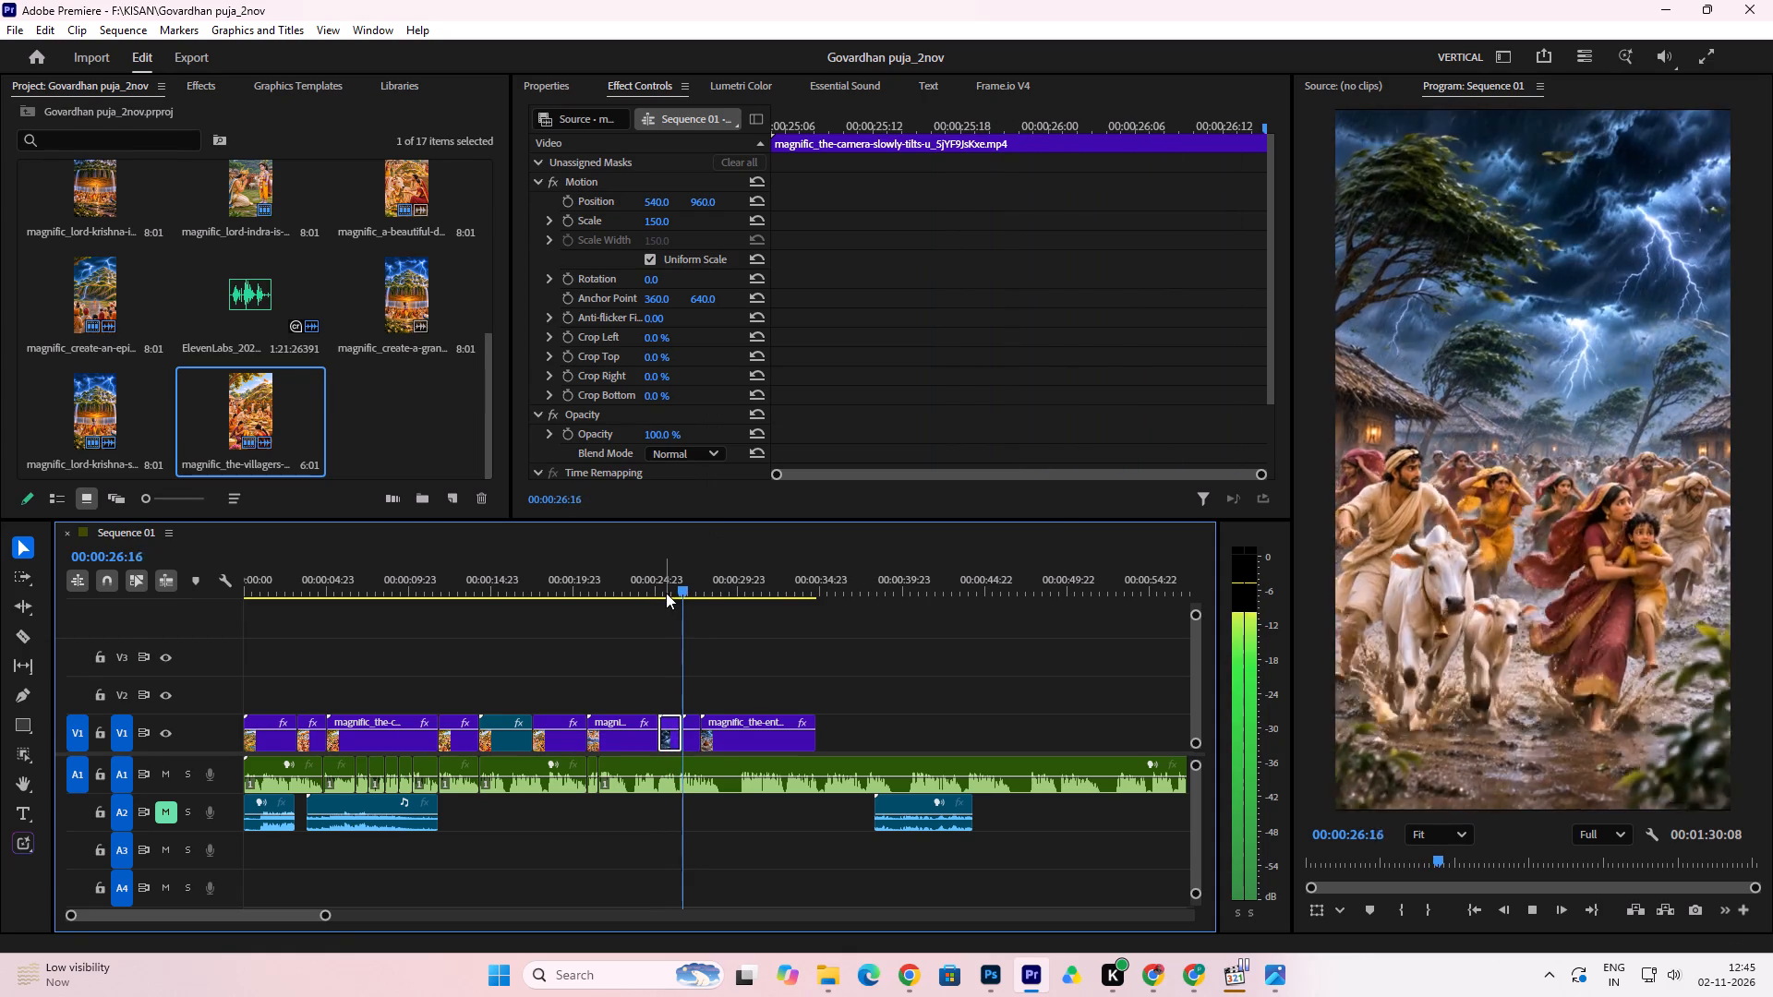
key(space)
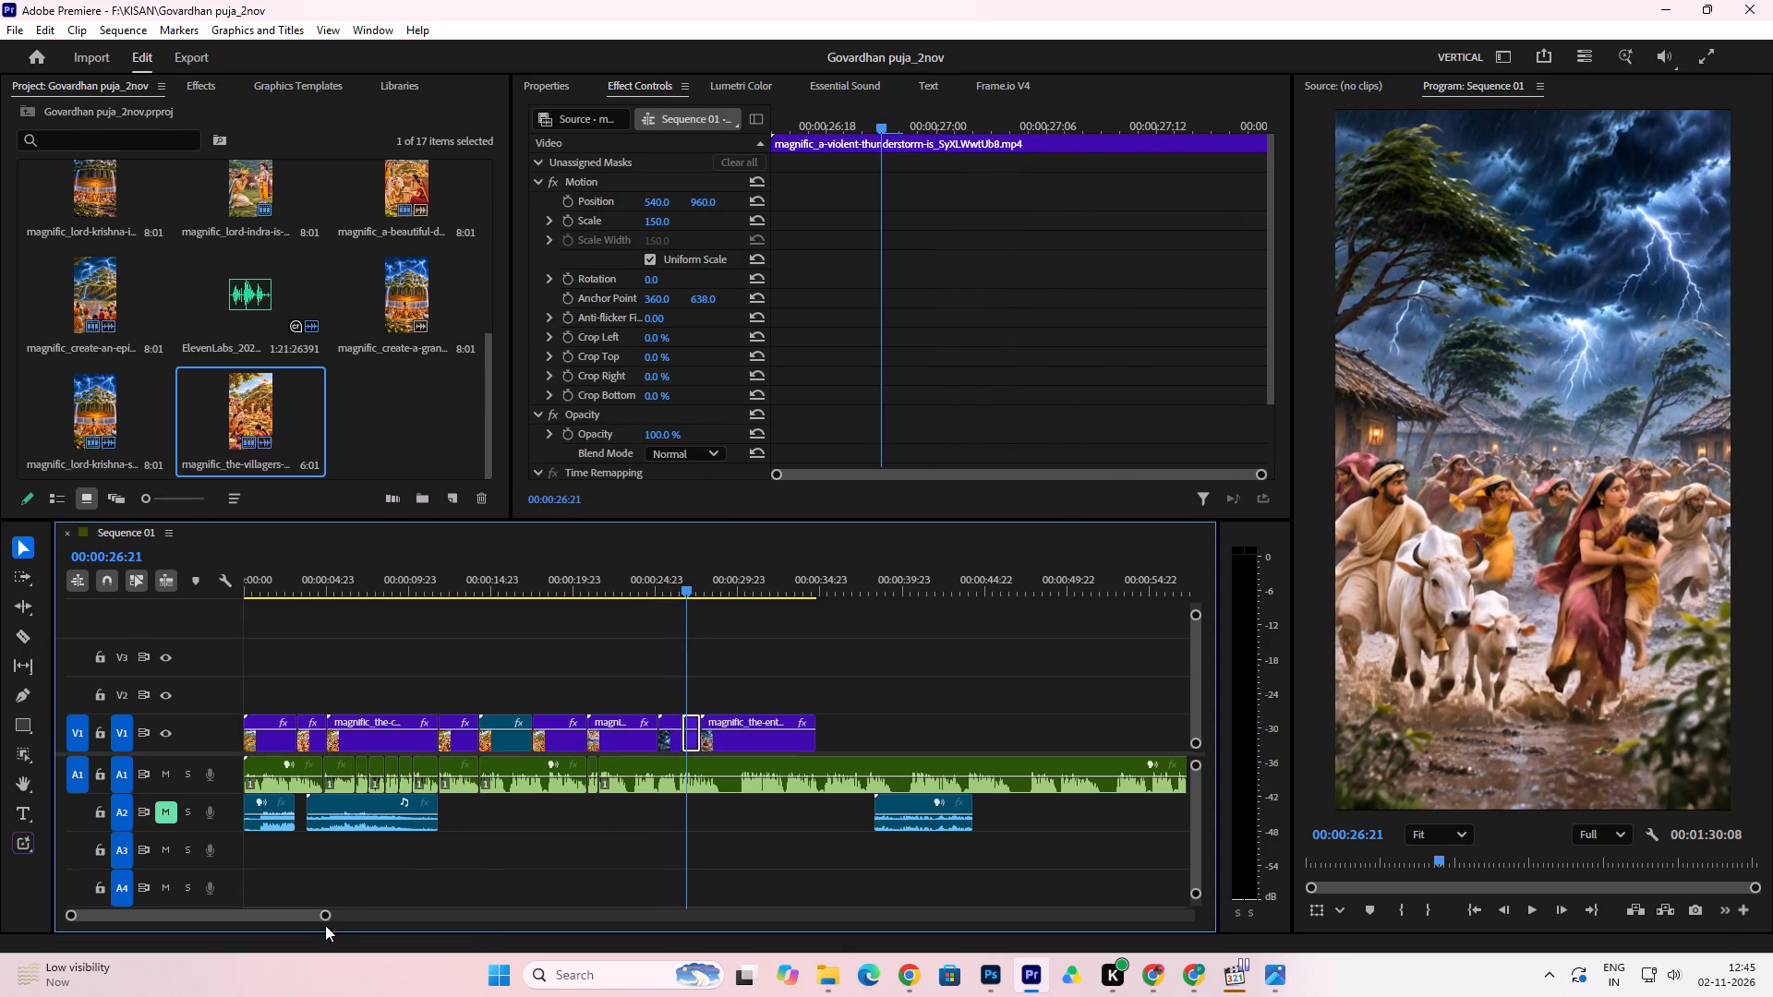
drag(321, 916, 150, 947)
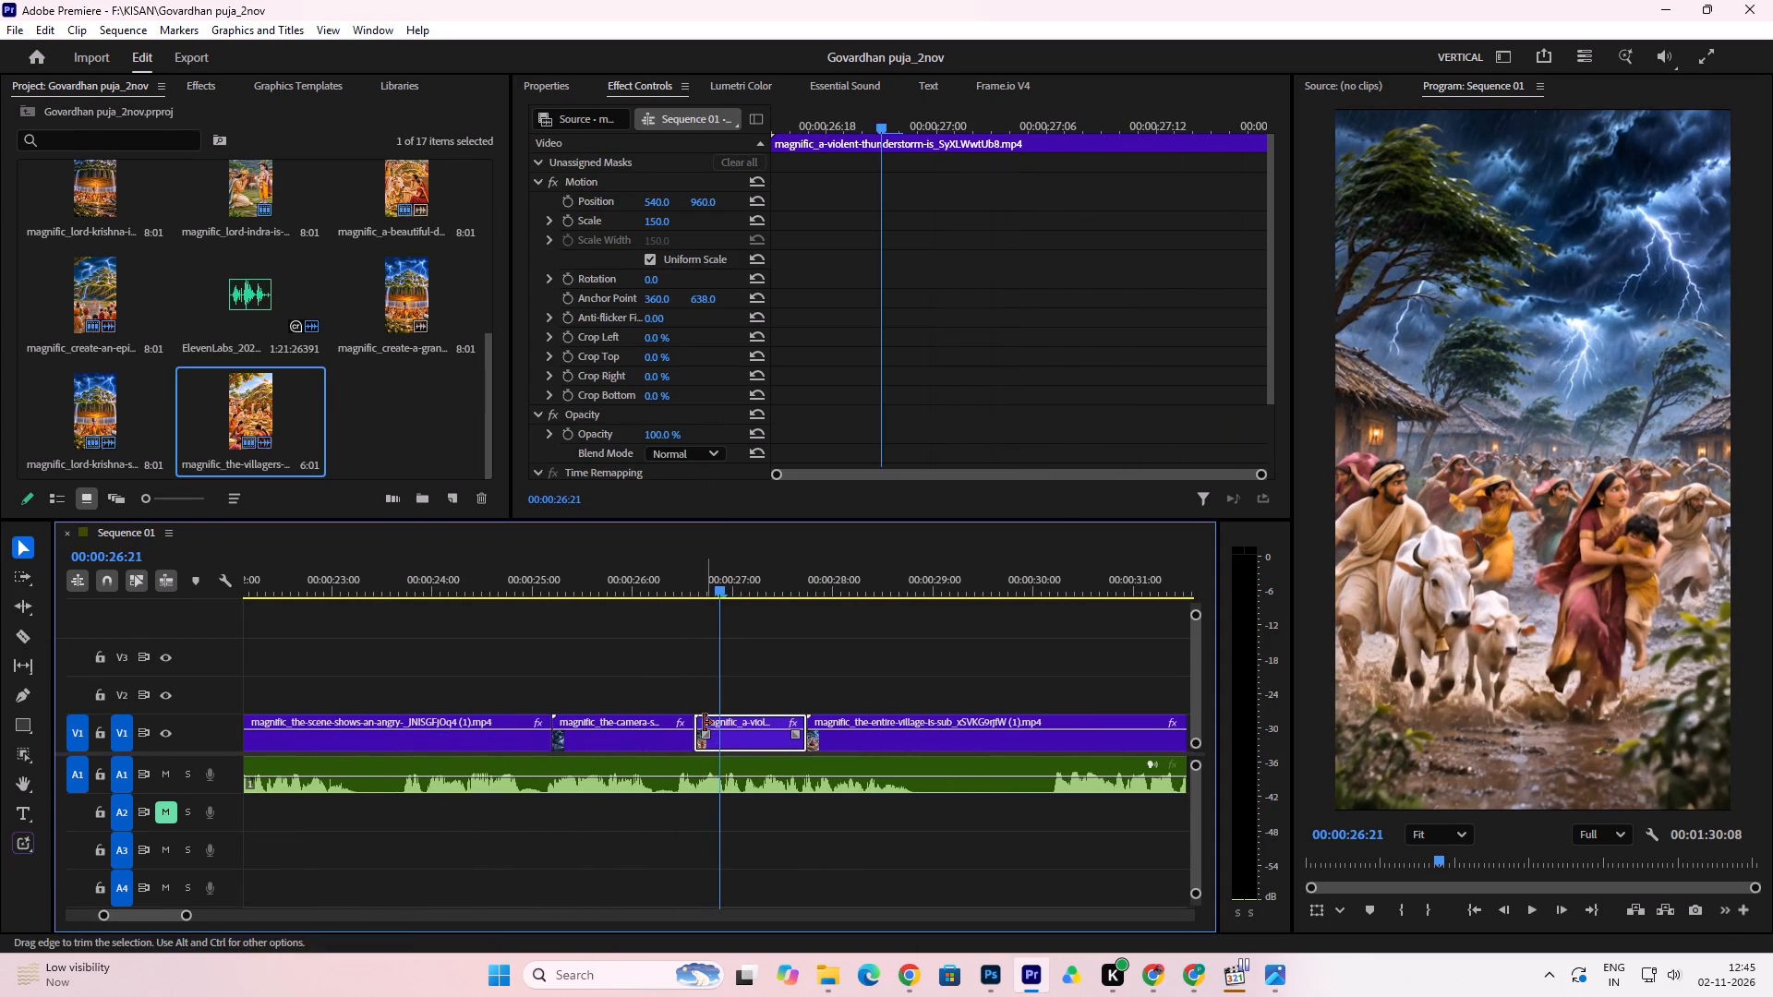
drag(694, 721, 678, 727)
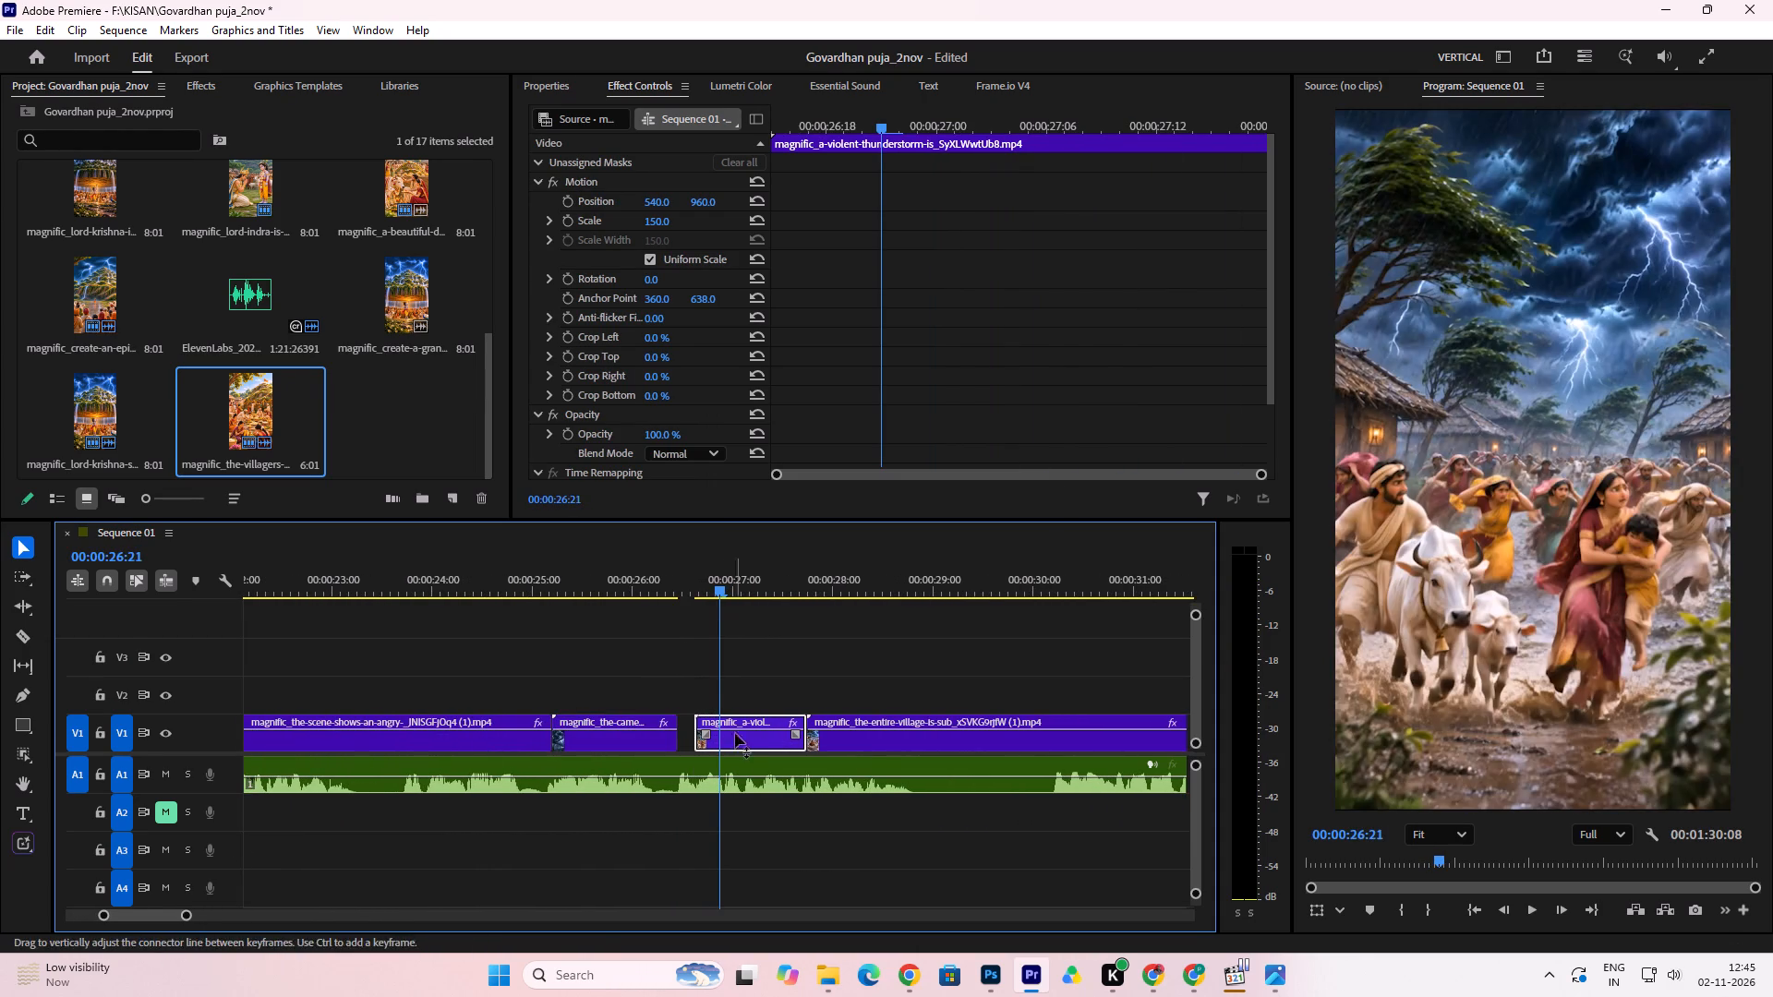
drag(748, 739, 732, 743)
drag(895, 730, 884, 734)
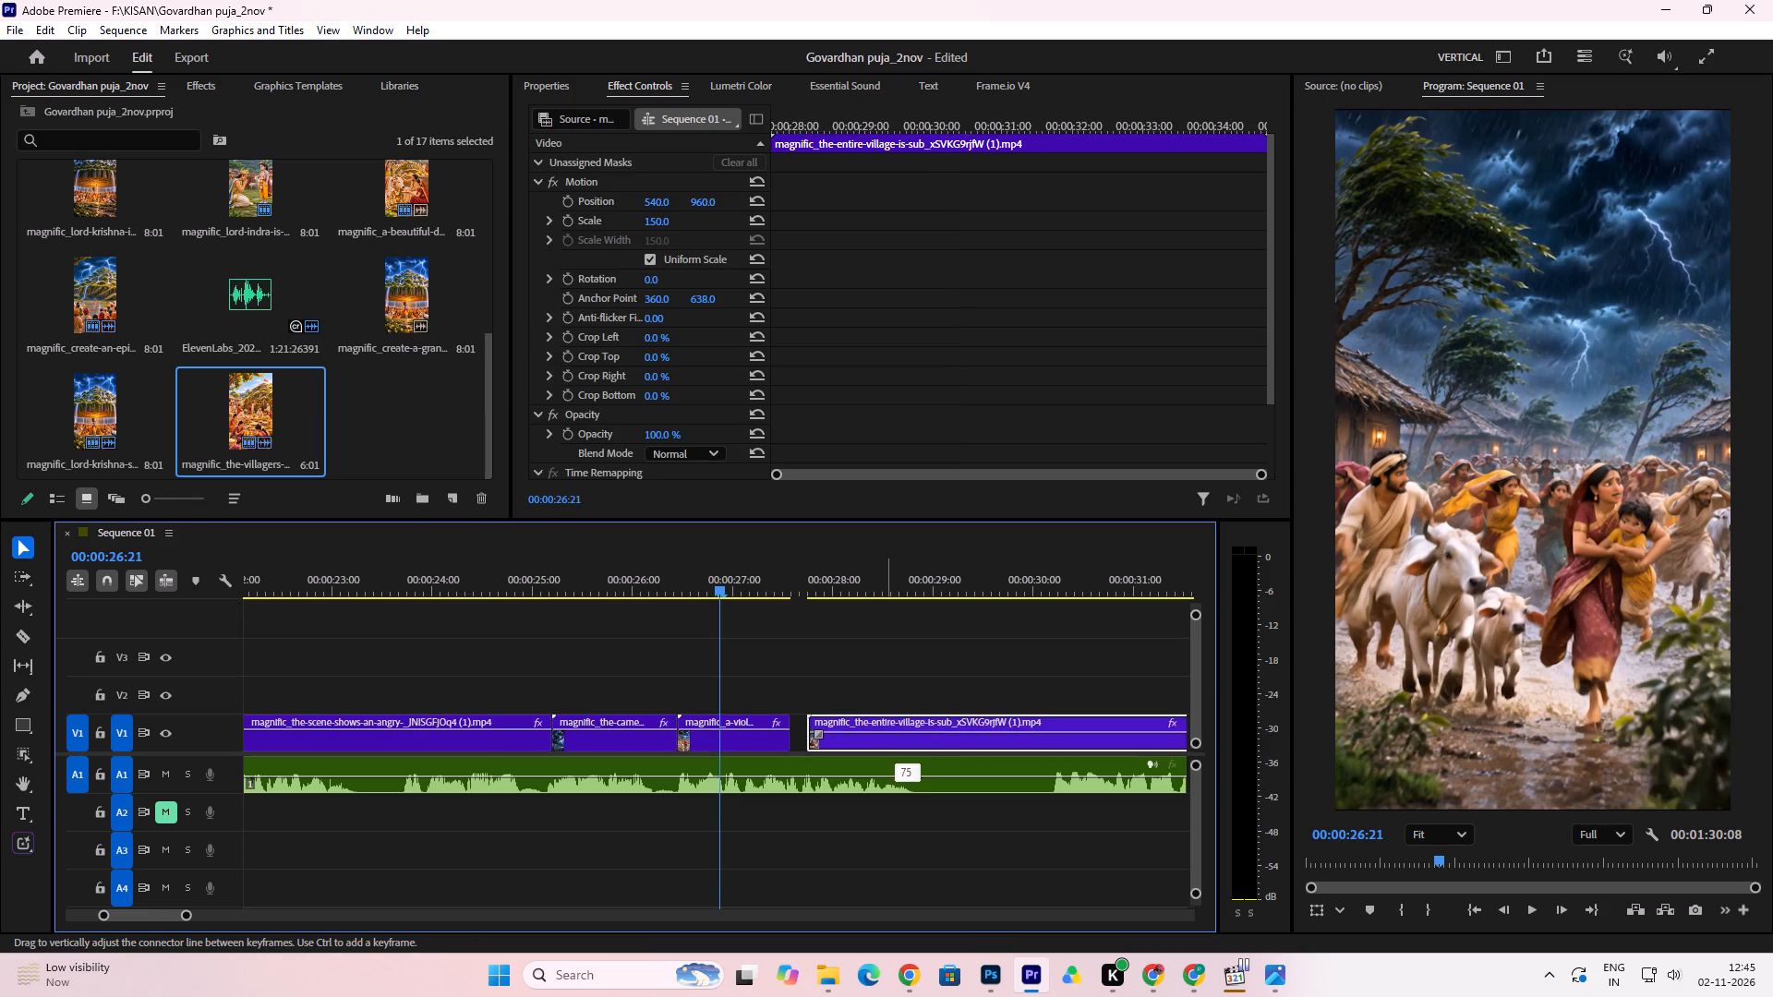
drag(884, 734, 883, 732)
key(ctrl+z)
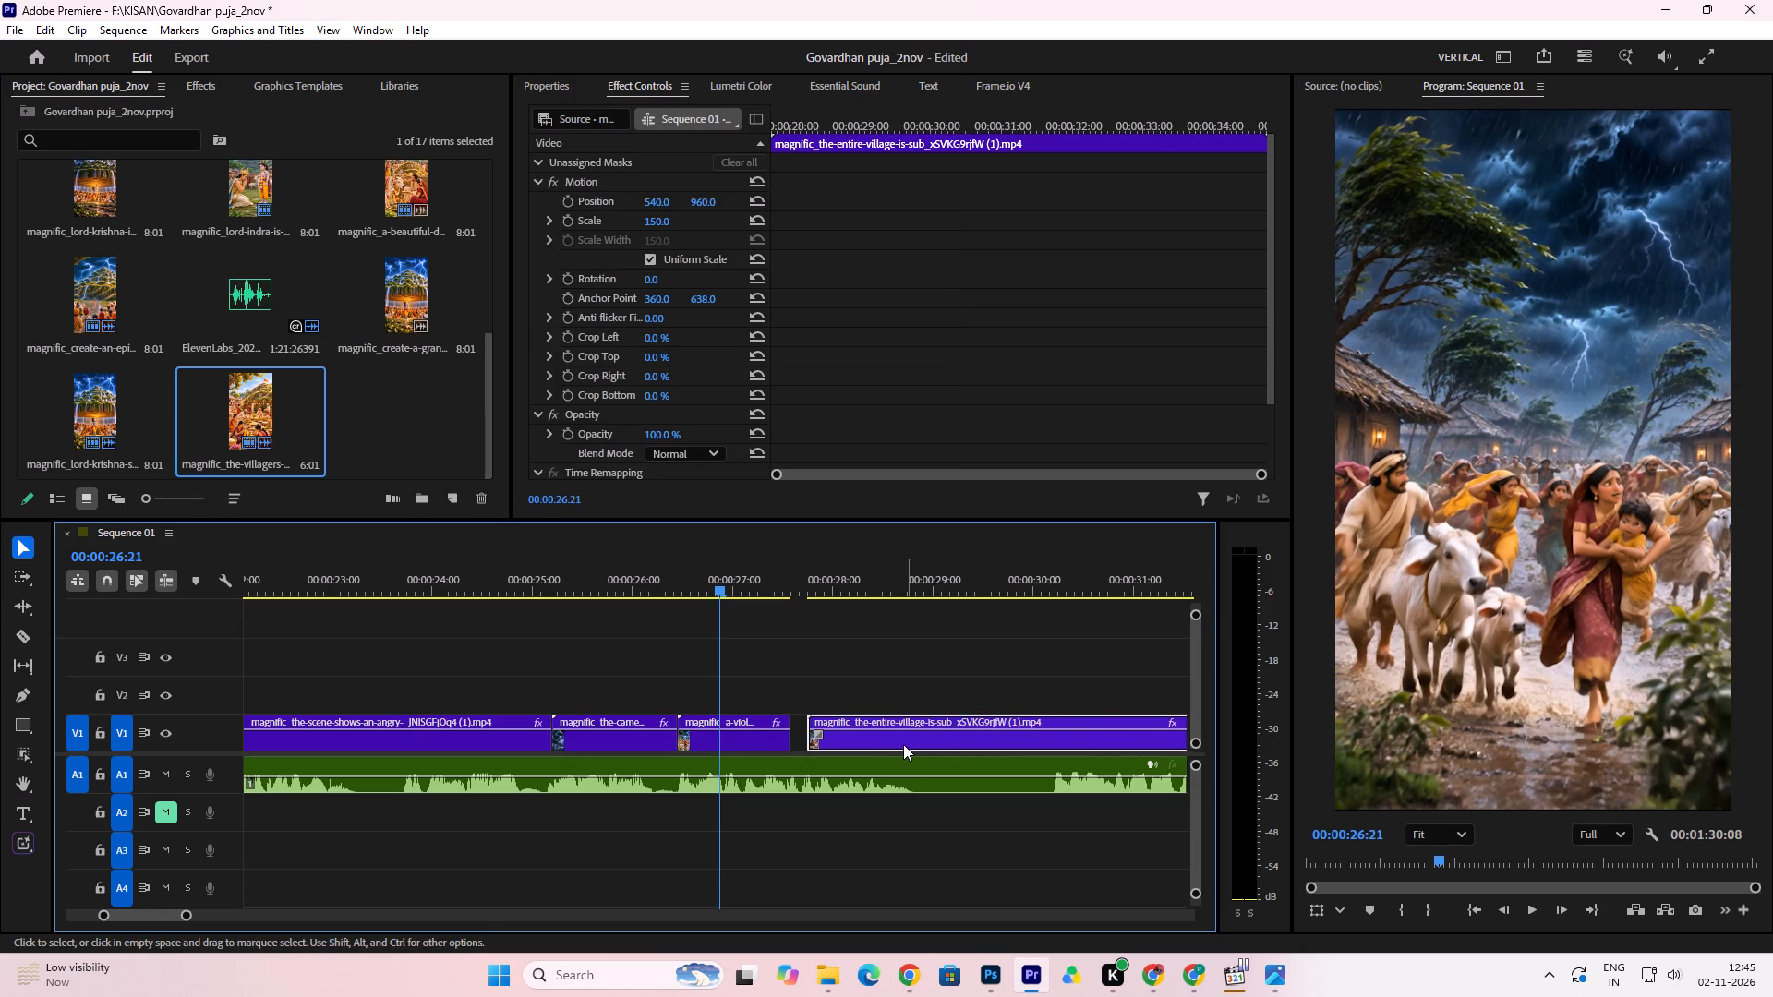
Butt the entire-village flood clip against the thunderstorm clip and play from the start of the storm-cloud clip.
drag(902, 744, 889, 750)
click(573, 582)
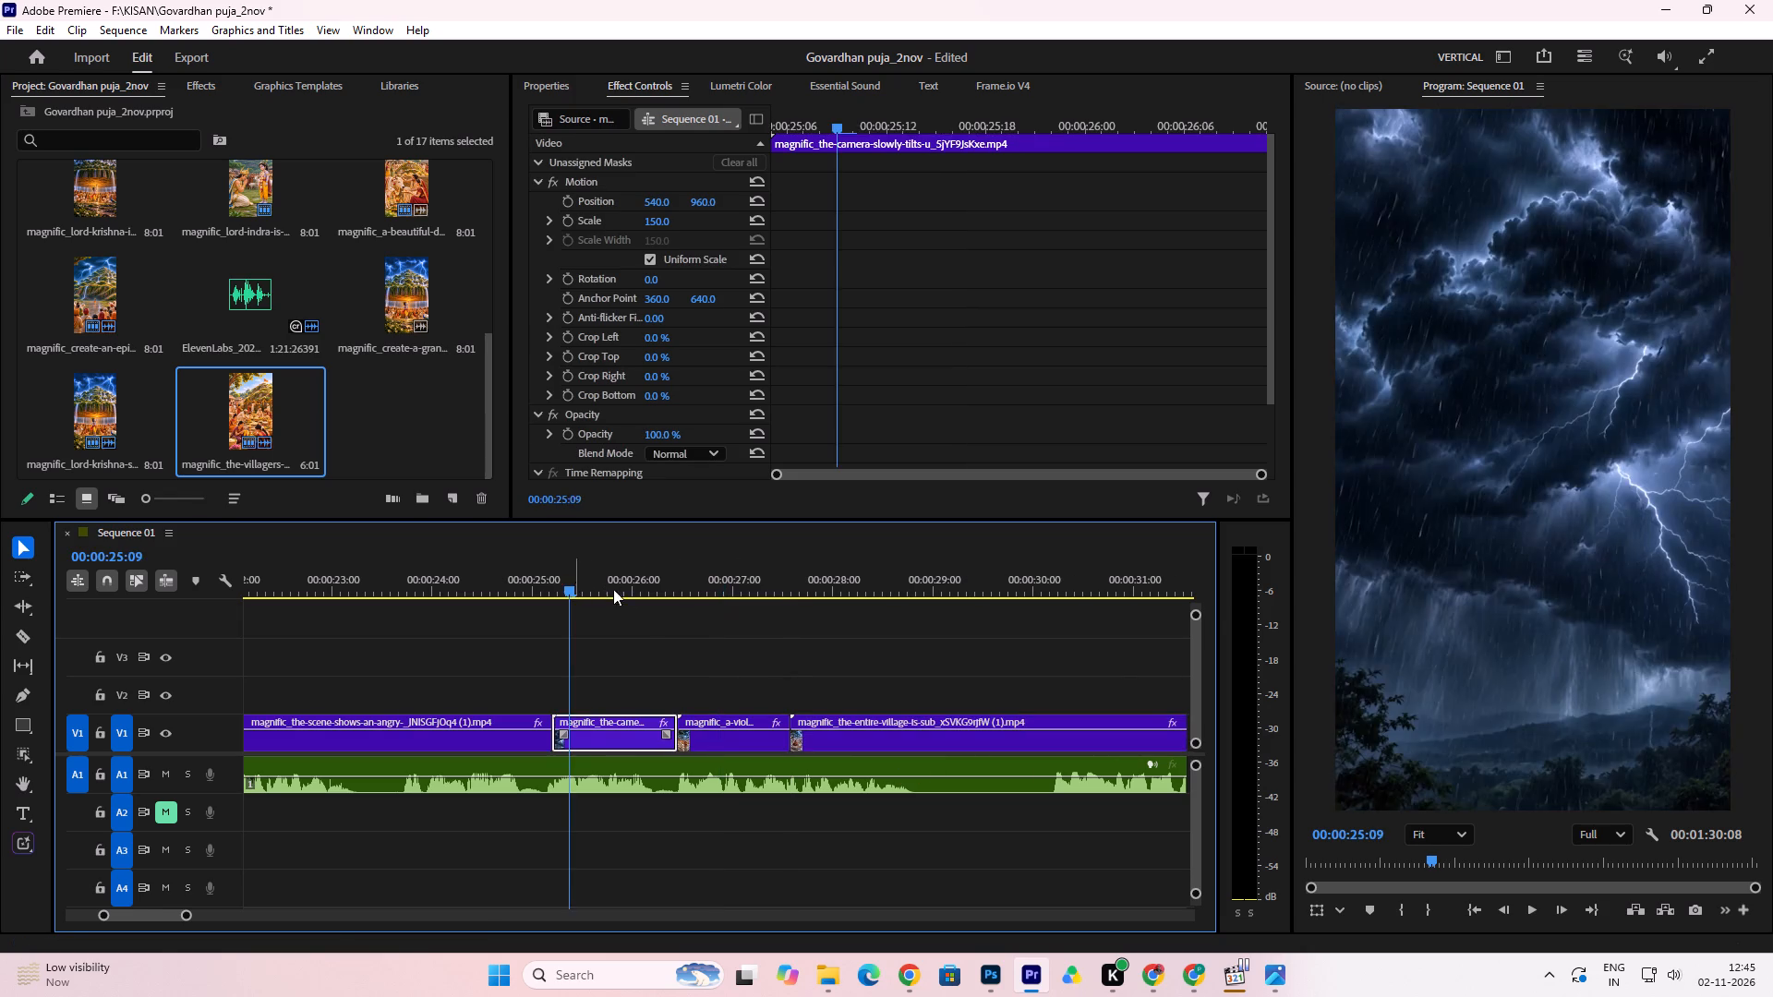
key(space)
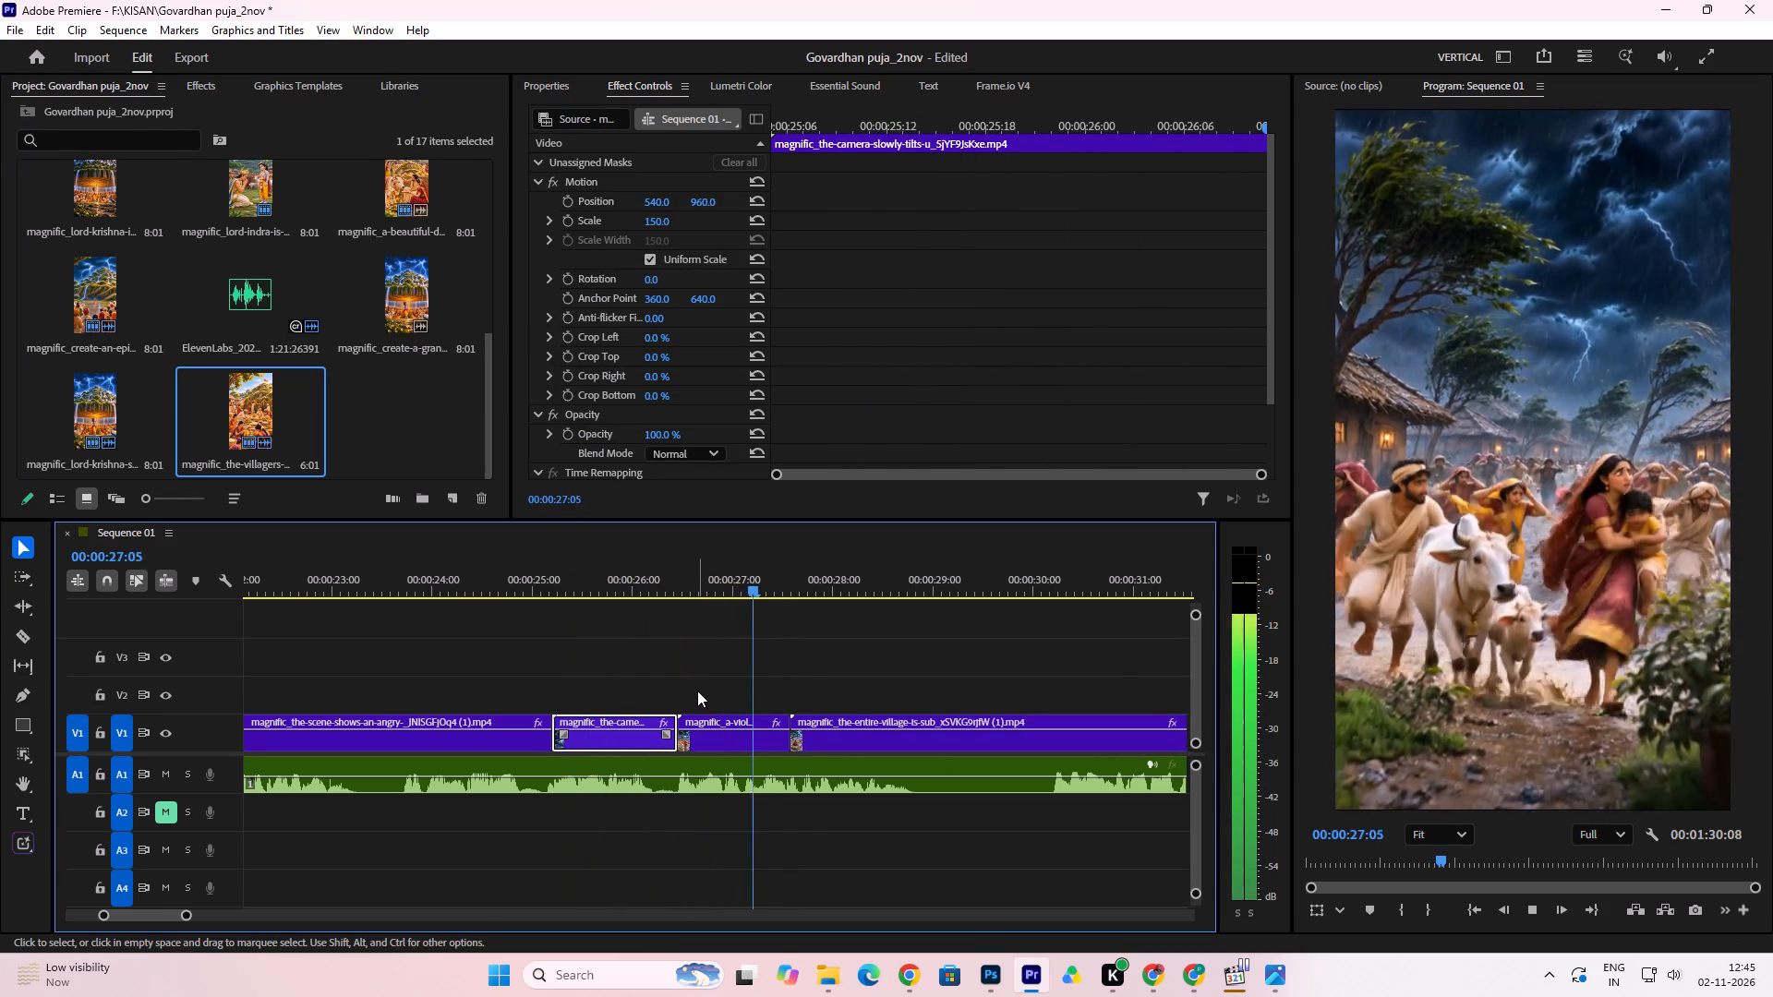
key(space)
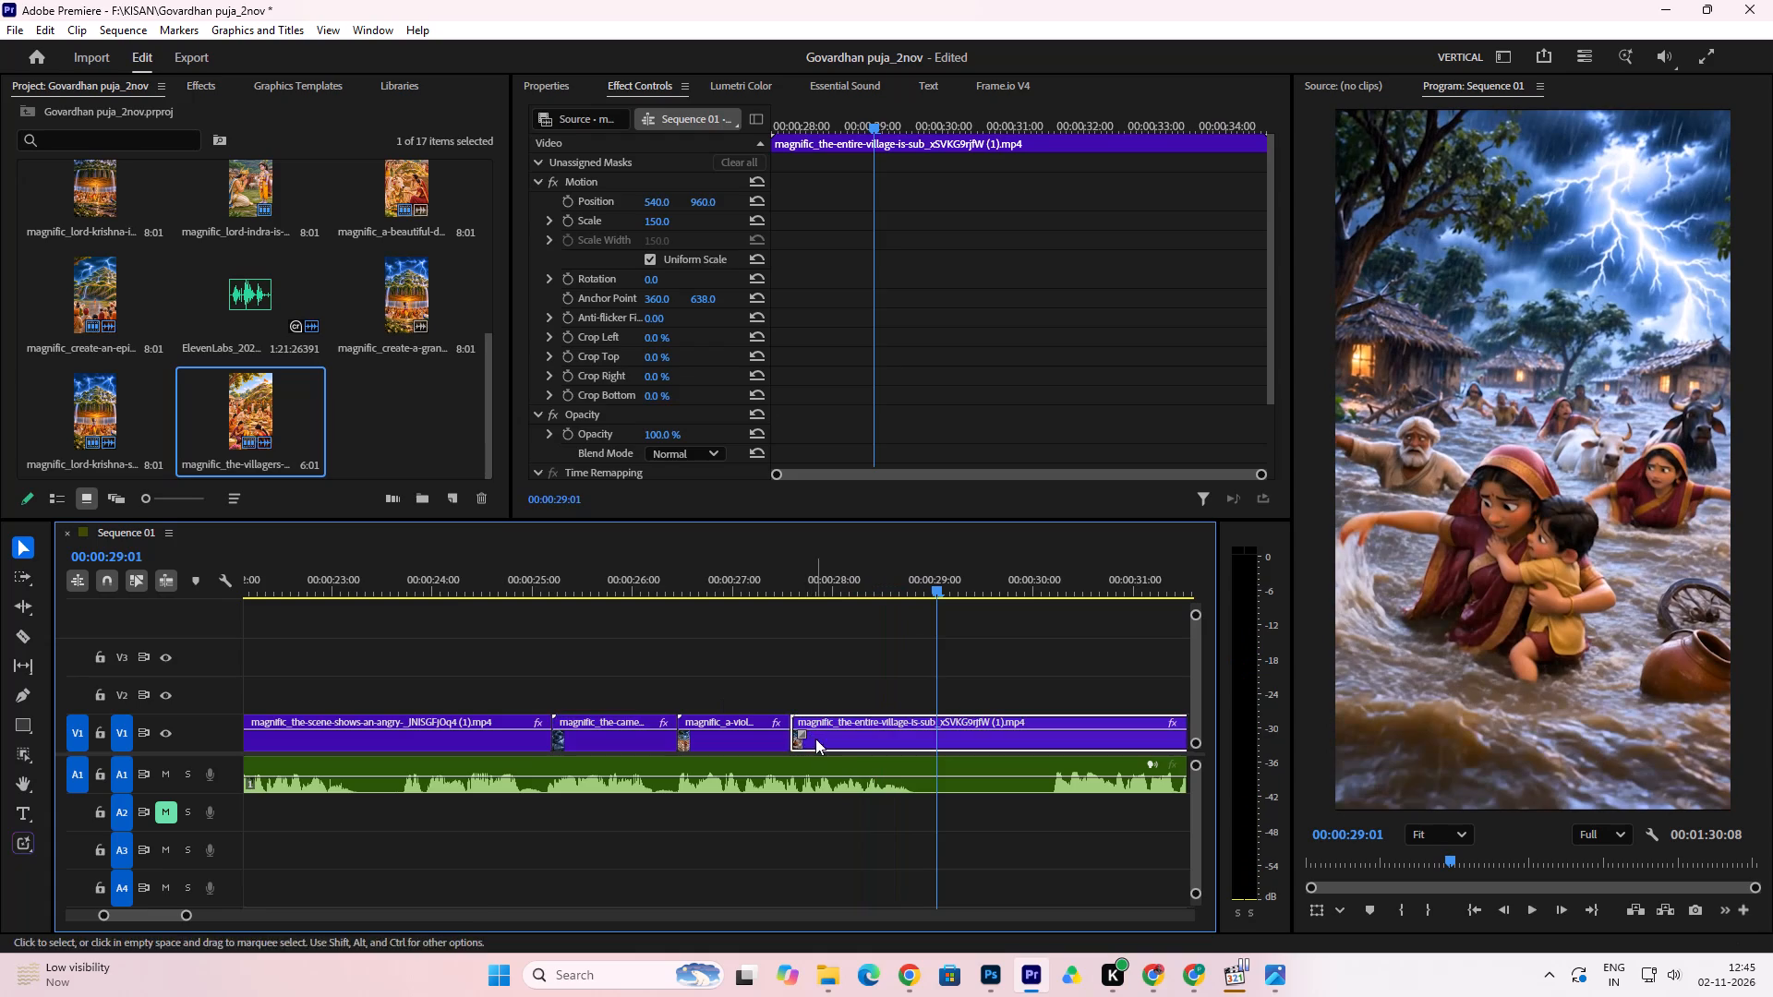
Trim the entire-village flood clip's end to 00:00:30:20 by the voiceover and replay the sequence from the storm-cloud clip.
key(space)
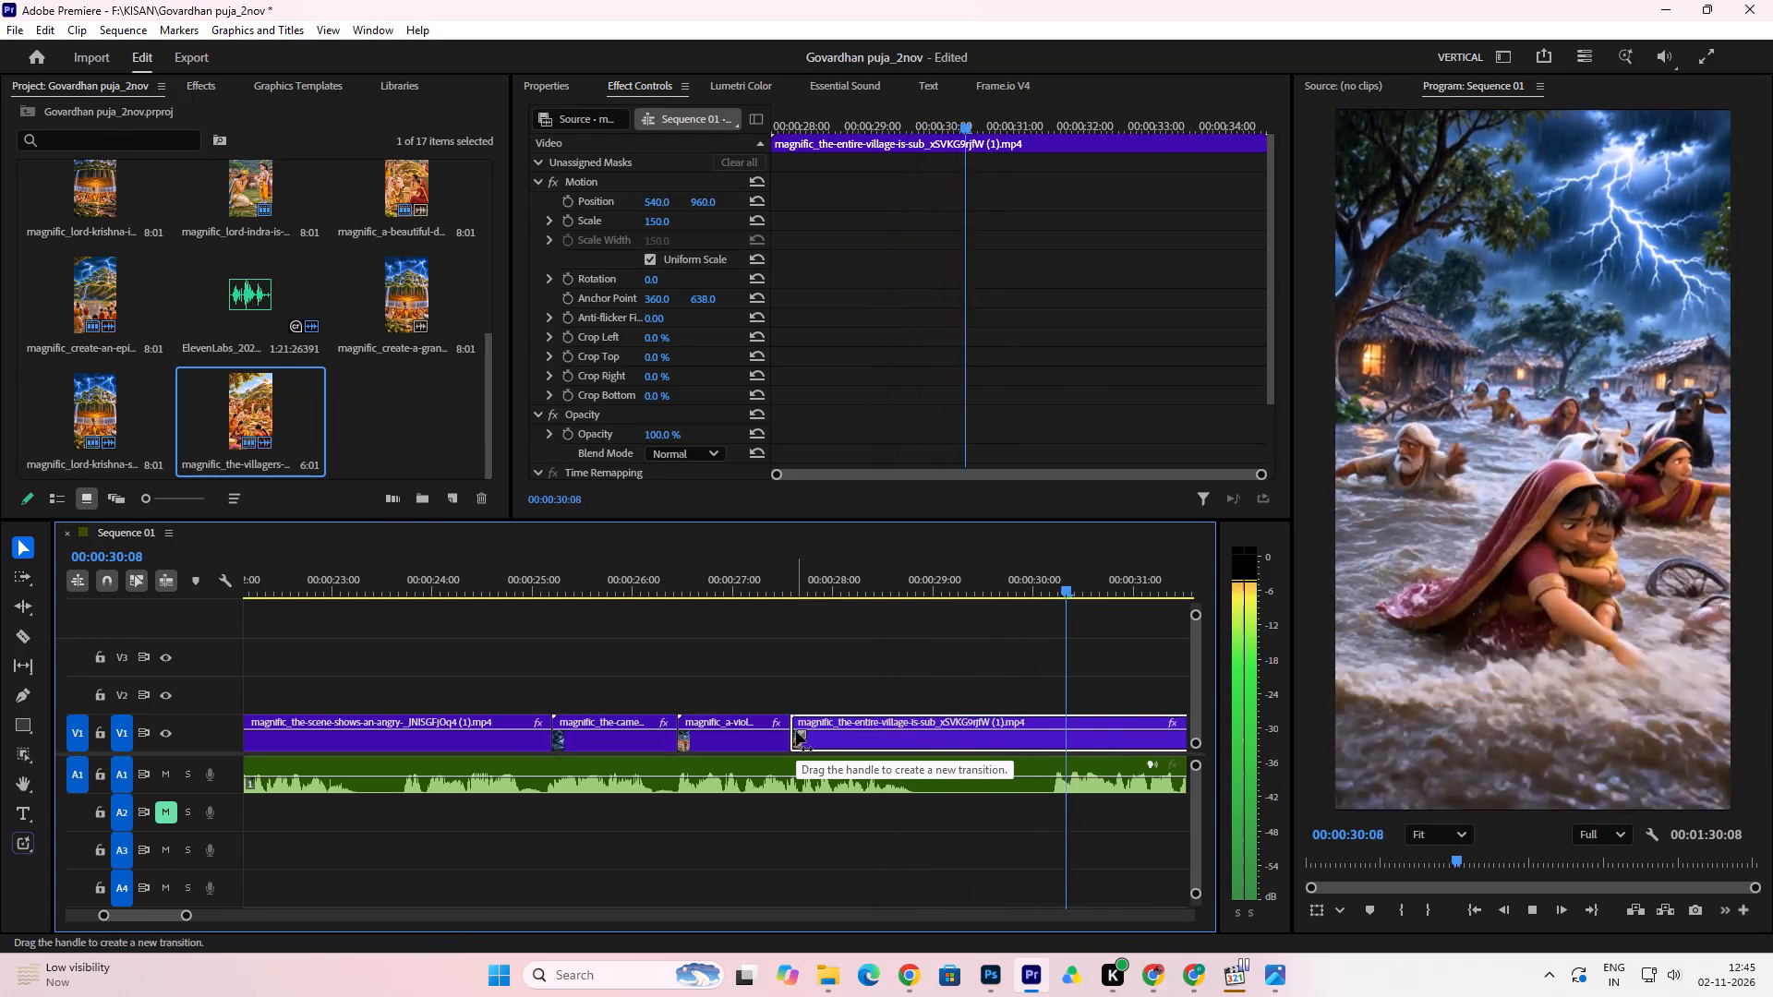
key(space)
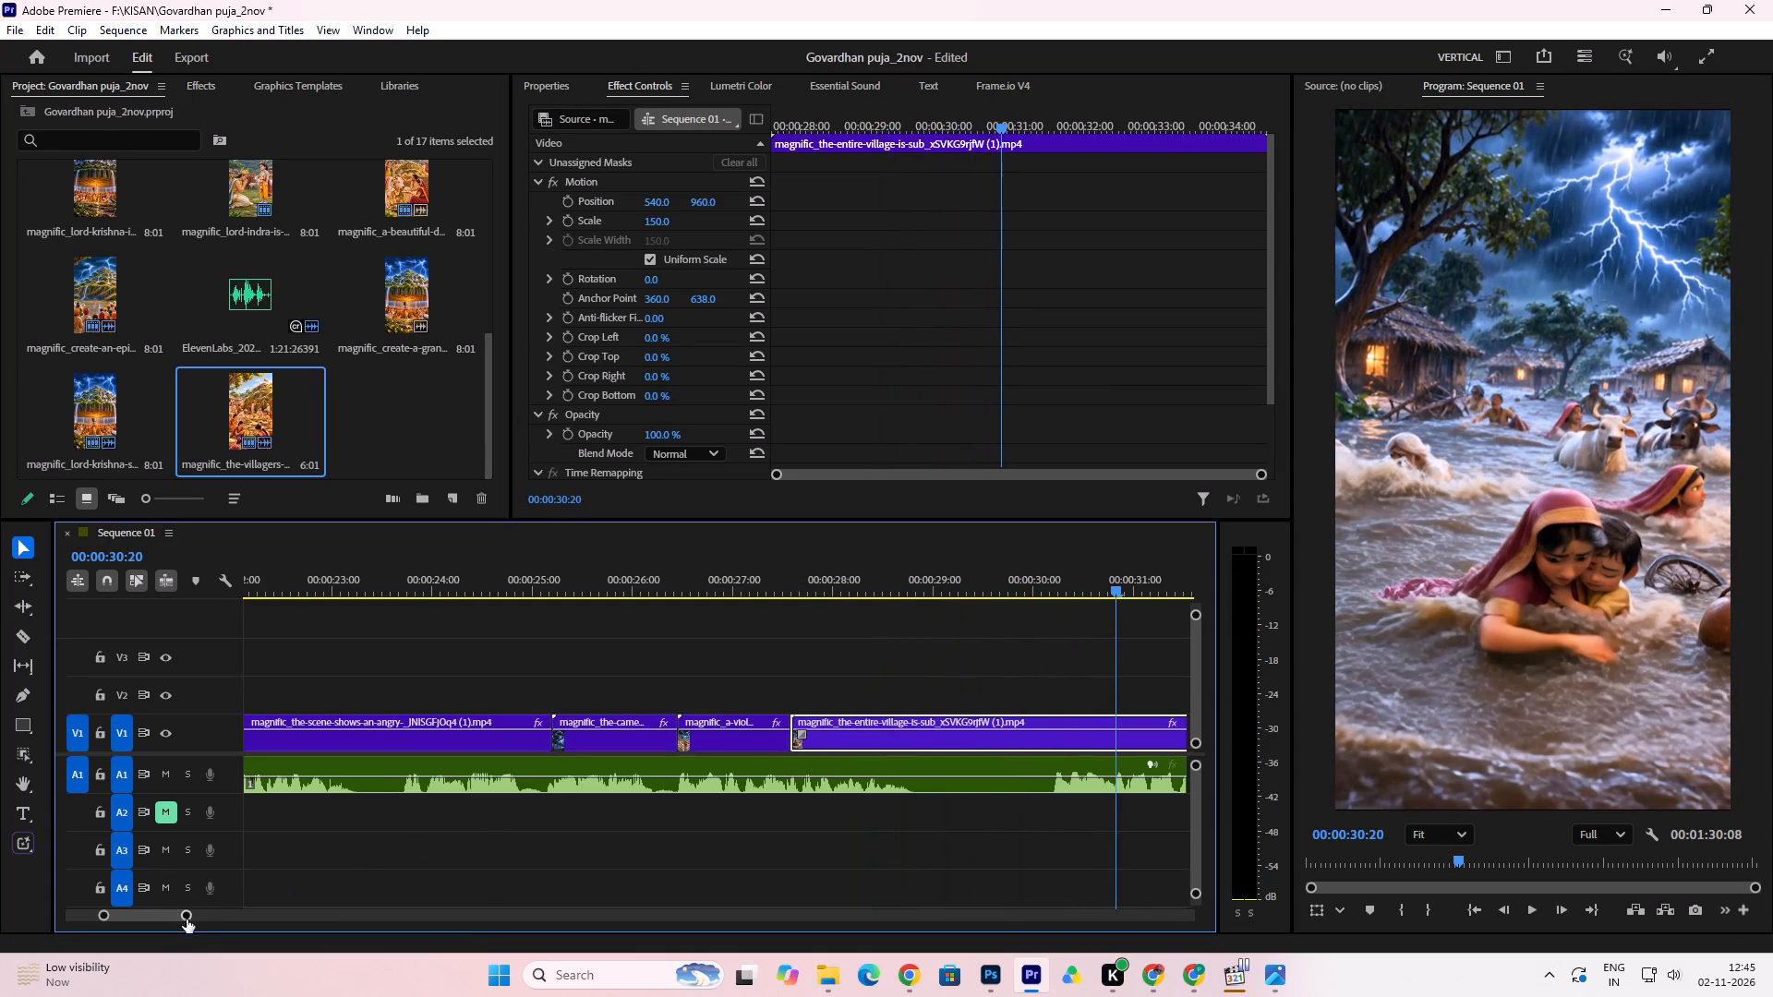
drag(187, 913, 239, 914)
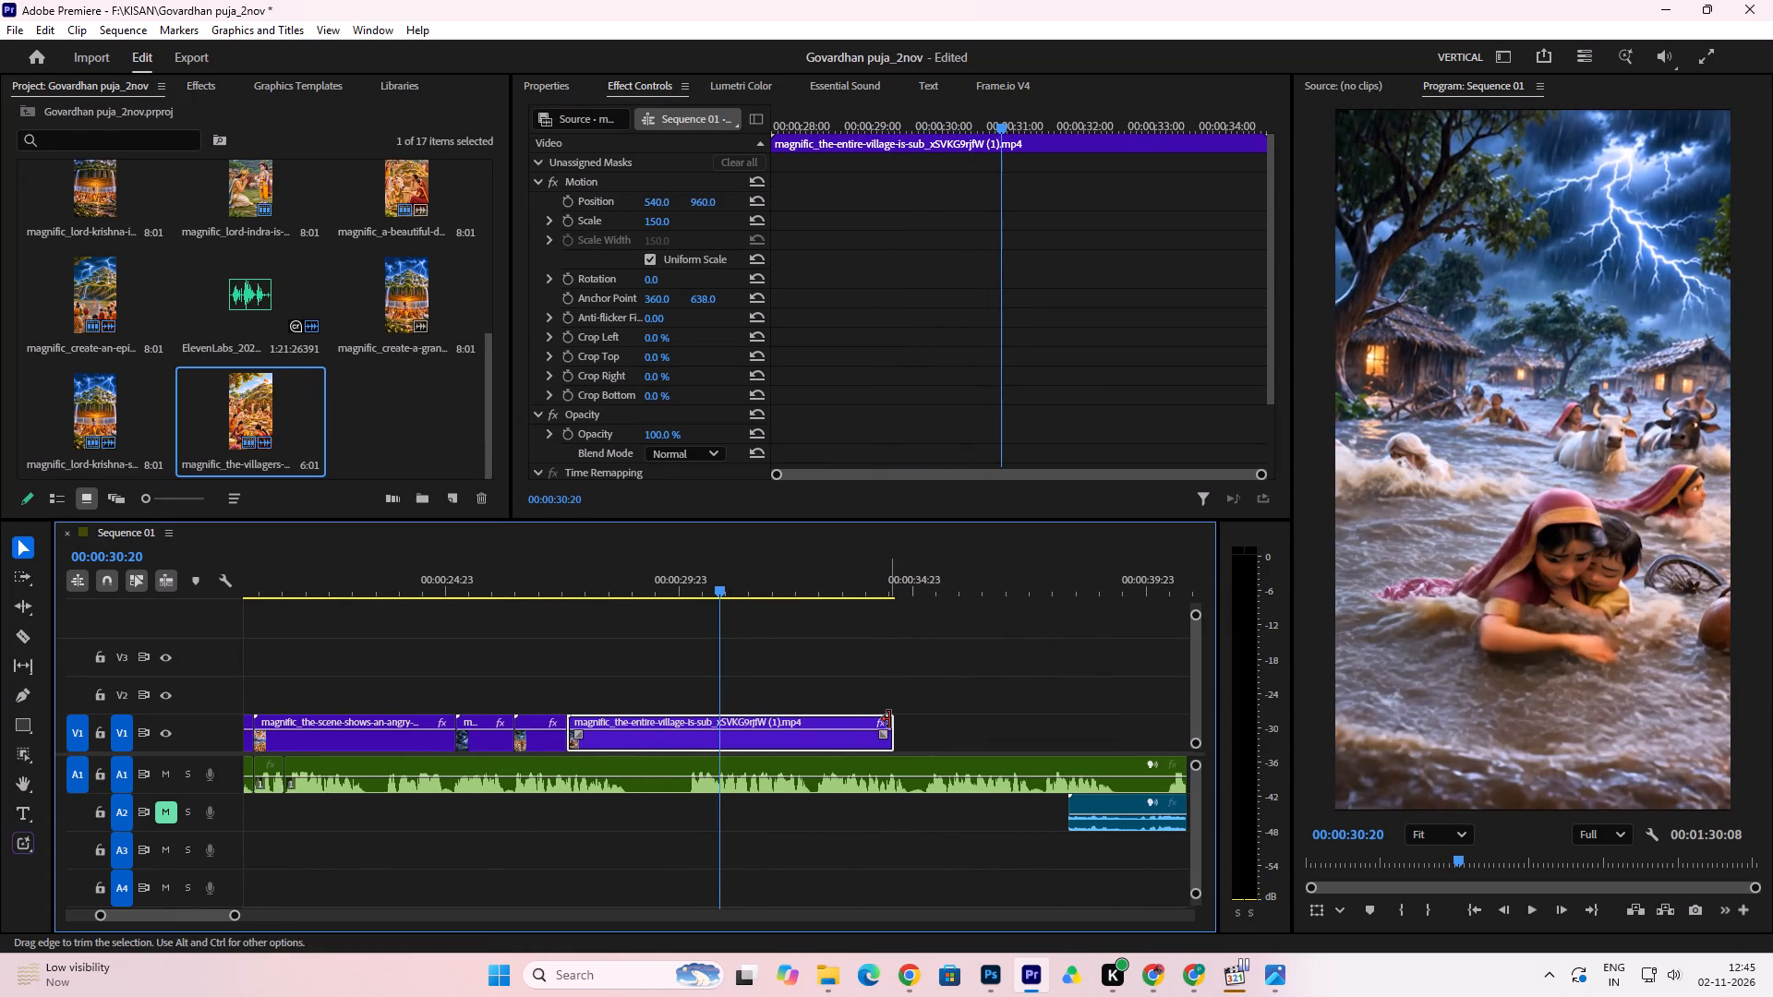
drag(889, 719, 718, 761)
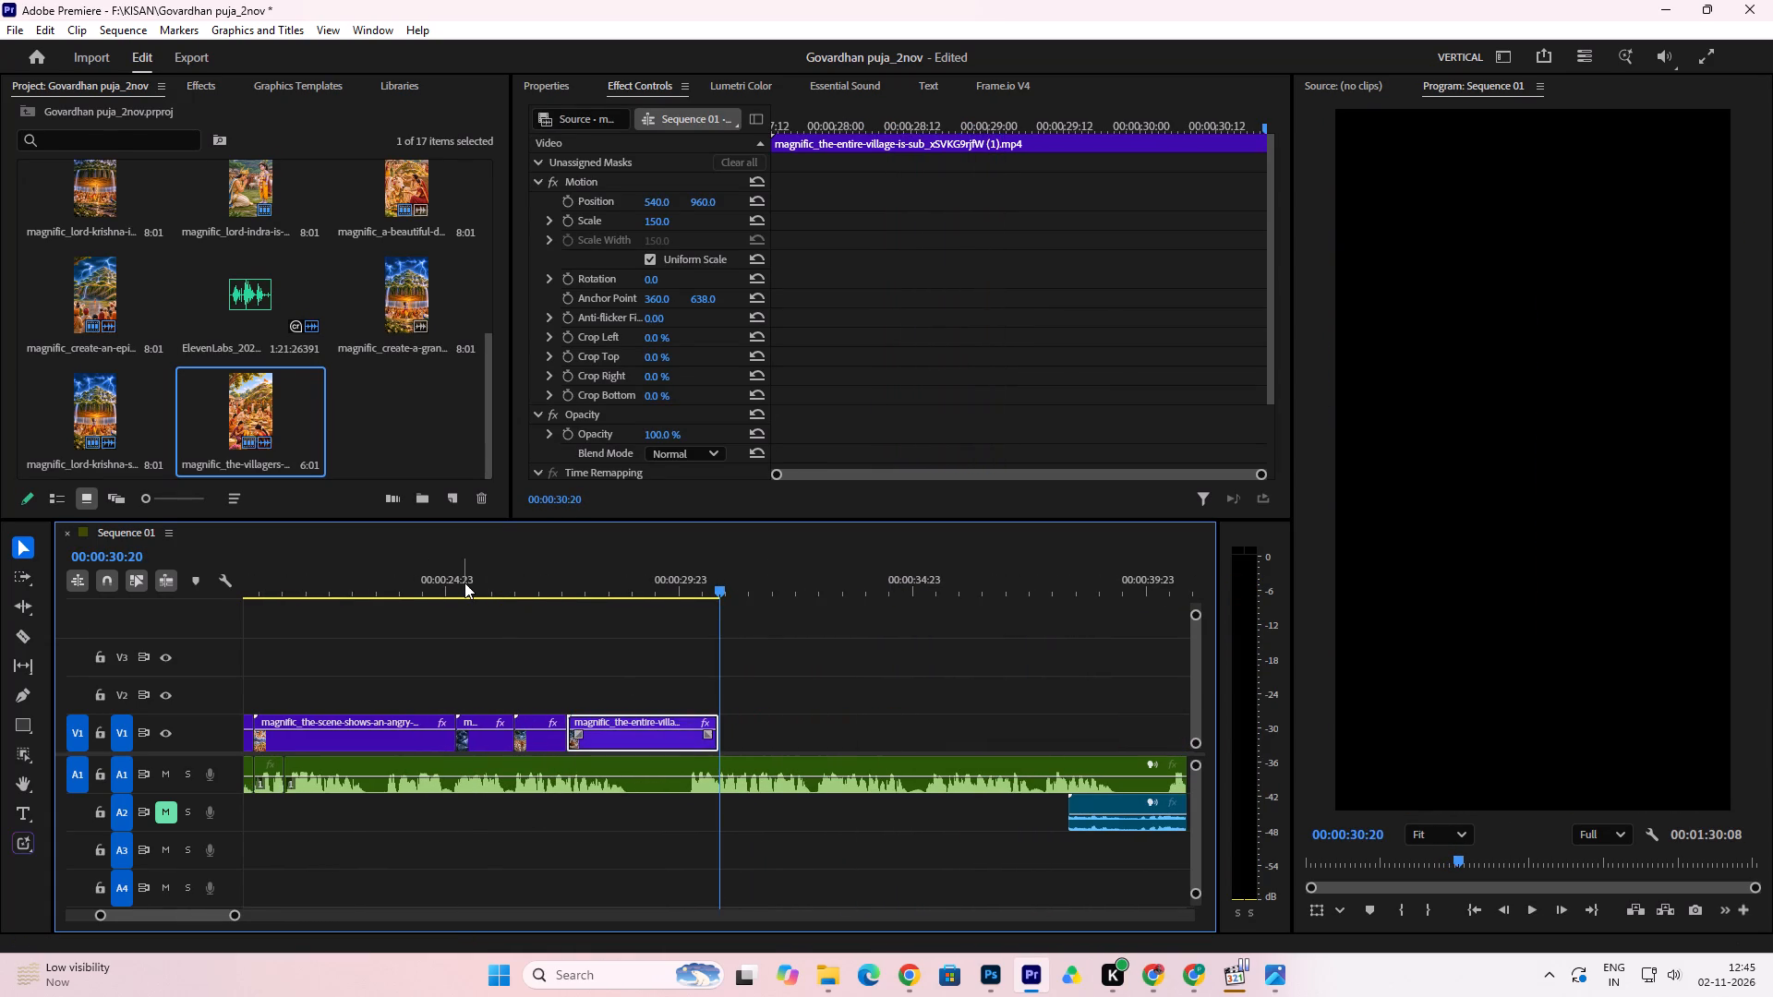
click(463, 583)
key(space)
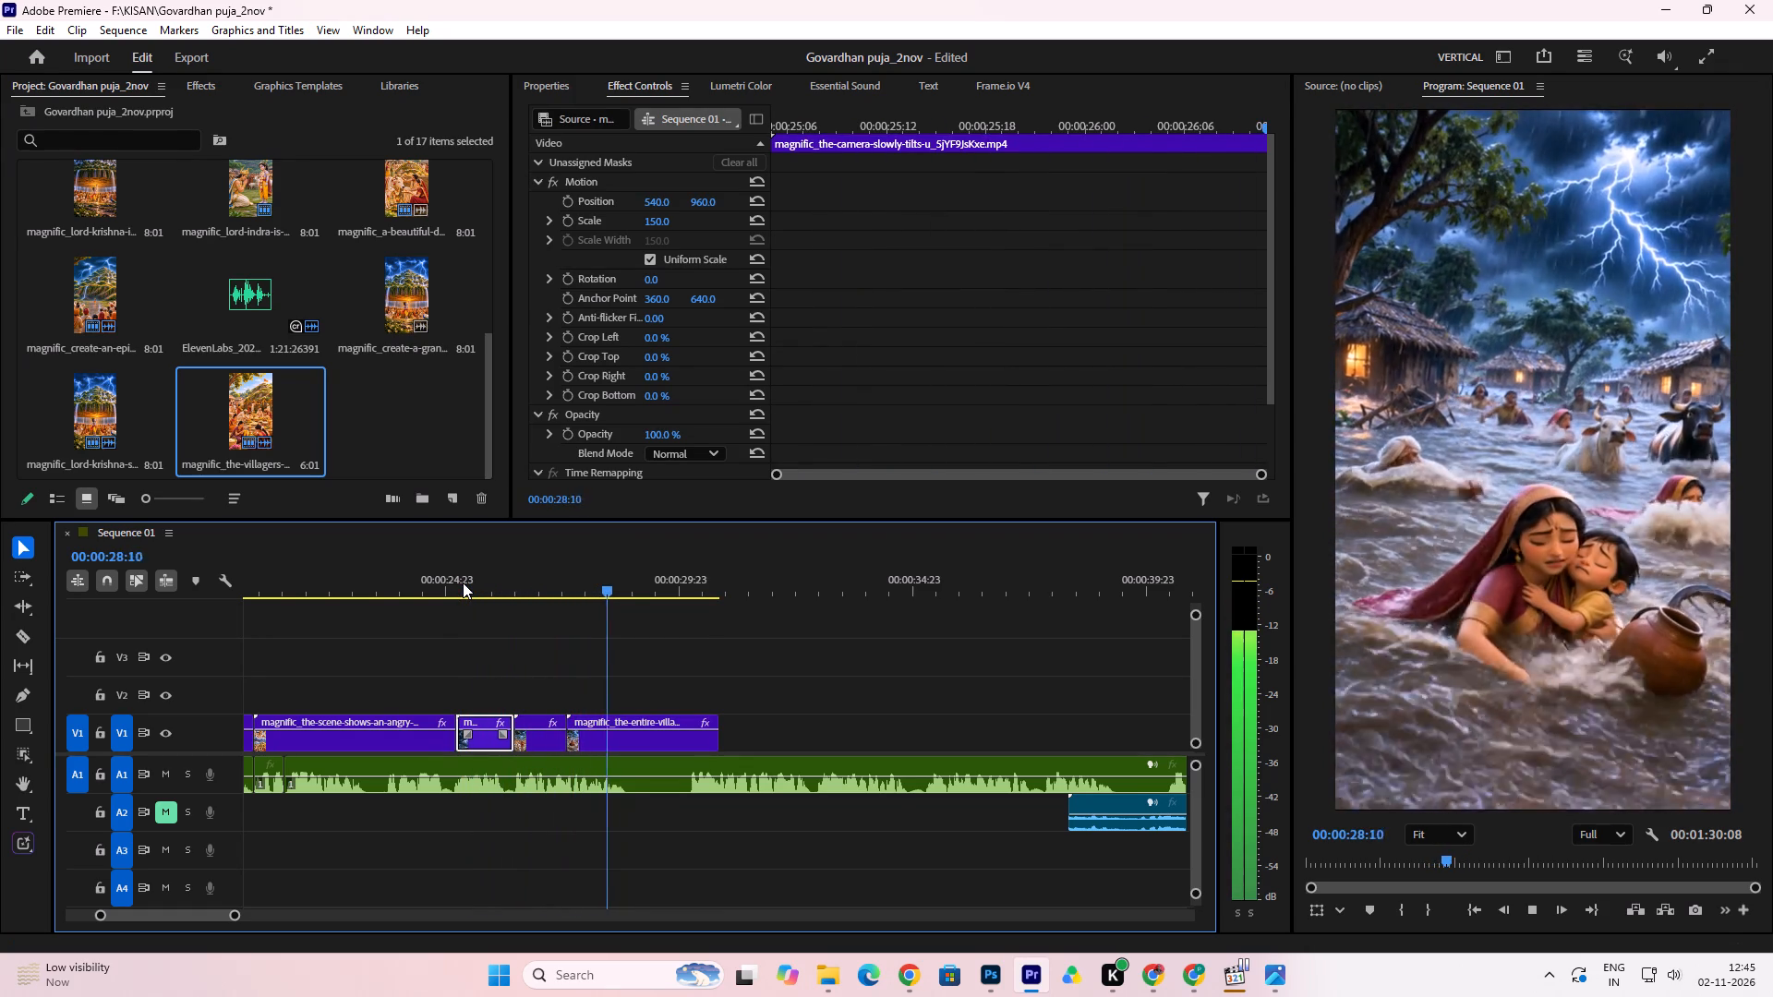
key(space)
Slow down the violent-thunderstorm clip with speed unlinked from duration, ripple edit on and optical flow interpolation.
click(522, 588)
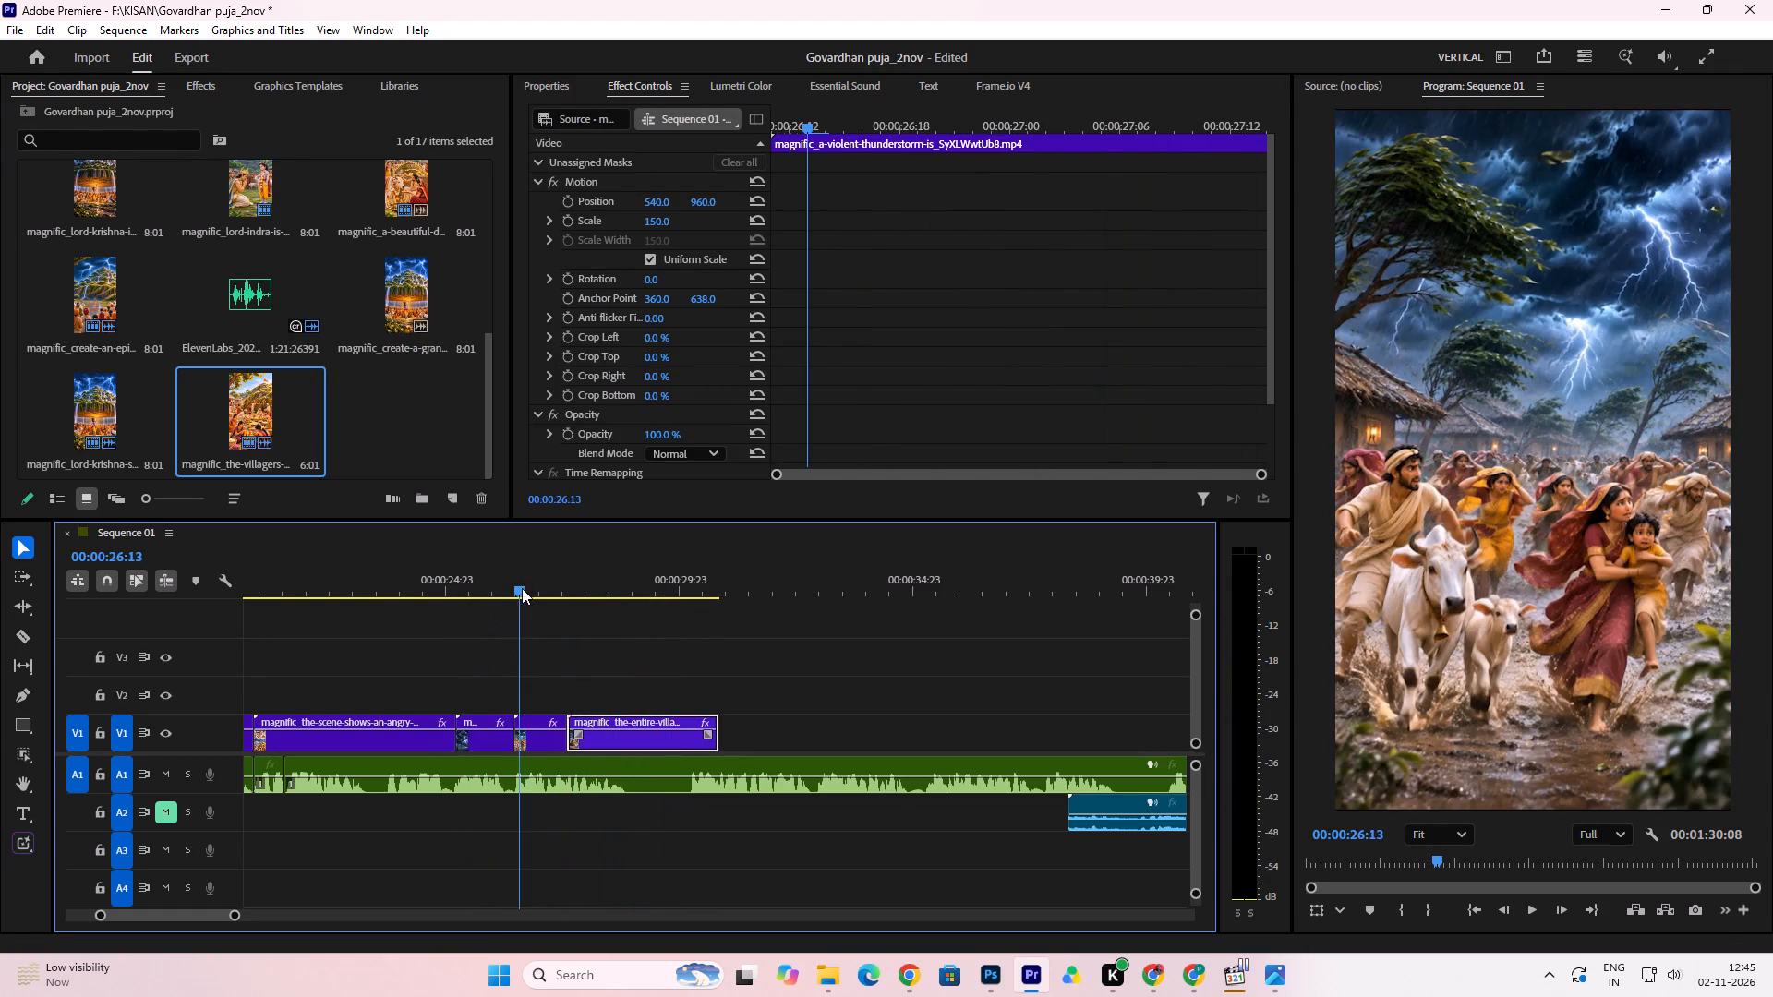
click(535, 744)
right_click(537, 739)
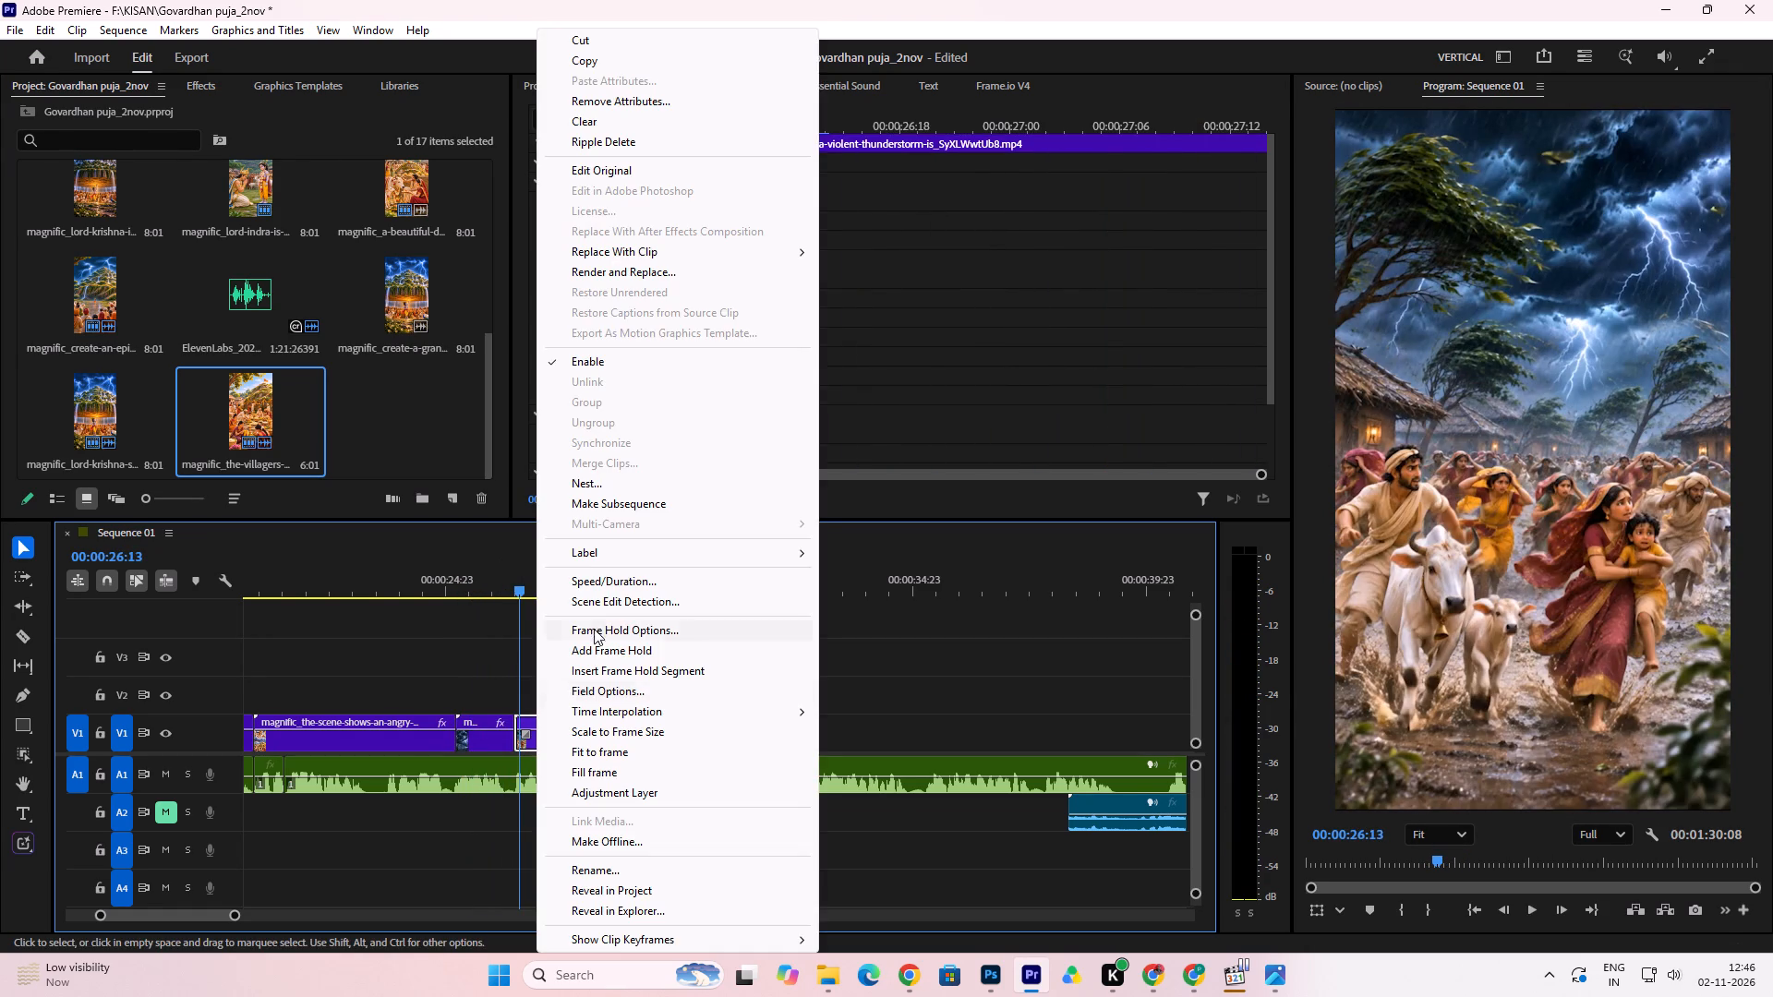
click(614, 576)
click(943, 414)
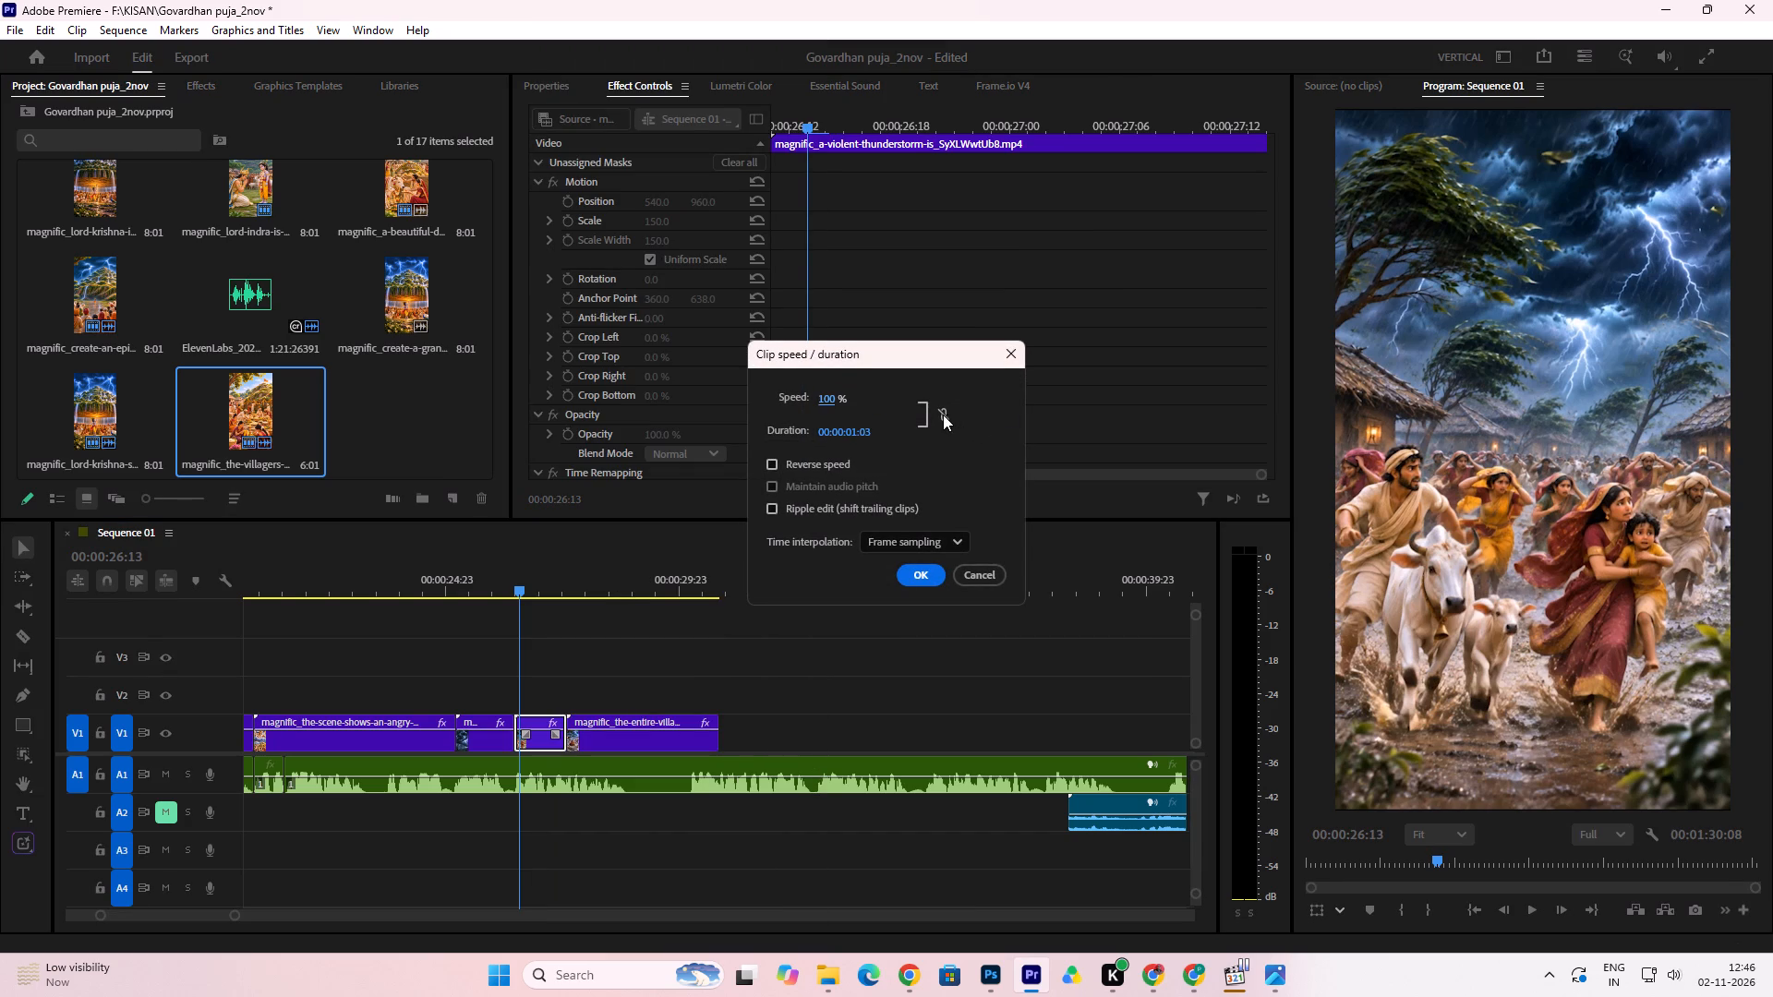
click(772, 509)
click(916, 542)
click(921, 615)
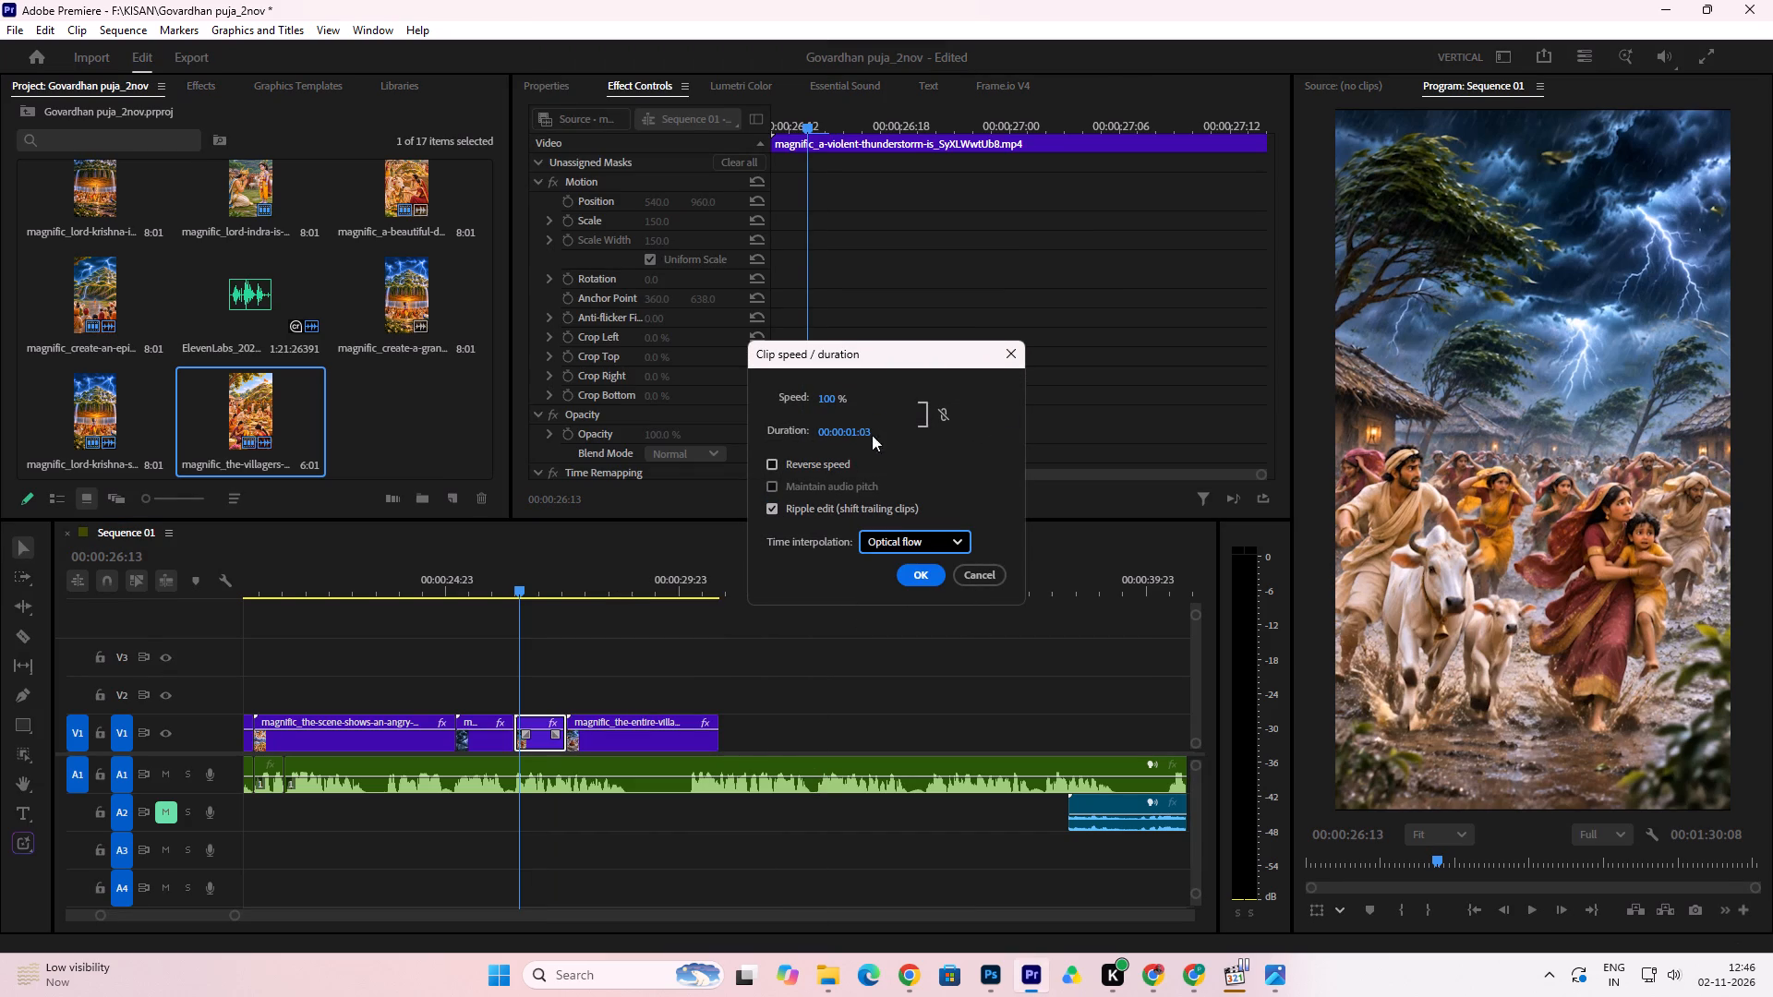
drag(837, 399, 472, 653)
click(471, 653)
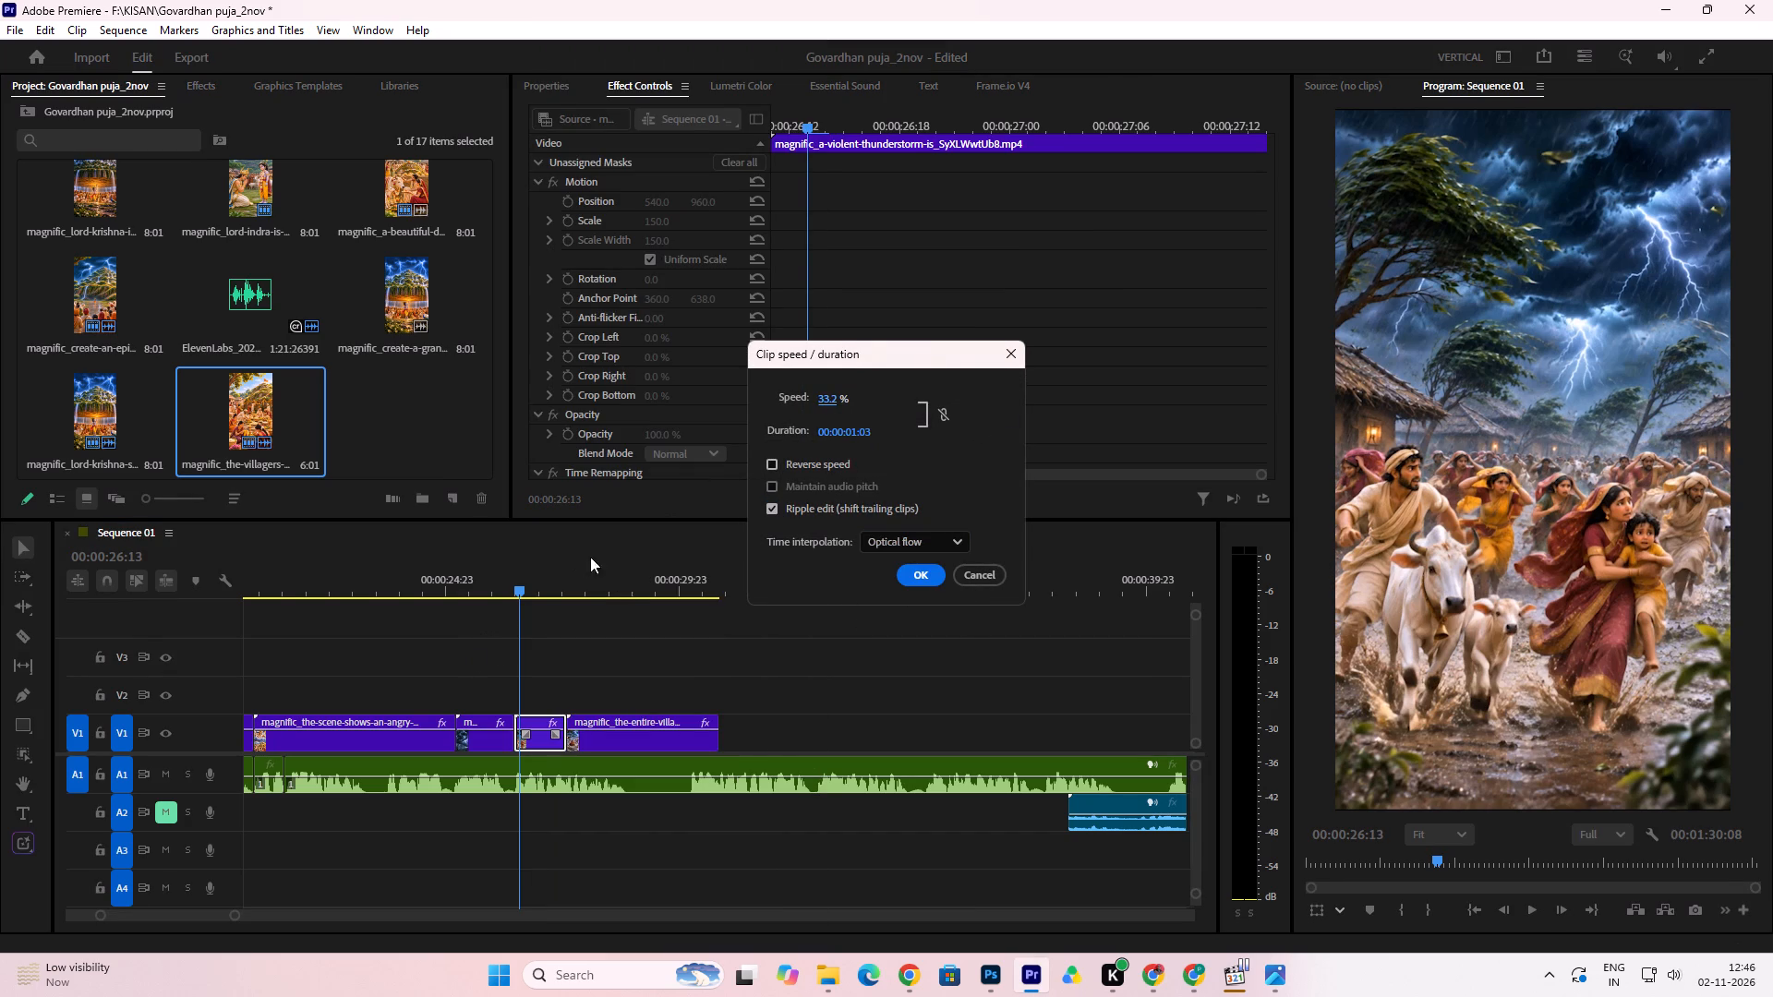
drag(826, 399, 926, 418)
click(918, 575)
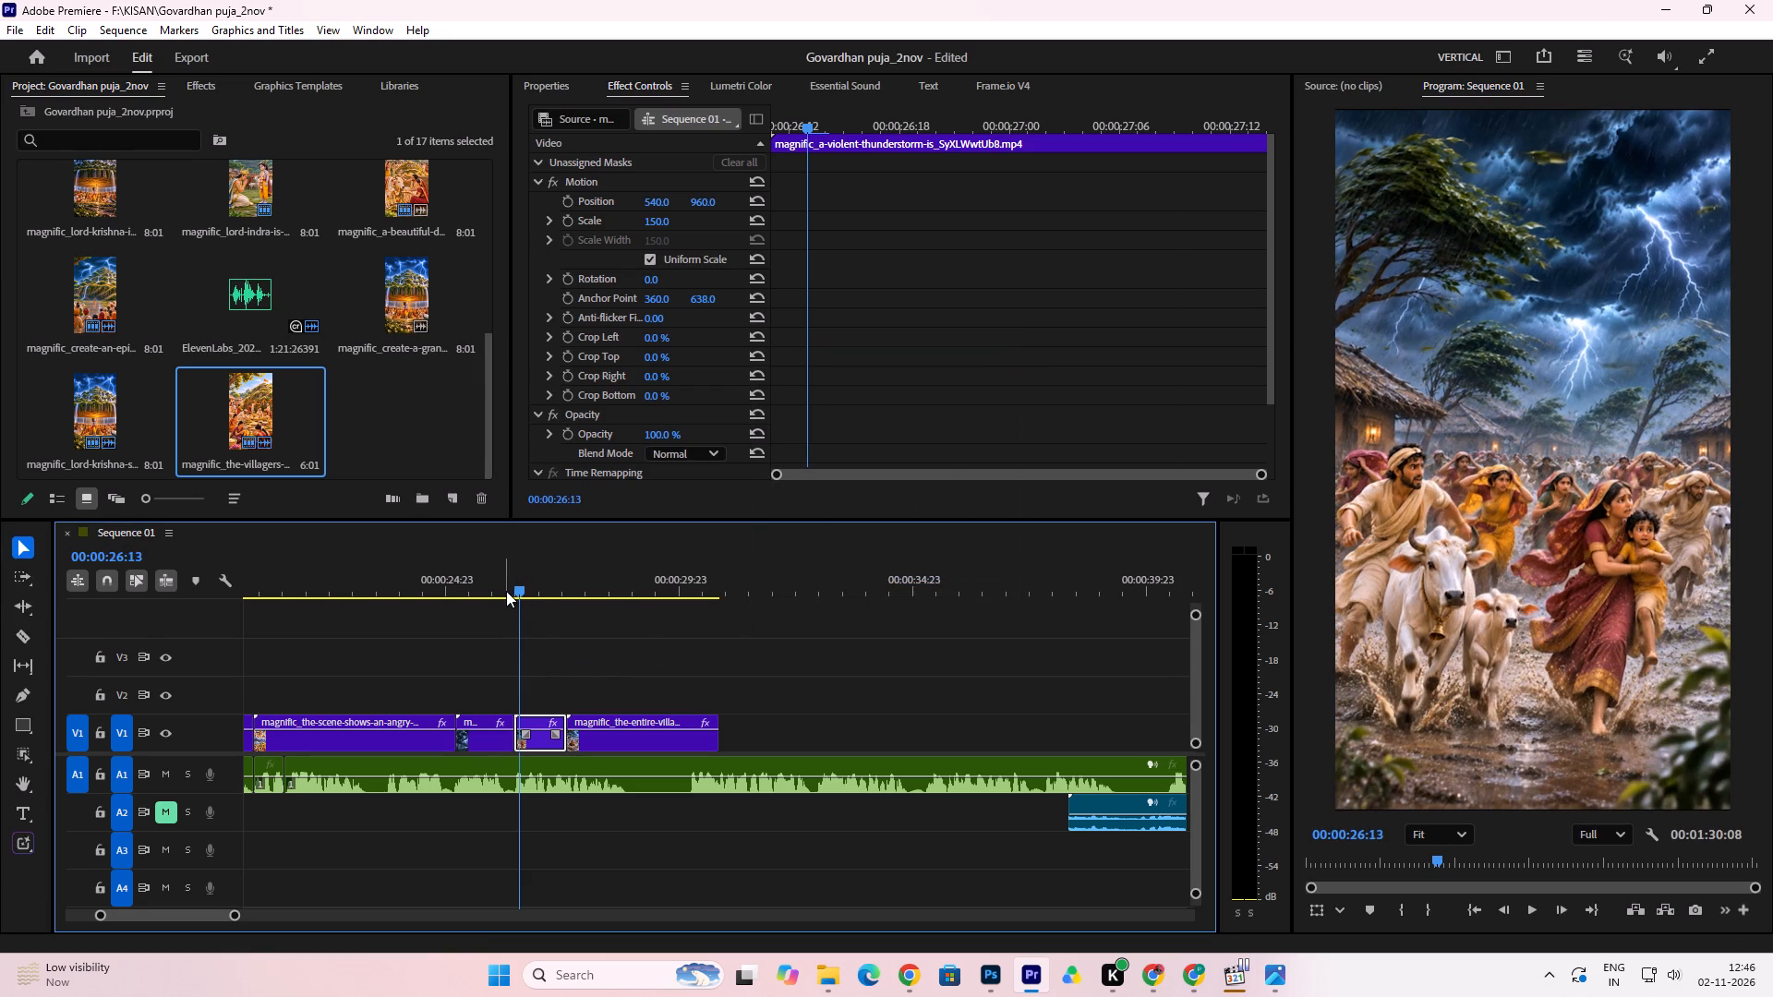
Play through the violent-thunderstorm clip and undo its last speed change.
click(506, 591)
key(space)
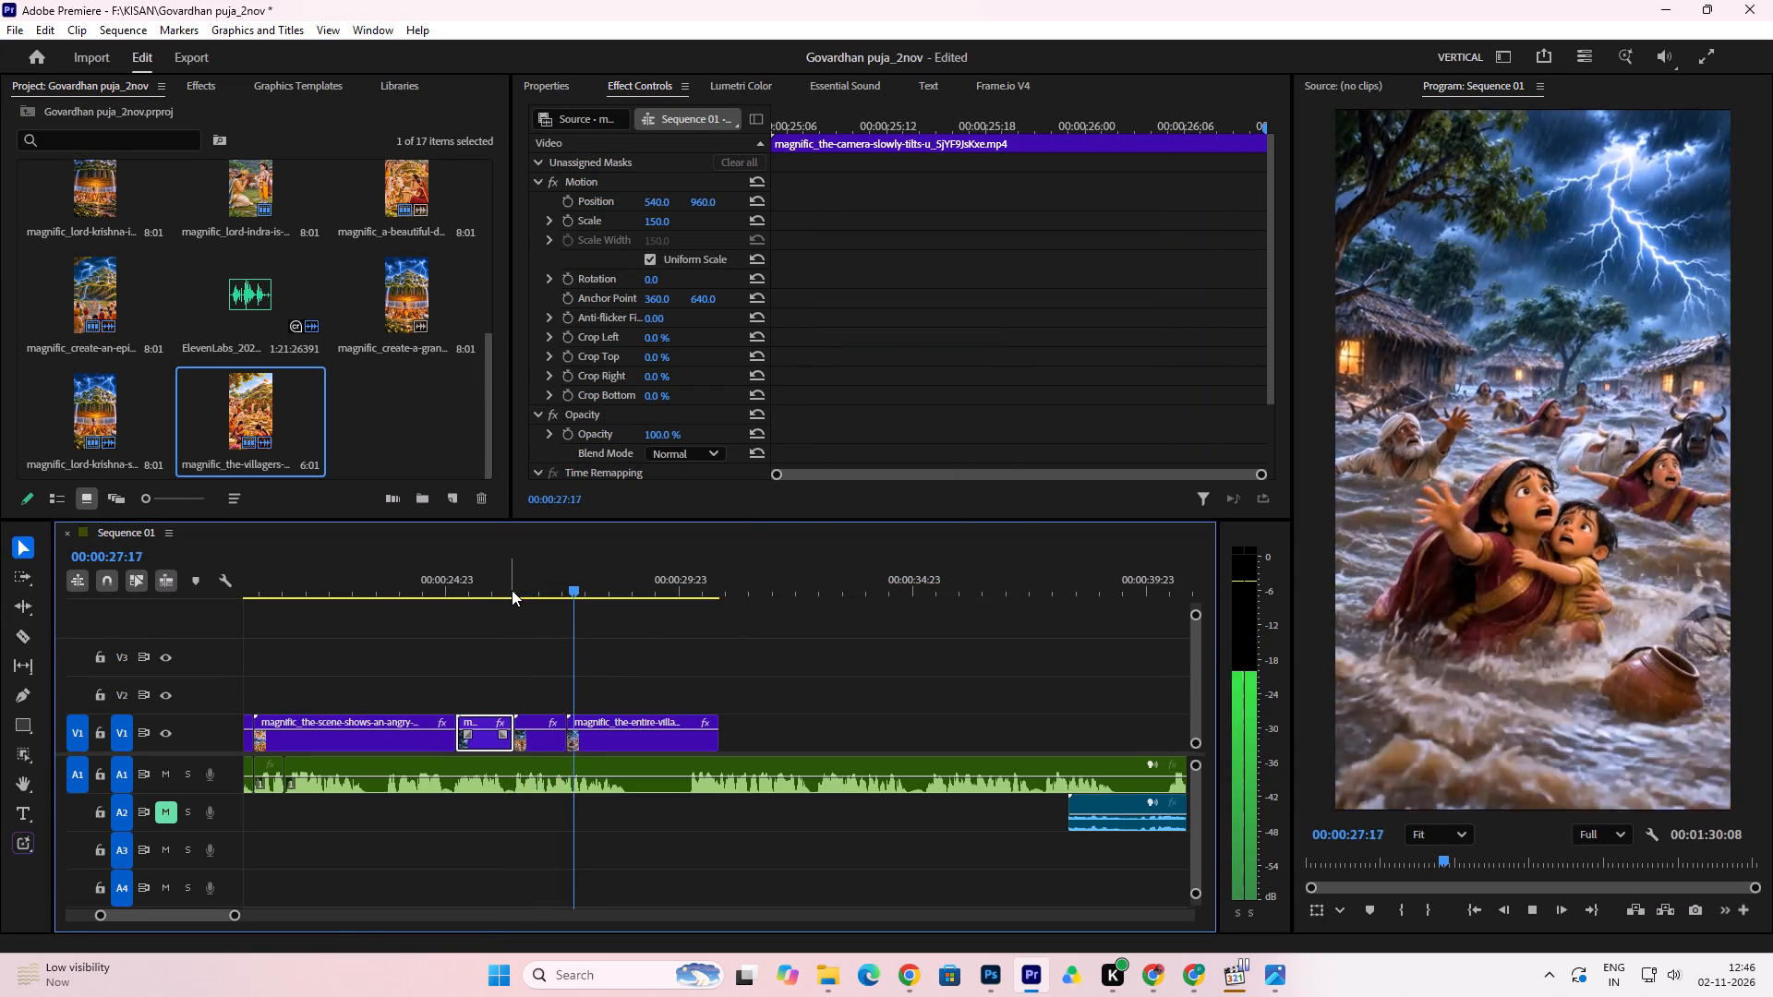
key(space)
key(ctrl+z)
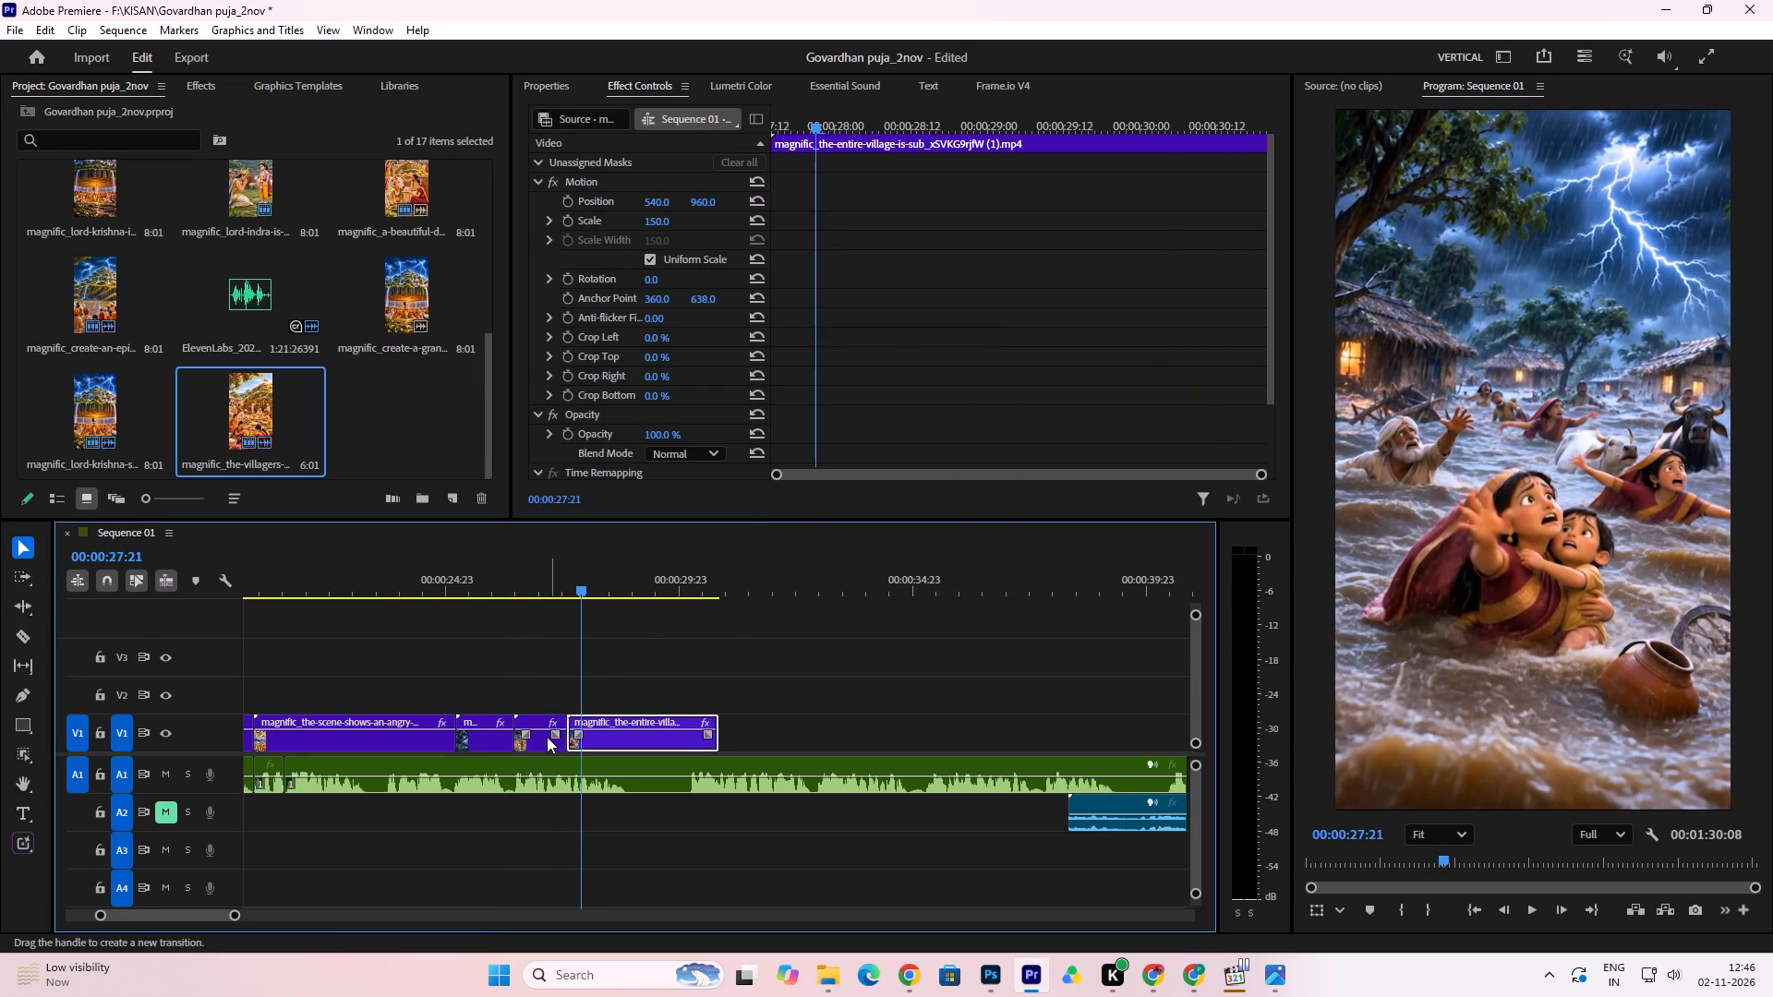
Set the violent-thunderstorm clip's speed to 85% with optical flow interpolation, and replay the storm and flood section.
click(544, 739)
right_click(543, 739)
click(617, 581)
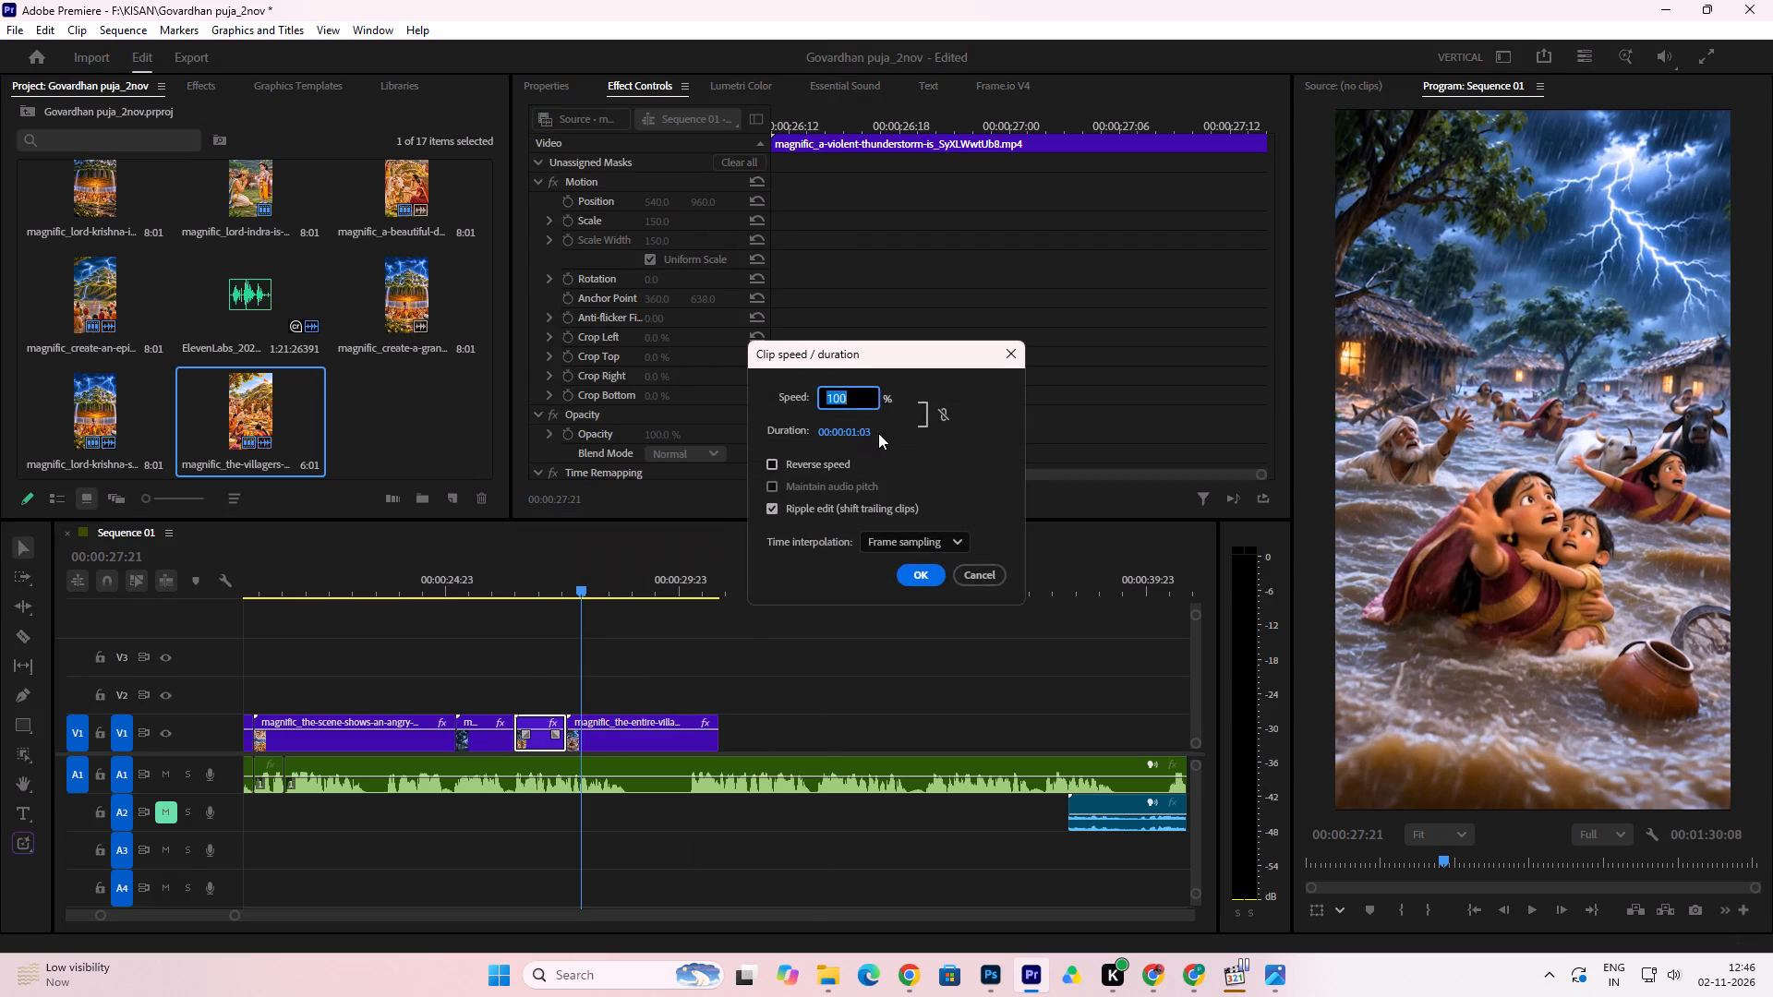
click(889, 436)
drag(828, 401, 803, 496)
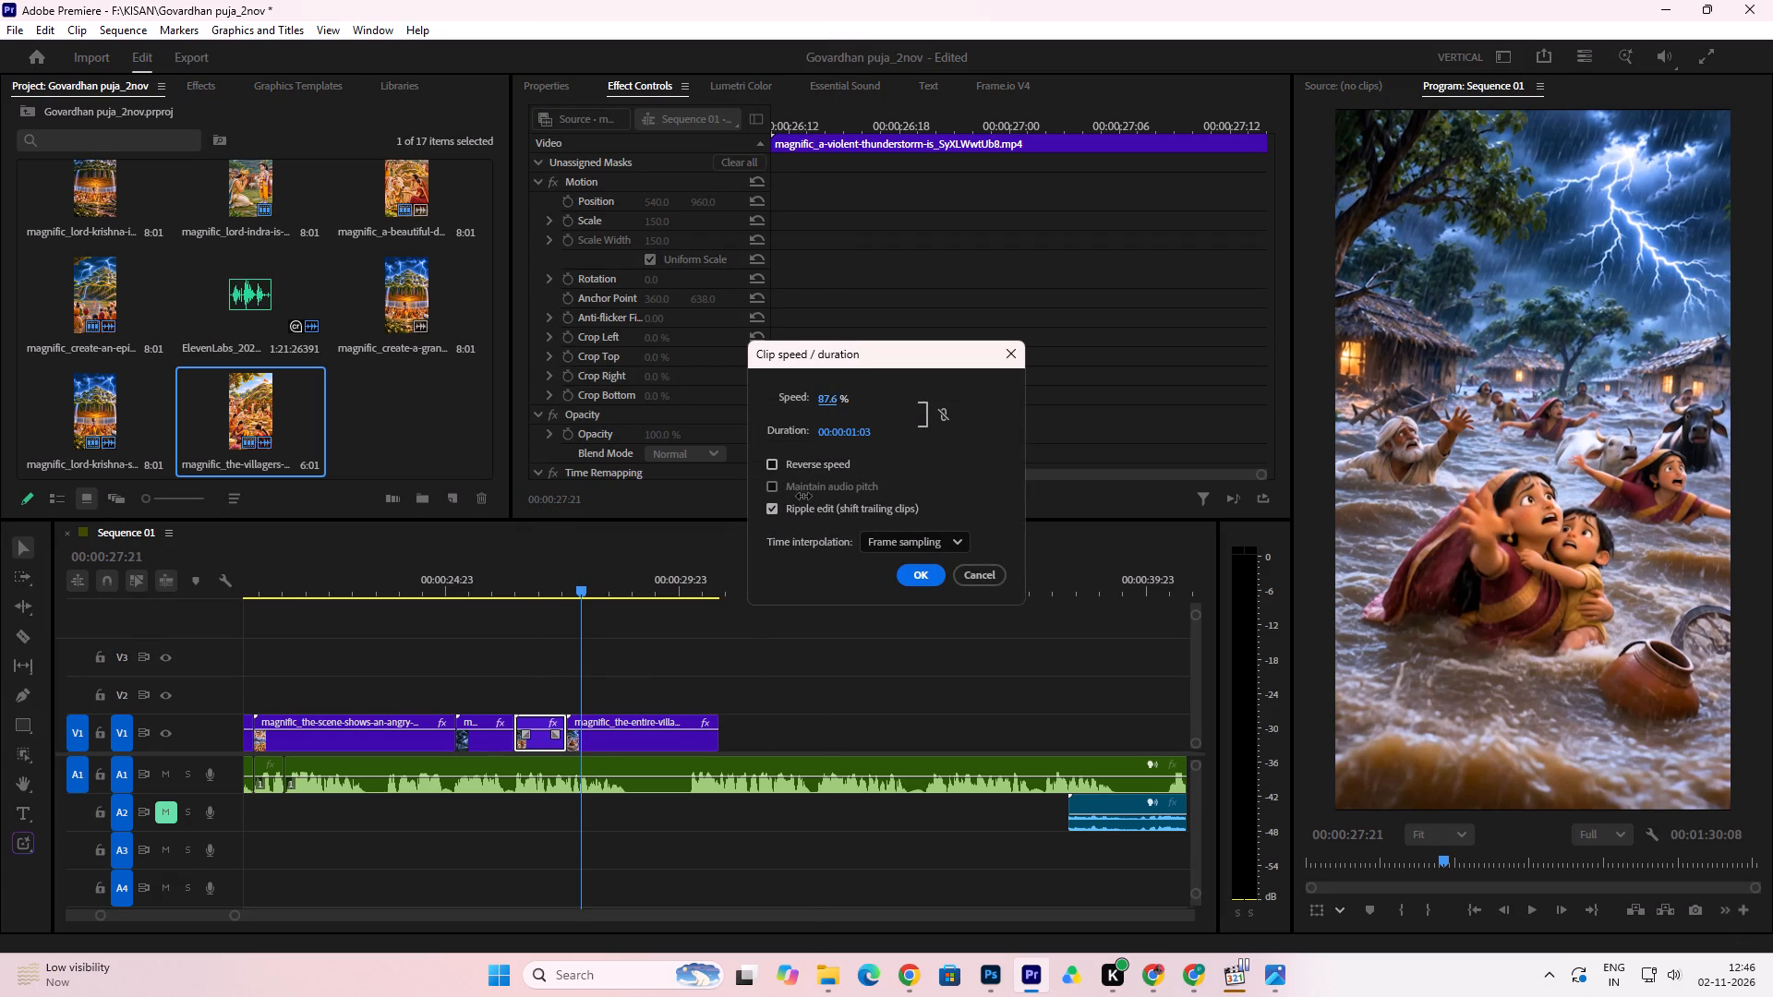
drag(803, 496, 803, 516)
click(937, 540)
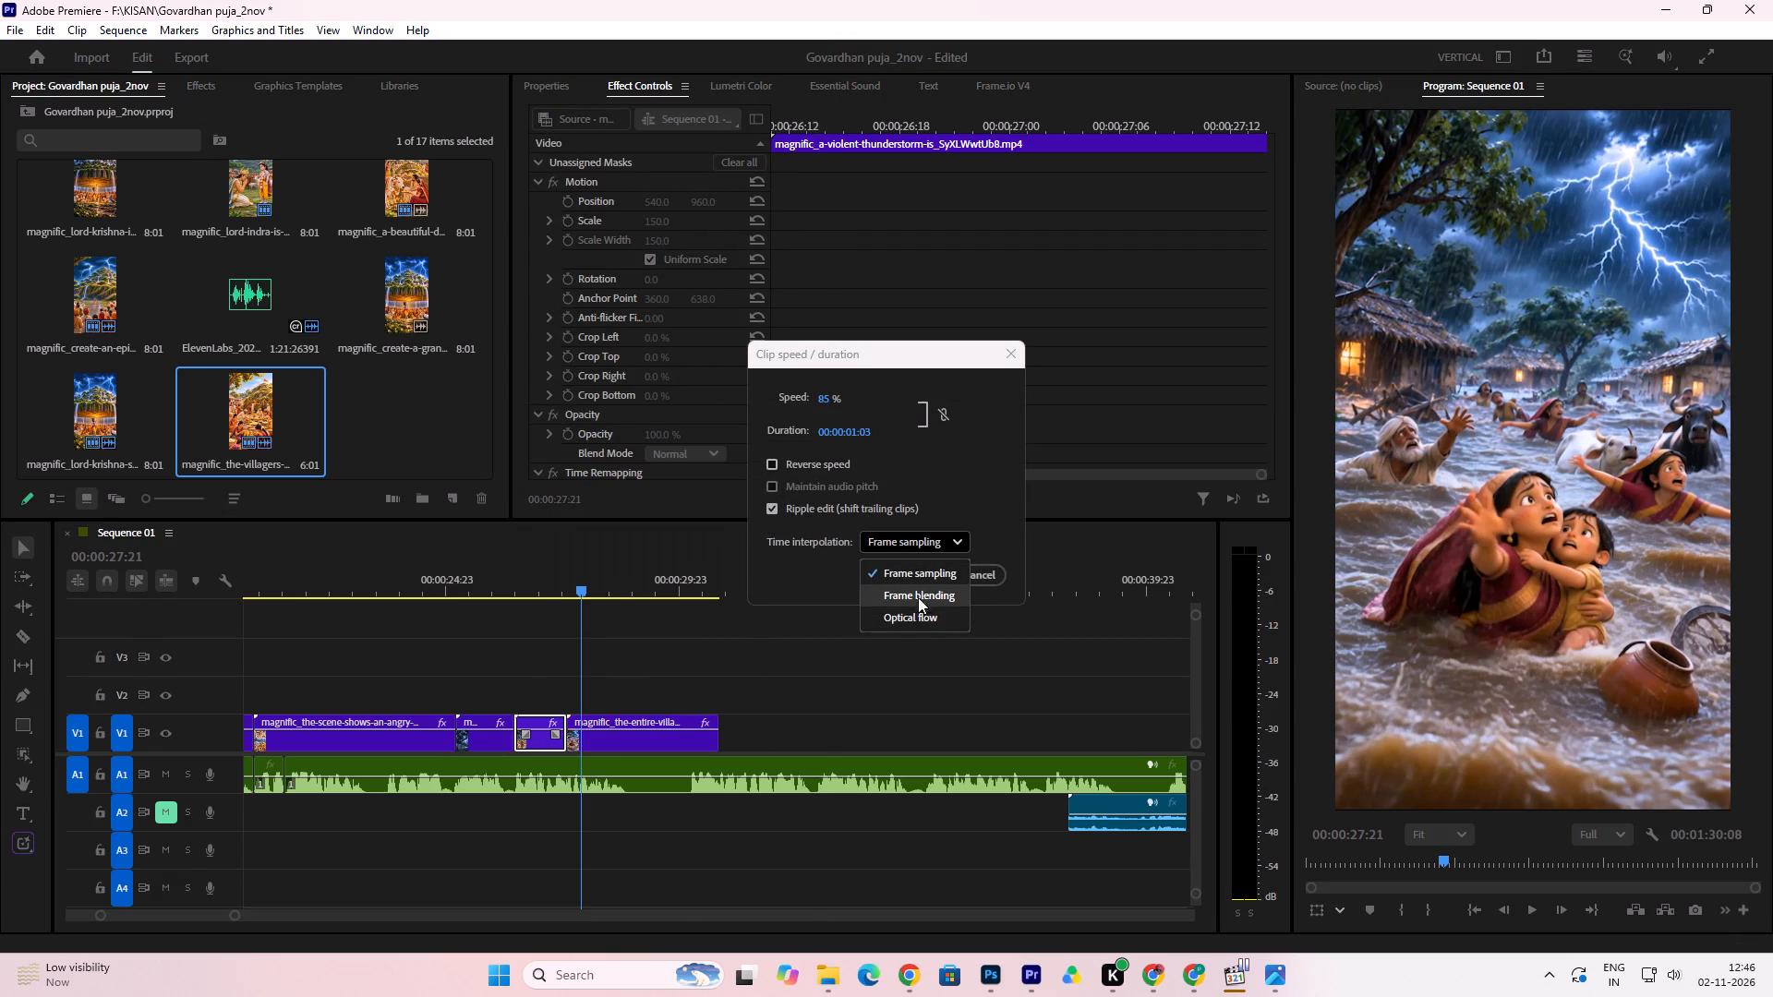
click(918, 619)
click(918, 566)
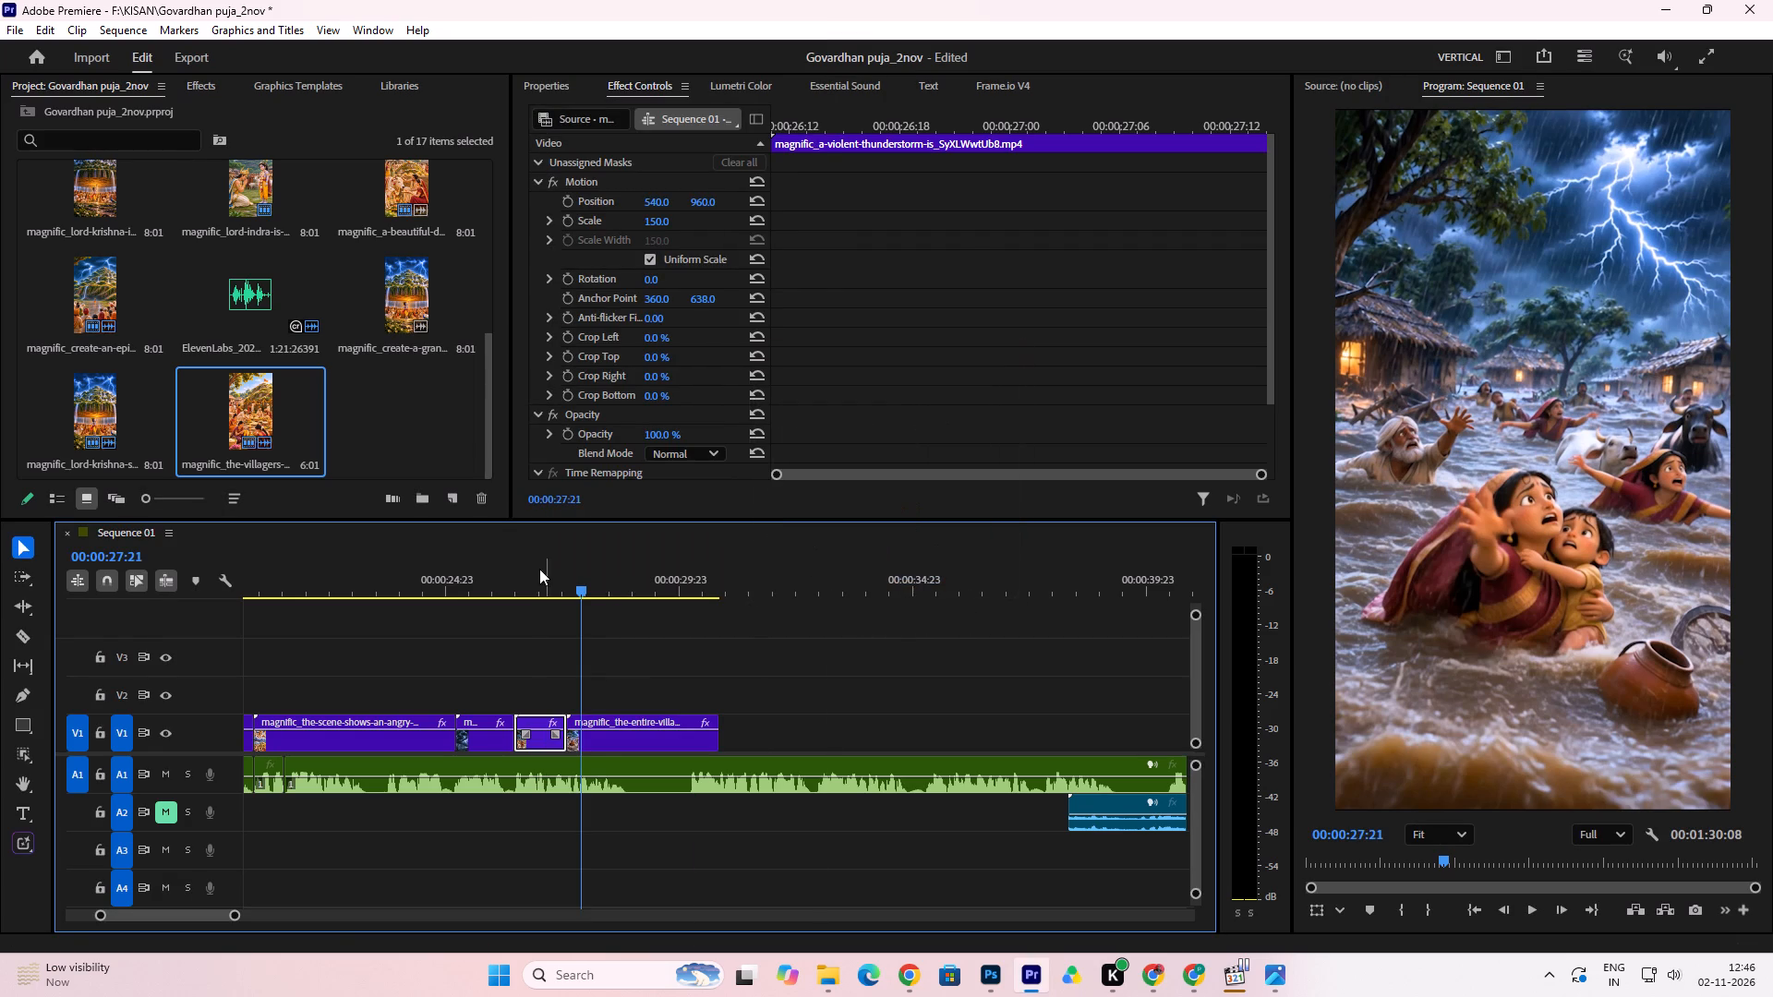
click(490, 579)
key(space)
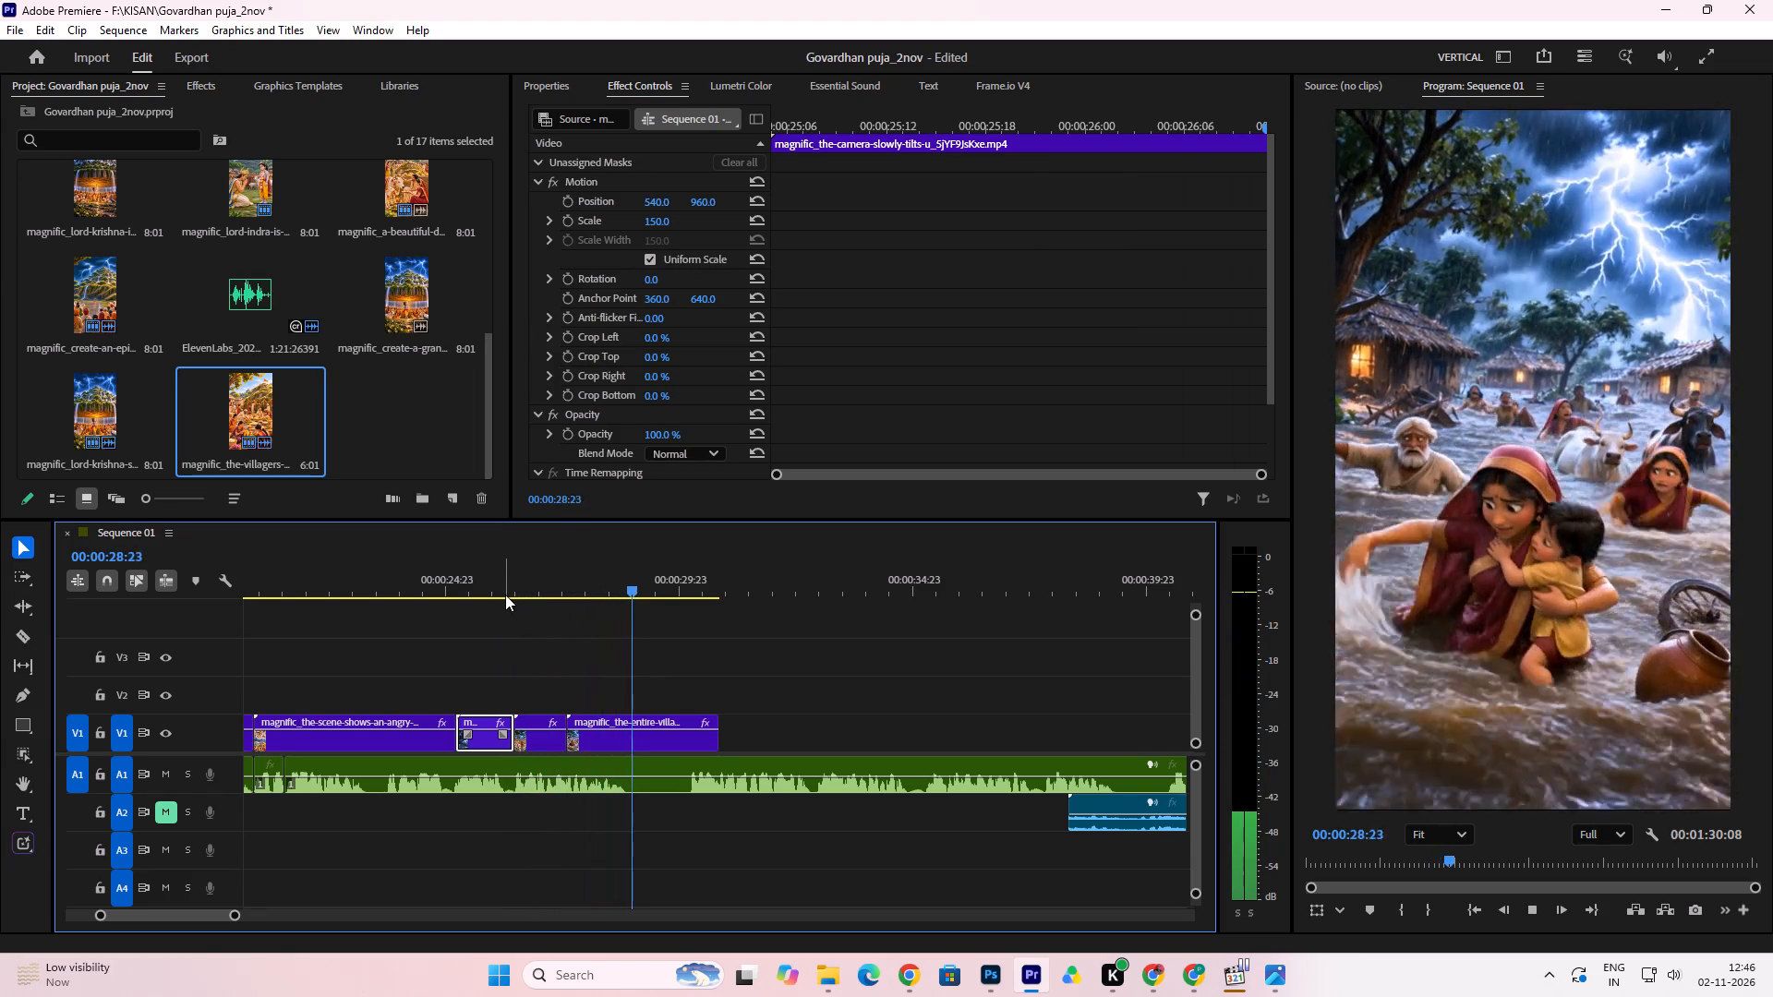
key(space)
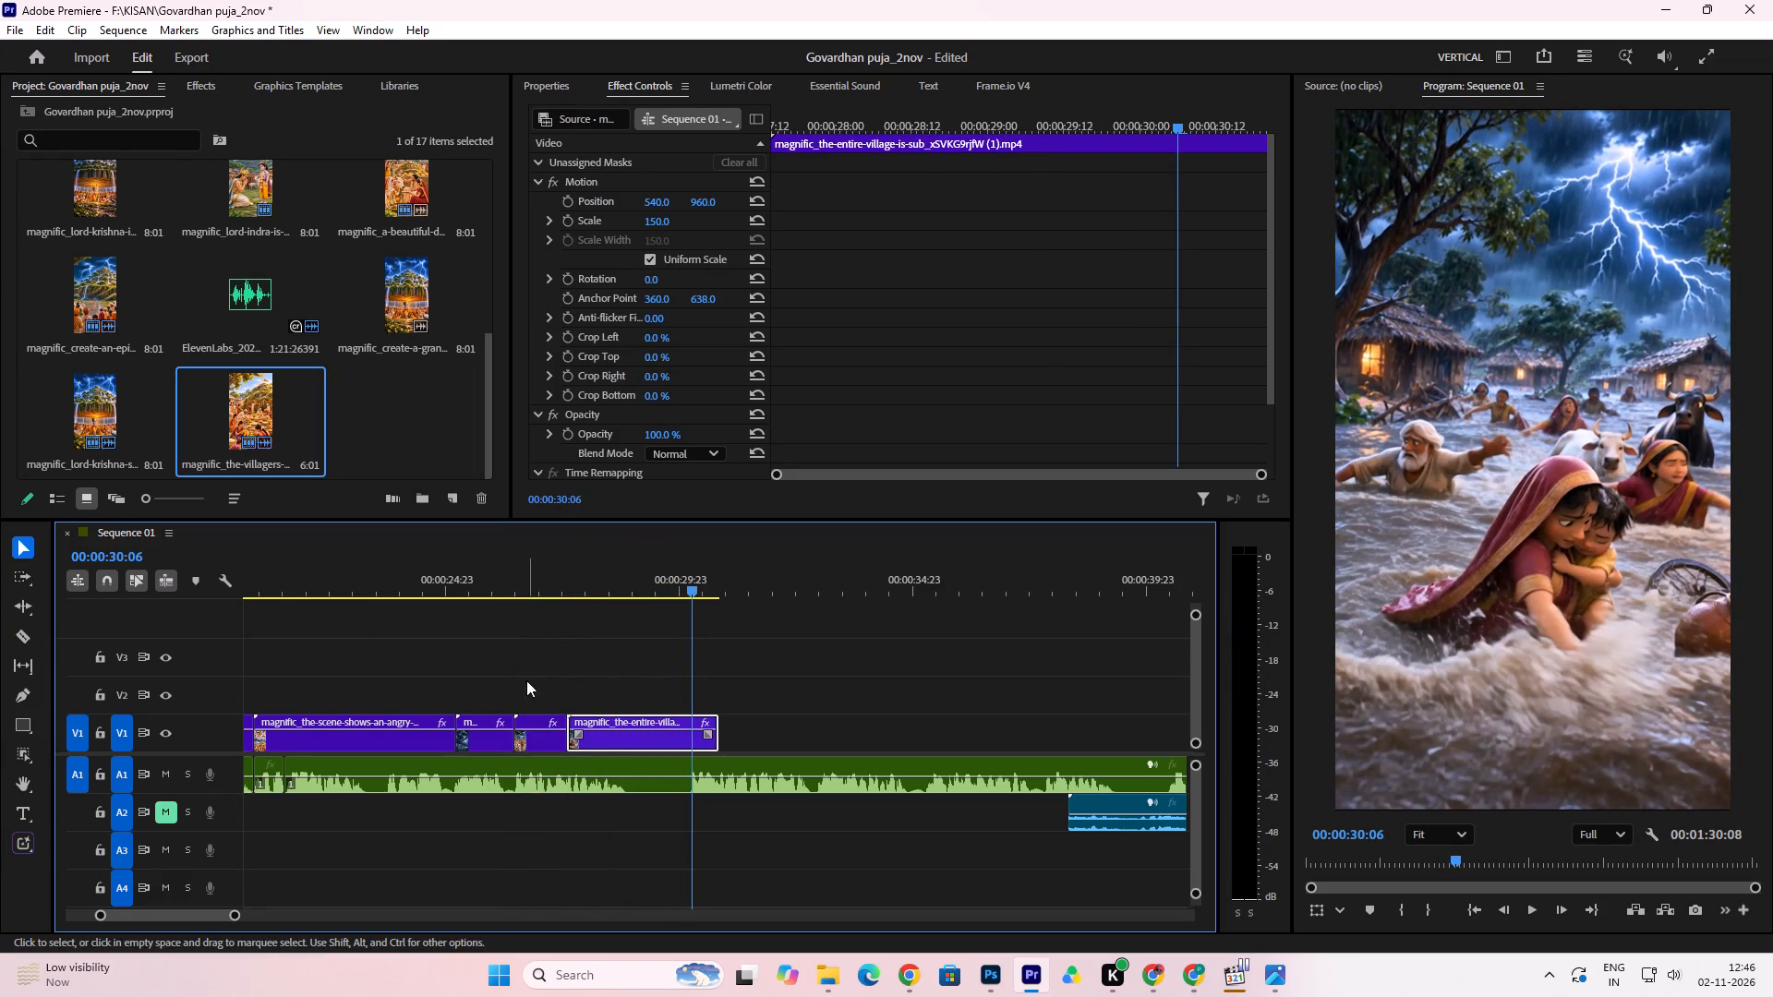
Cut the silent pause out of the A1 voiceover between about 00:00:28:21 and 00:00:30:02 and close the gap.
click(24, 635)
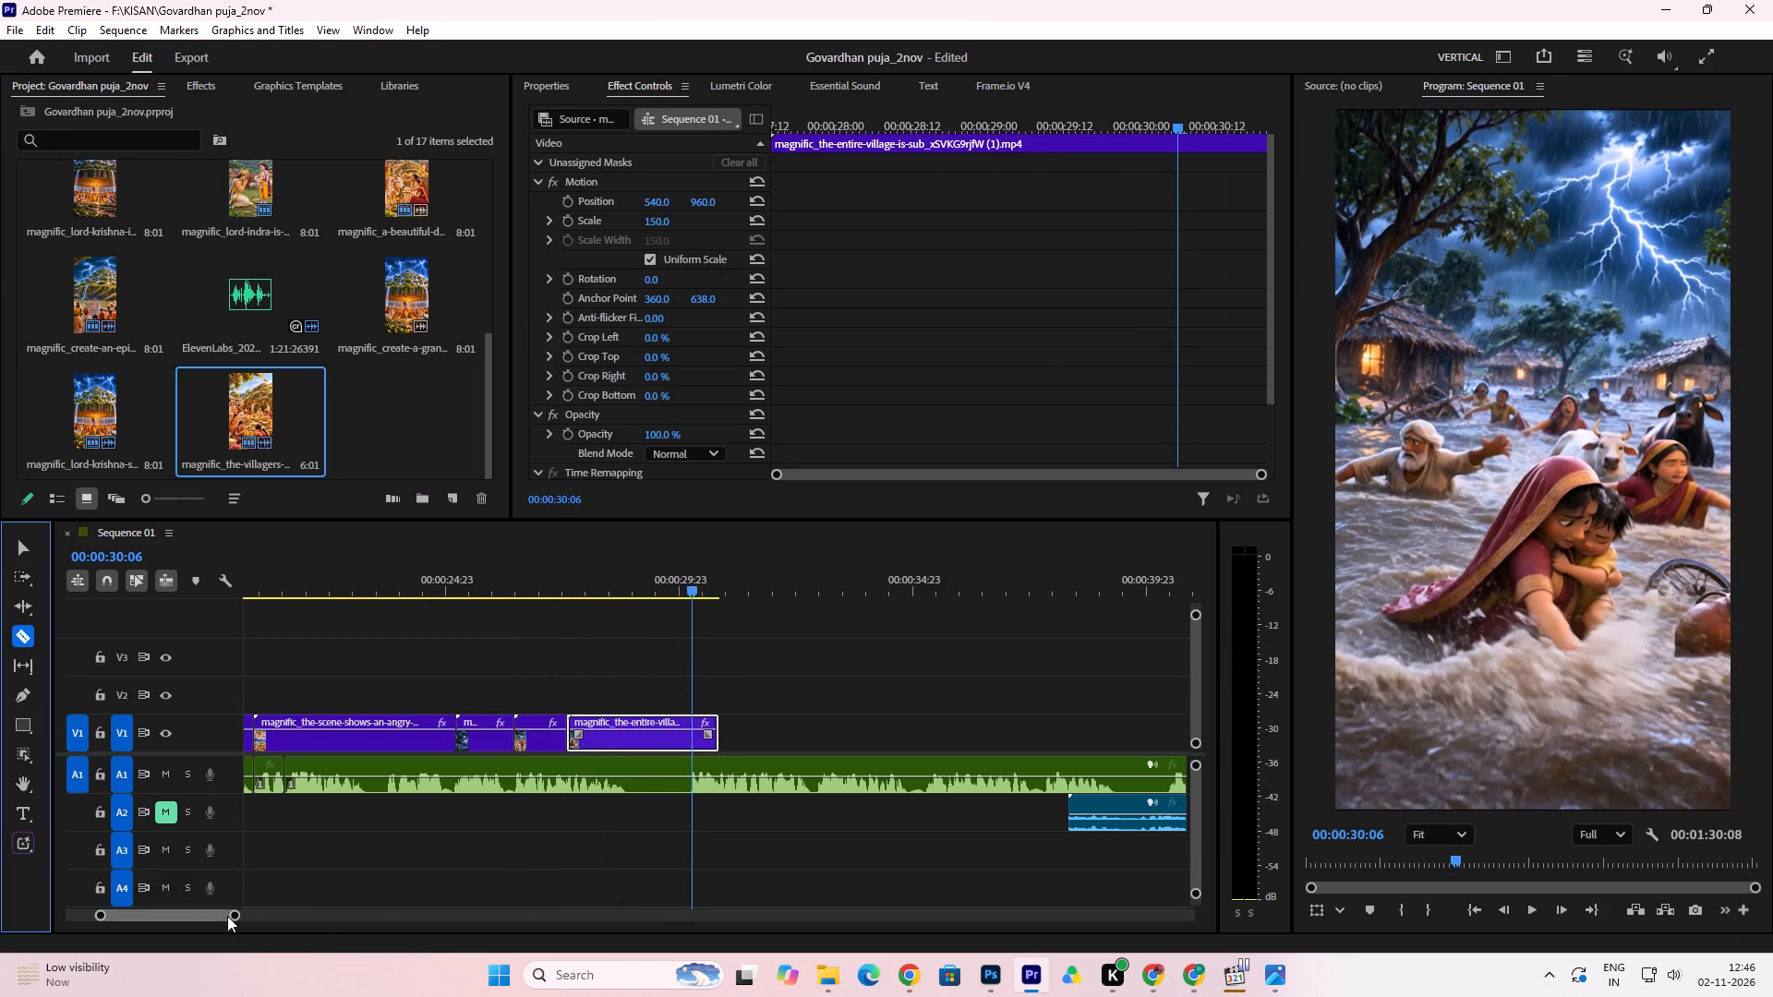
drag(227, 916, 132, 929)
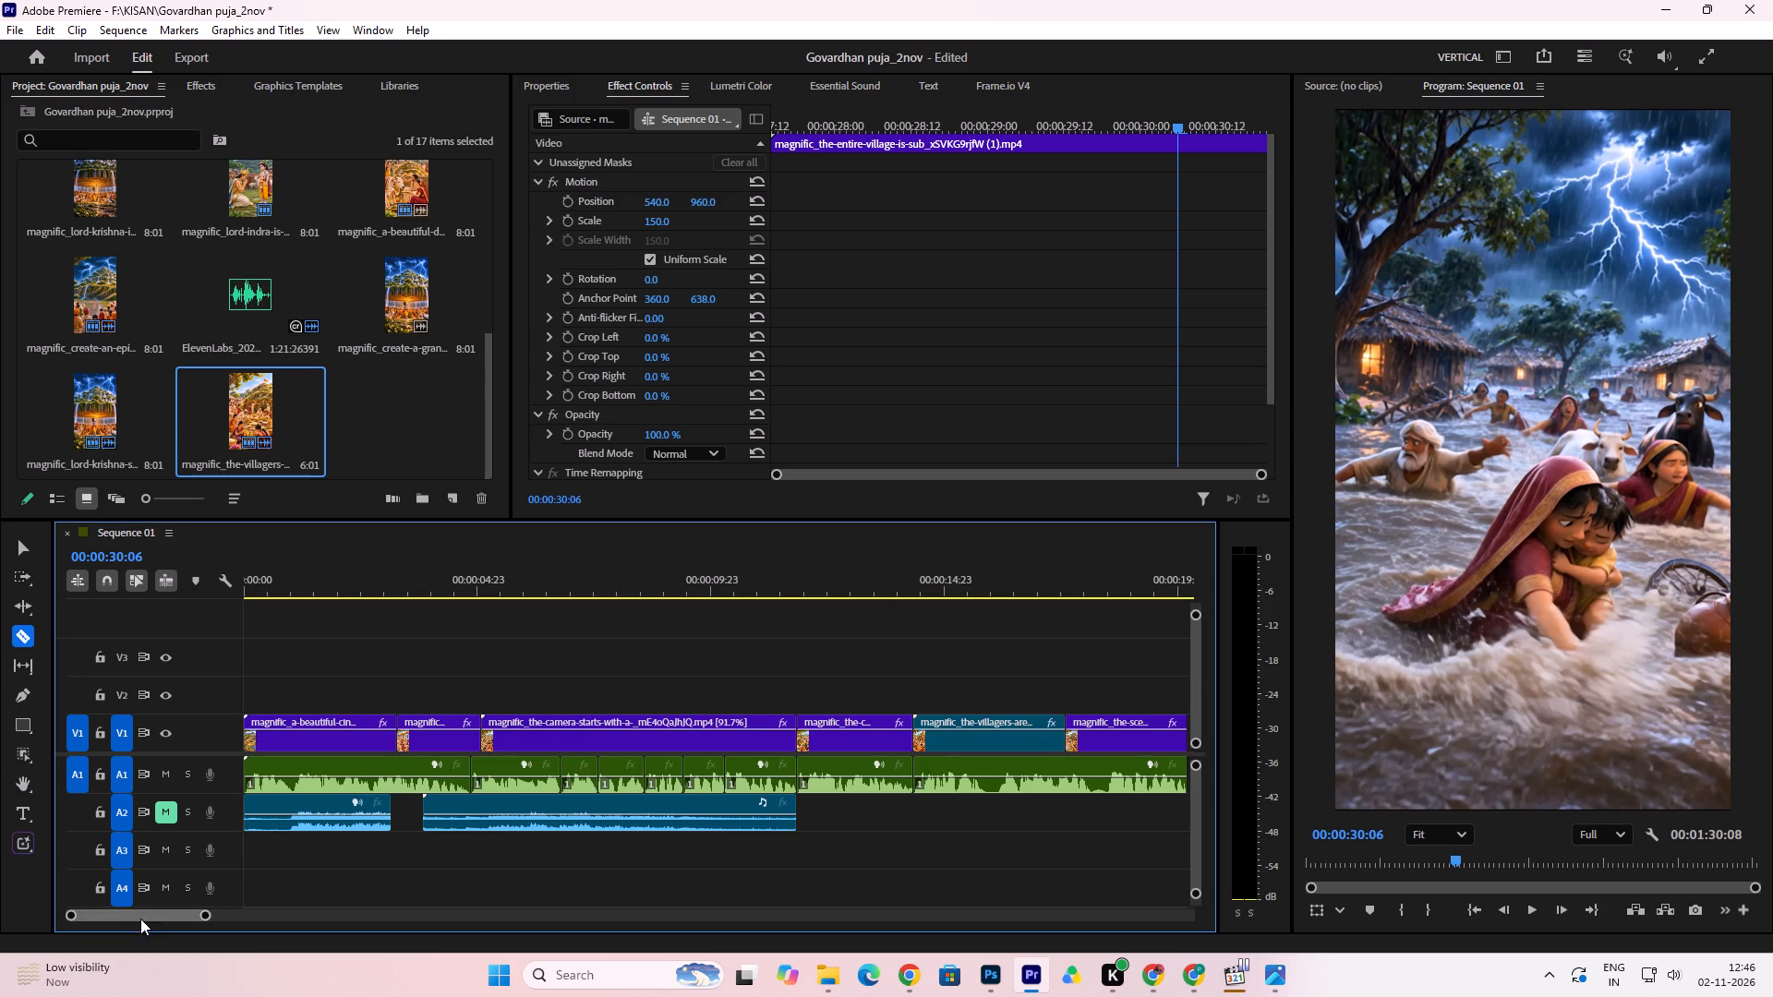
drag(145, 913, 182, 920)
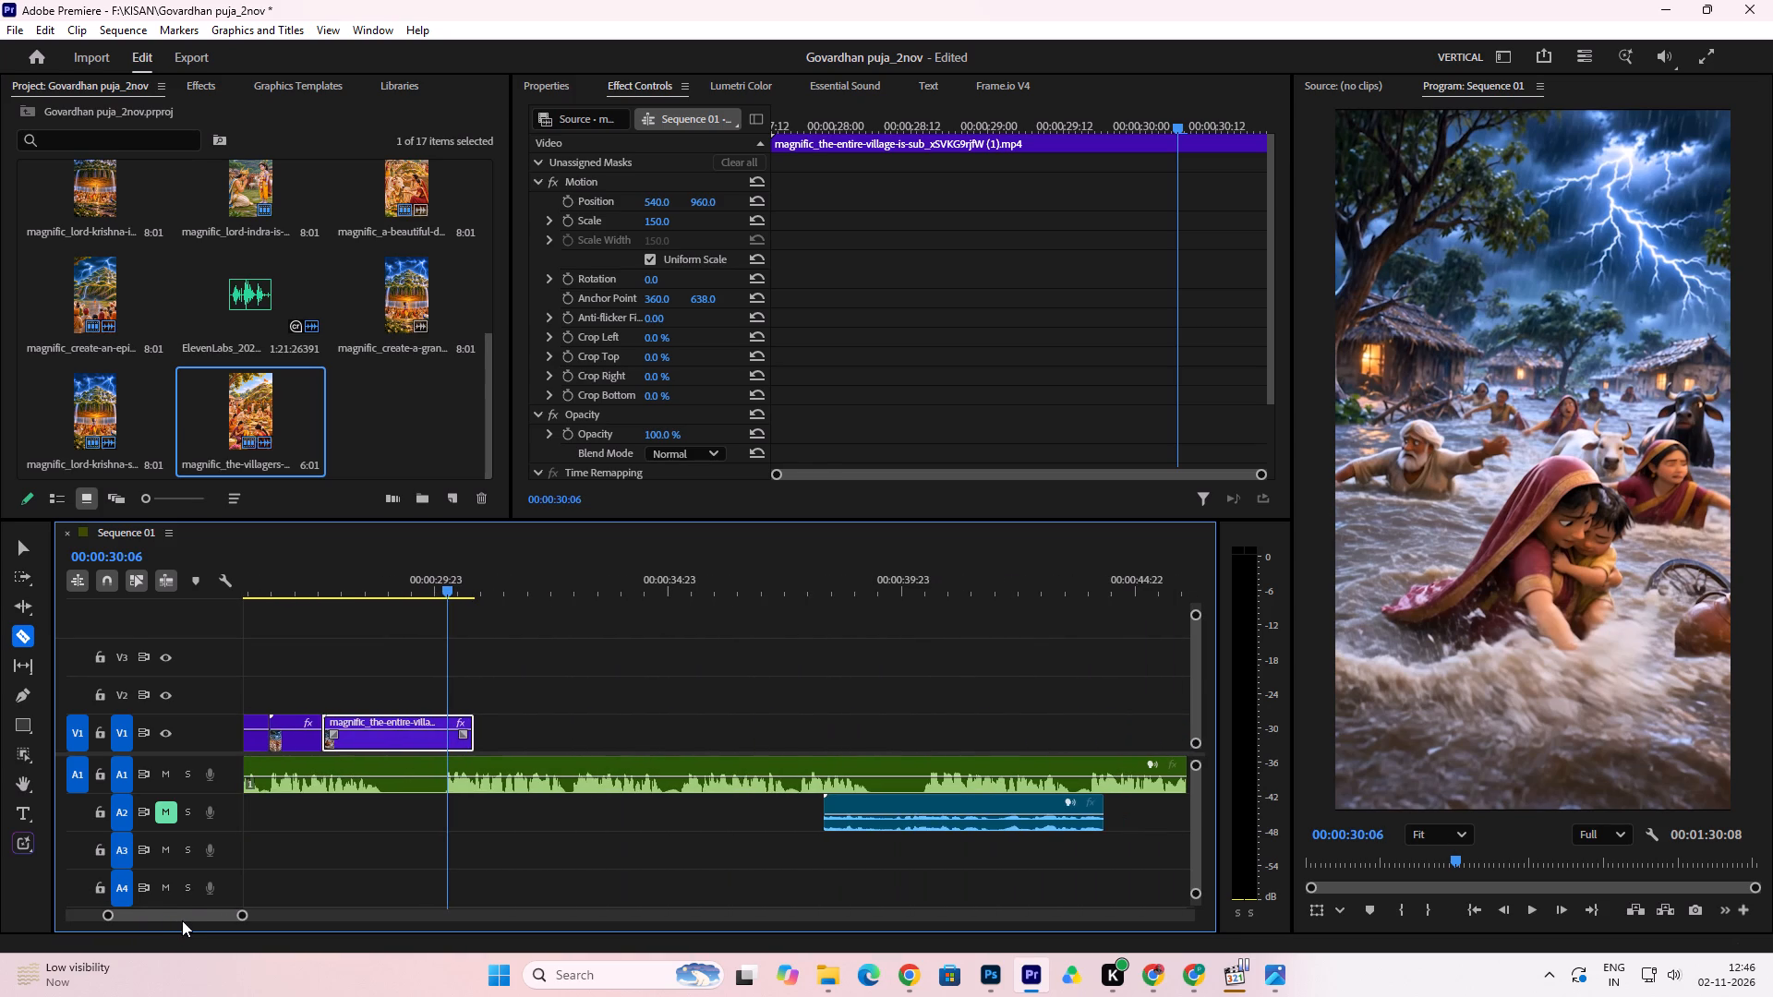
drag(182, 920, 182, 921)
drag(242, 920, 192, 928)
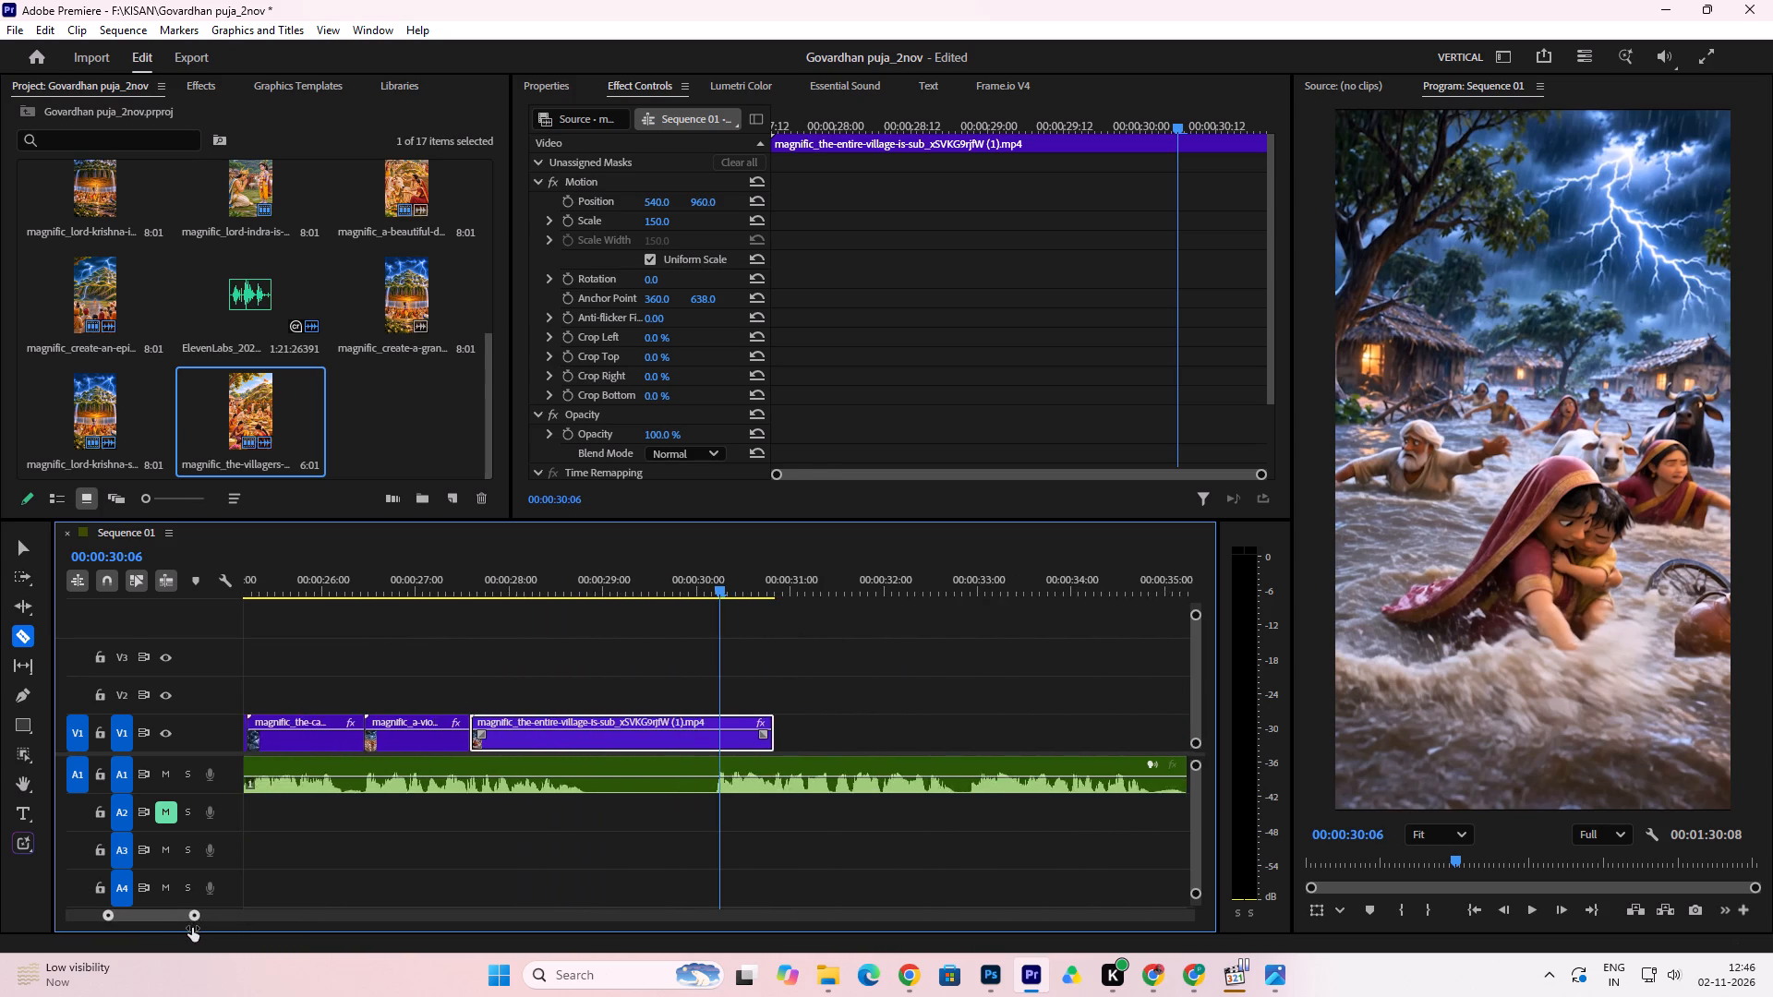
drag(192, 928, 187, 930)
click(573, 782)
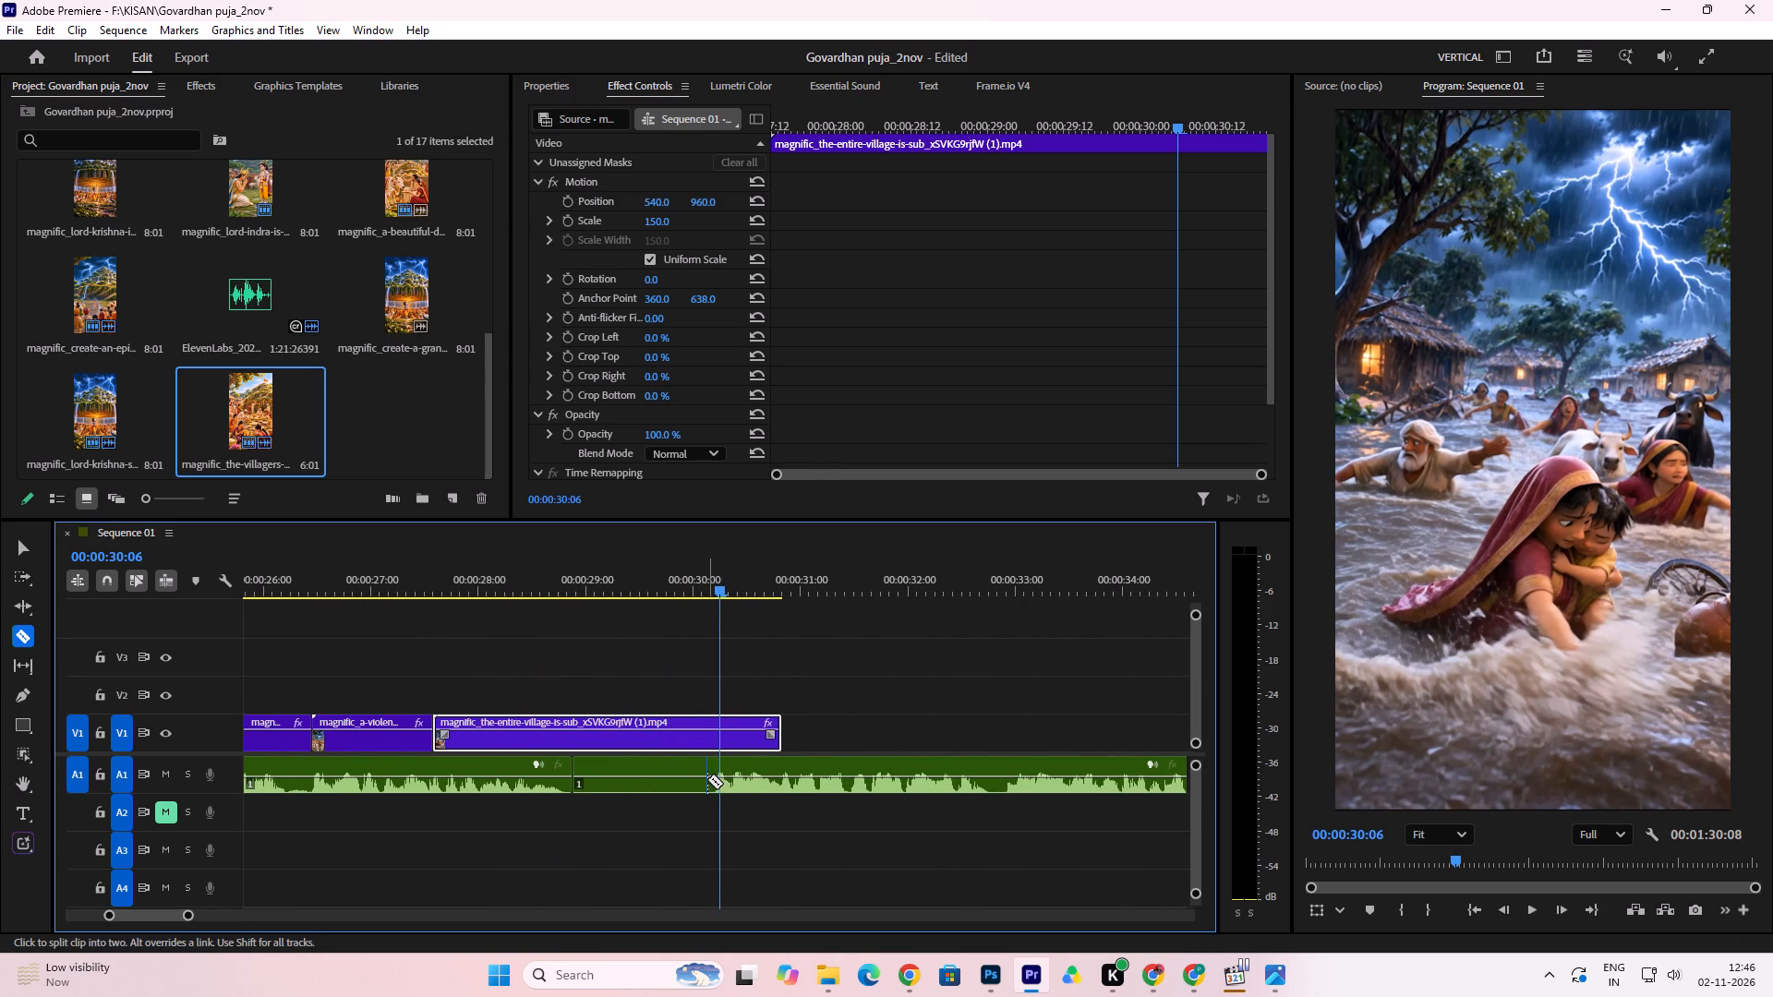
click(703, 779)
click(15, 543)
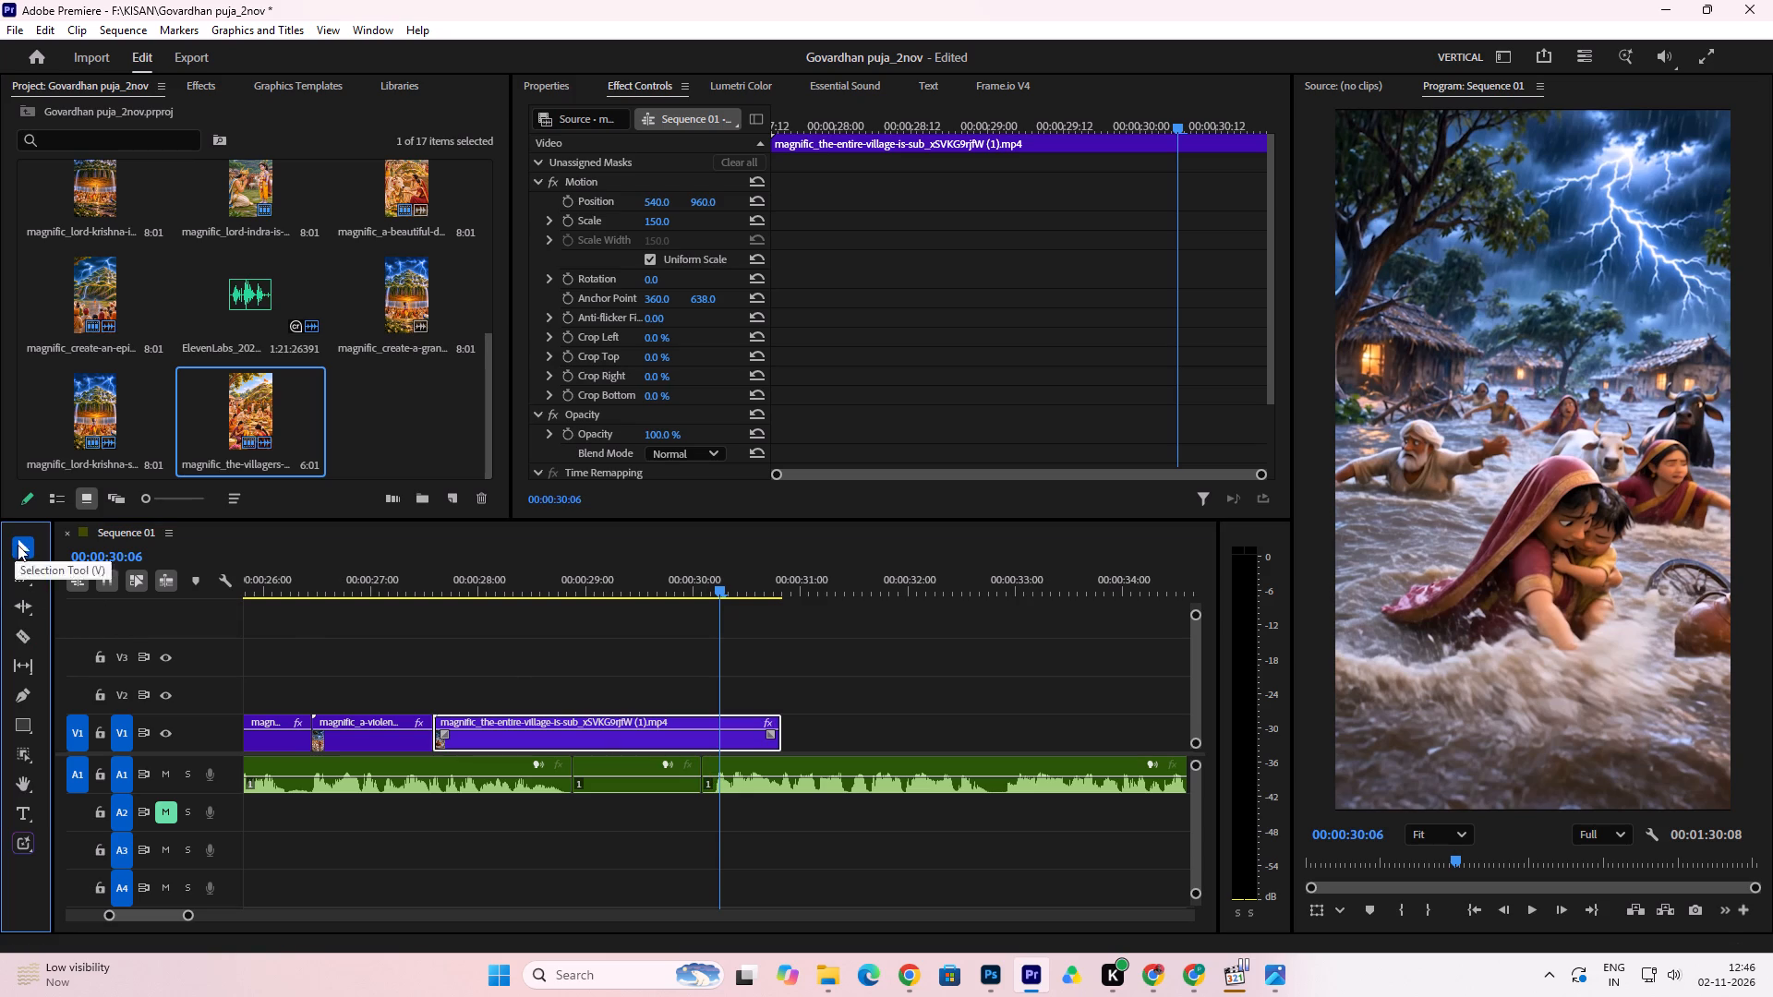
click(622, 787)
key(Delete)
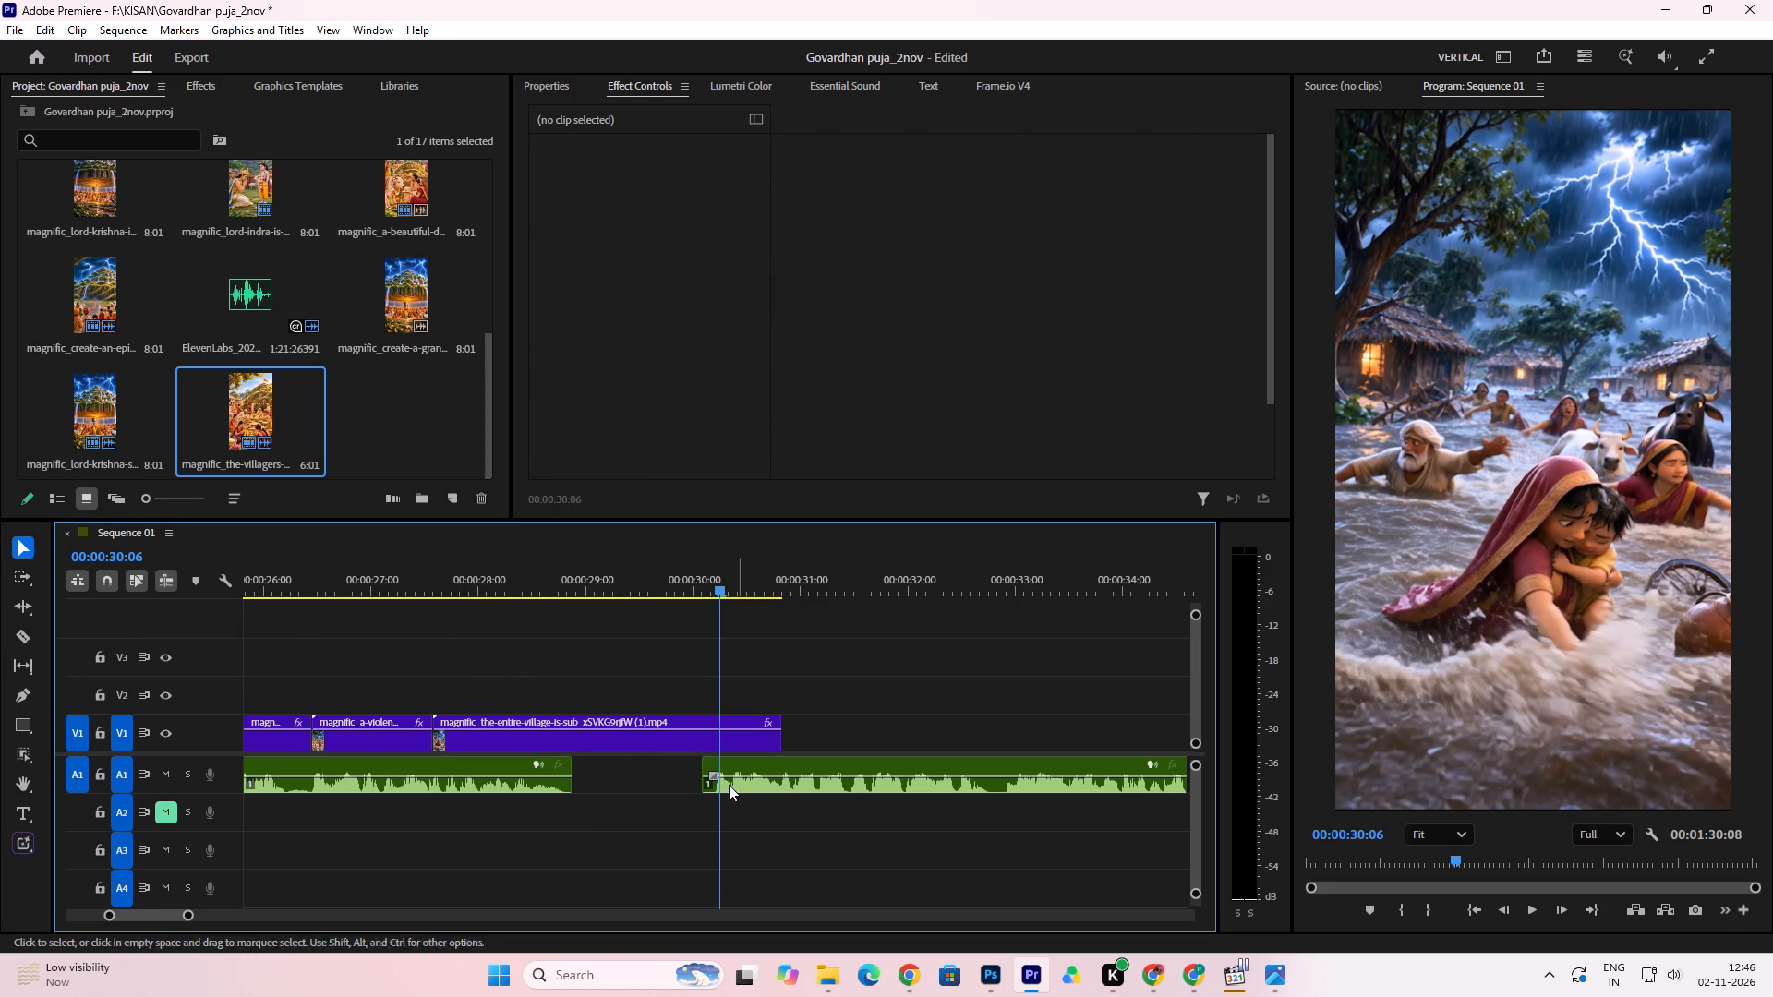
click(656, 773)
key(Delete)
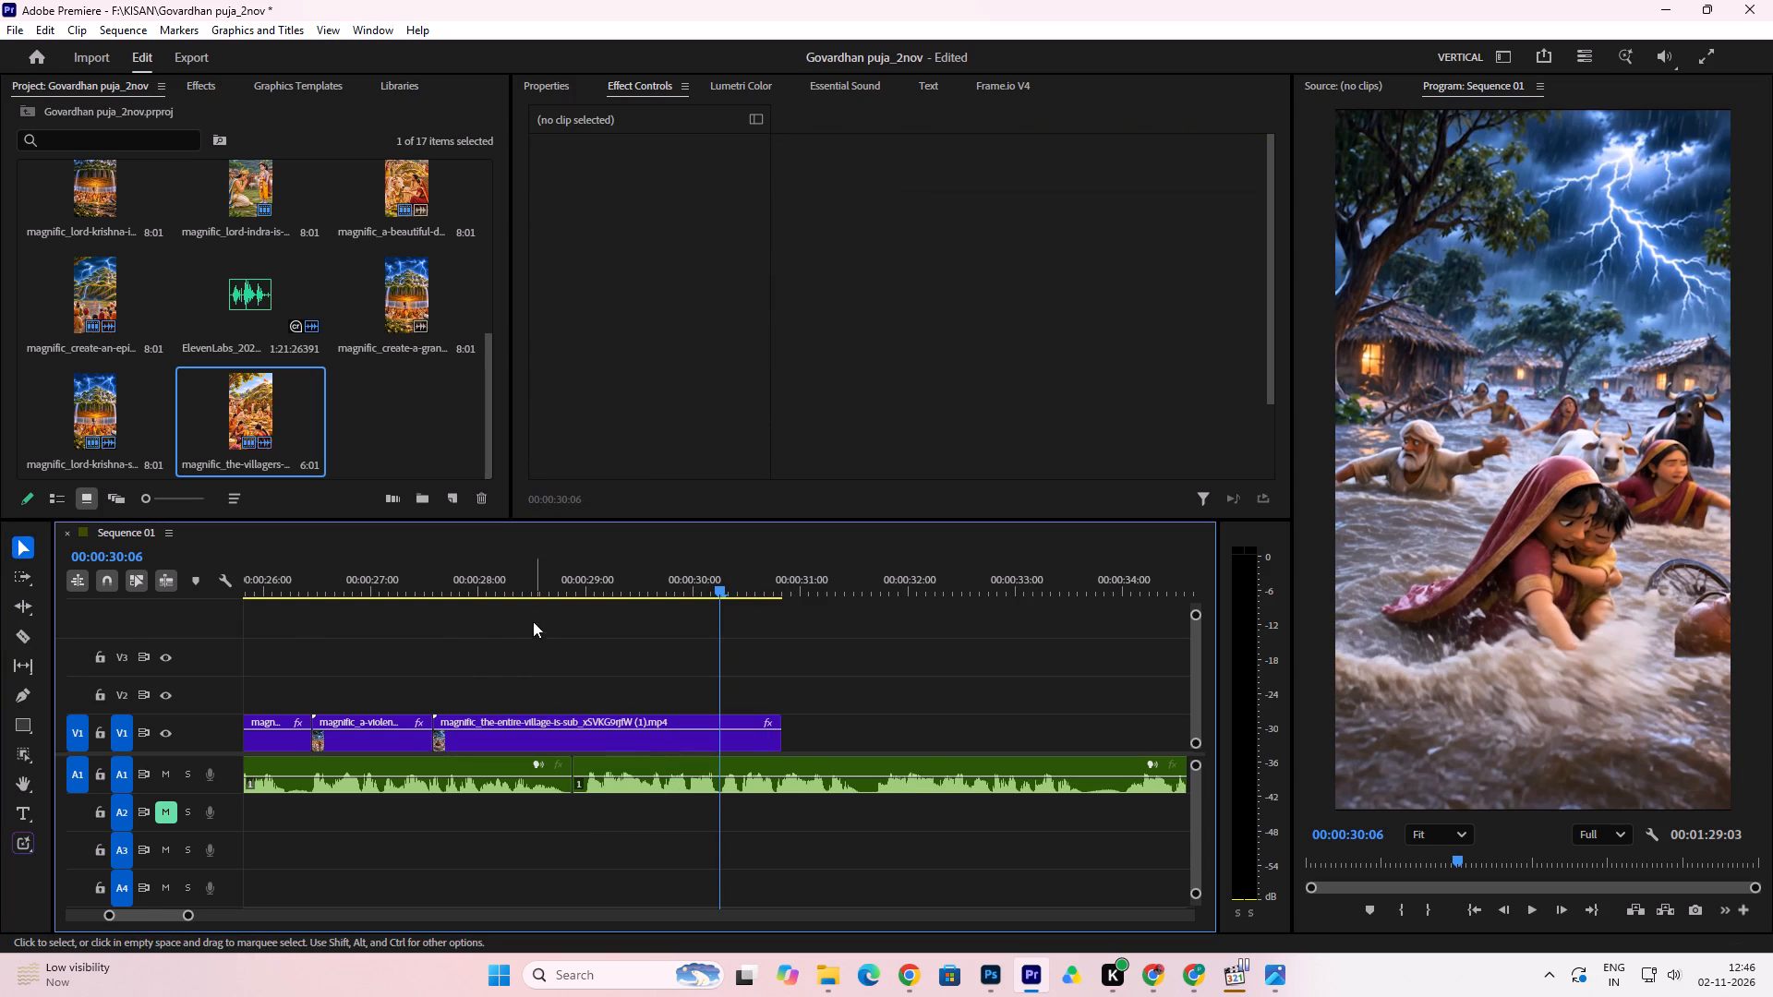
Play the shortened voiceover and trim the entire-village flood clip's end back to about 00:00:28:22, by the voiceover cut.
click(396, 583)
key(space)
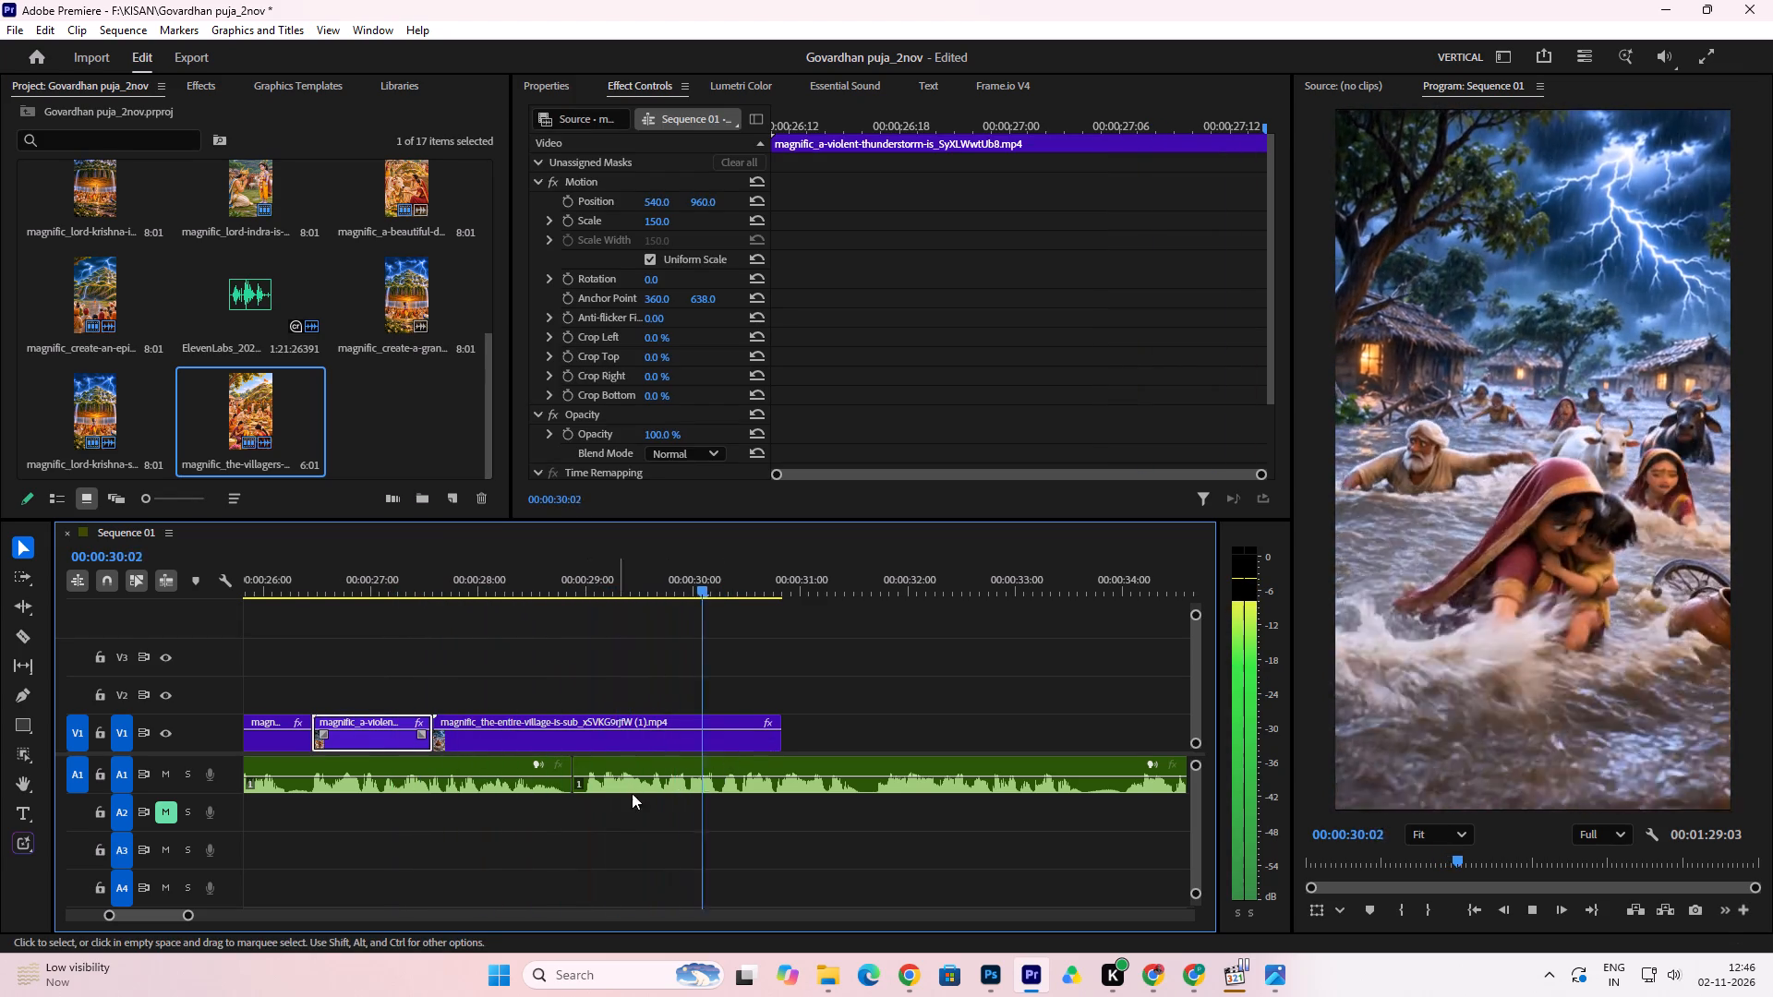
key(space)
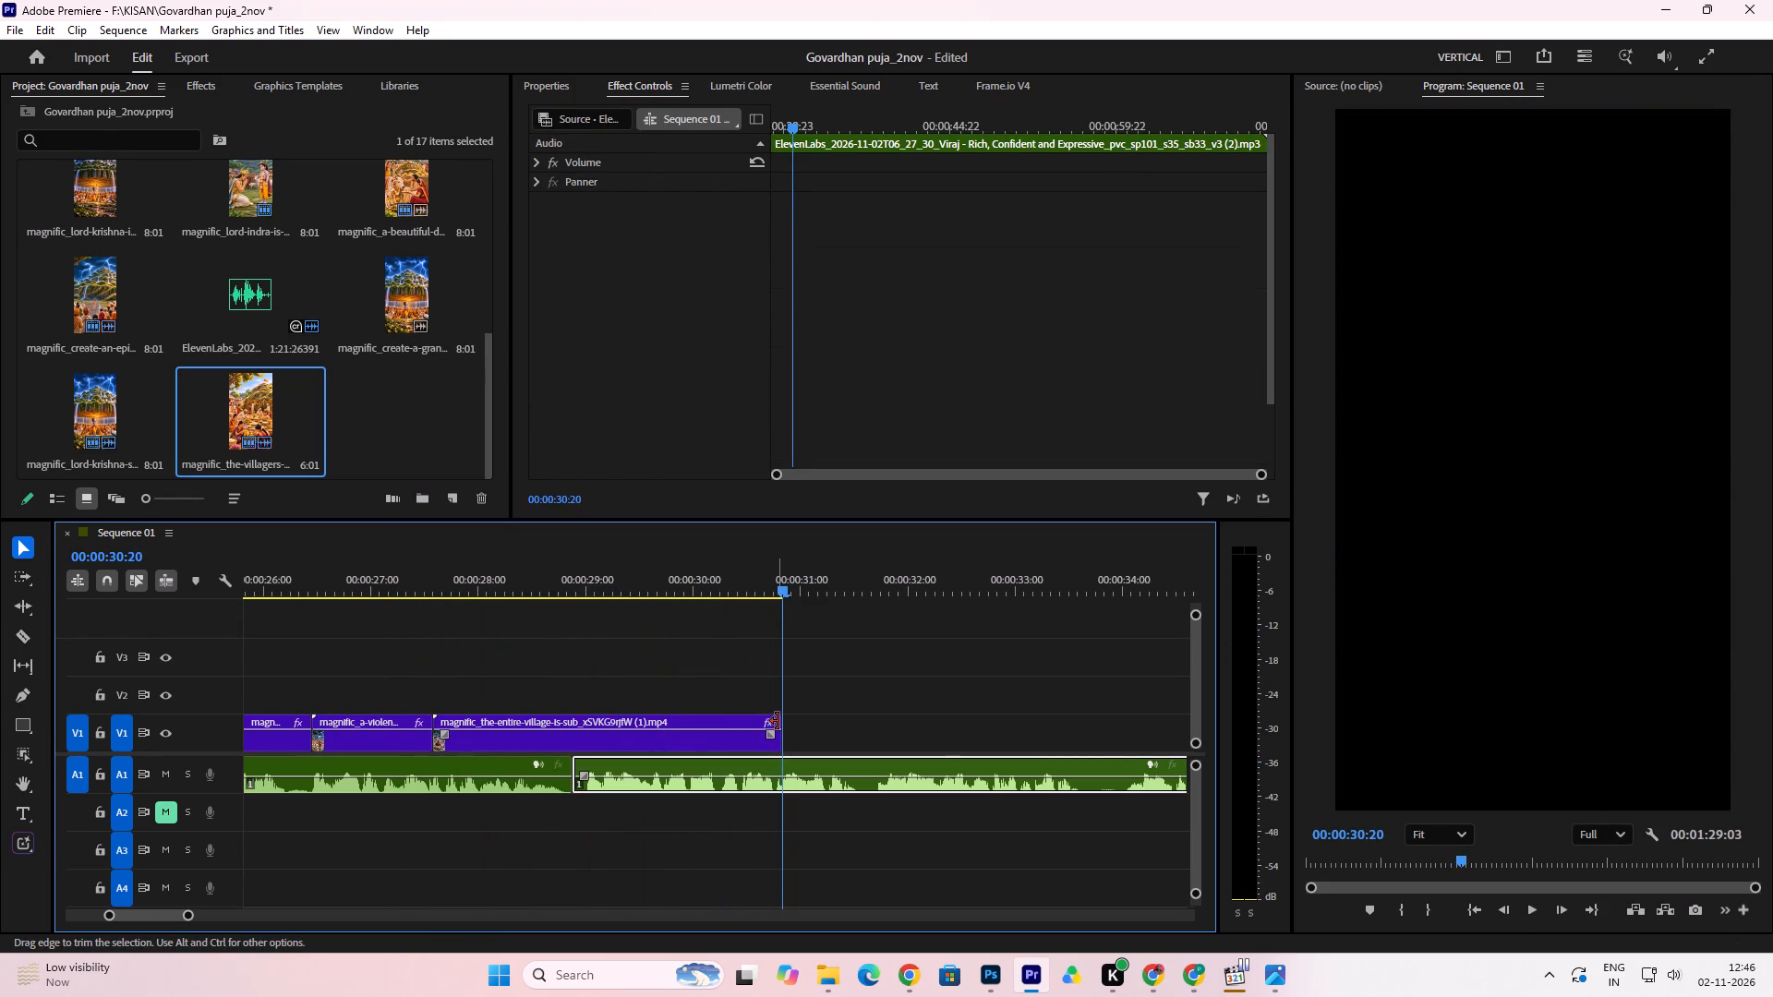
drag(778, 721, 663, 724)
click(427, 578)
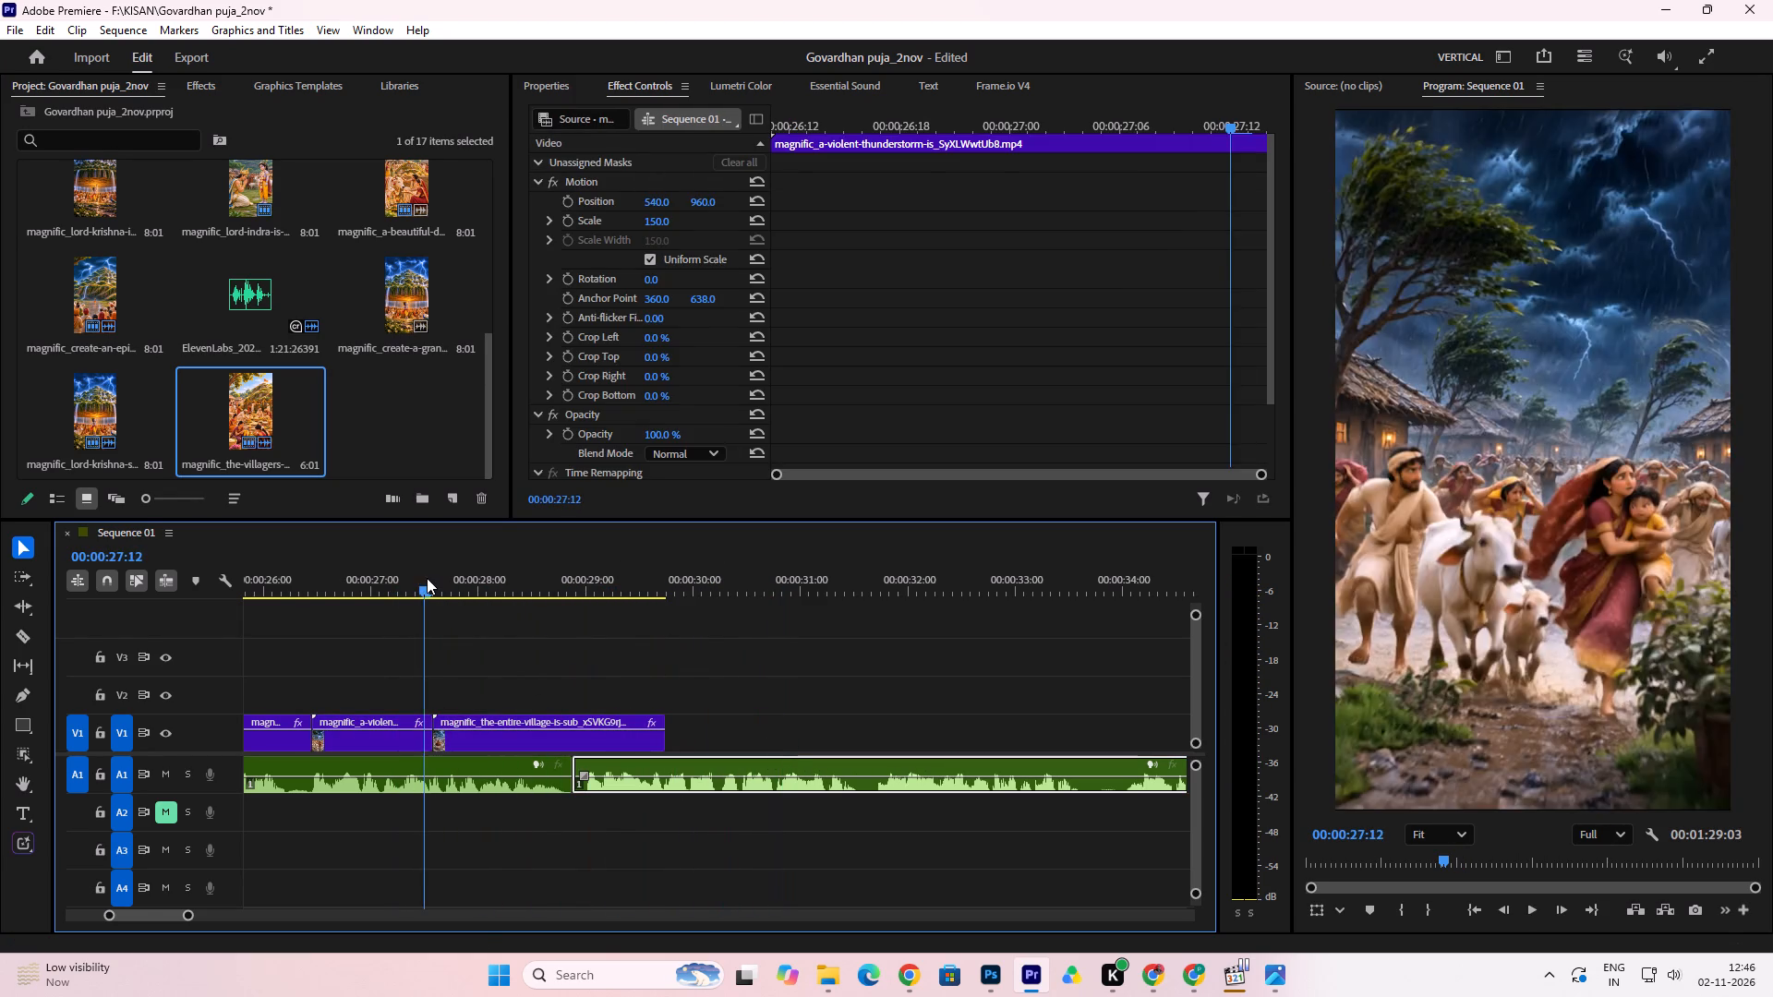
key(space)
key(space)
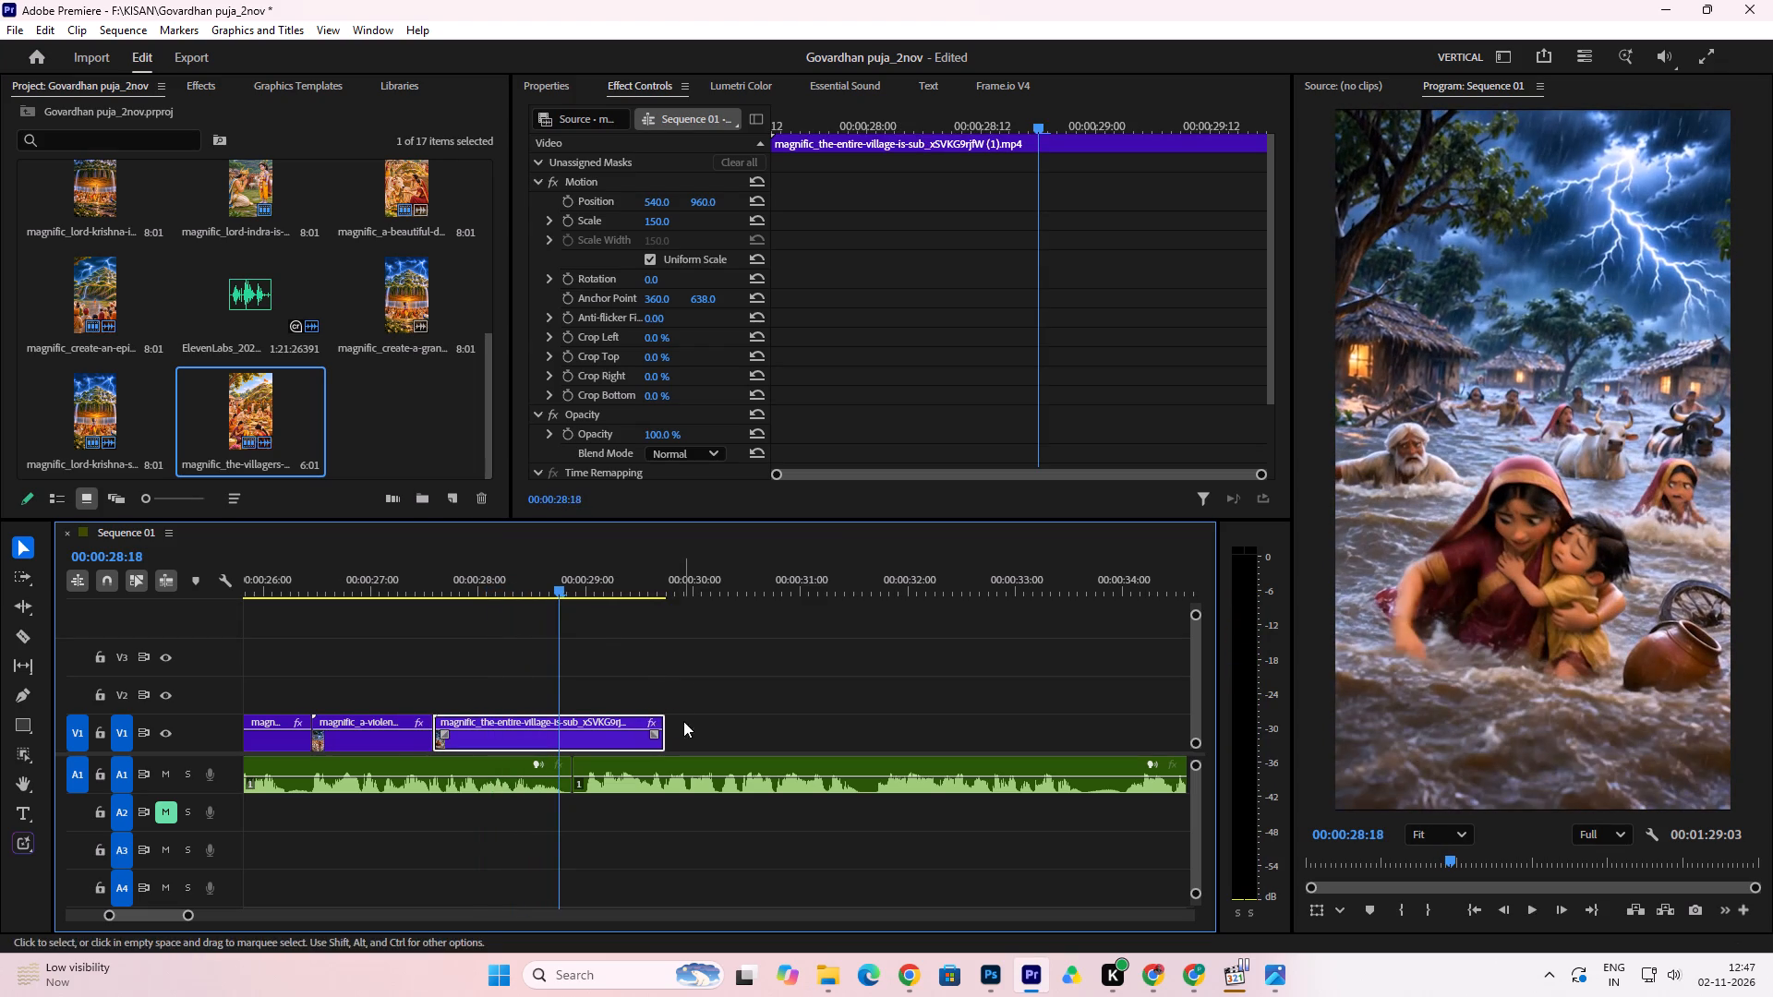
drag(662, 718, 581, 740)
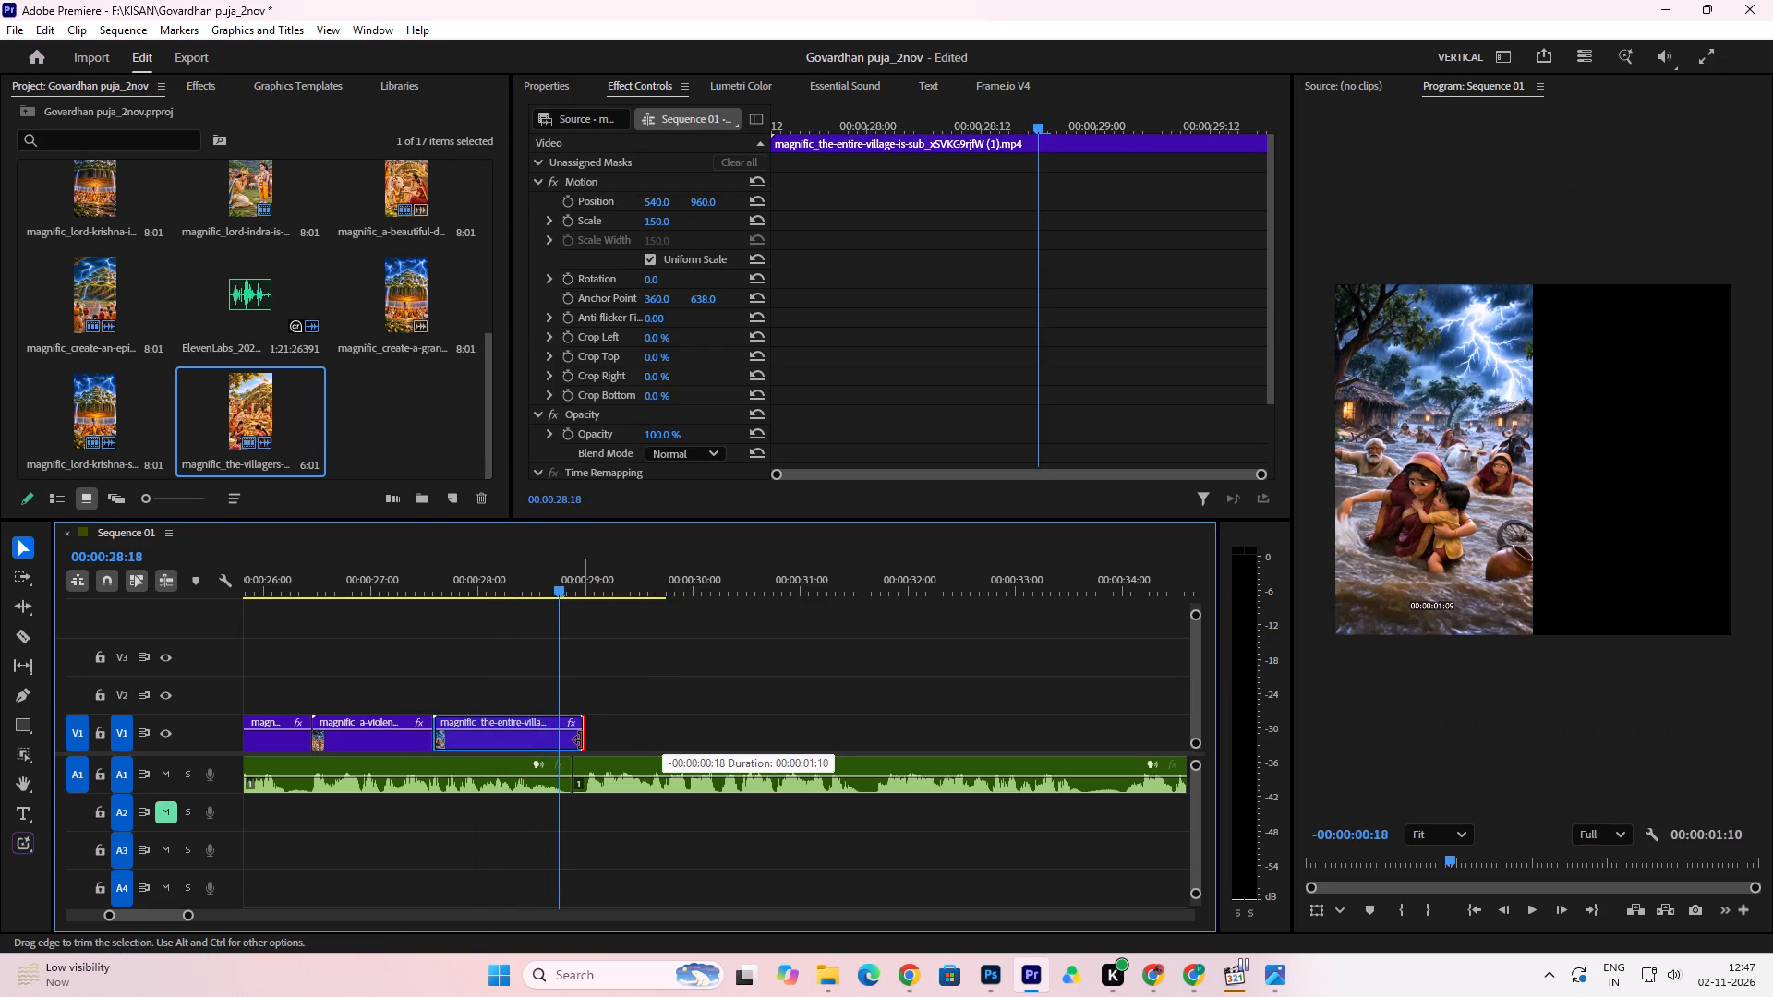
drag(581, 740, 576, 743)
key(space)
key(space)
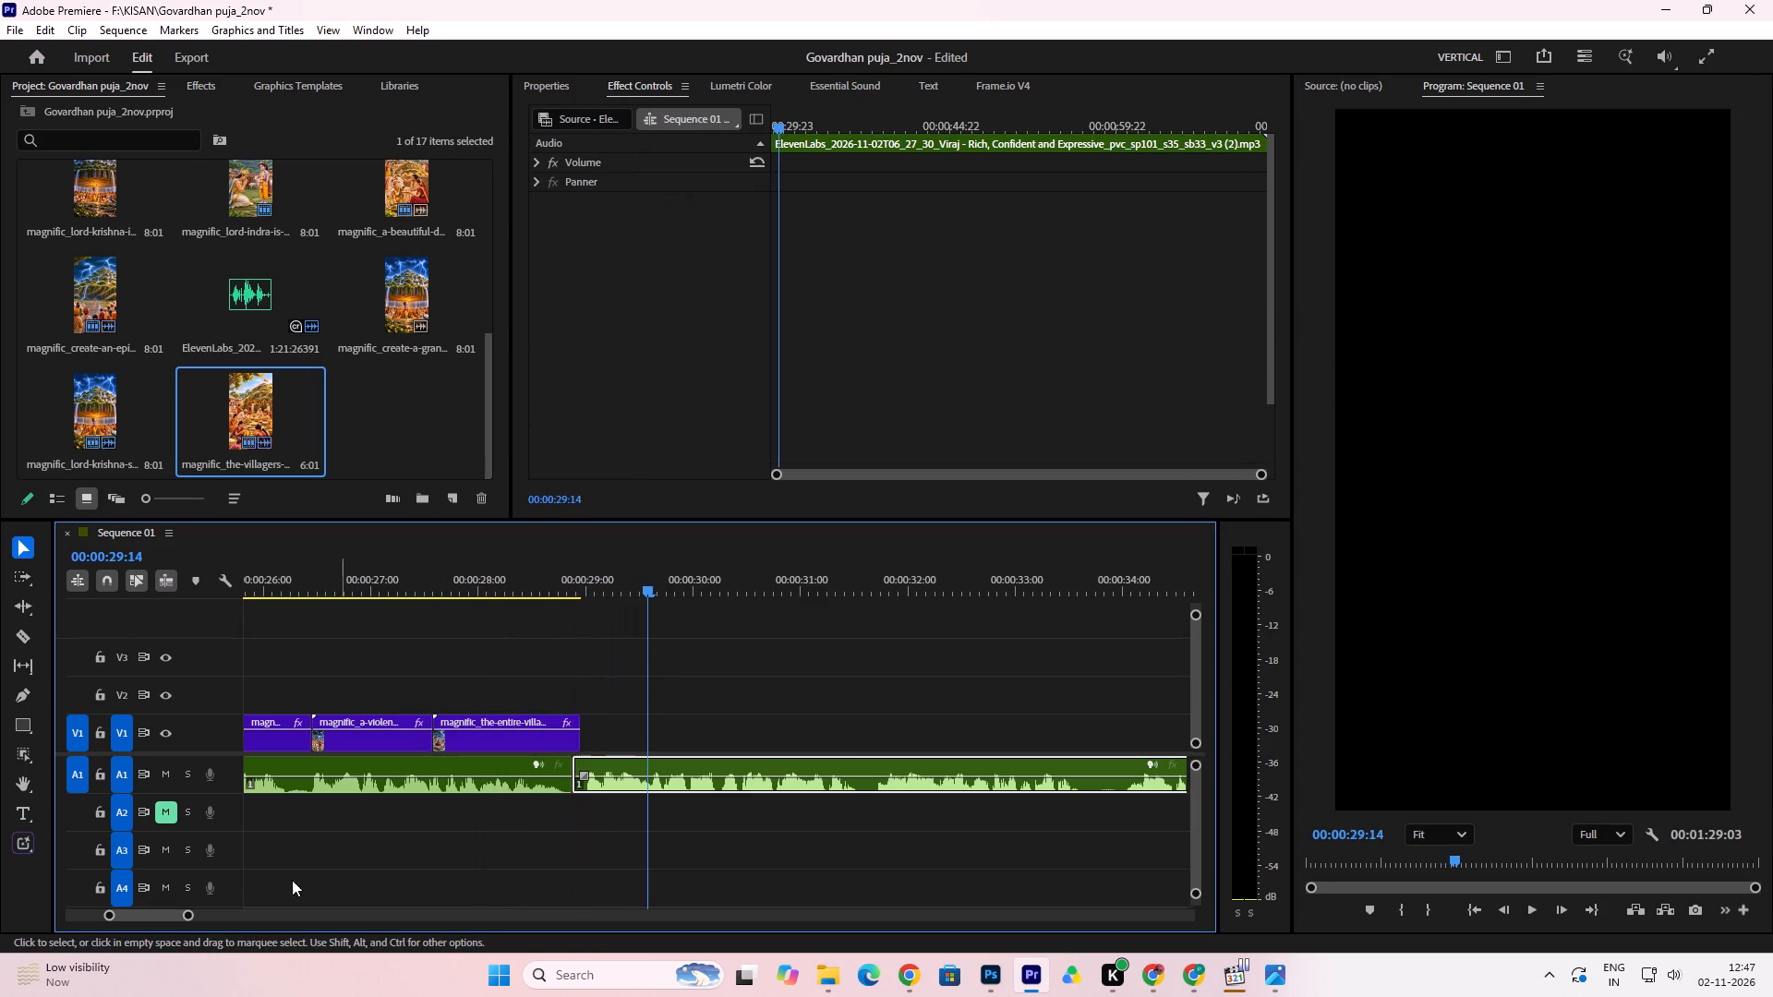
Save the project.
drag(190, 908, 292, 908)
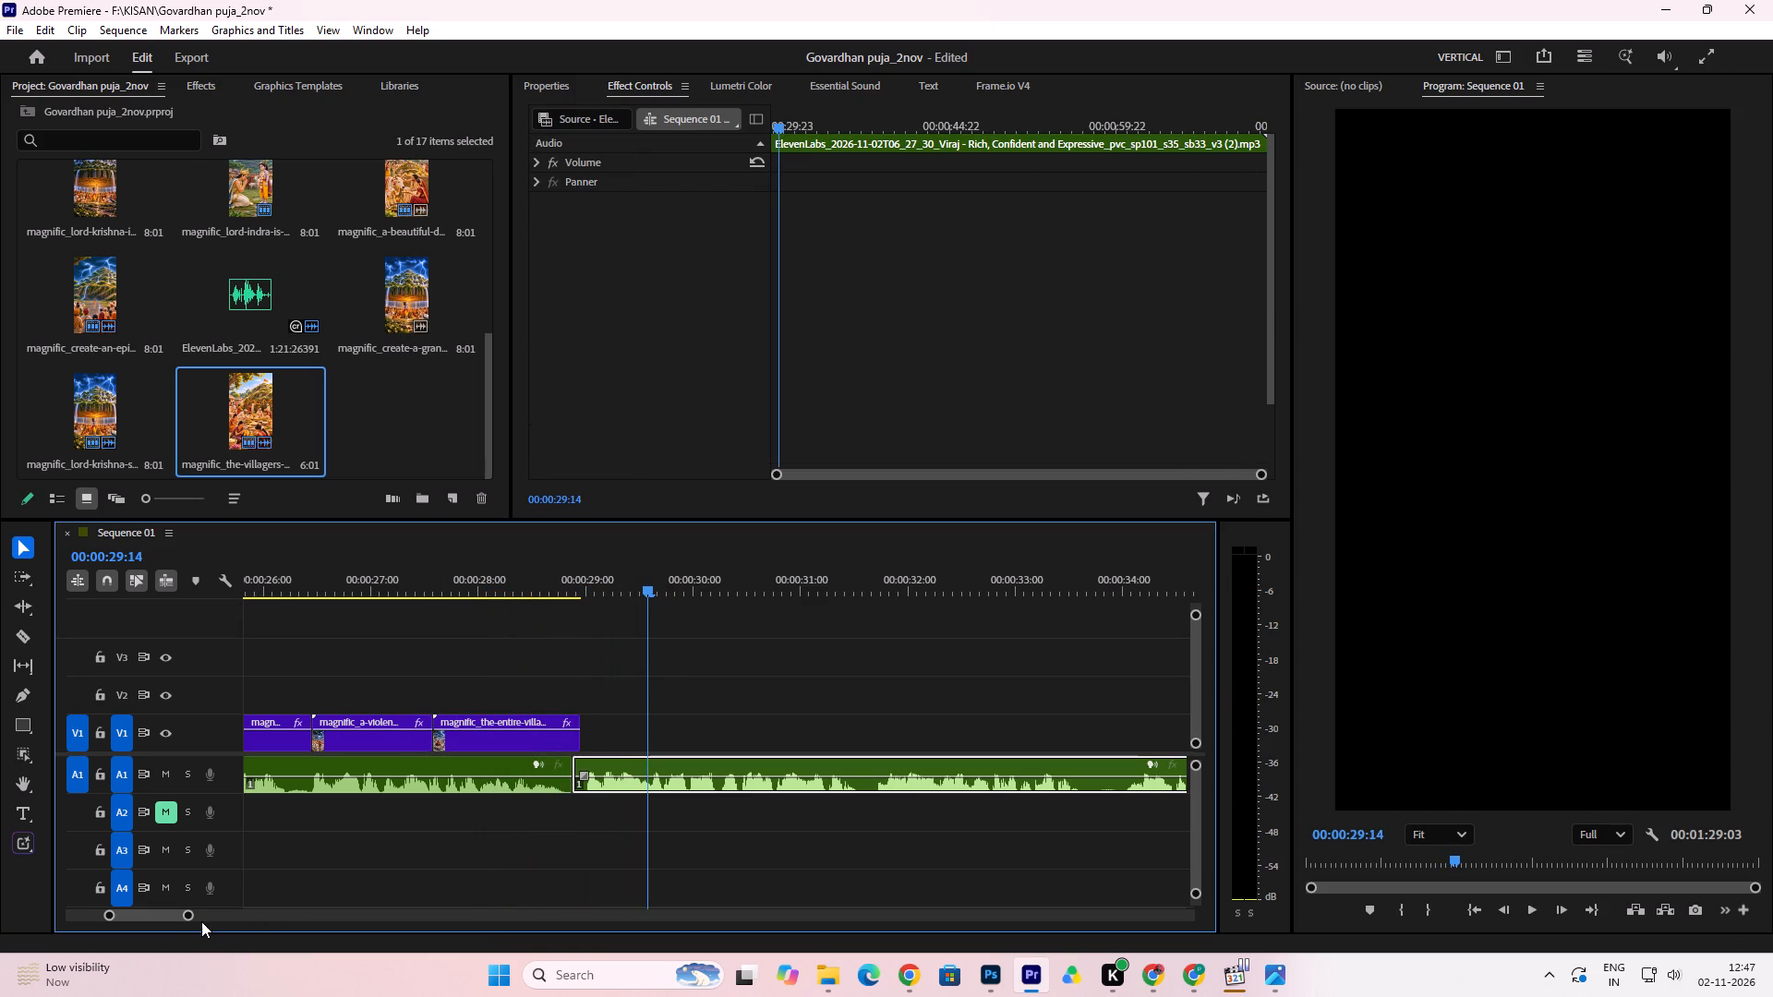
drag(187, 913, 402, 936)
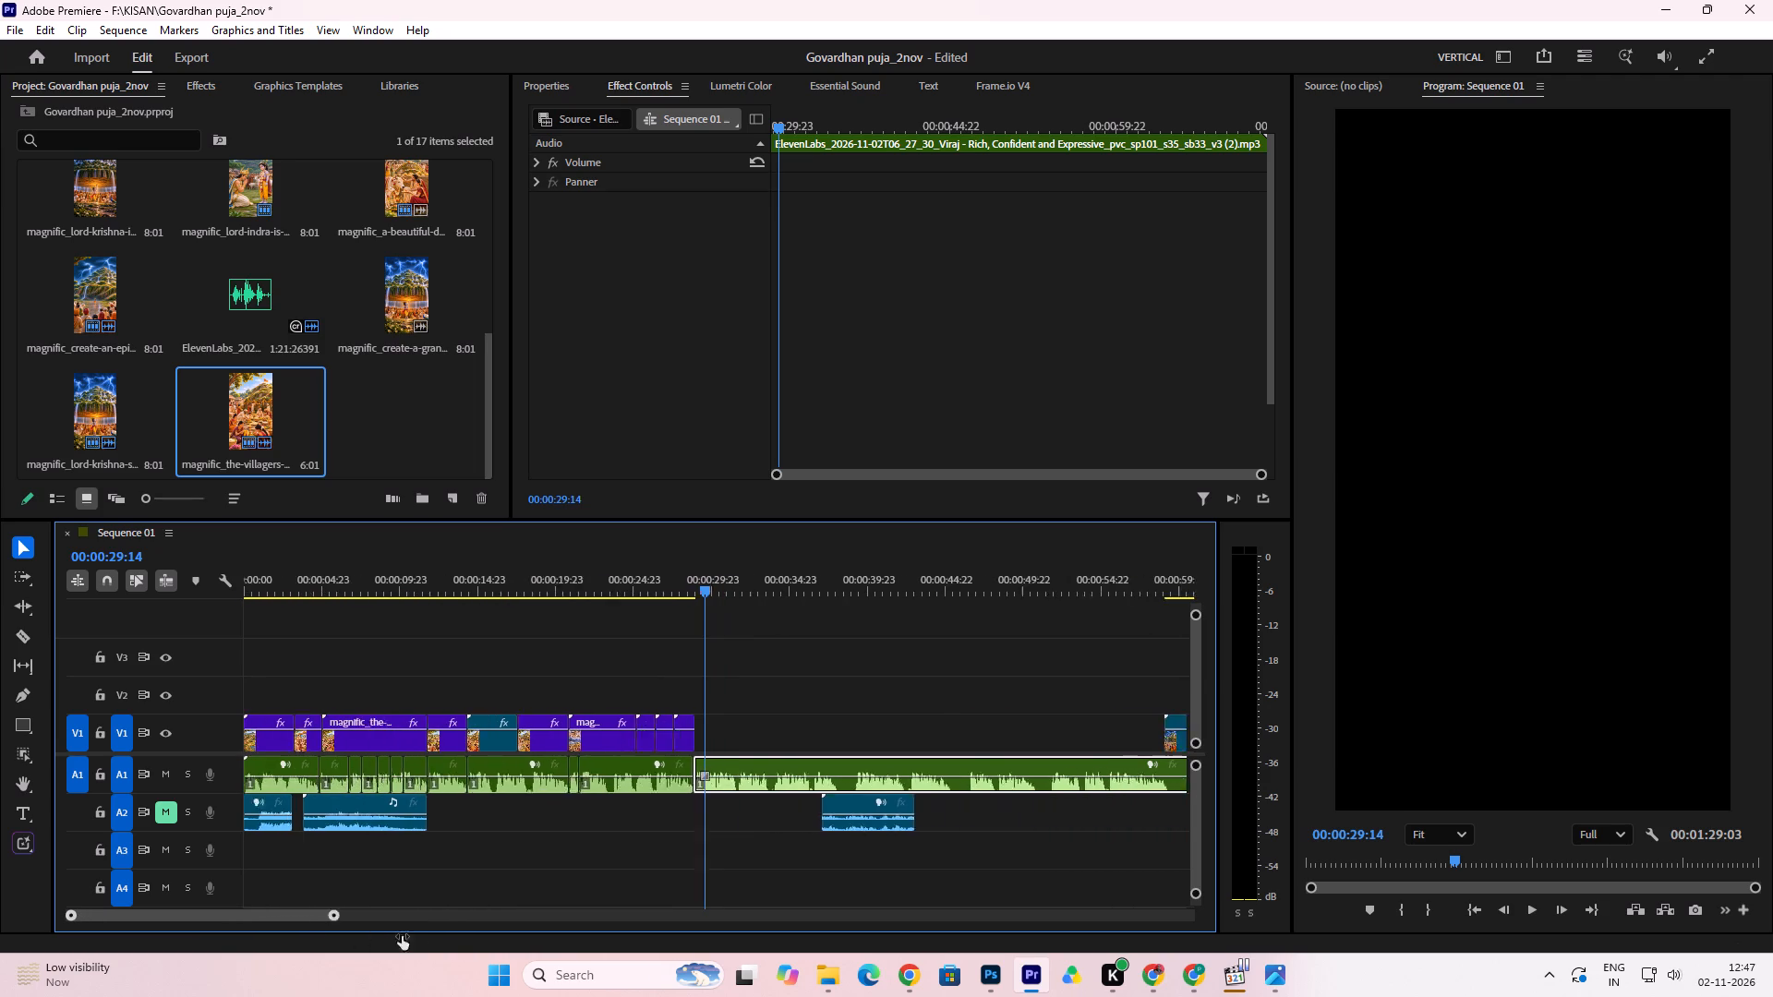
drag(402, 936, 419, 937)
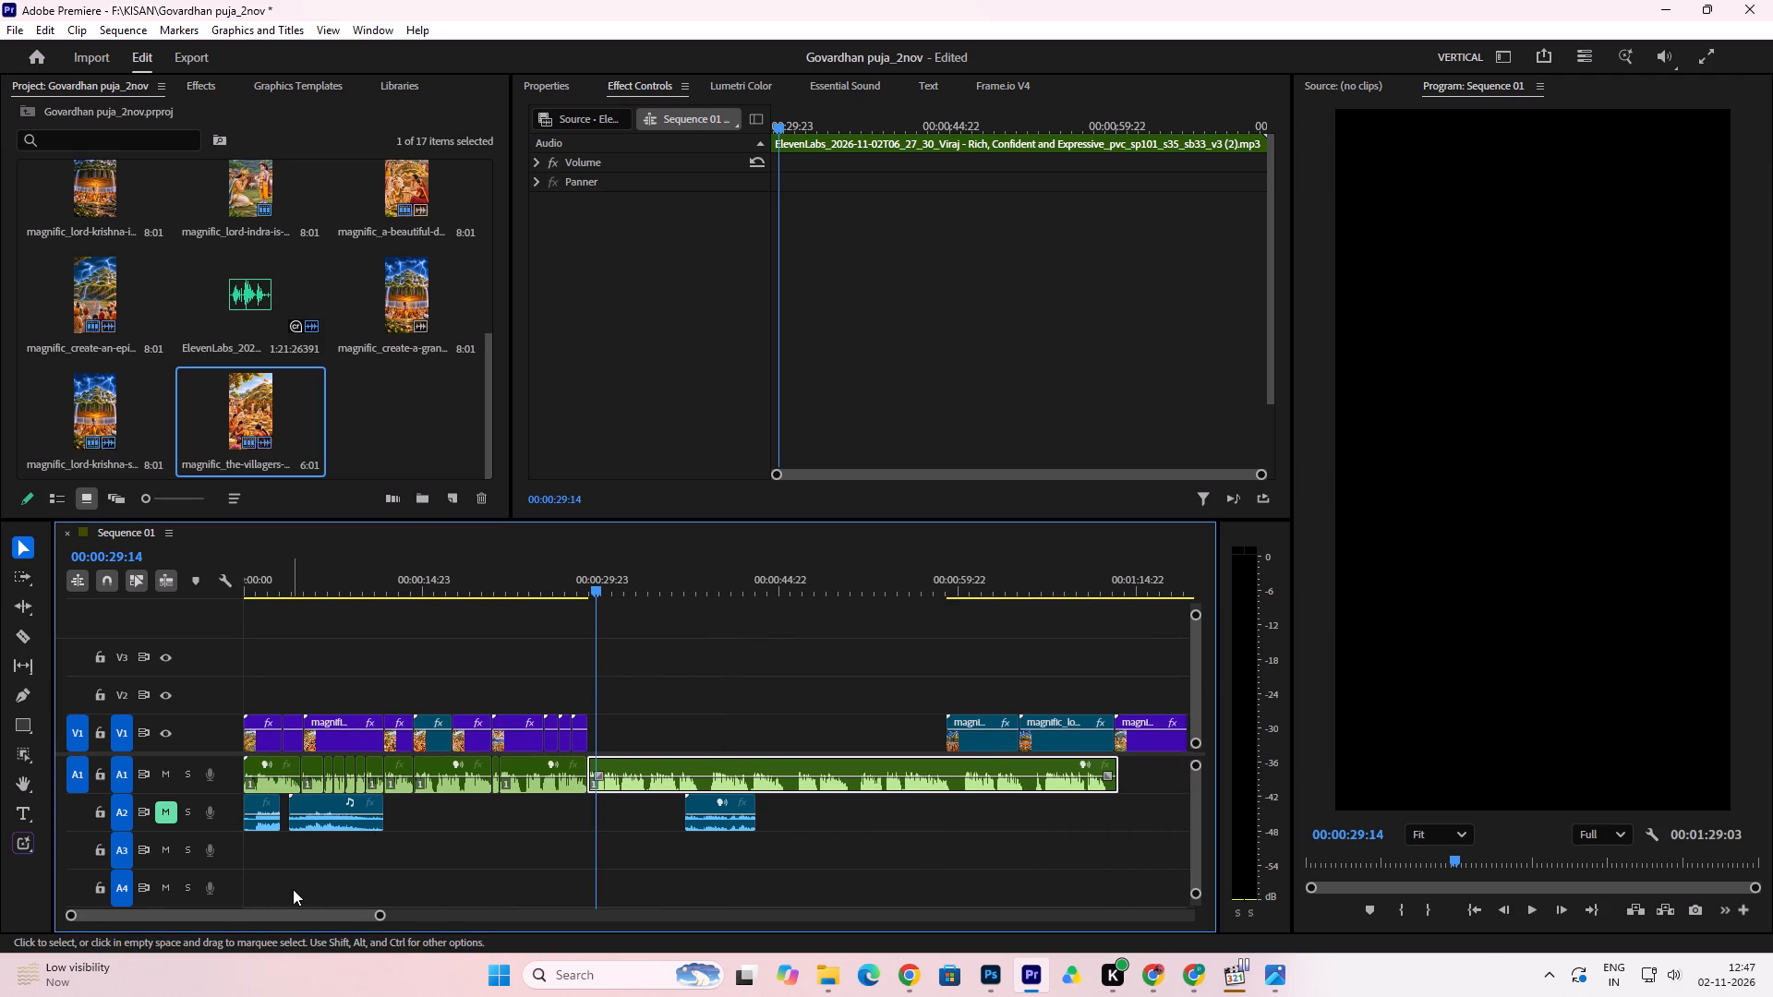
key(ctrl+s)
key(ctrl+s)
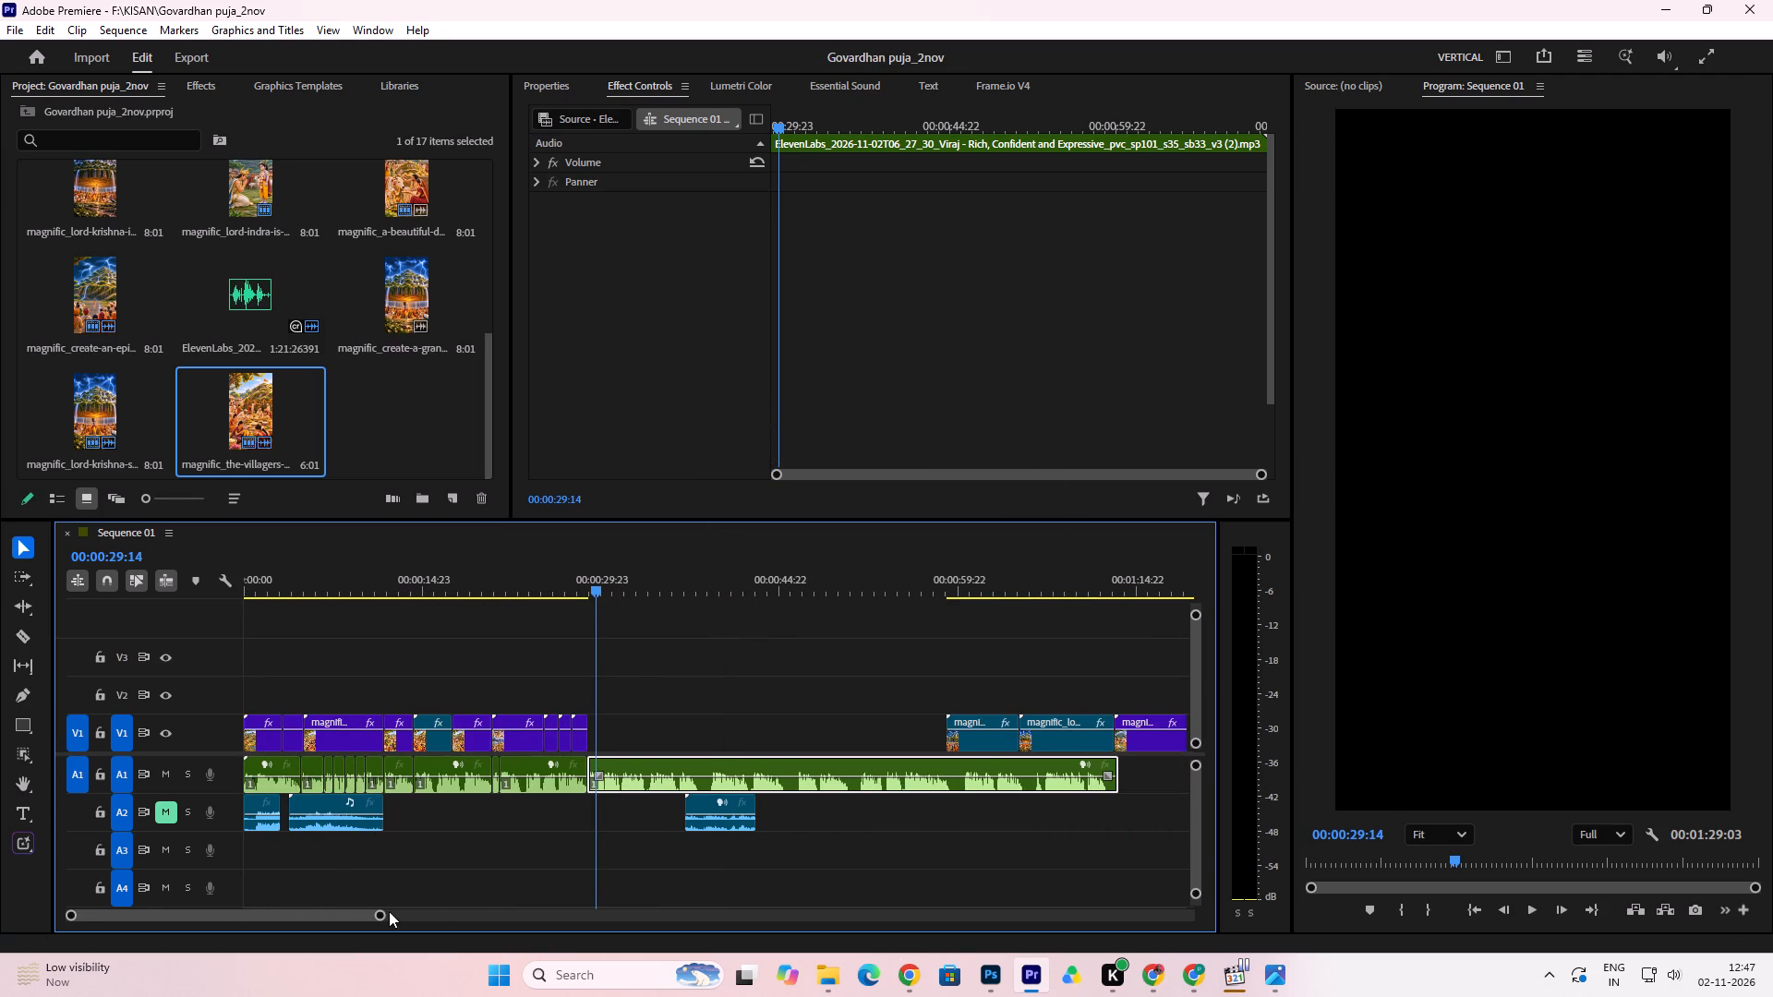
Move the four remaining V1 clips back to about 00:00:29:14, close the gap after the flood clip, and play the join.
drag(379, 914, 432, 923)
drag(1067, 685, 919, 718)
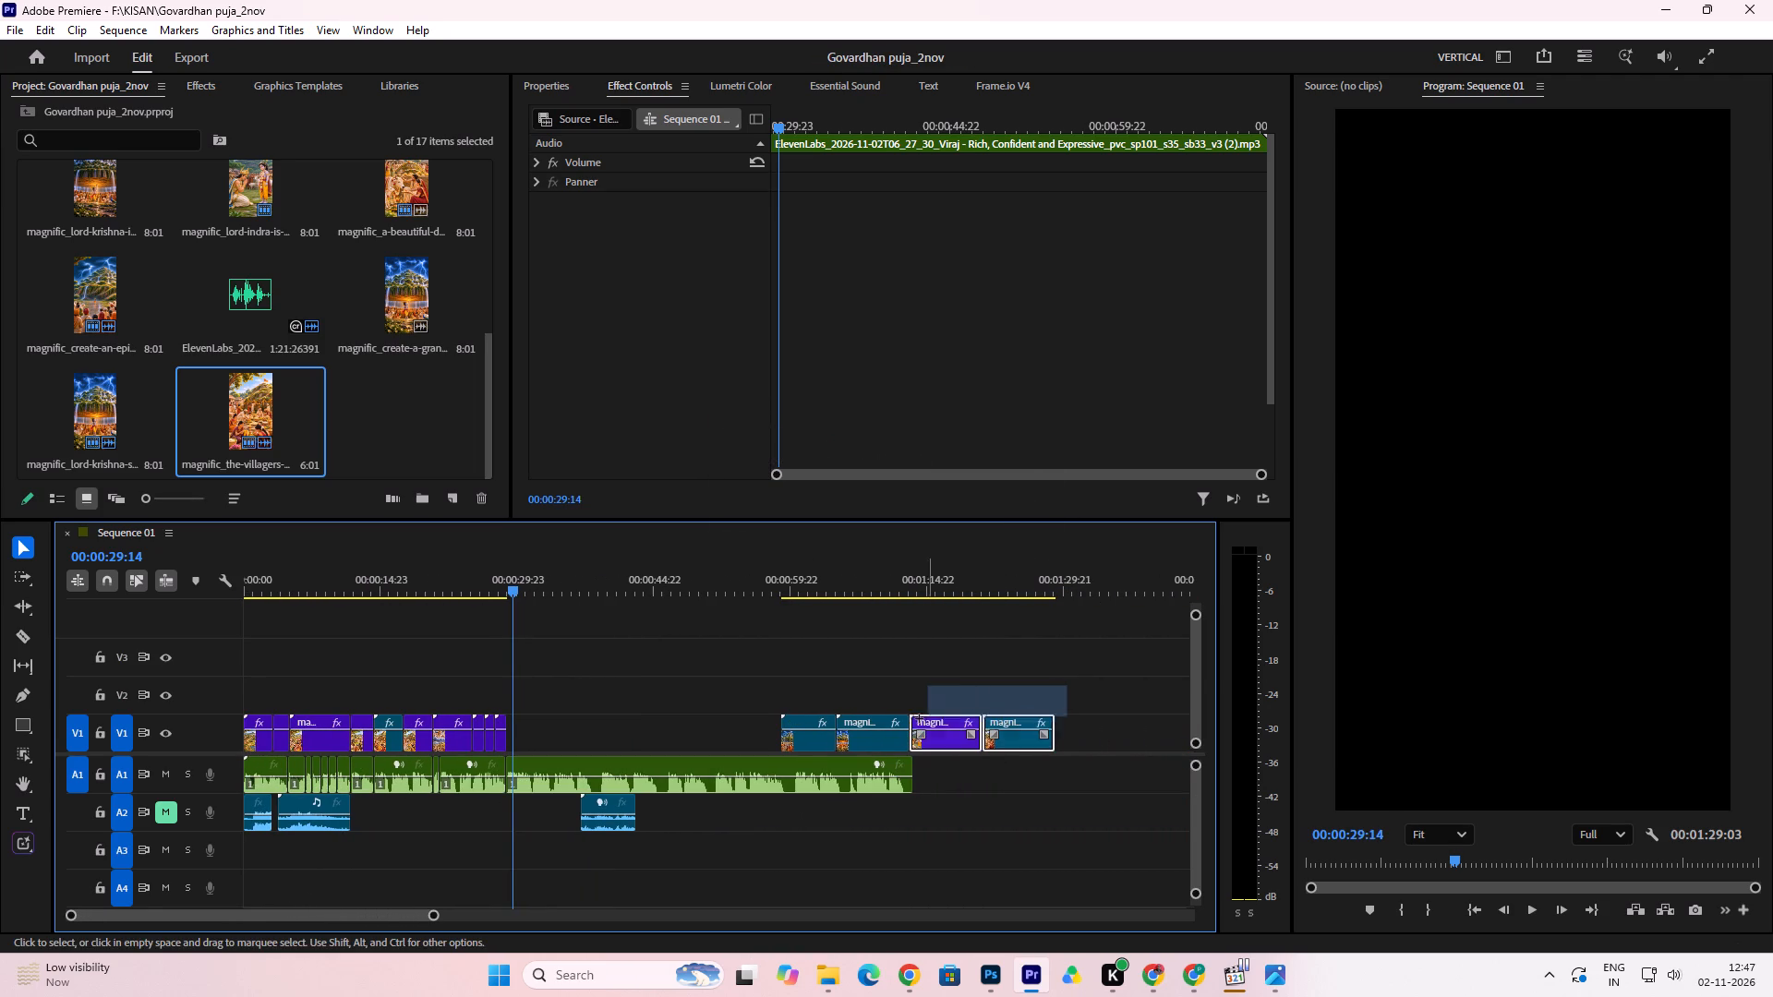
drag(919, 718, 793, 749)
drag(808, 746, 549, 739)
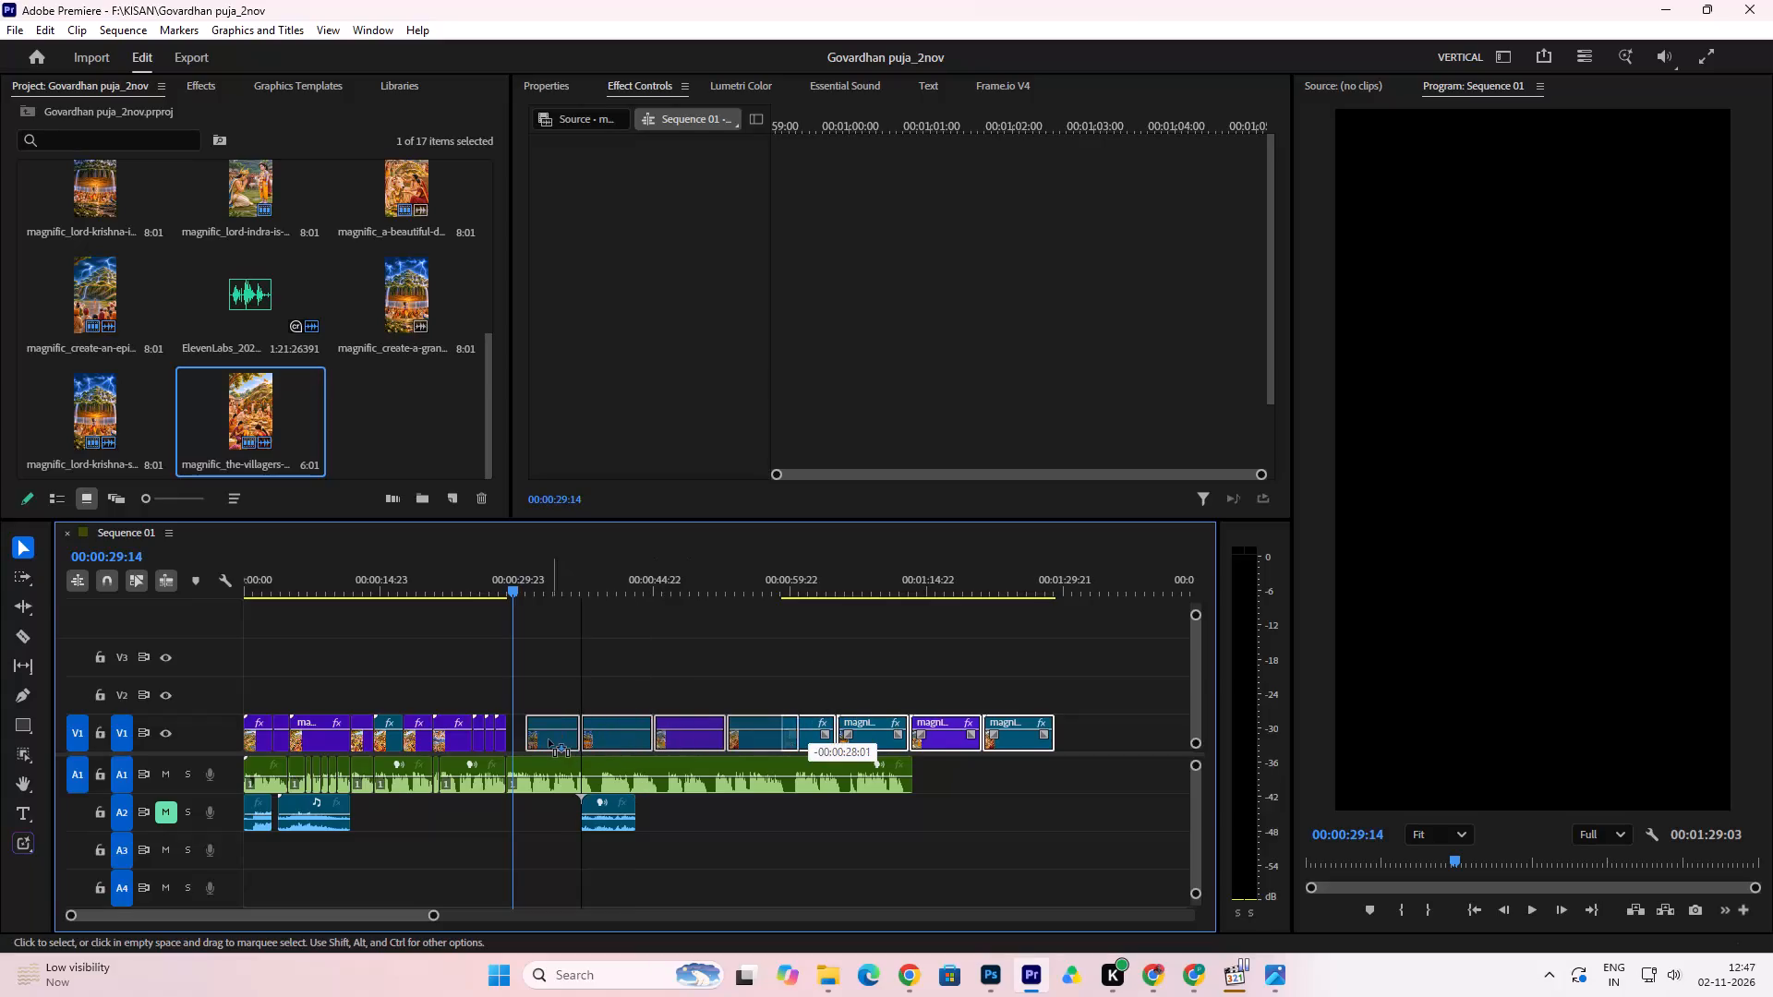
drag(549, 739, 540, 740)
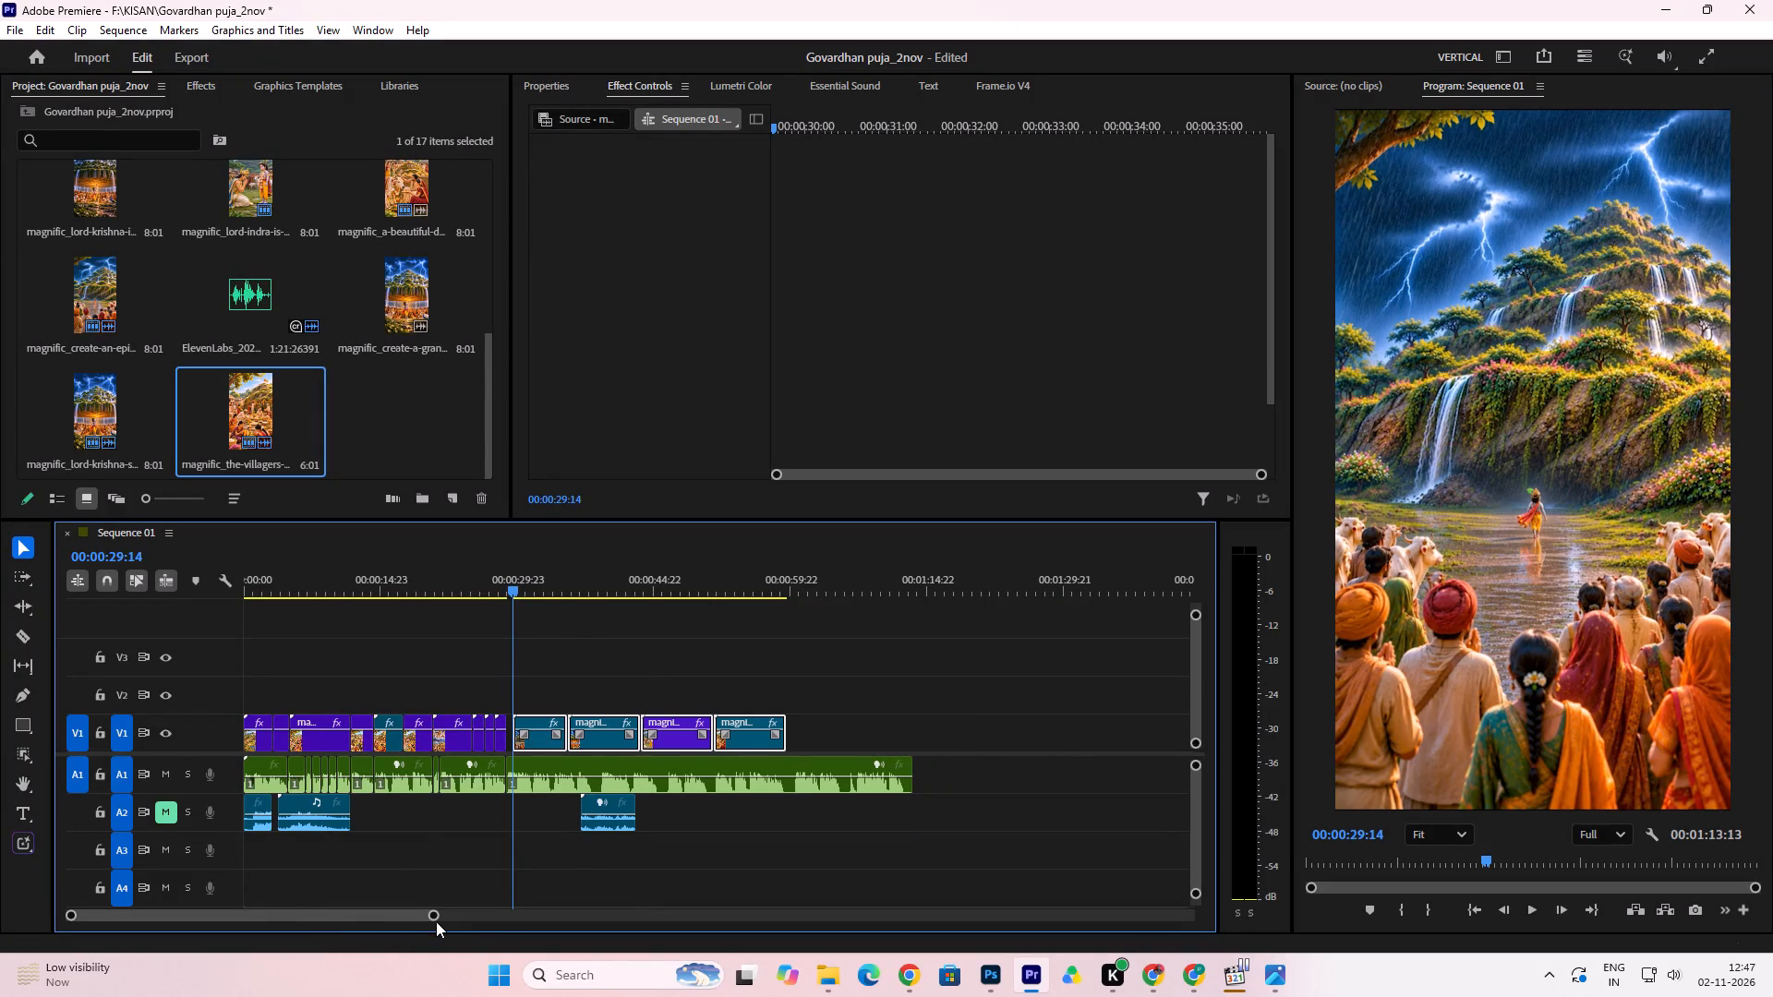
drag(431, 916, 236, 926)
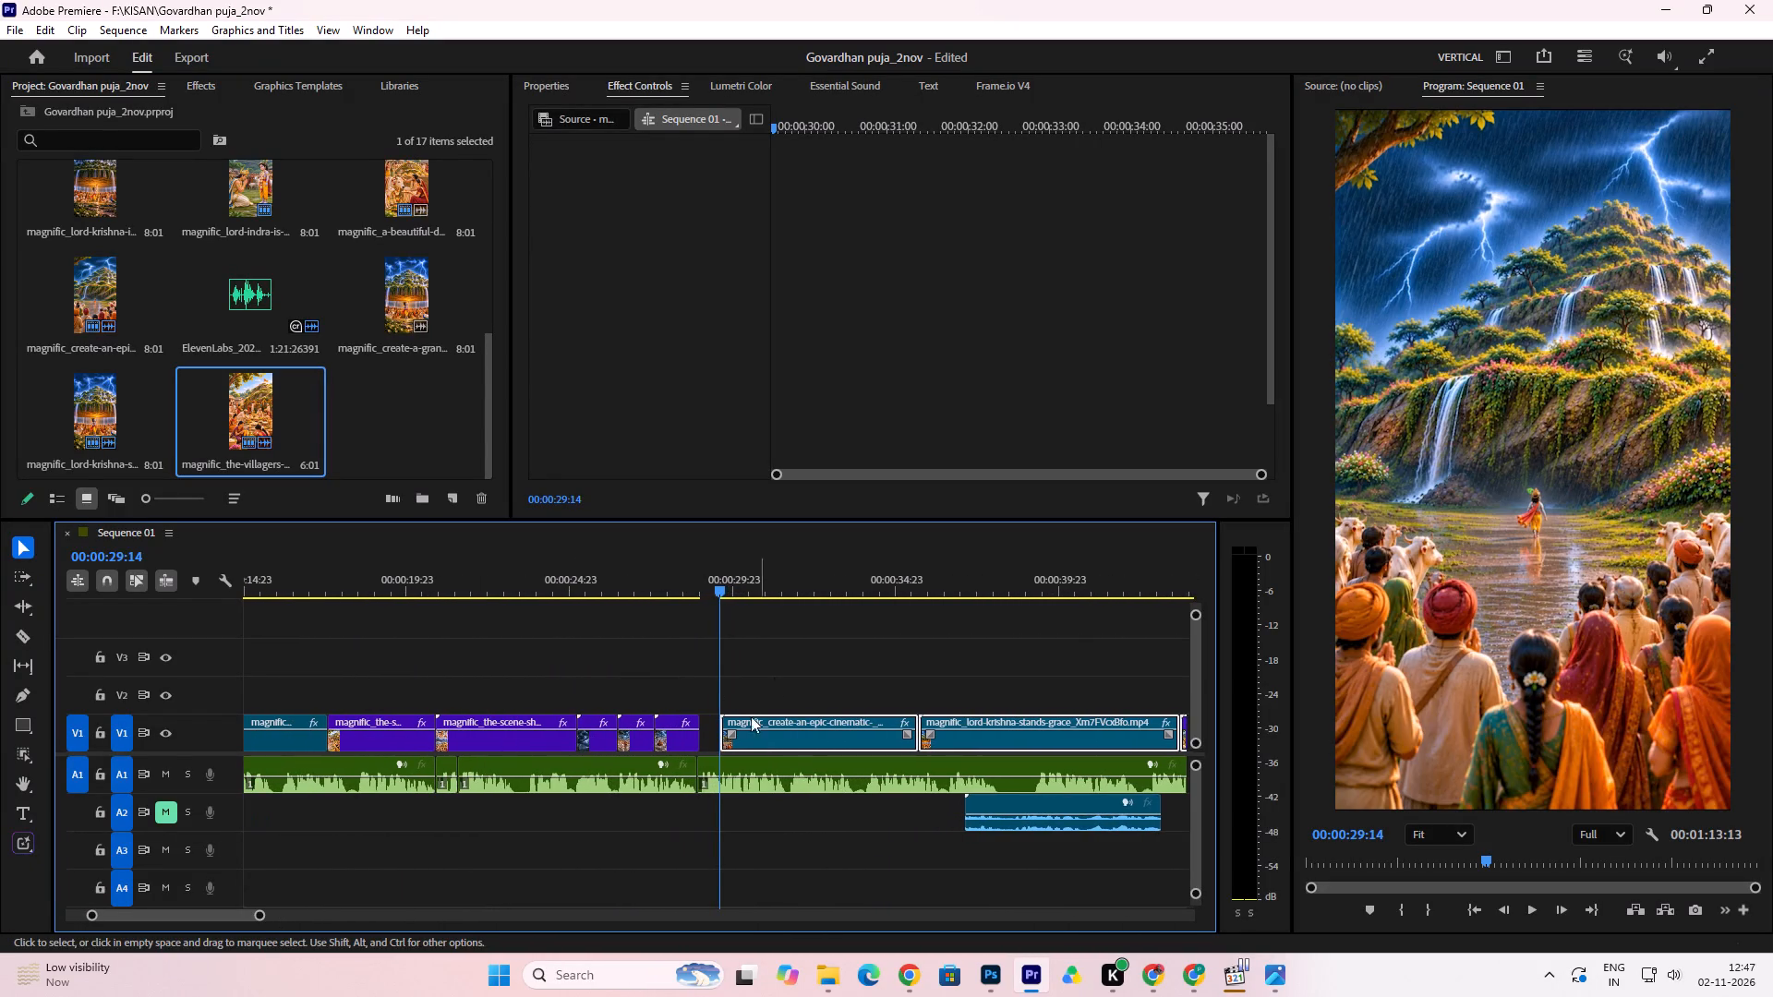
click(710, 738)
key(Delete)
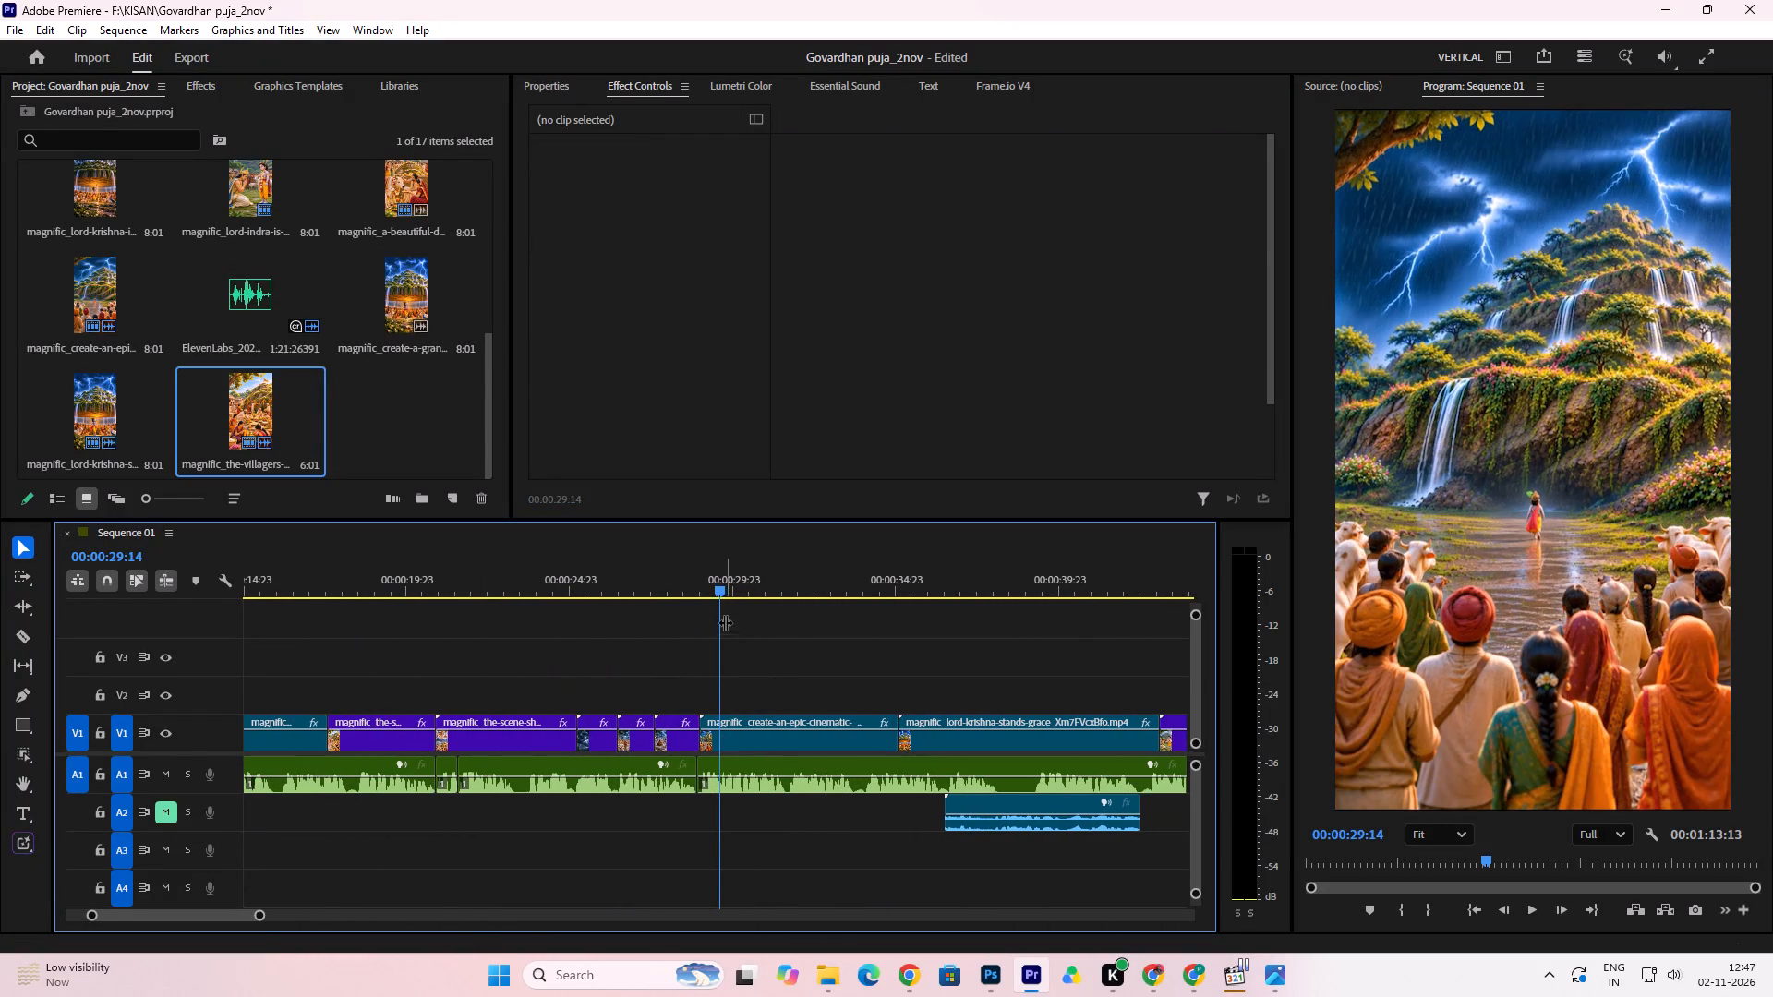
click(702, 586)
click(678, 584)
key(space)
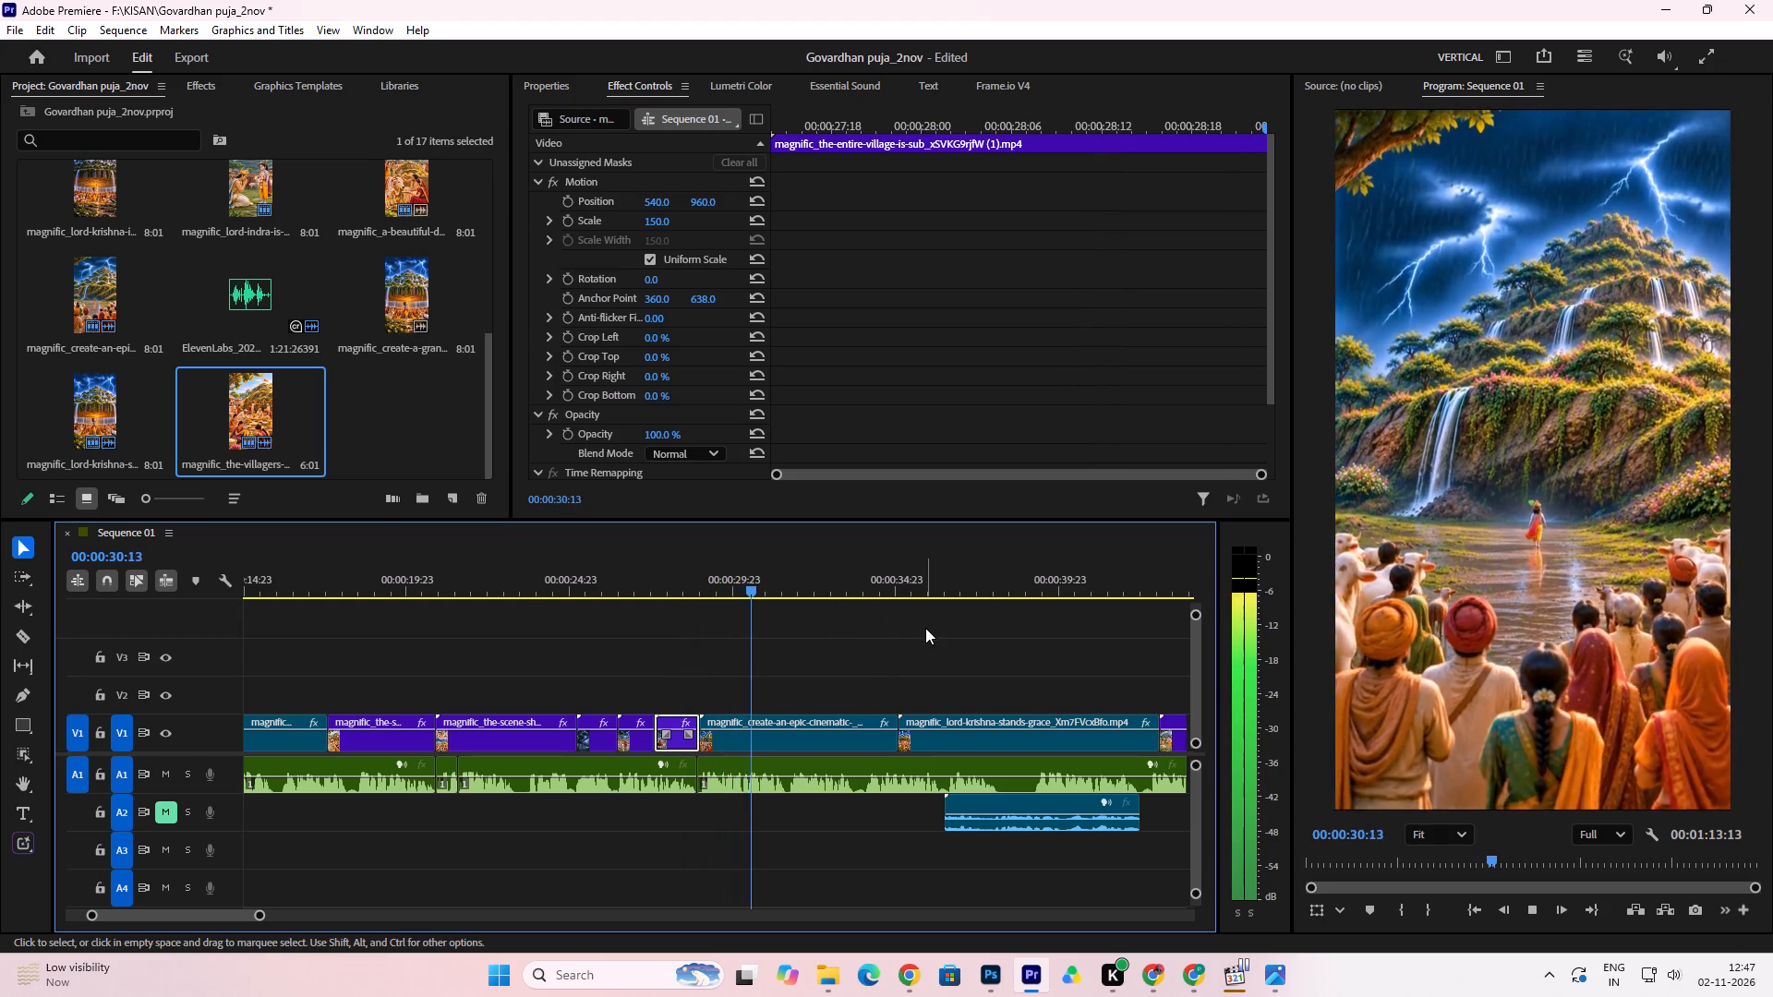
key(space)
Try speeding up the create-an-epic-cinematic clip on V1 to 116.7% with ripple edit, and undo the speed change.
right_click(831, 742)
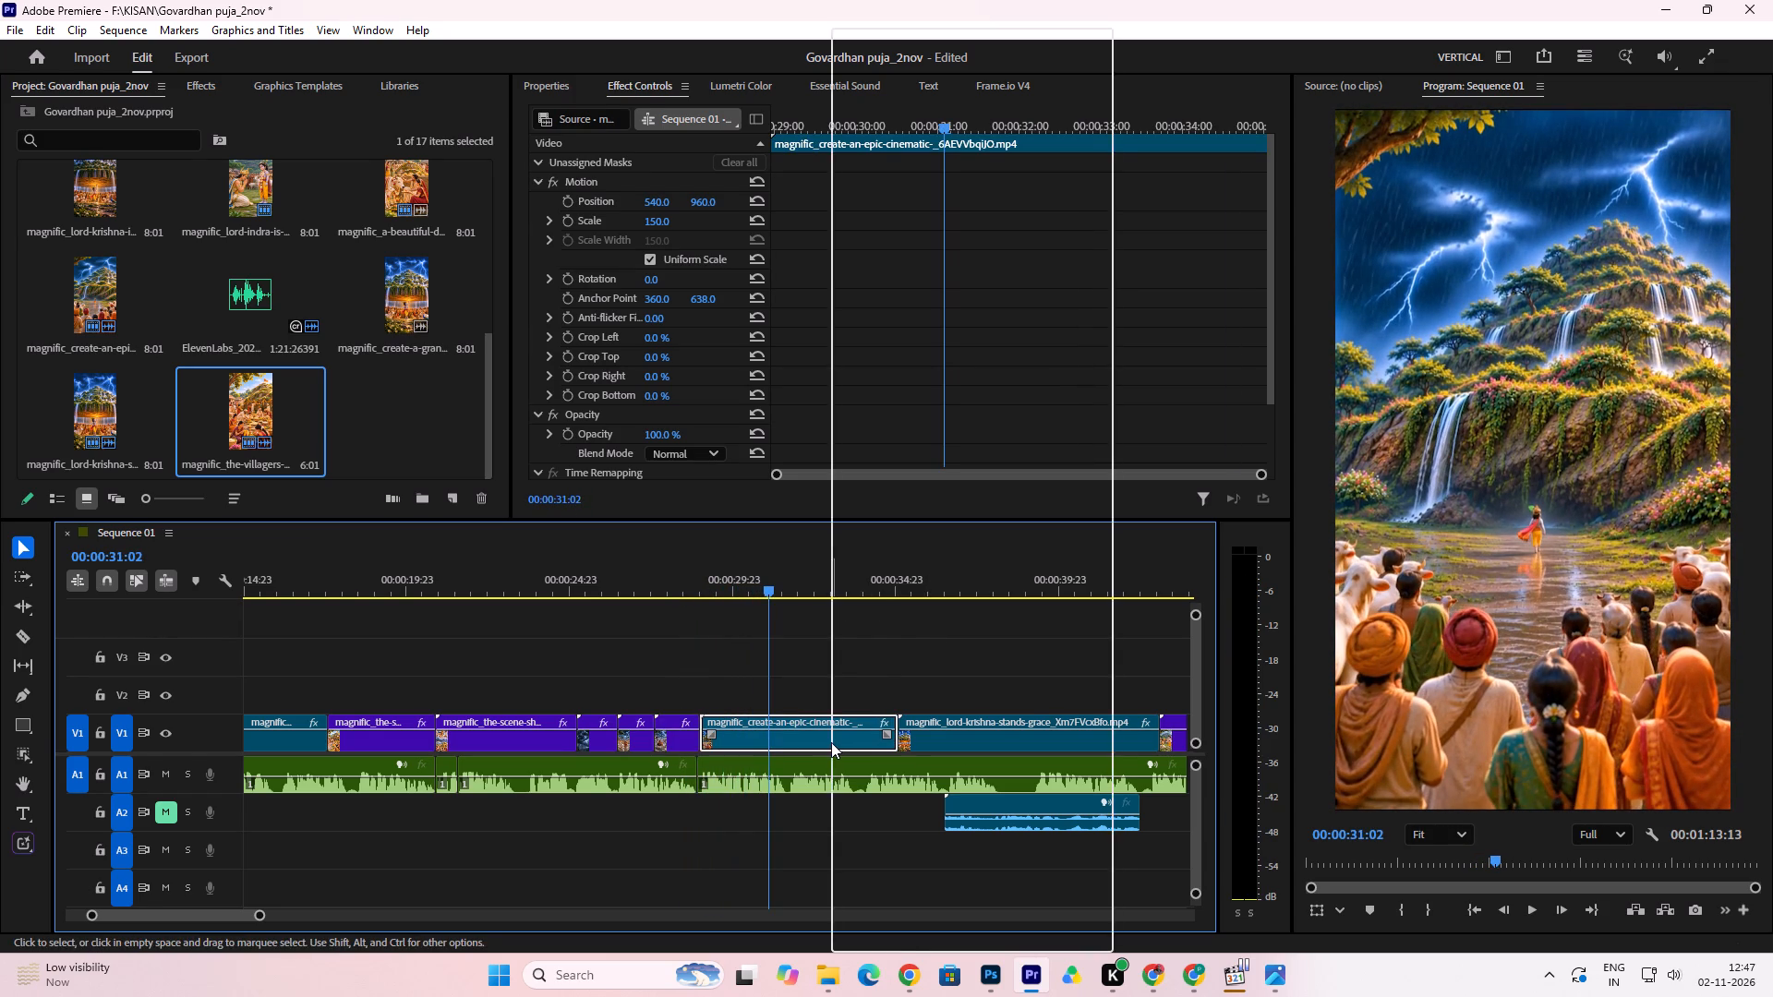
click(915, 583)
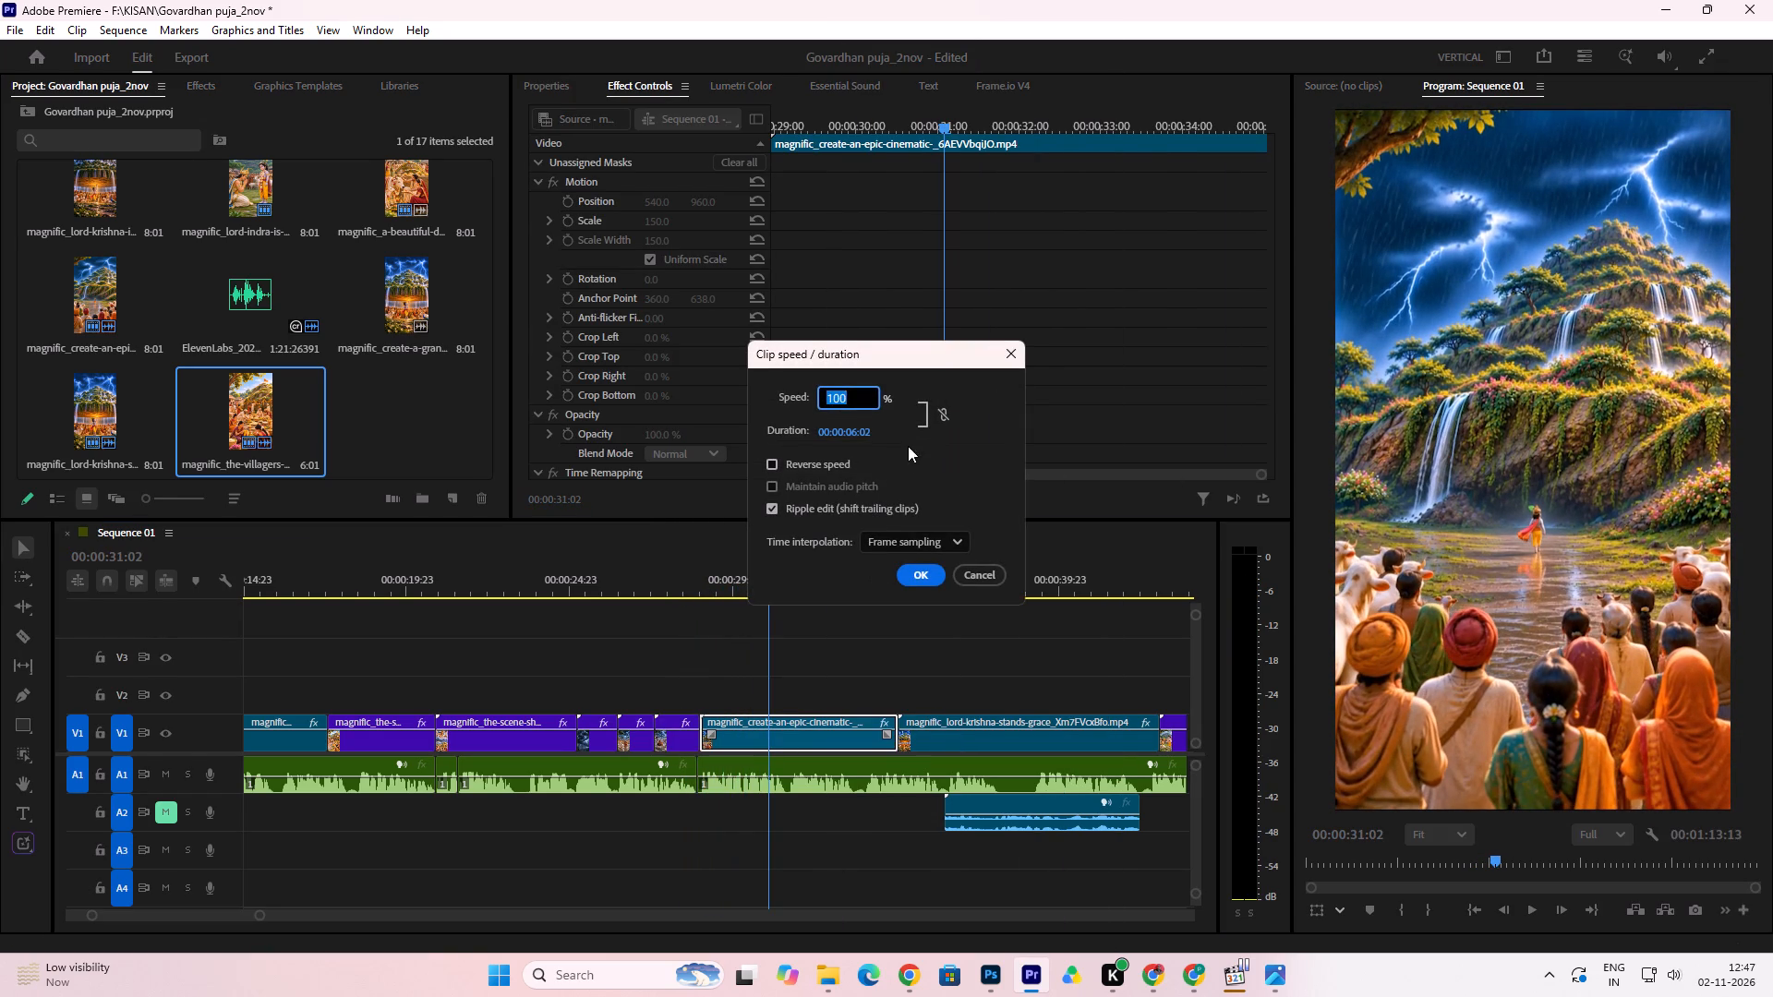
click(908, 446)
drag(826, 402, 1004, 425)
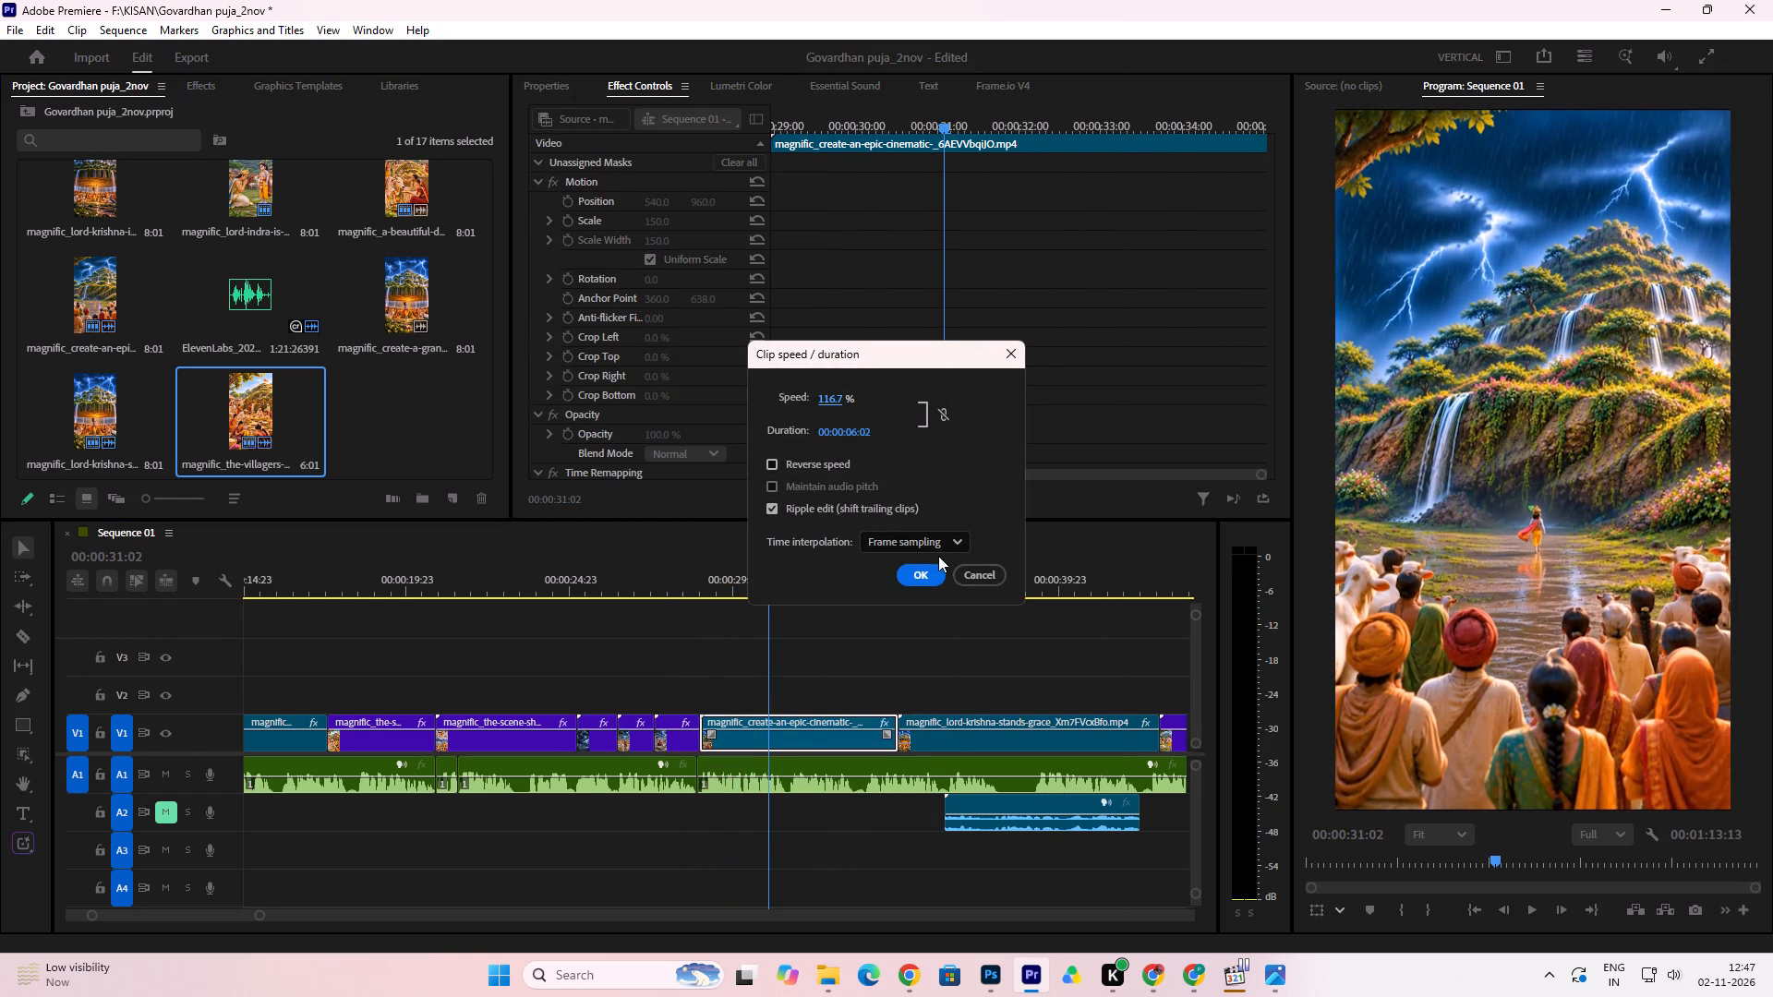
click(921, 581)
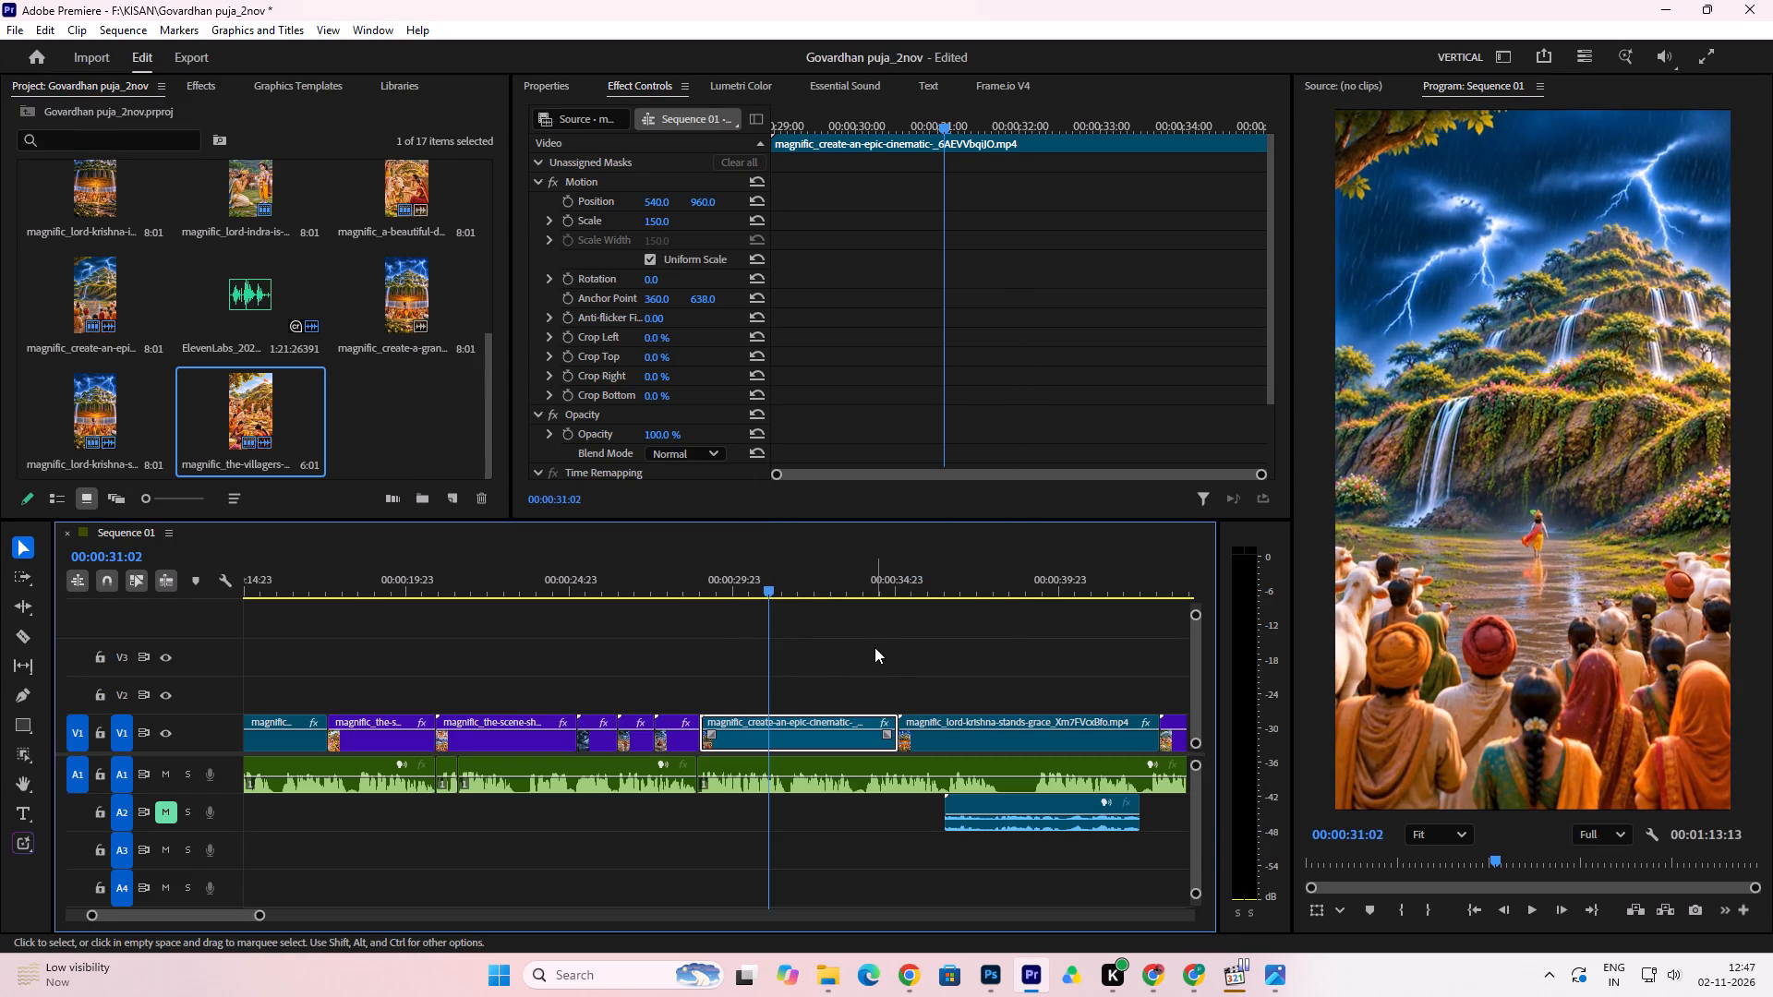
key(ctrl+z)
Trim the create-an-epic-cinematic clip's end back to about 00:00:30:07 while checking it against the voiceover, and close the gap after it.
drag(893, 718, 886, 722)
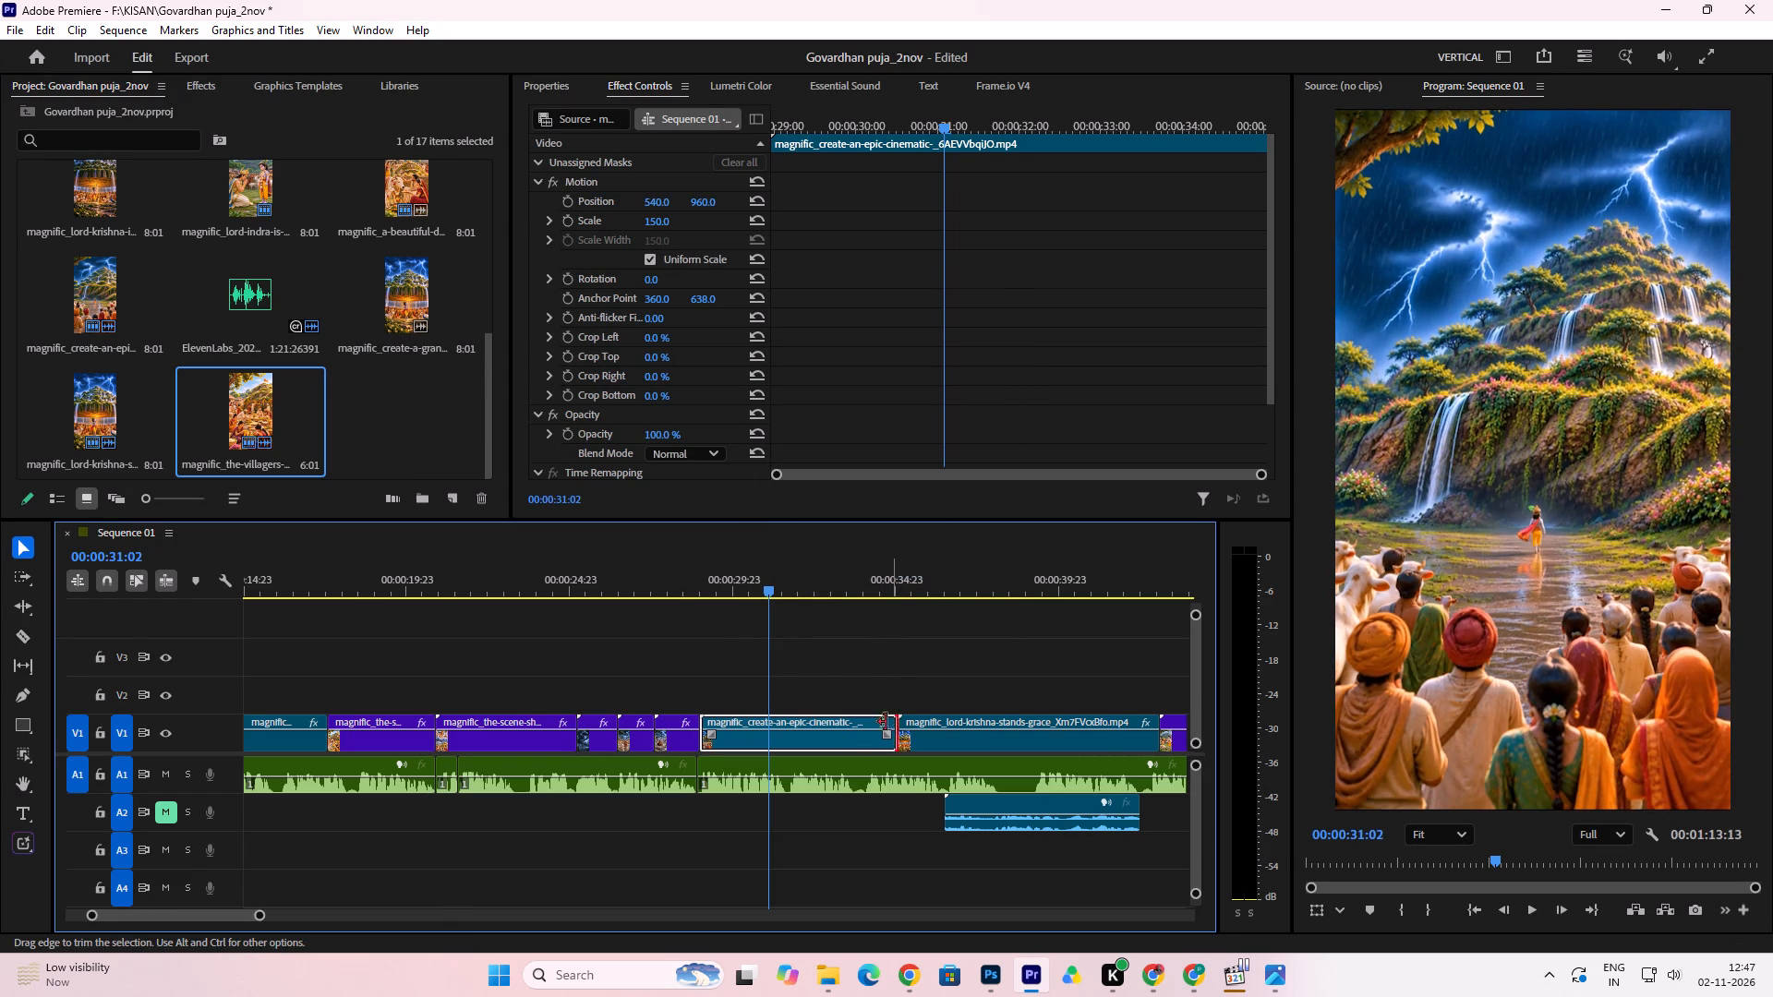
drag(886, 722, 767, 742)
click(694, 578)
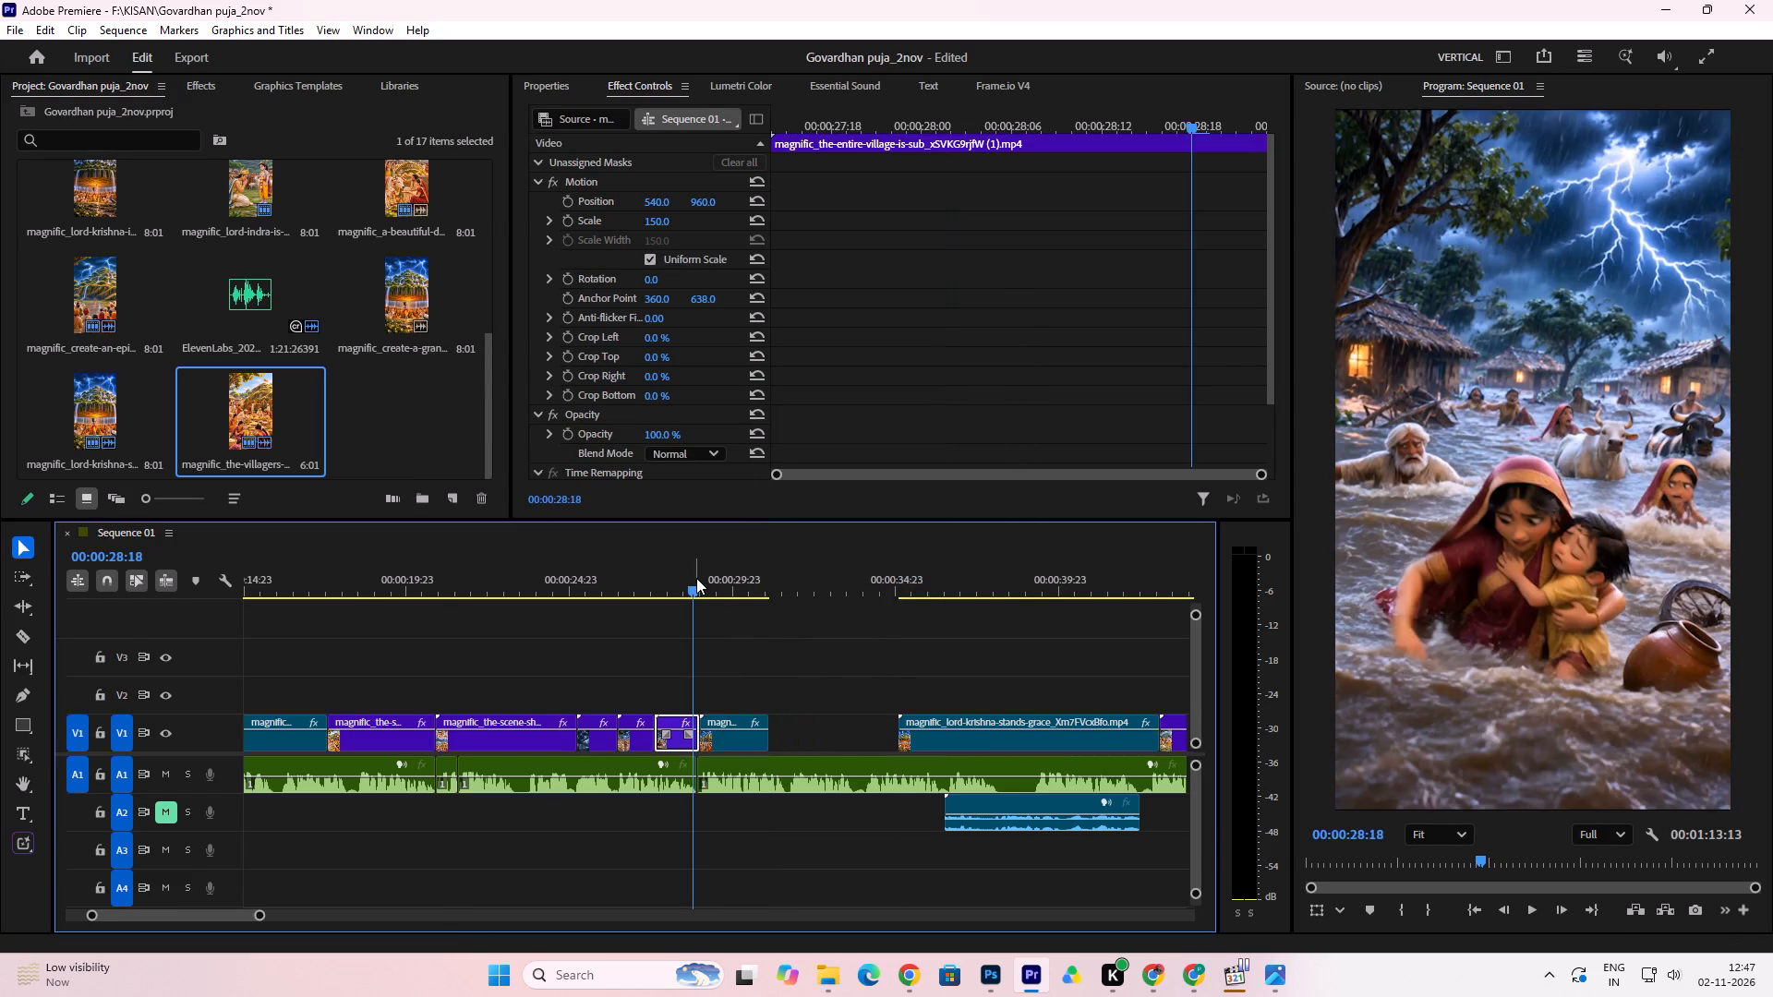
key(space)
key(space)
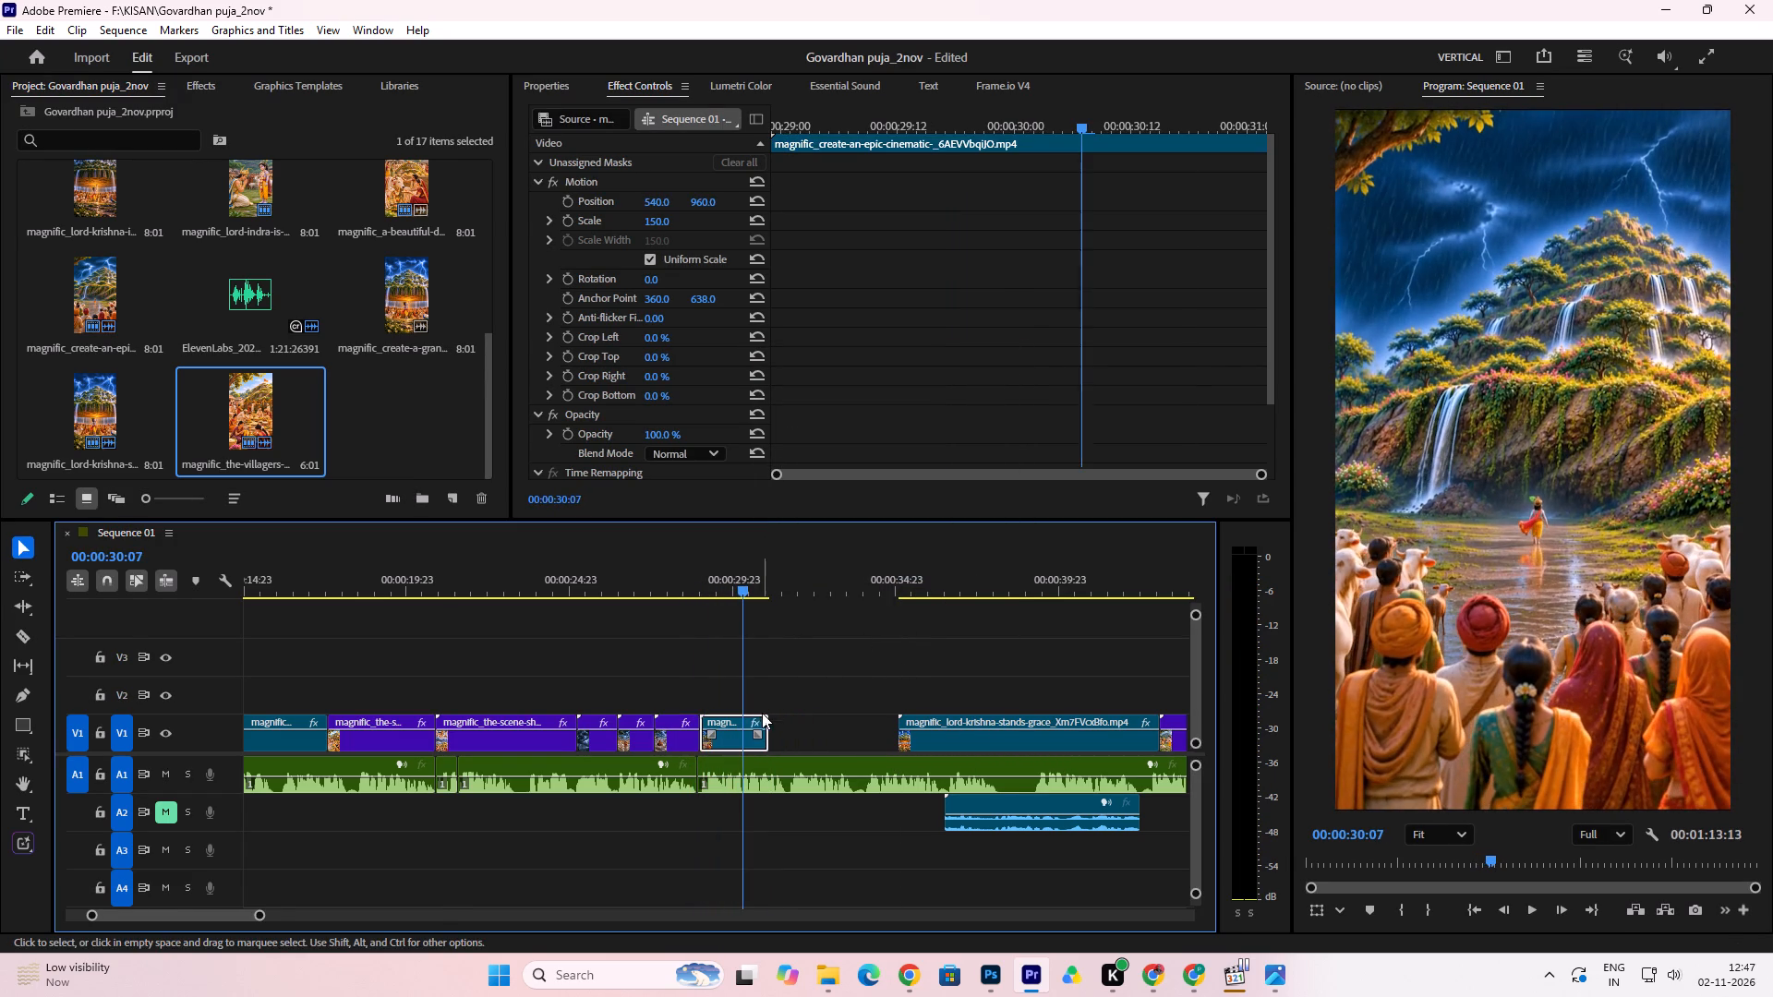
drag(766, 716, 740, 732)
click(692, 573)
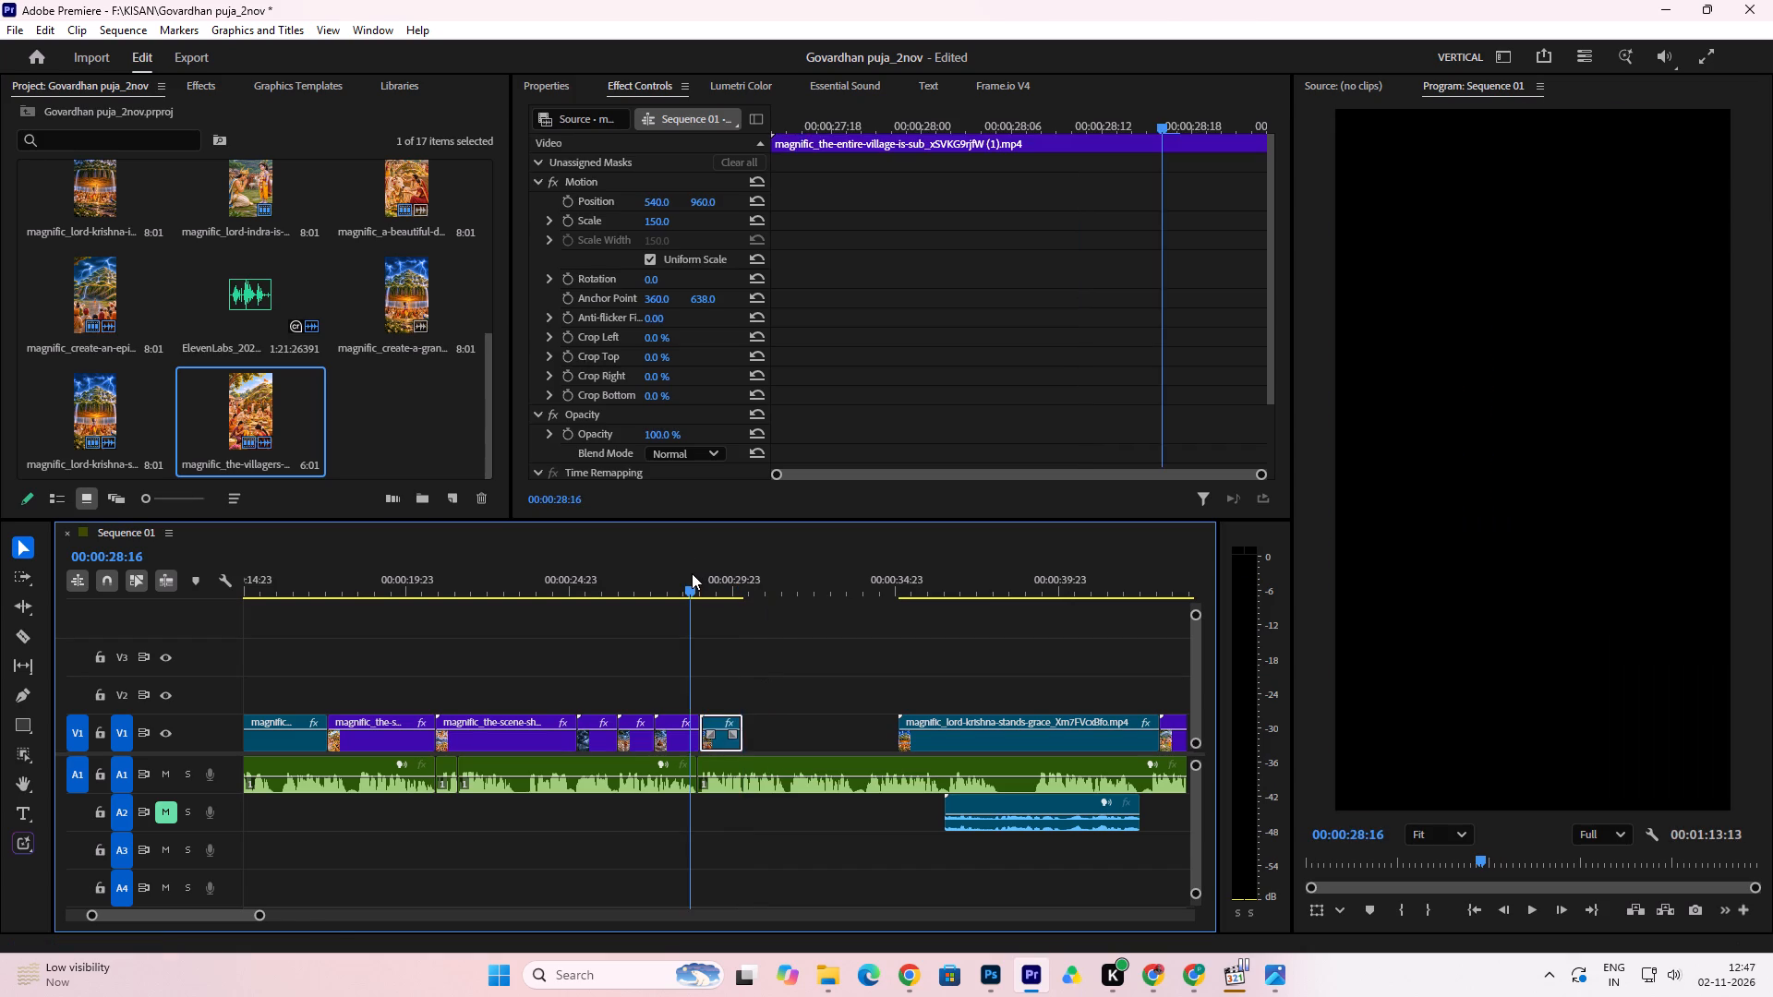
key(space)
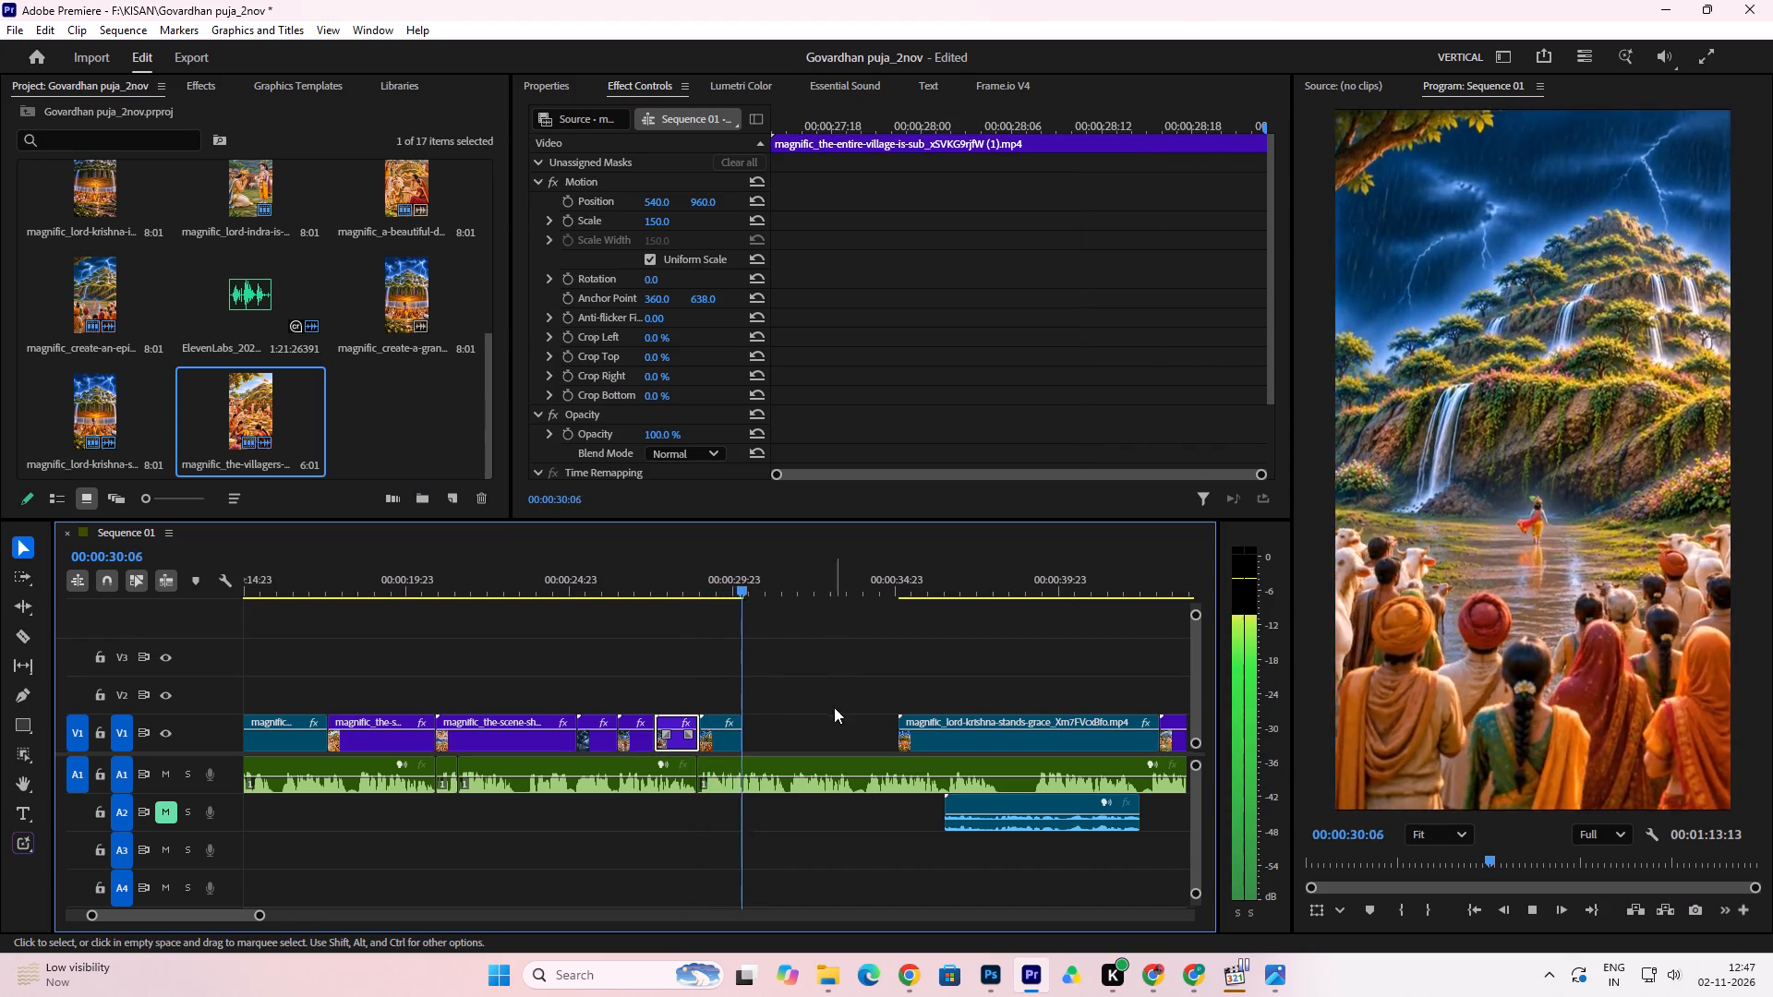
key(space)
click(807, 728)
key(Delete)
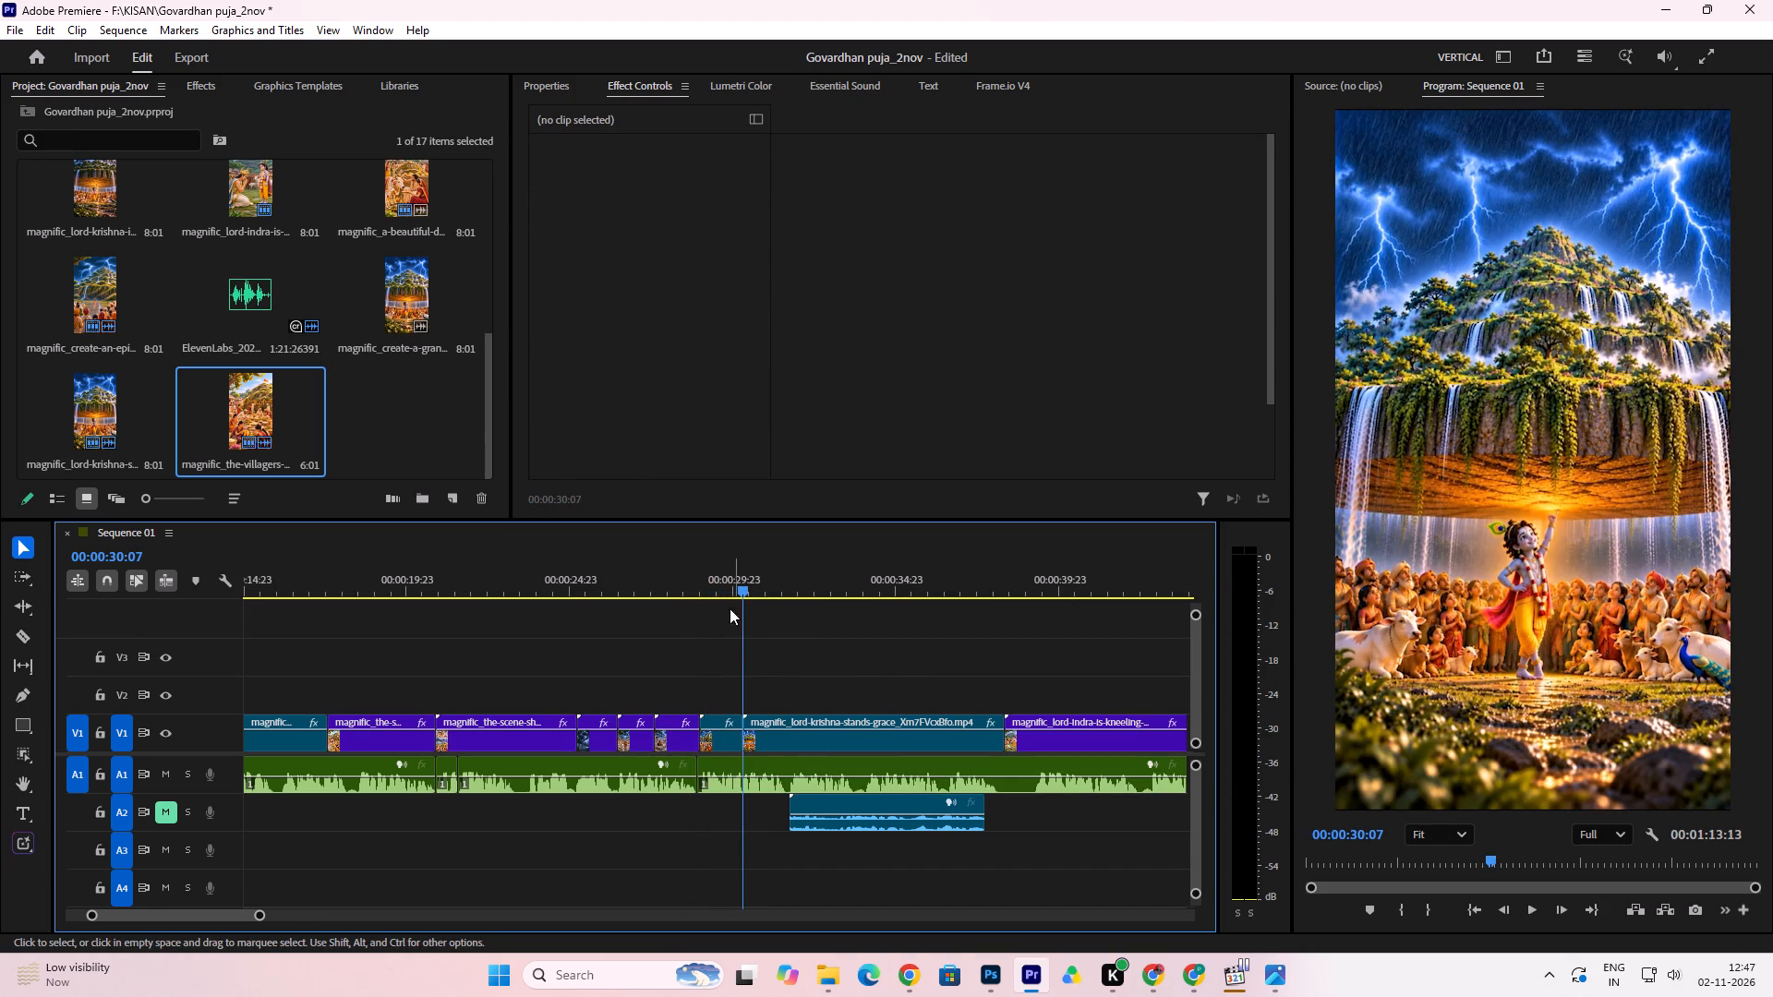
Shorten the create-an-epic-cinematic clip to end at about 00:00:29:21, close the gap, and play through to the beautiful-dwapar clip's start.
click(716, 583)
key(space)
key(space)
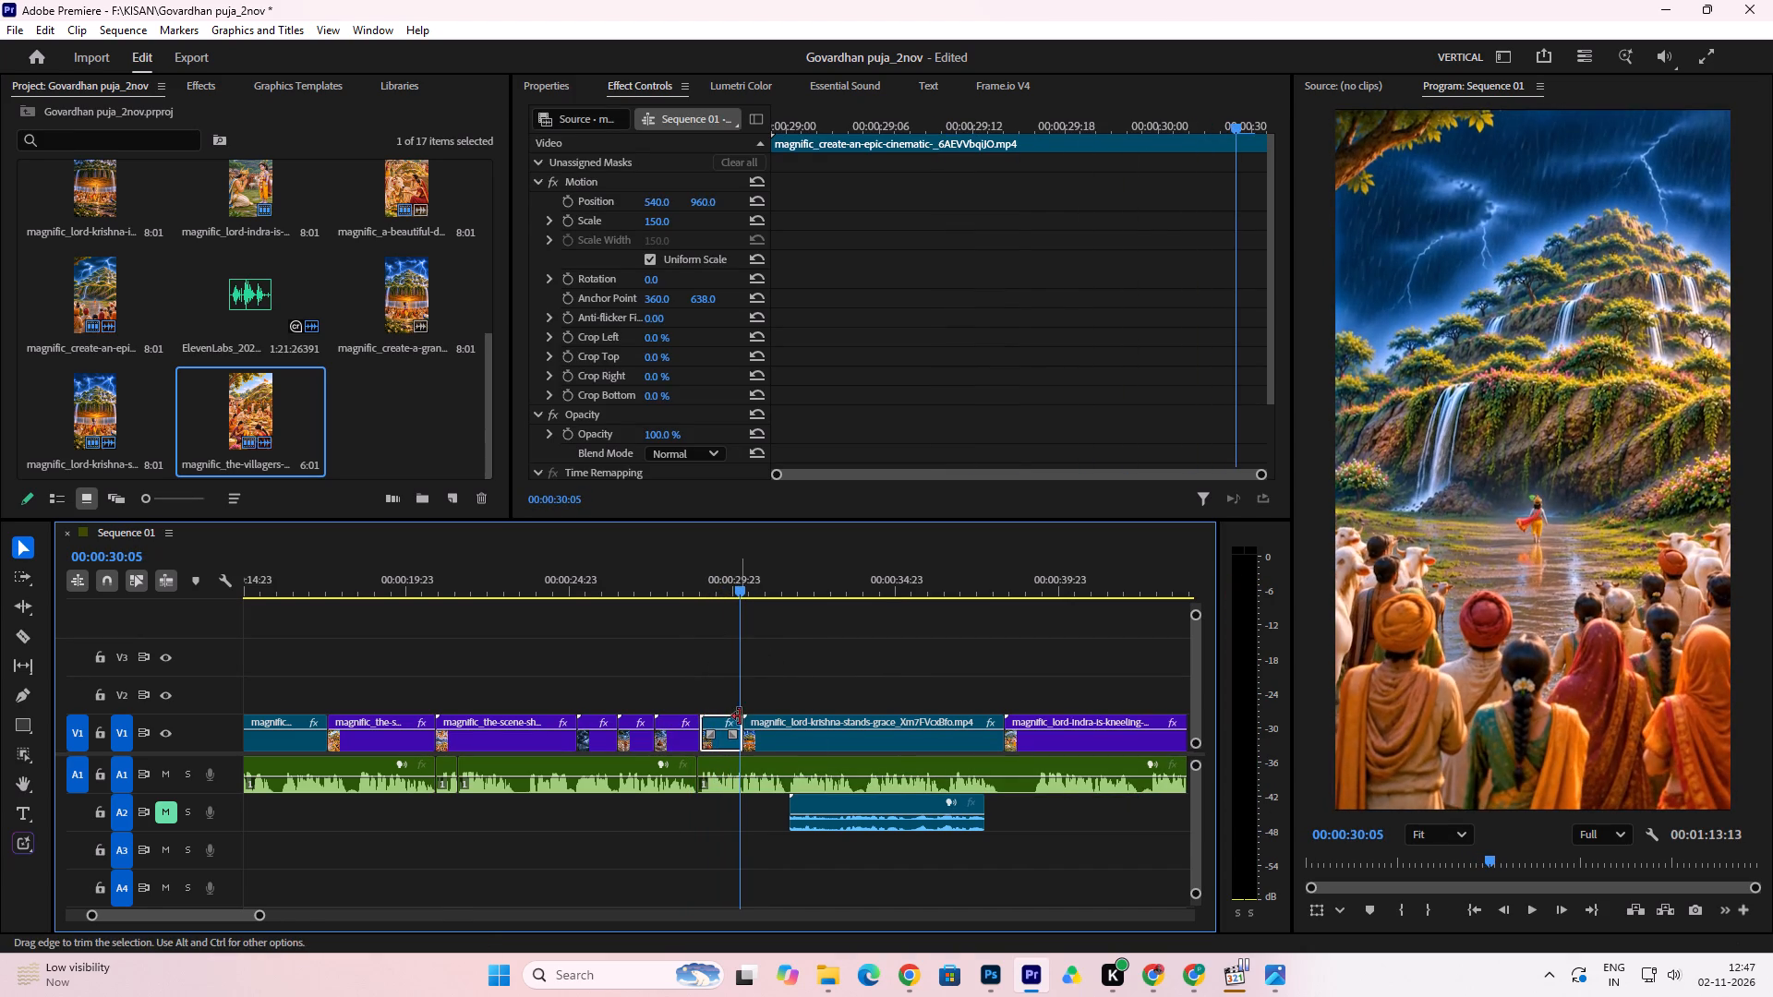
drag(741, 717, 729, 724)
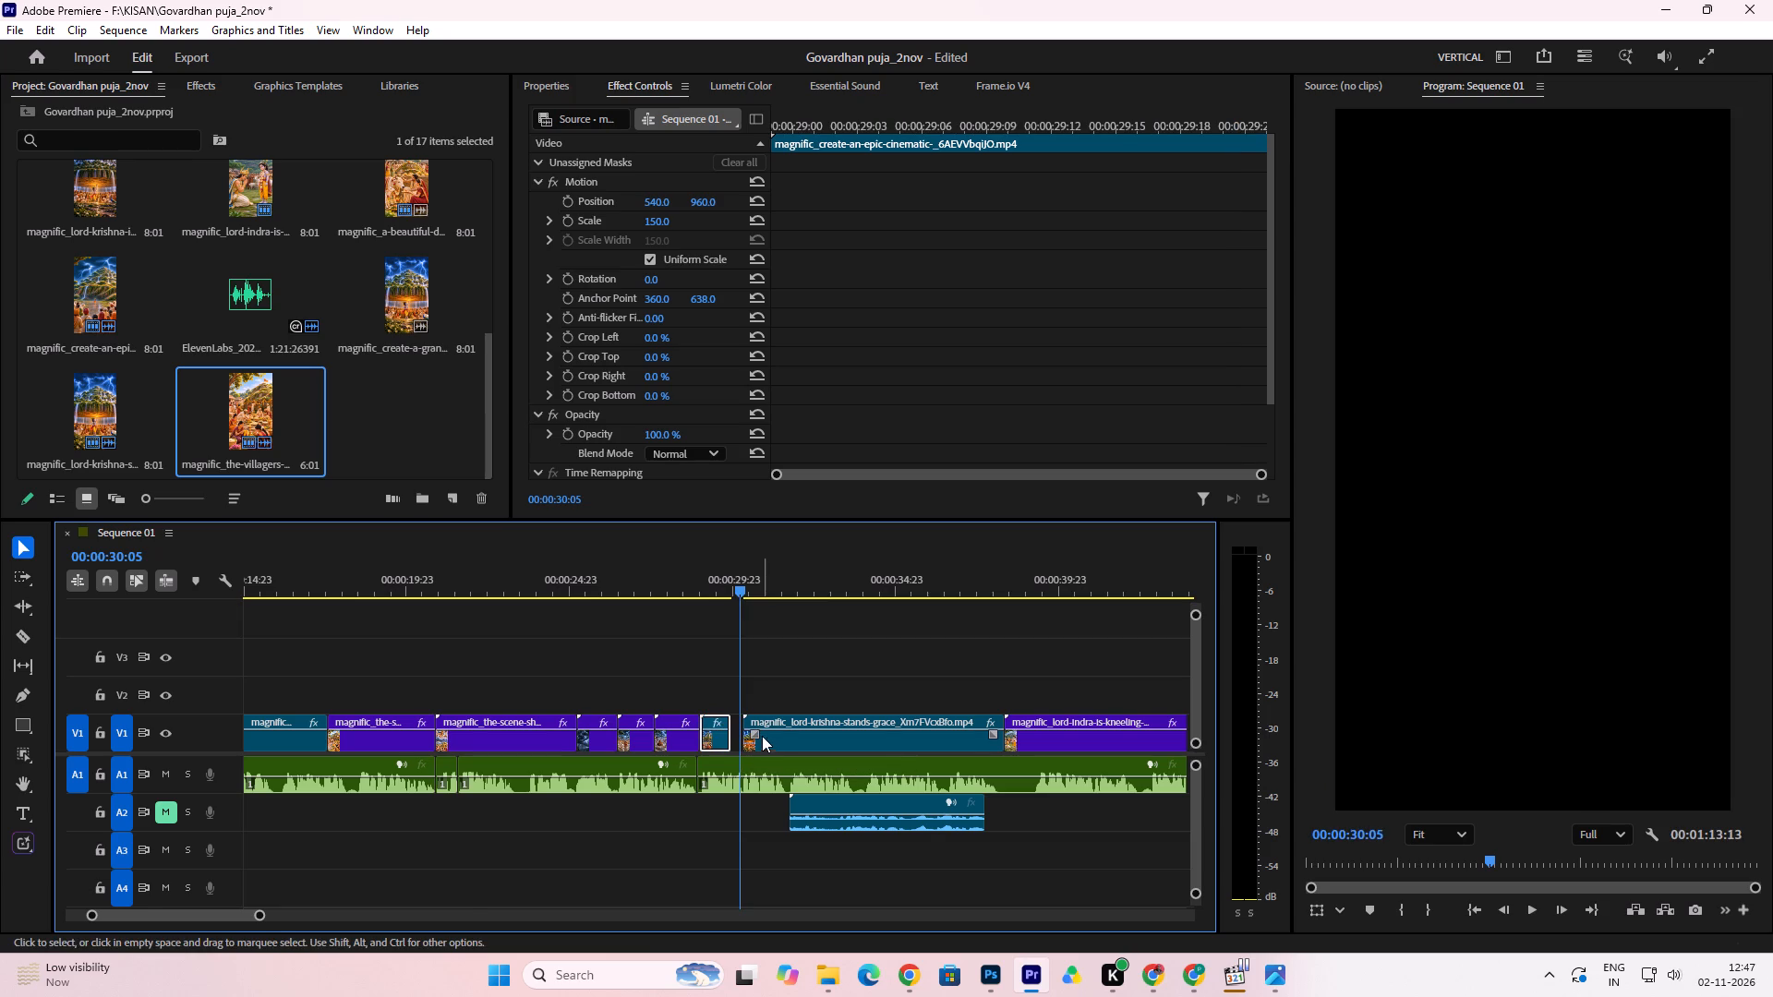
click(726, 586)
click(739, 732)
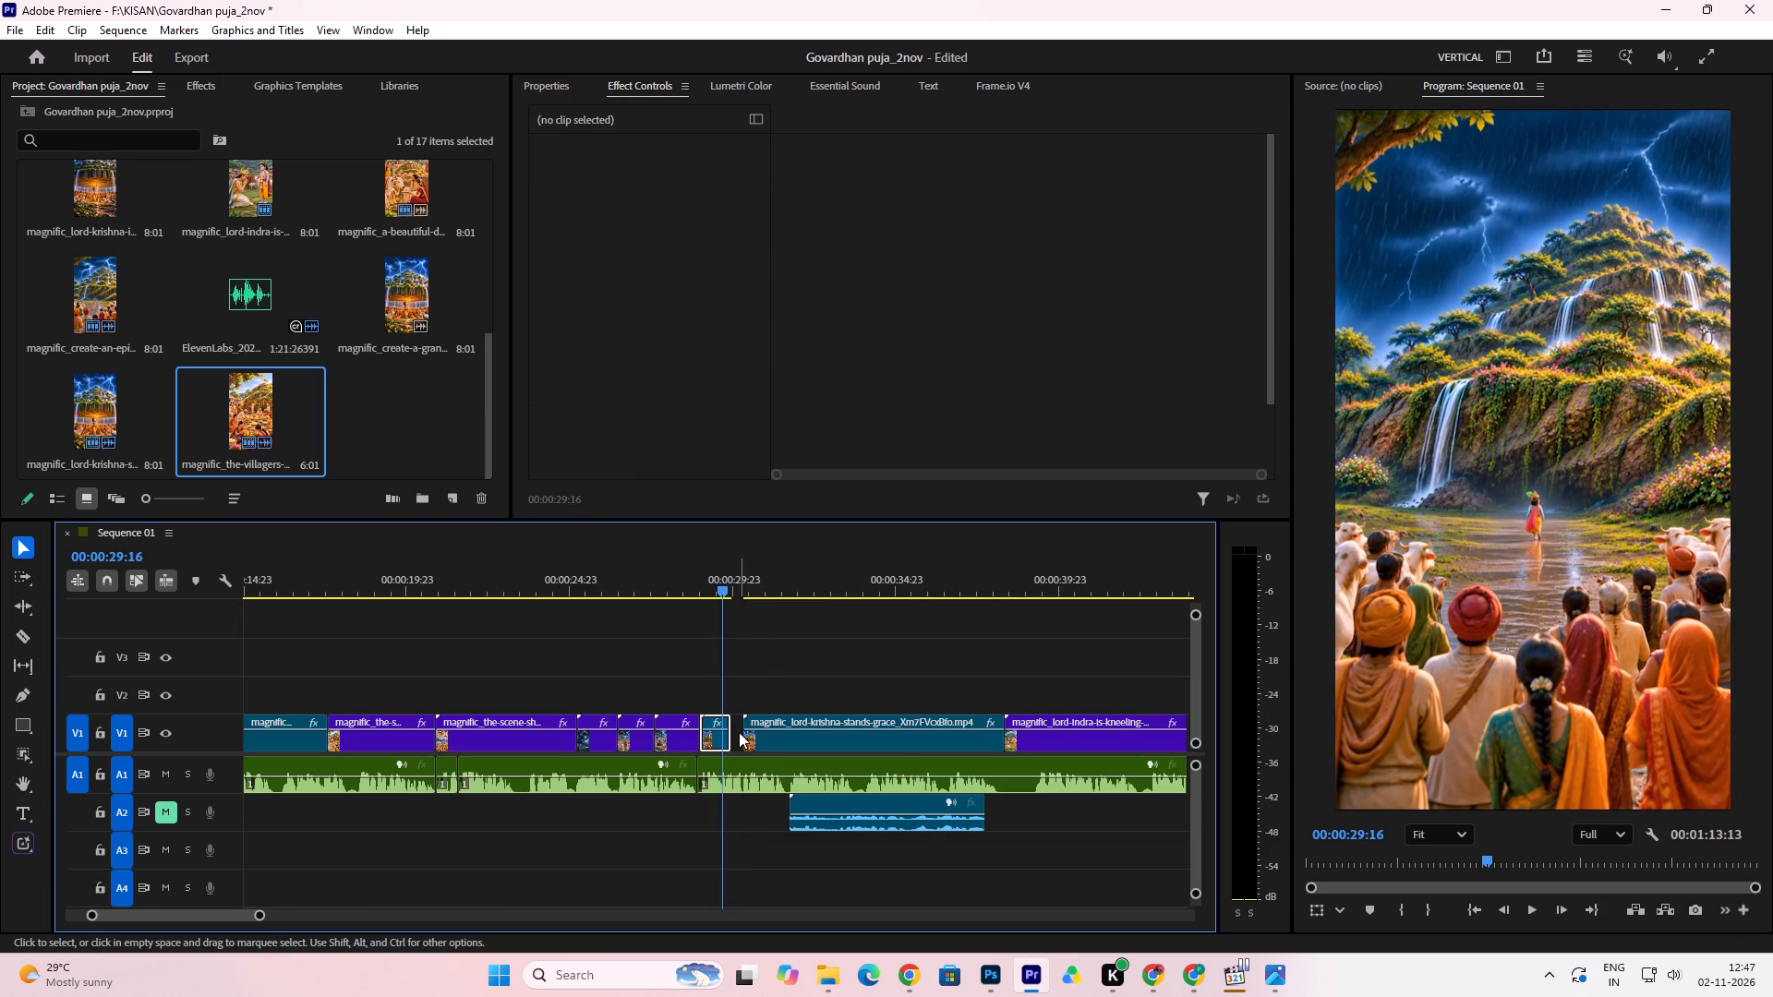
key(Delete)
click(685, 578)
key(space)
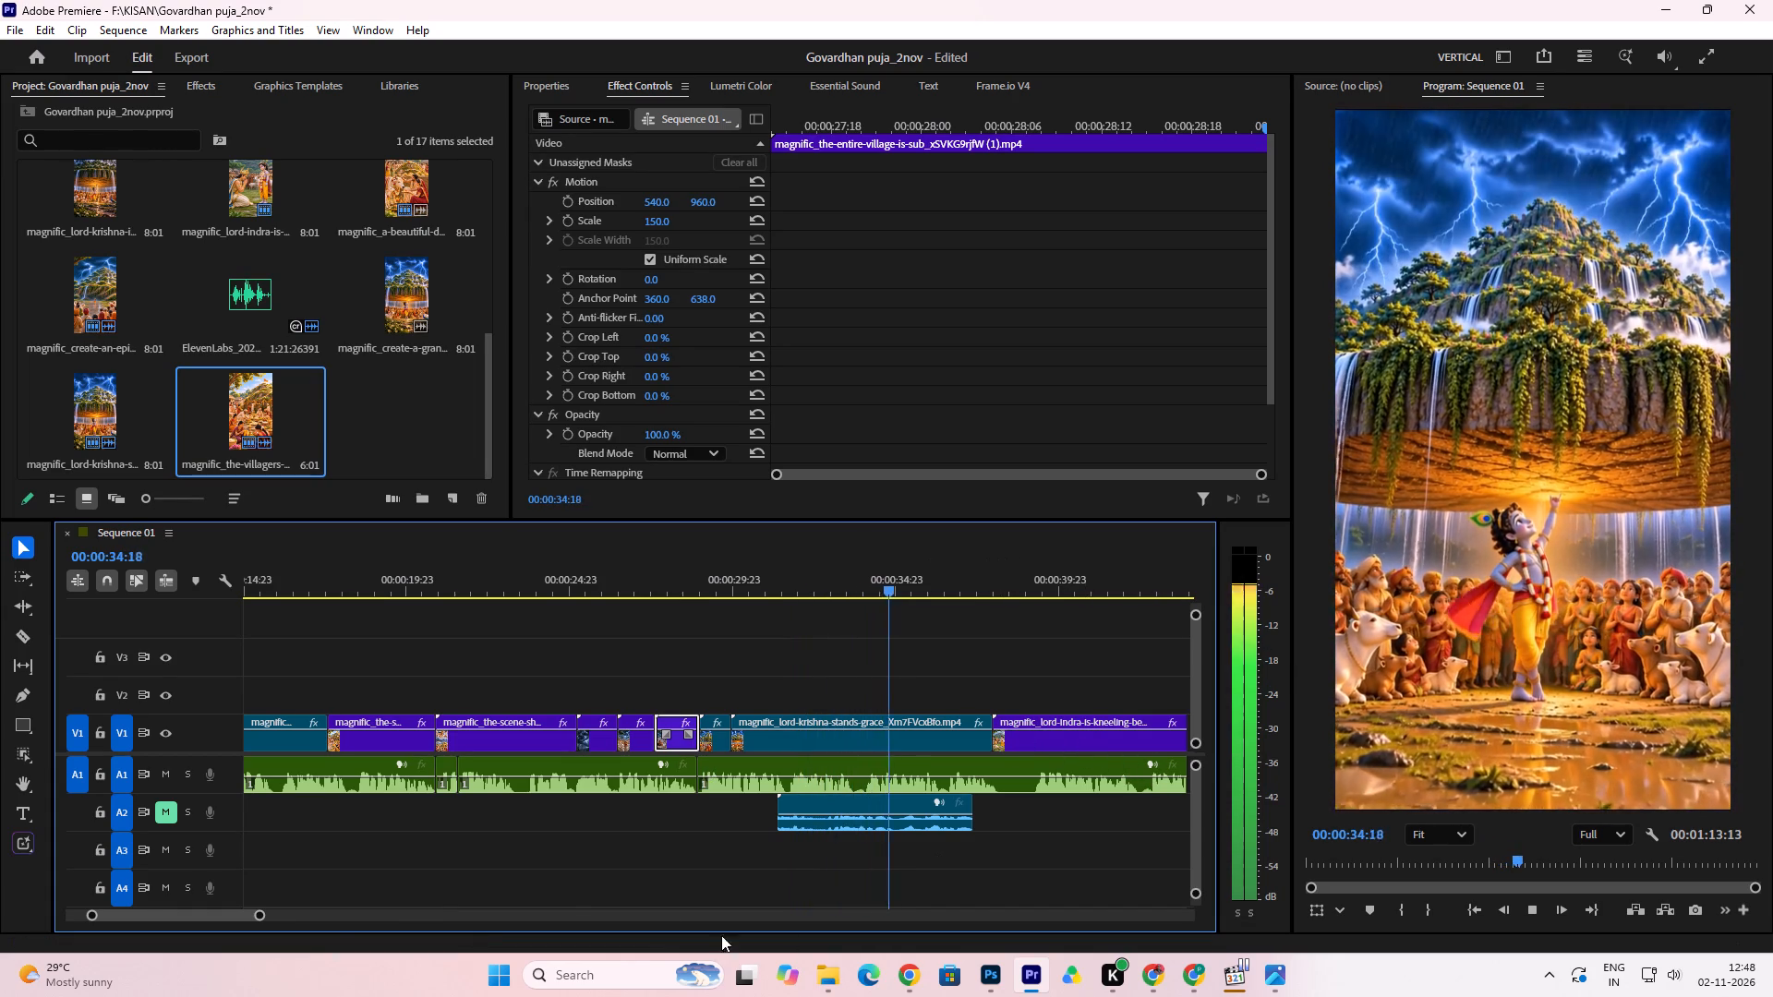
drag(259, 914, 307, 921)
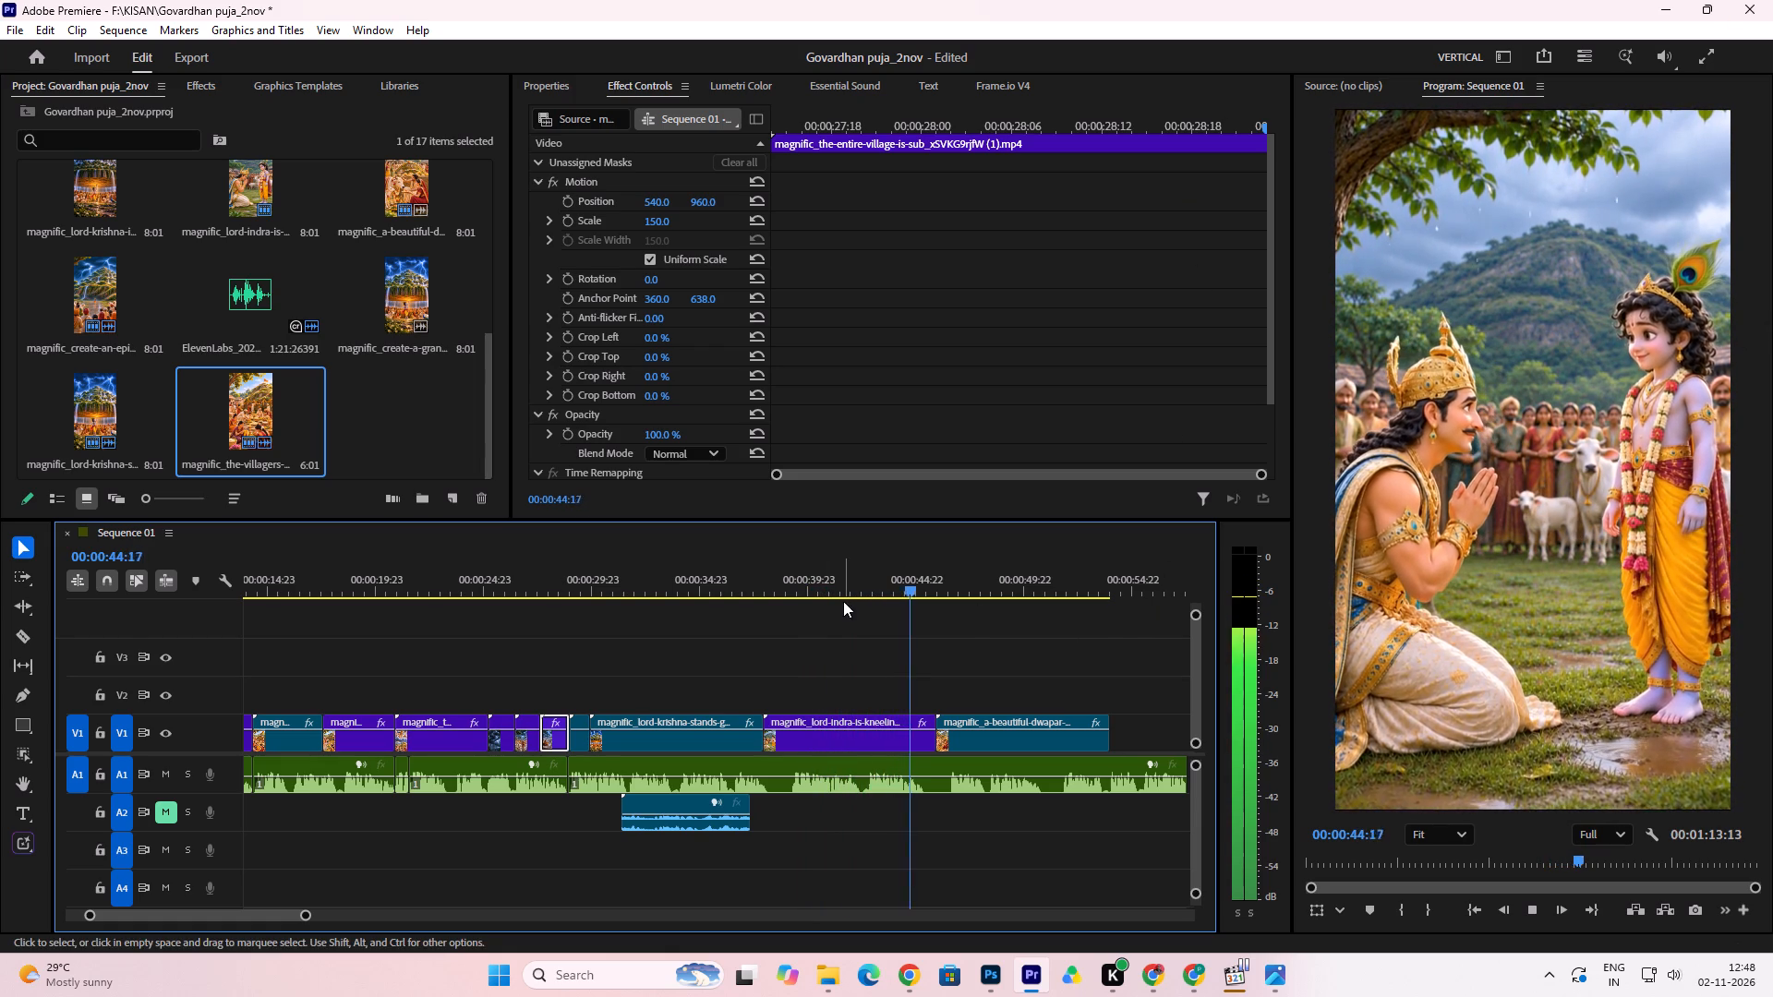
key(space)
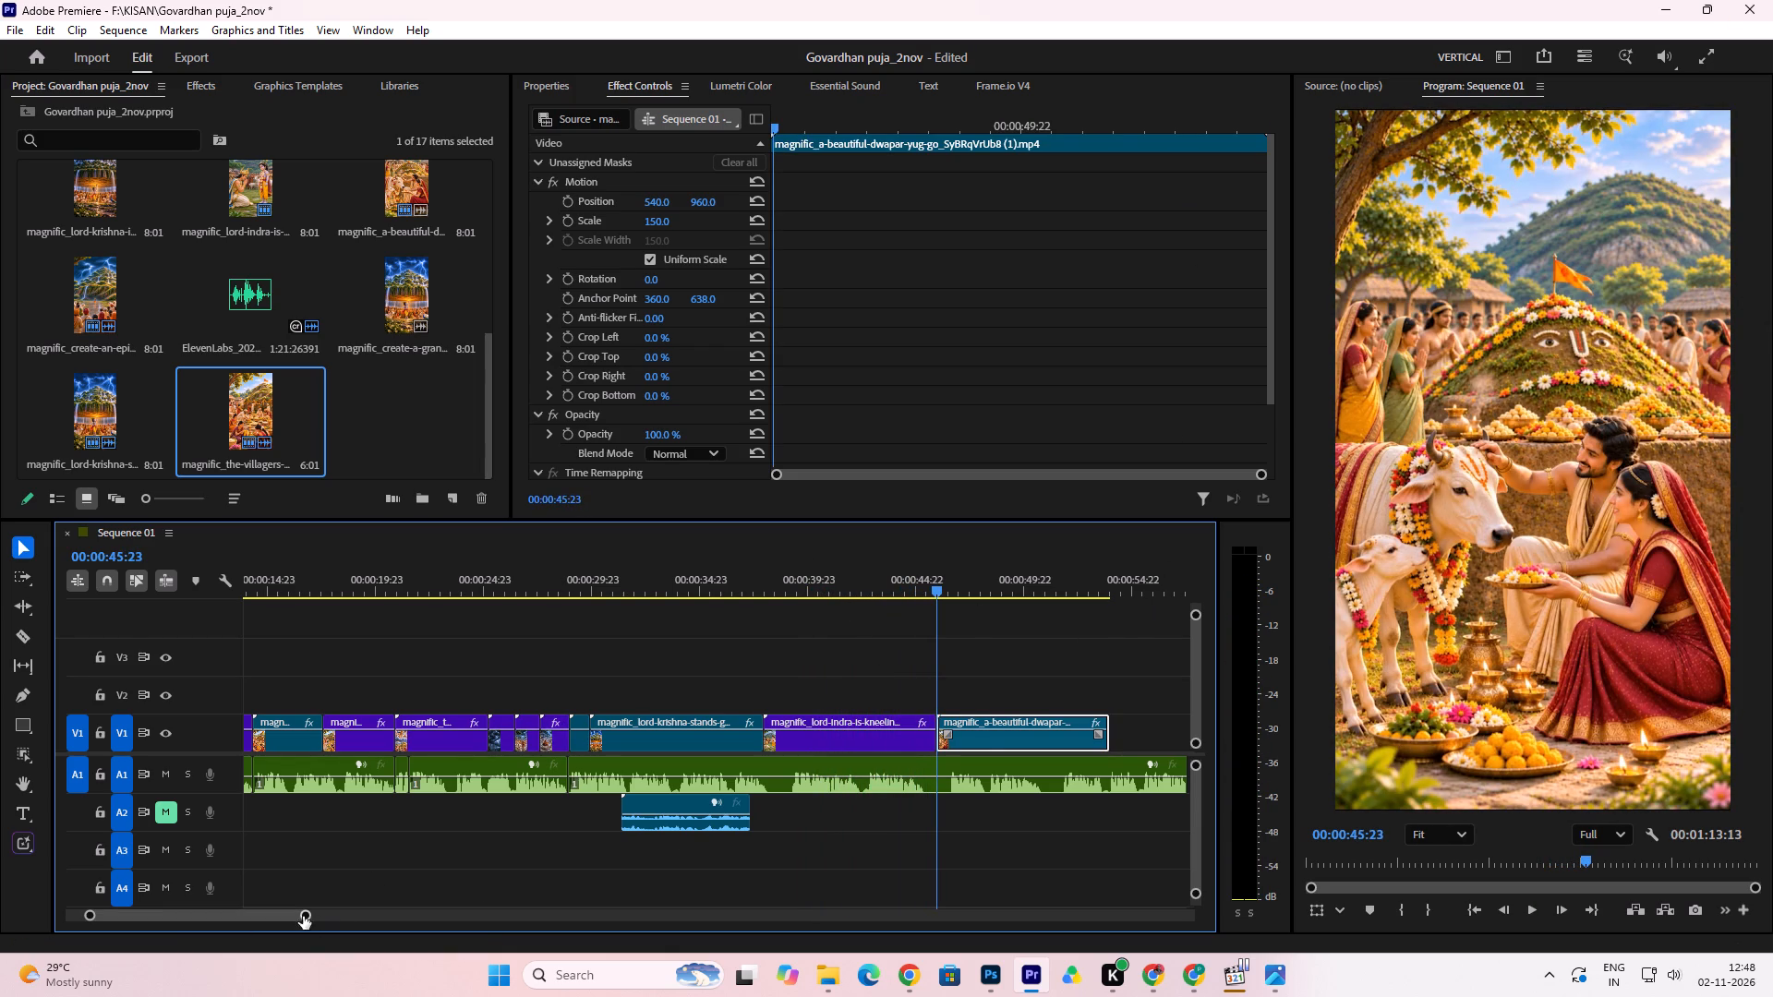
Cut the silent pause out of the A1 voiceover between about 00:00:38:02 and 00:00:39:02 and close the gap.
drag(299, 916, 230, 925)
drag(233, 912, 254, 911)
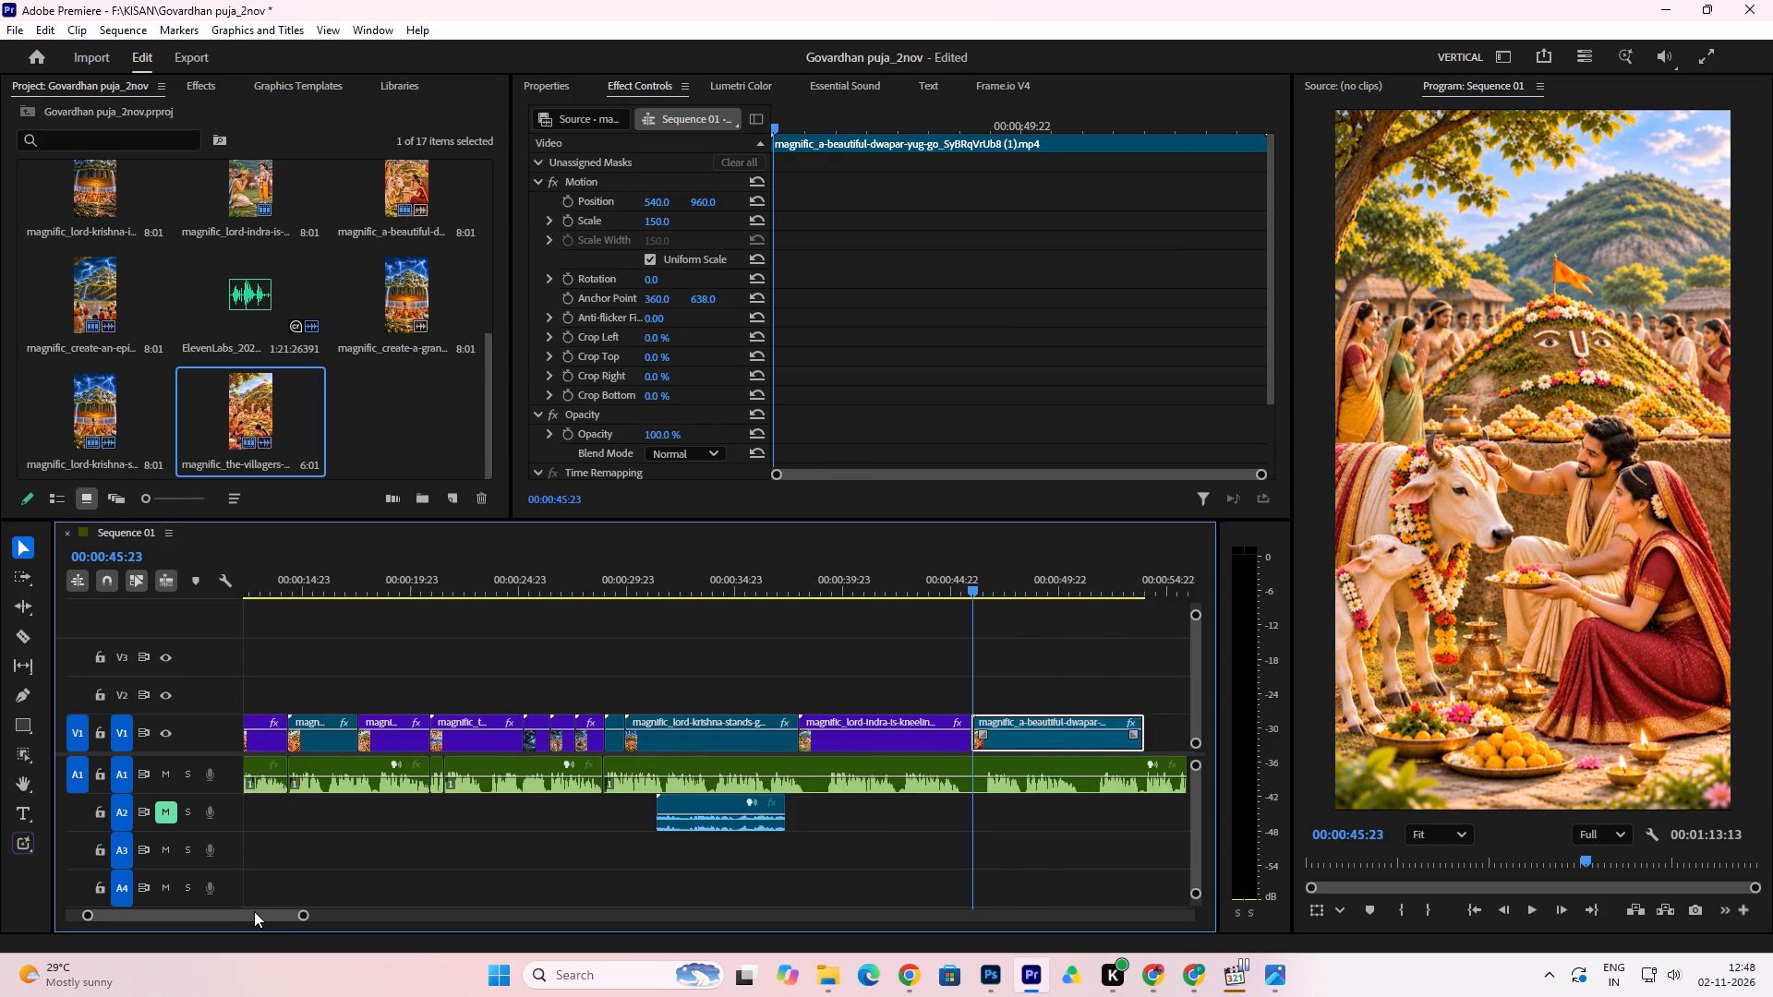
drag(254, 911, 260, 911)
drag(314, 918, 262, 931)
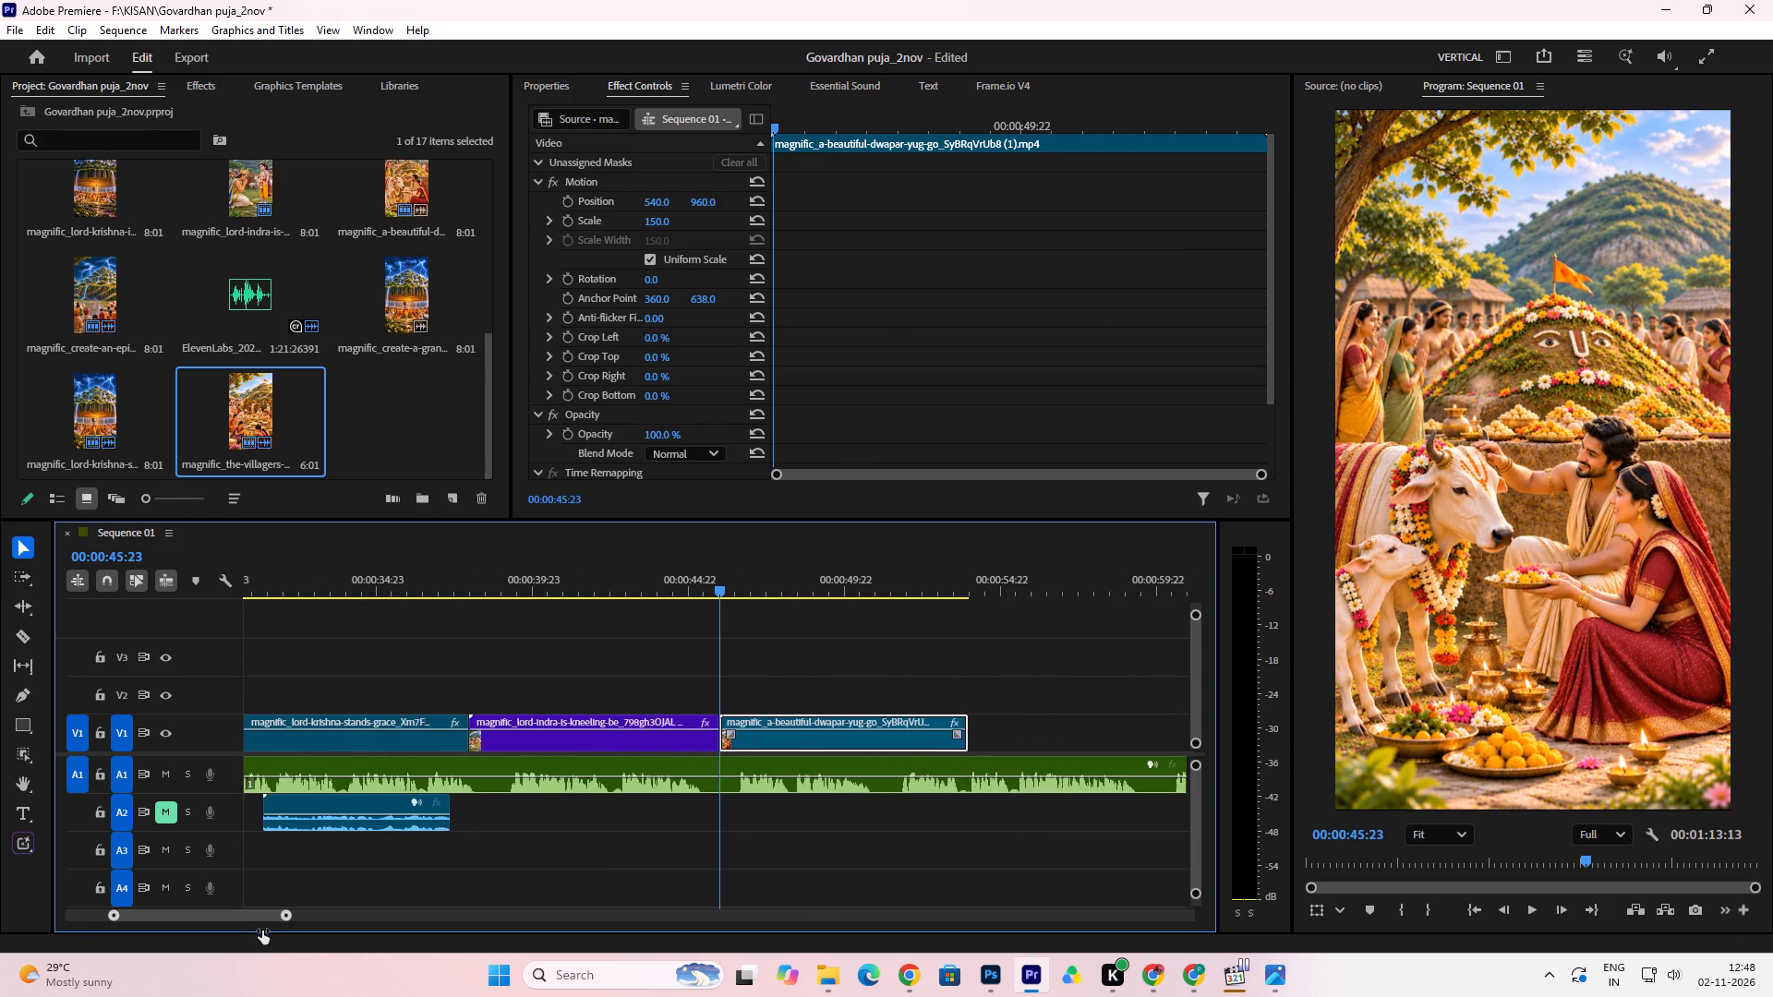
drag(262, 931, 235, 935)
click(332, 584)
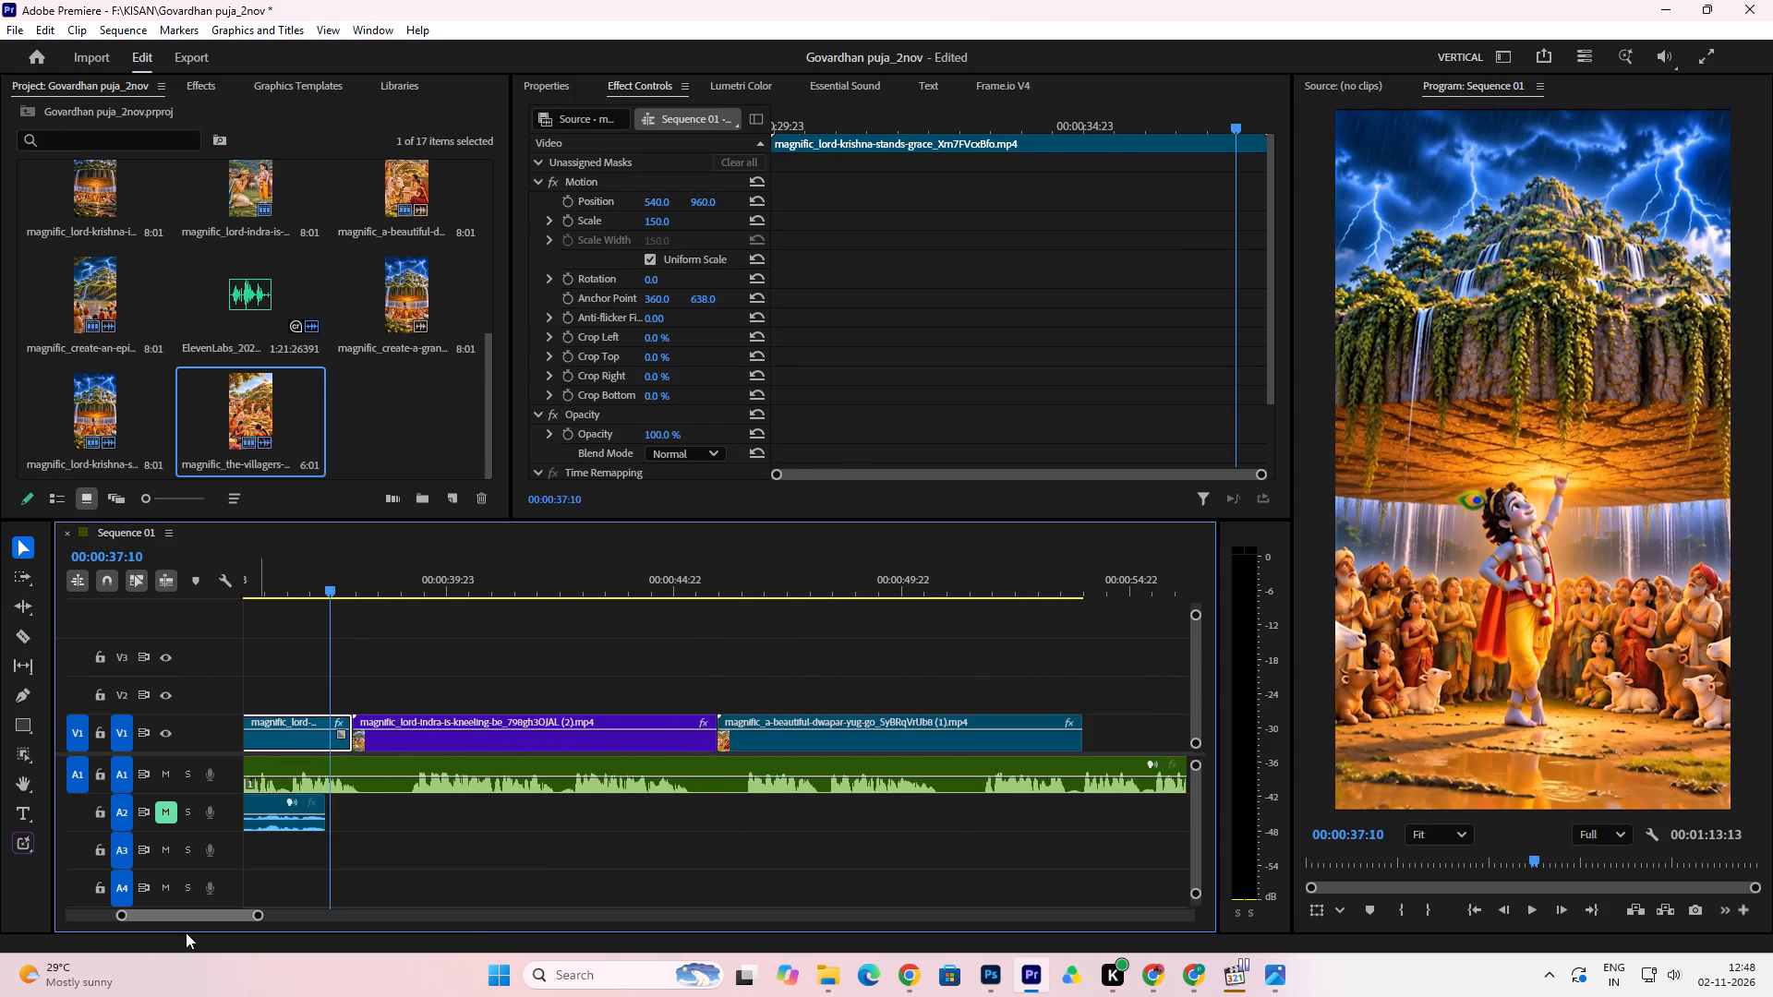
drag(260, 915, 215, 928)
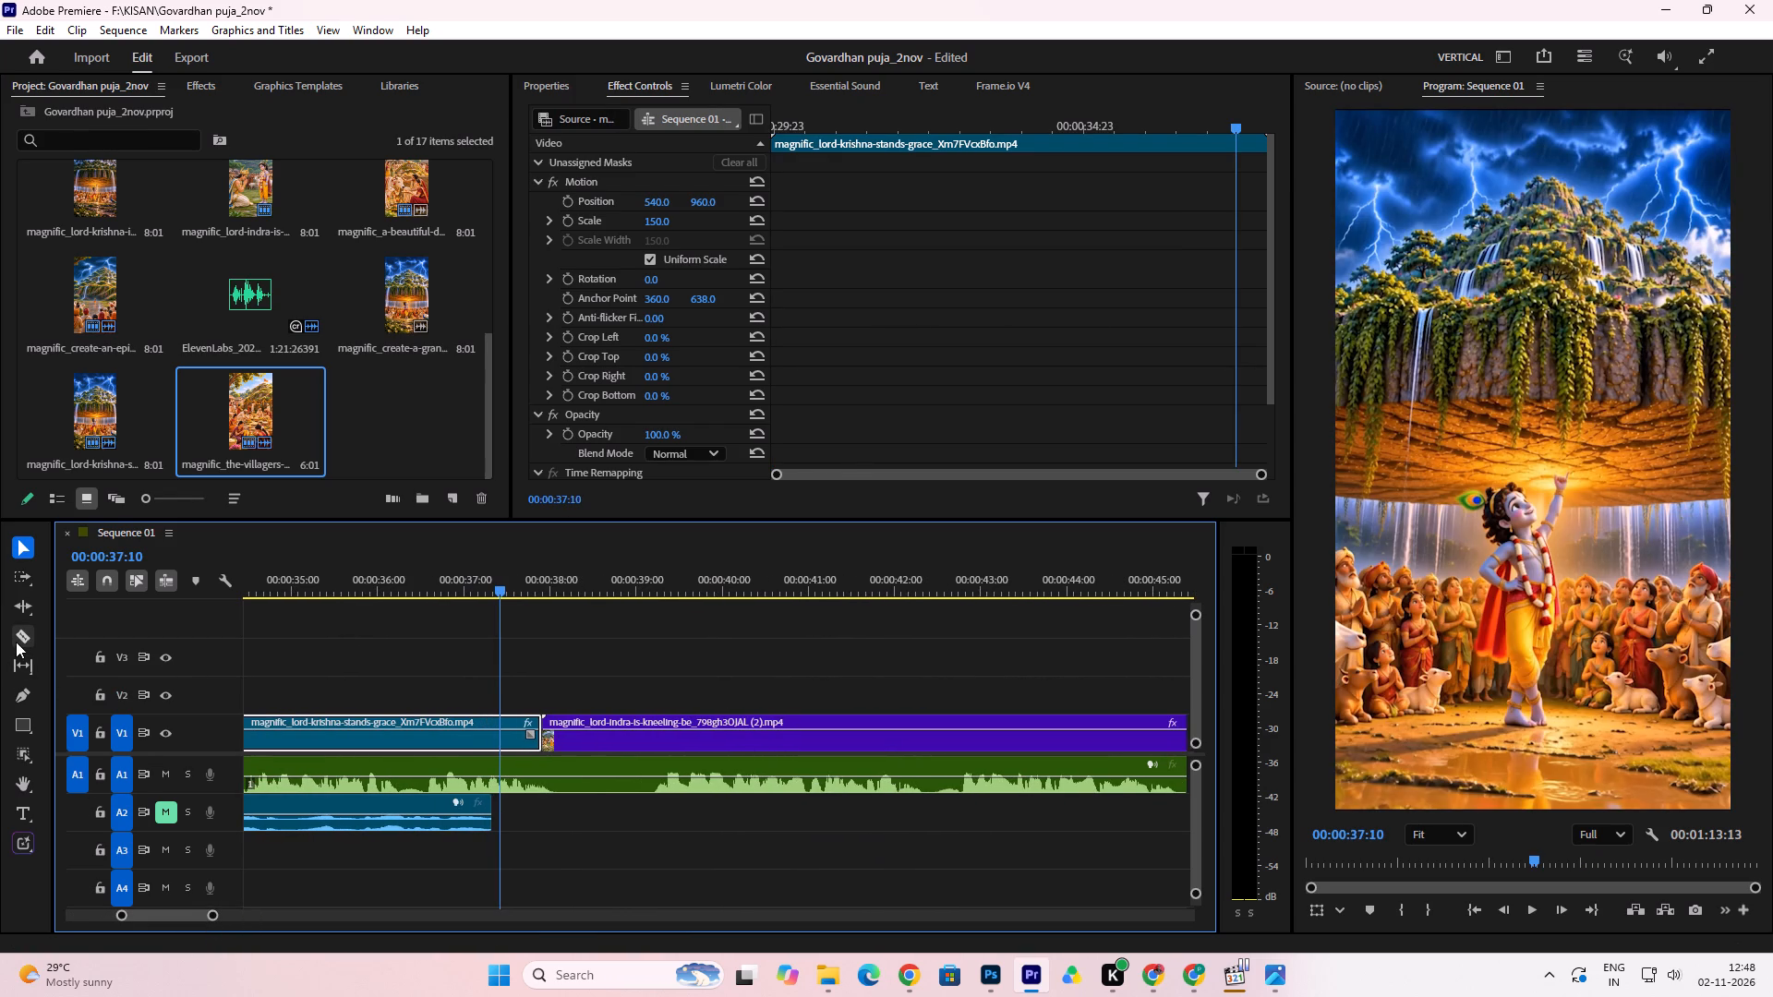
click(17, 642)
click(558, 784)
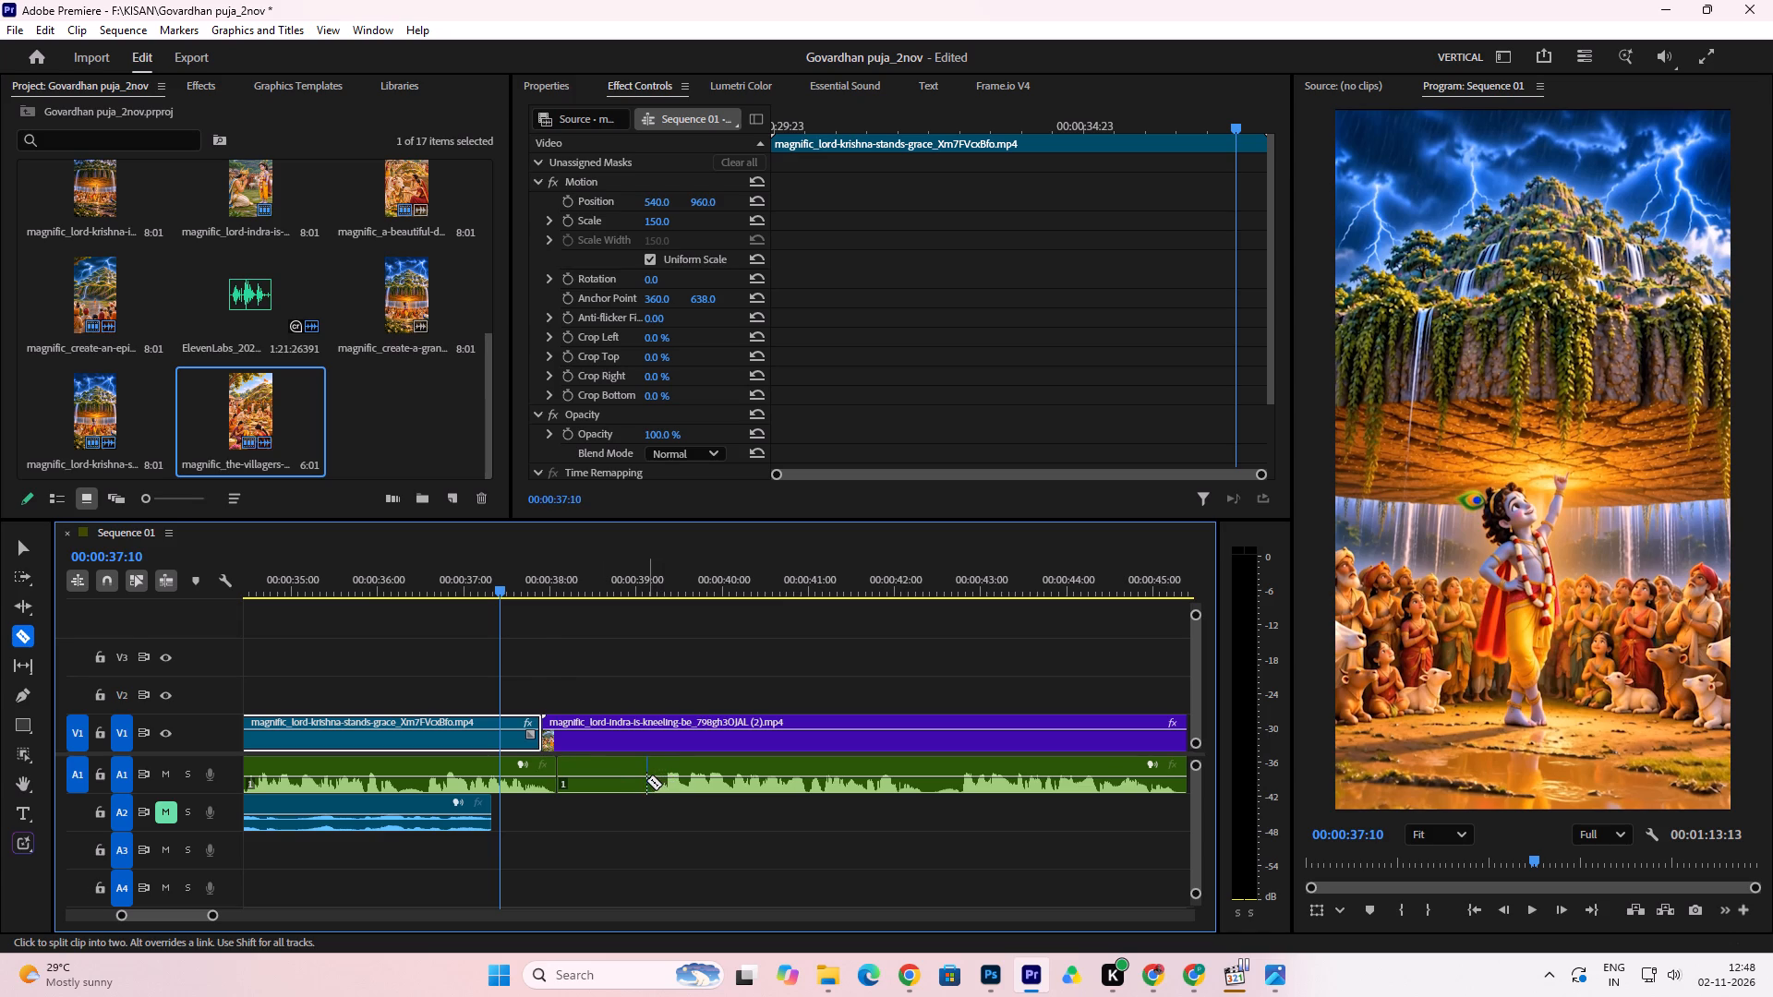
click(646, 780)
click(19, 548)
click(610, 790)
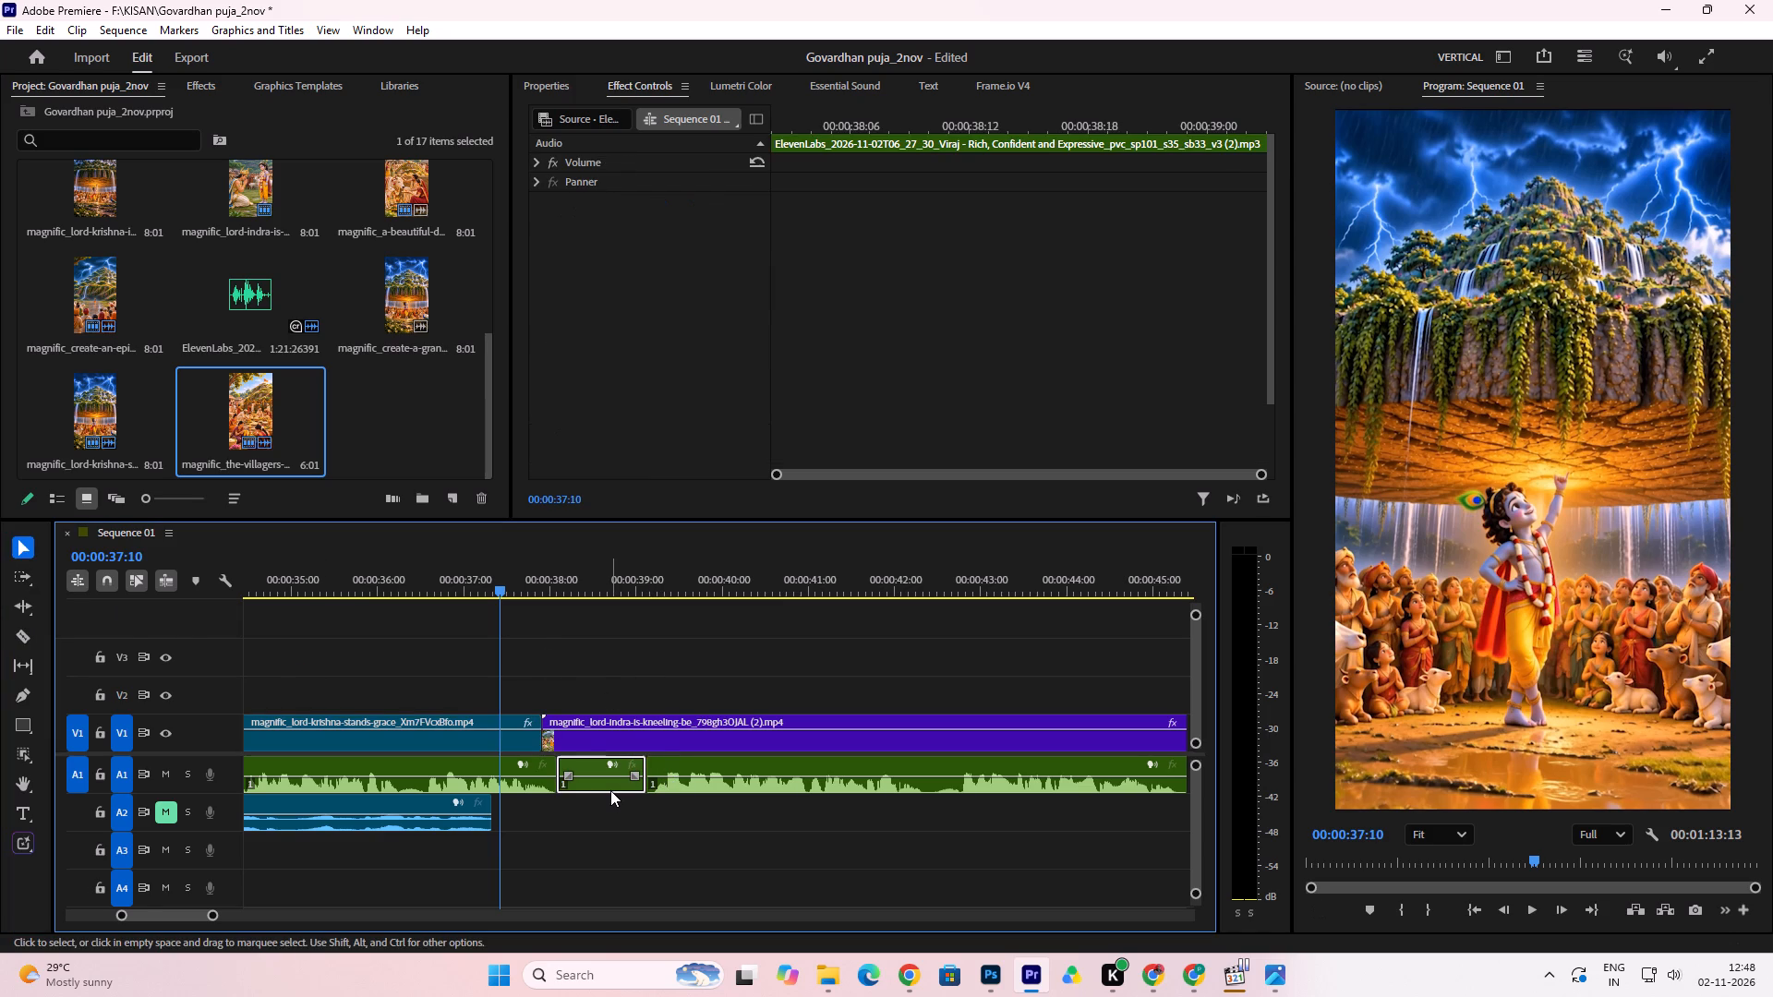
key(Delete)
click(627, 776)
key(Delete)
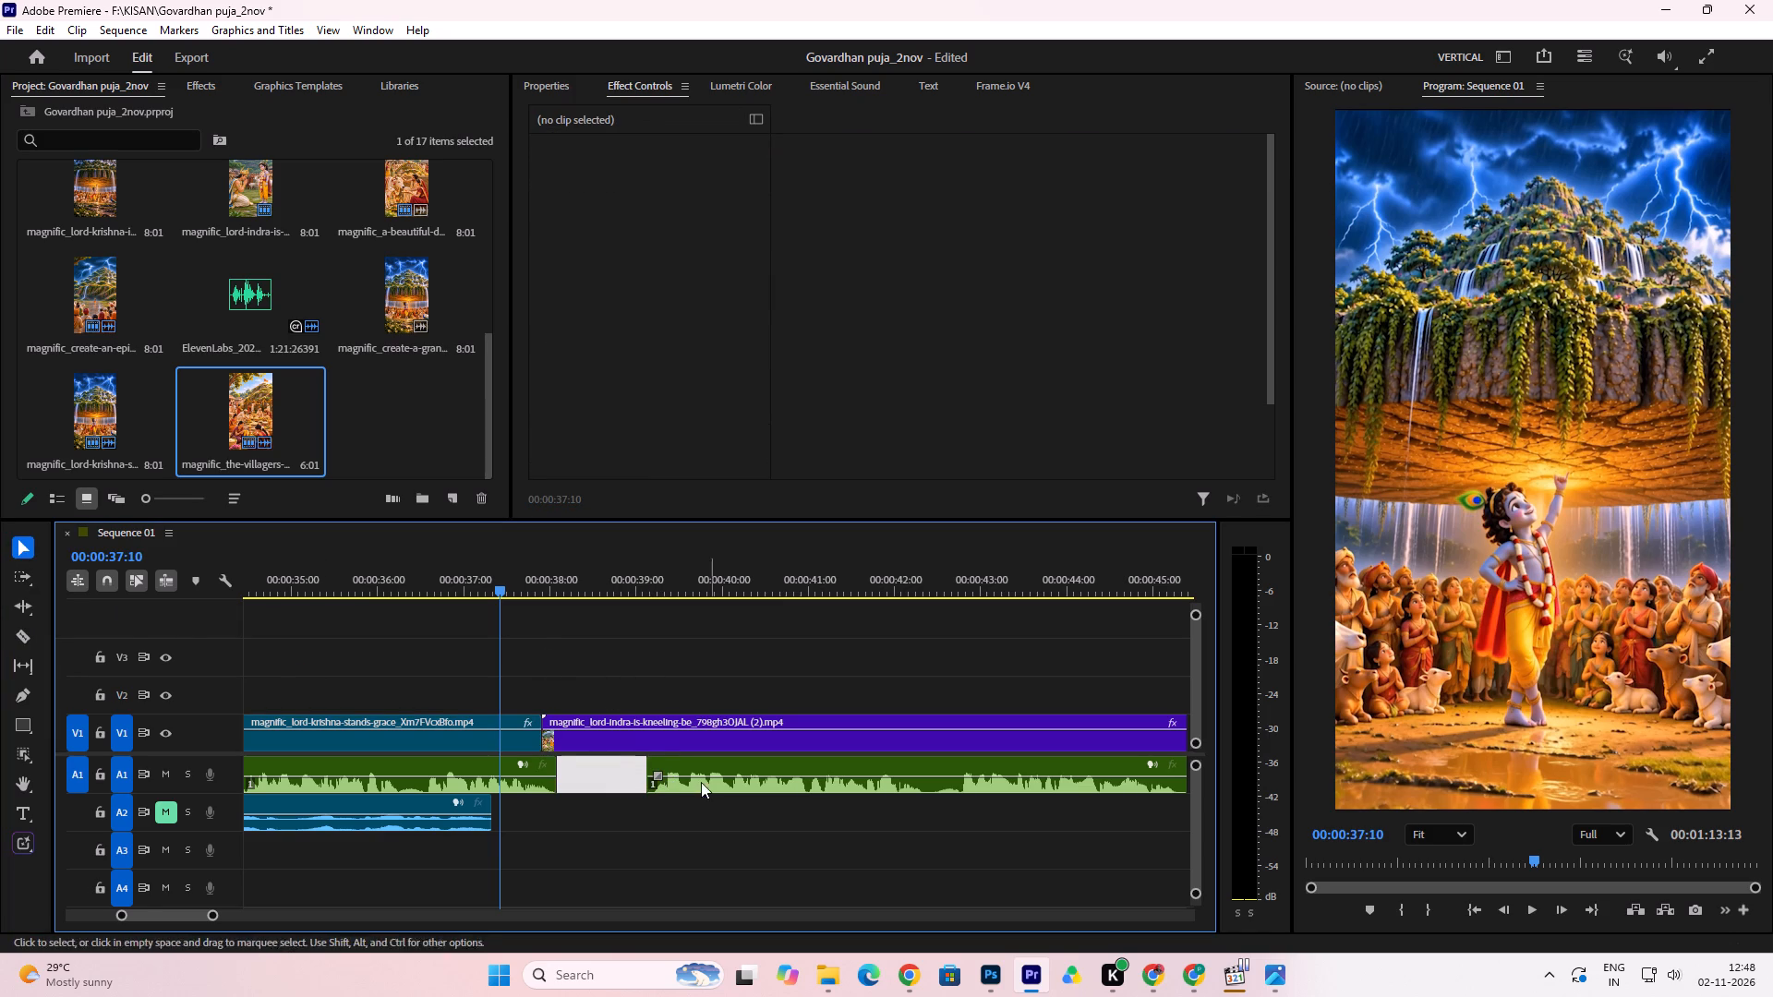
drag(695, 765, 613, 785)
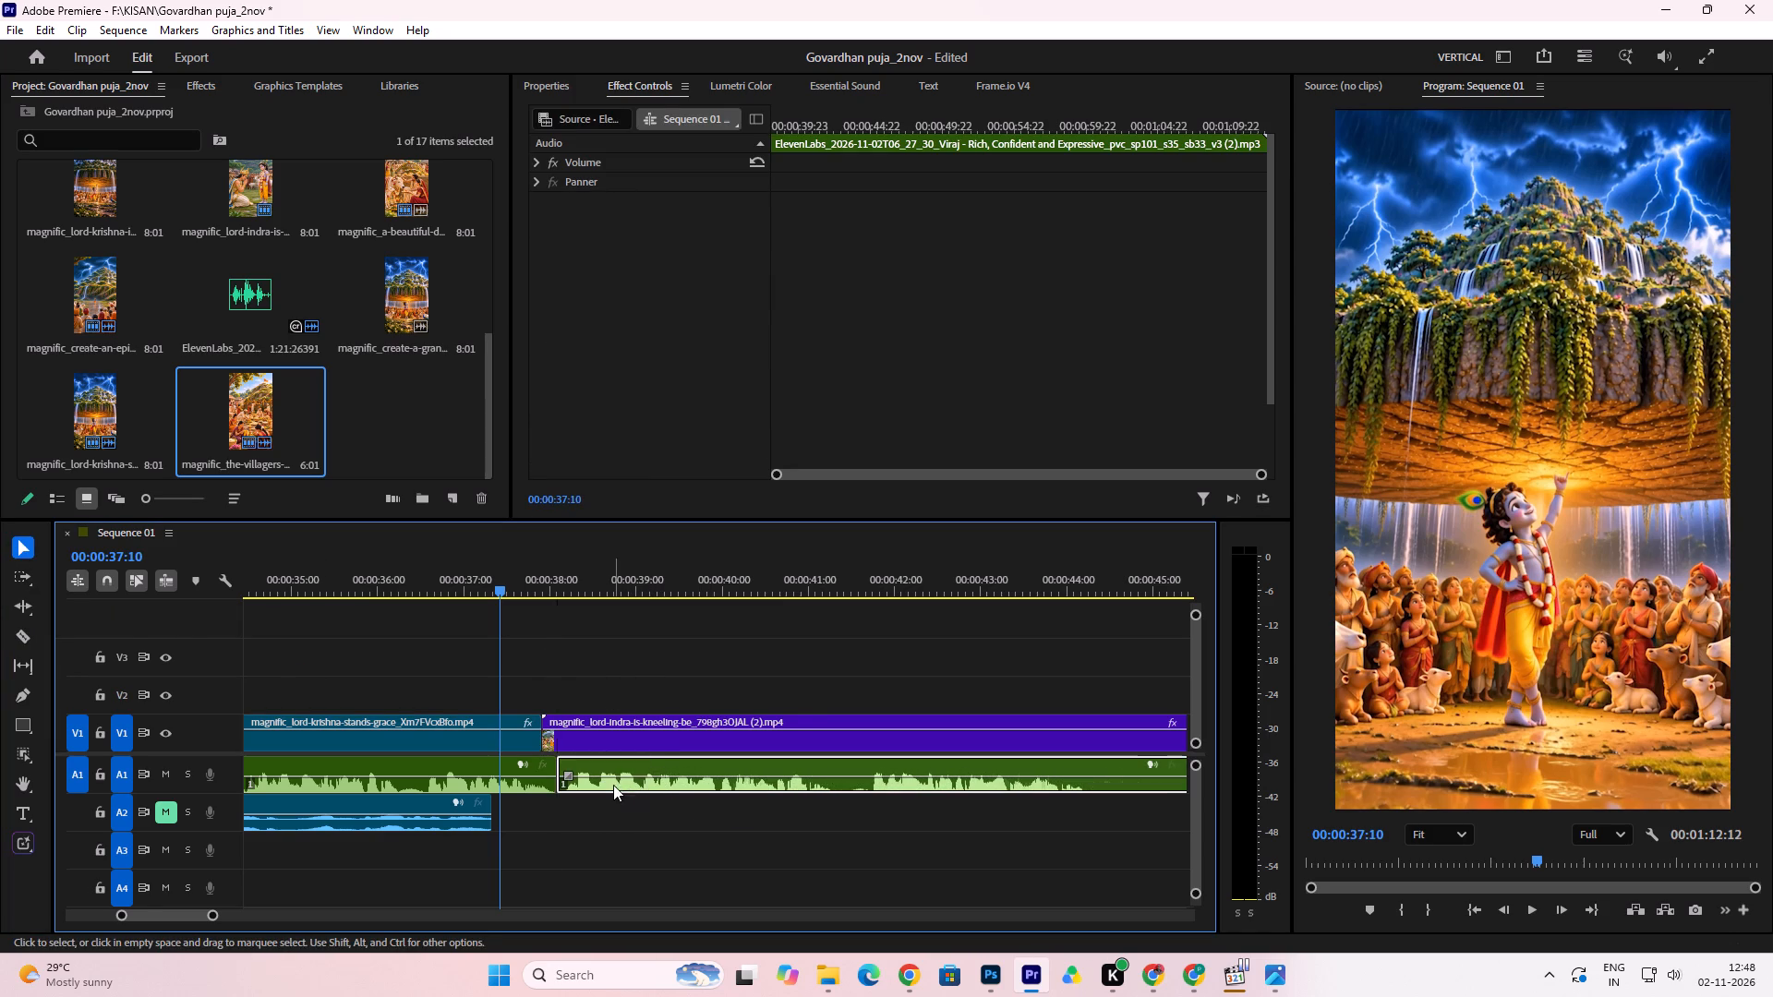
Cut the A1 voiceover pause between about 00:00:44:06 and 00:00:45:11, close the gap, and play on from the join.
click(1083, 592)
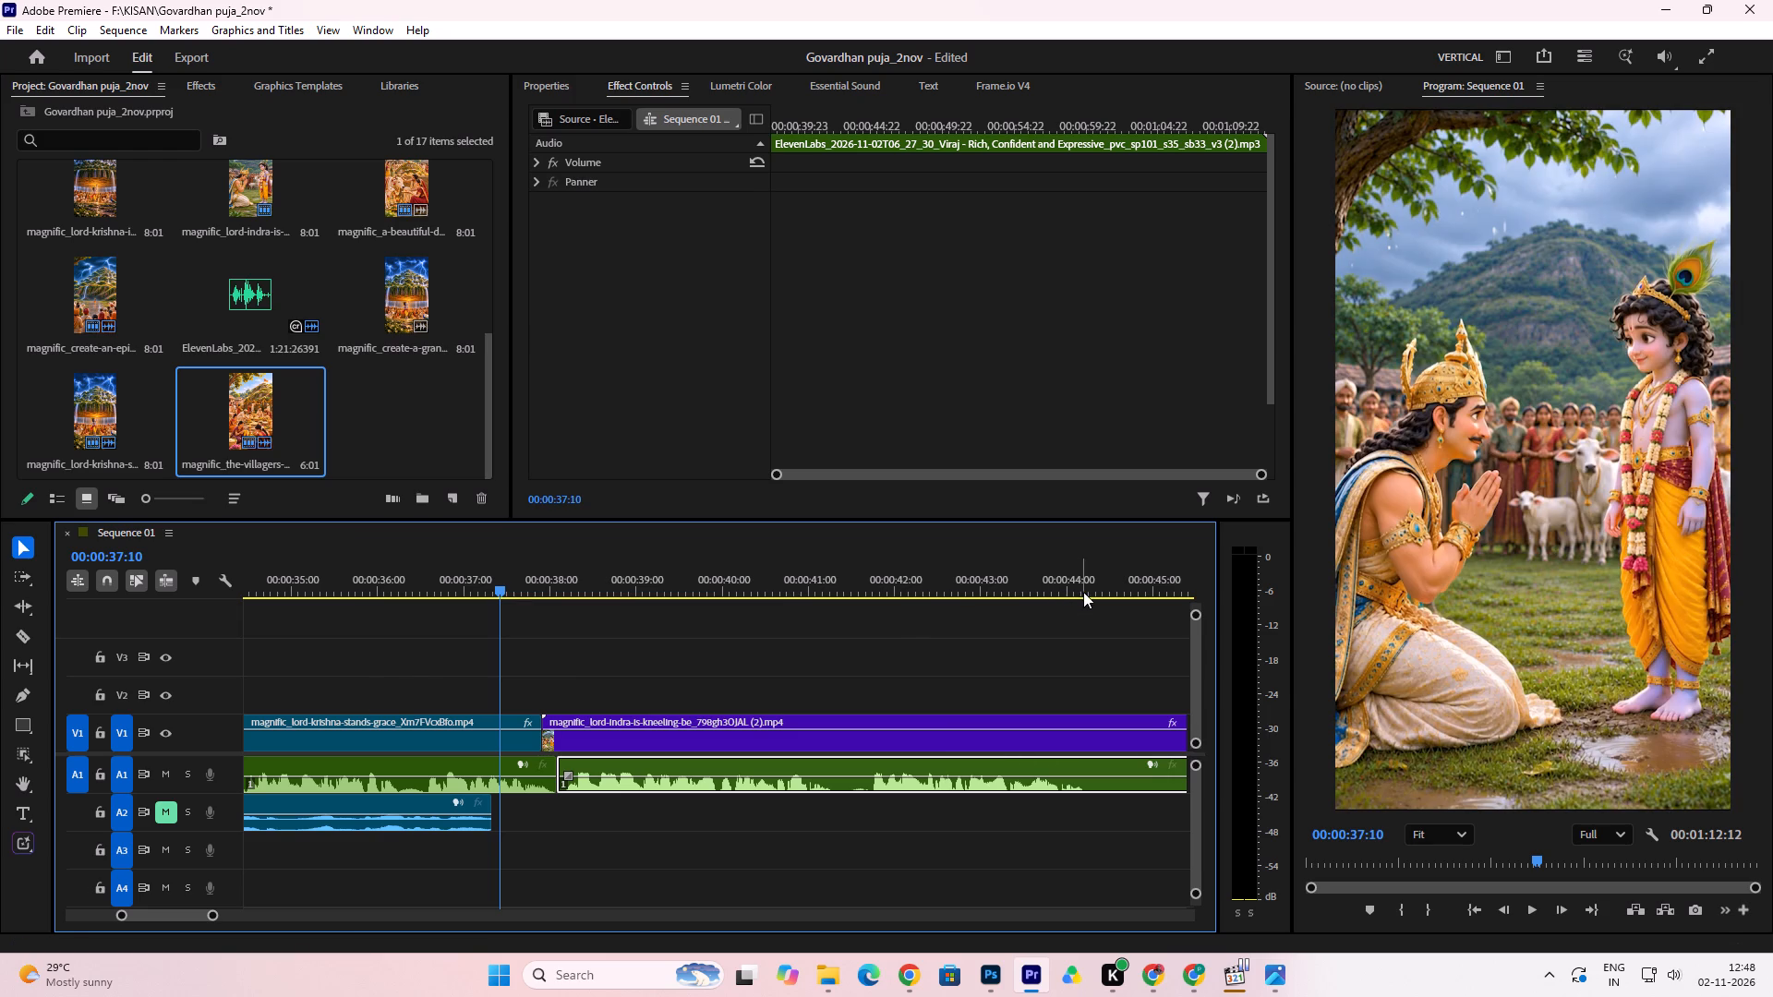
click(1134, 589)
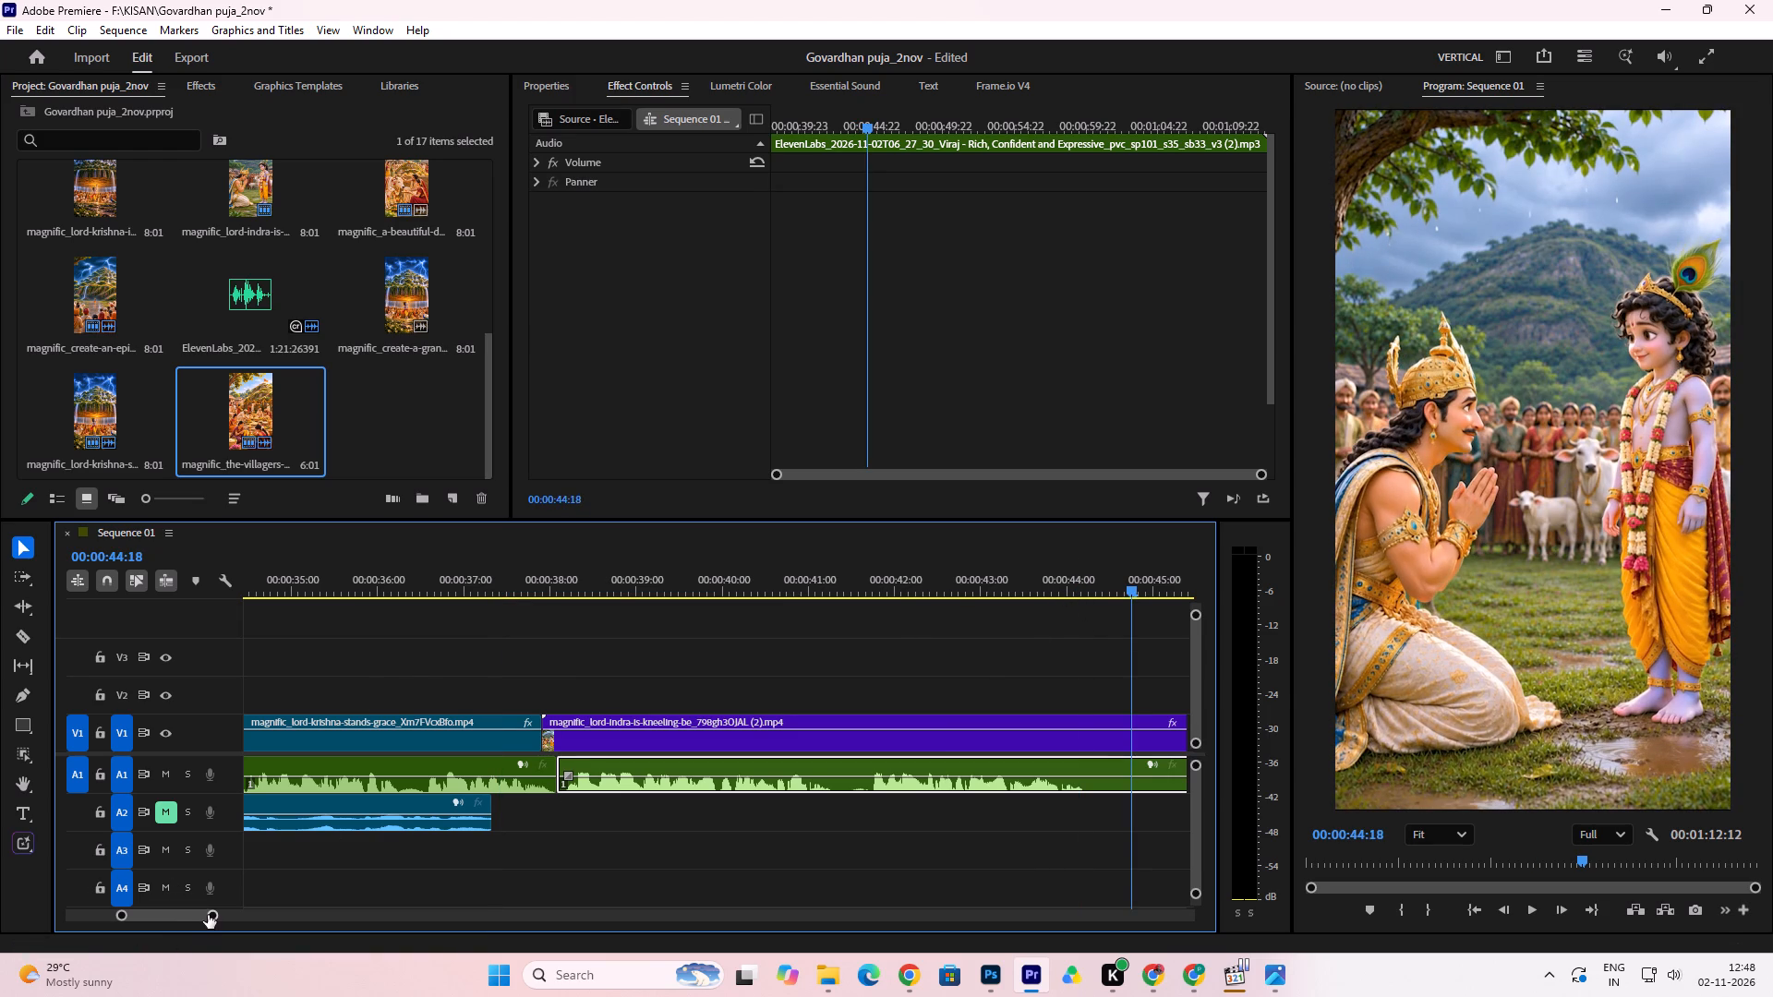
drag(209, 914, 199, 918)
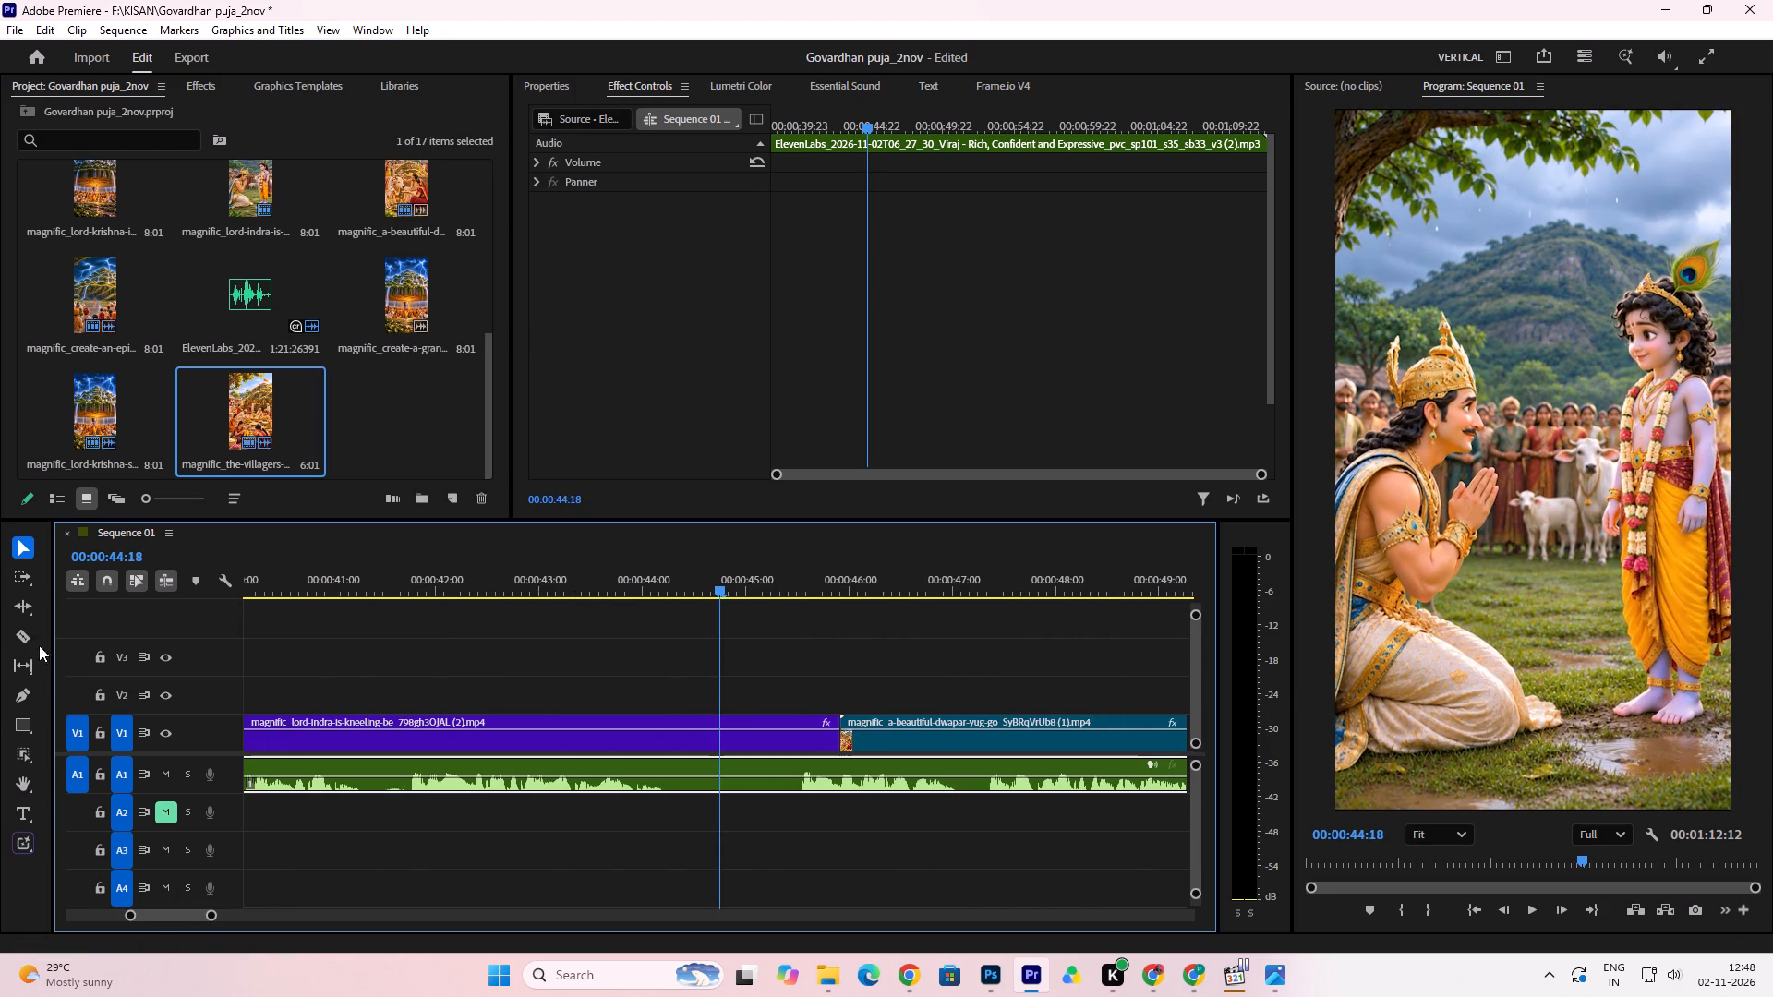
click(28, 633)
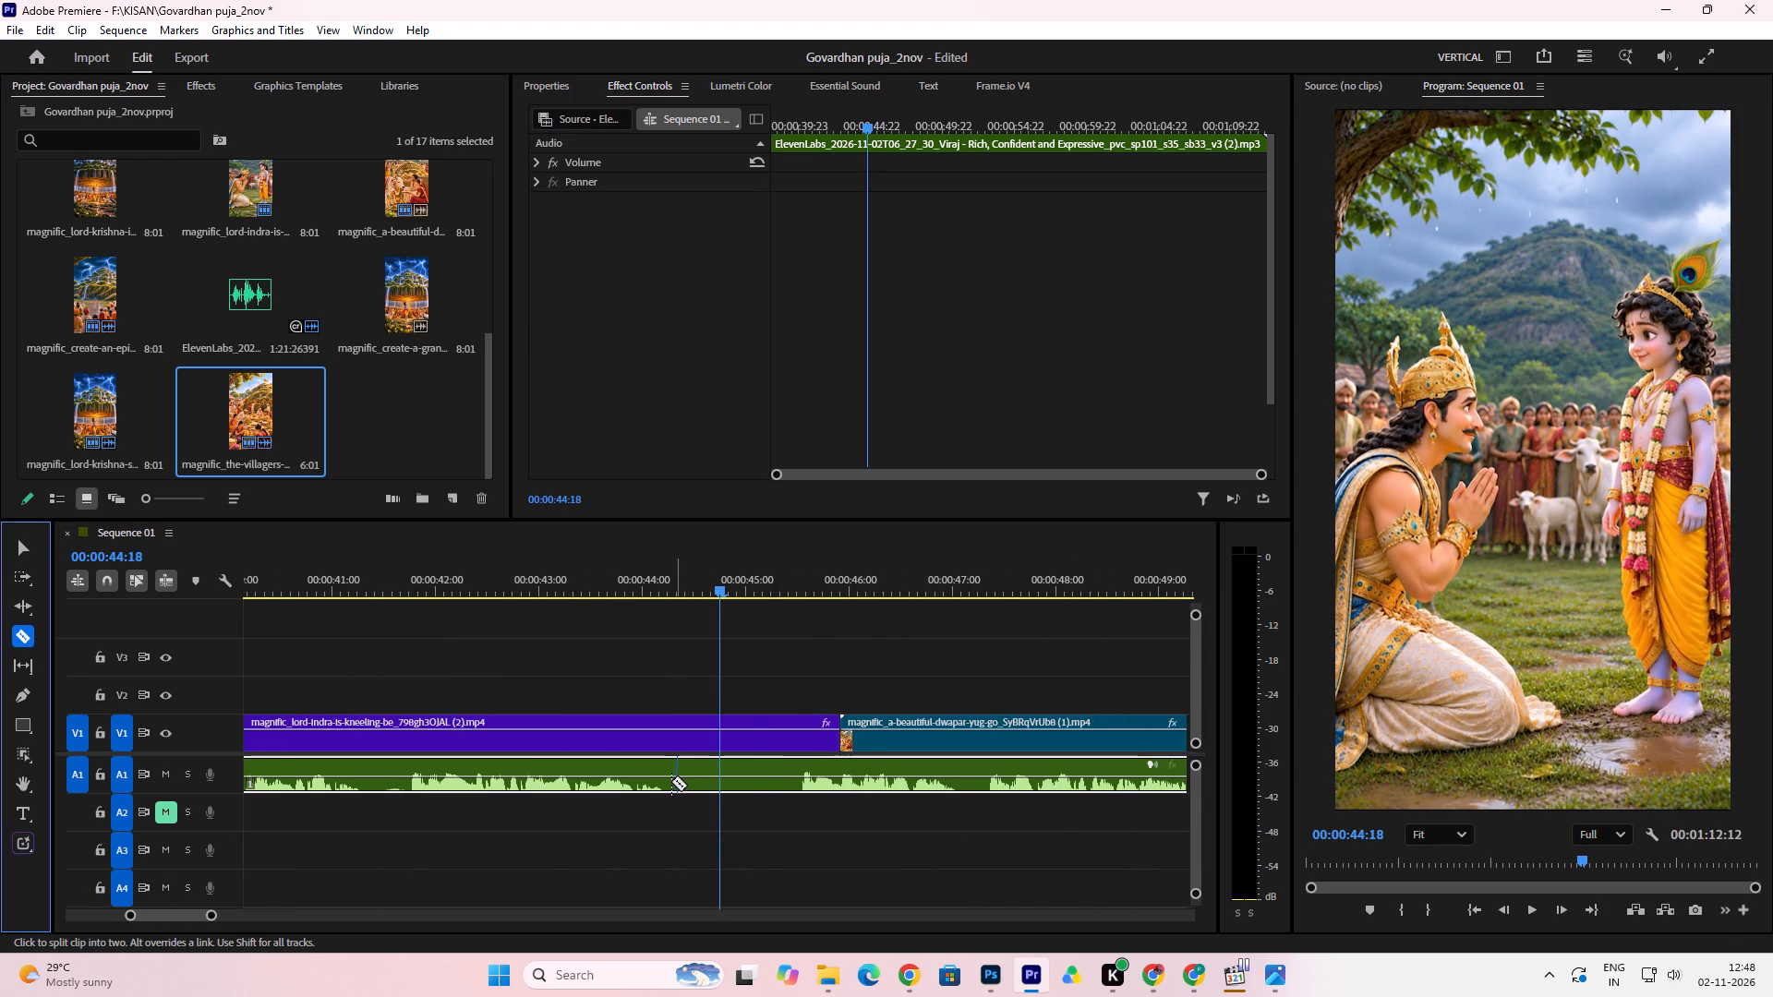
click(669, 781)
click(794, 777)
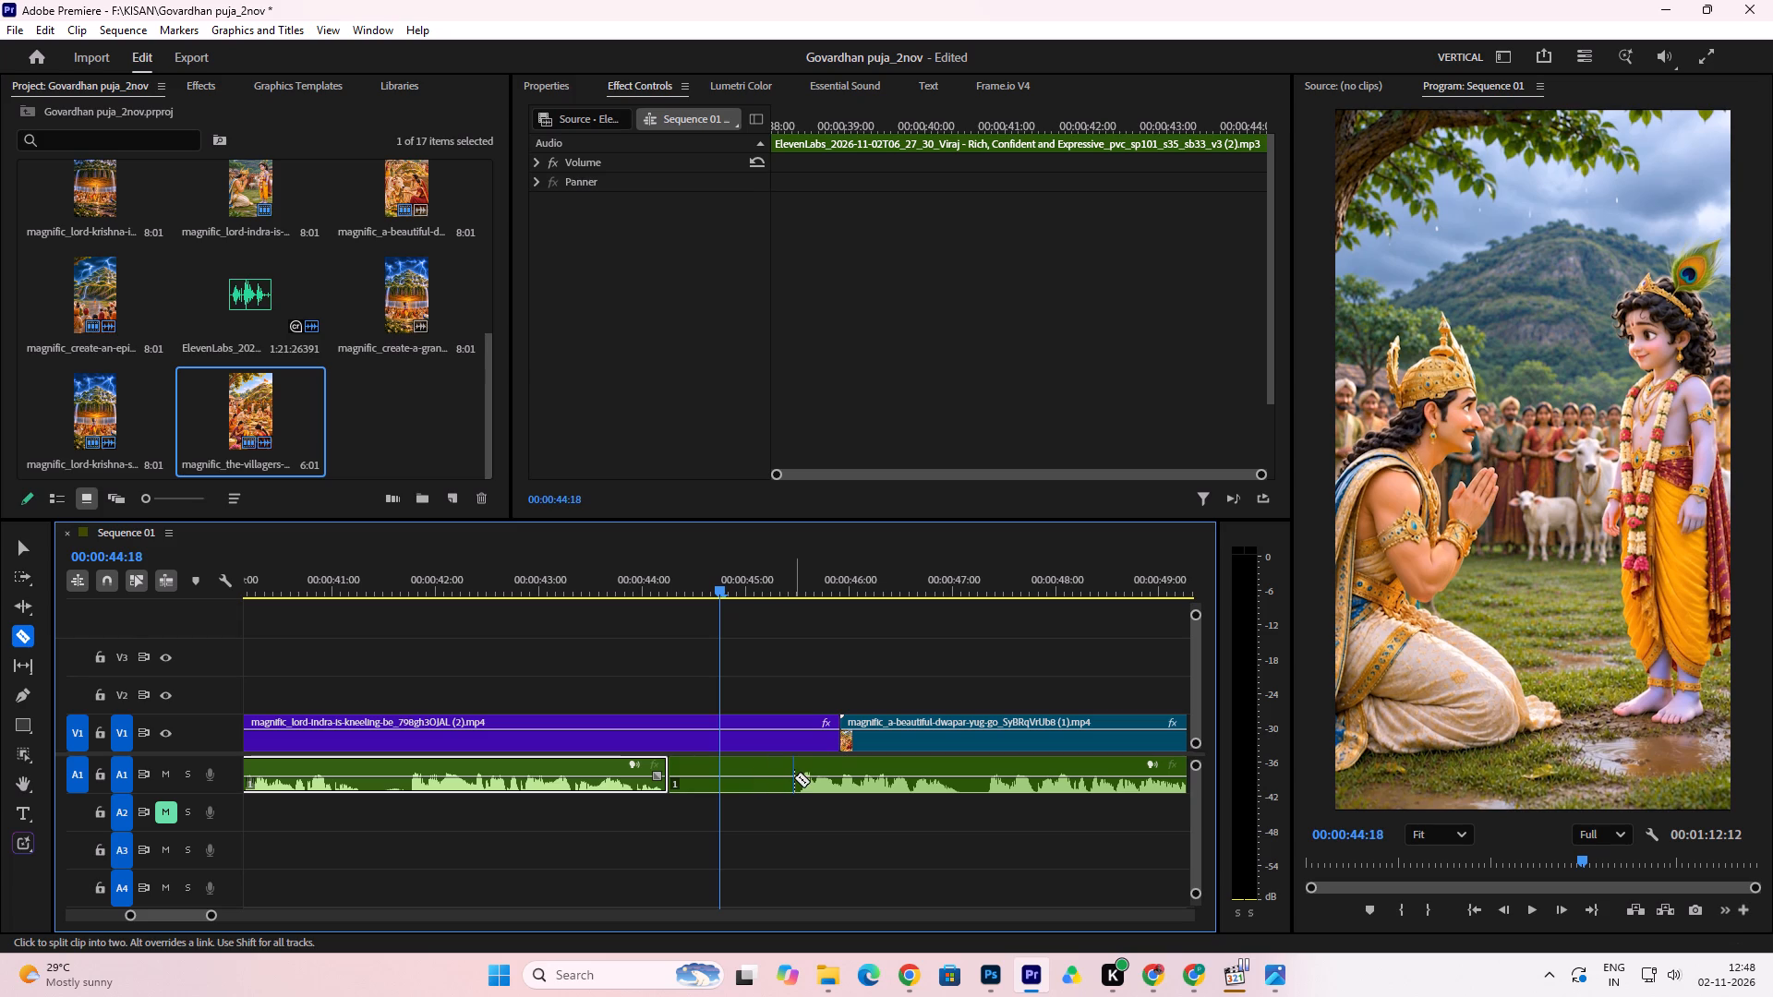
click(25, 545)
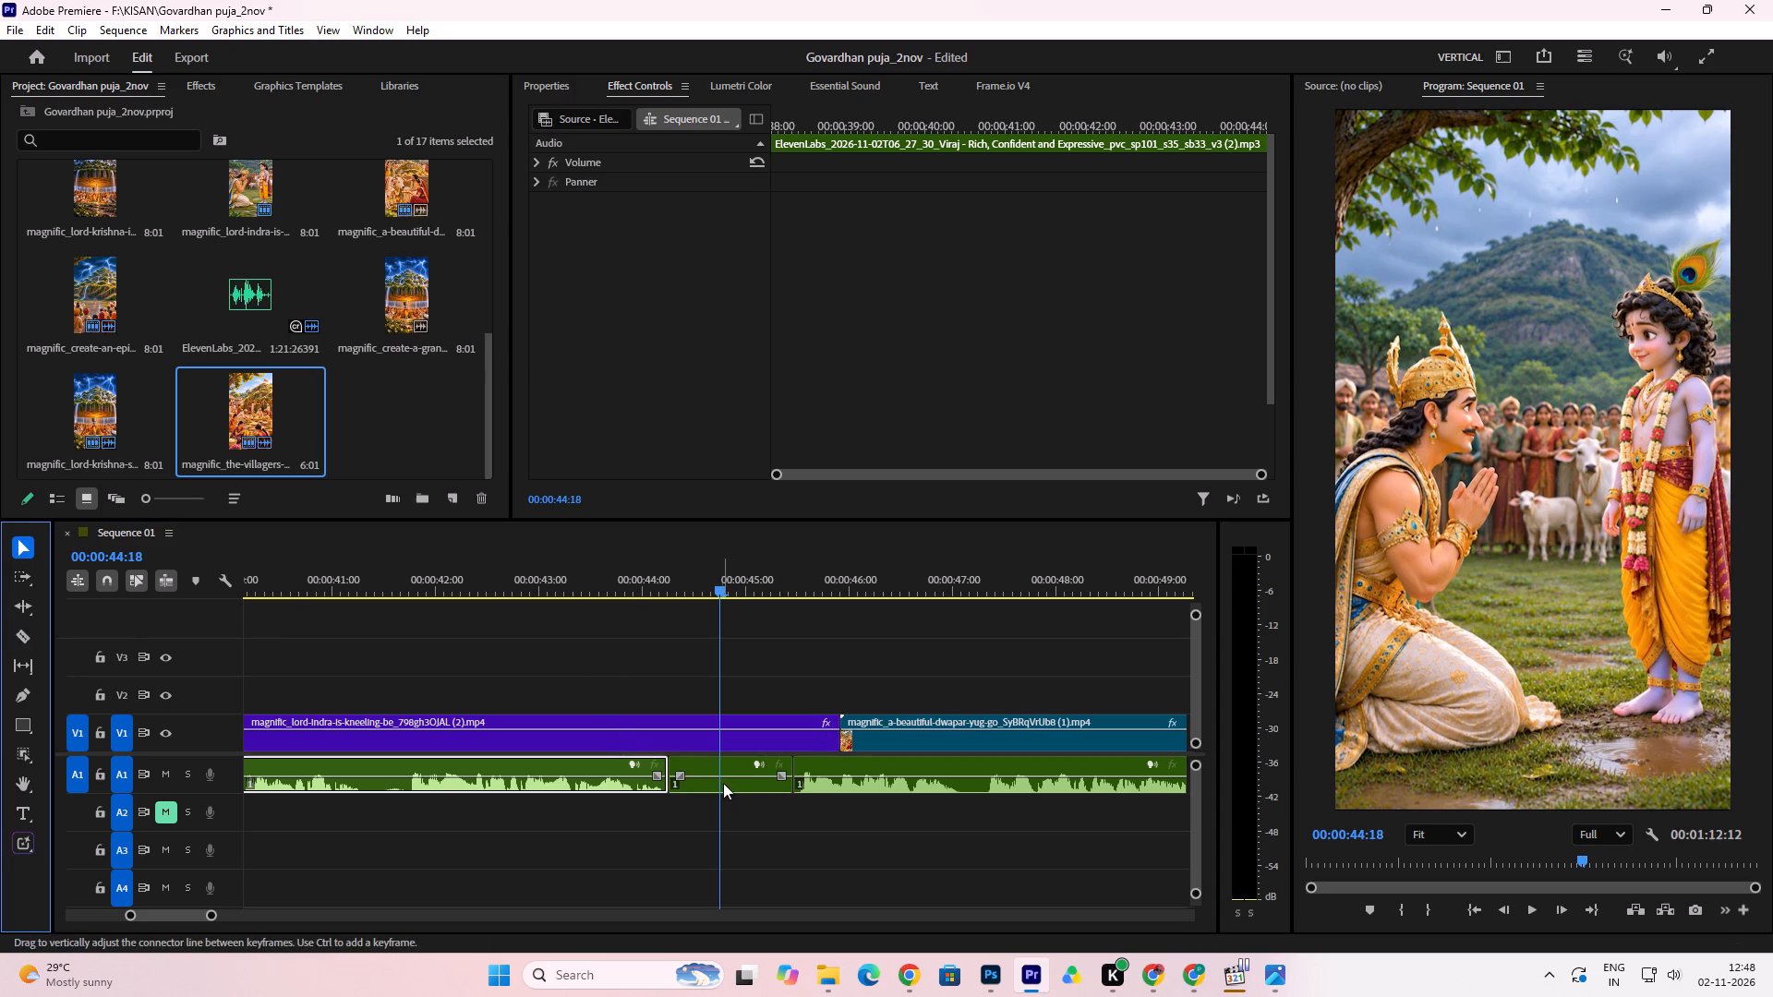
click(723, 786)
key(Delete)
drag(844, 763, 835, 767)
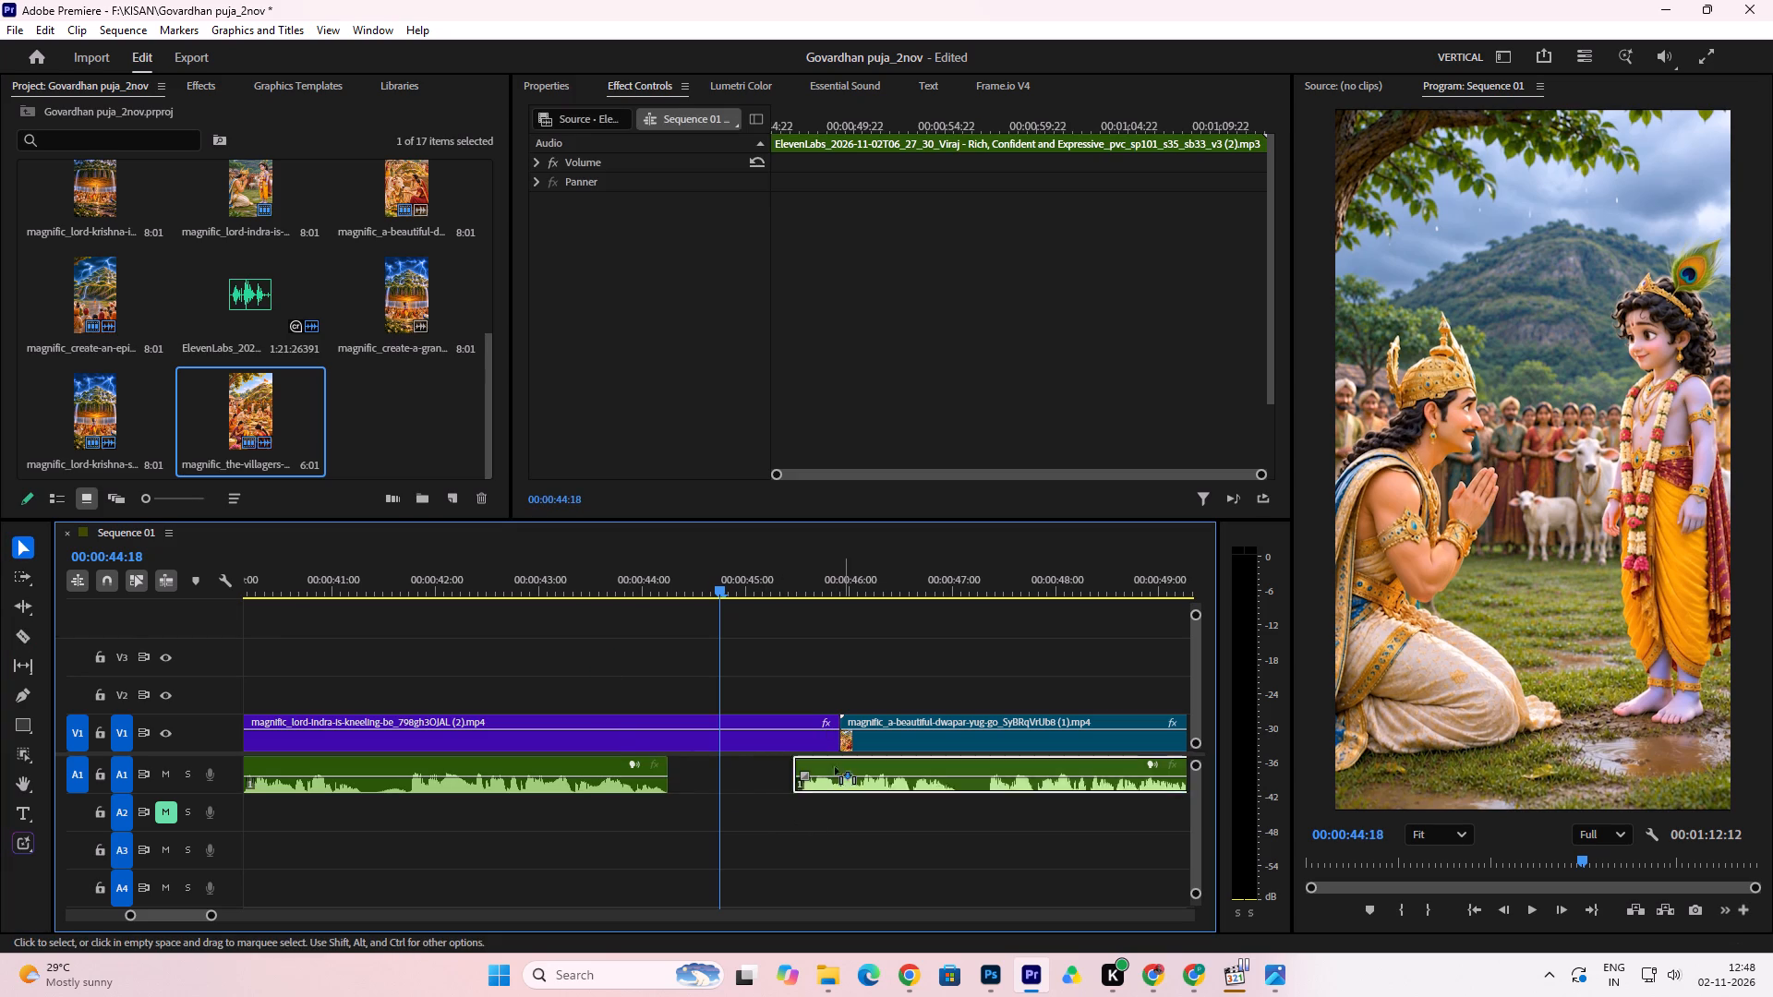
drag(835, 767, 726, 766)
key(space)
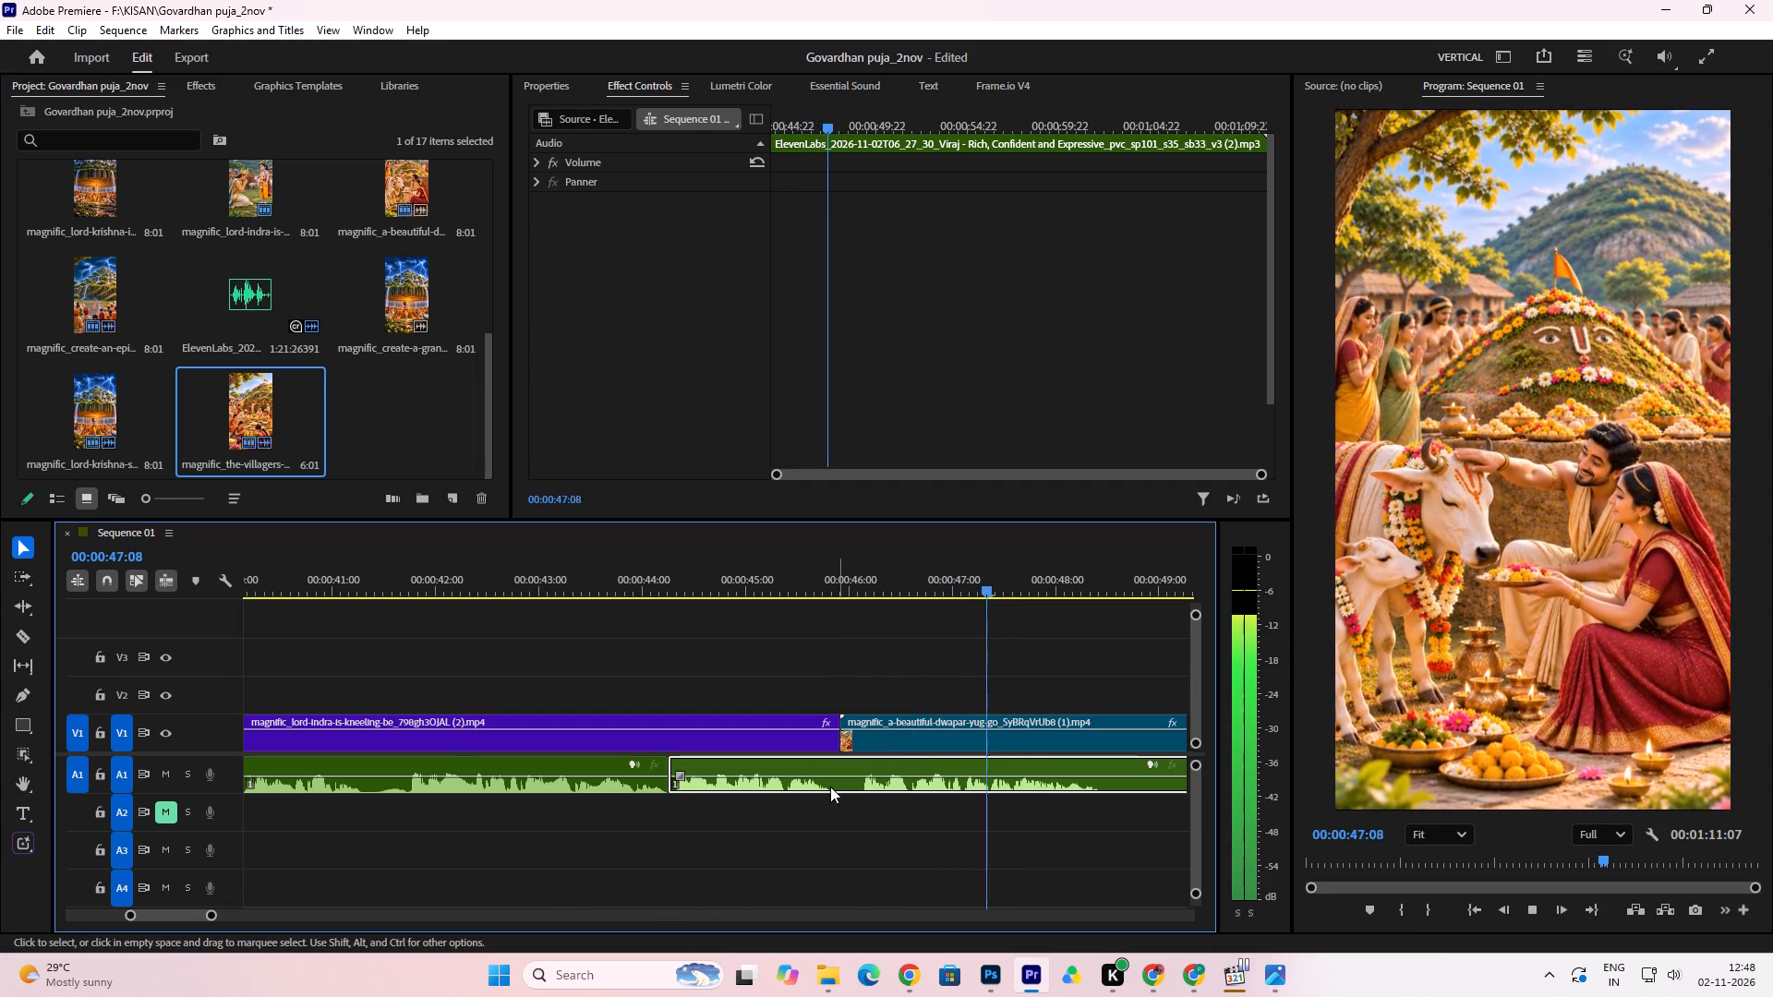
key(space)
Cut out and delete the A1 voiceover pause between about 00:00:45:20 and 00:00:46:02, and play across the gap.
click(28, 632)
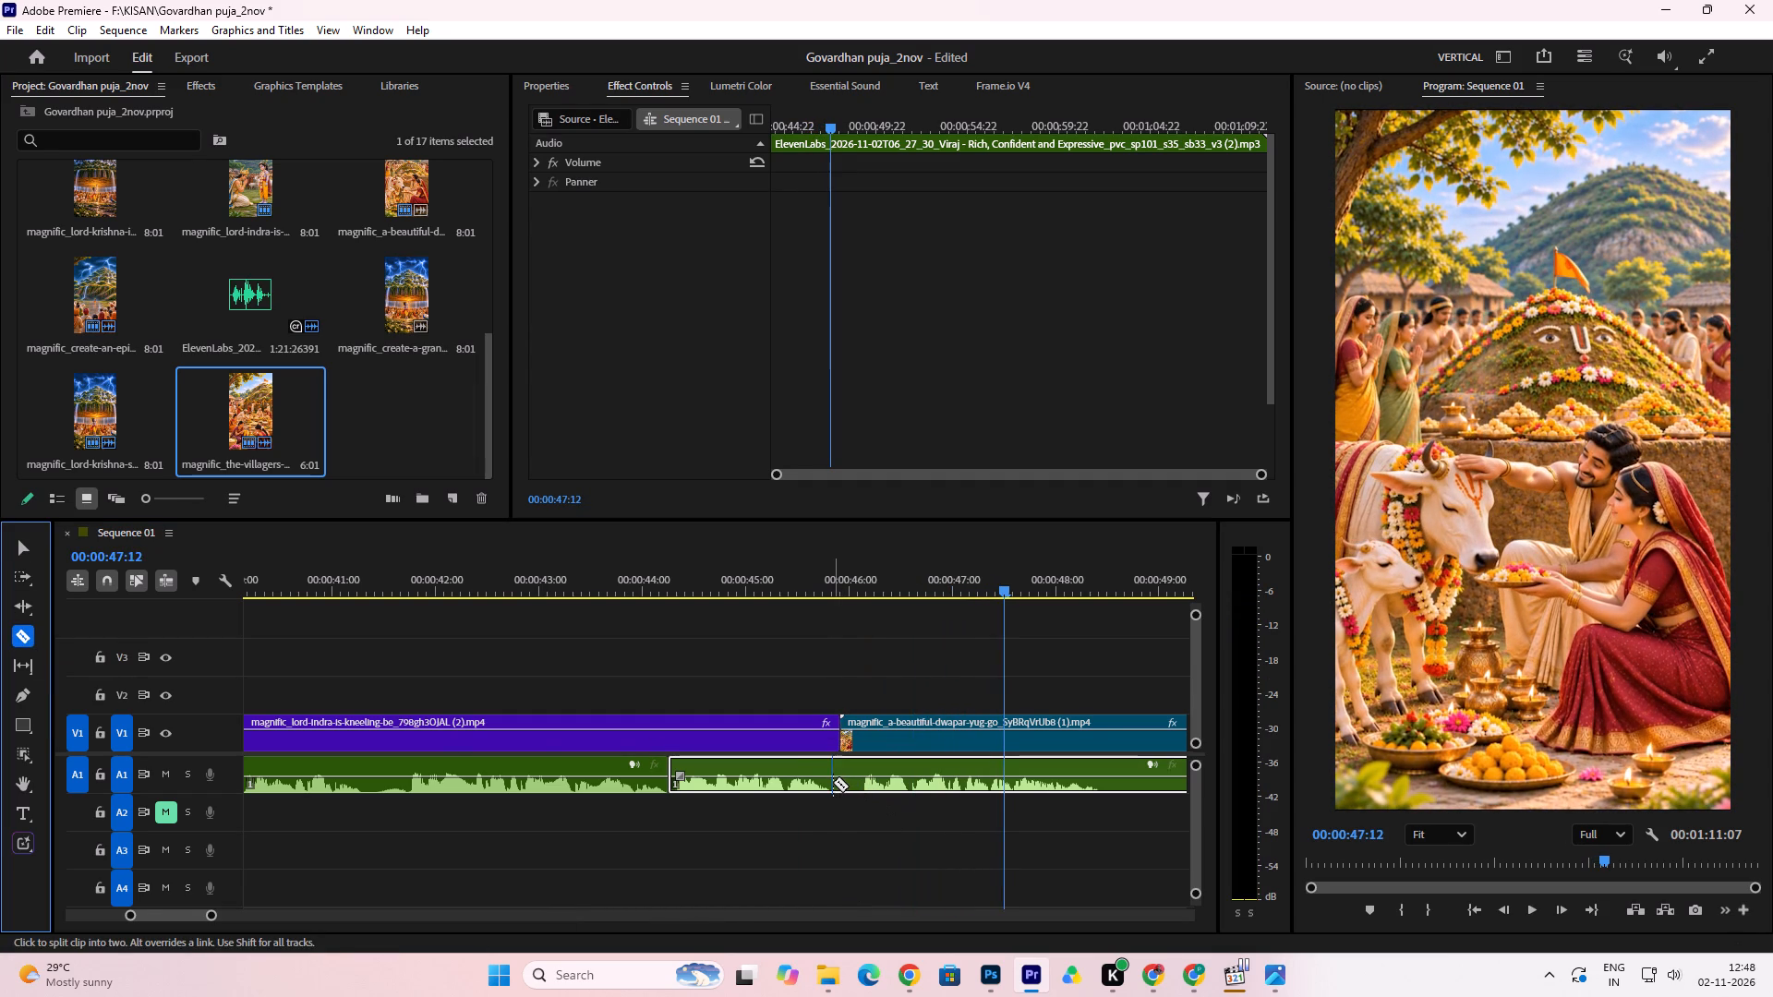
click(833, 782)
click(859, 778)
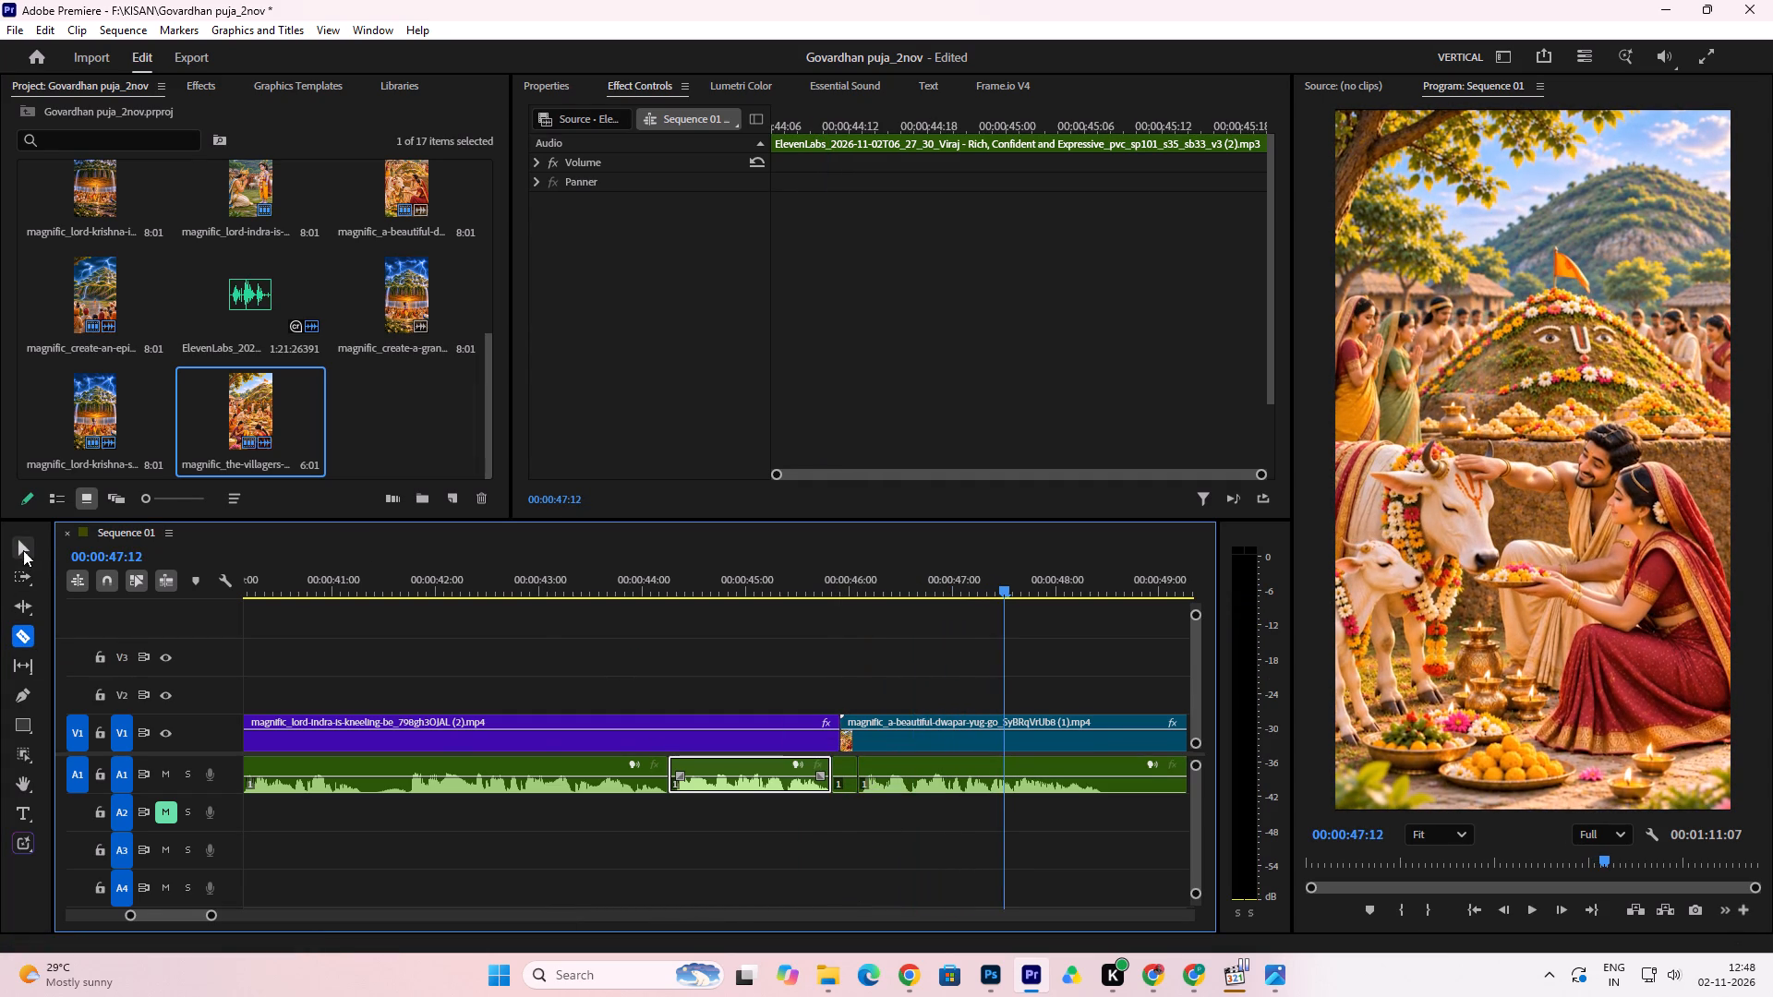
click(27, 546)
click(853, 768)
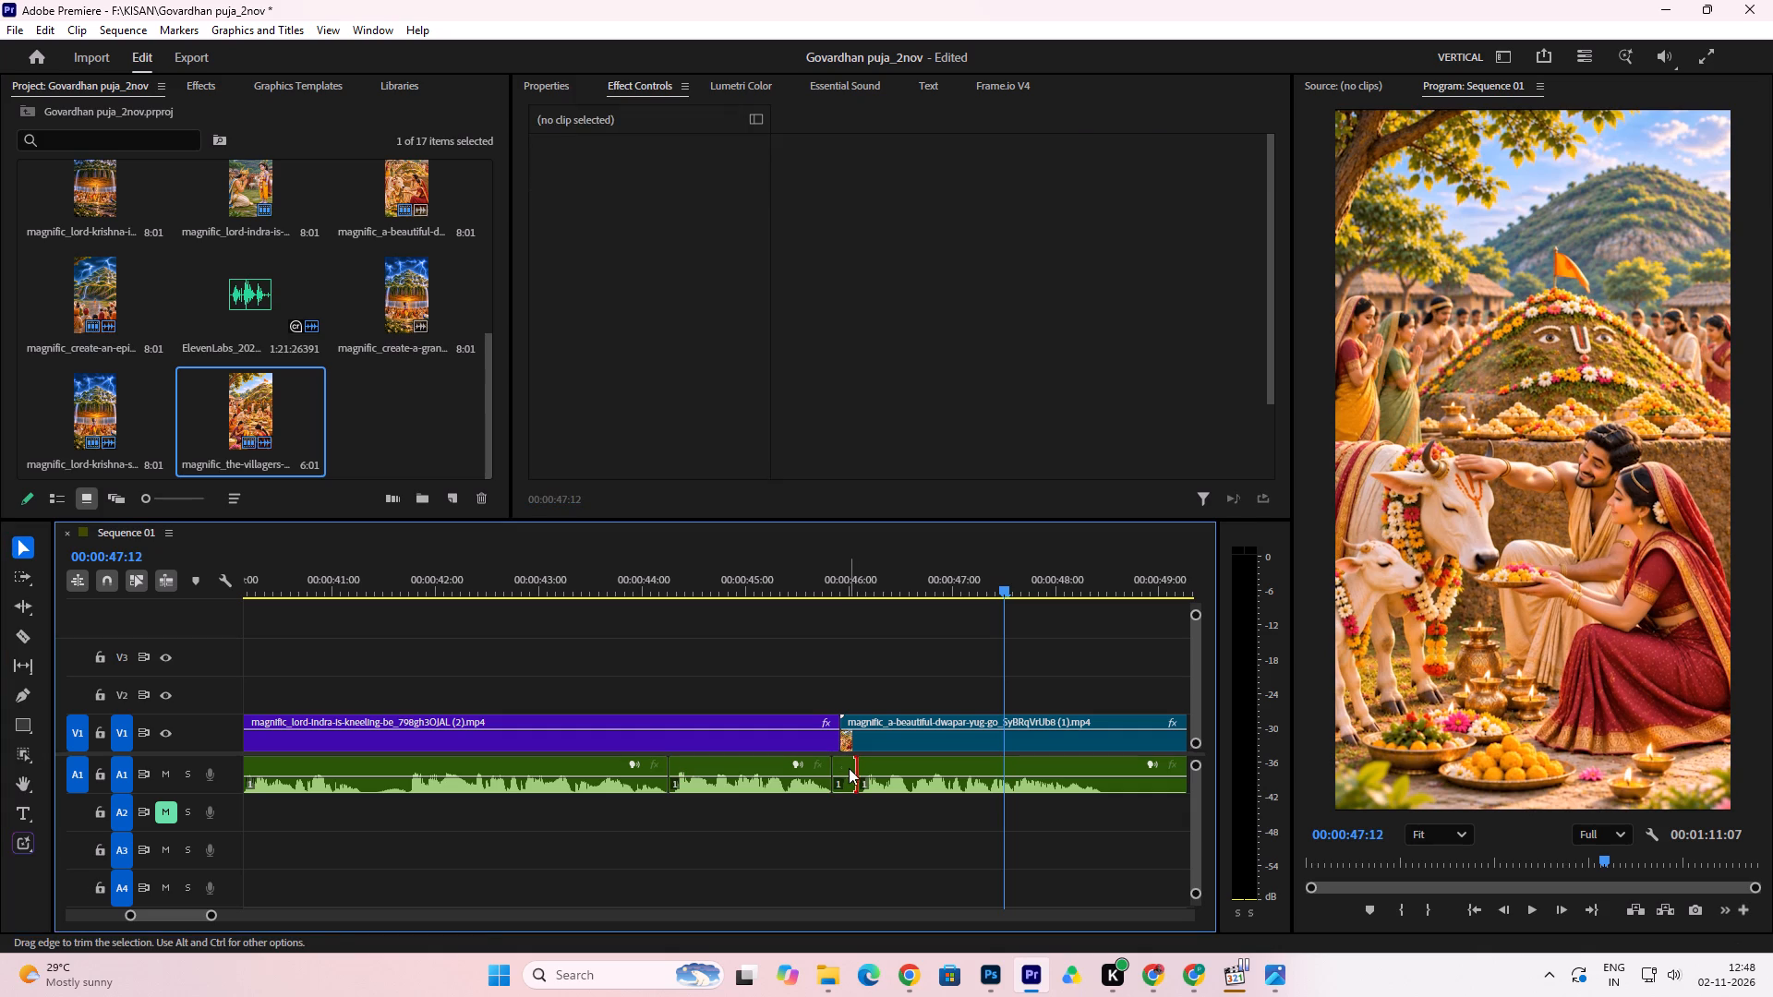
click(846, 768)
key(Delete)
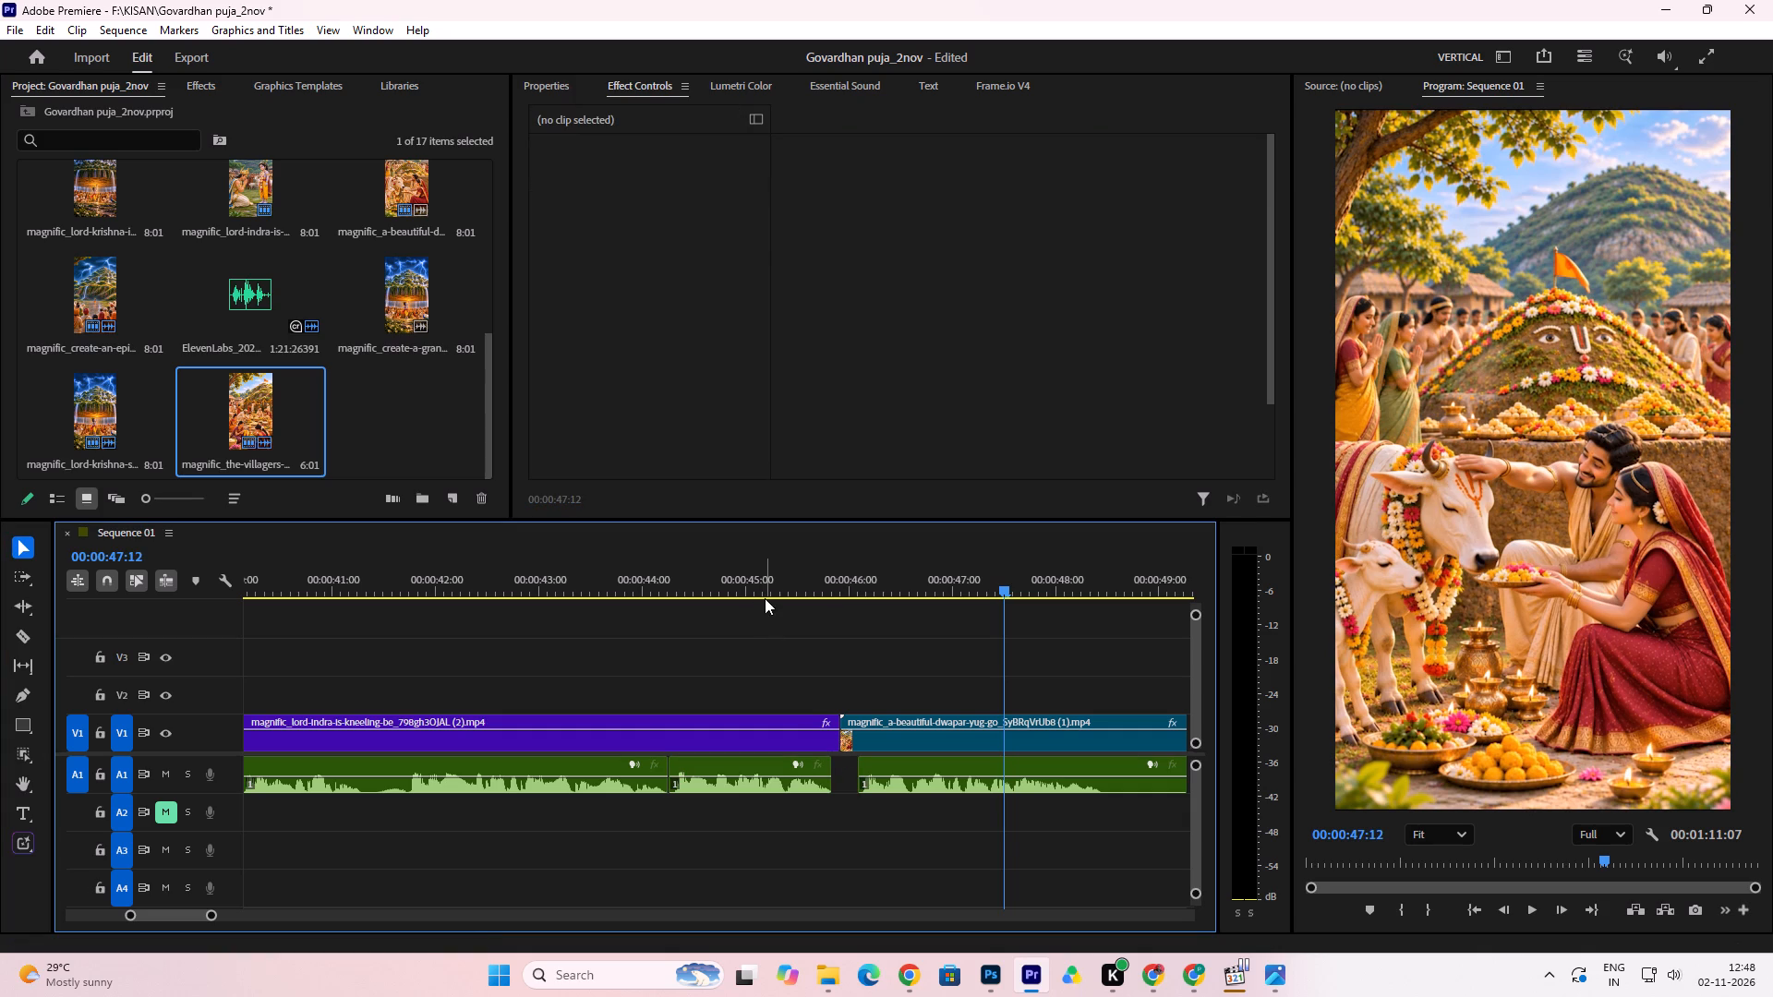
click(709, 575)
key(space)
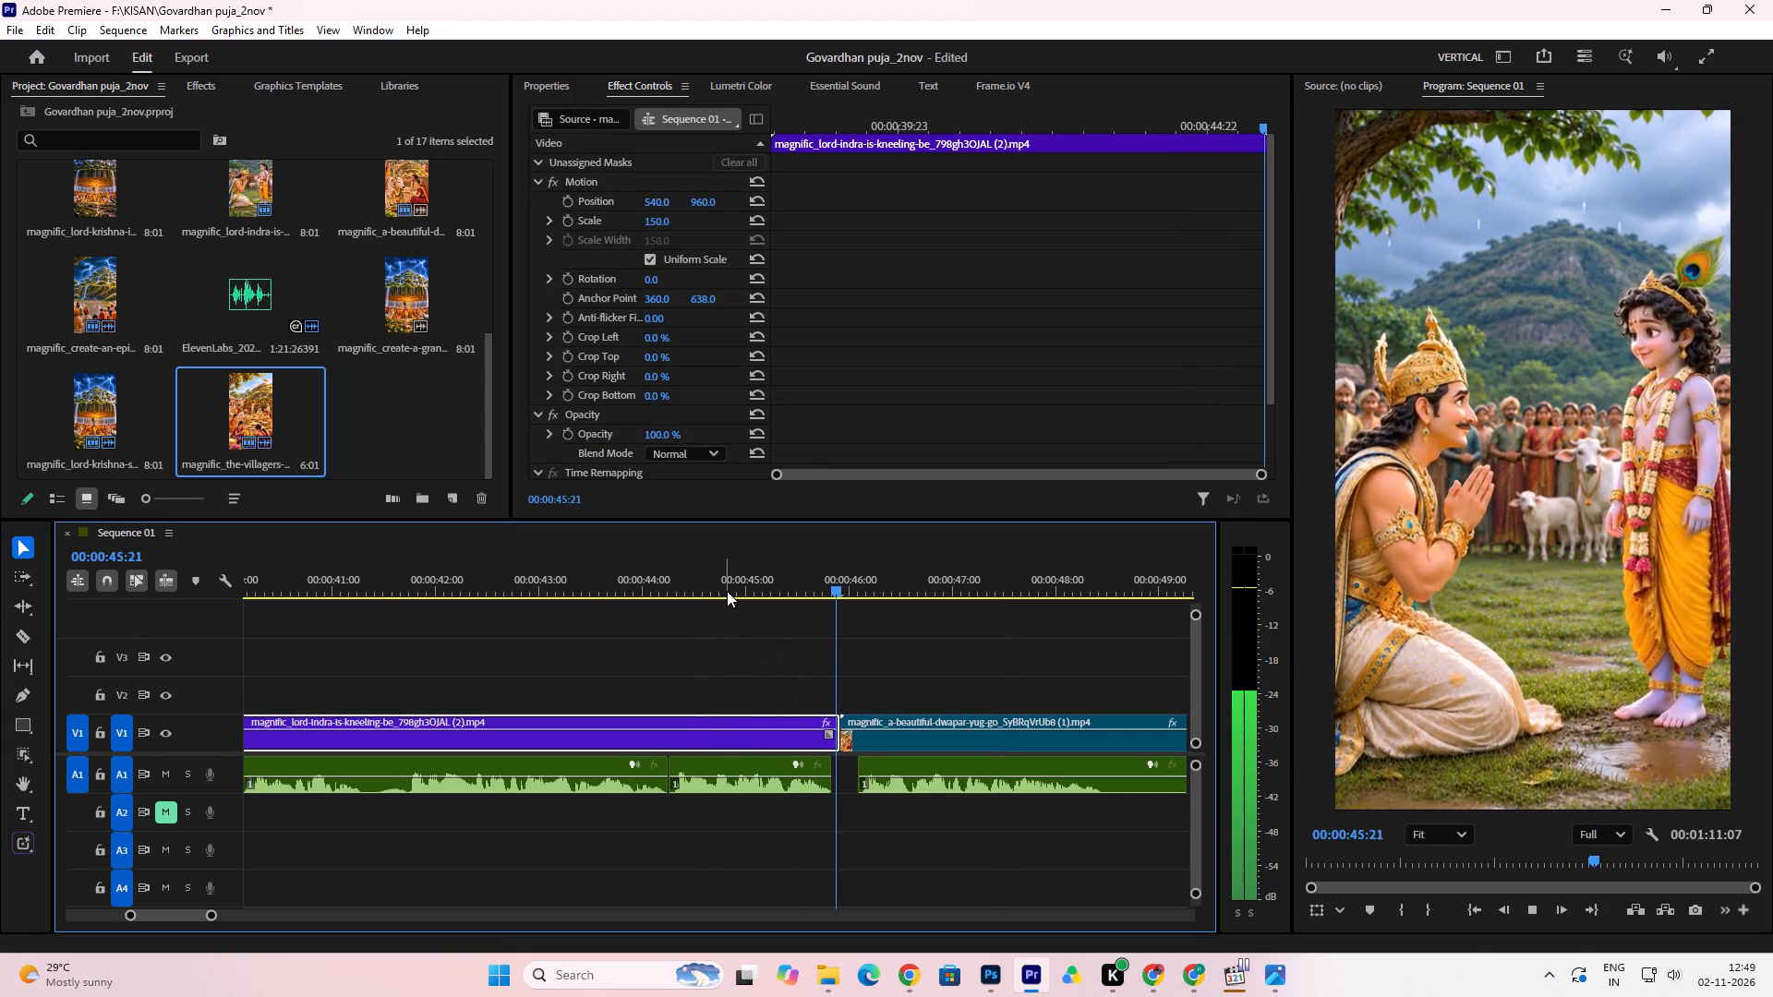
key(space)
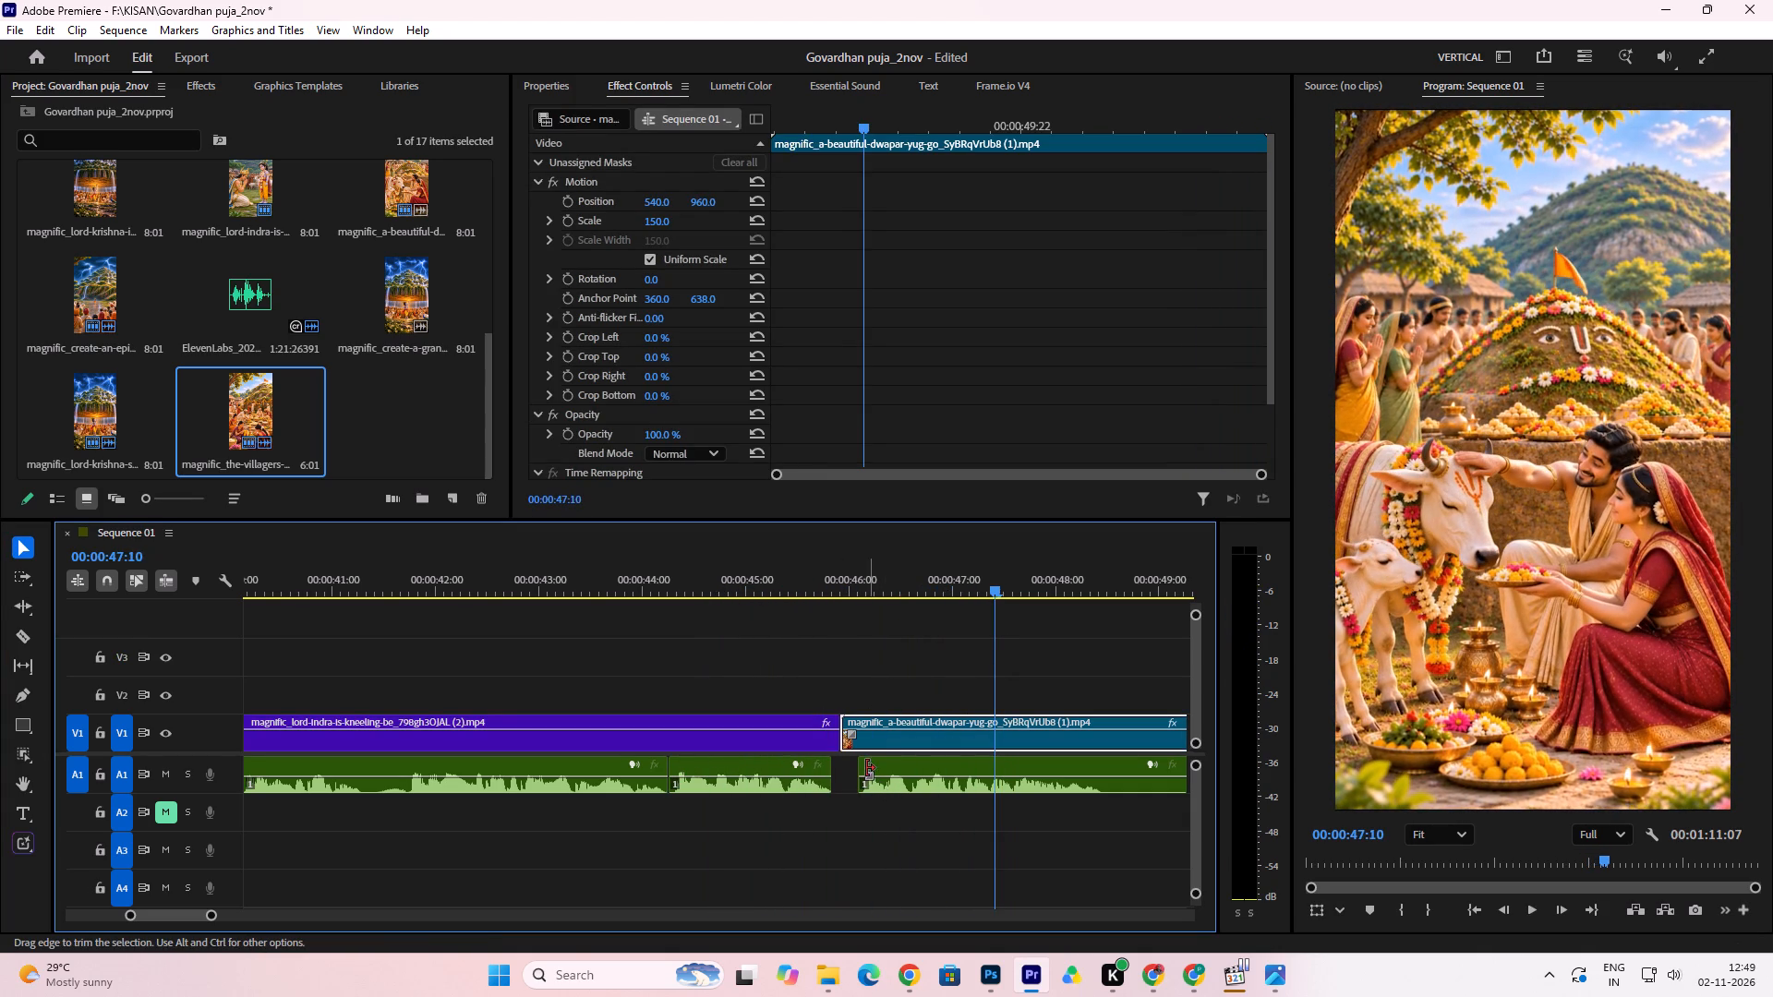
Close the A1 voiceover gap at about 00:00:45:20 without trimming the following speech, and play through the join.
drag(861, 767, 929, 771)
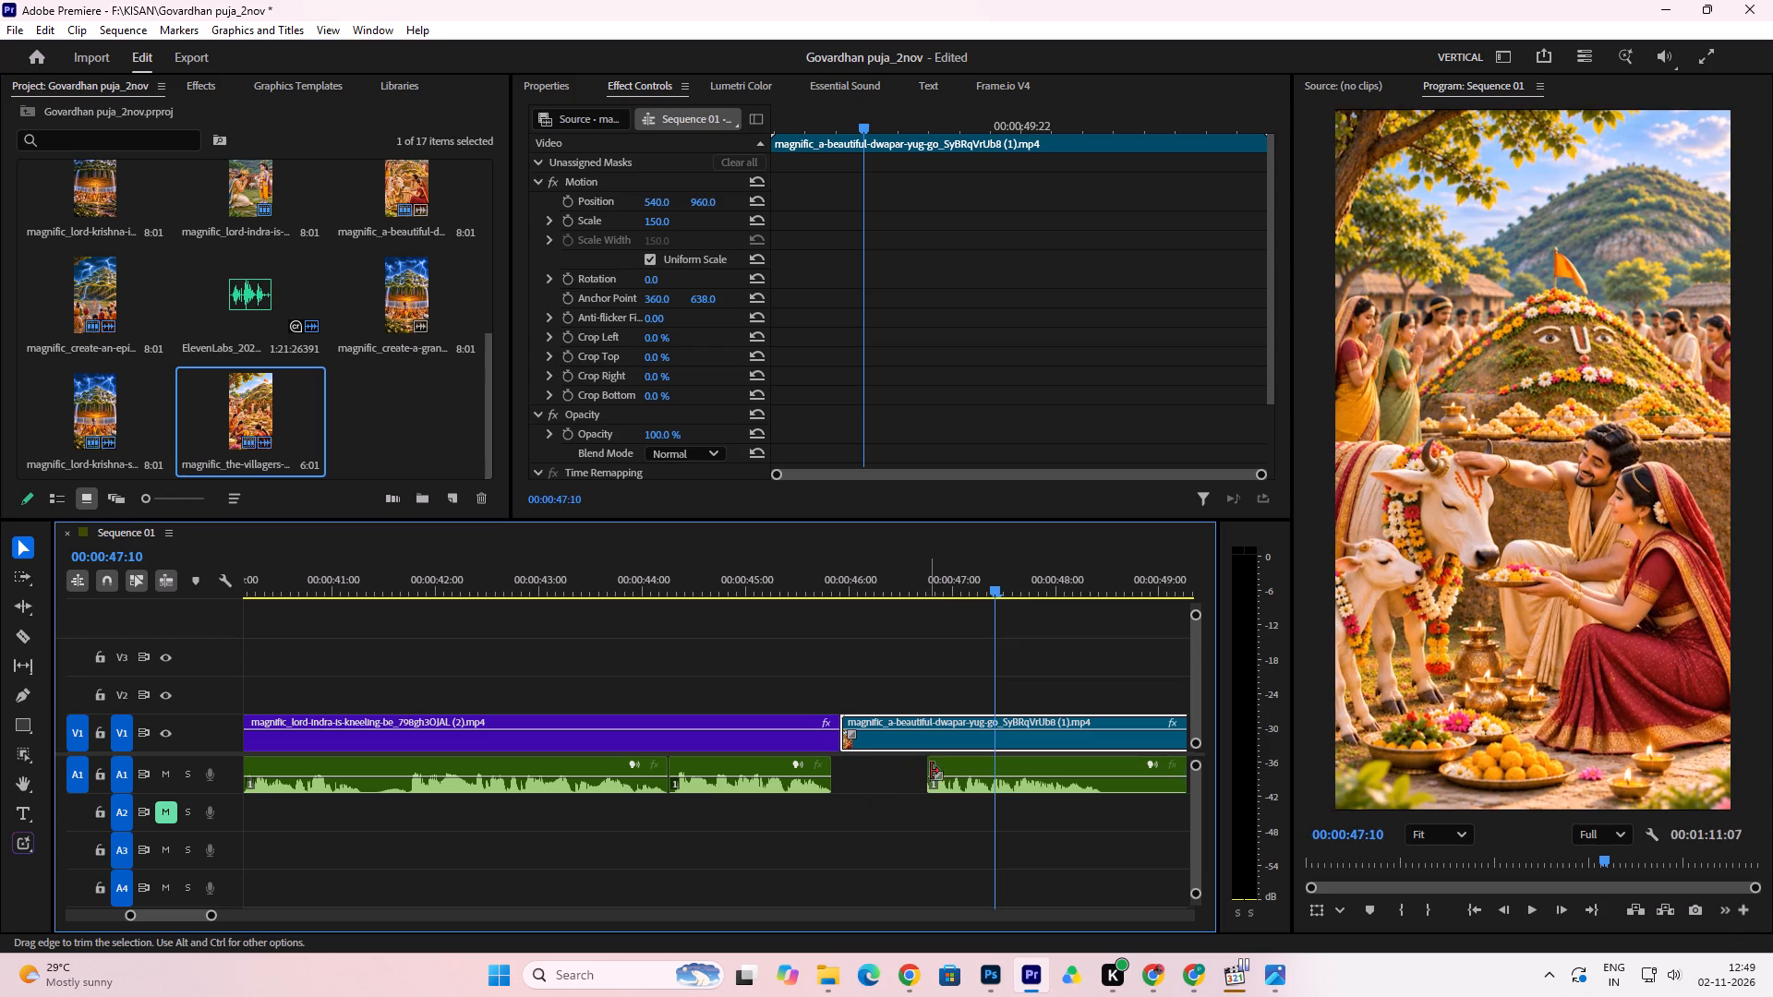
key(ctrl+z)
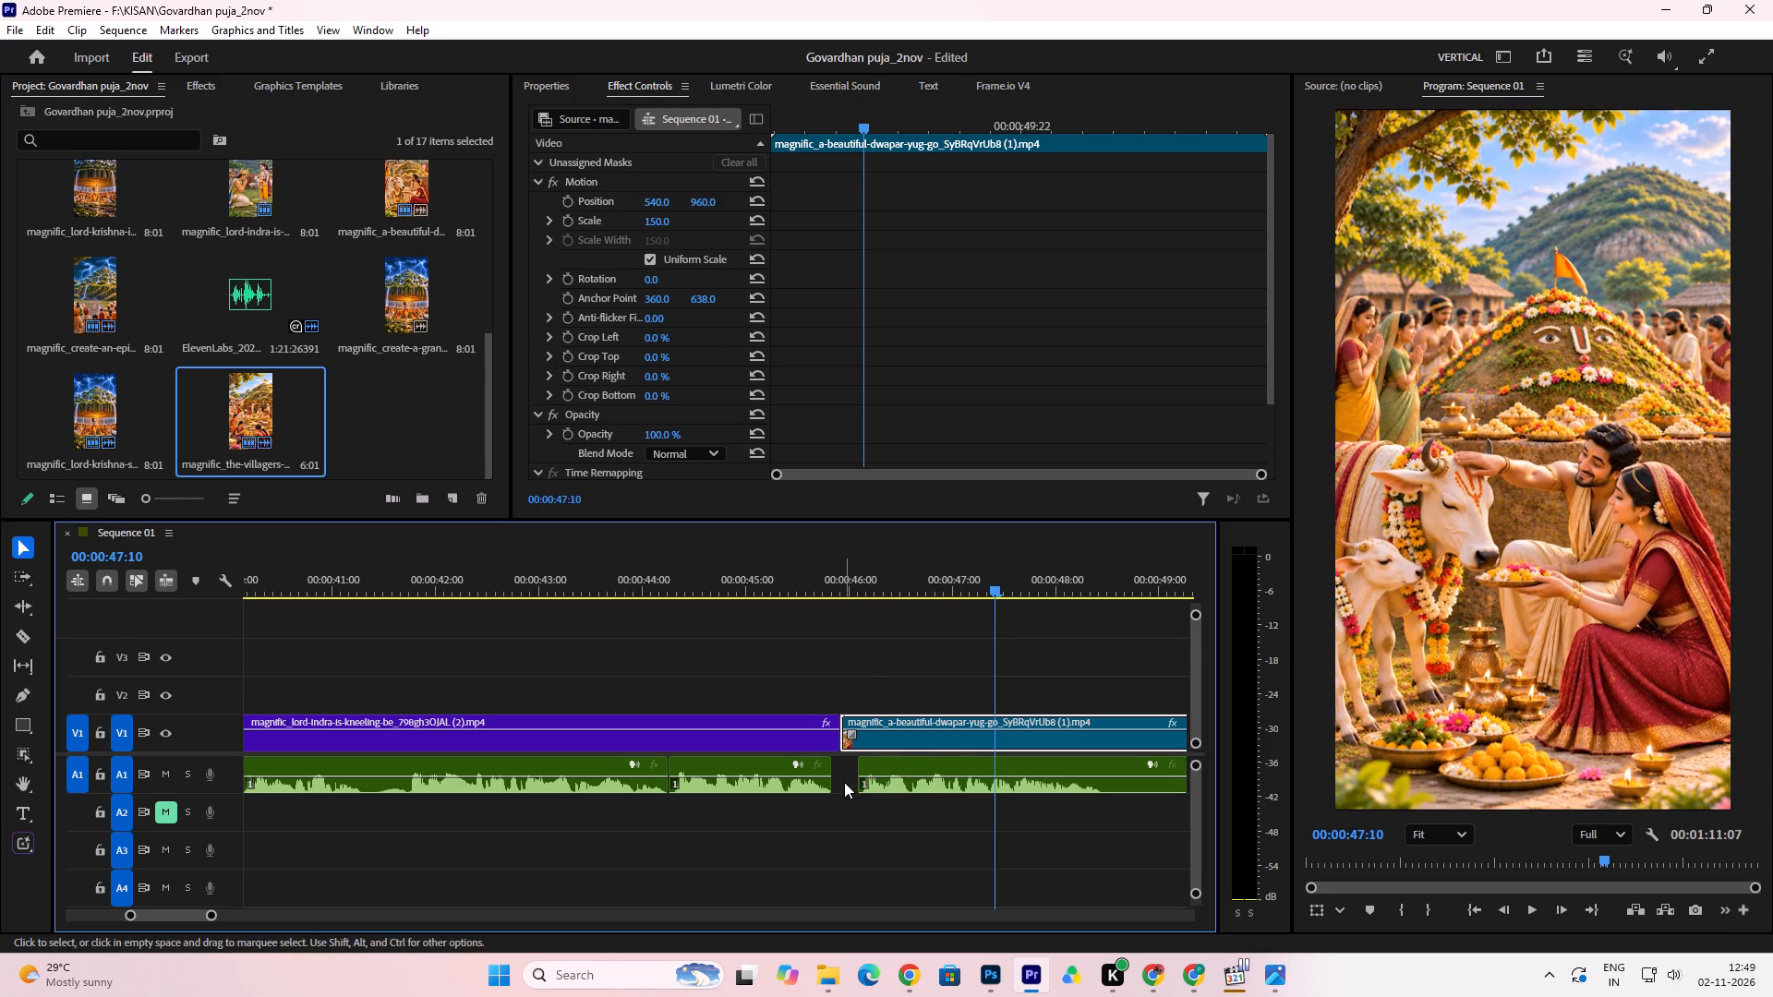
click(844, 782)
key(Delete)
drag(881, 764, 857, 769)
click(623, 566)
key(space)
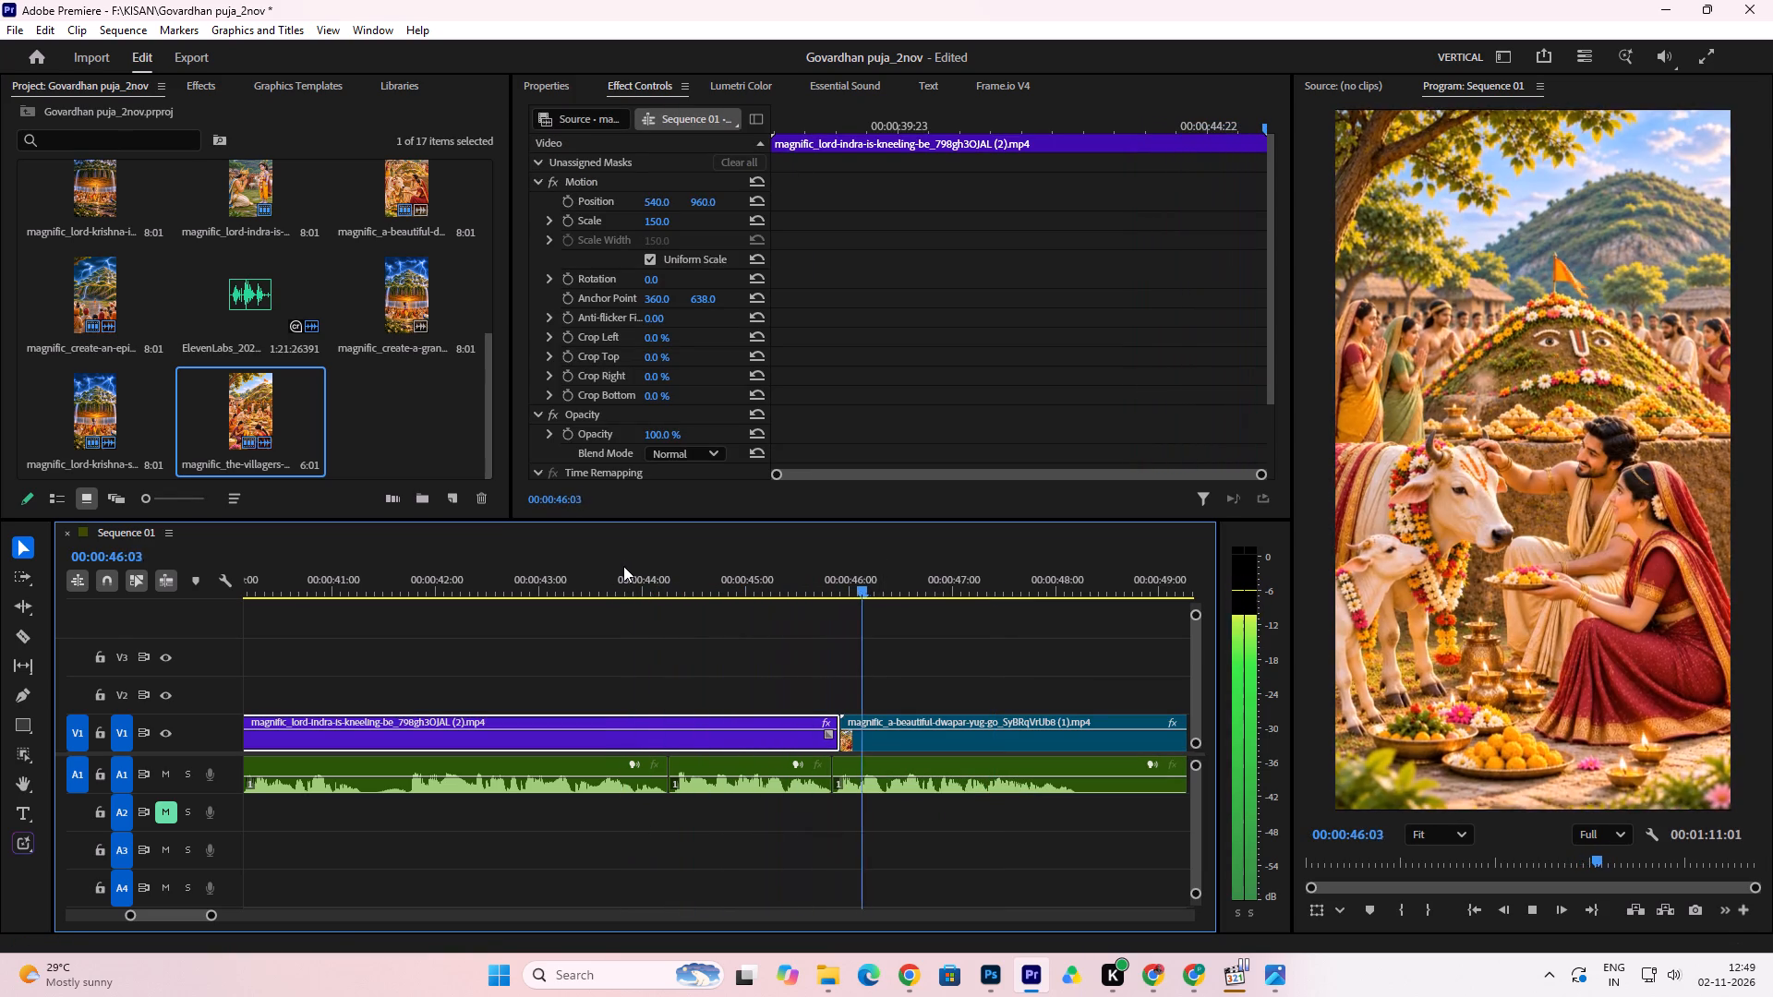
key(space)
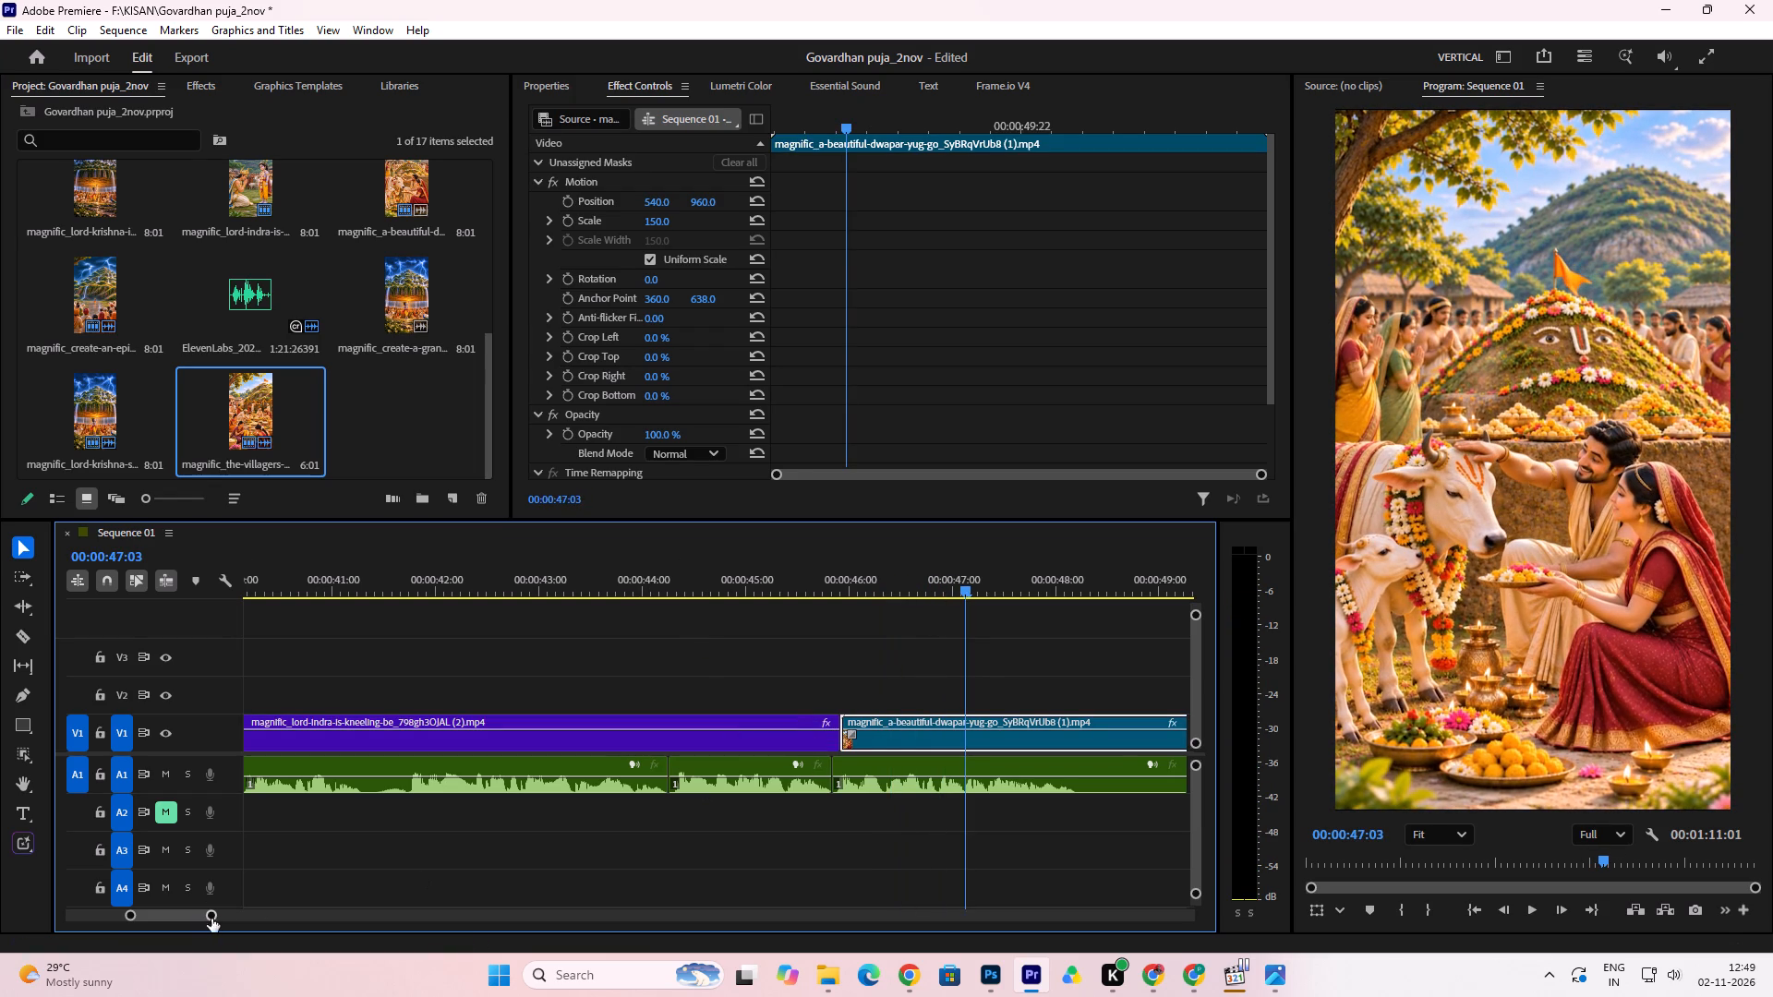
Cut the A1 voiceover pause between about 00:00:48:06 and 00:00:49:05, close the gap, and play on past the join.
drag(215, 918, 256, 931)
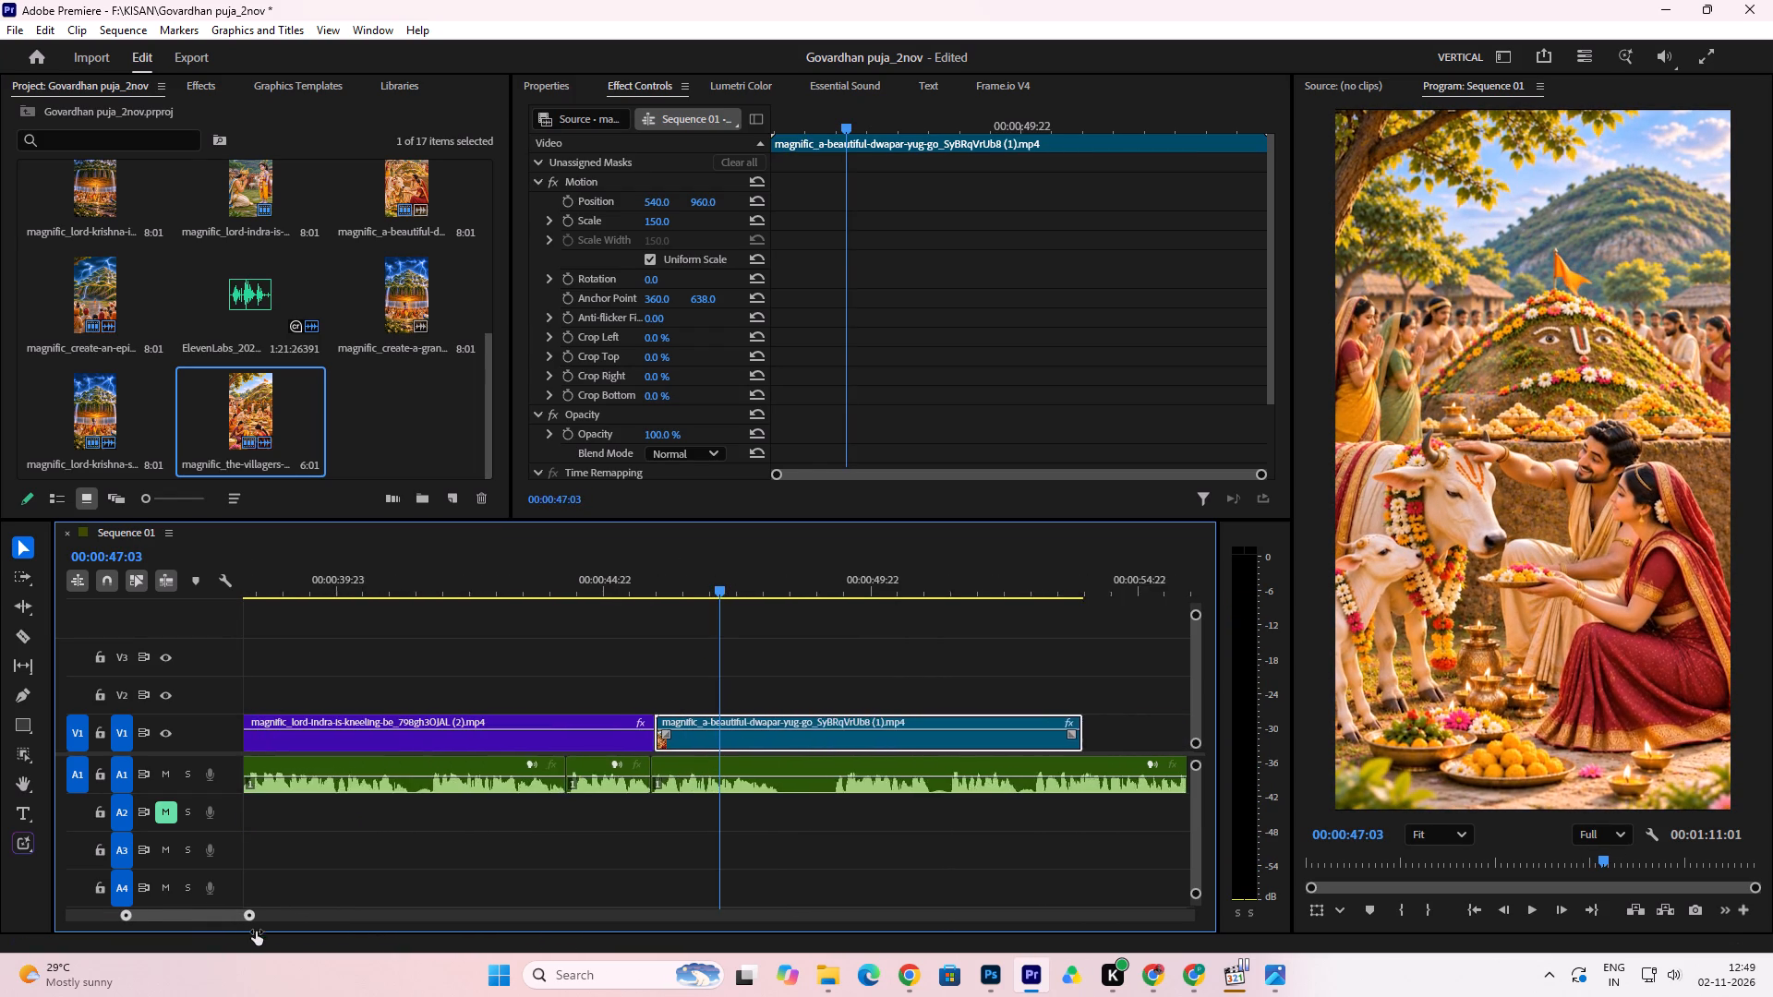
drag(256, 931, 221, 936)
click(17, 640)
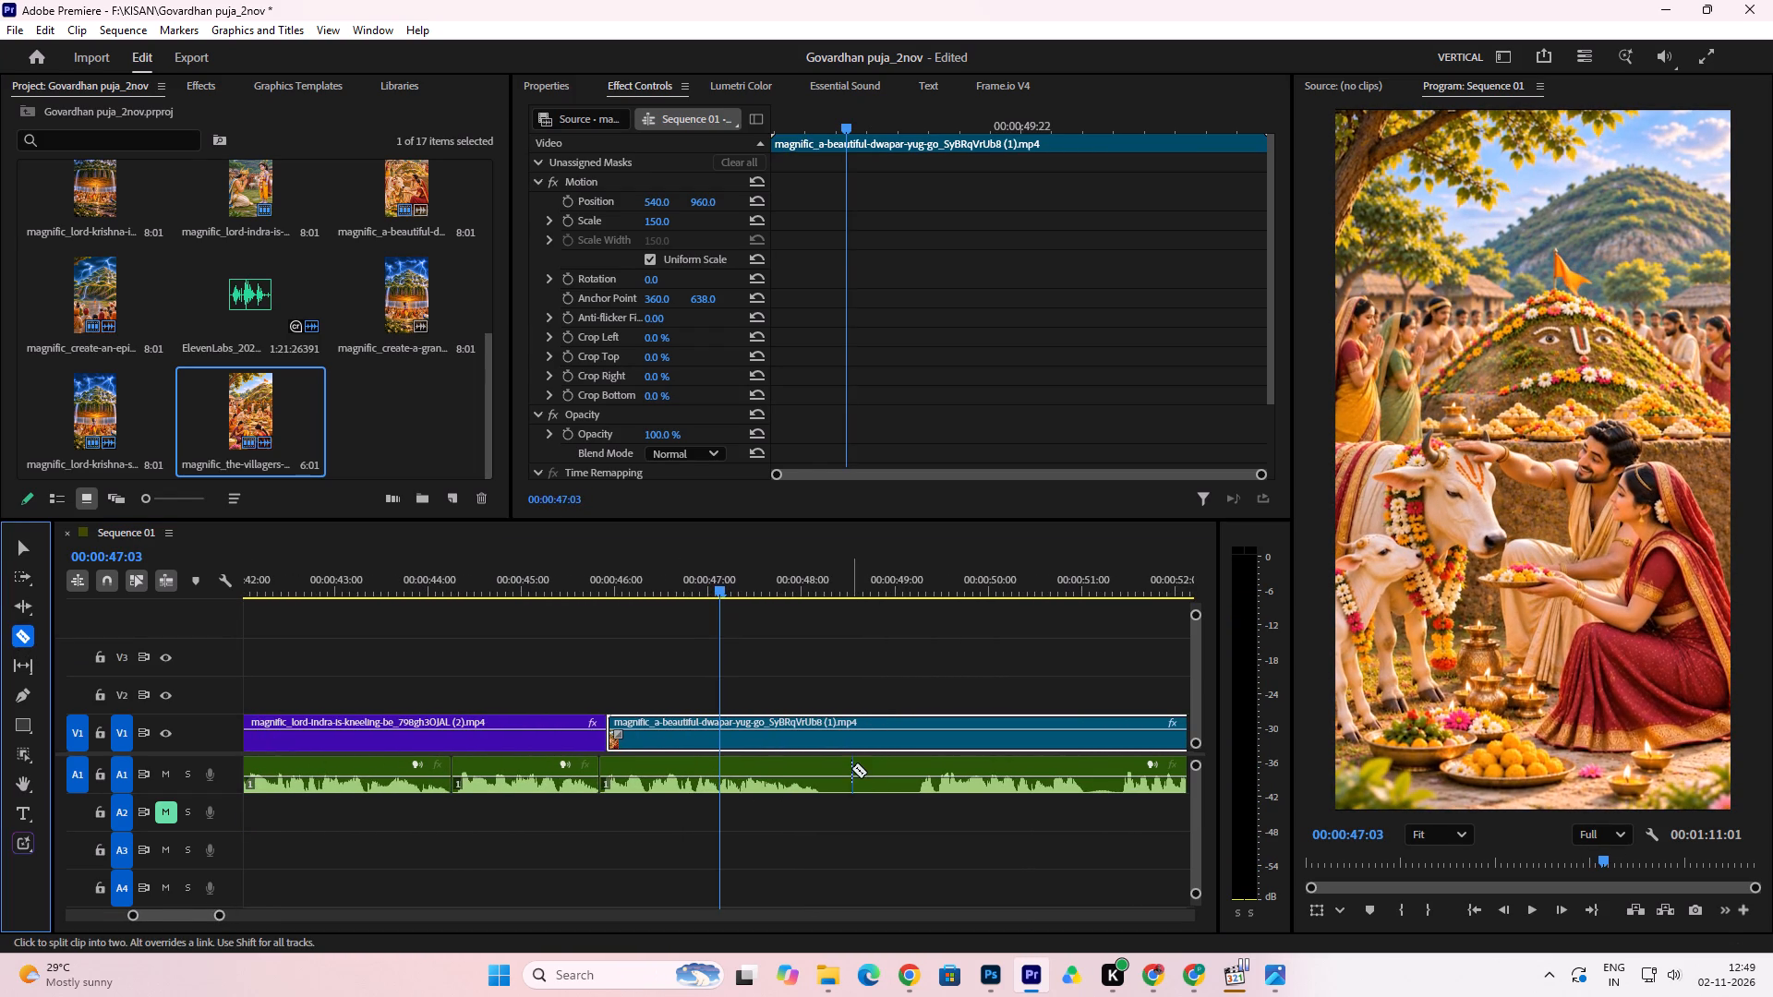
click(825, 777)
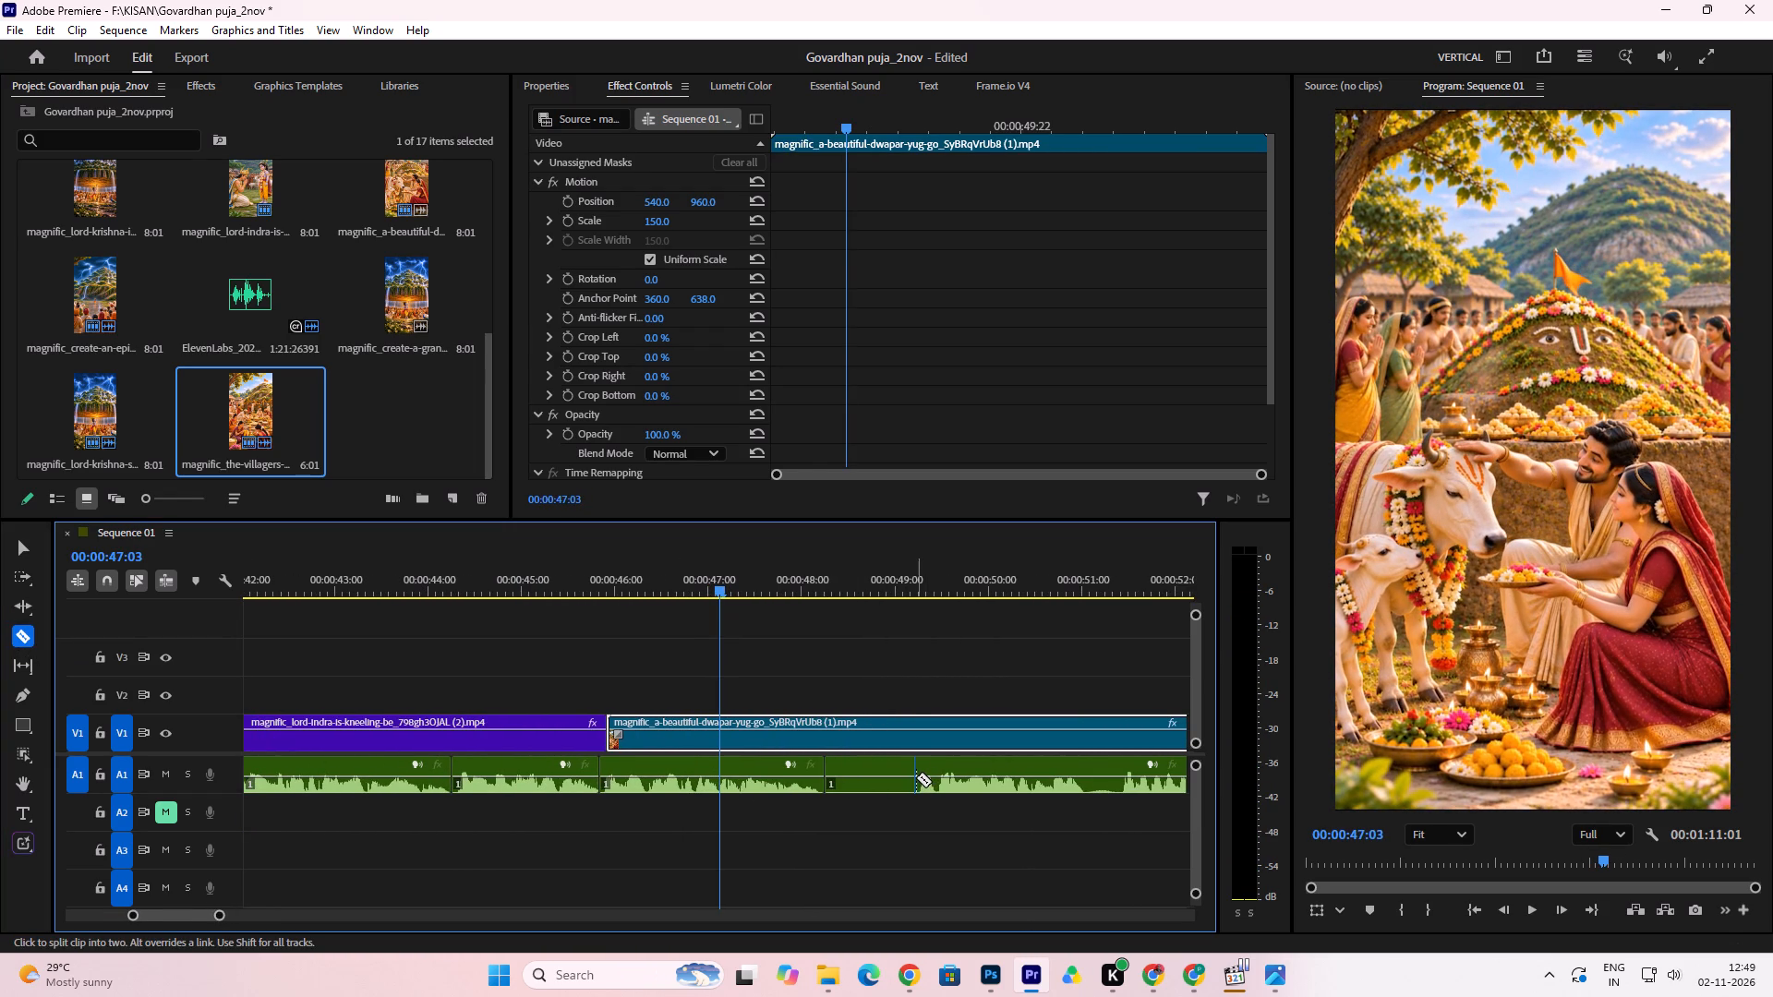
click(916, 777)
click(21, 545)
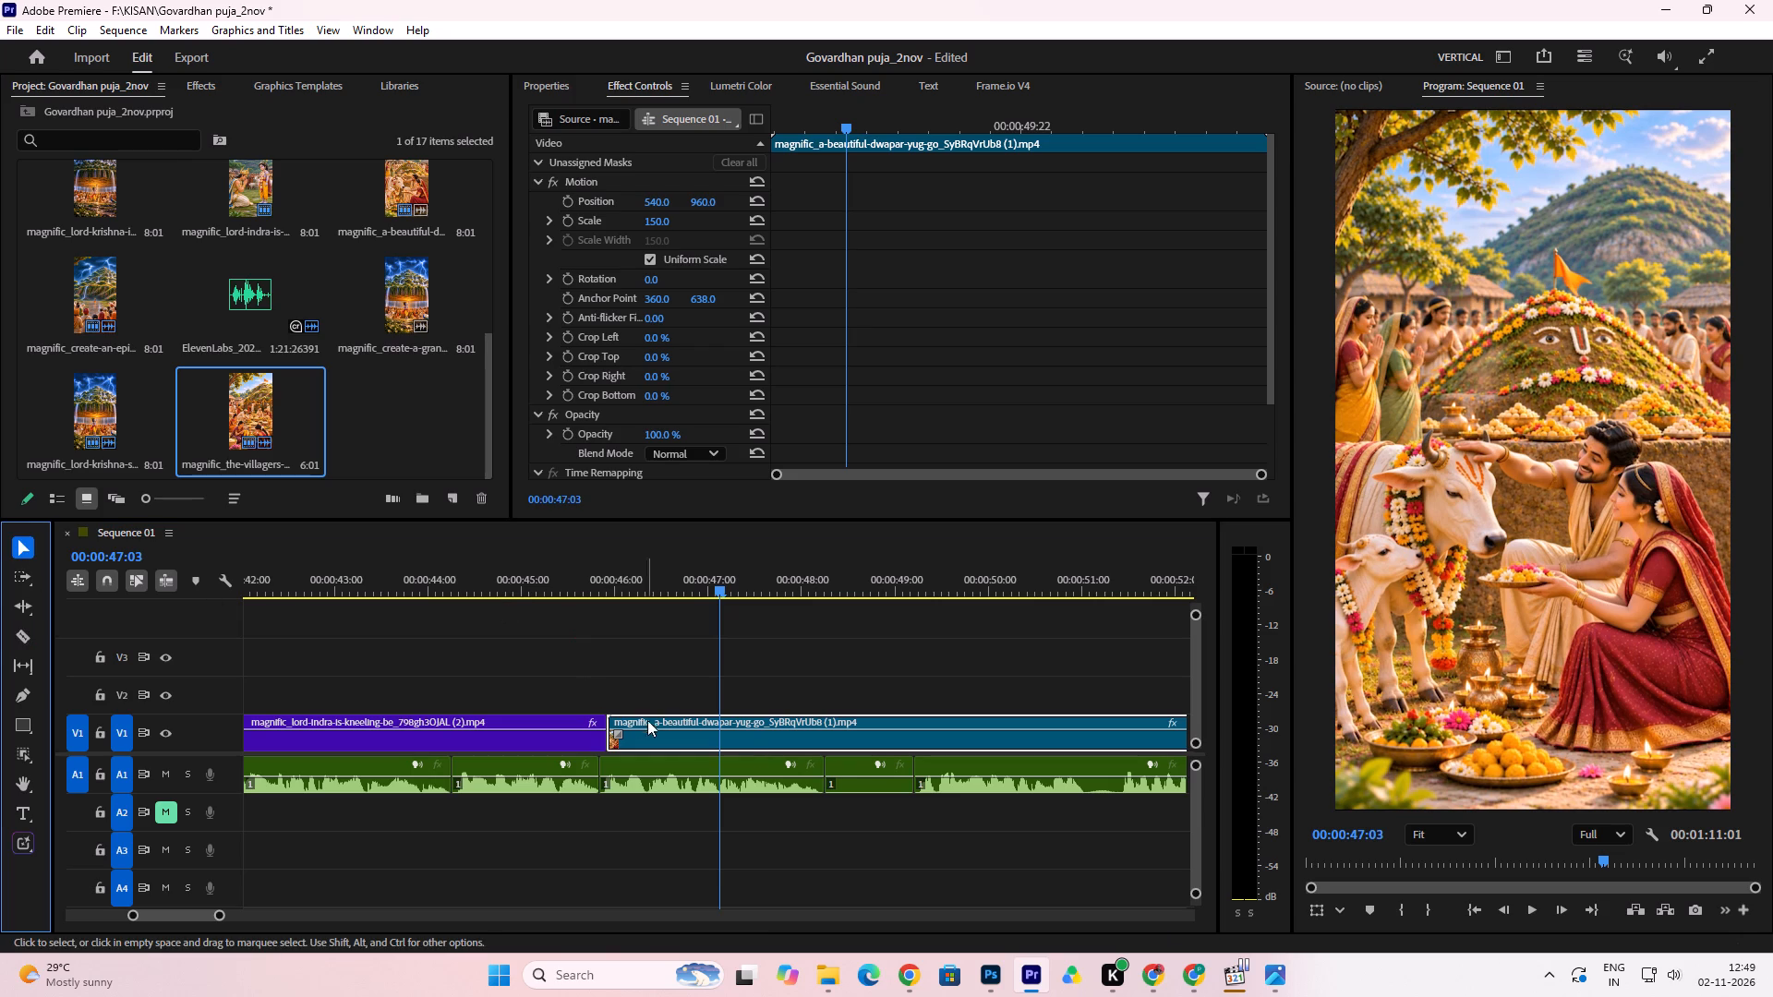
click(890, 785)
key(Delete)
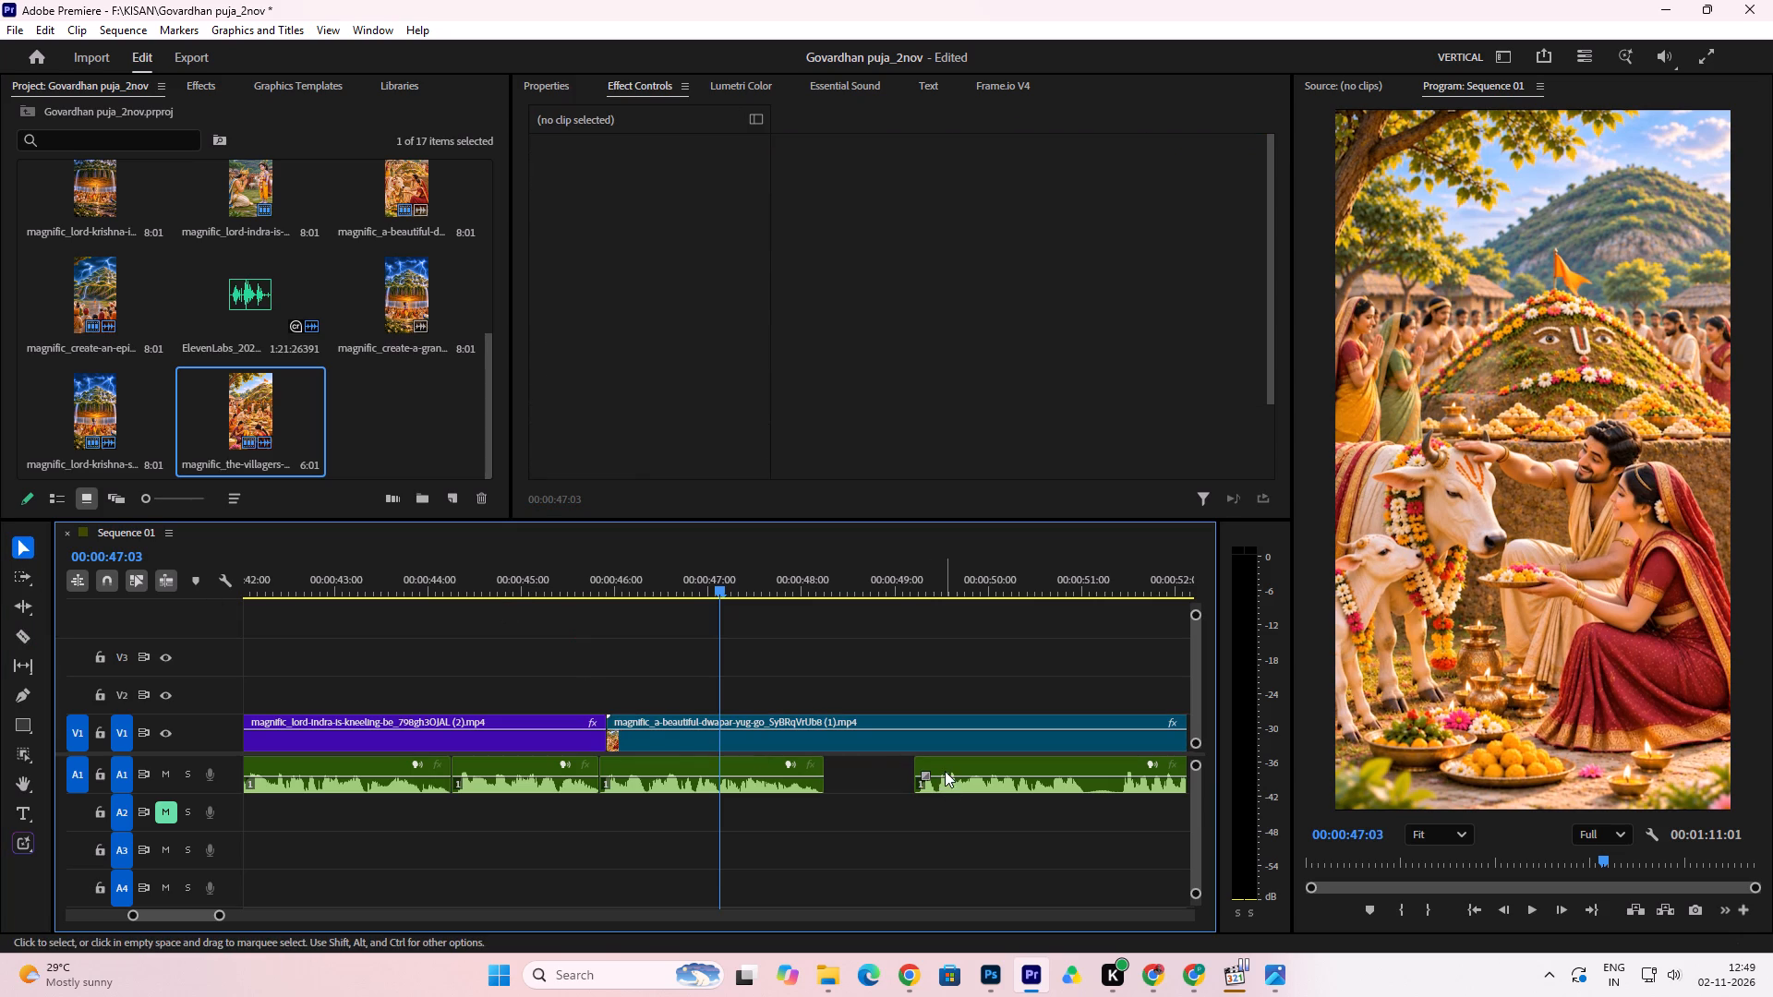
drag(940, 767, 857, 781)
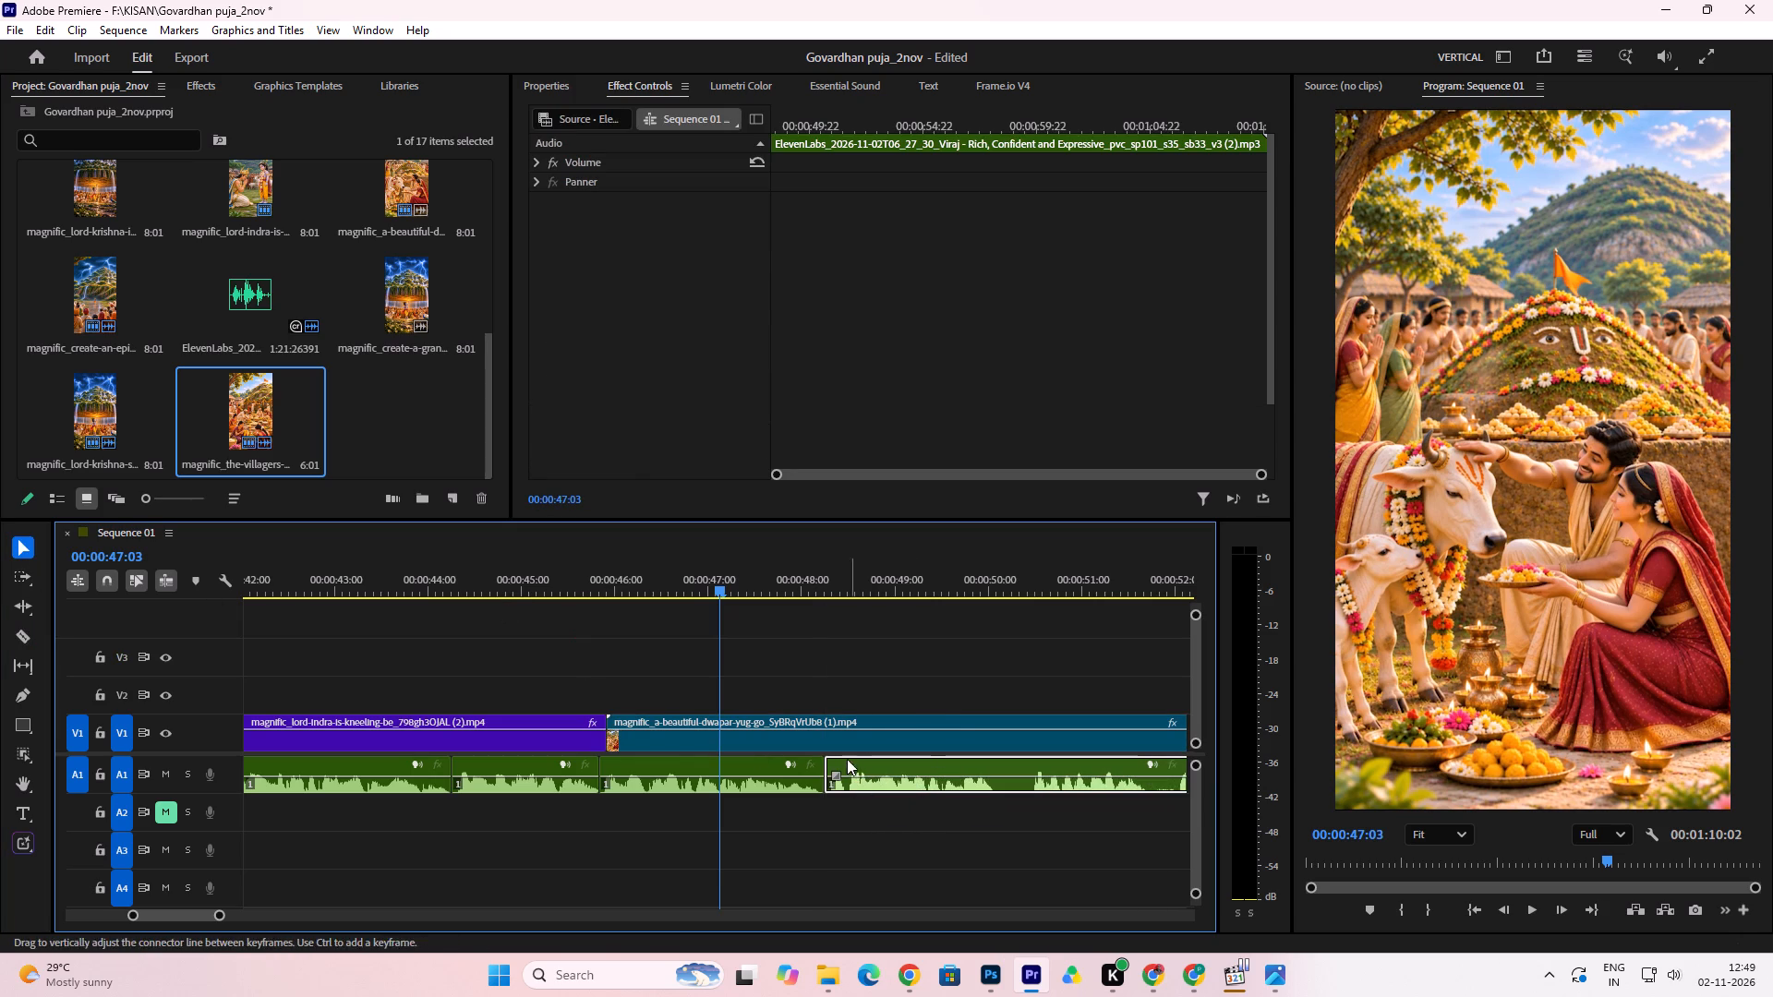
key(space)
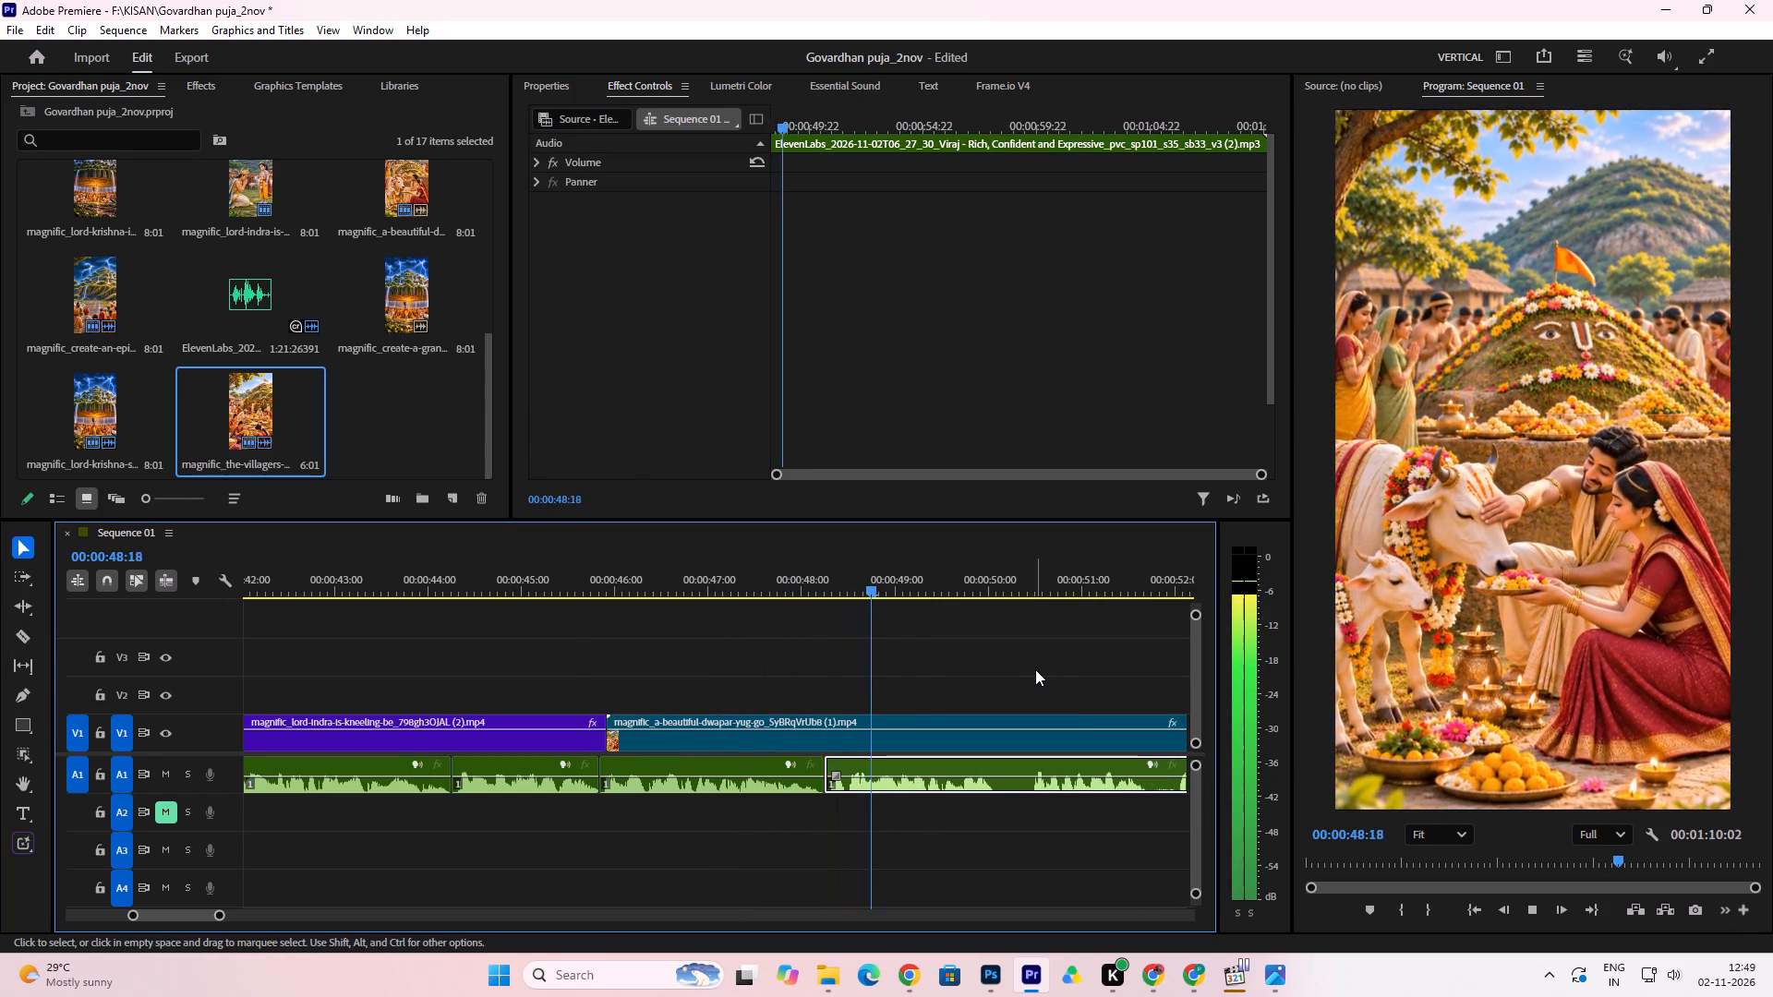
key(space)
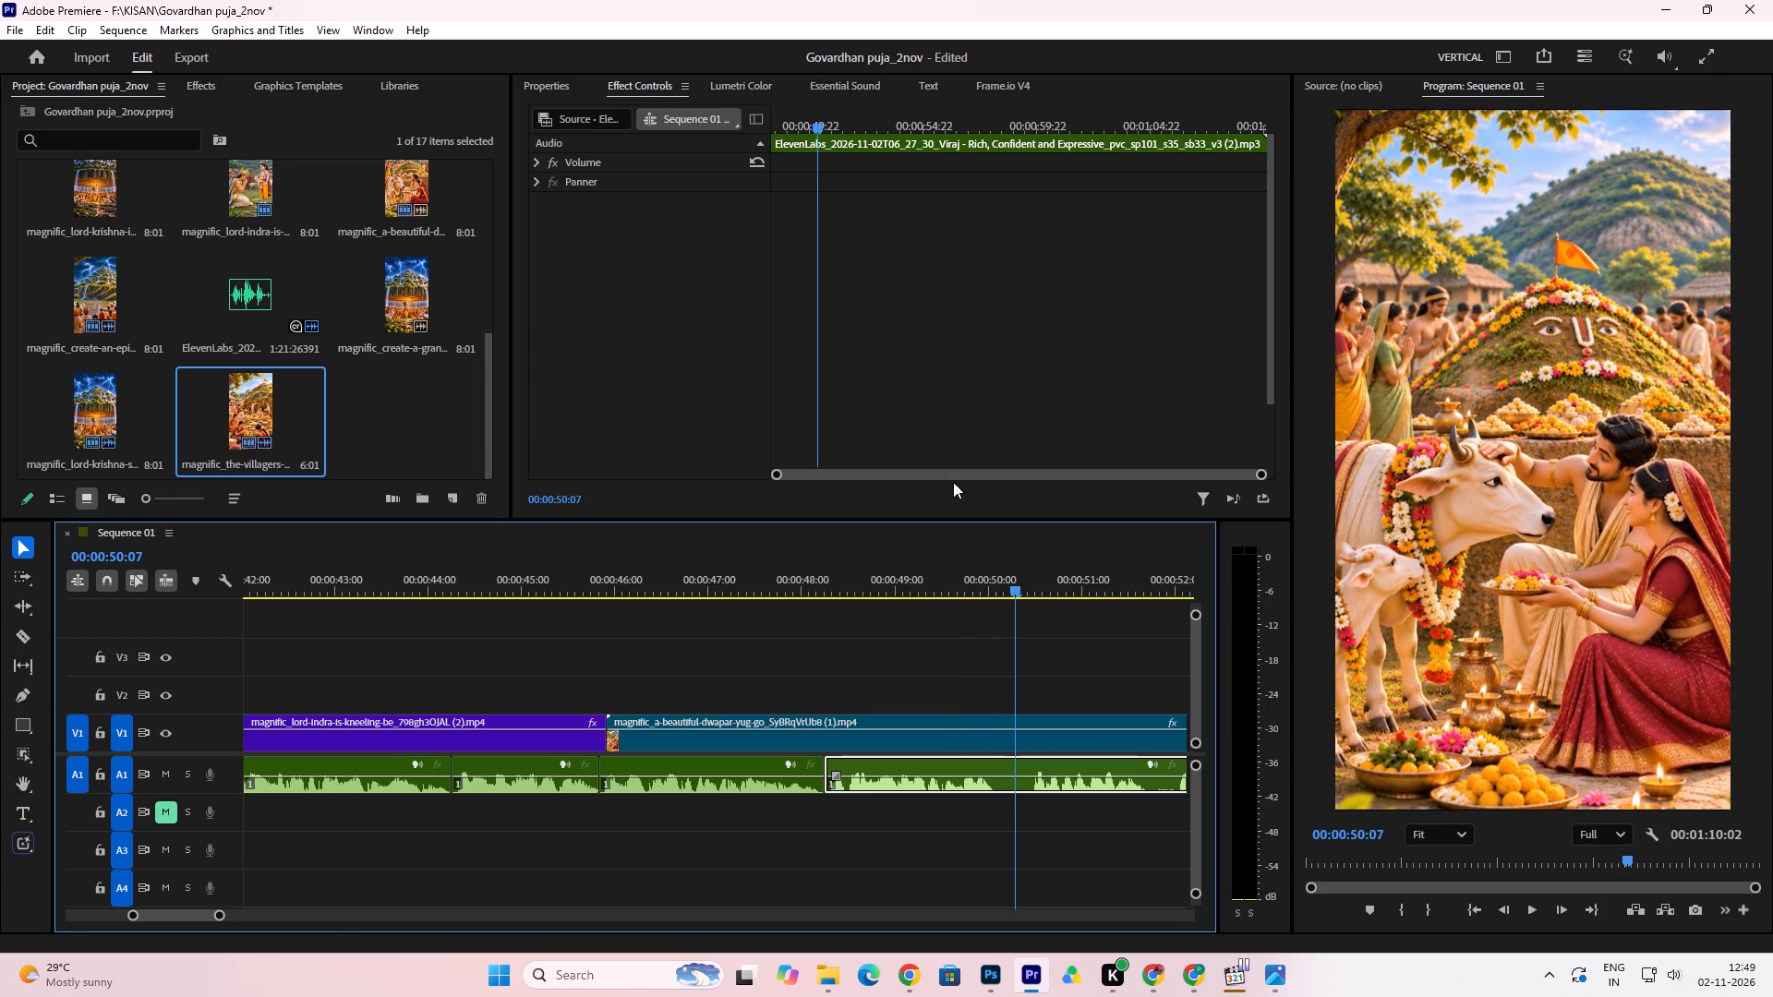
Cut the short A1 voiceover pause between about 00:00:50:03 and 00:00:50:11, close the gap, and play on from there.
click(22, 636)
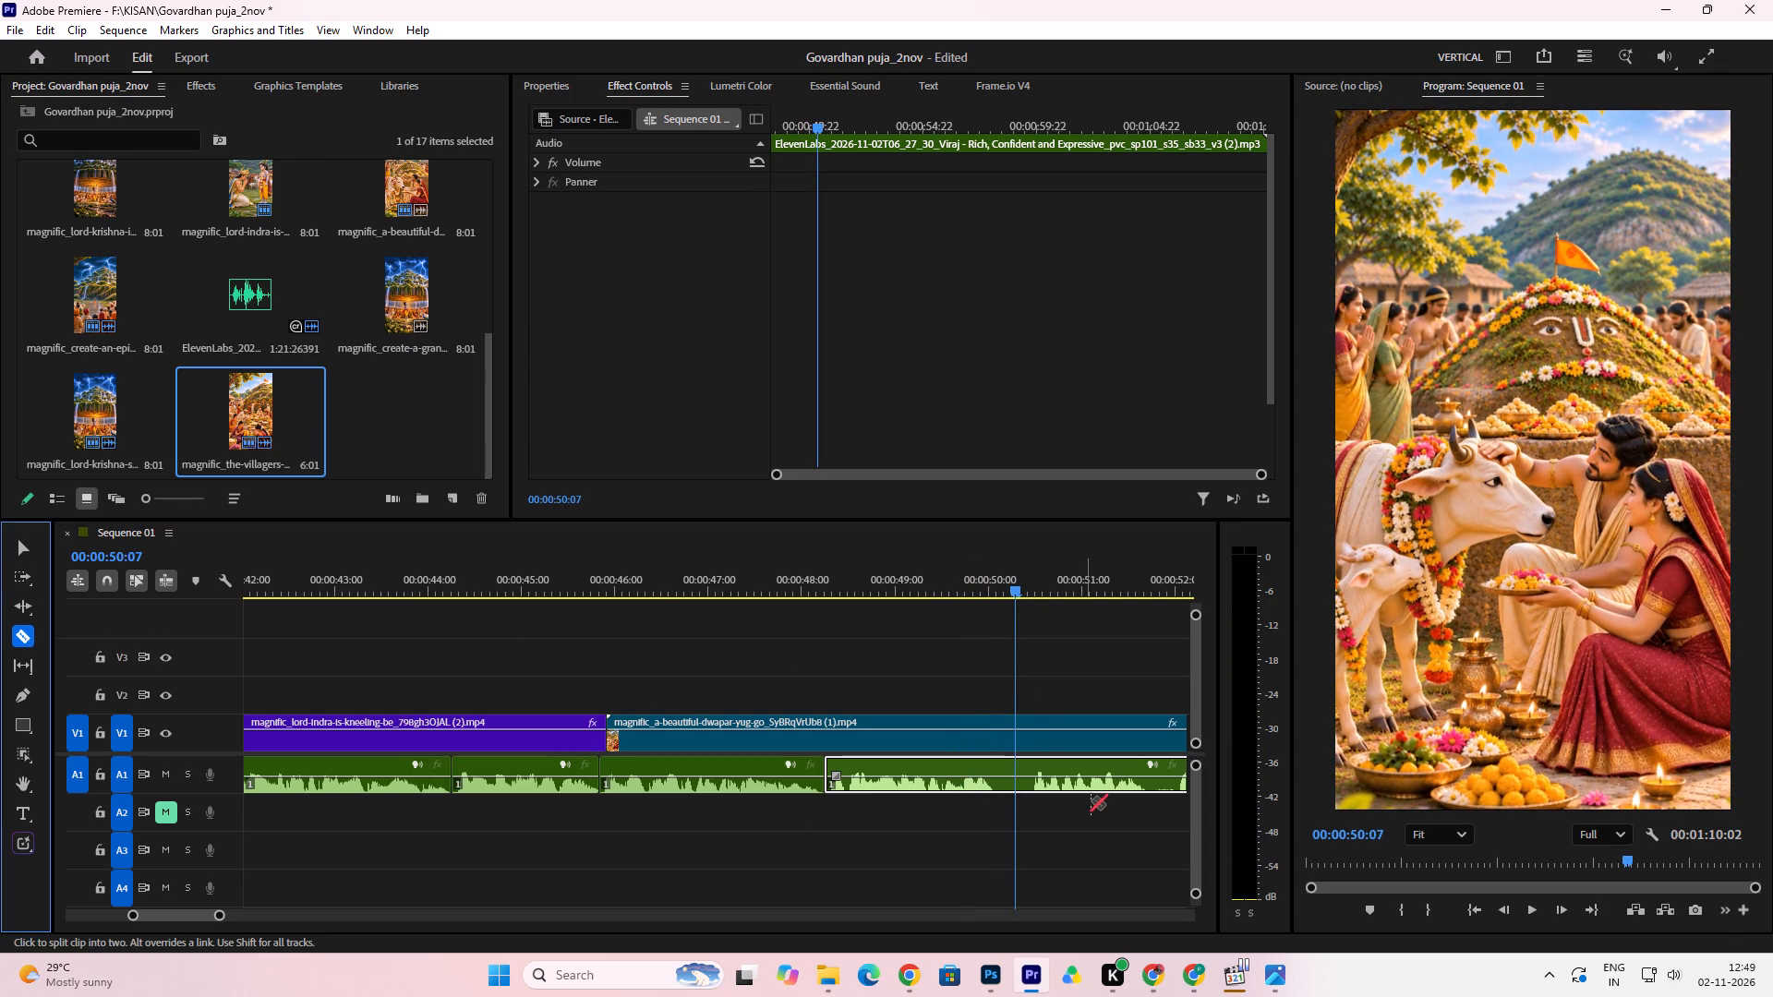
click(998, 774)
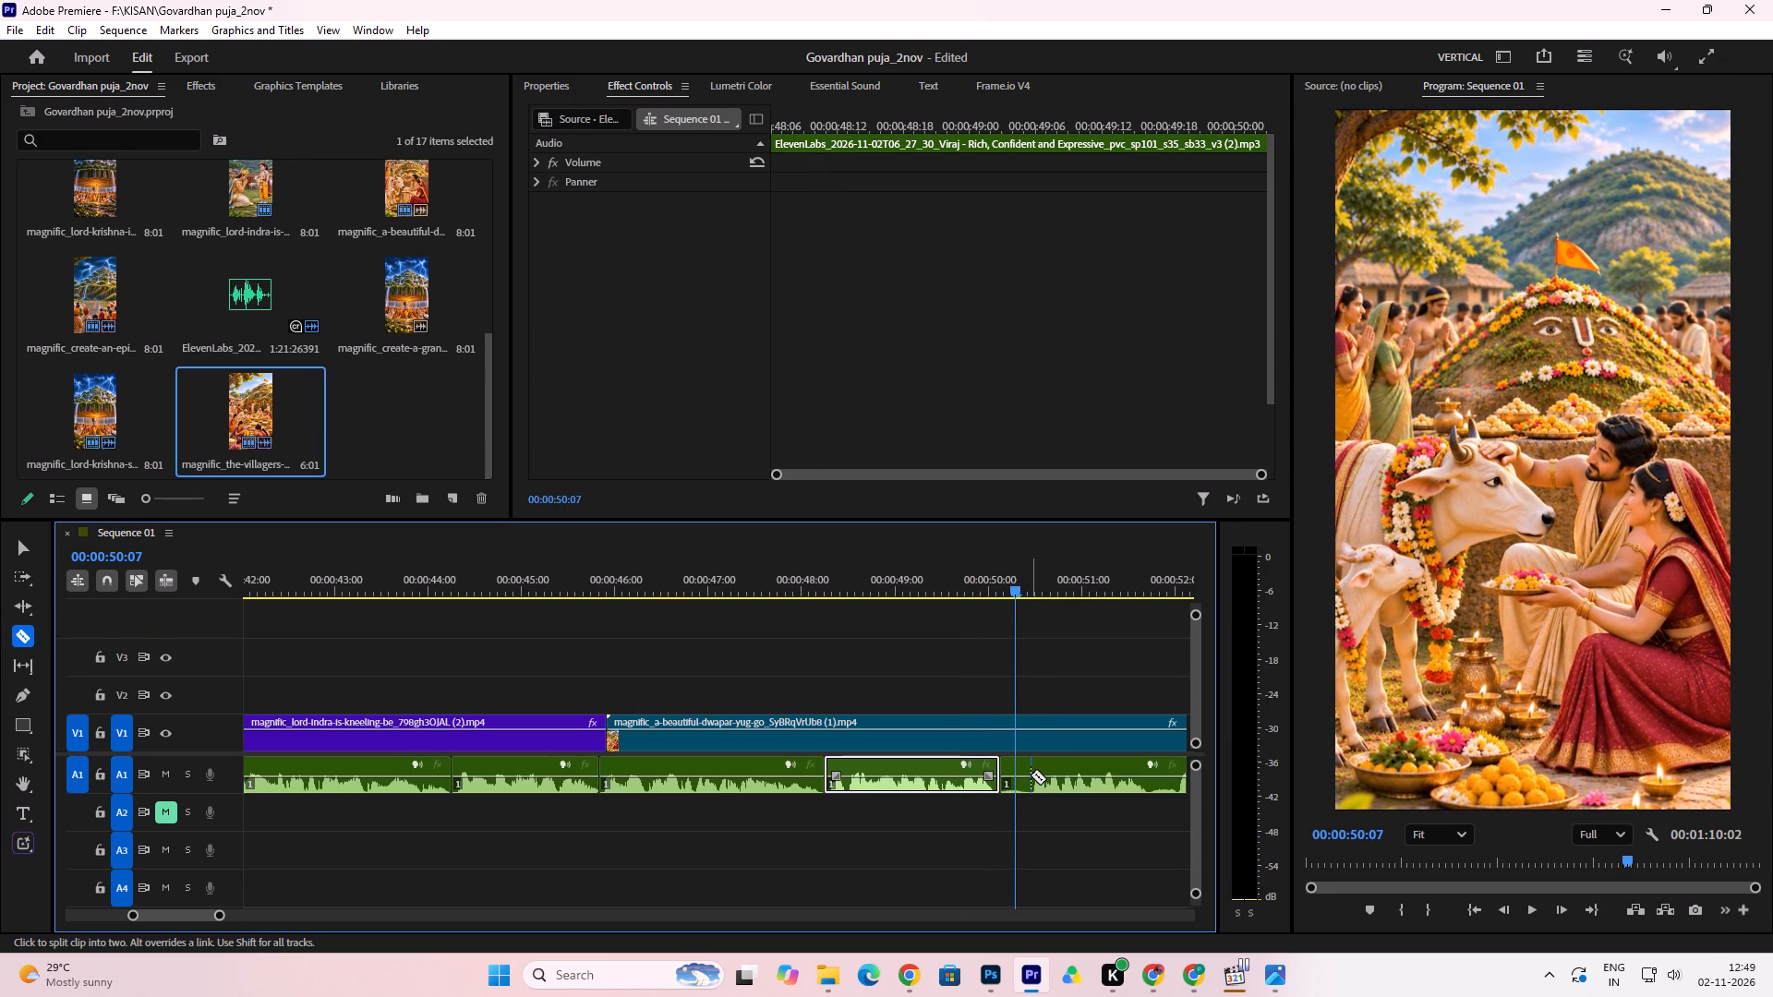
click(1031, 775)
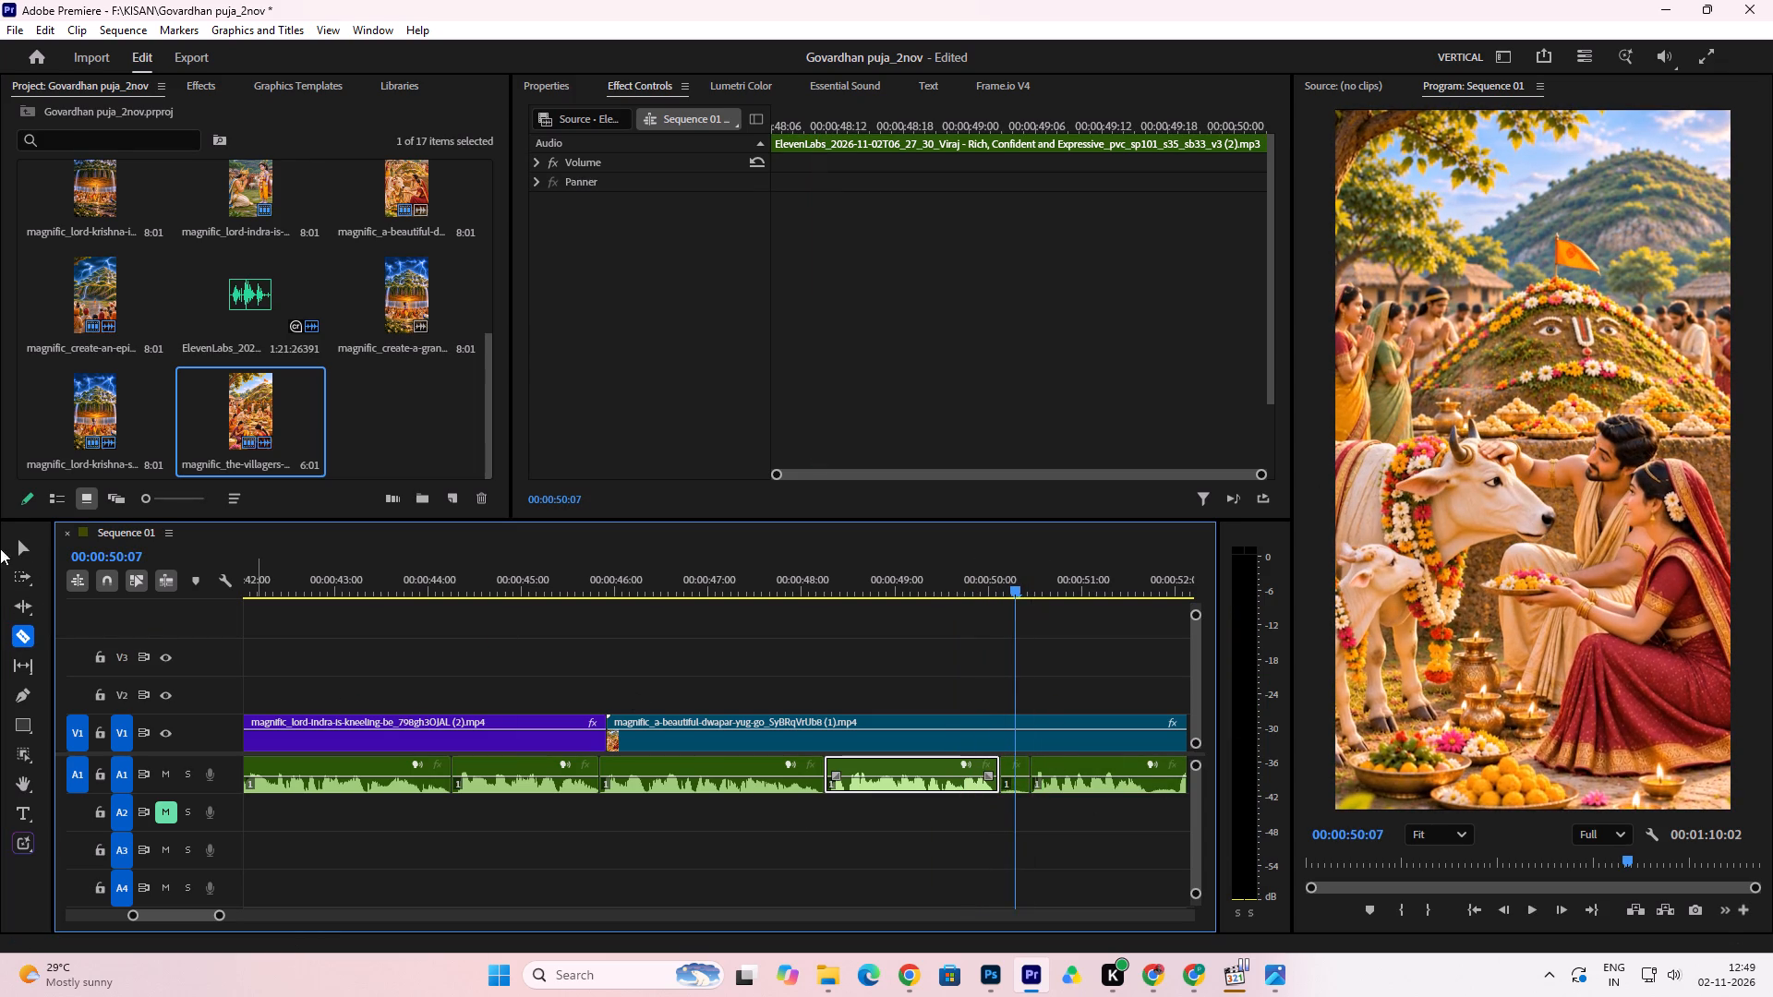
click(30, 544)
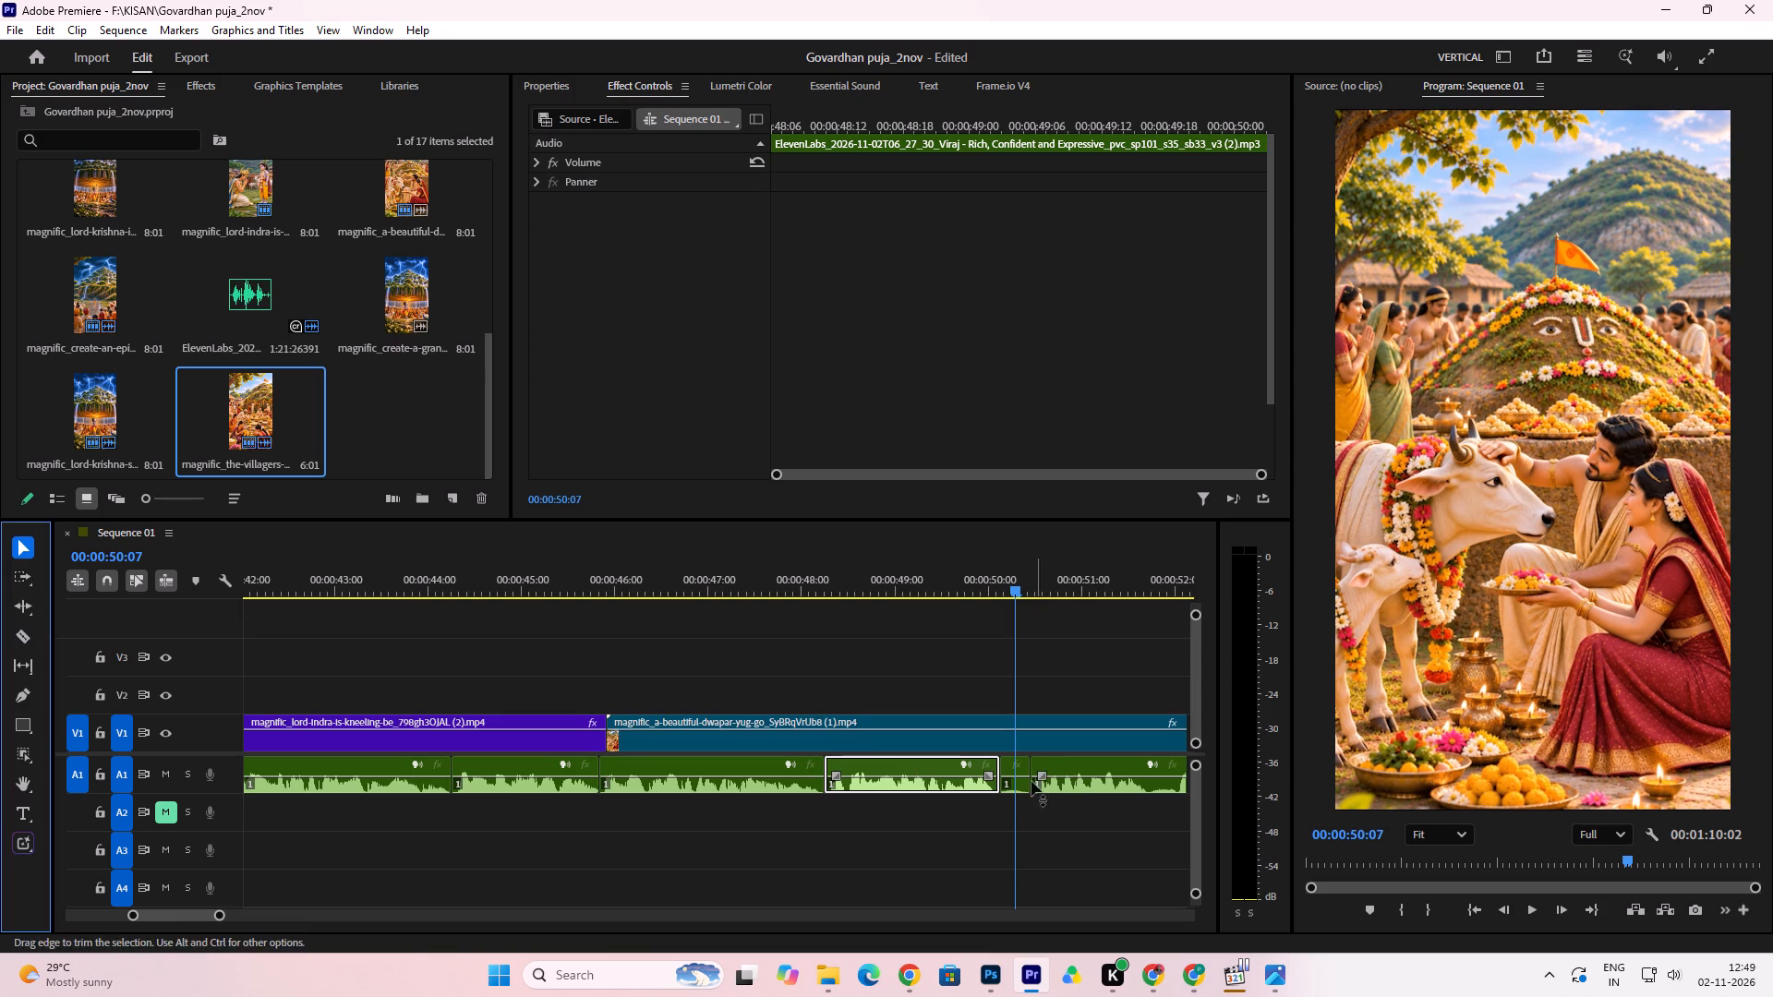
click(1019, 780)
key(Delete)
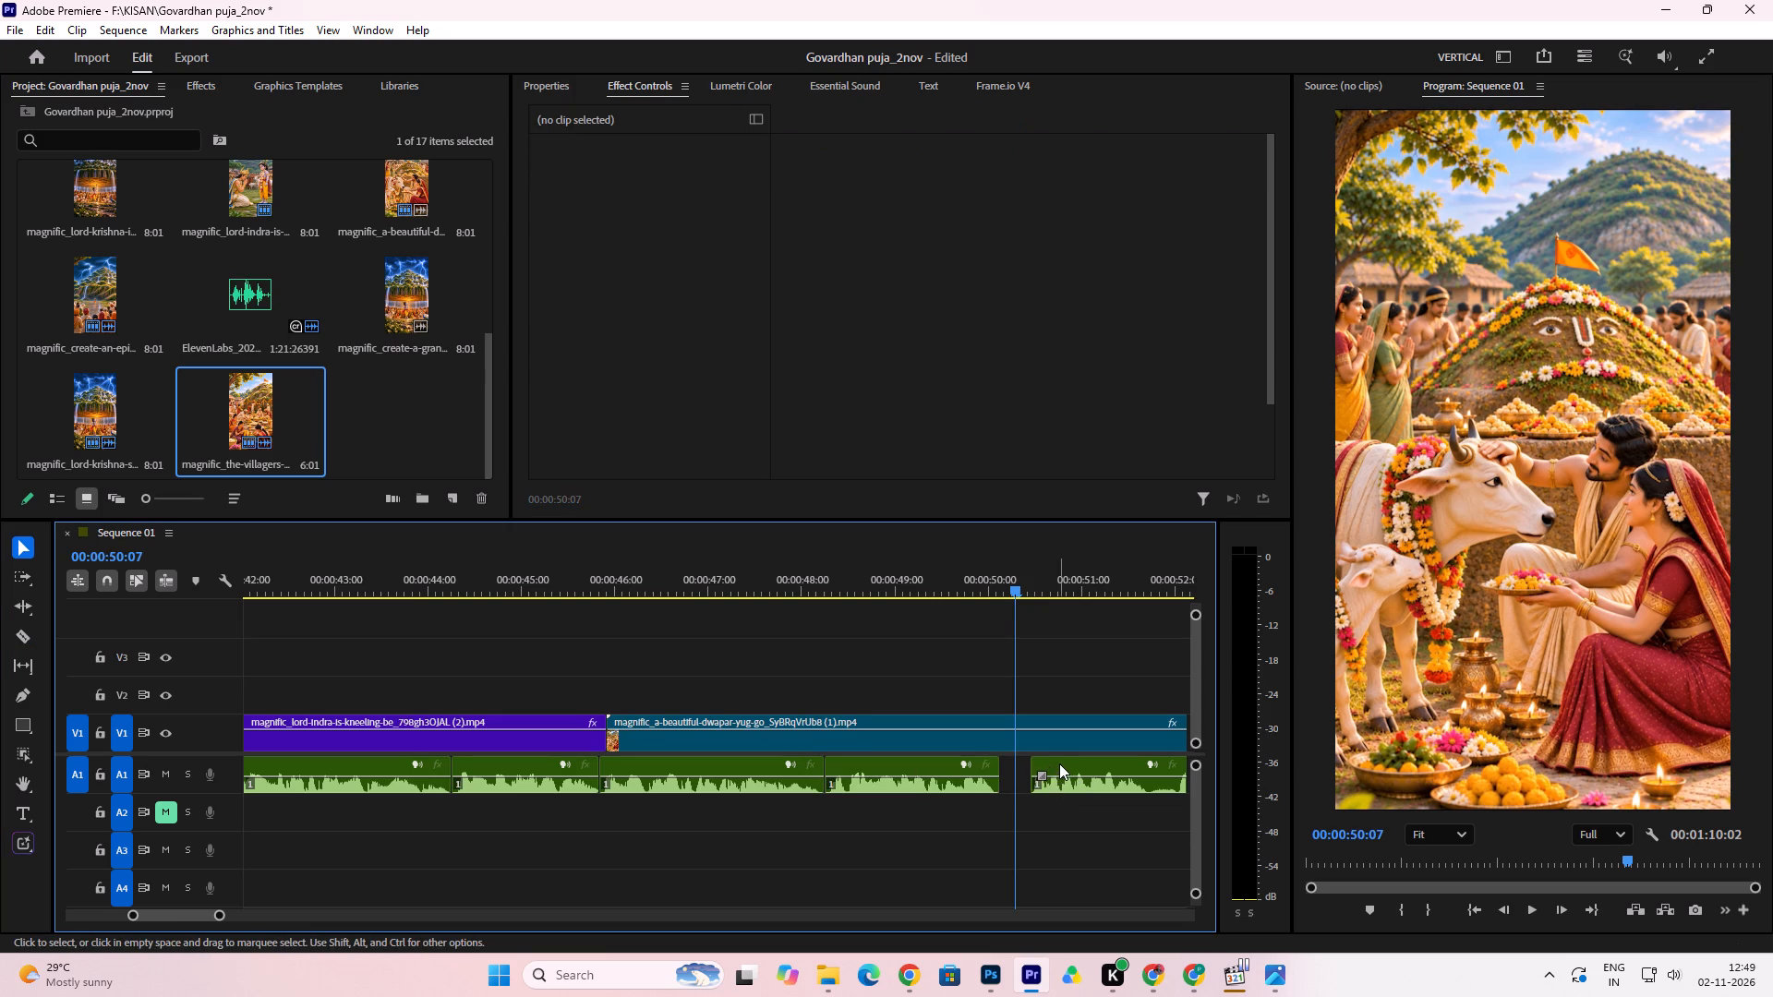
drag(1059, 763, 1030, 767)
key(space)
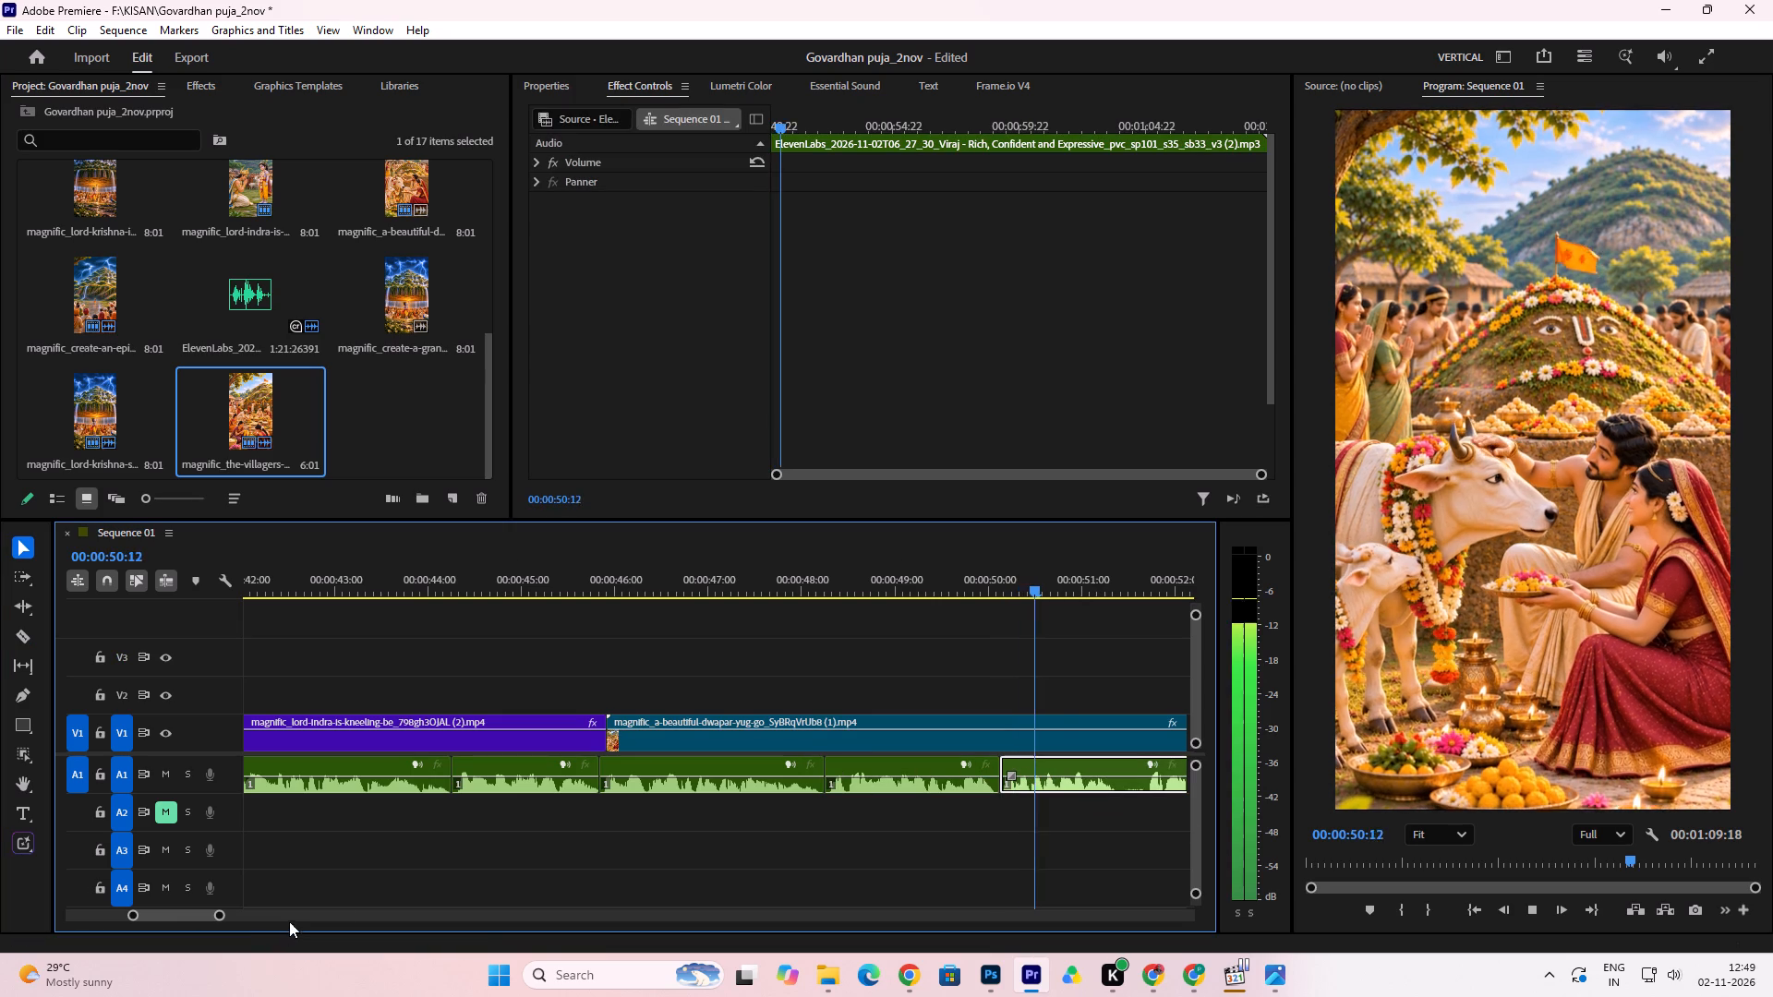
key(space)
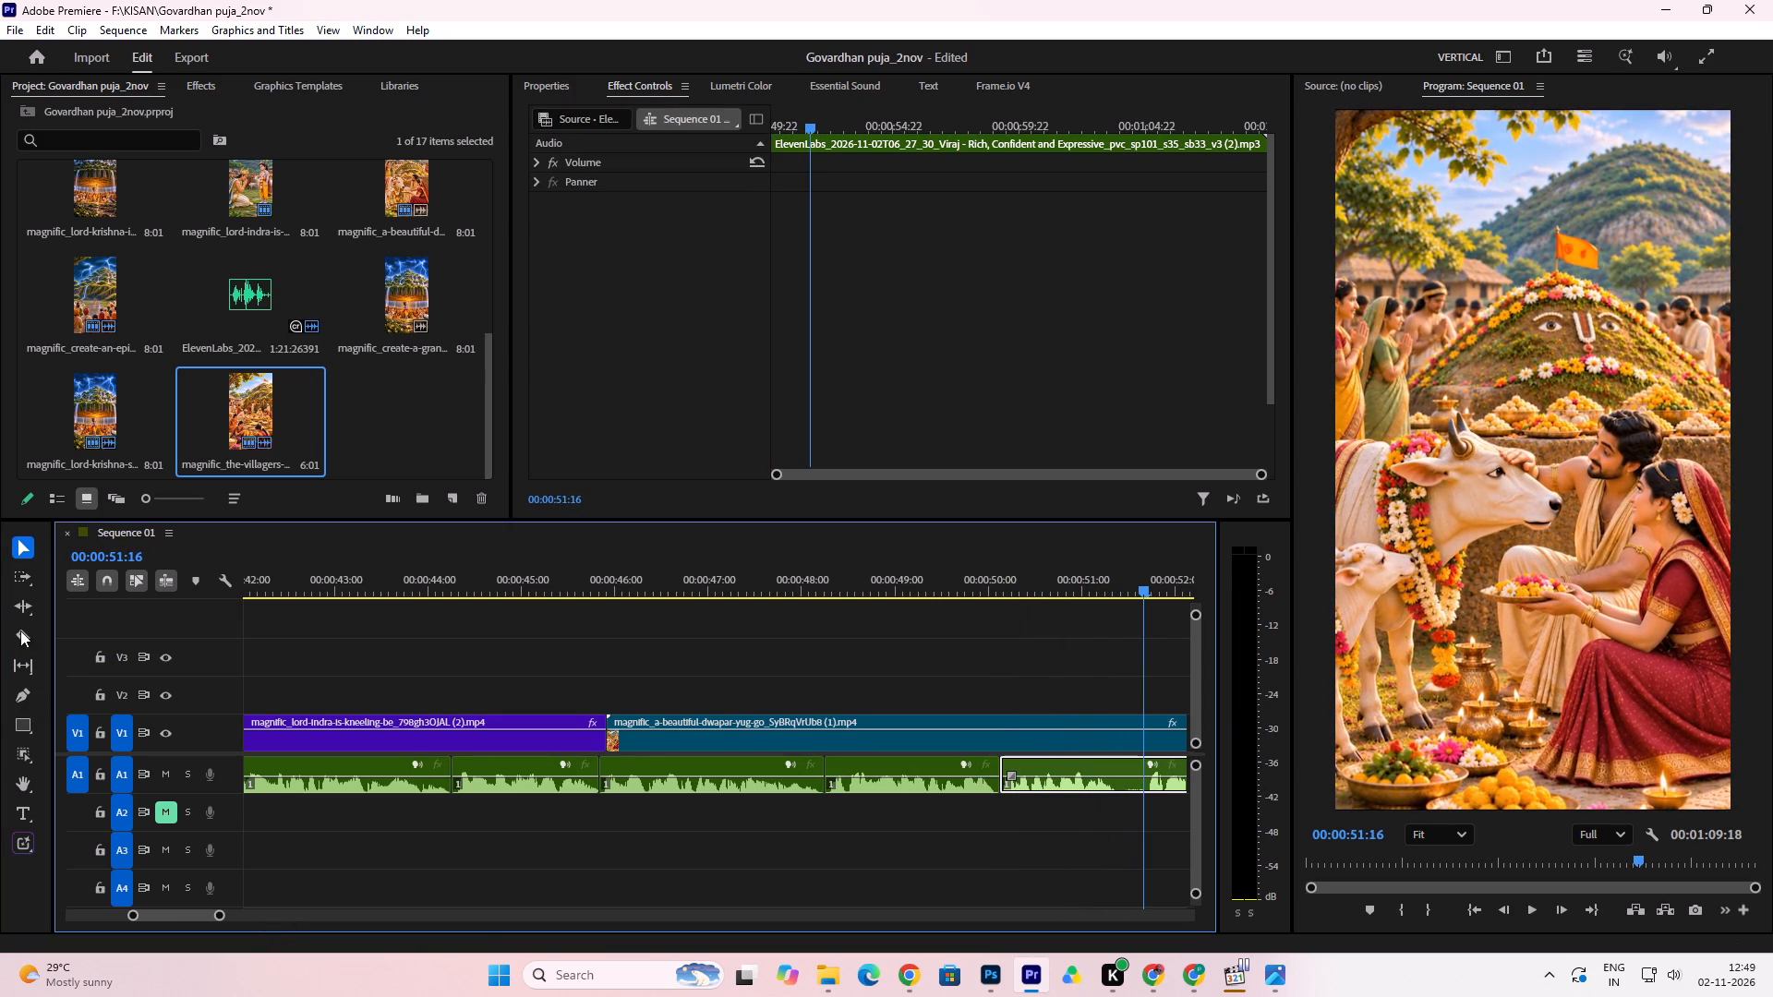
Cut out and delete the A1 voiceover pause between about 00:00:51:08 and 00:00:51:16.
click(20, 631)
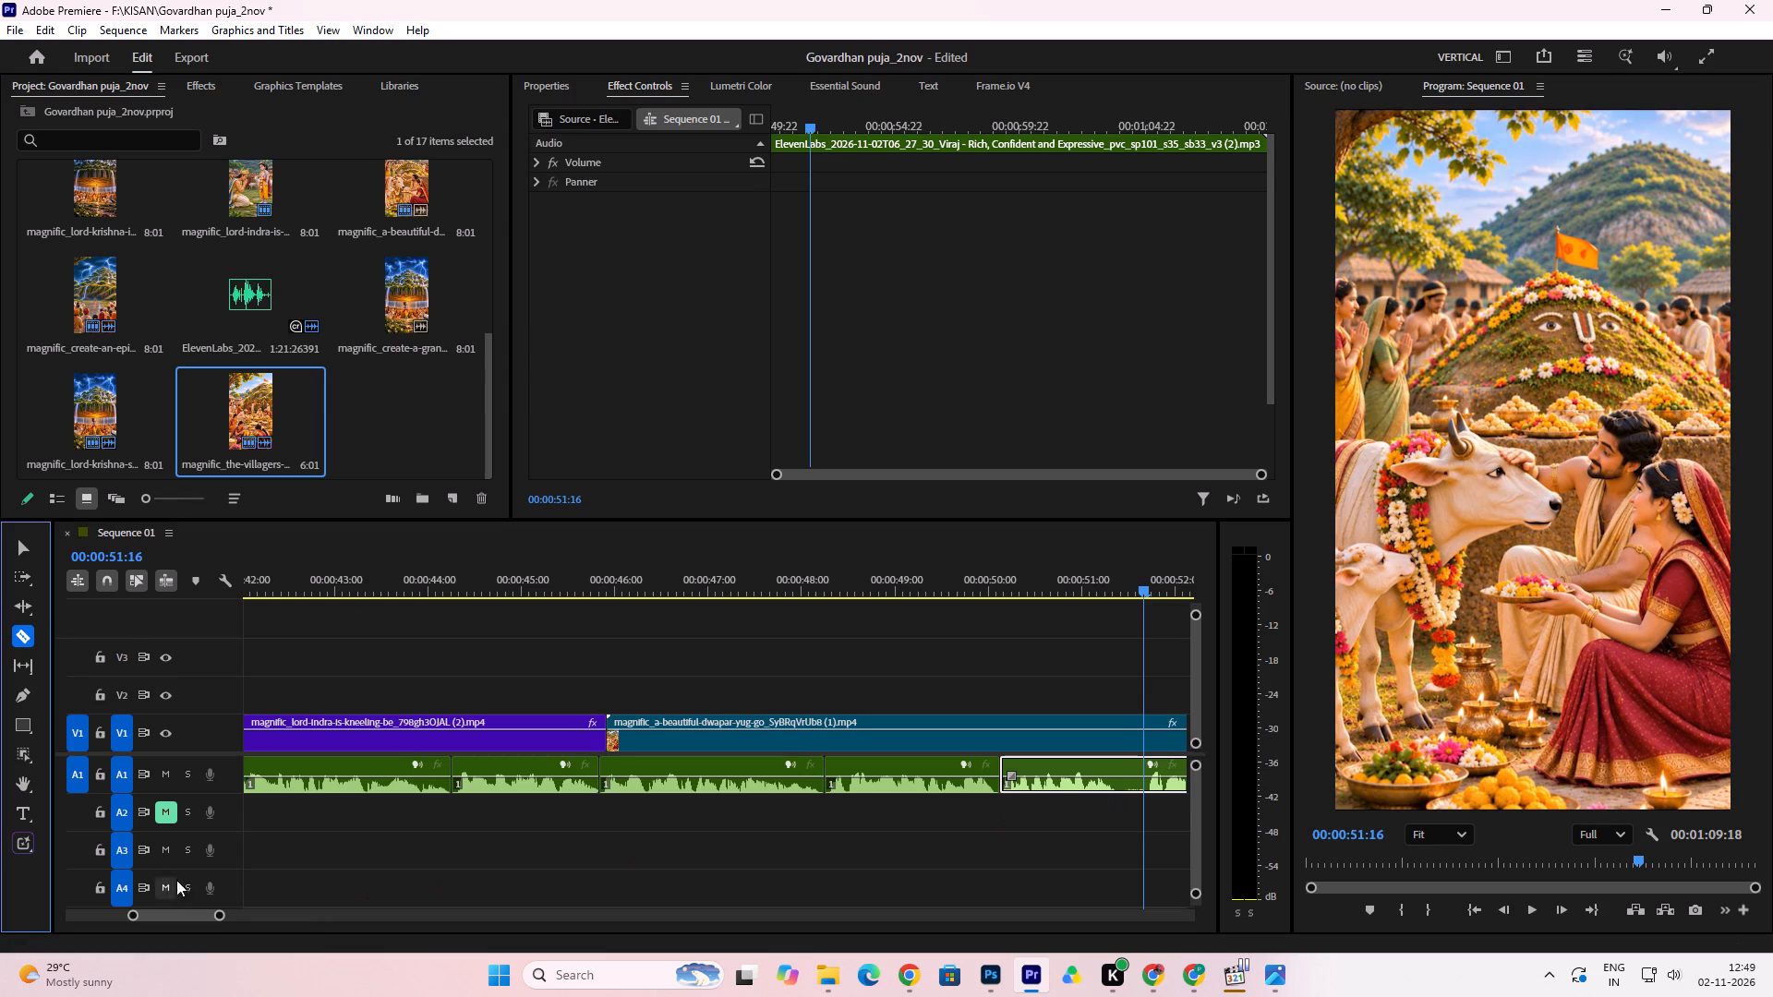
drag(219, 915, 187, 916)
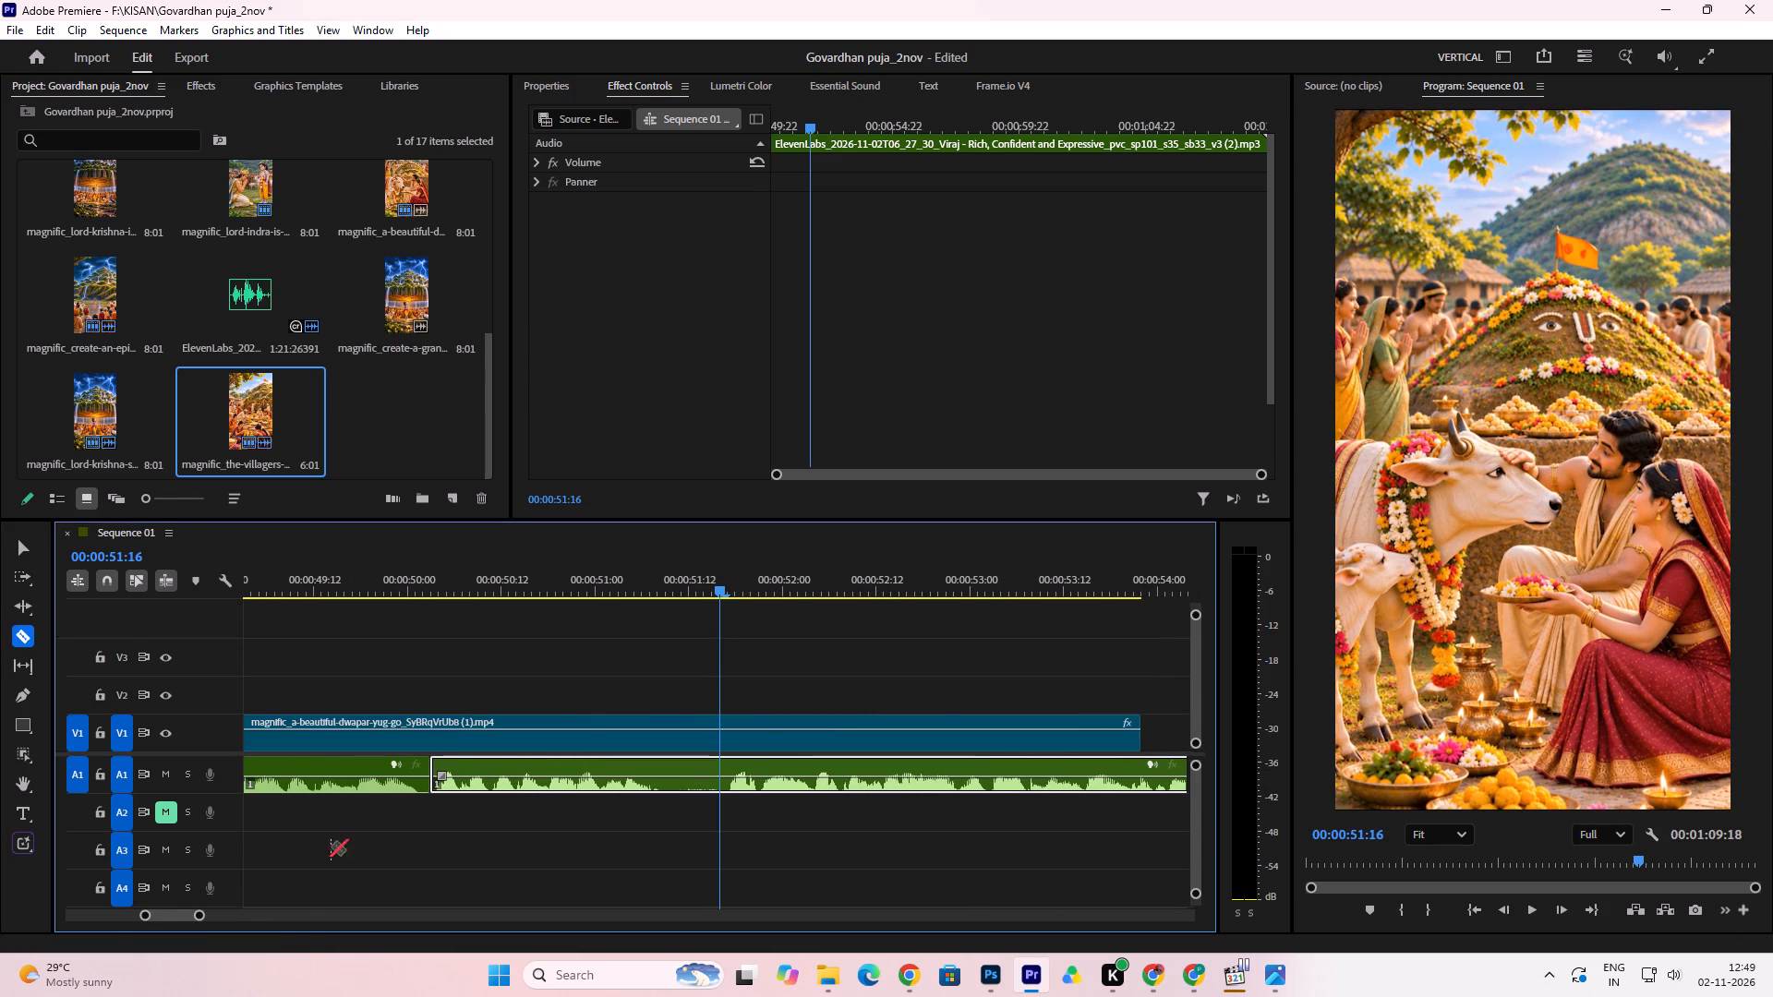
click(656, 781)
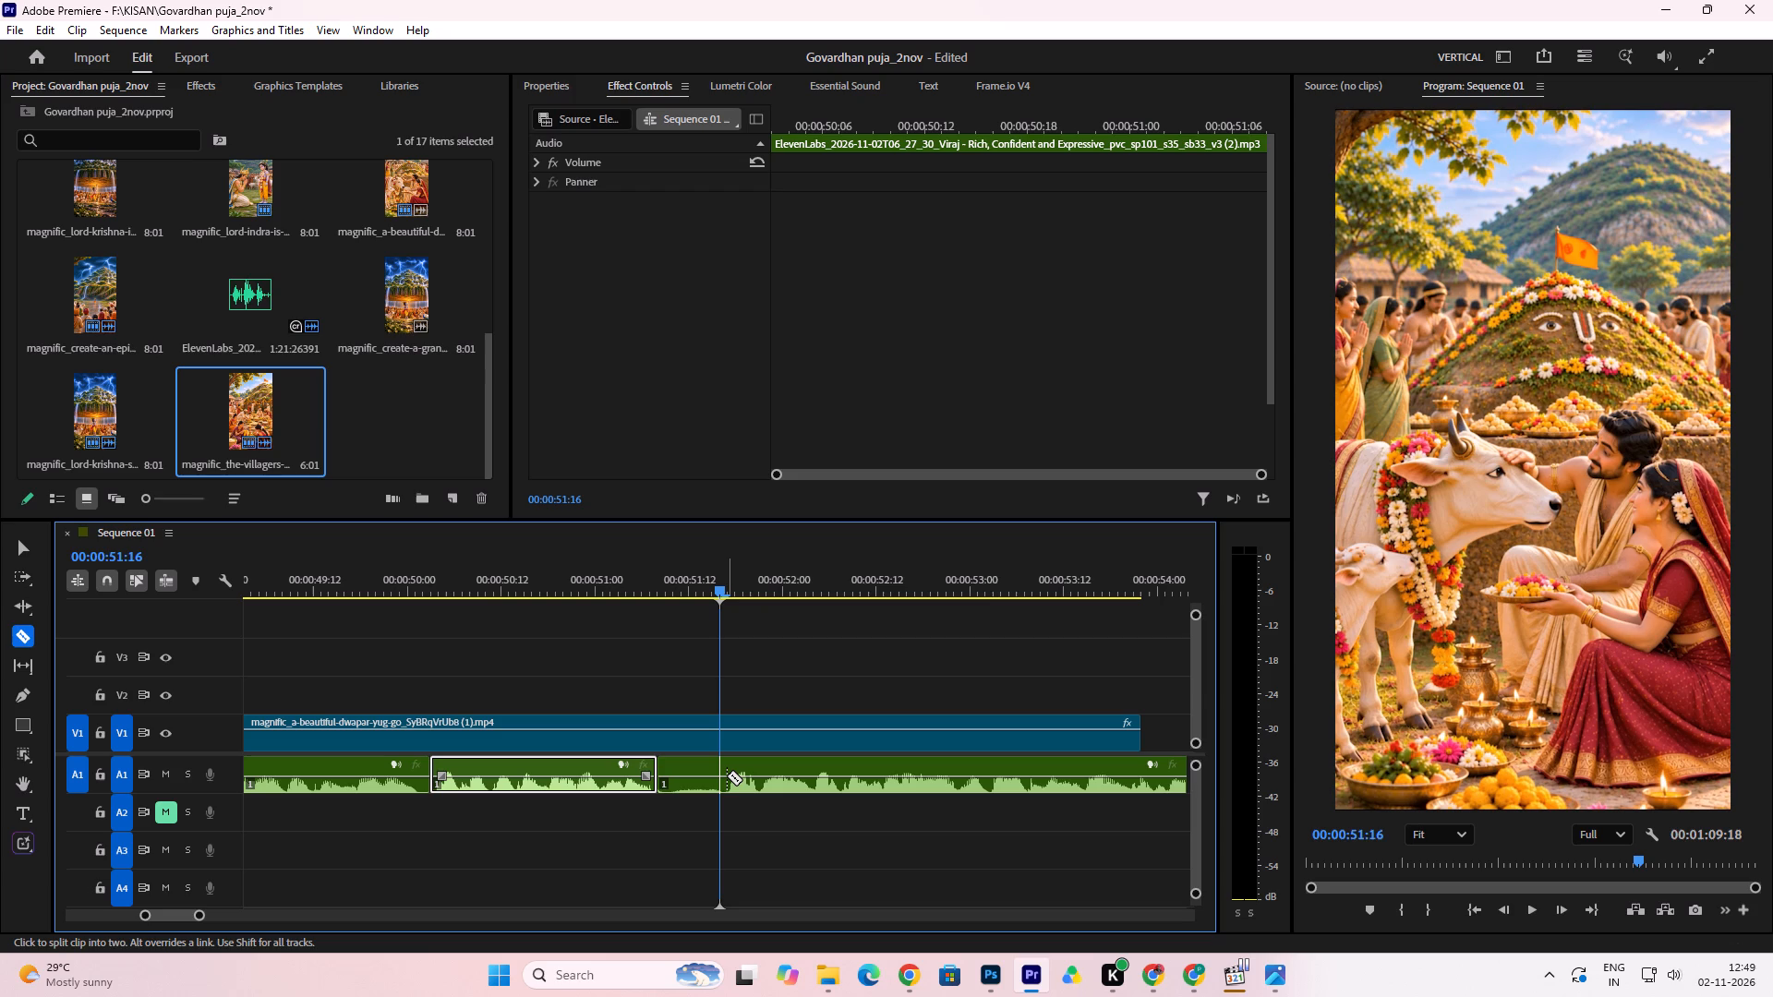
click(727, 775)
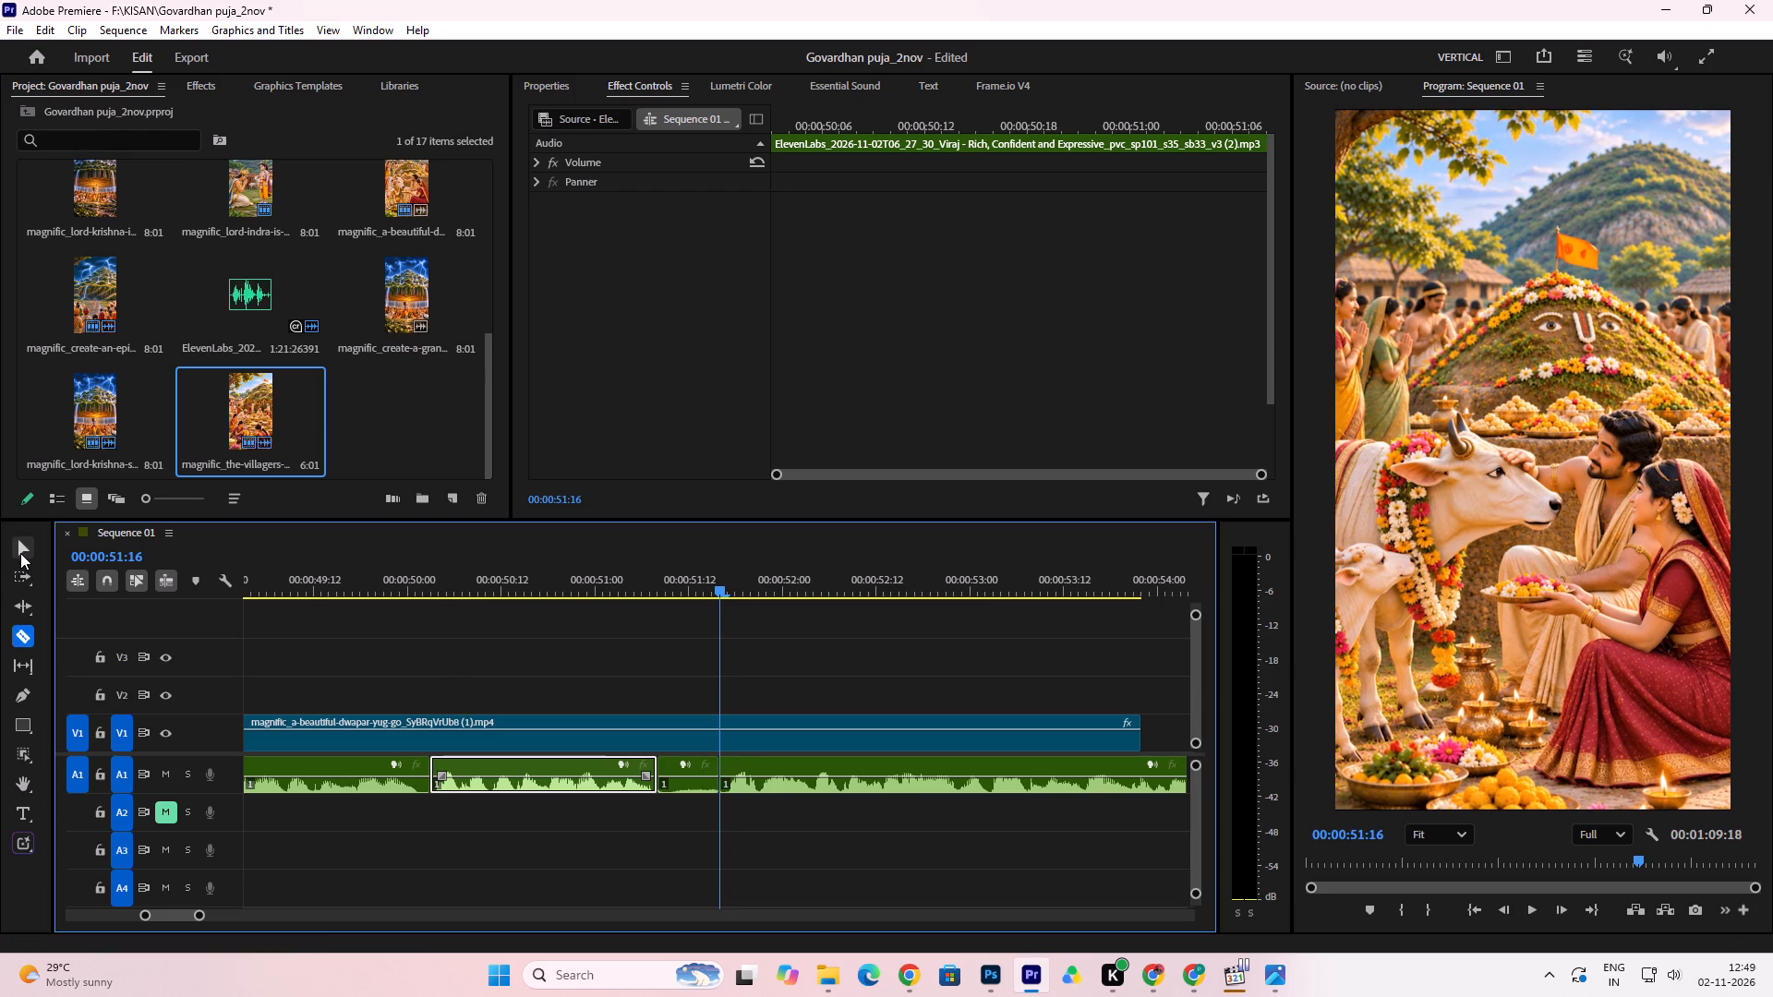
click(20, 553)
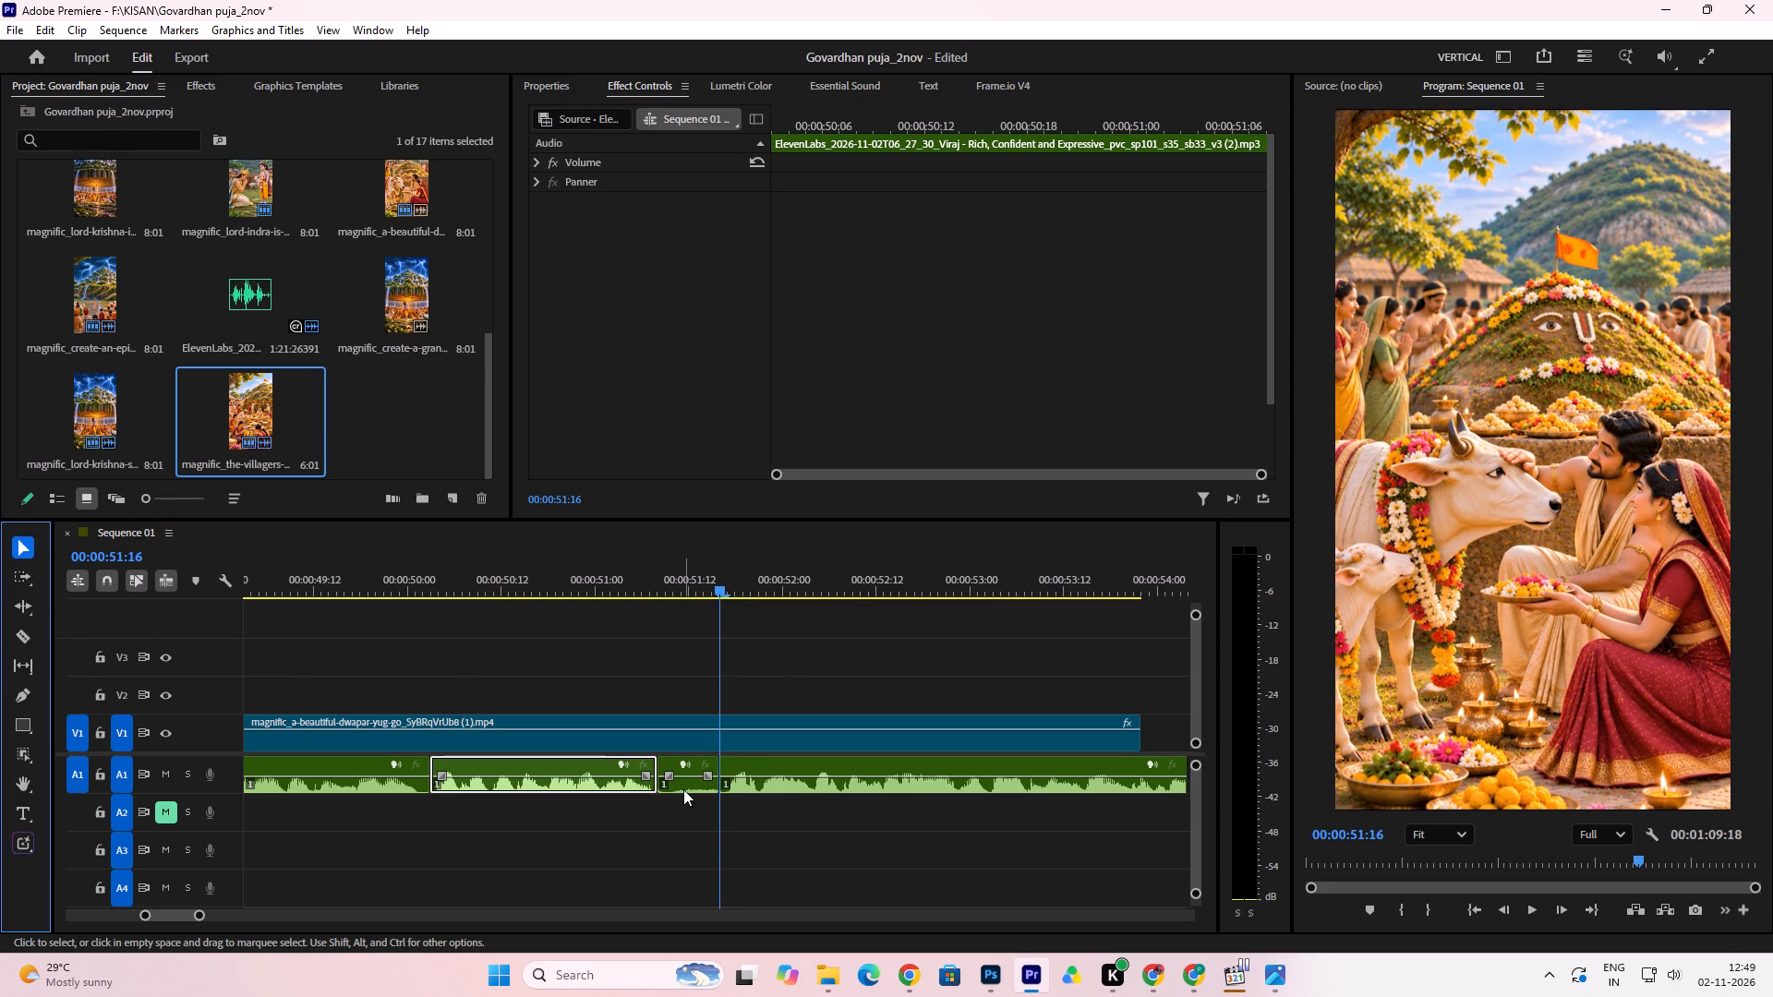
click(683, 789)
key(Delete)
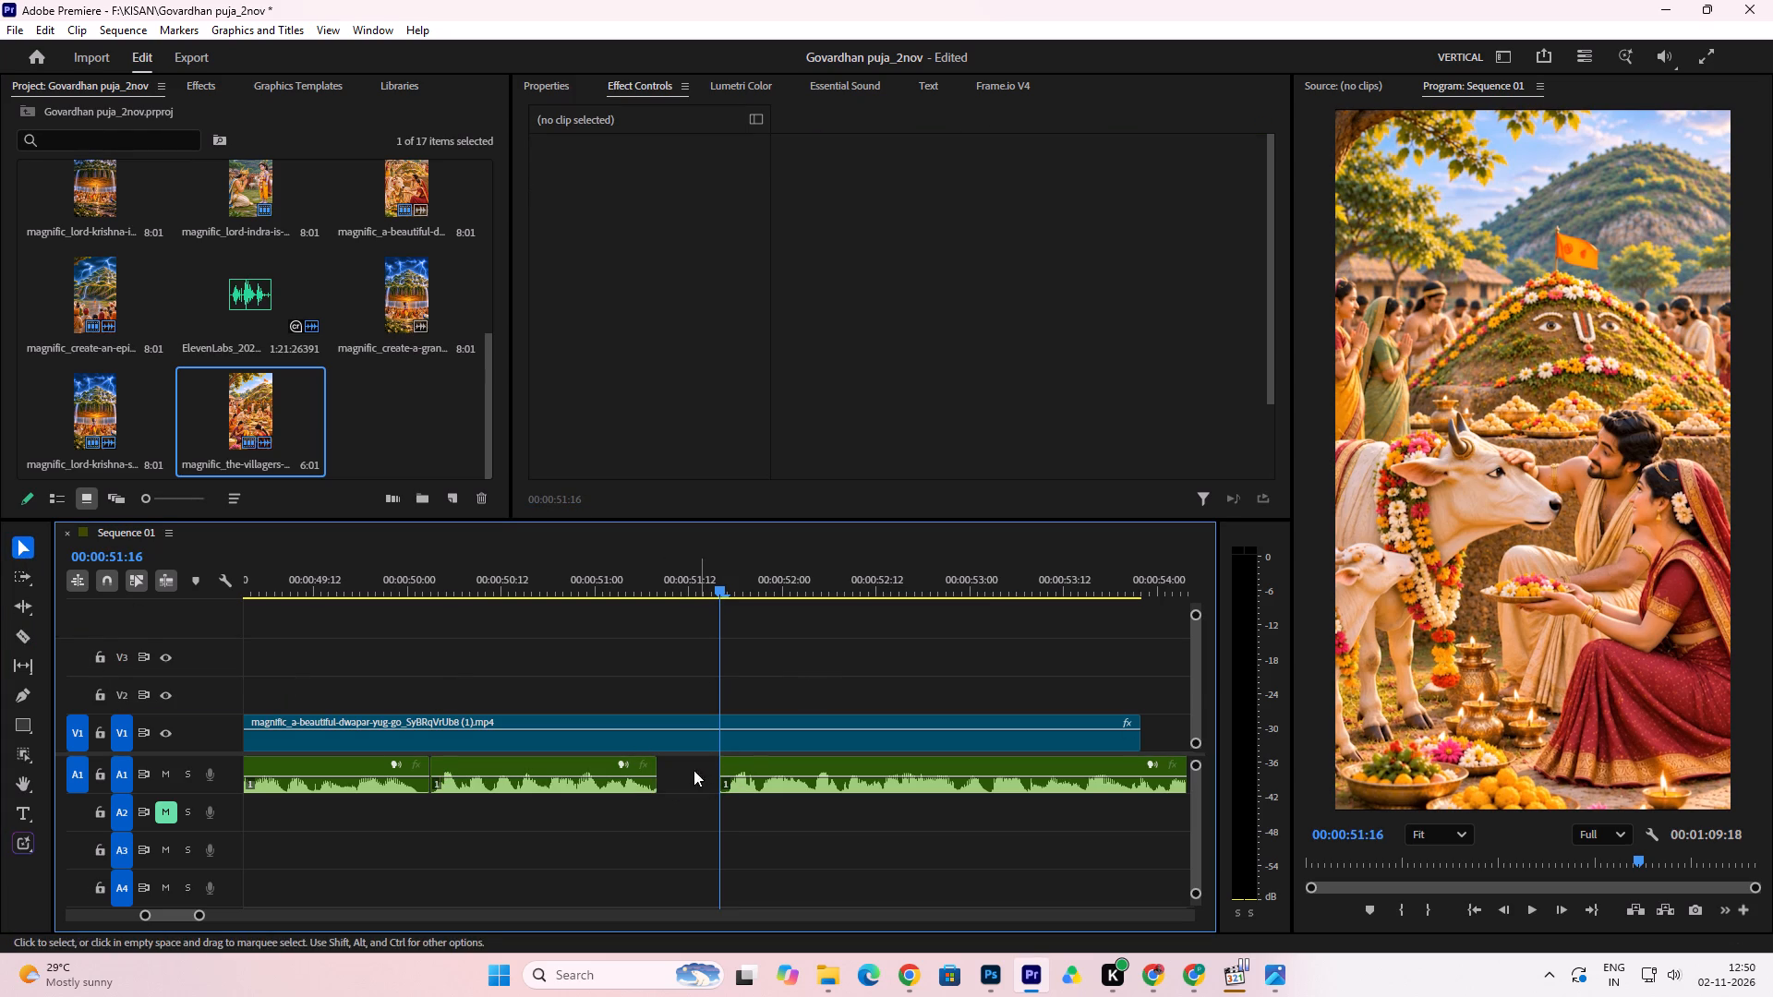
Trim one frame off the A1 speech clips at about 00:00:51:16 and 00:00:50:03, close both gaps, and play through the joins.
click(713, 585)
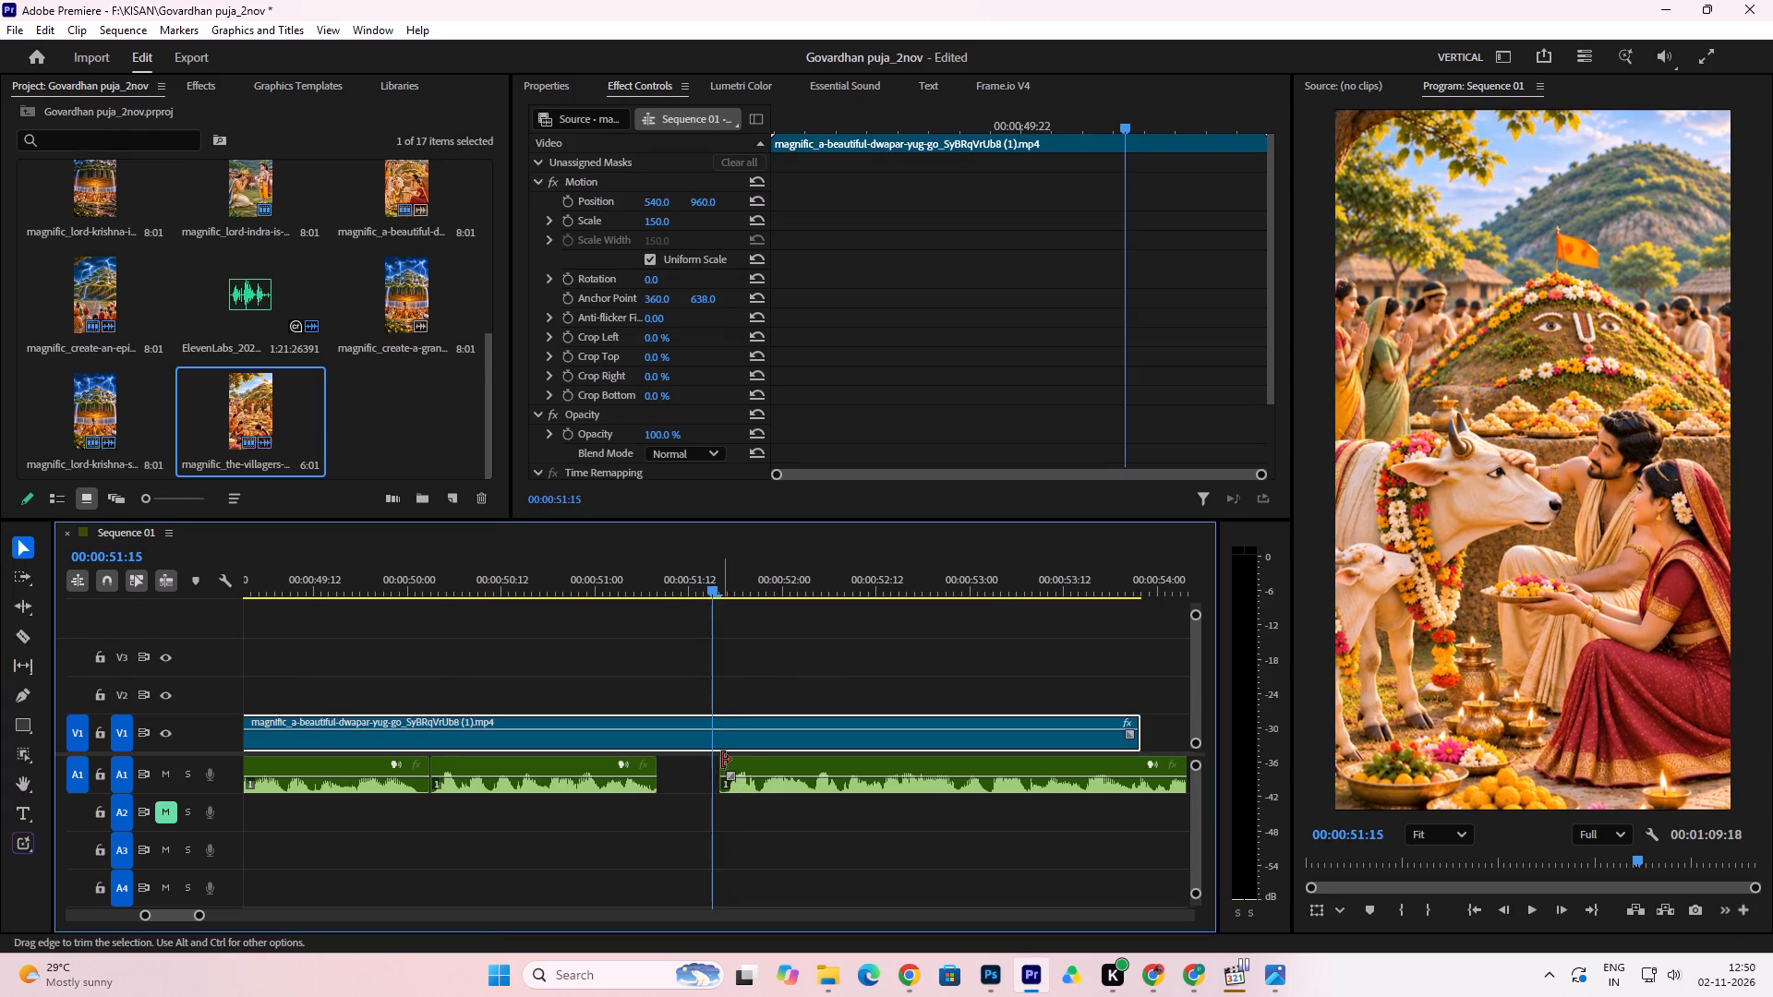
click(722, 760)
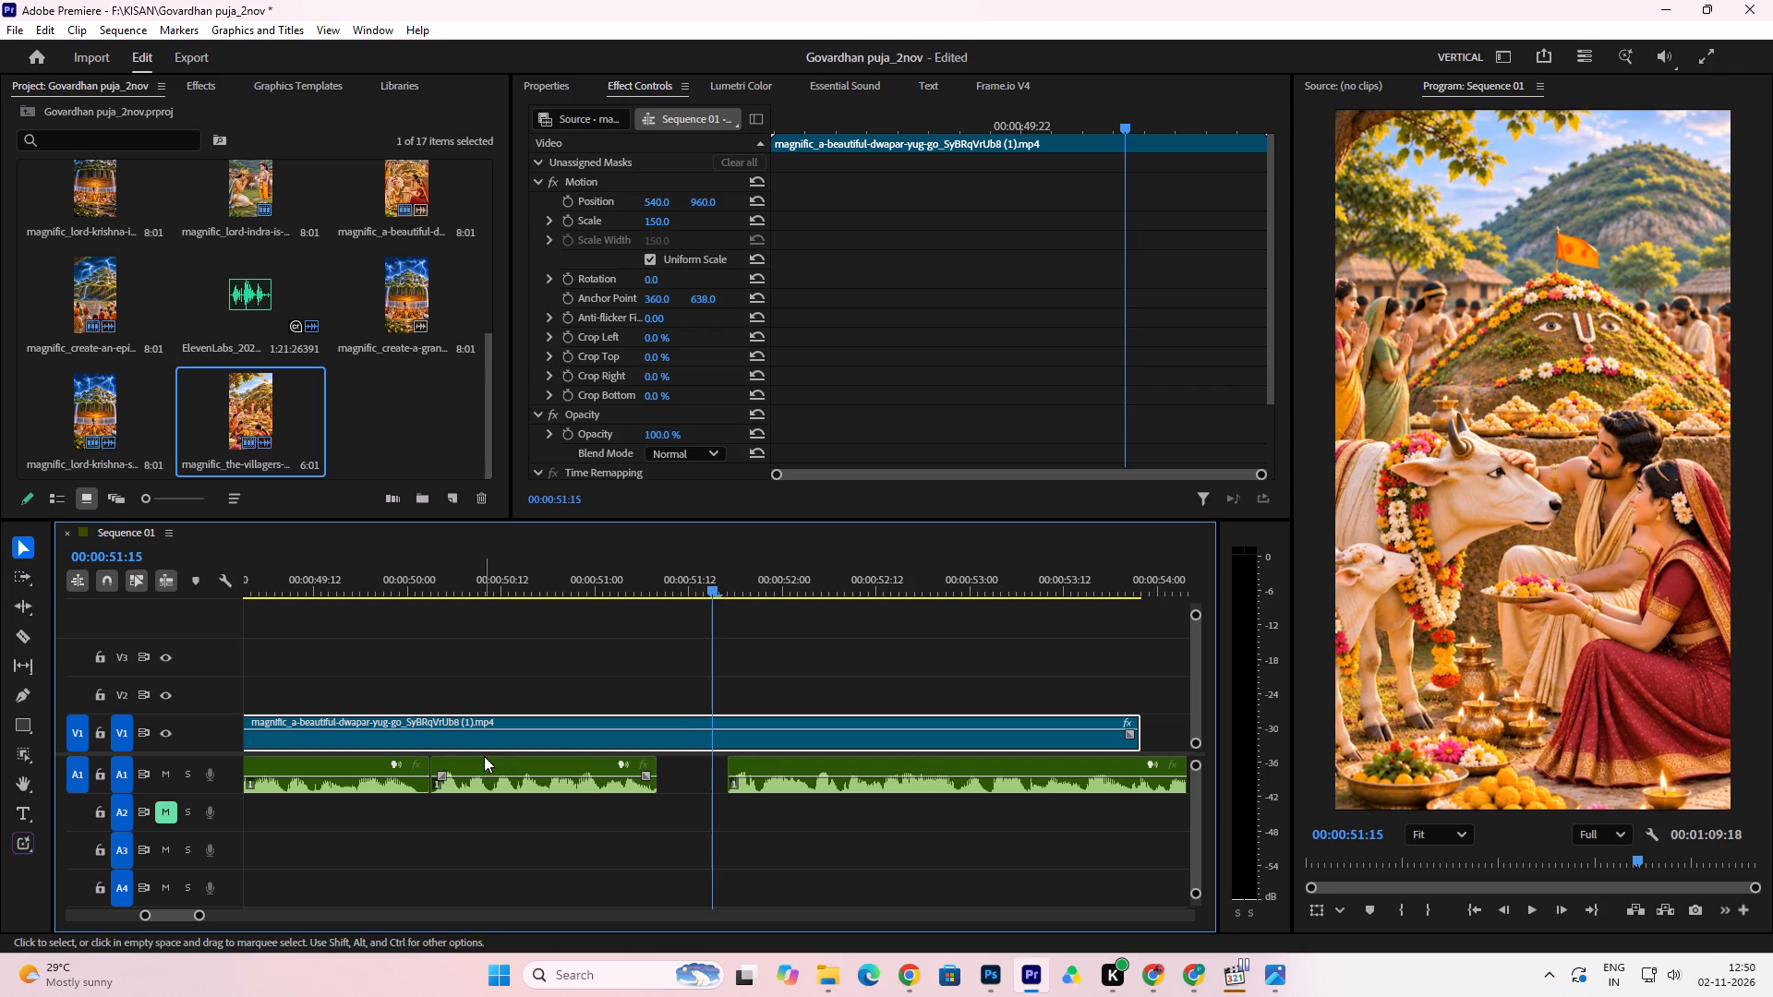
click(428, 765)
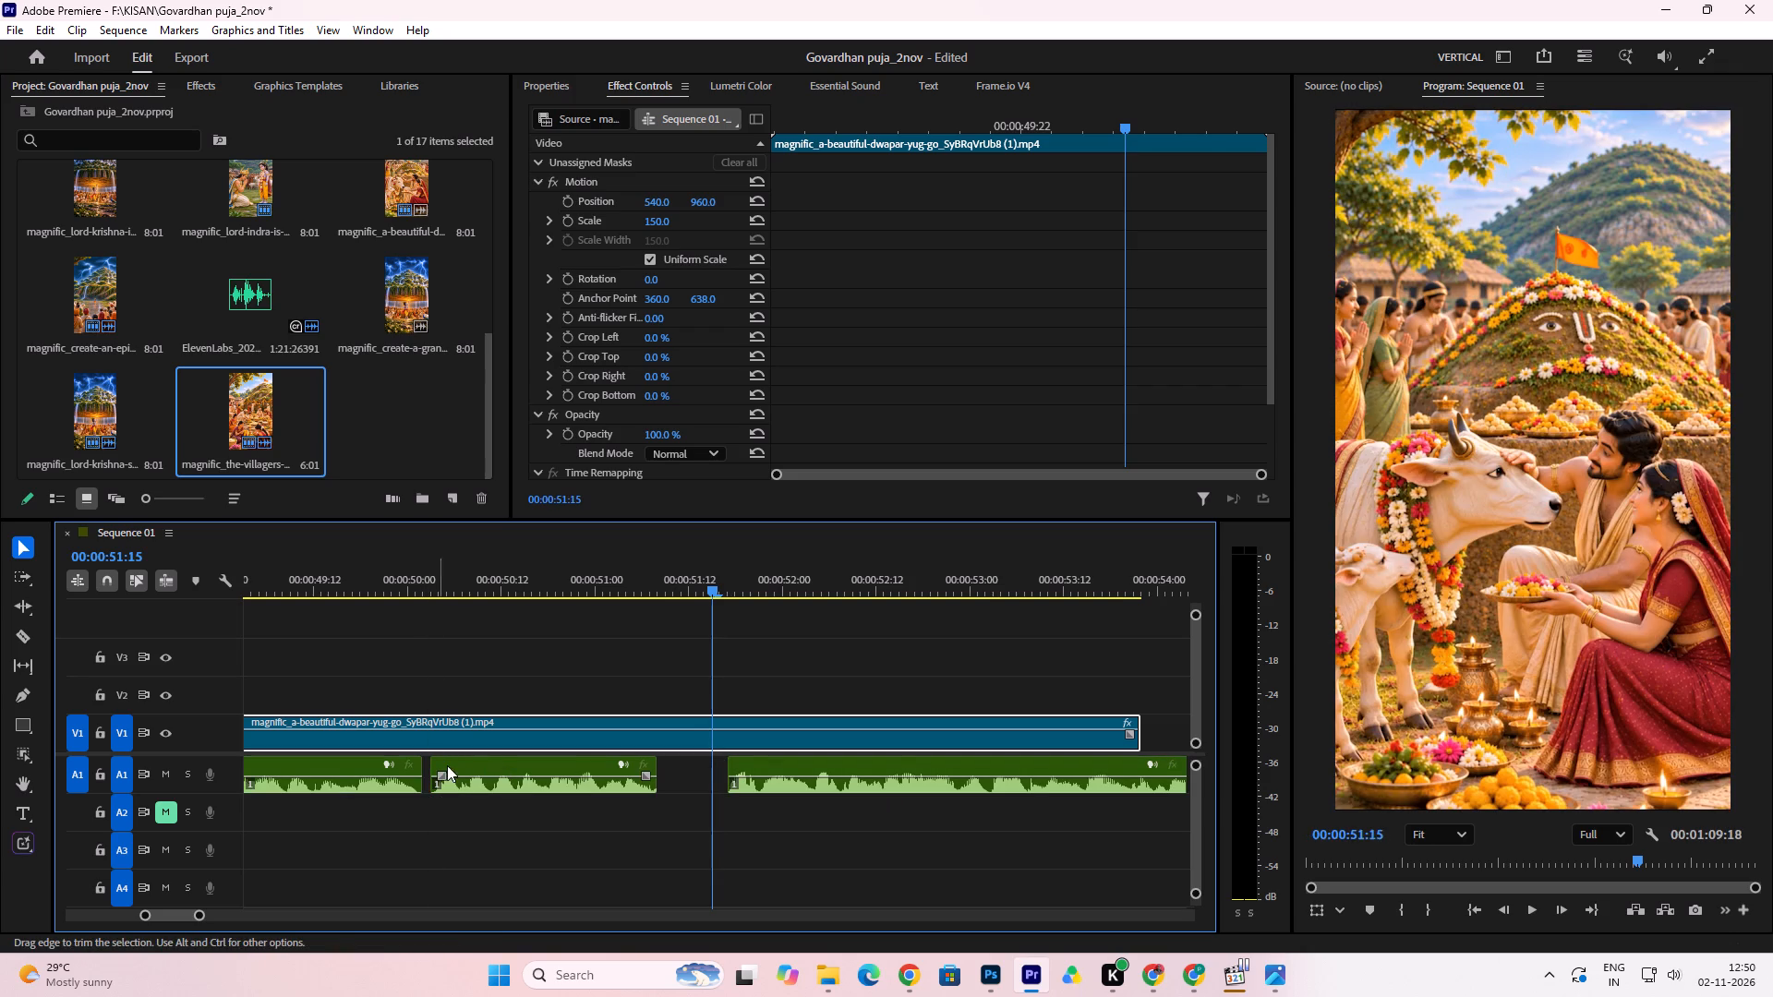
click(467, 766)
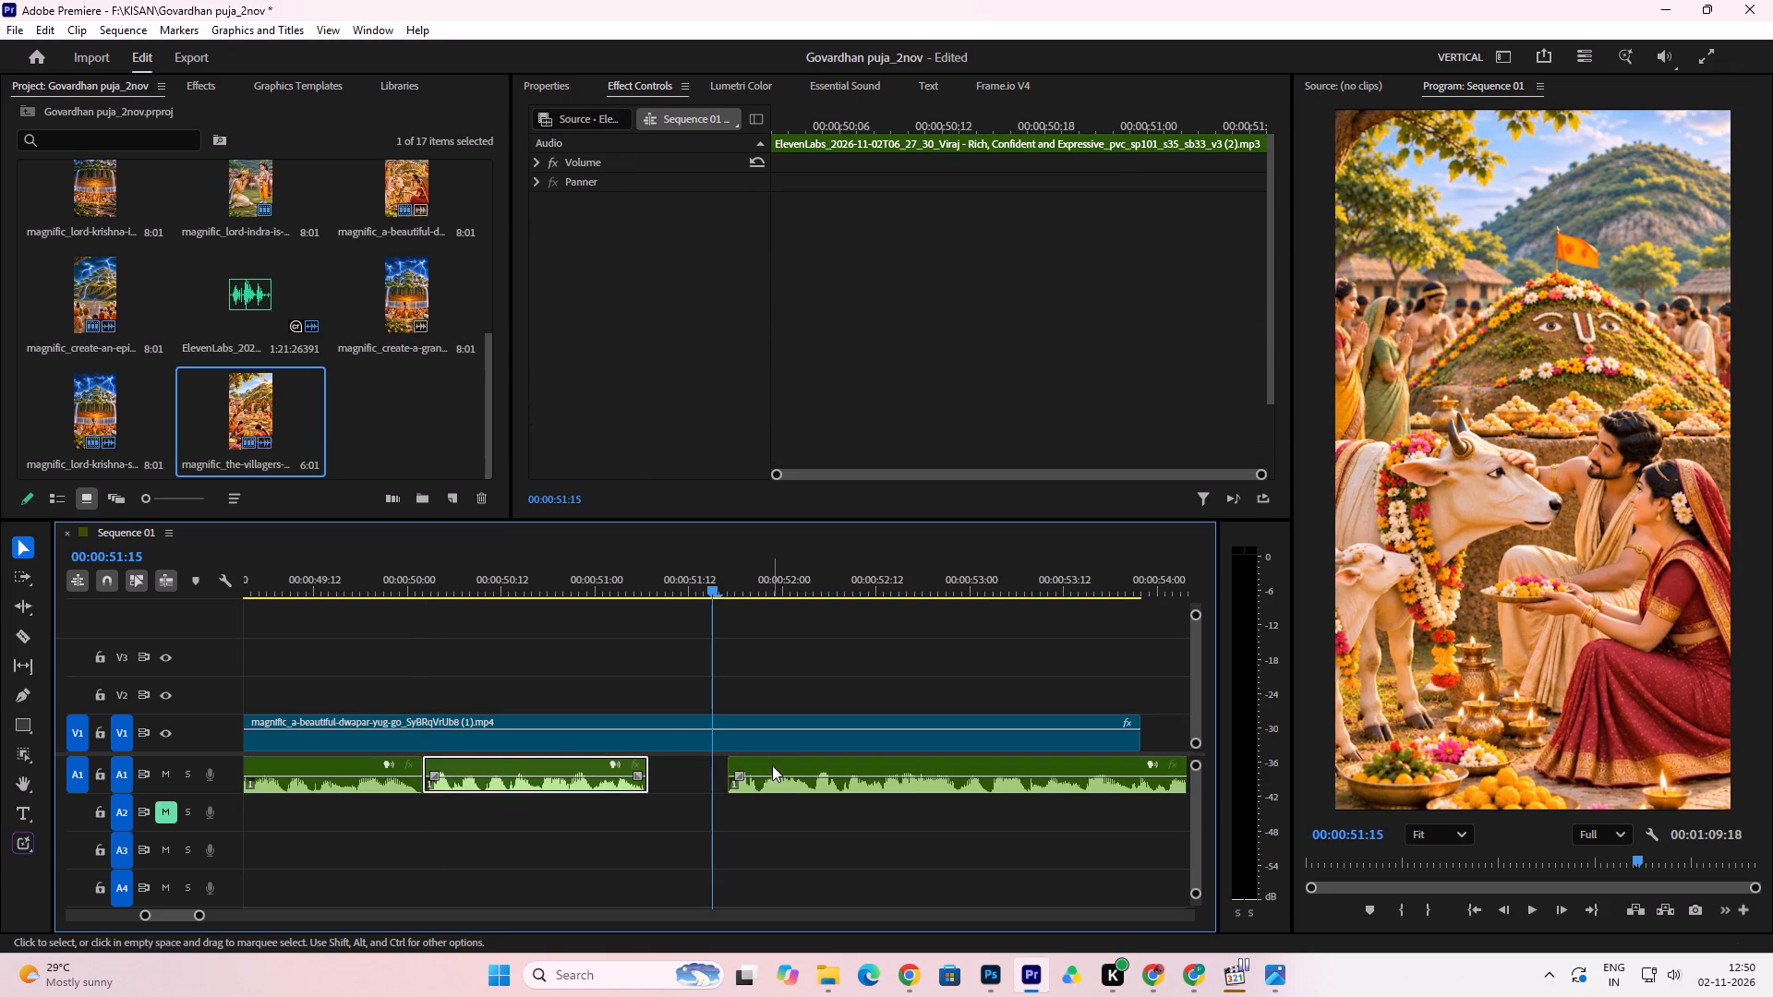
drag(771, 765, 702, 775)
click(581, 587)
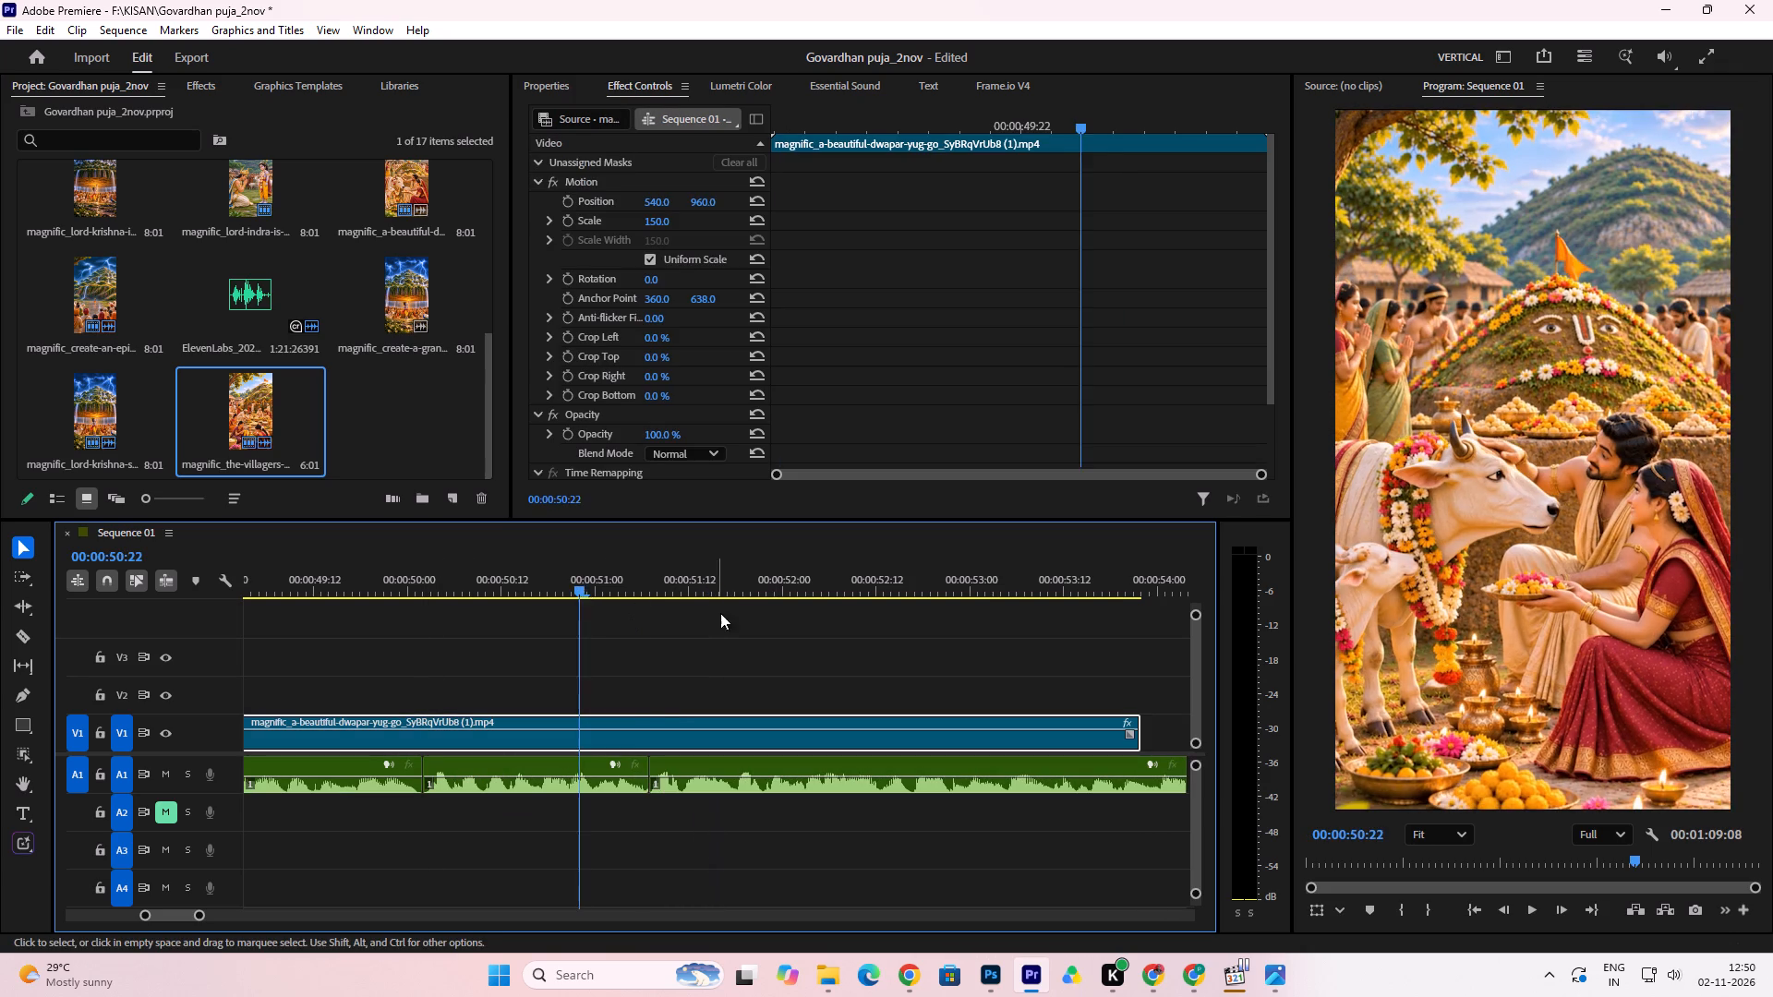
key(space)
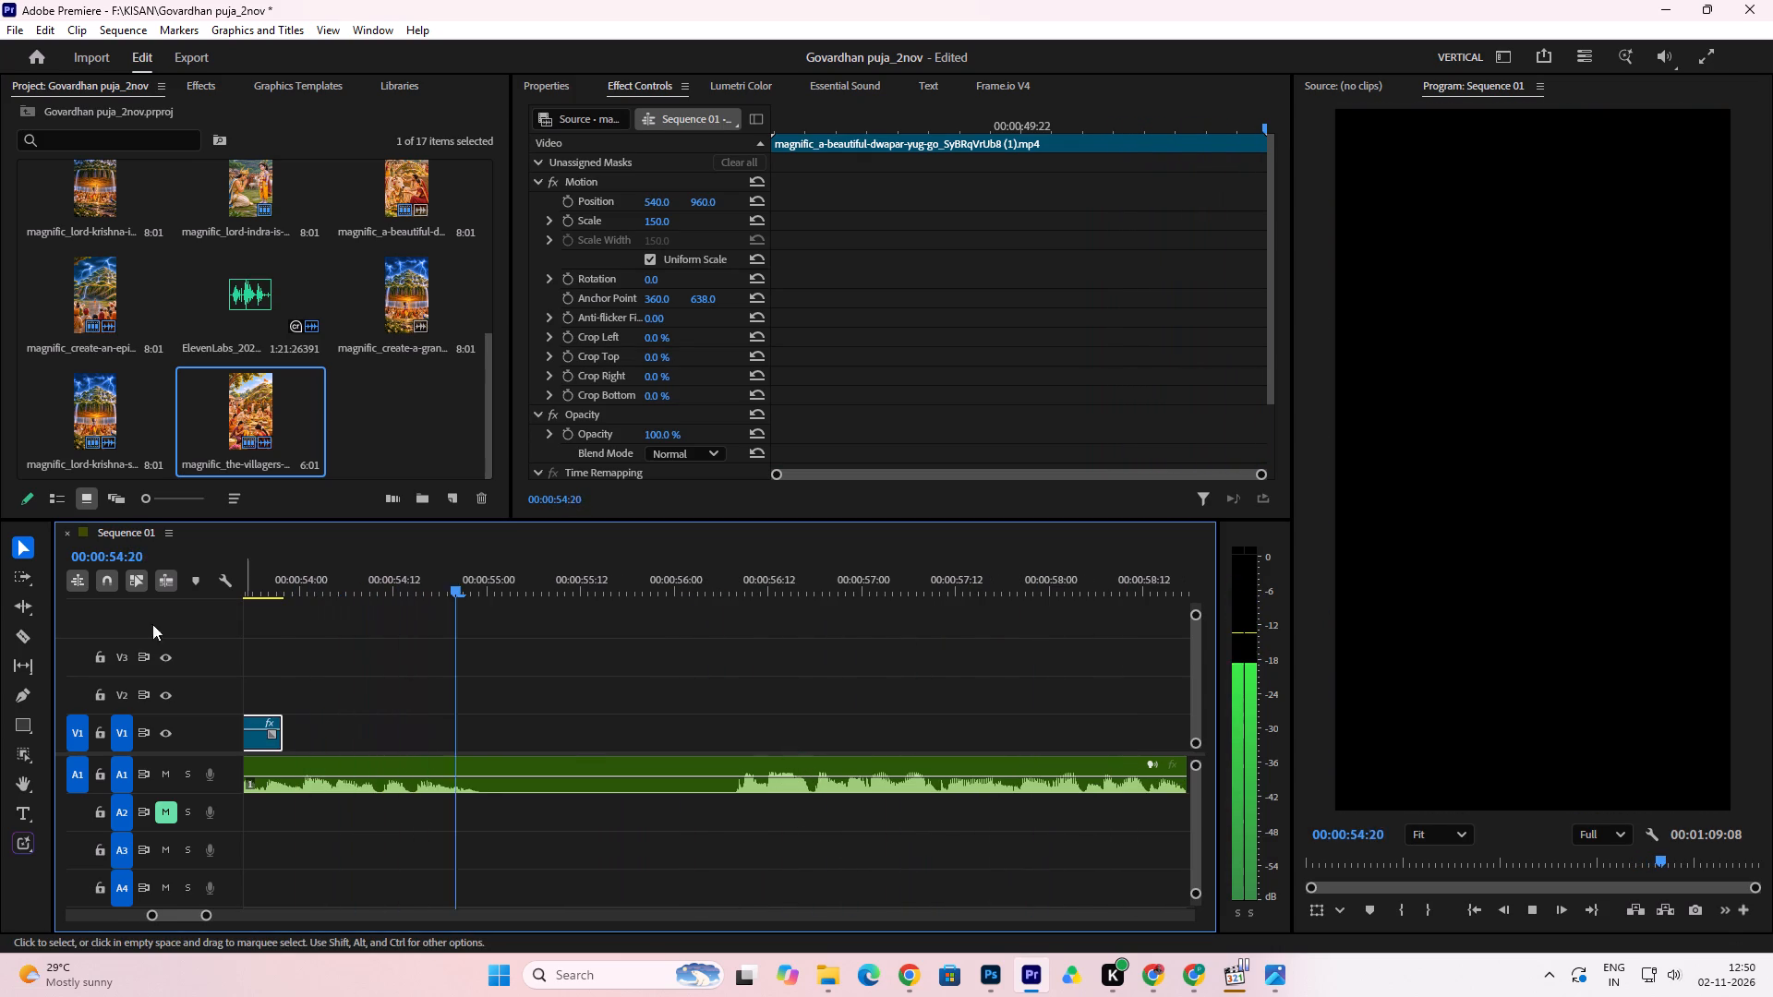
key(space)
Cut the A1 voiceover pause between about 00:00:54:21 and 00:00:56:08, close the gap, and play on past the join.
click(29, 631)
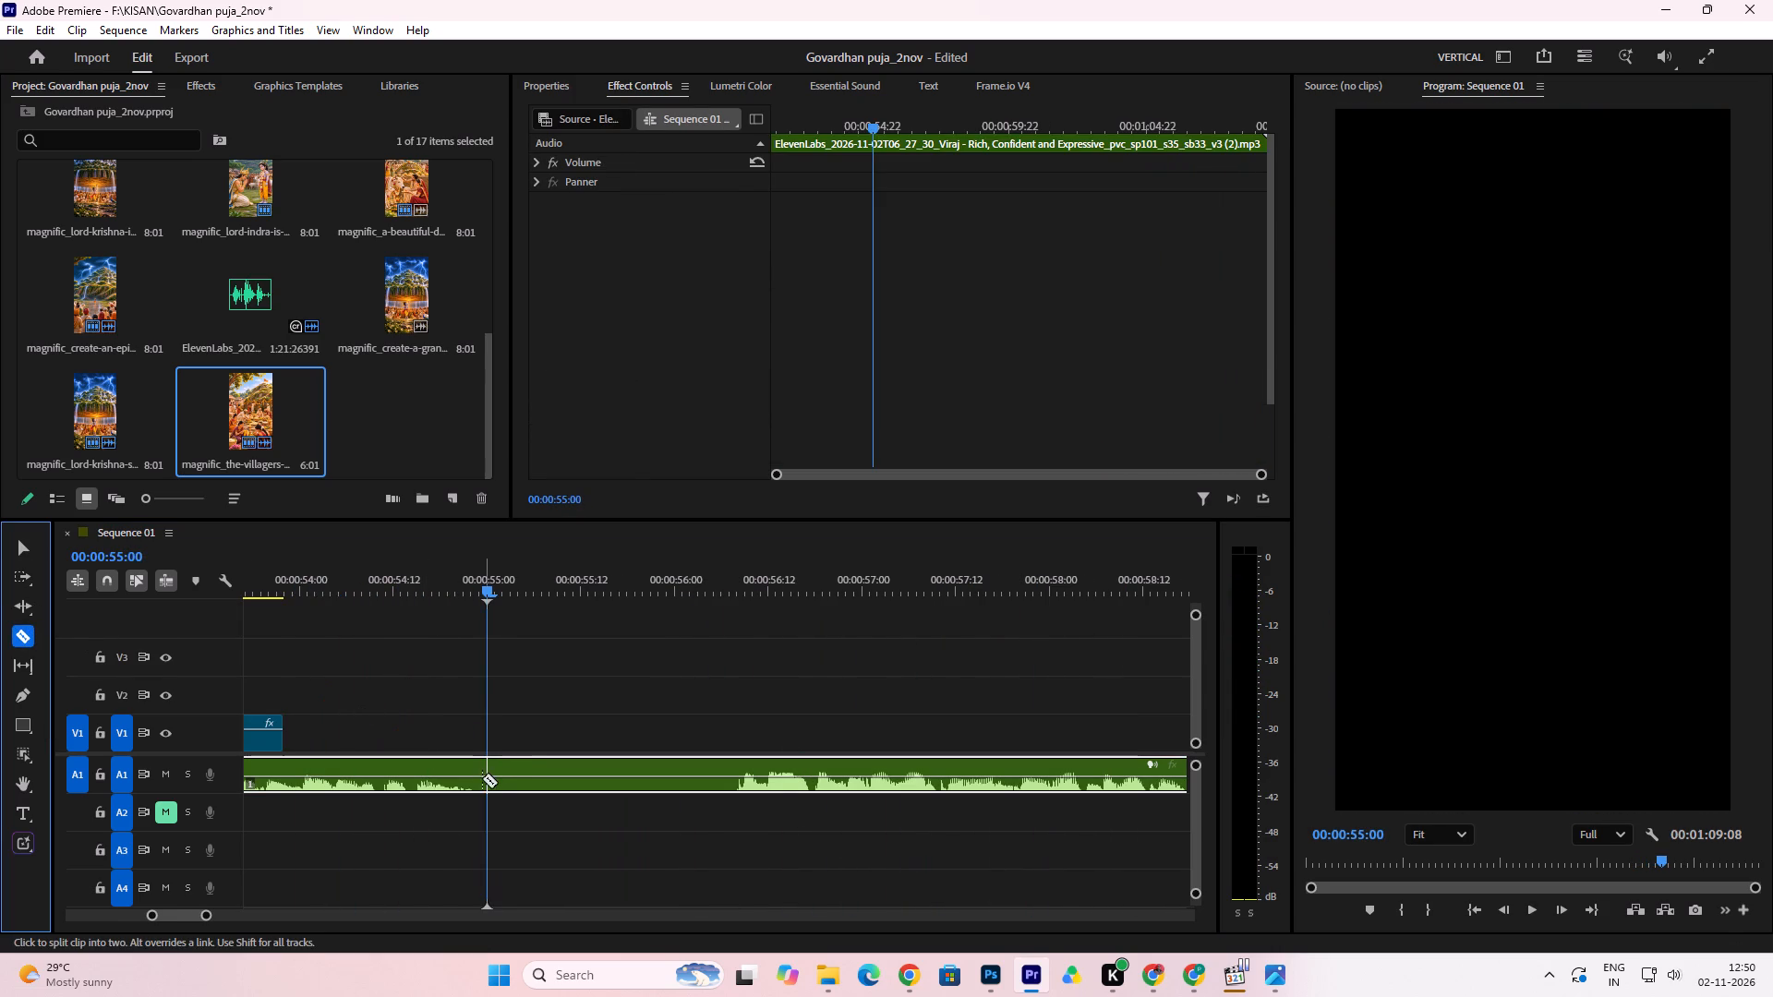
click(464, 776)
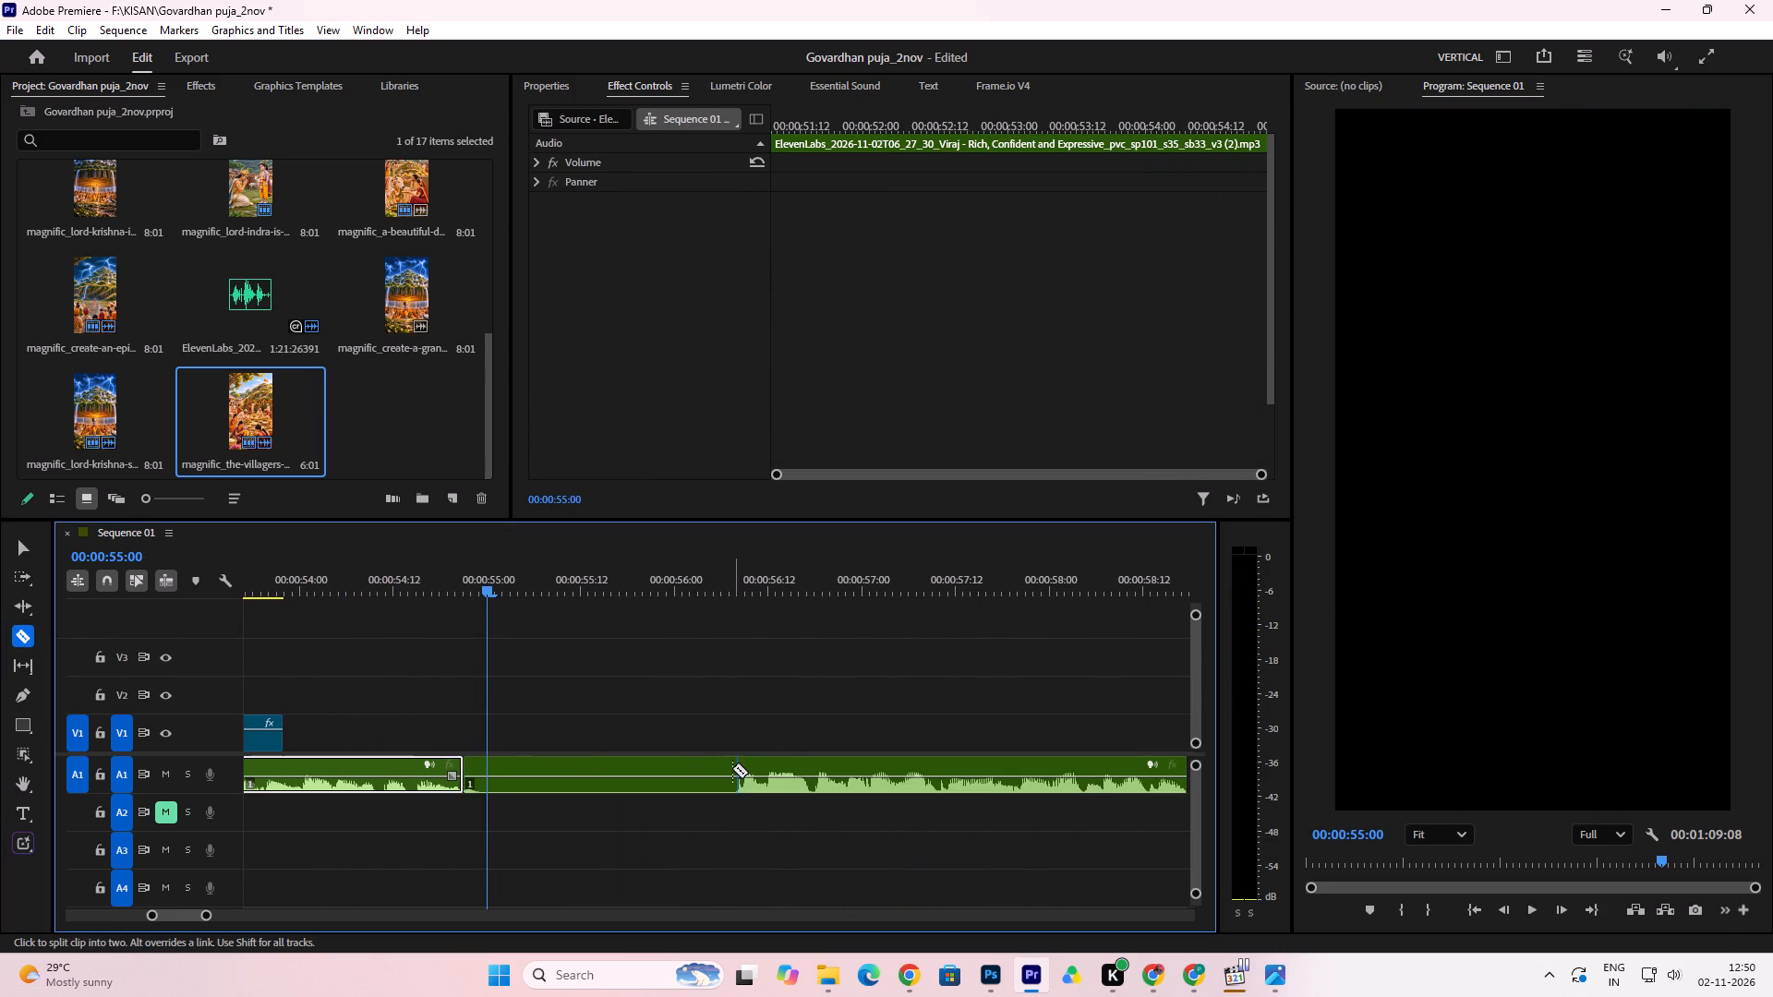
click(734, 769)
key(Delete)
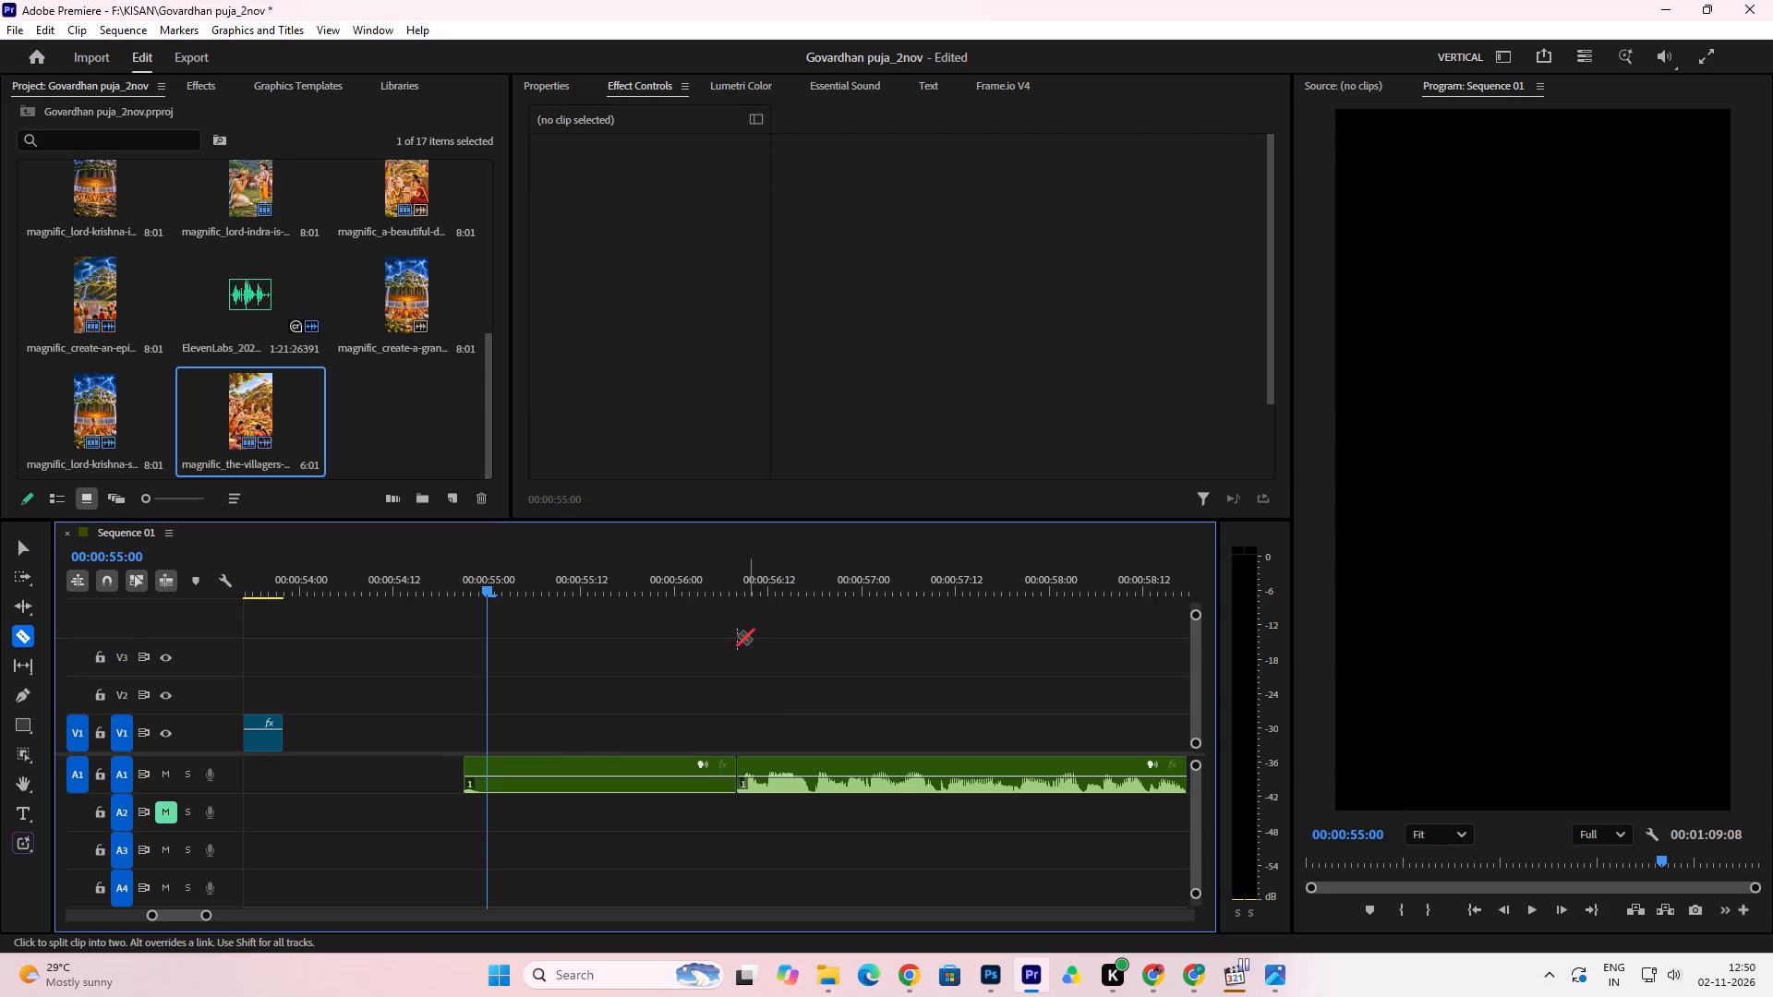
key(ctrl+z)
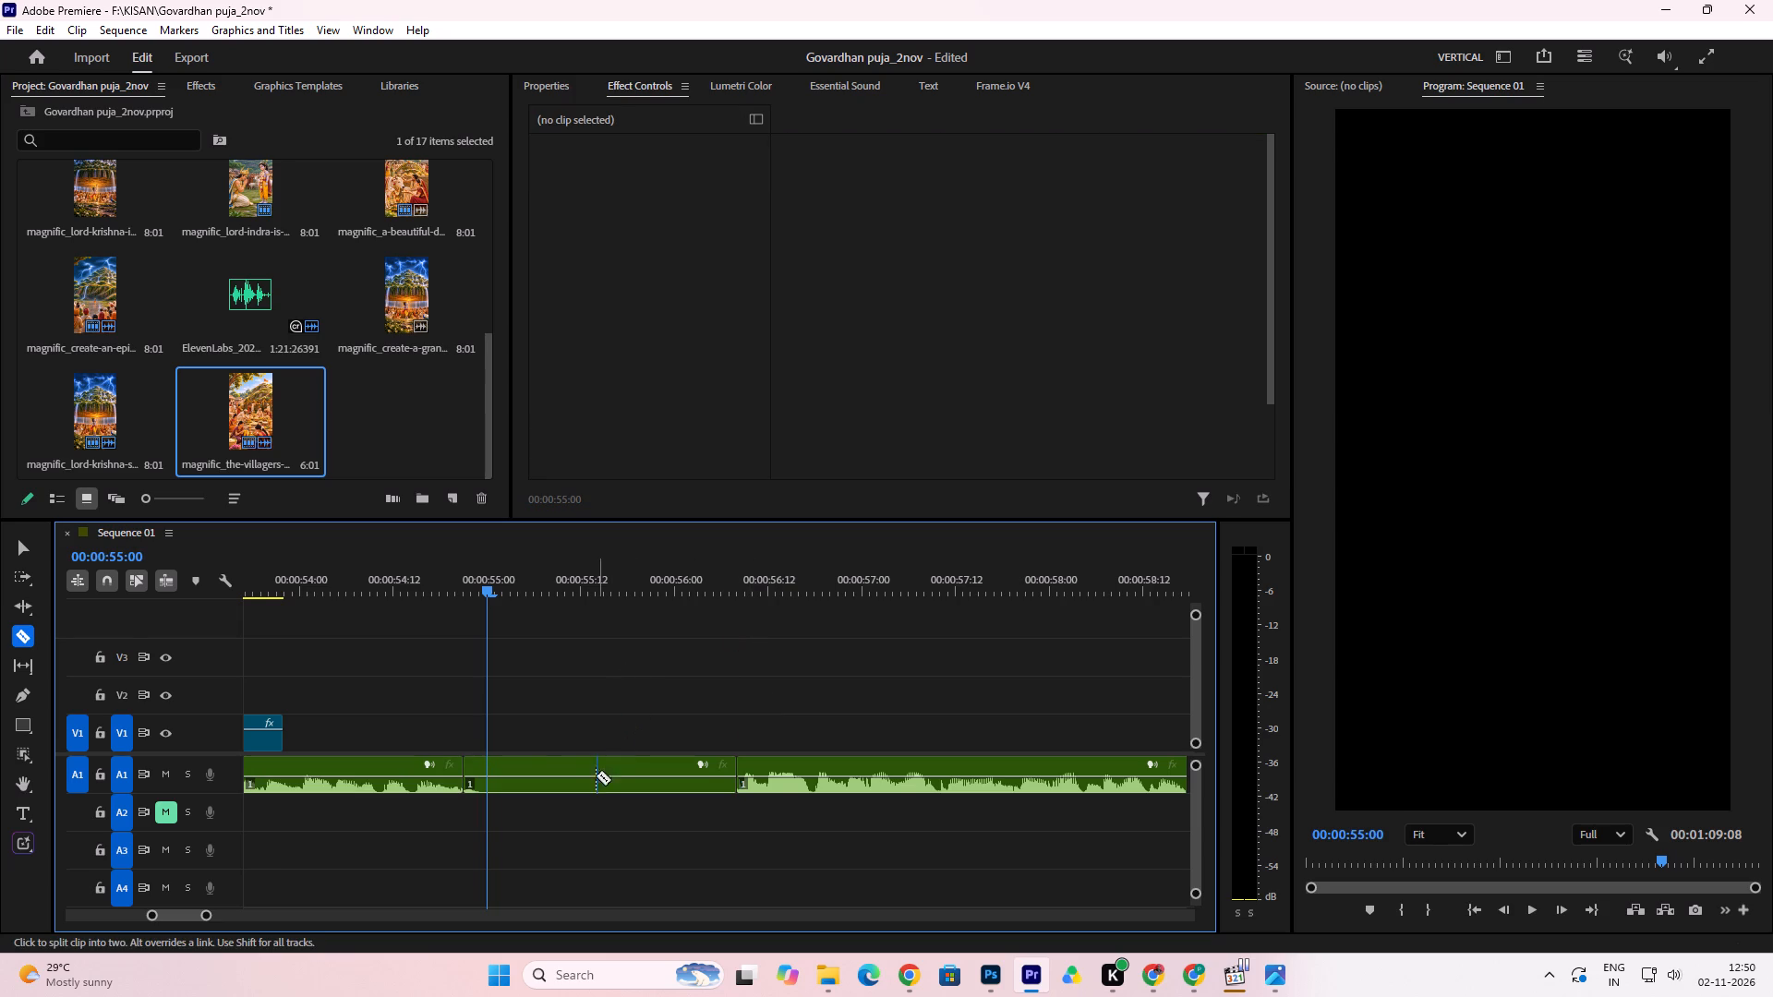
click(15, 545)
click(645, 778)
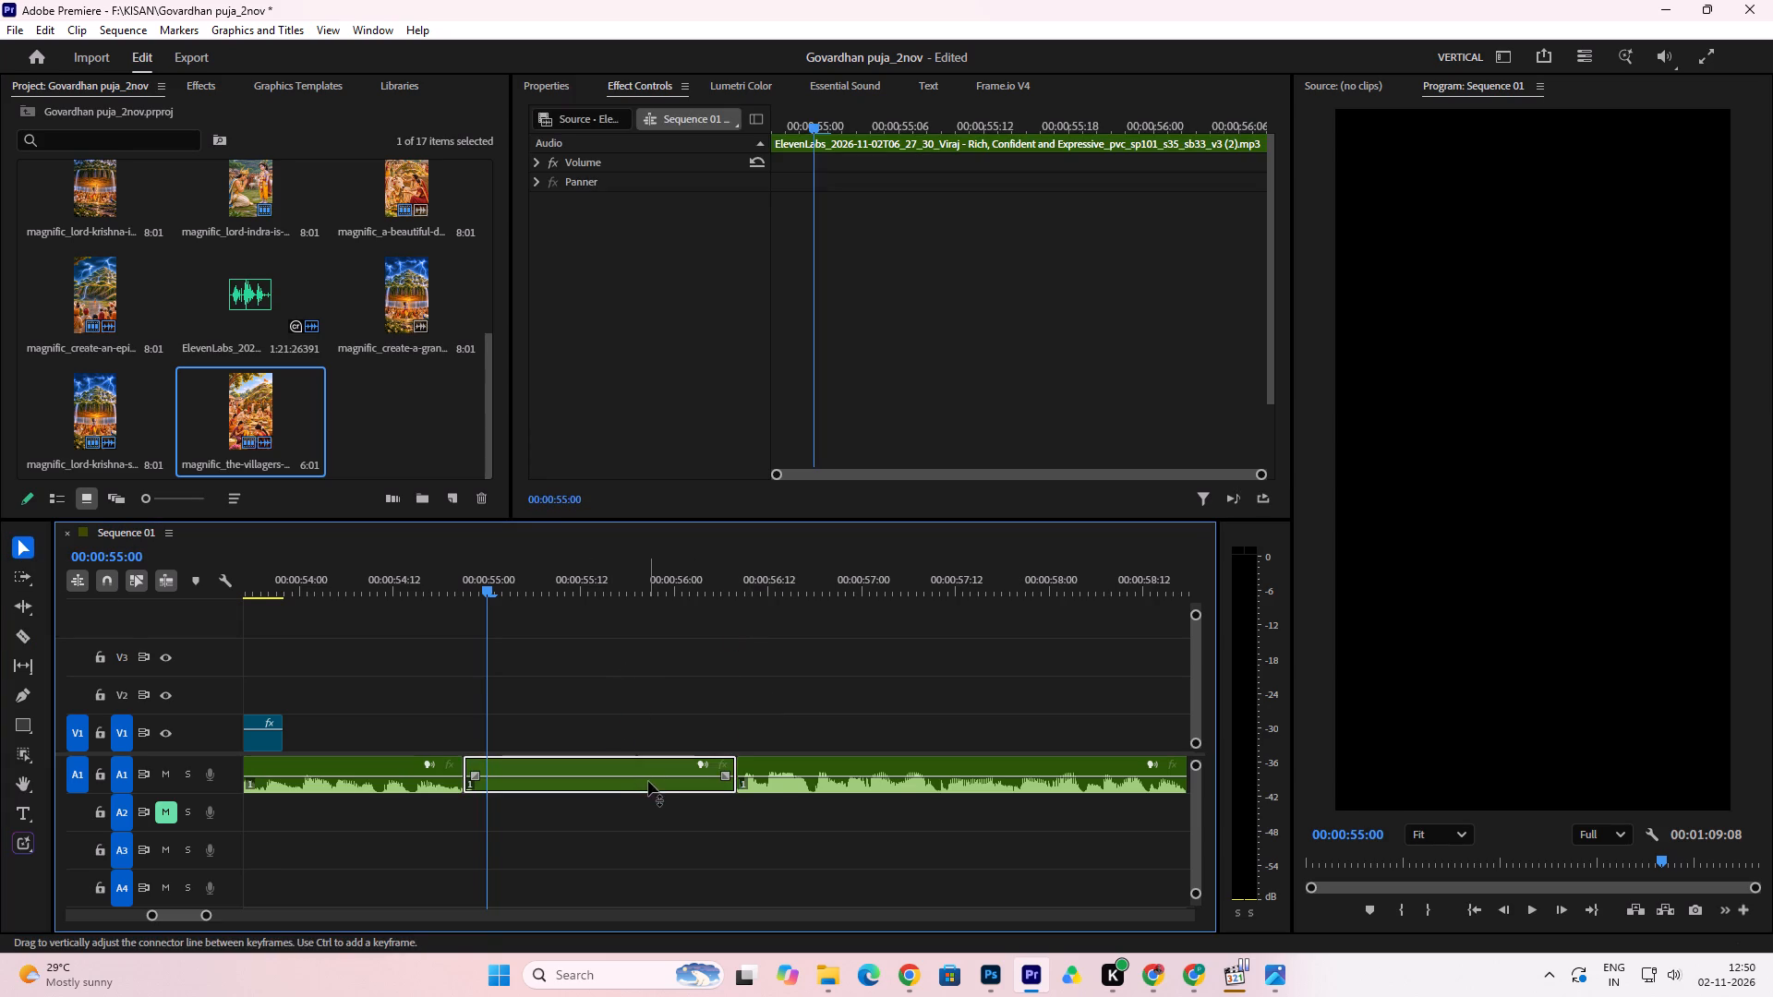
key(Delete)
drag(804, 761, 539, 778)
key(space)
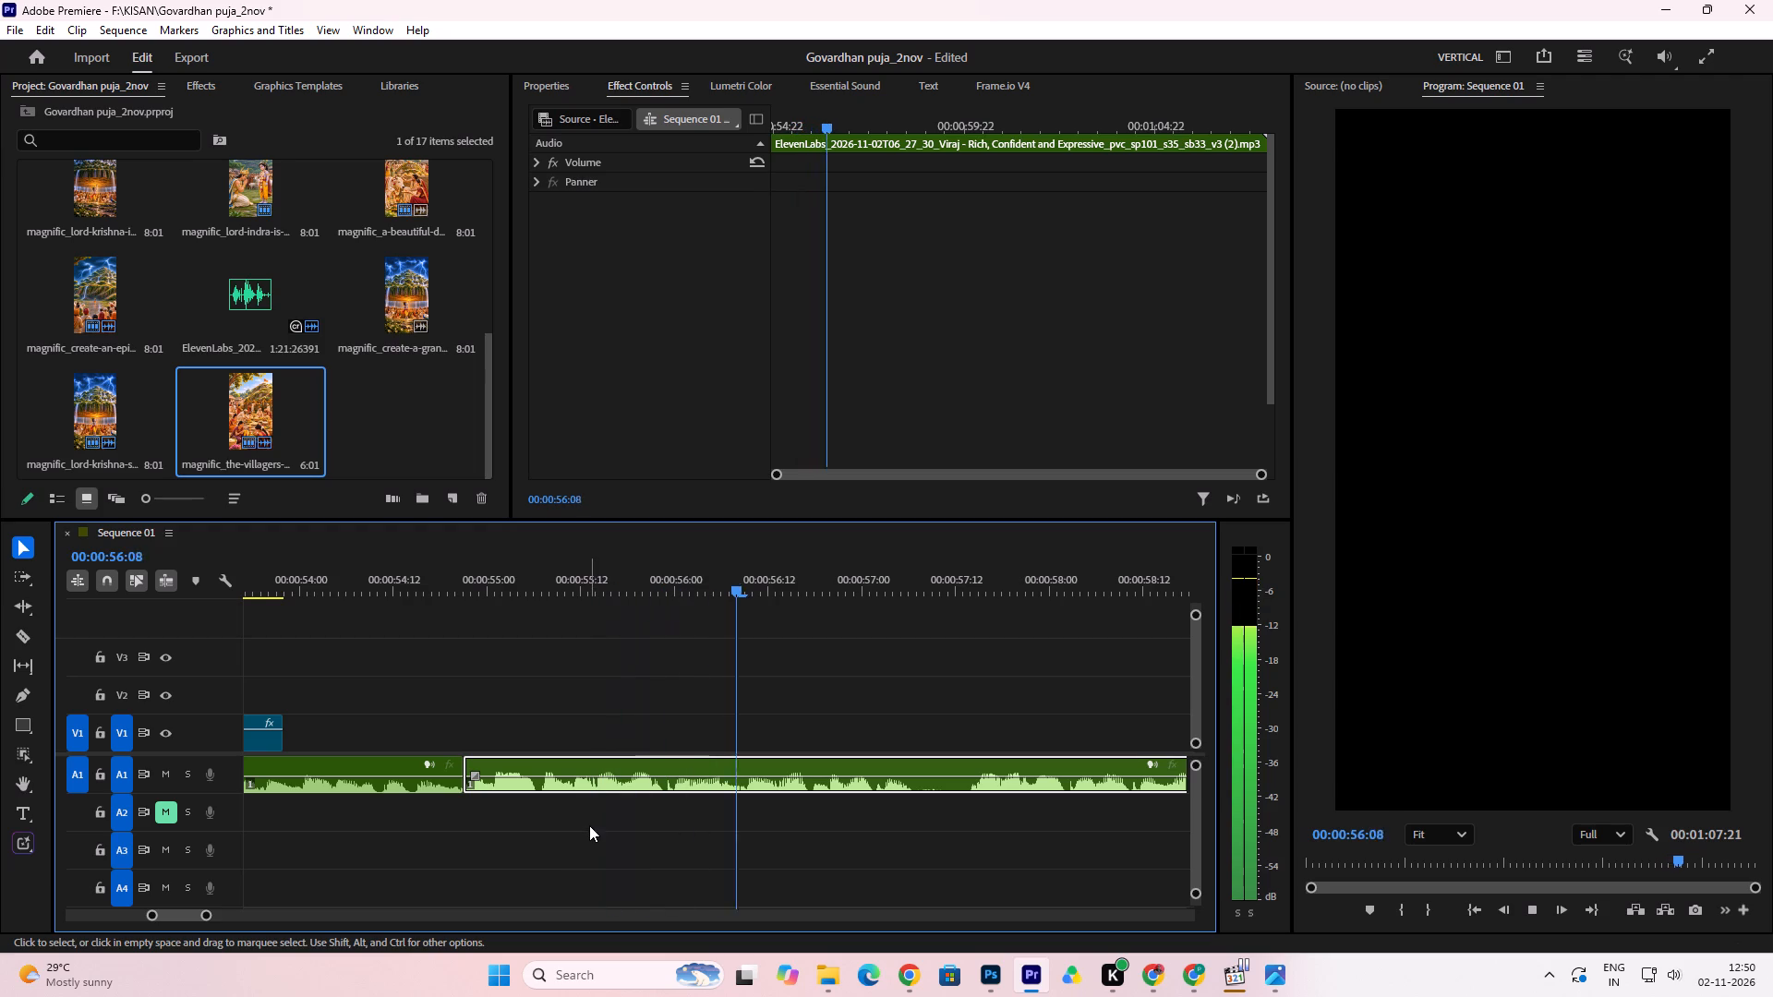
key(space)
Cut the A1 voiceover pause between about 00:00:57:06 and 00:00:57:14, close the gap, and play on past the join.
click(17, 638)
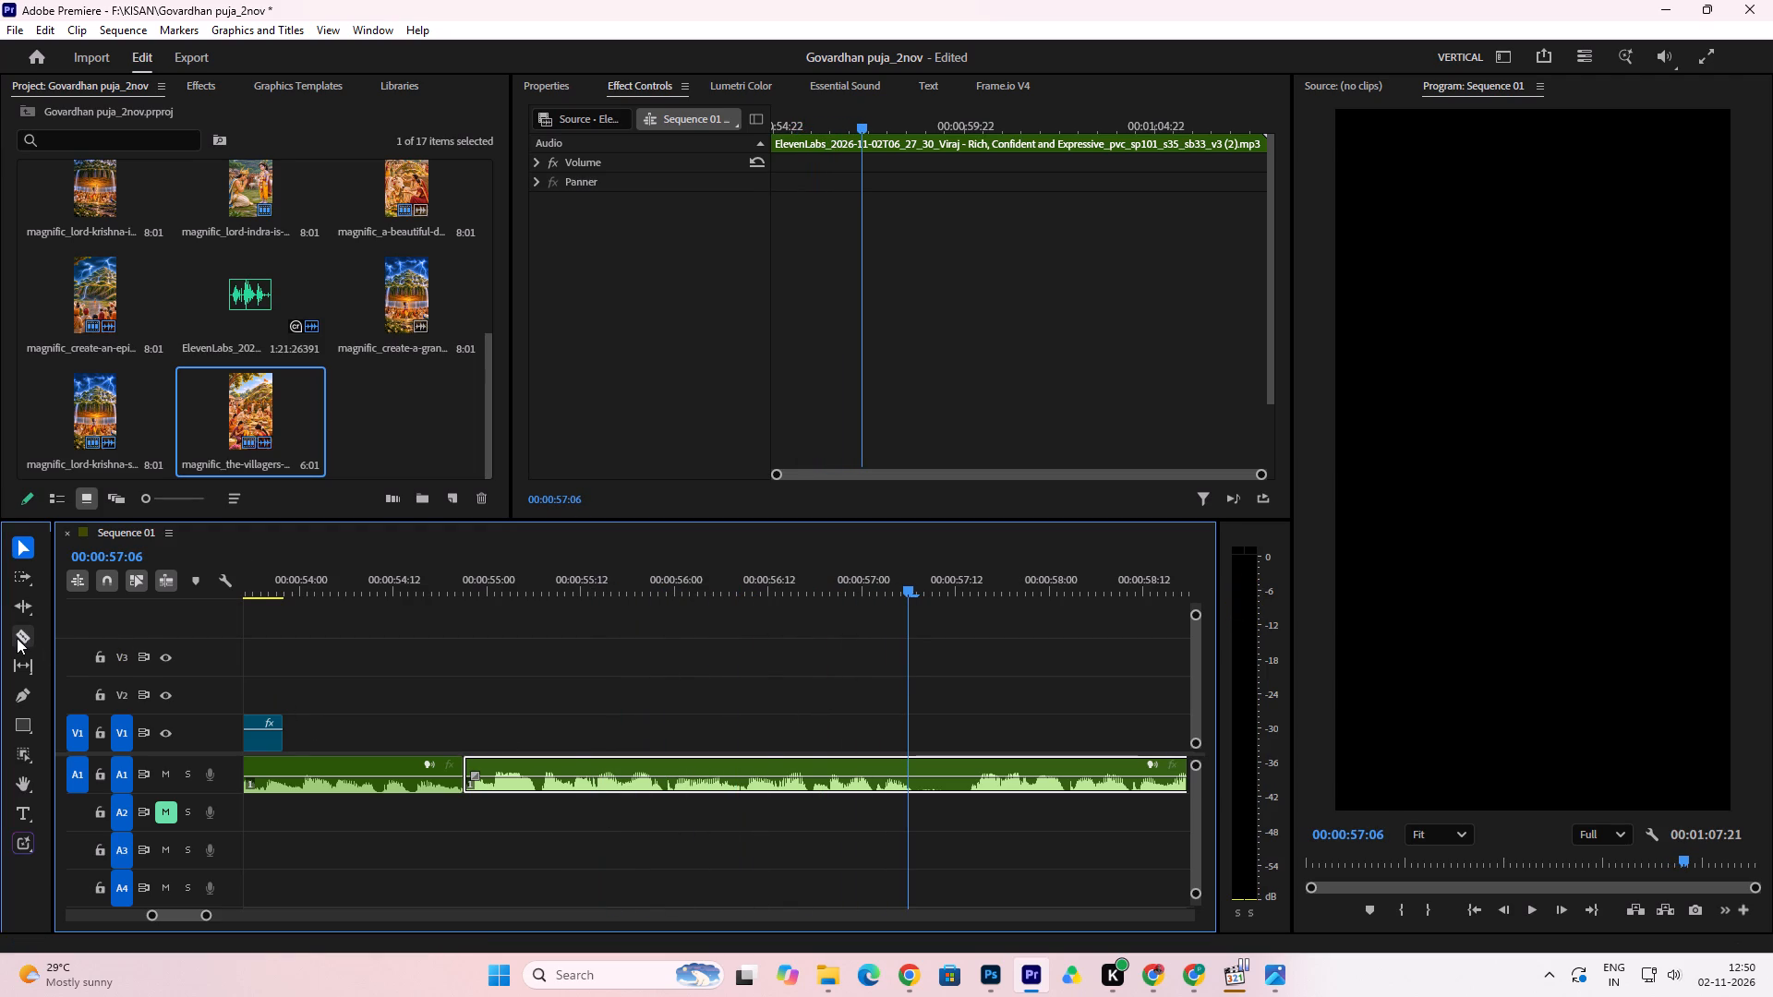
click(914, 770)
click(970, 775)
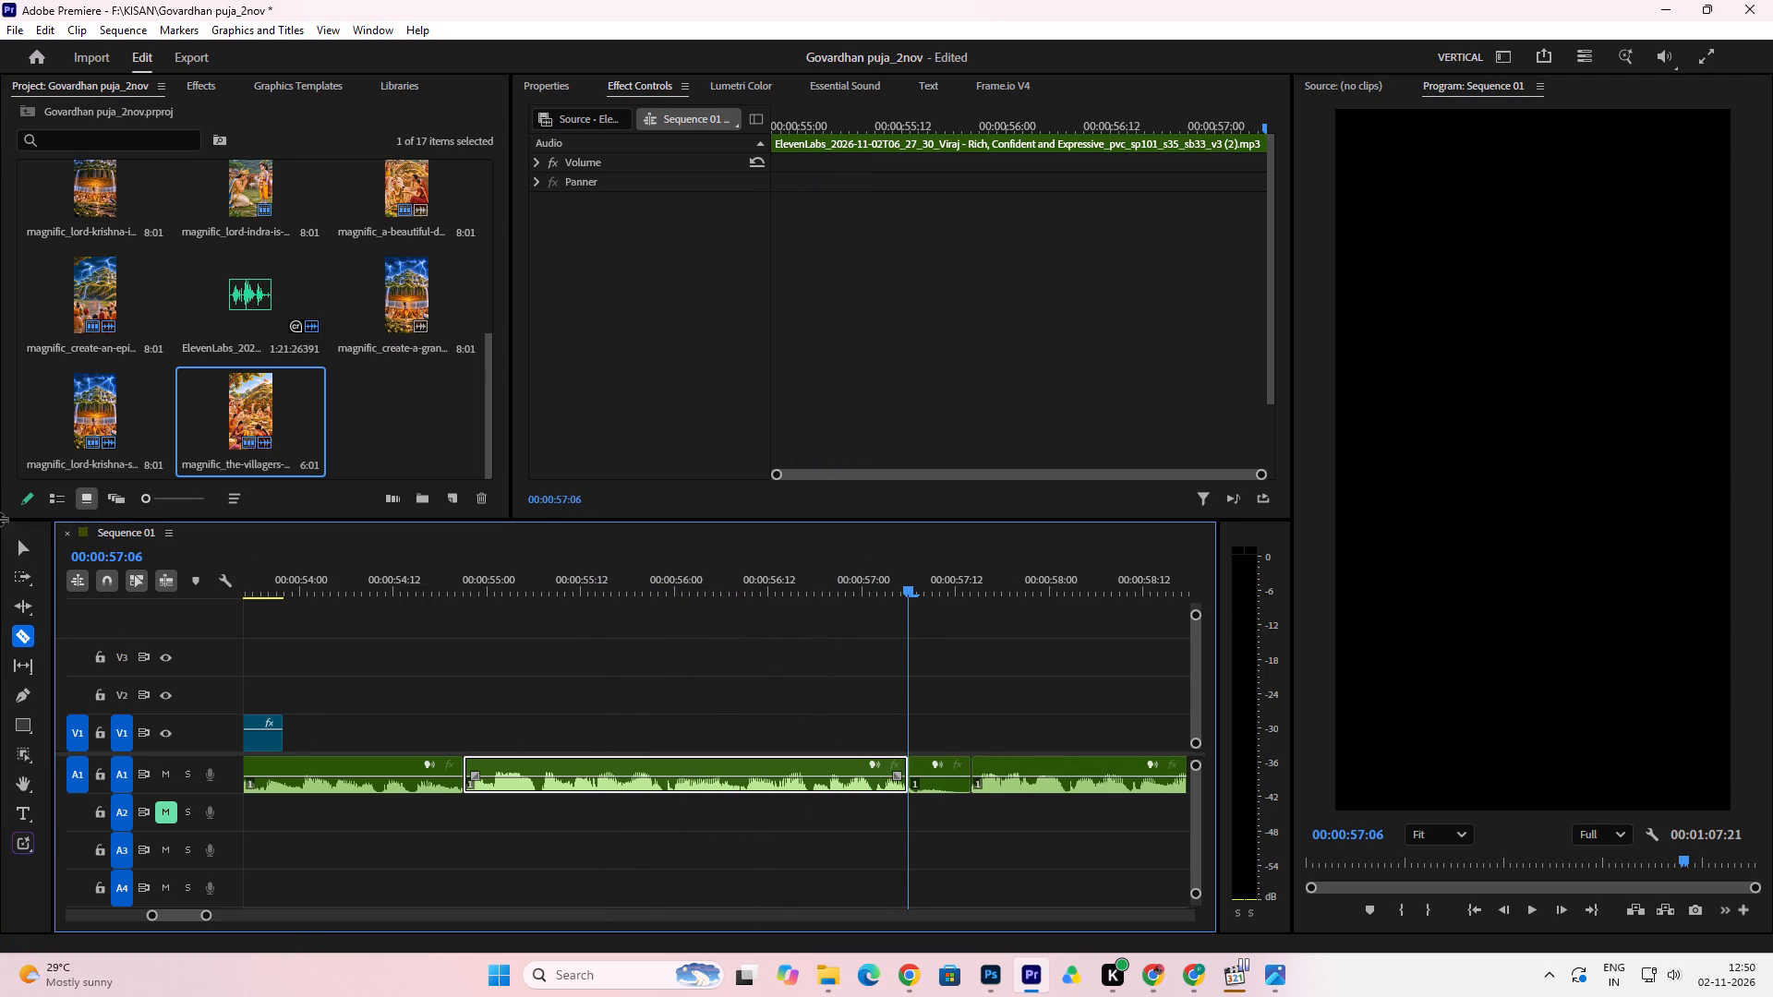
click(21, 547)
click(948, 790)
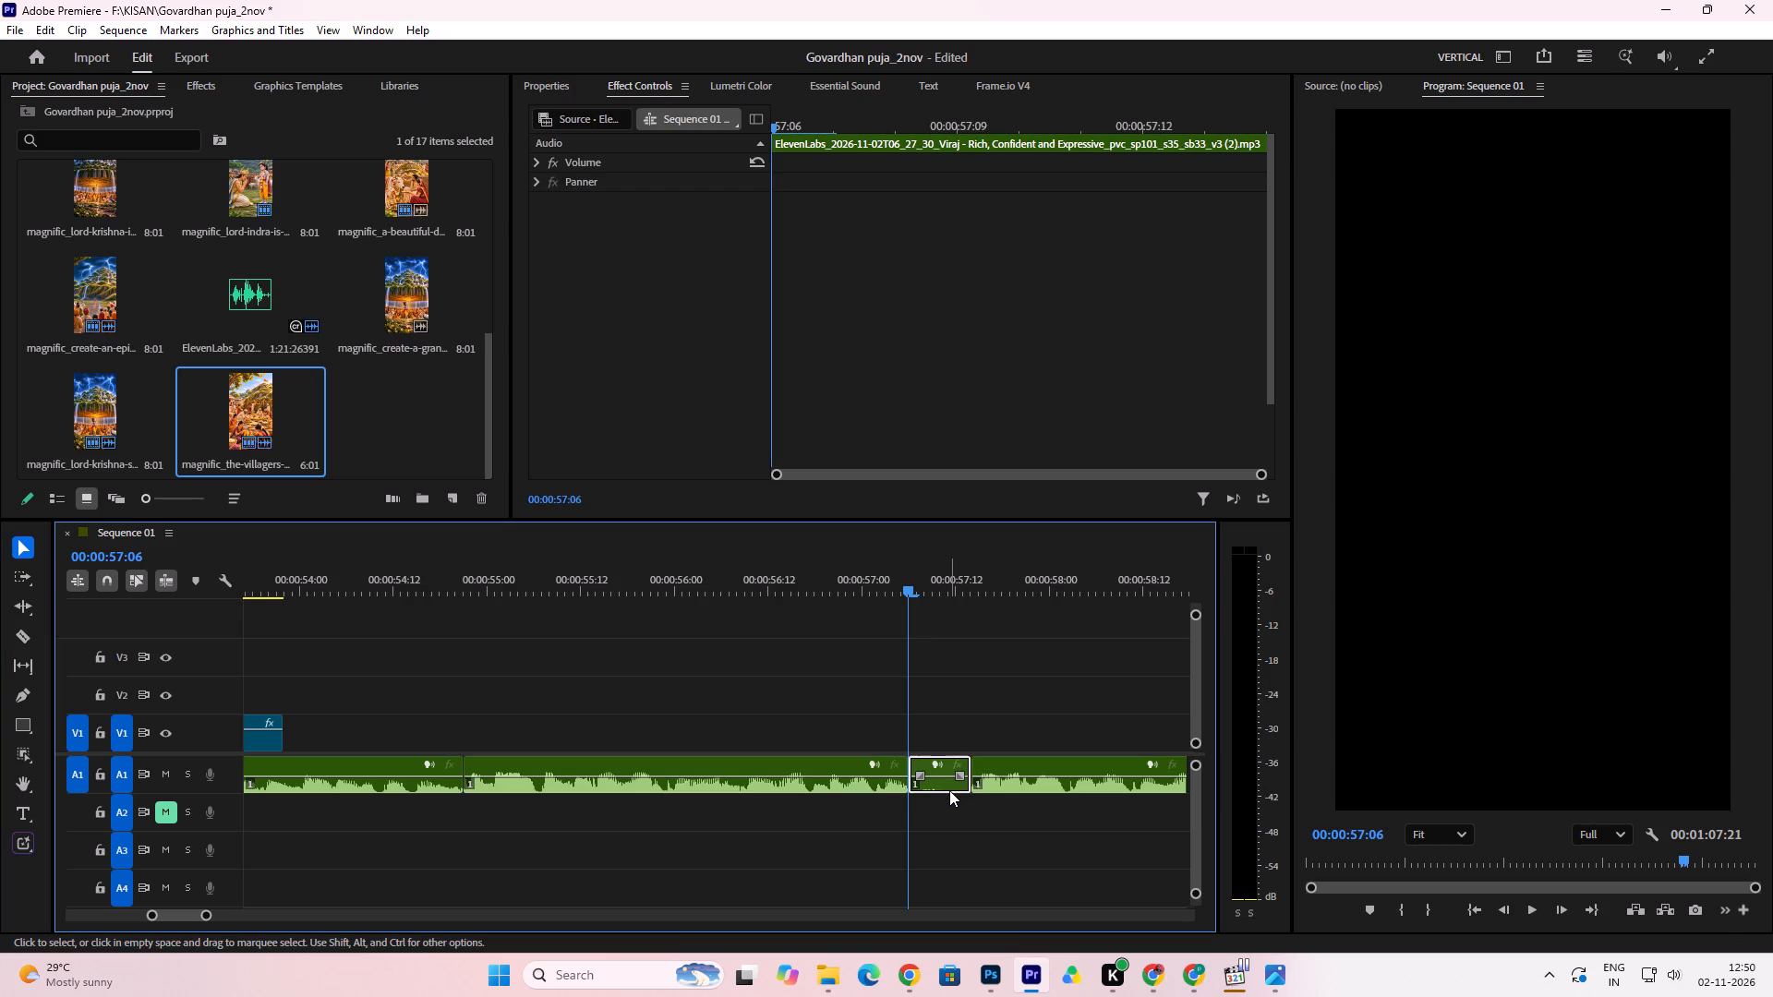
key(Delete)
click(817, 562)
key(space)
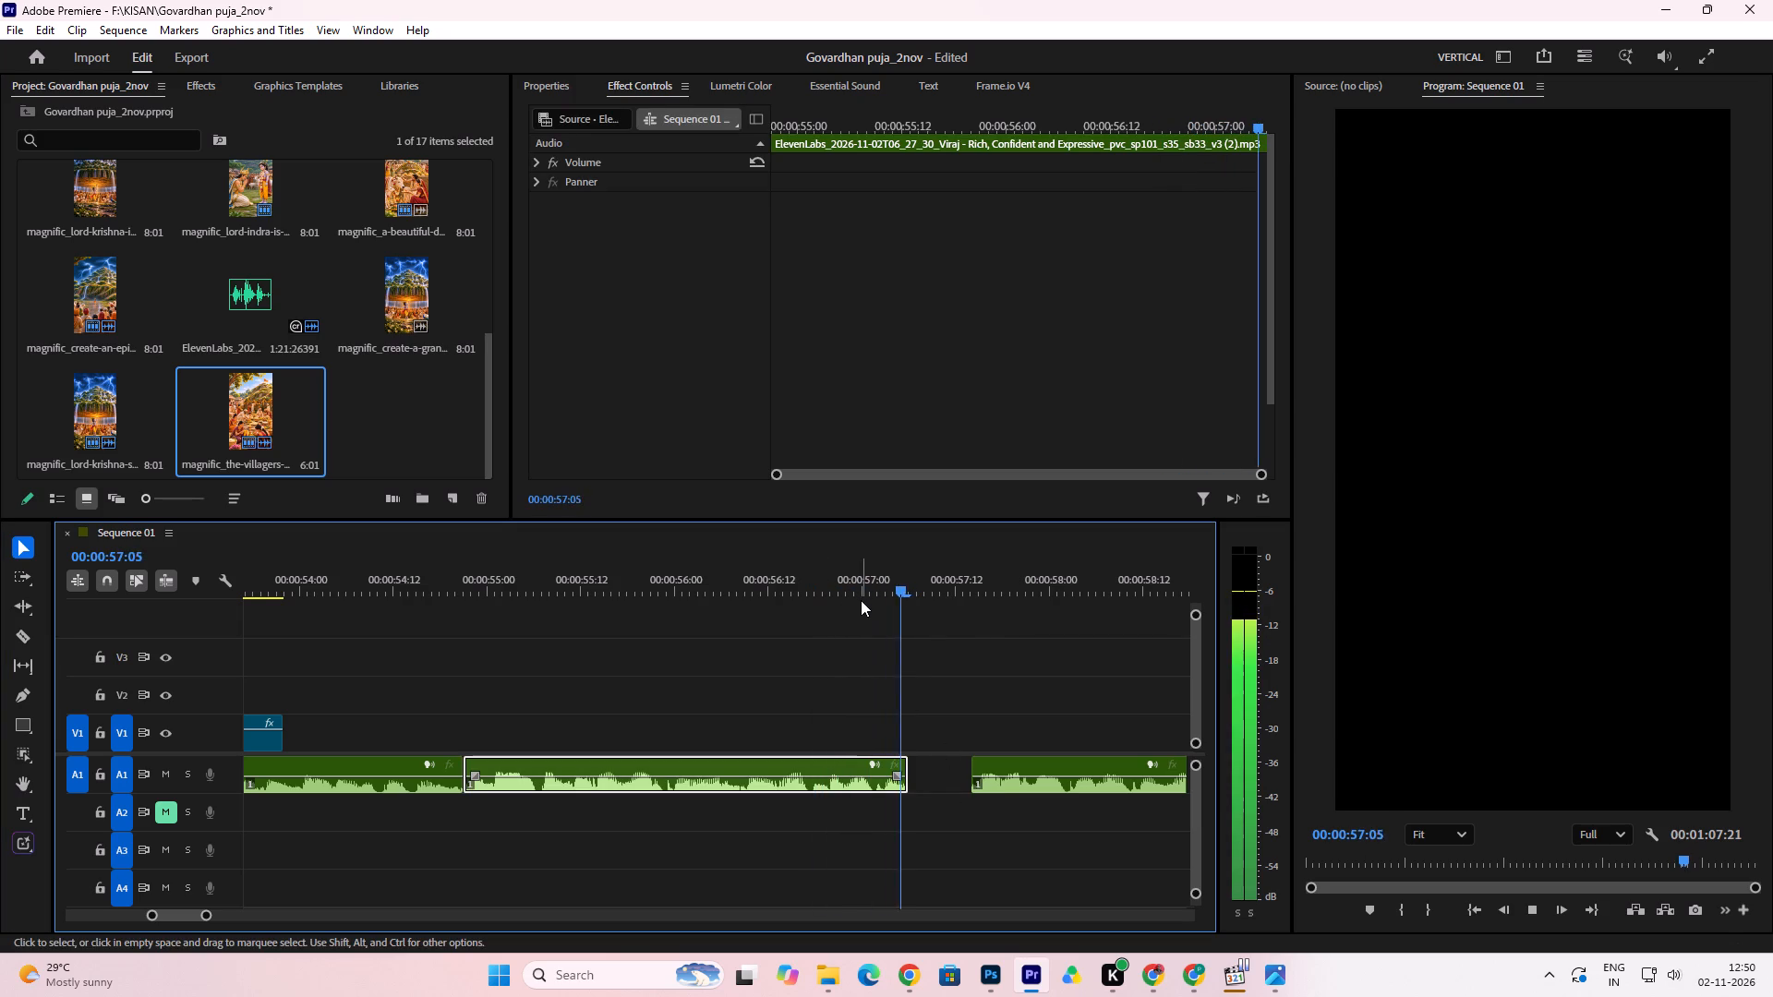
key(space)
drag(1007, 765, 955, 775)
key(space)
key(space)
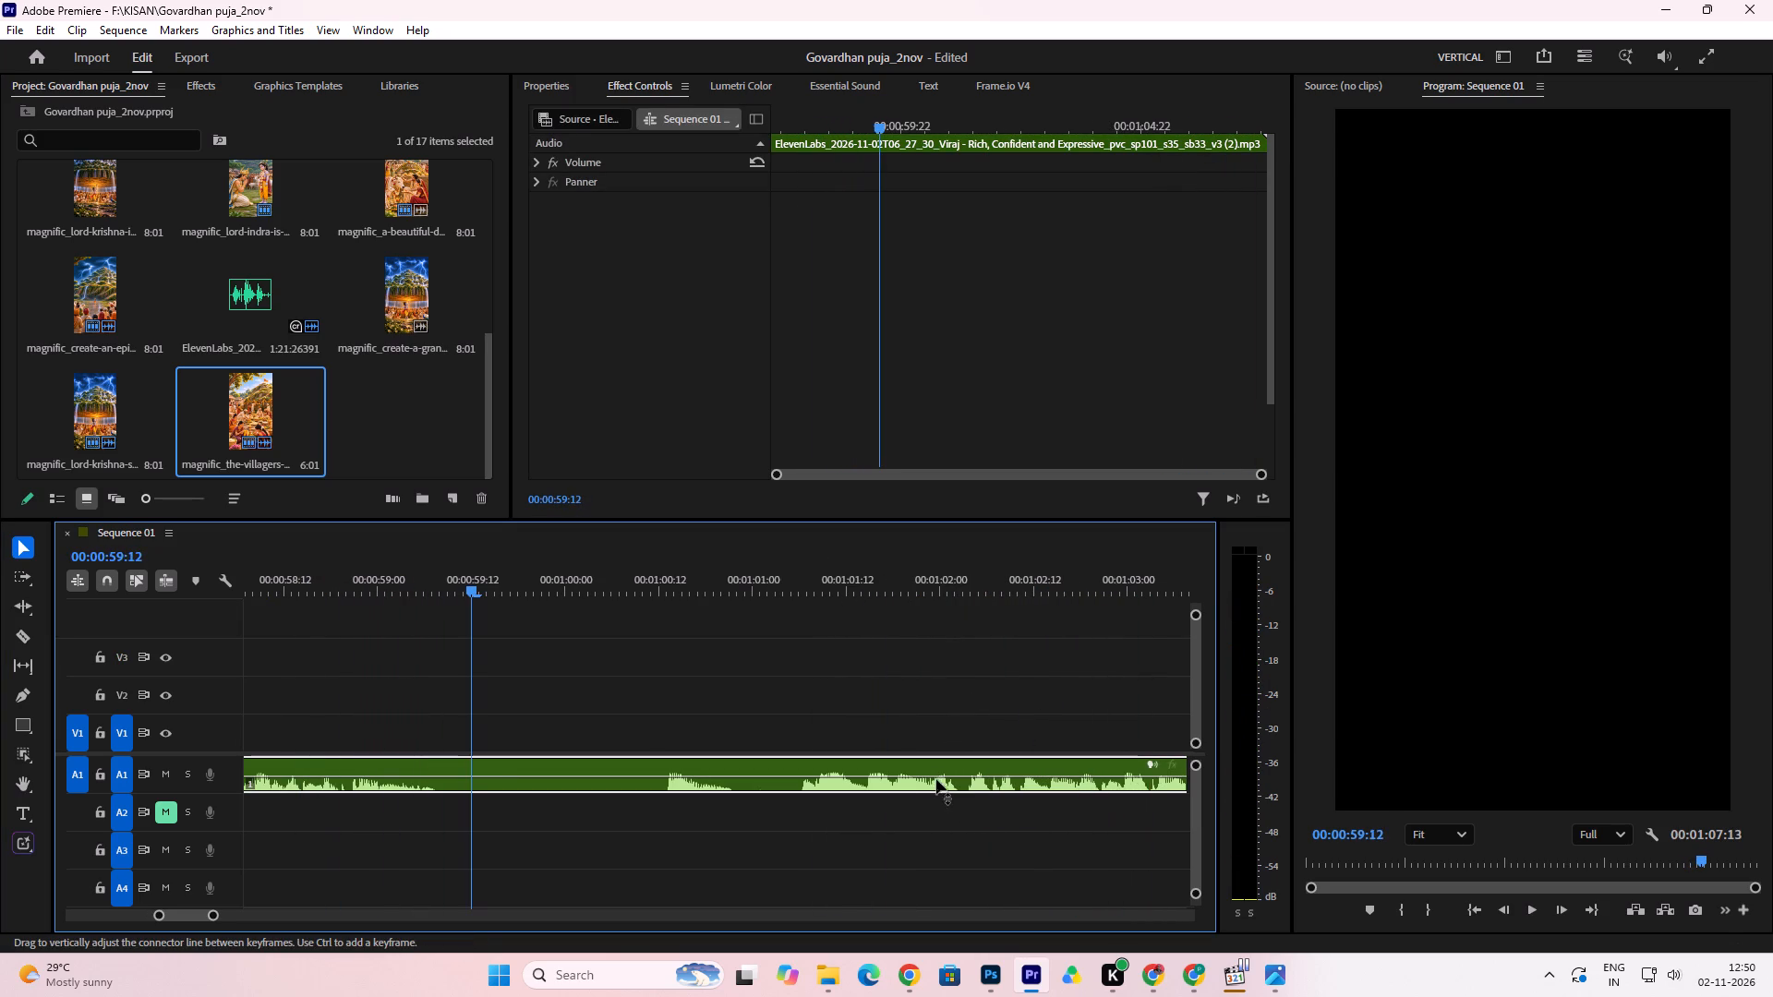
Play the remaining voiceover, split it at about 00:00:59:20, move the leftover part onto A2 at about 00:00:43:12, and save the project.
key(space)
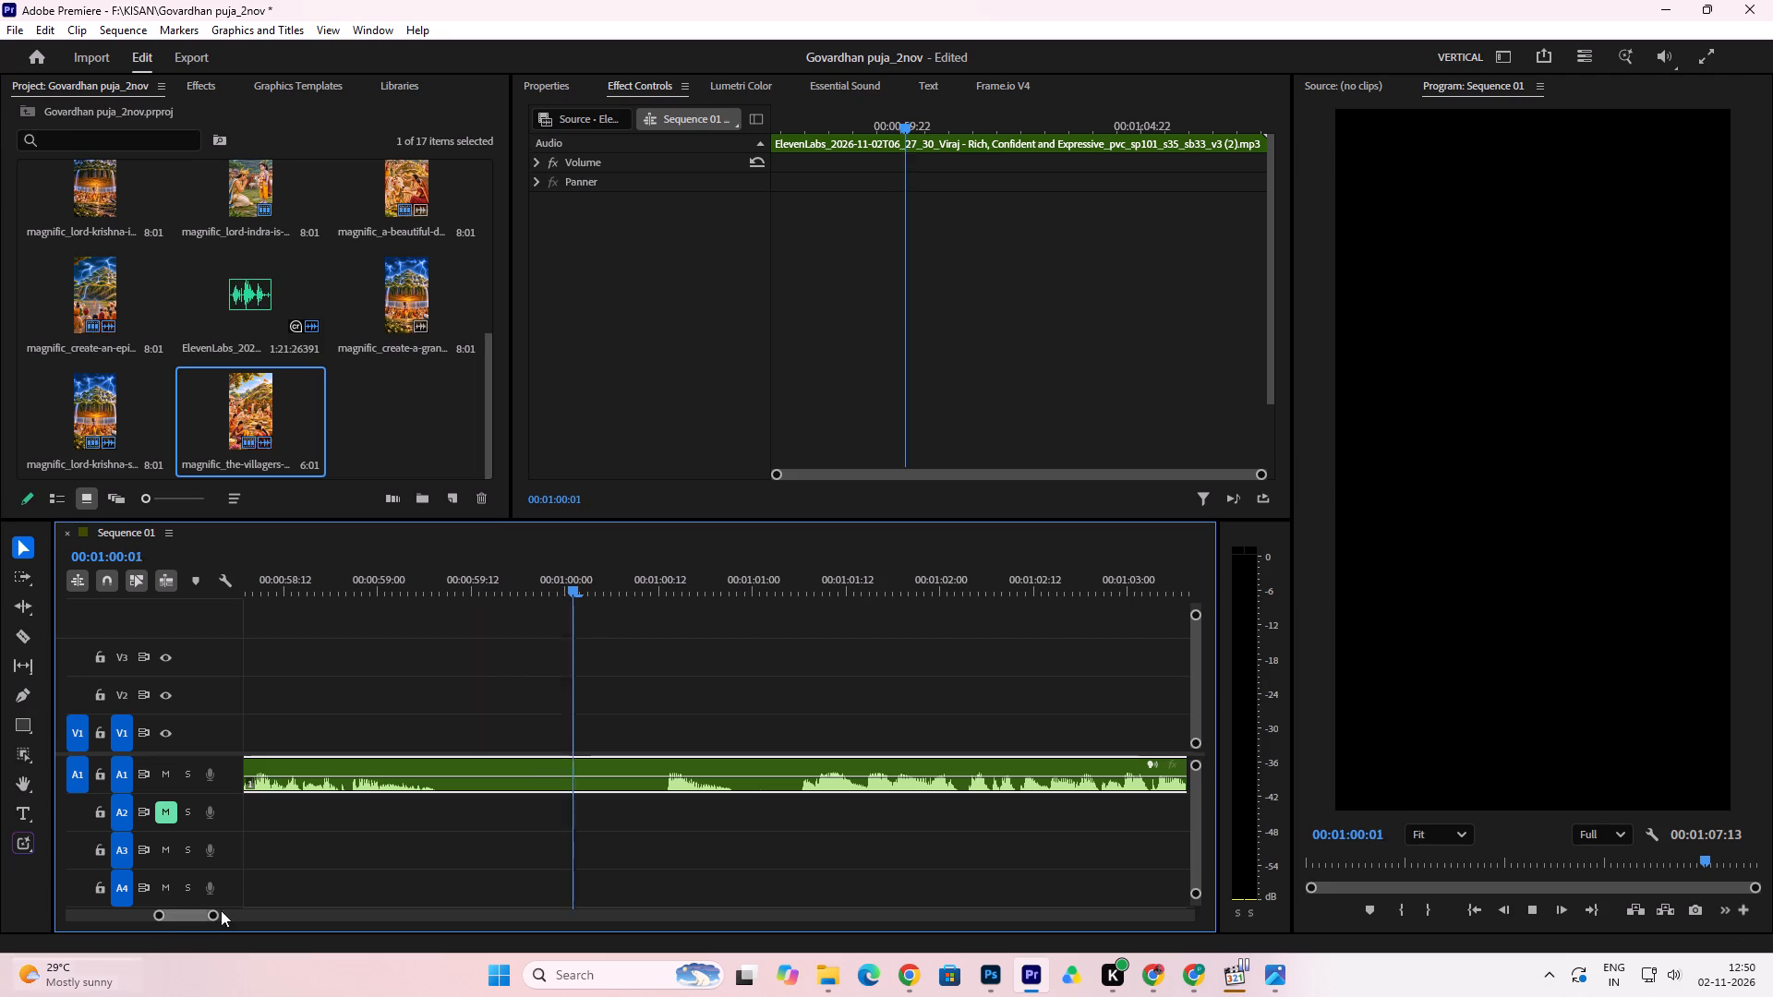
drag(215, 916, 353, 927)
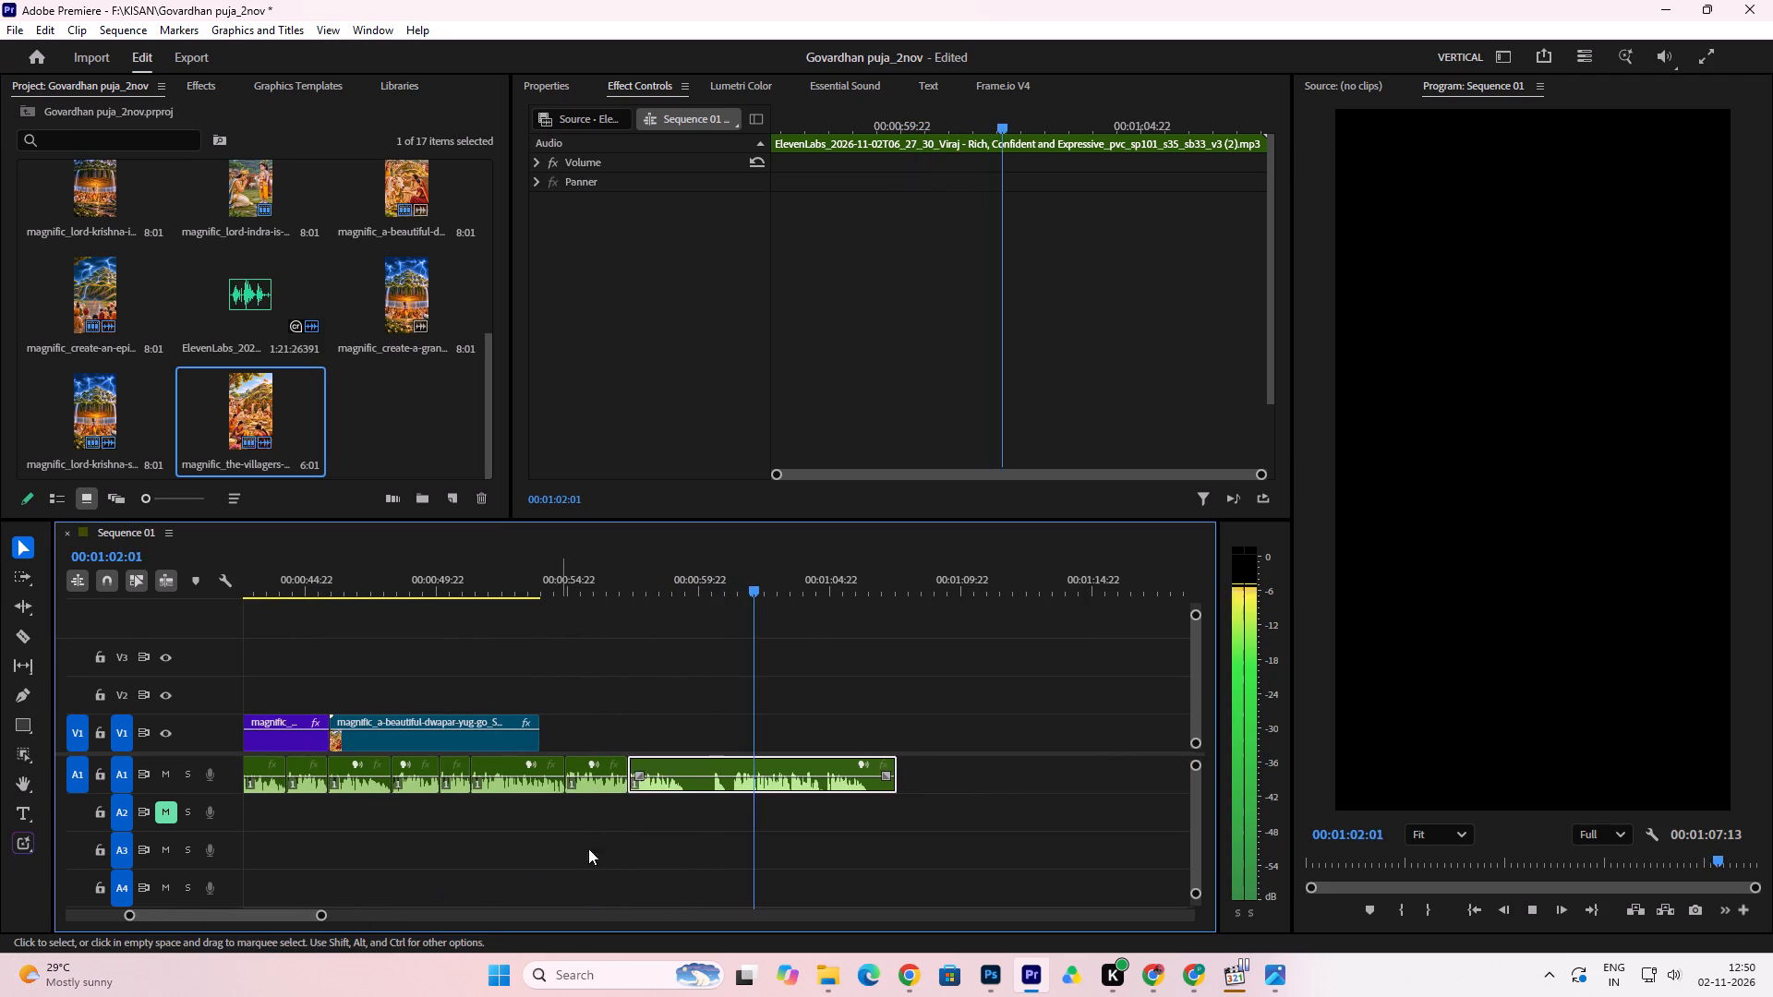
key(space)
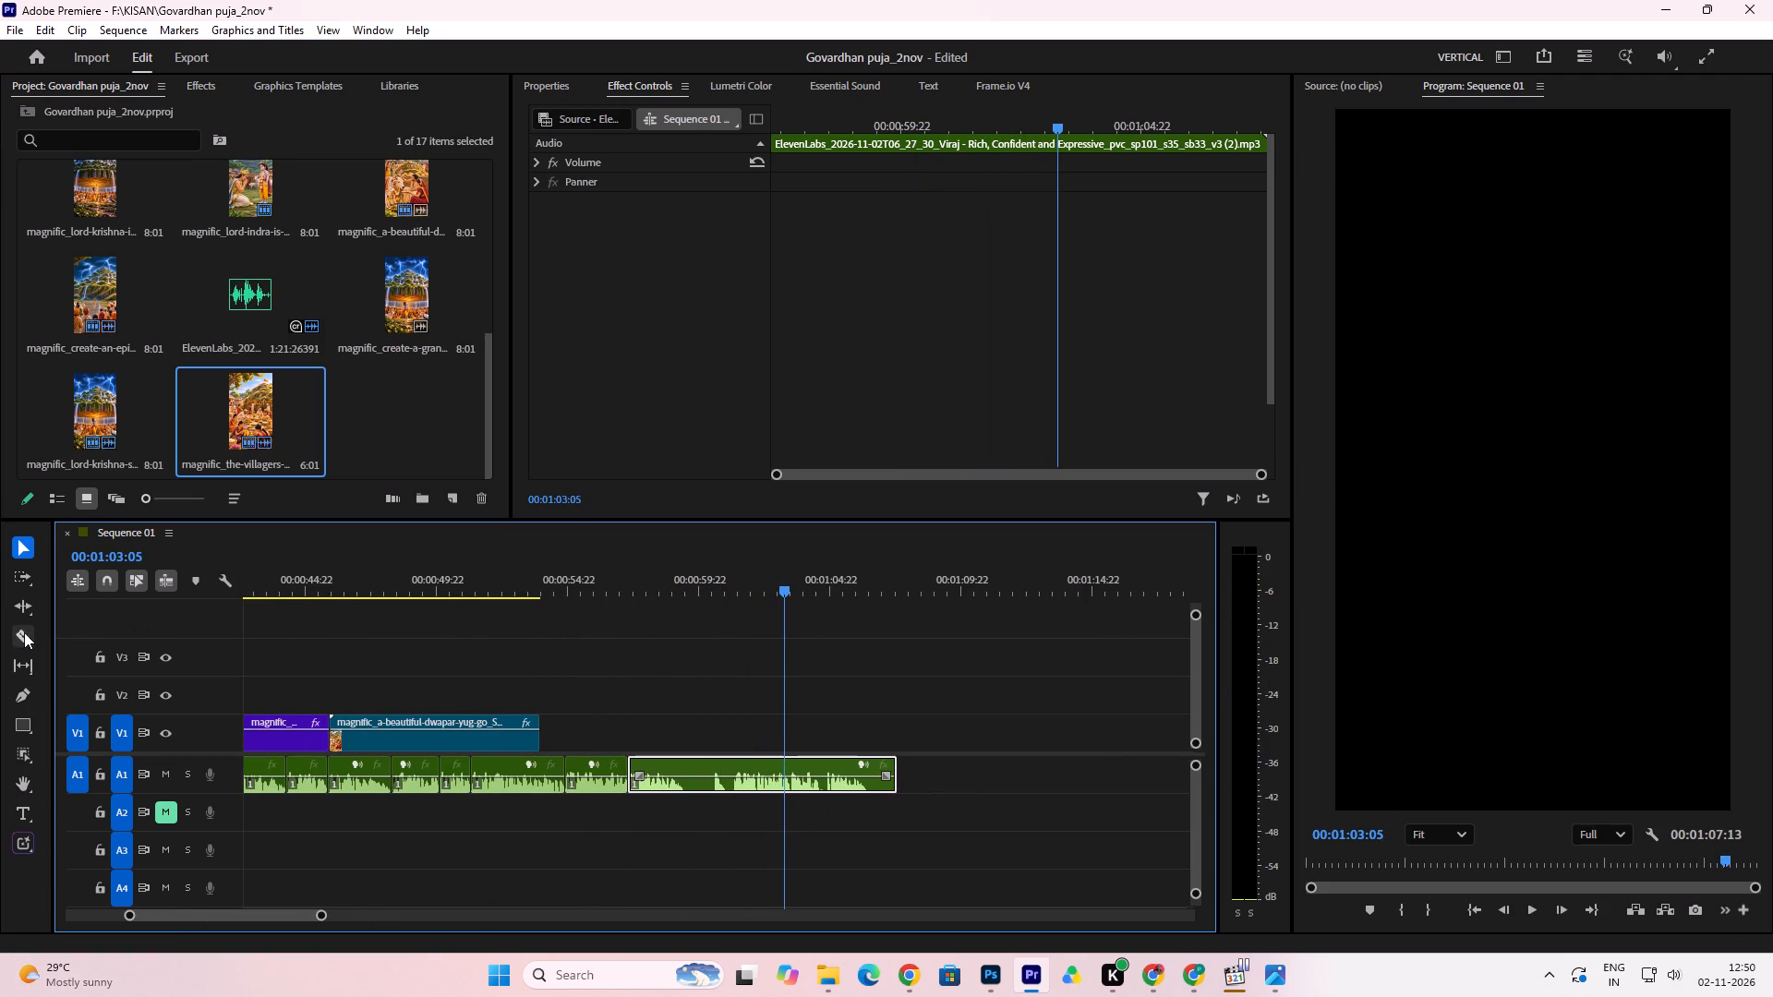
click(24, 632)
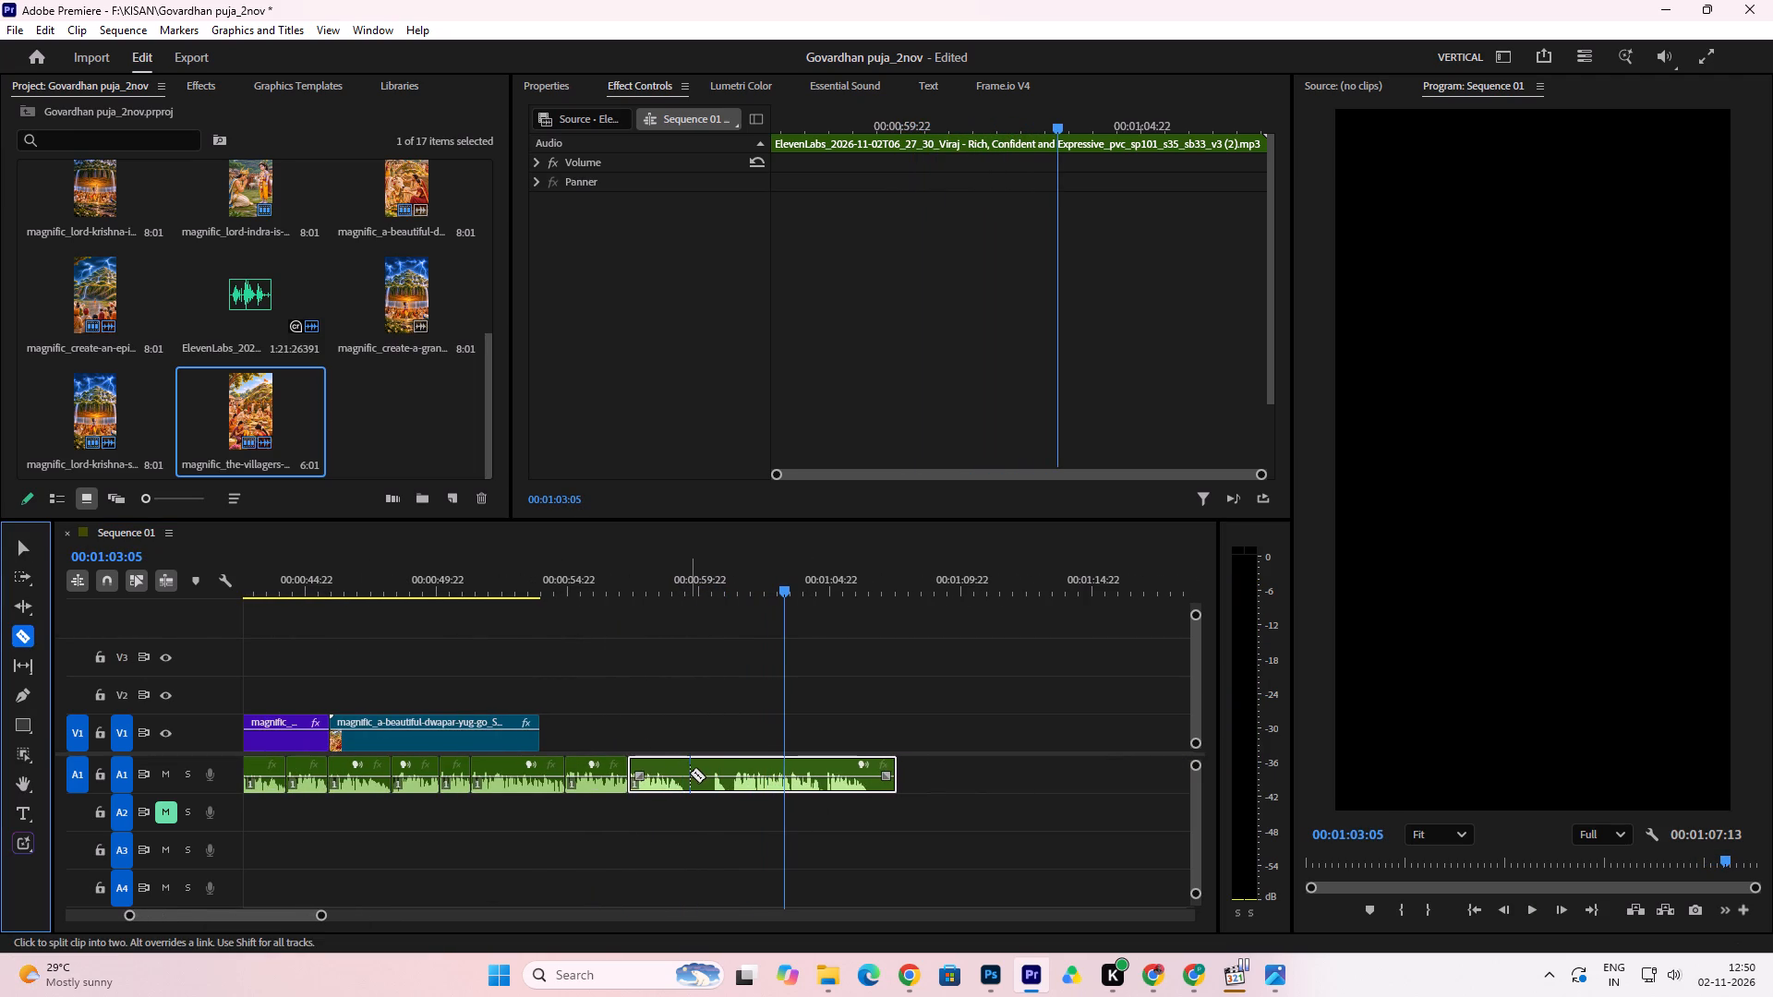
click(687, 775)
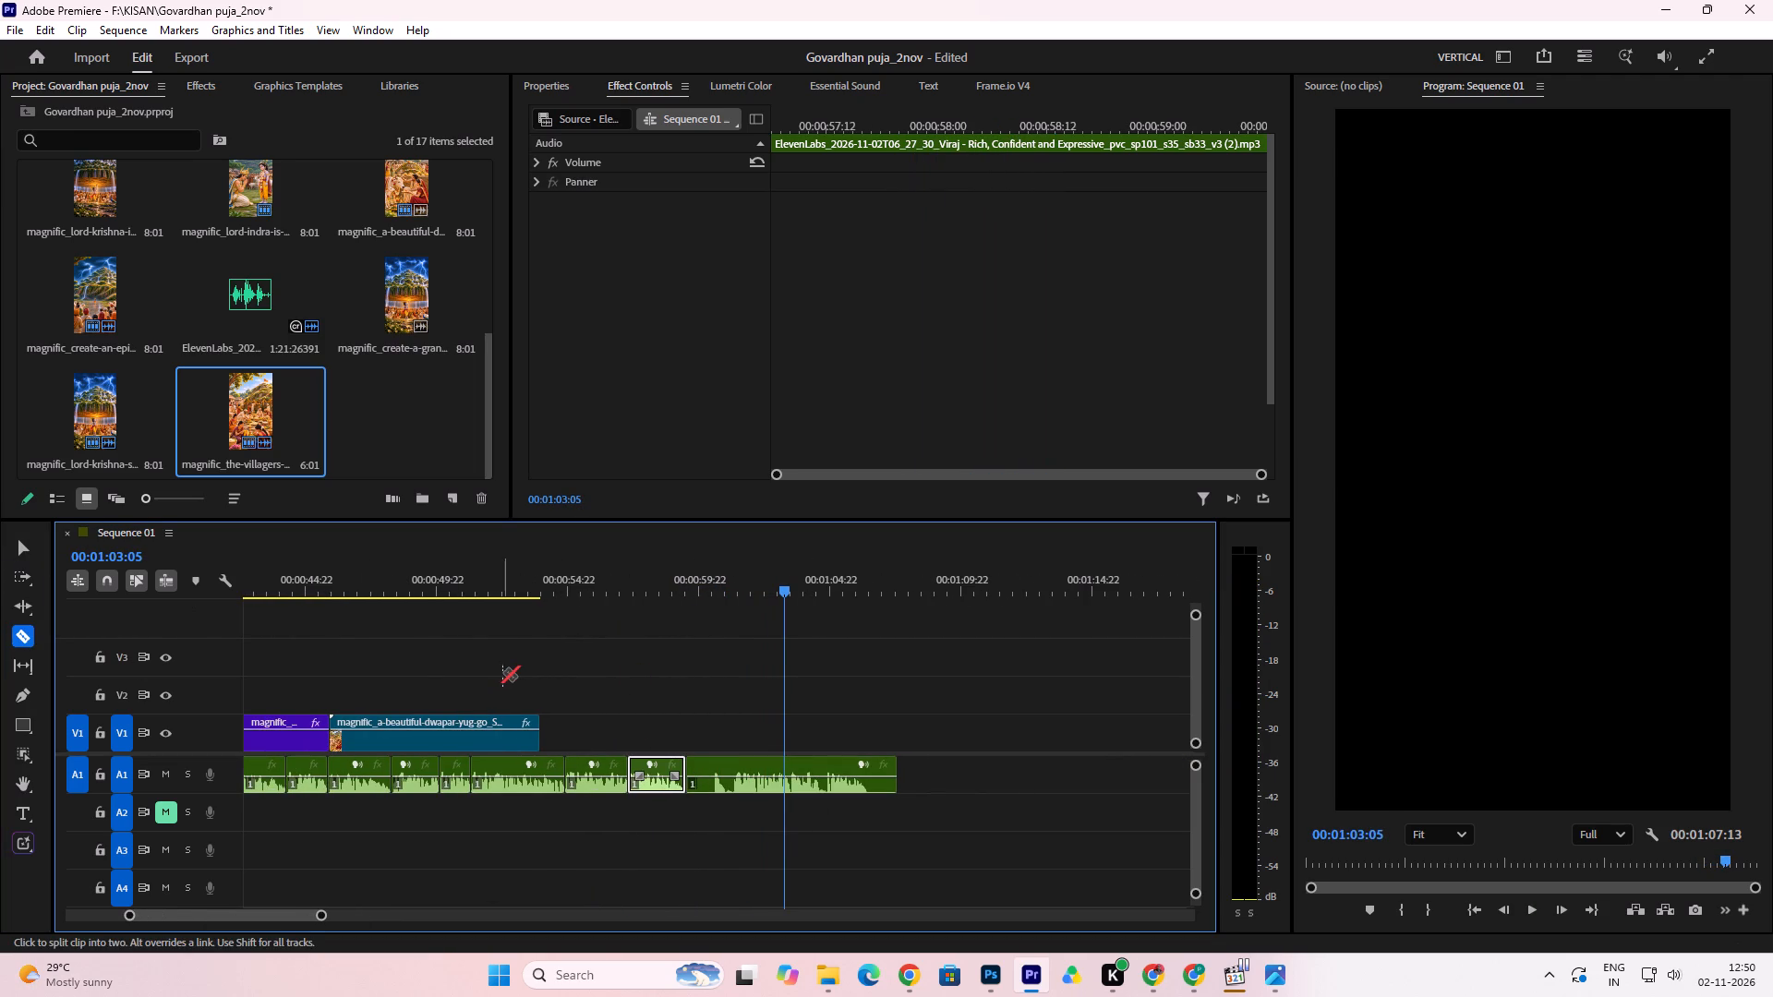
key(ctrl+z)
click(695, 774)
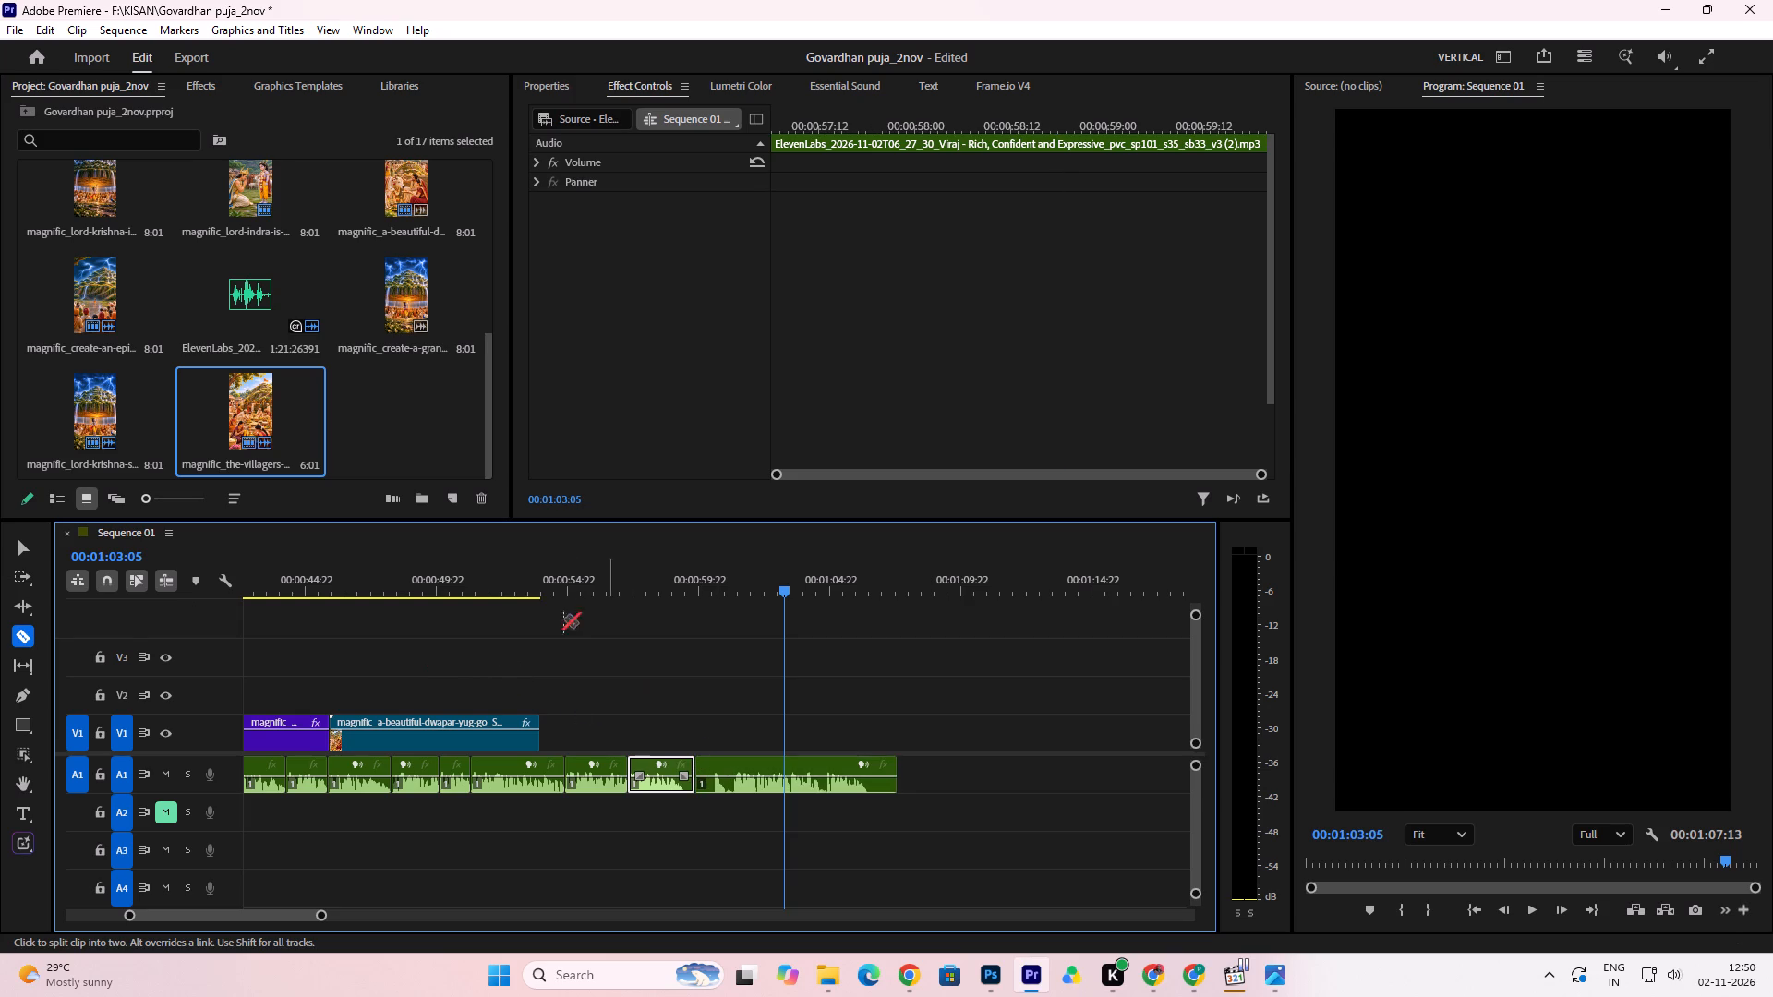
click(25, 547)
drag(751, 764, 318, 823)
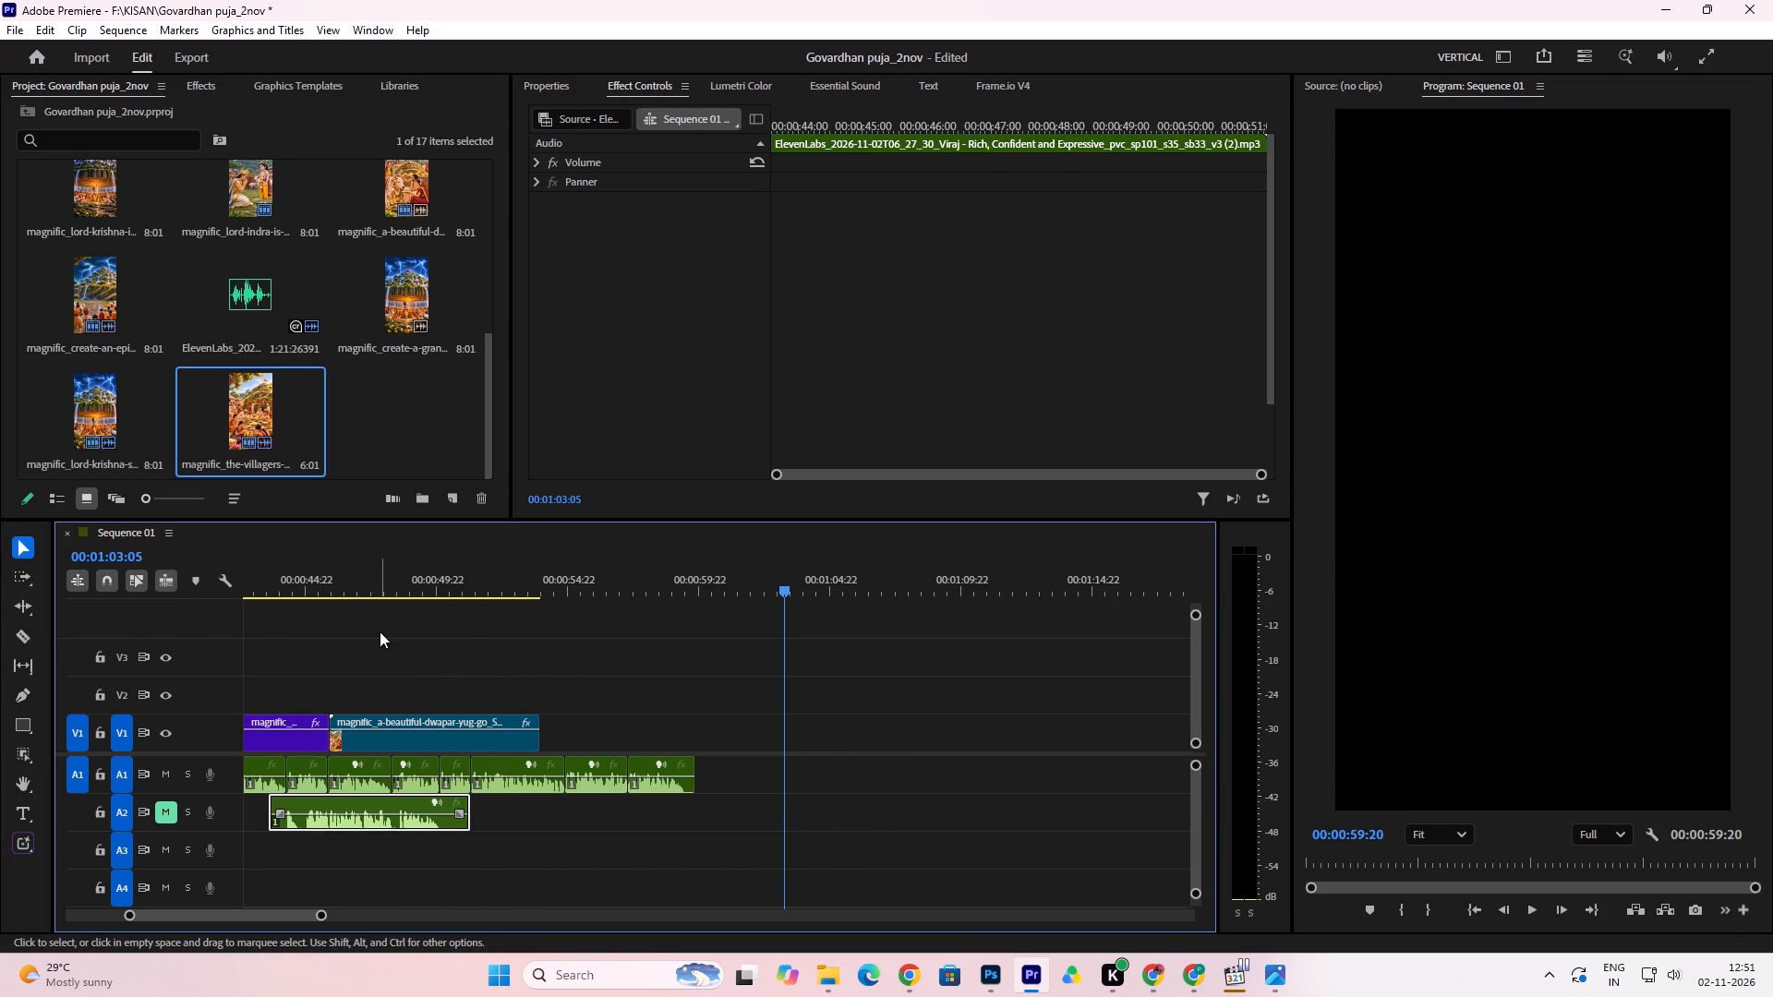
key(ctrl+s)
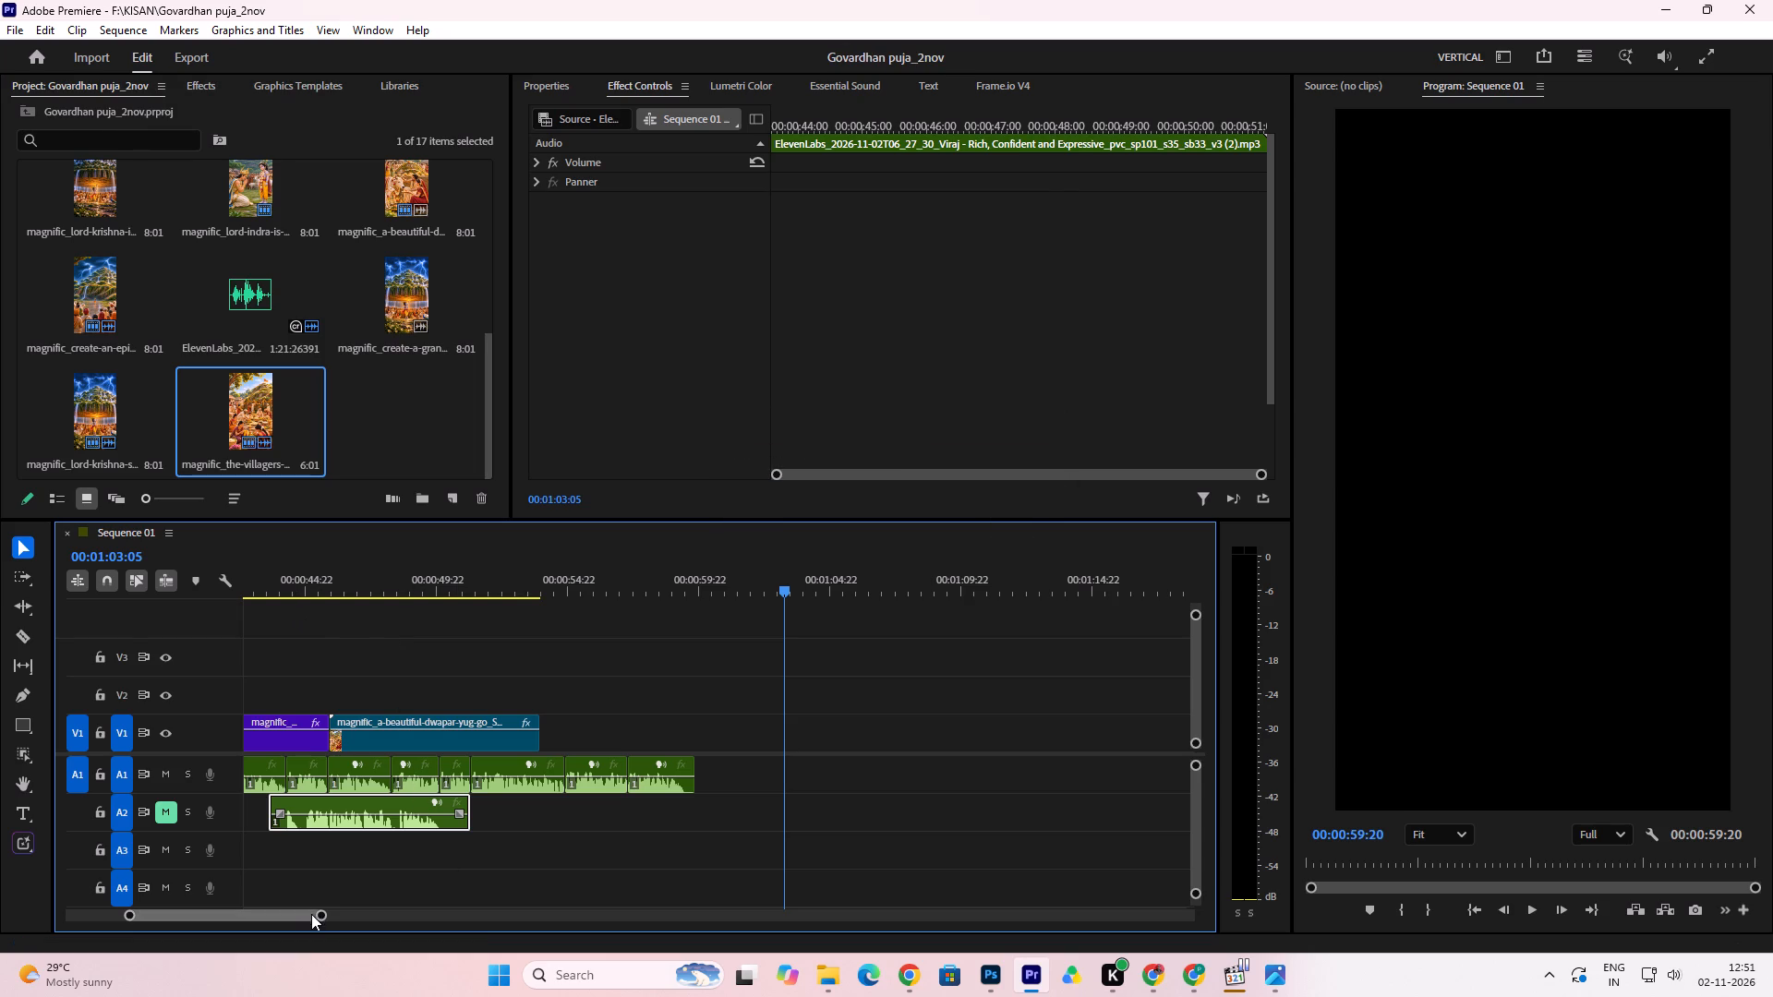
Save the project and play the sequence from the start to about 00:00:30 to review the visuals against the narration.
drag(325, 910, 525, 937)
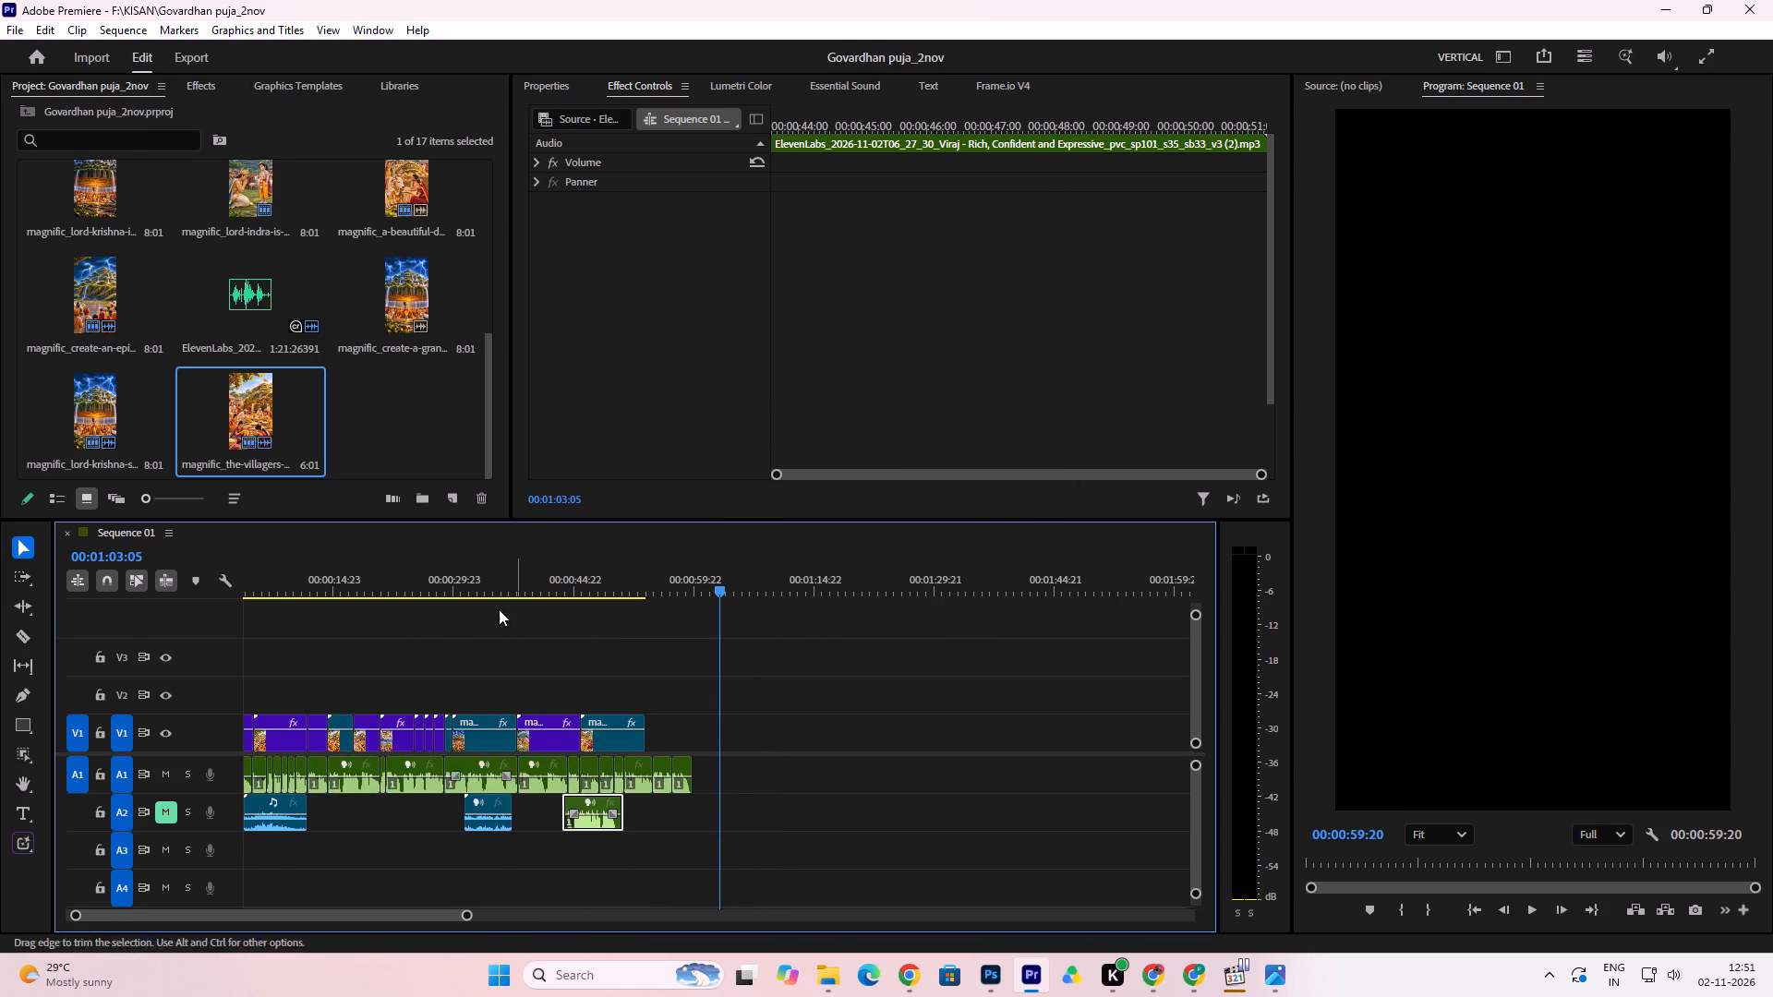
drag(567, 582, 185, 636)
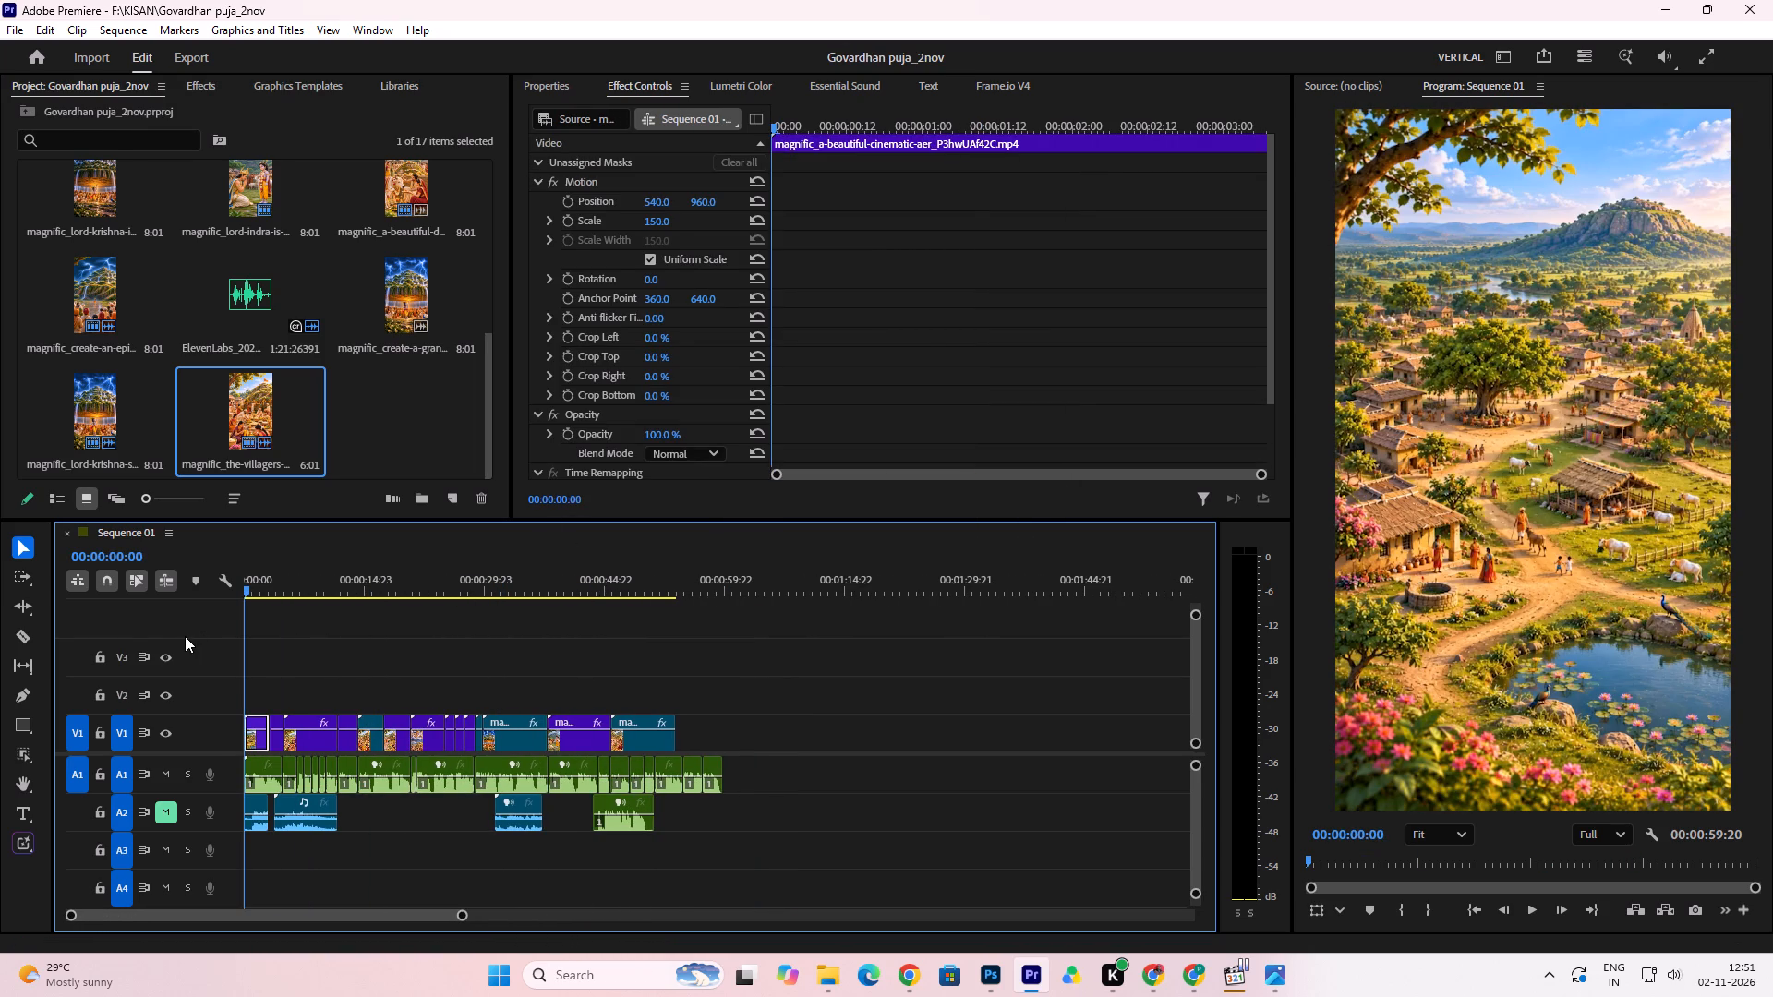
key(ctrl+s)
key(ctrl+s)
key(space)
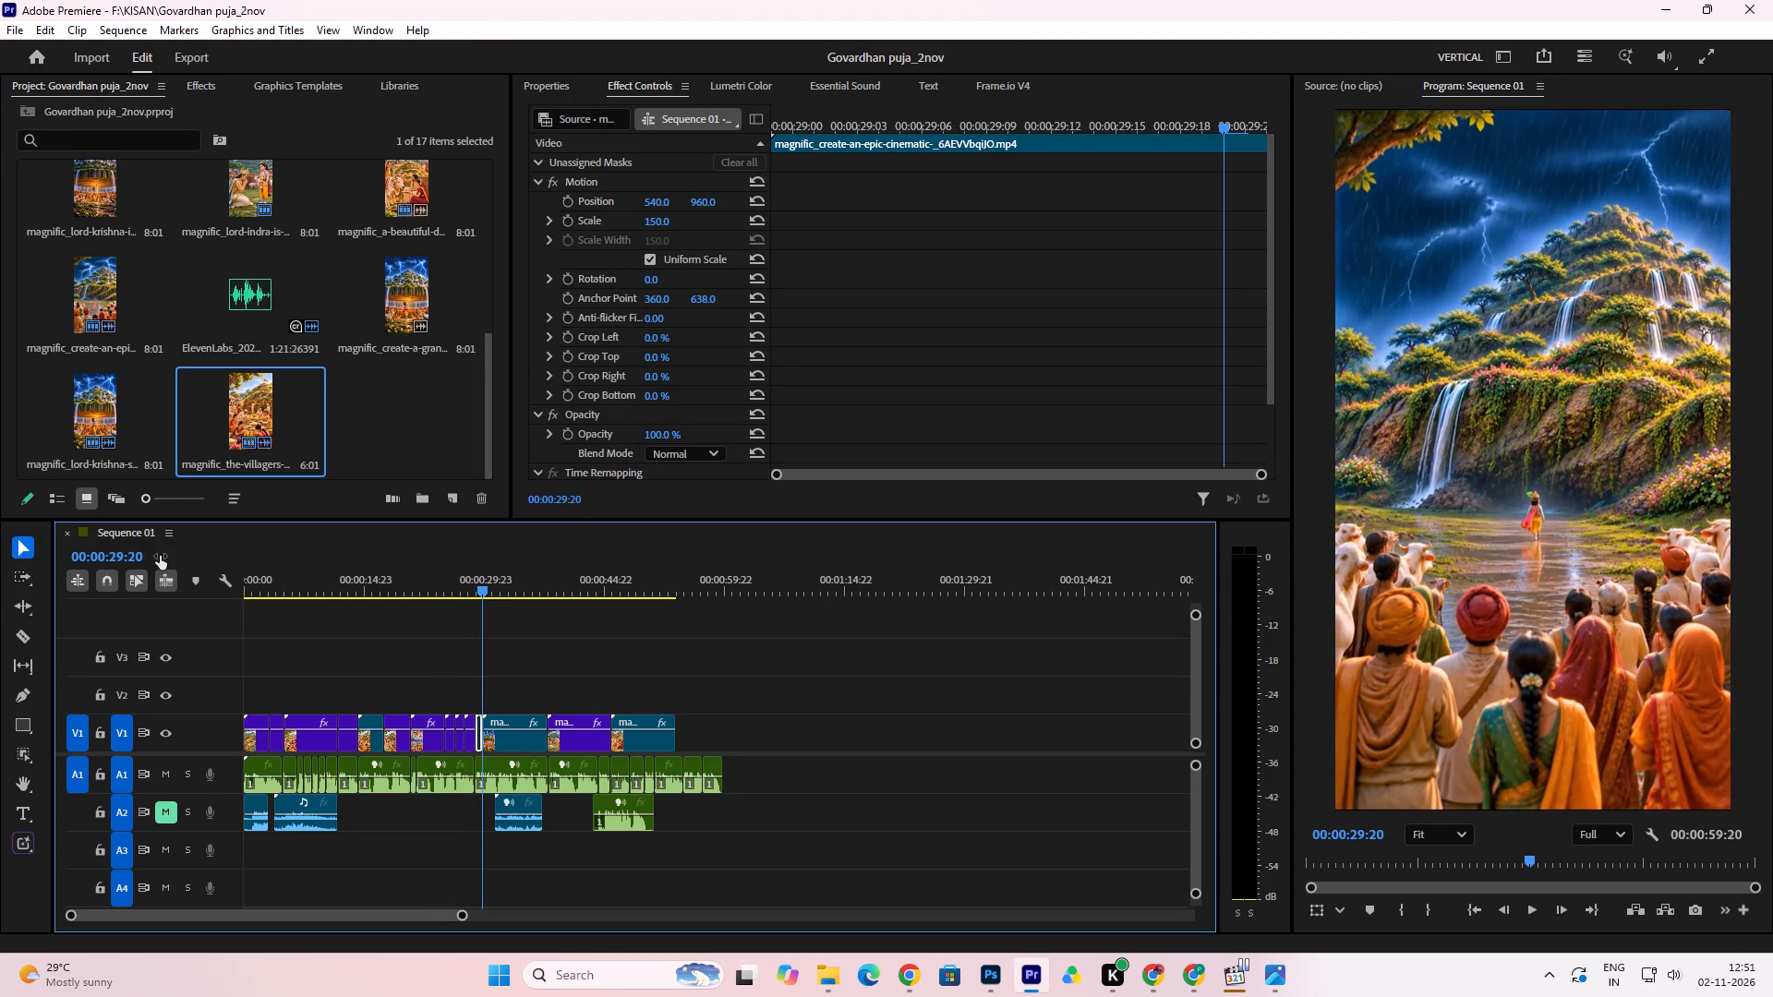
key(space)
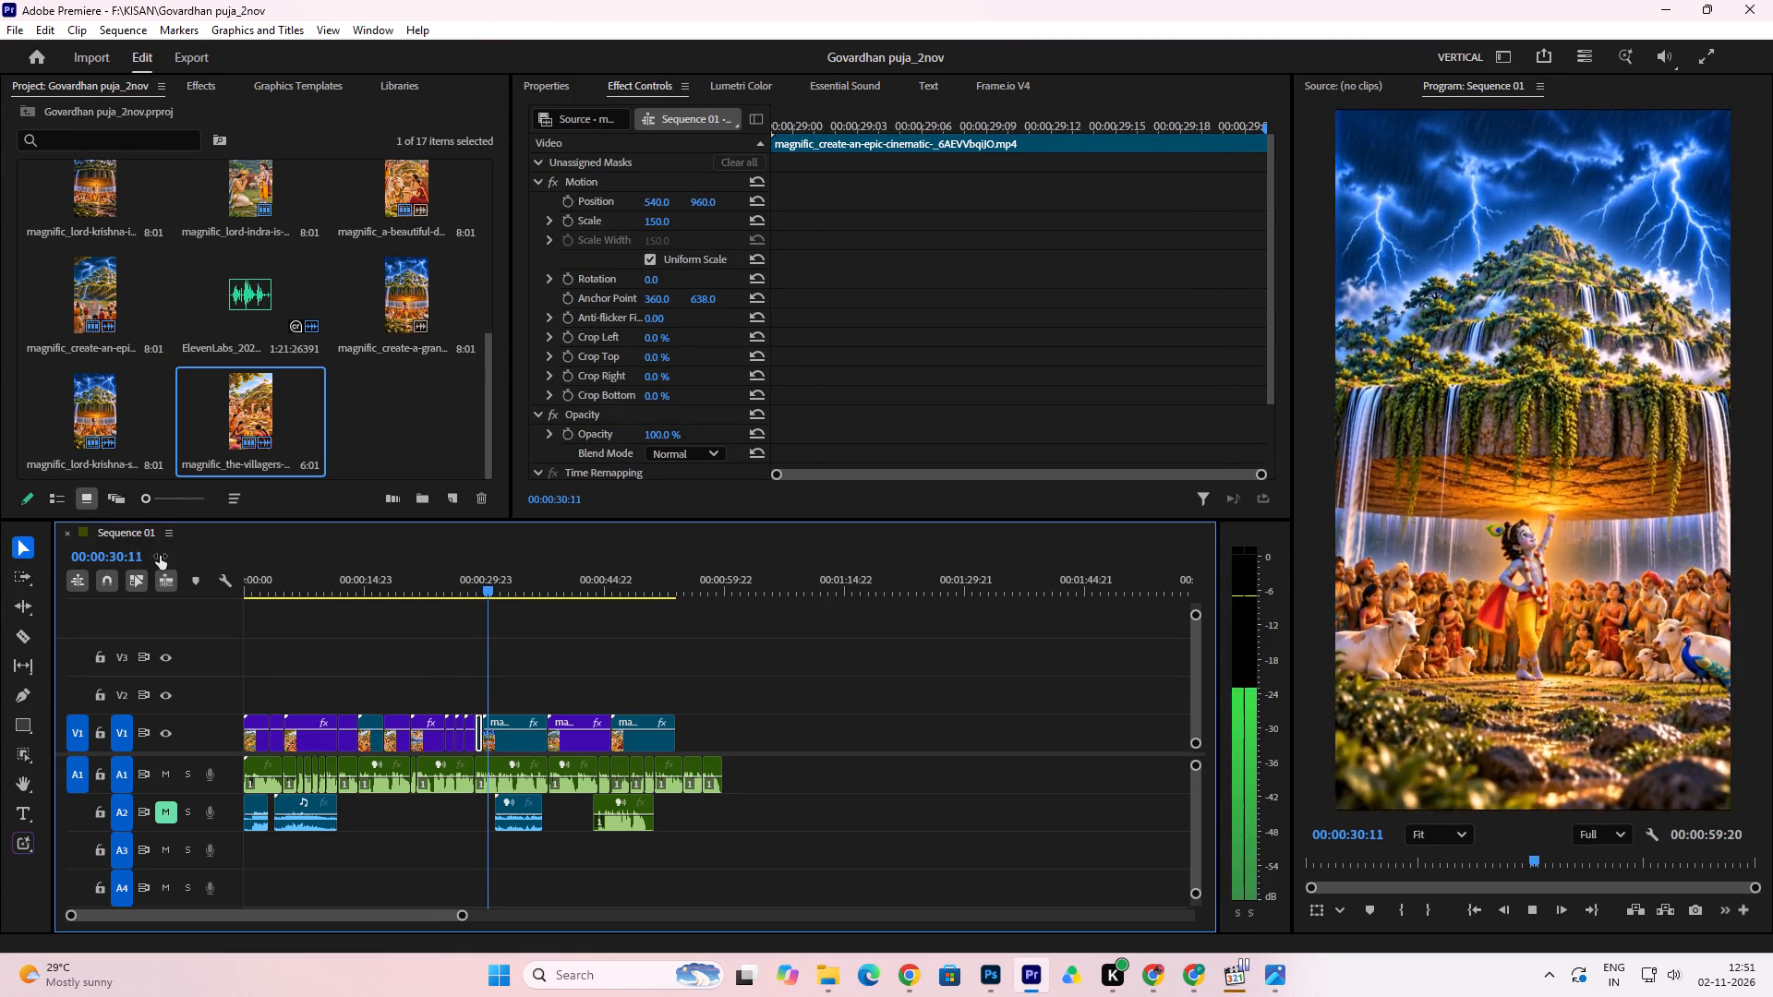
key(space)
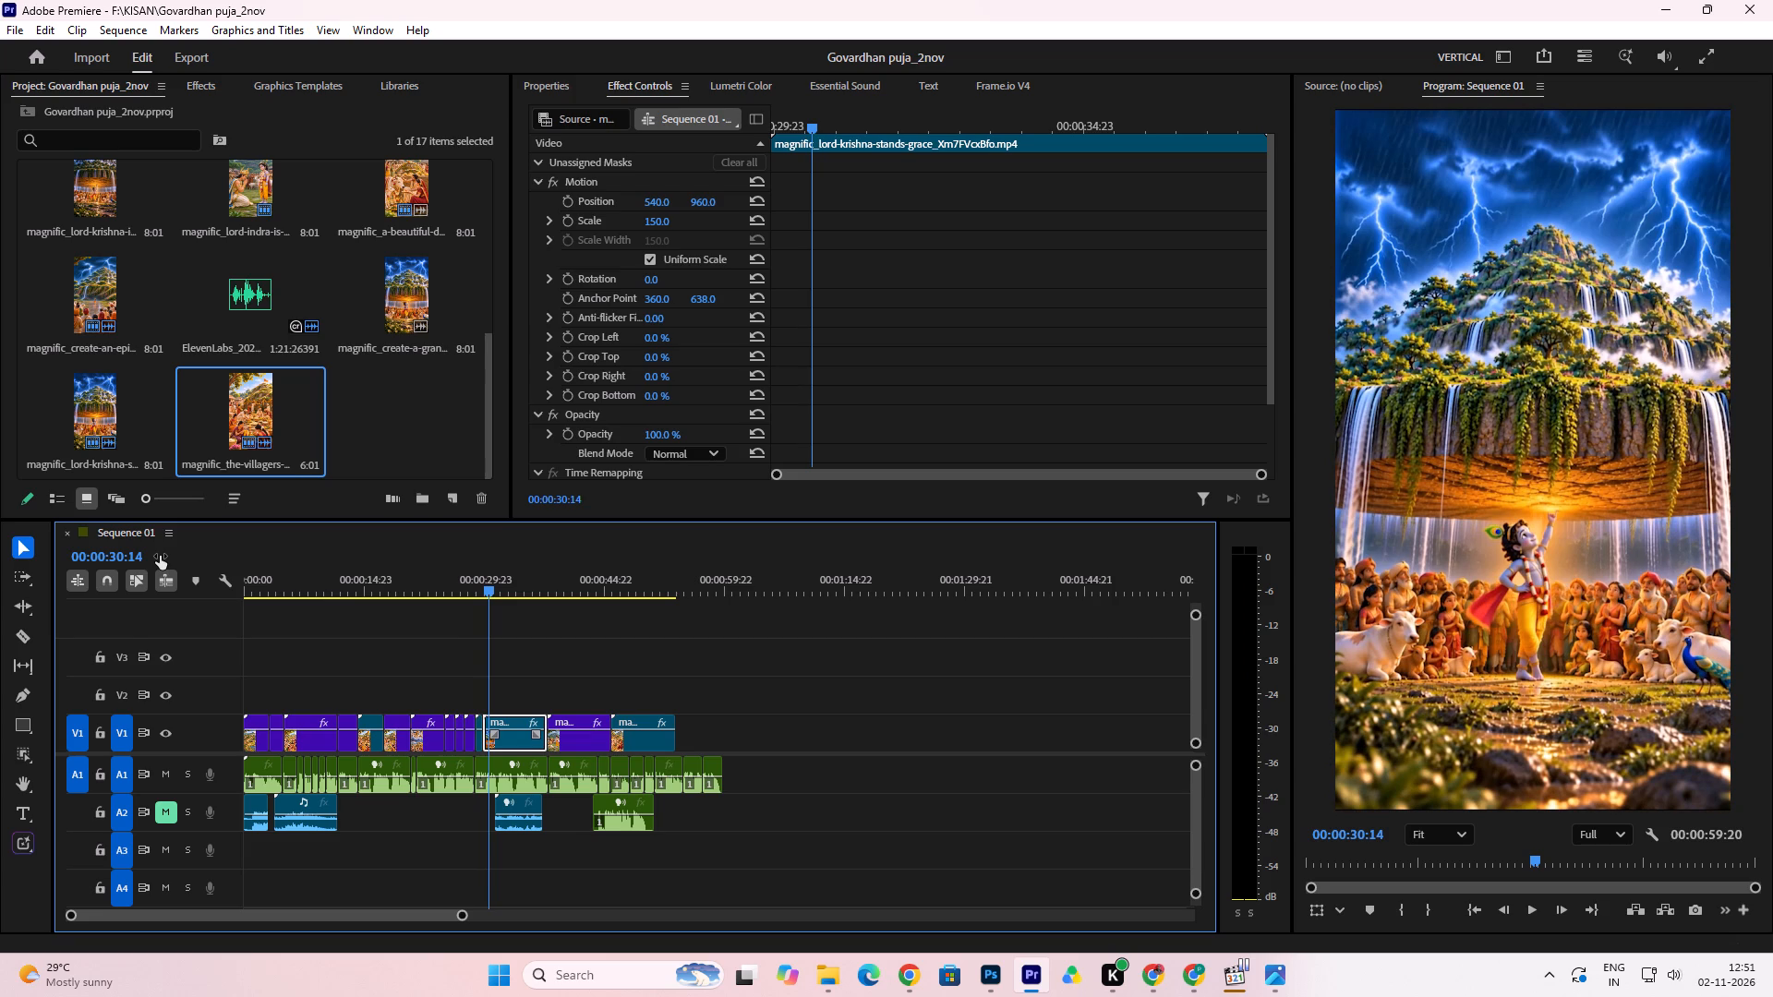
key(space)
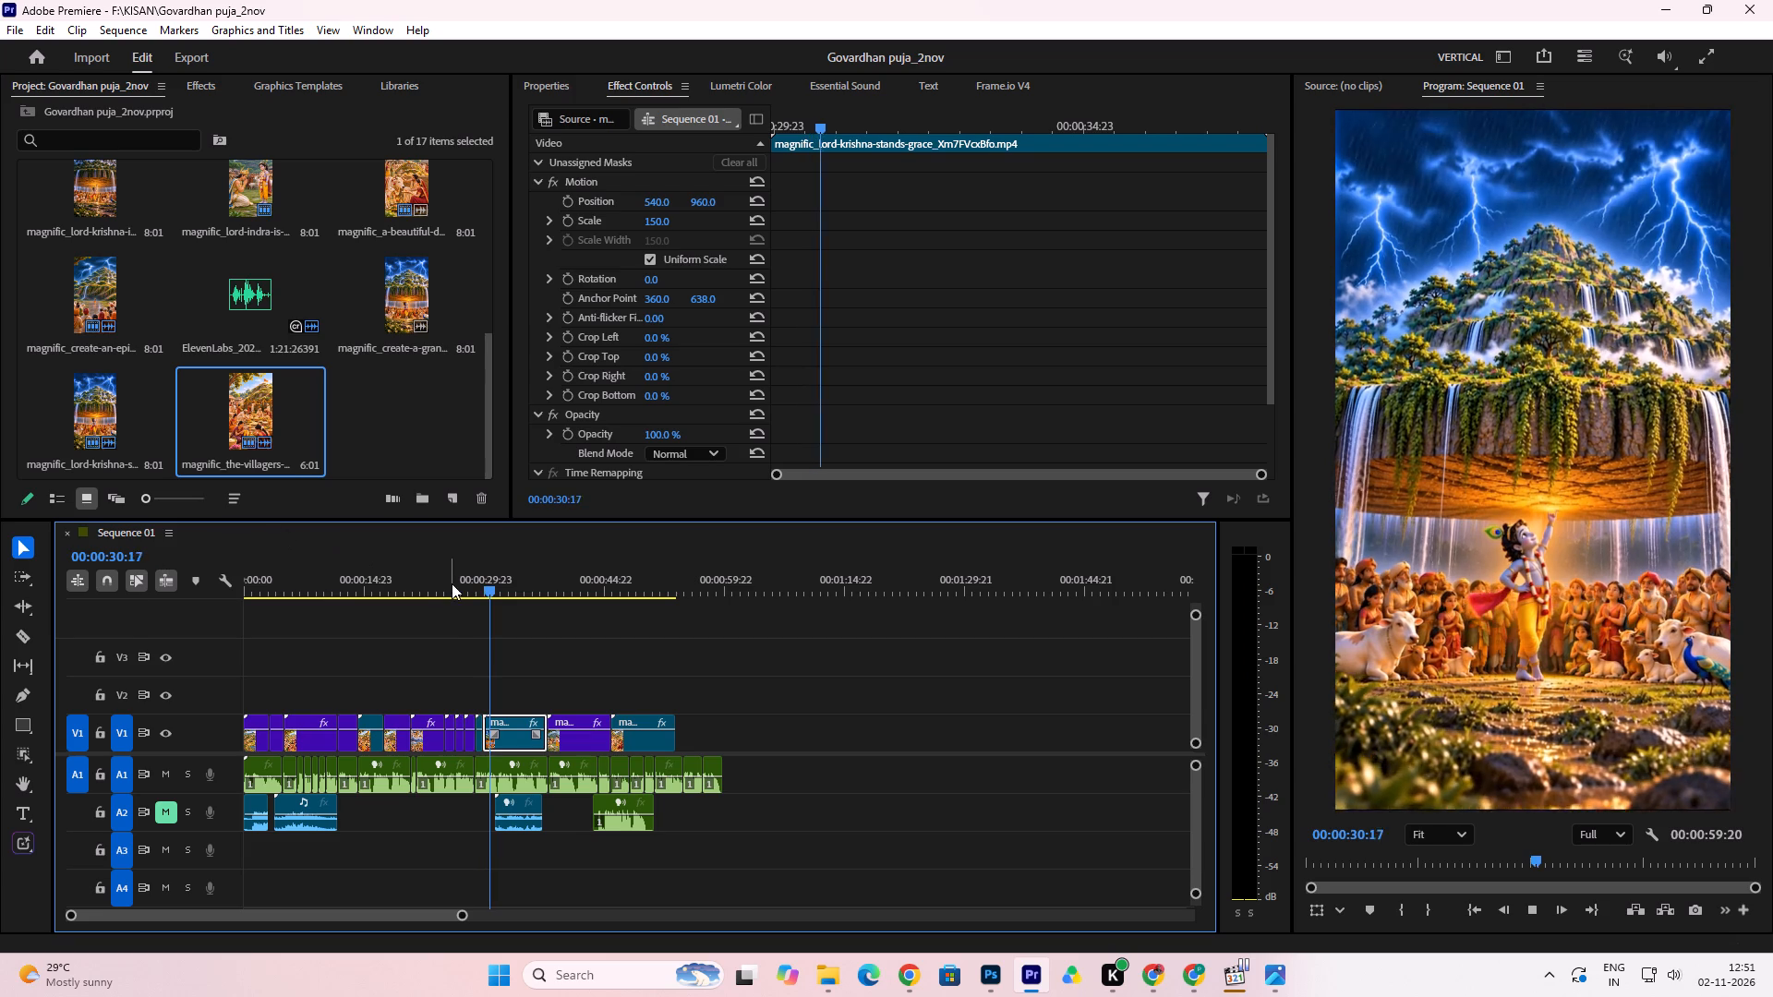
click(473, 585)
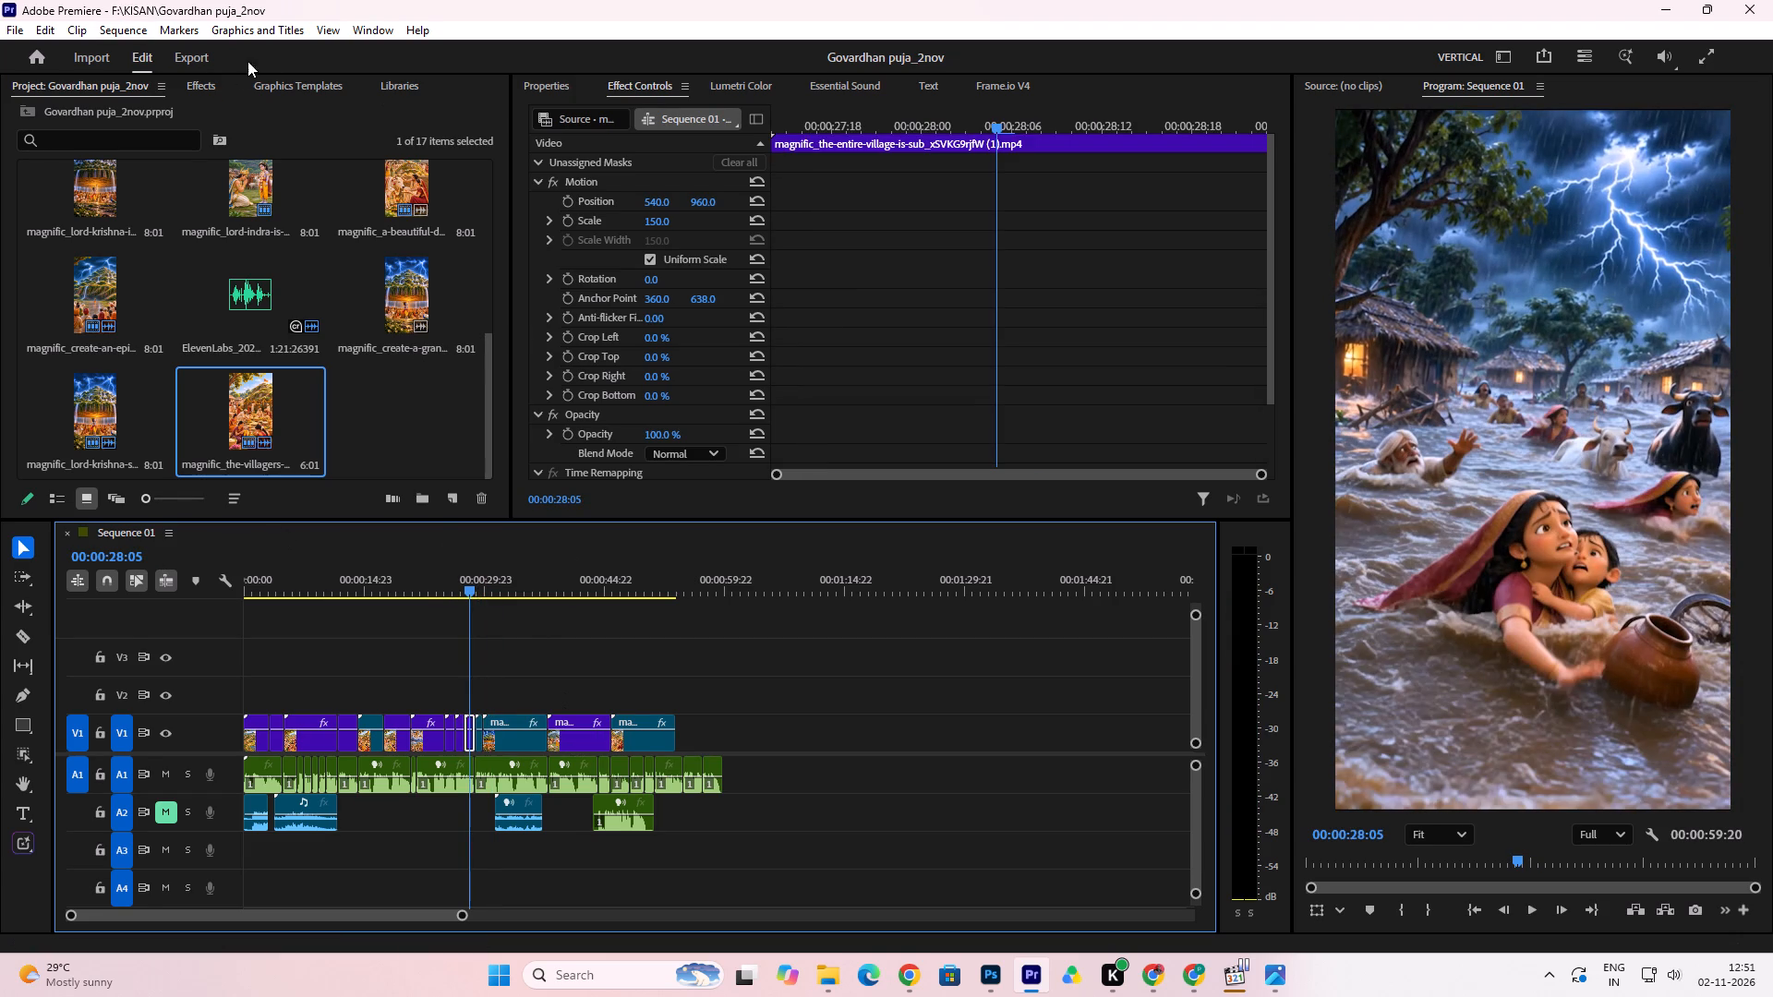
Set the default audio output in the audio hardware preferences to Headphones (3- High Definition Audio Device).
click(53, 29)
click(127, 664)
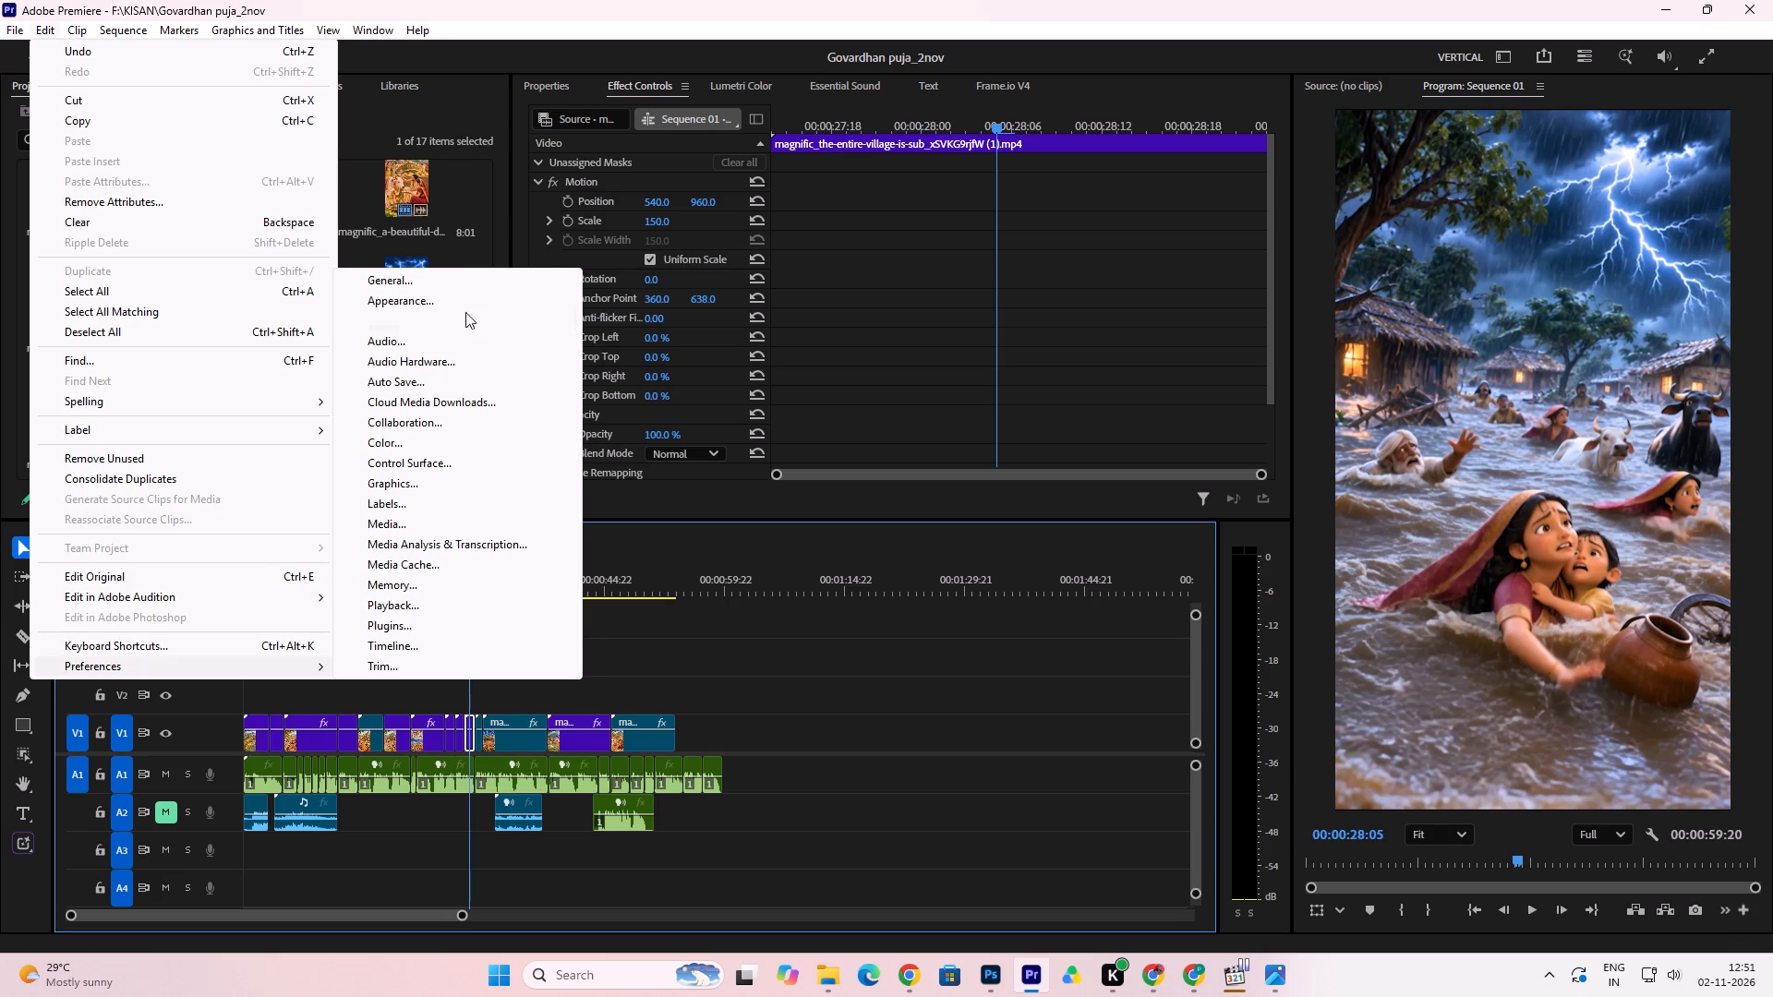
click(428, 359)
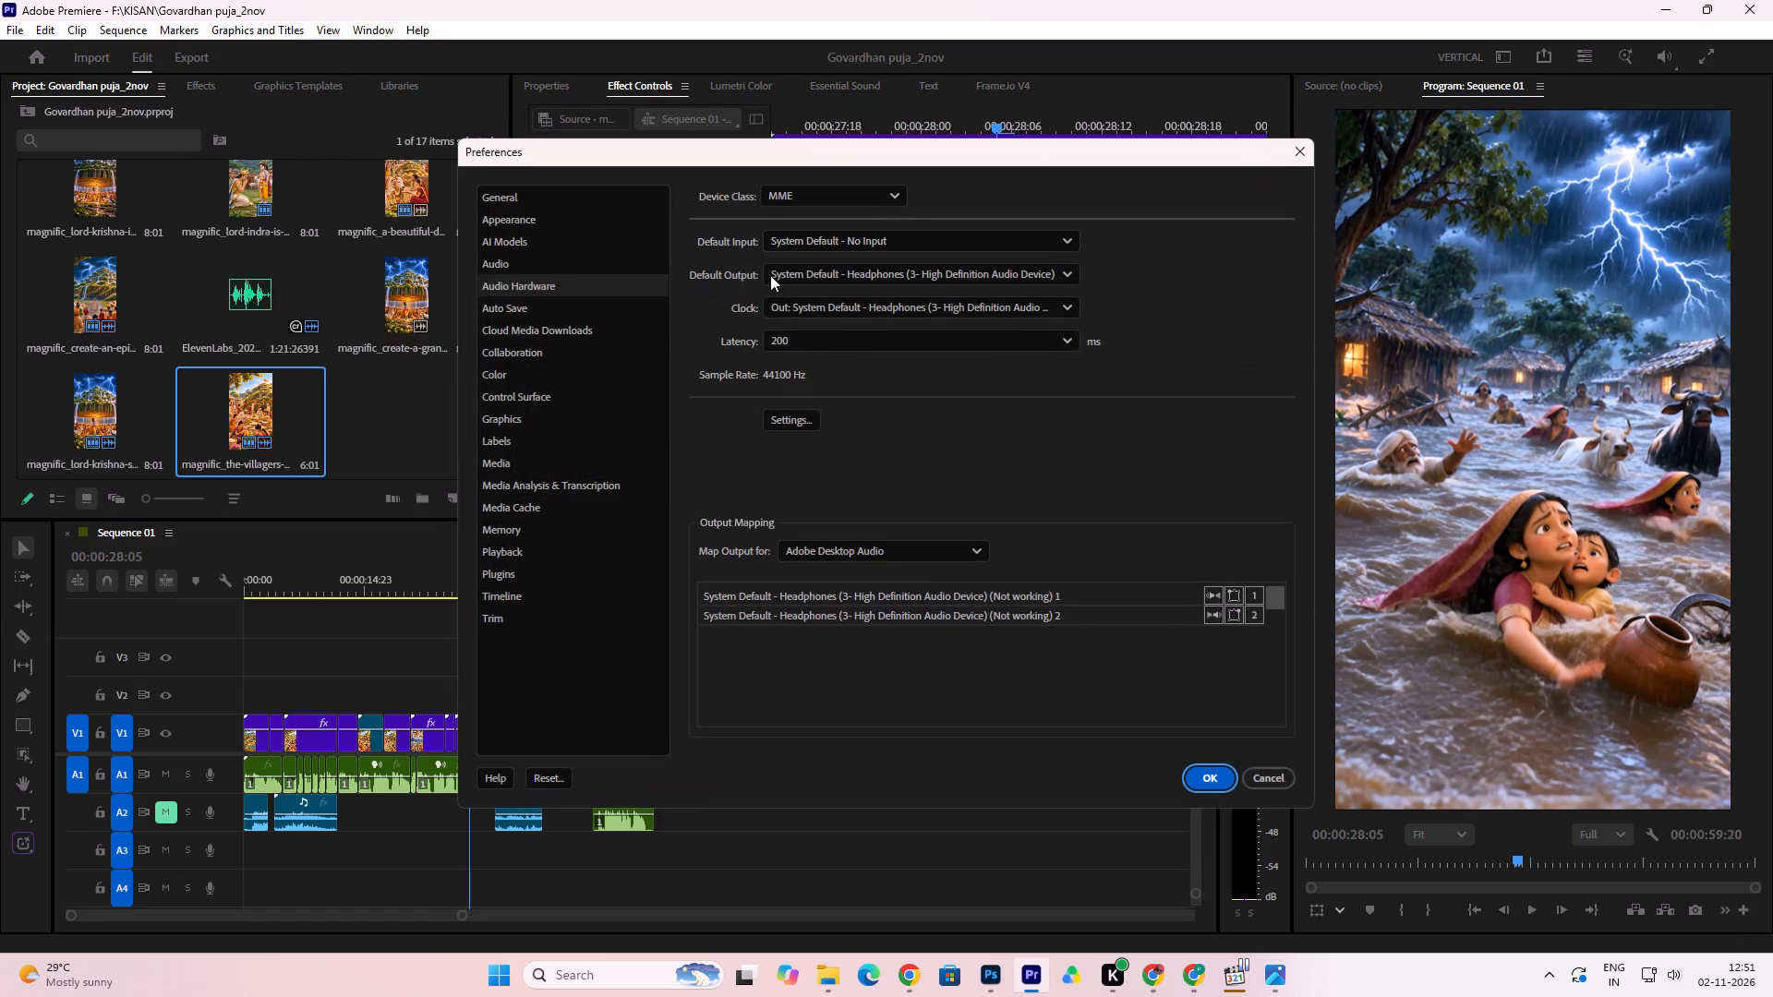
click(1072, 306)
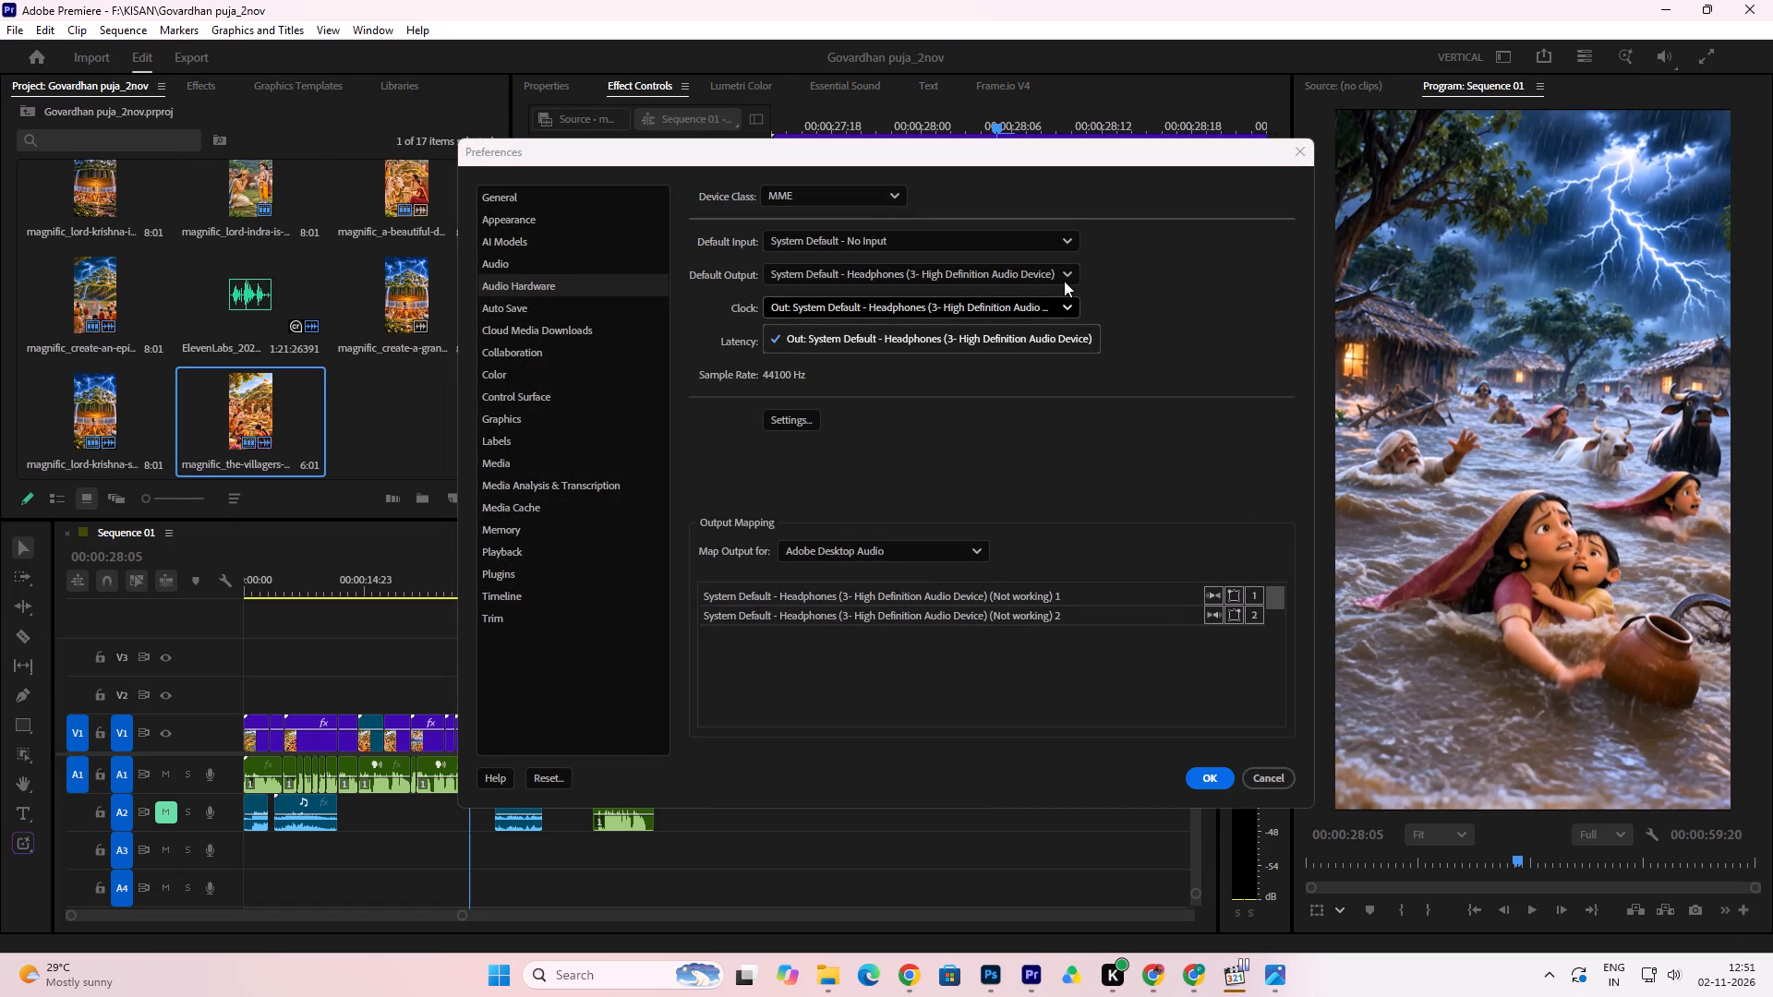
click(1072, 270)
click(948, 335)
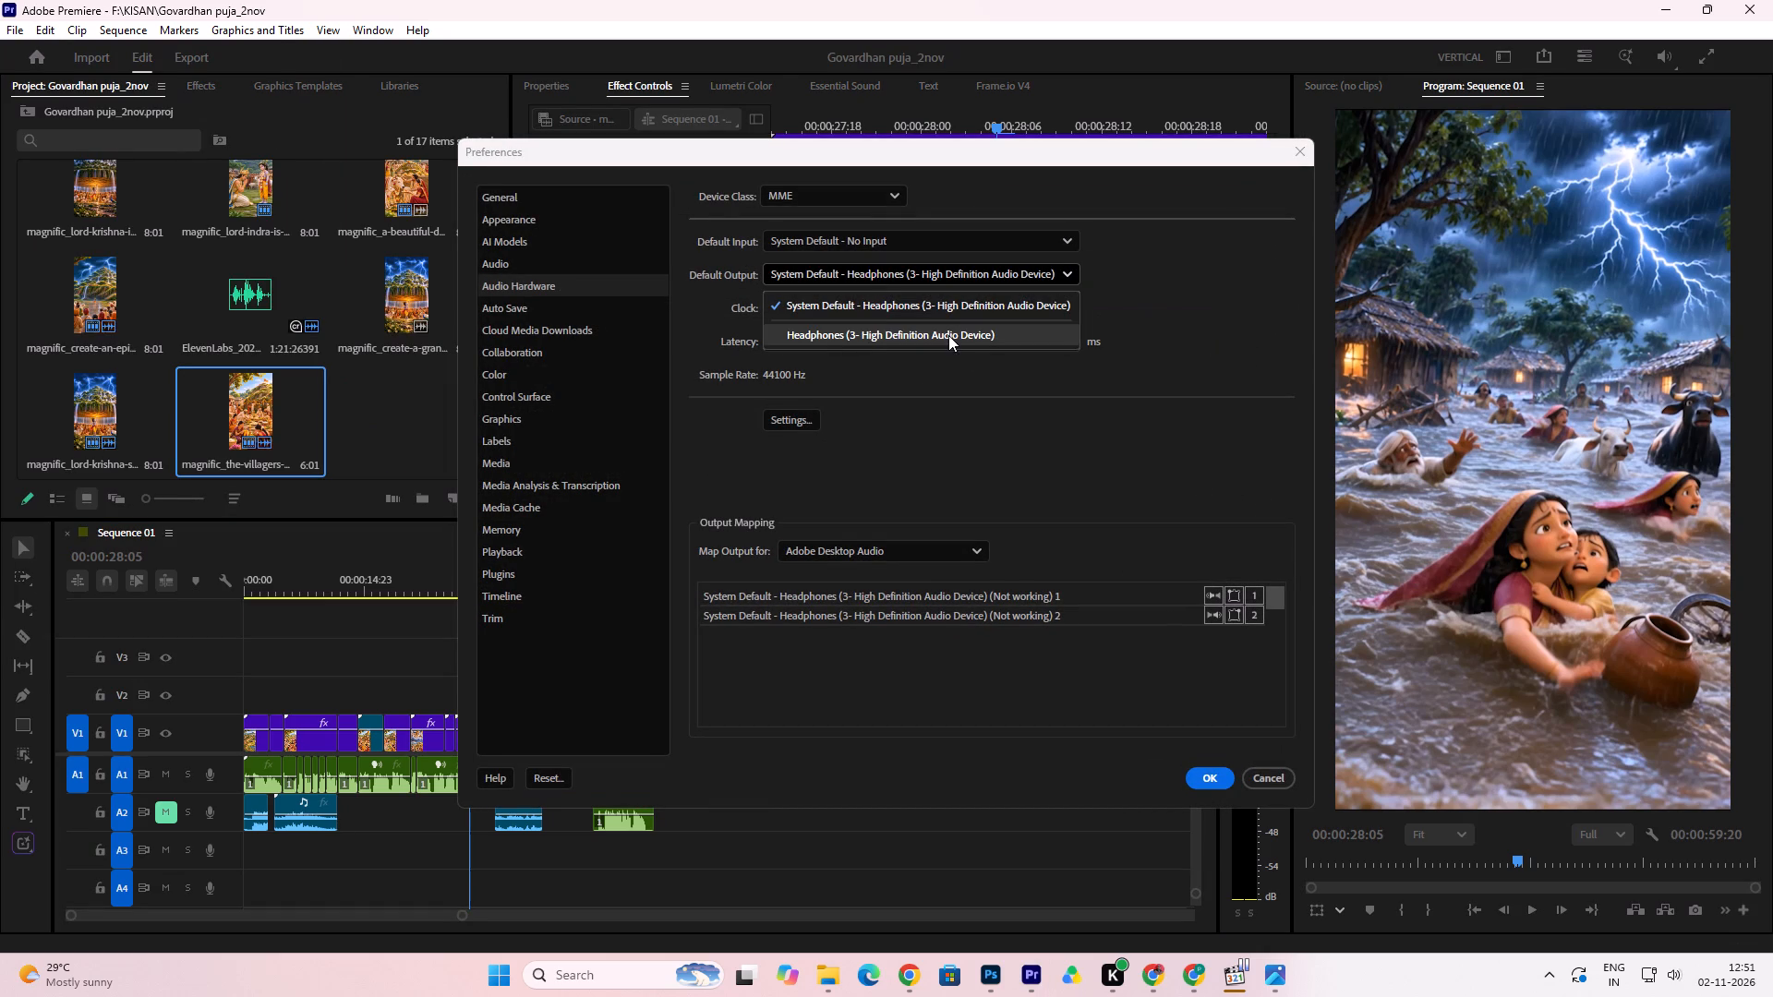
click(995, 577)
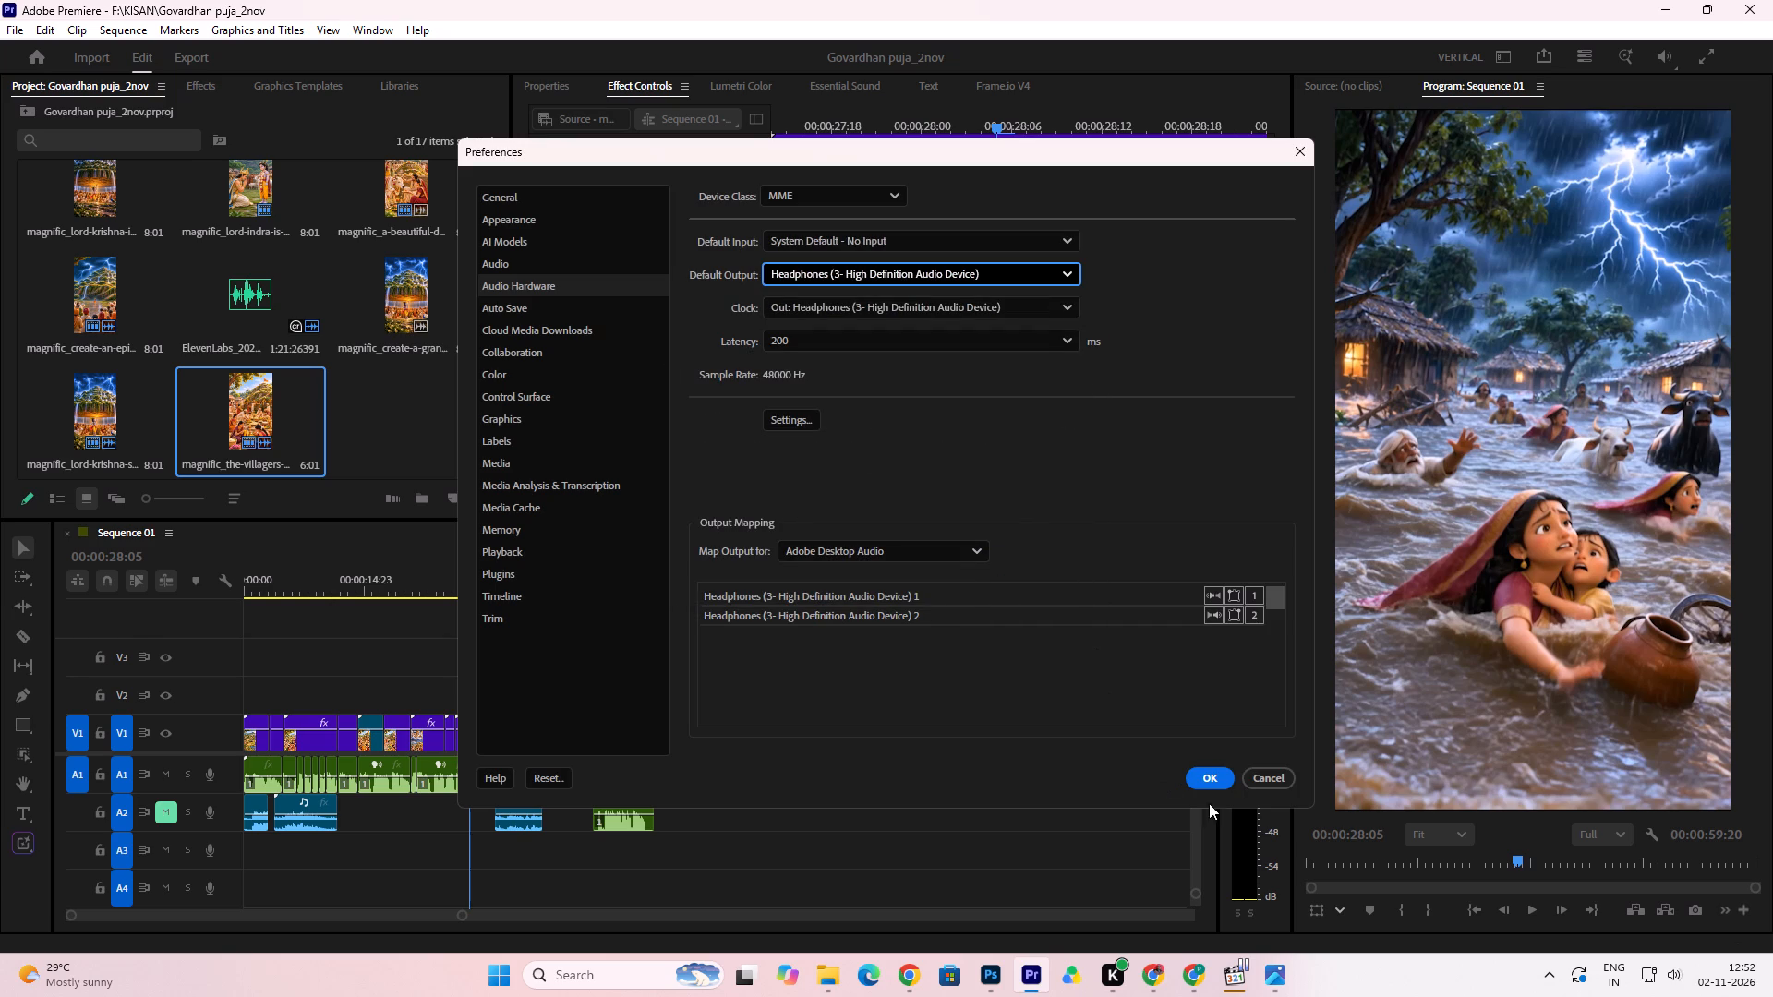
click(1213, 776)
Play the sequence from about 00:00:26 past the last V1 clip, and replay from about 00:00:43 to 00:00:51 to review the ending.
click(457, 586)
key(space)
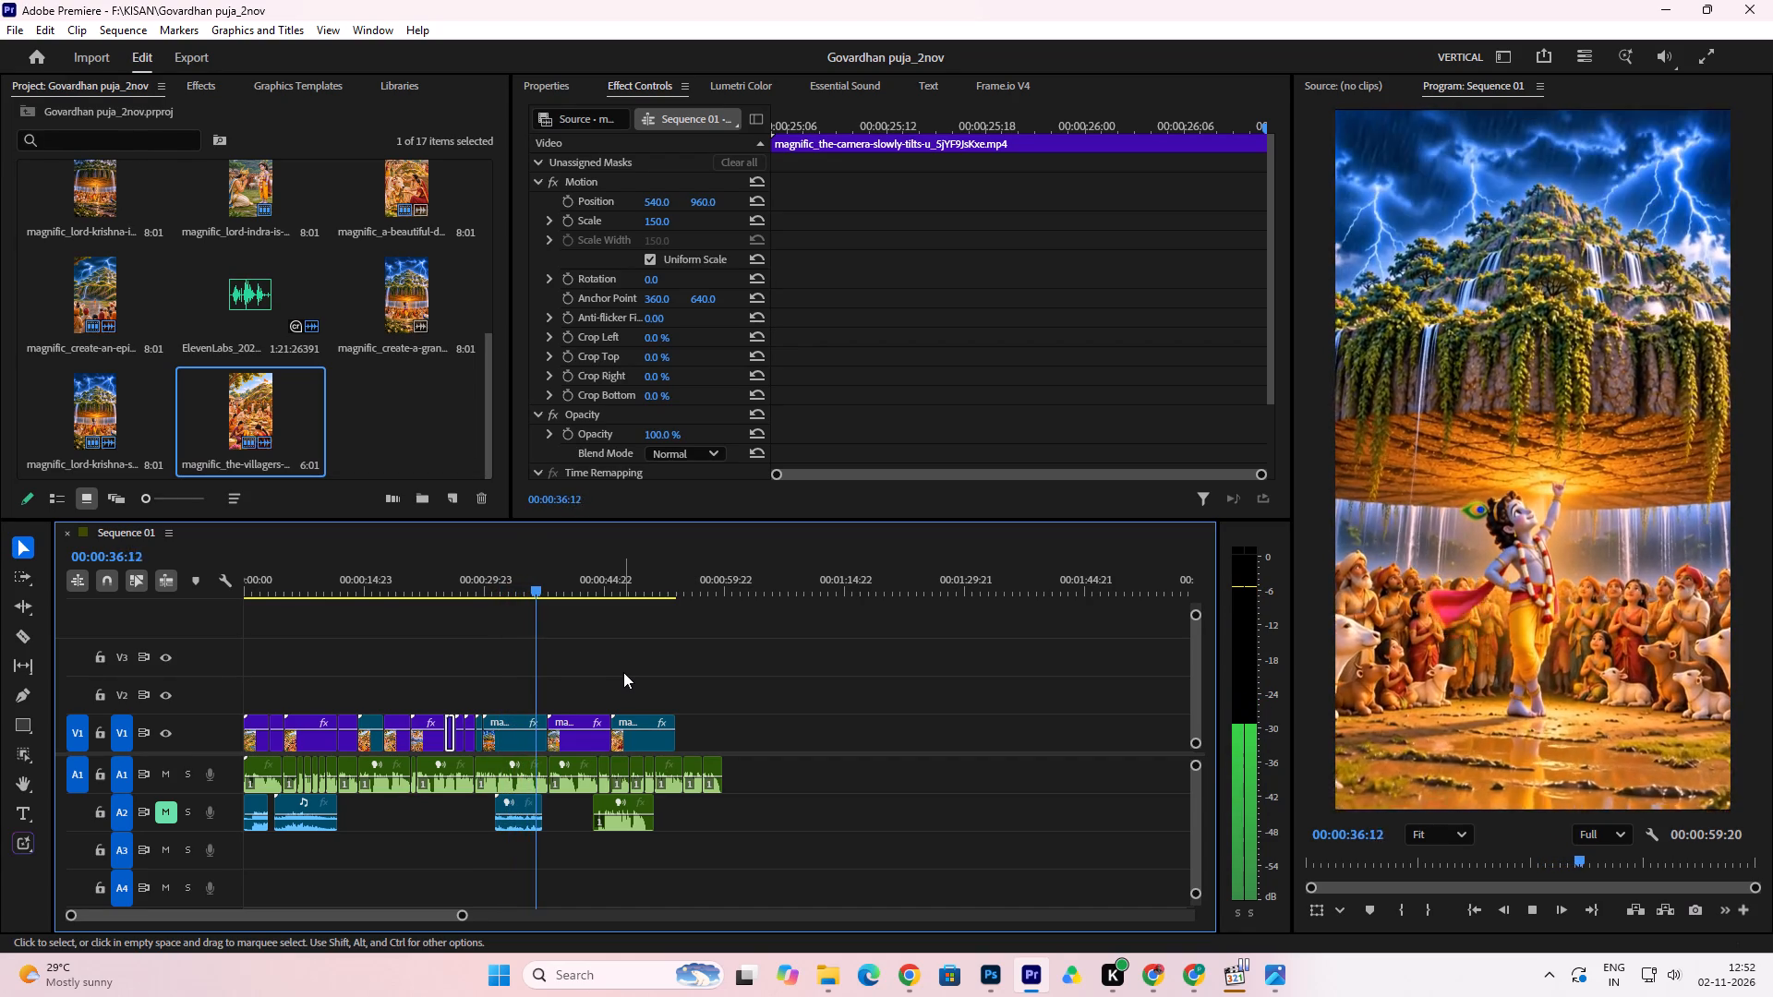
key(space)
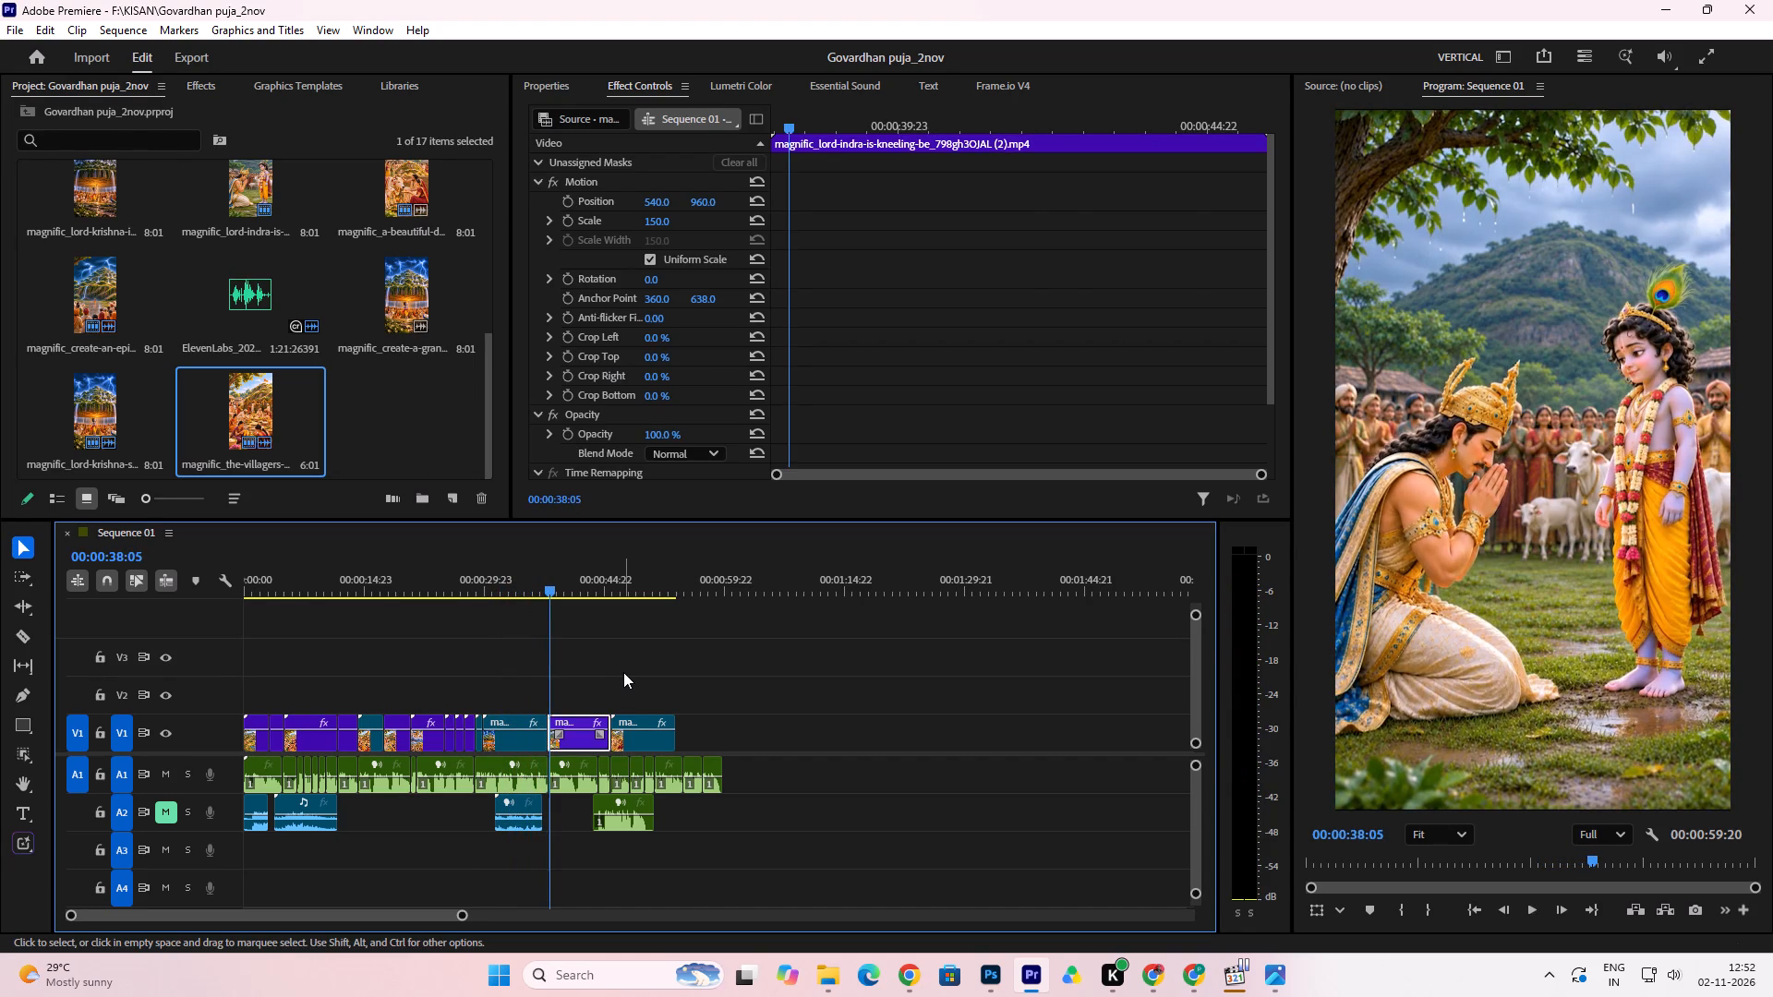
key(space)
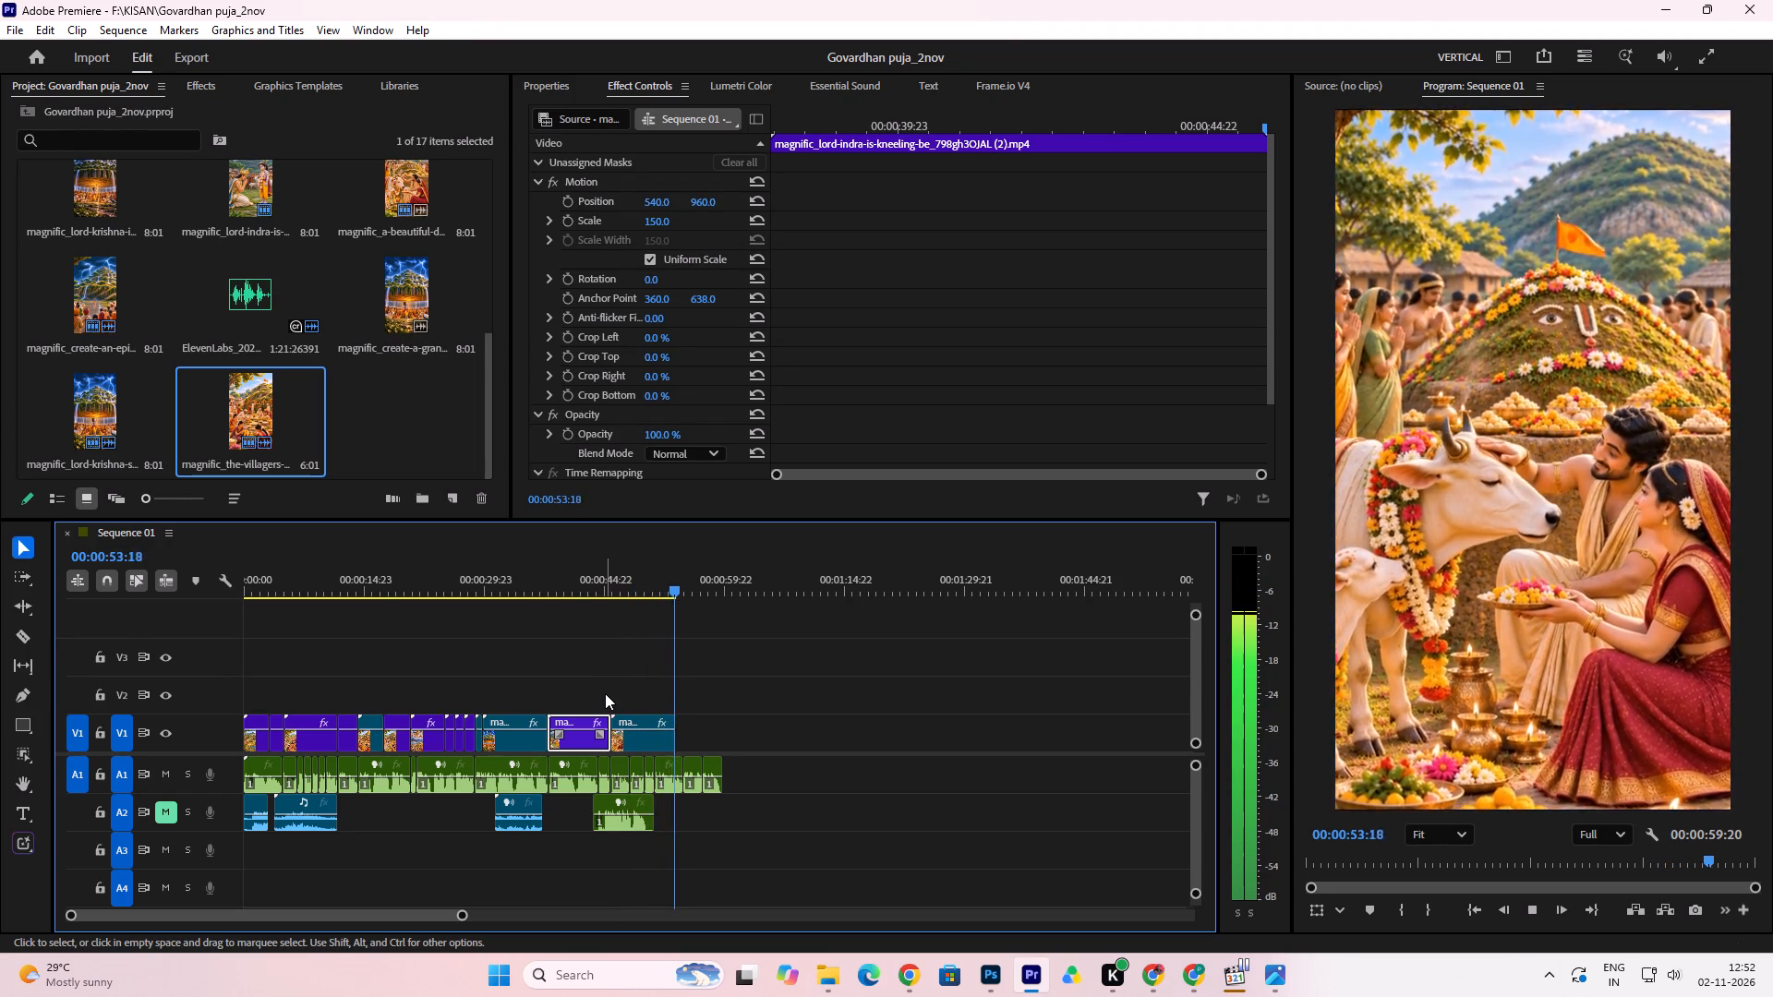
key(space)
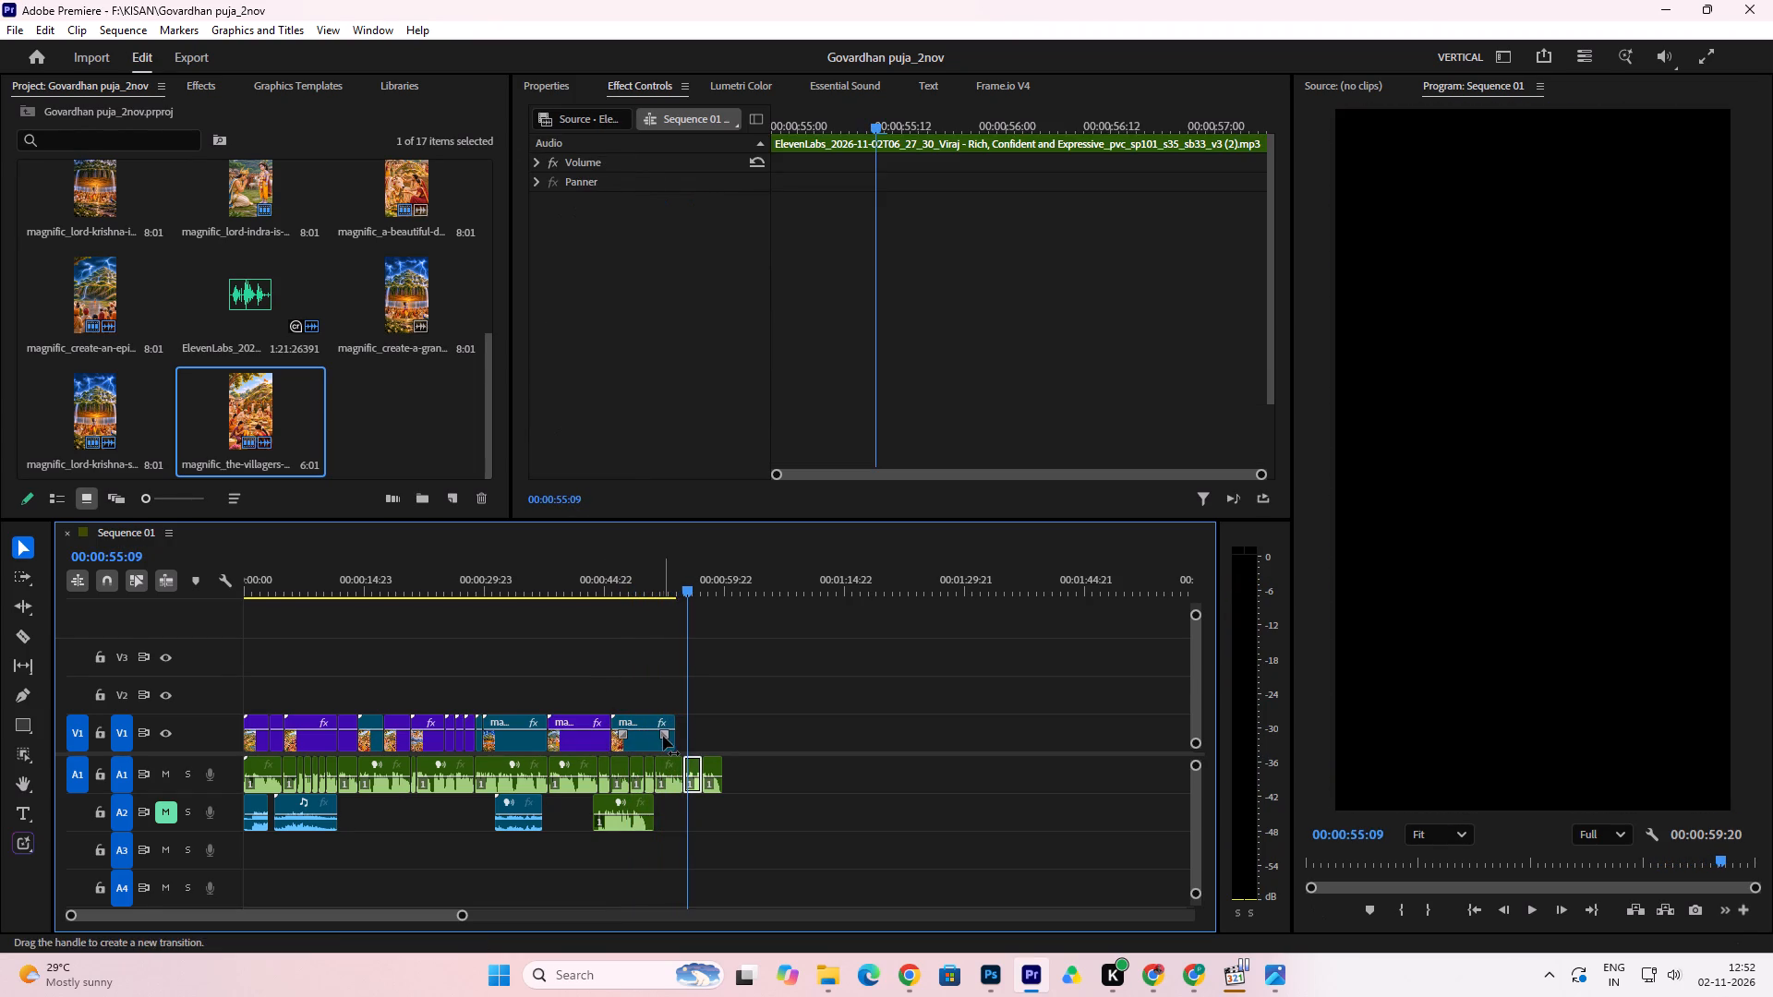
click(647, 740)
click(588, 583)
key(space)
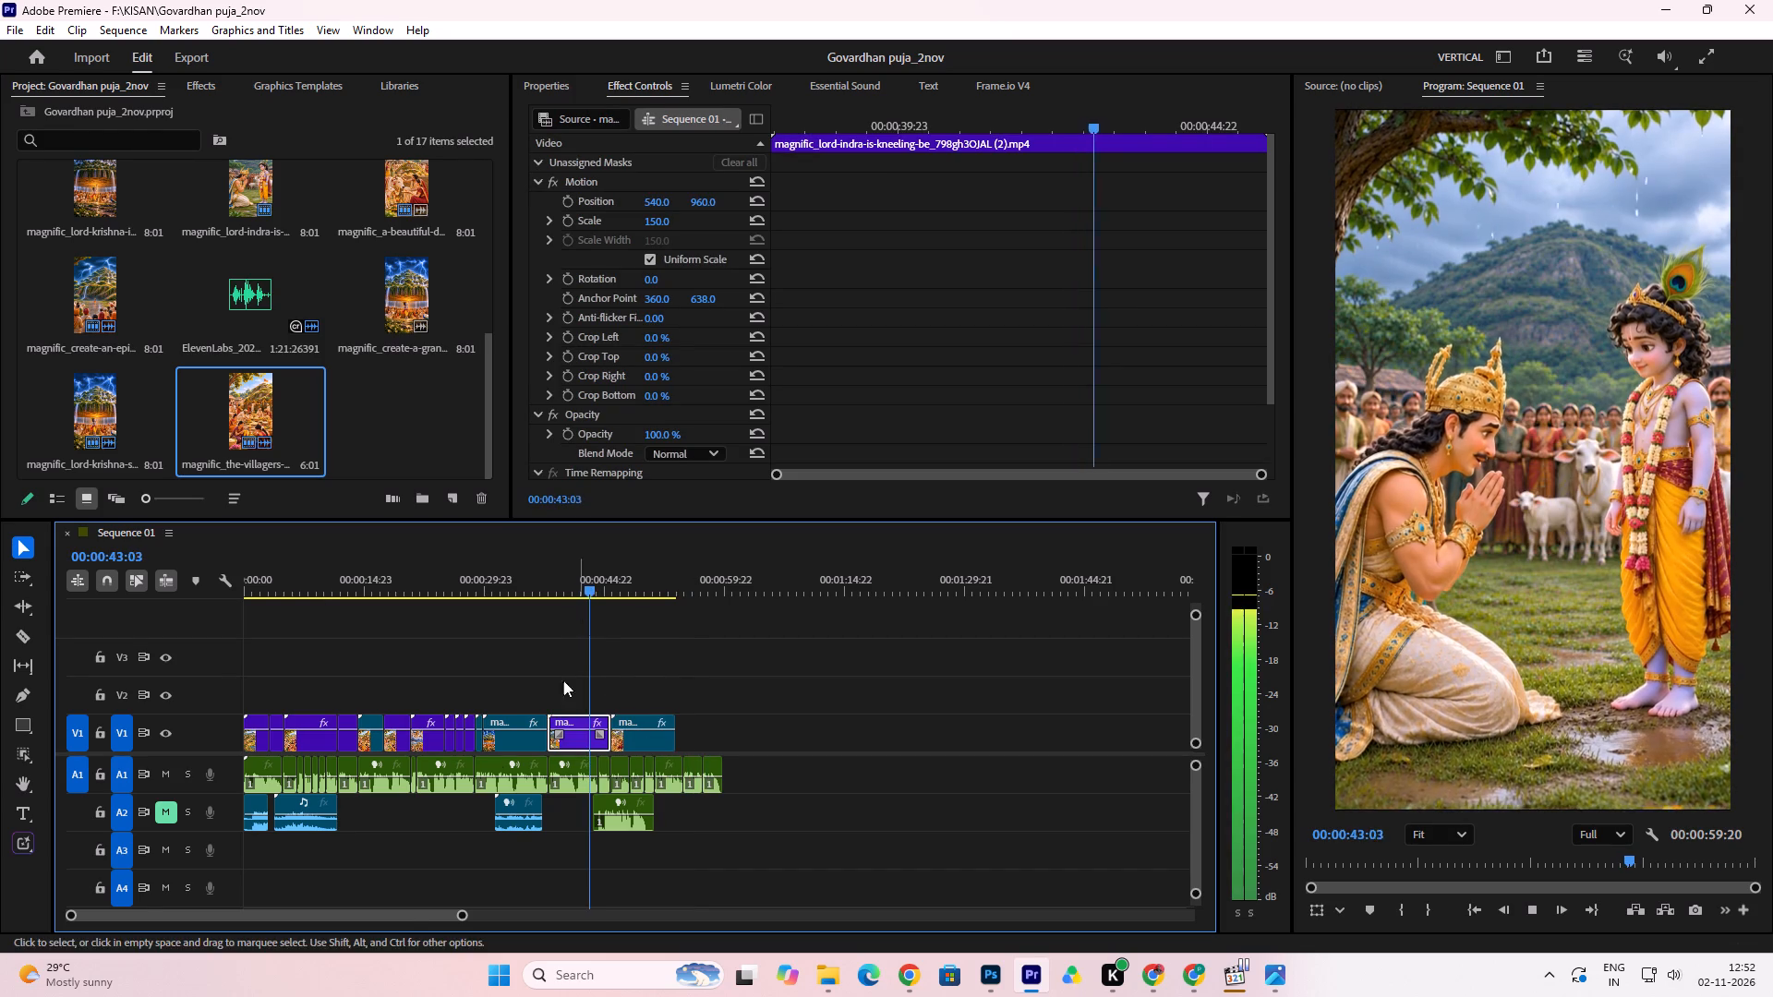
drag(458, 916, 288, 944)
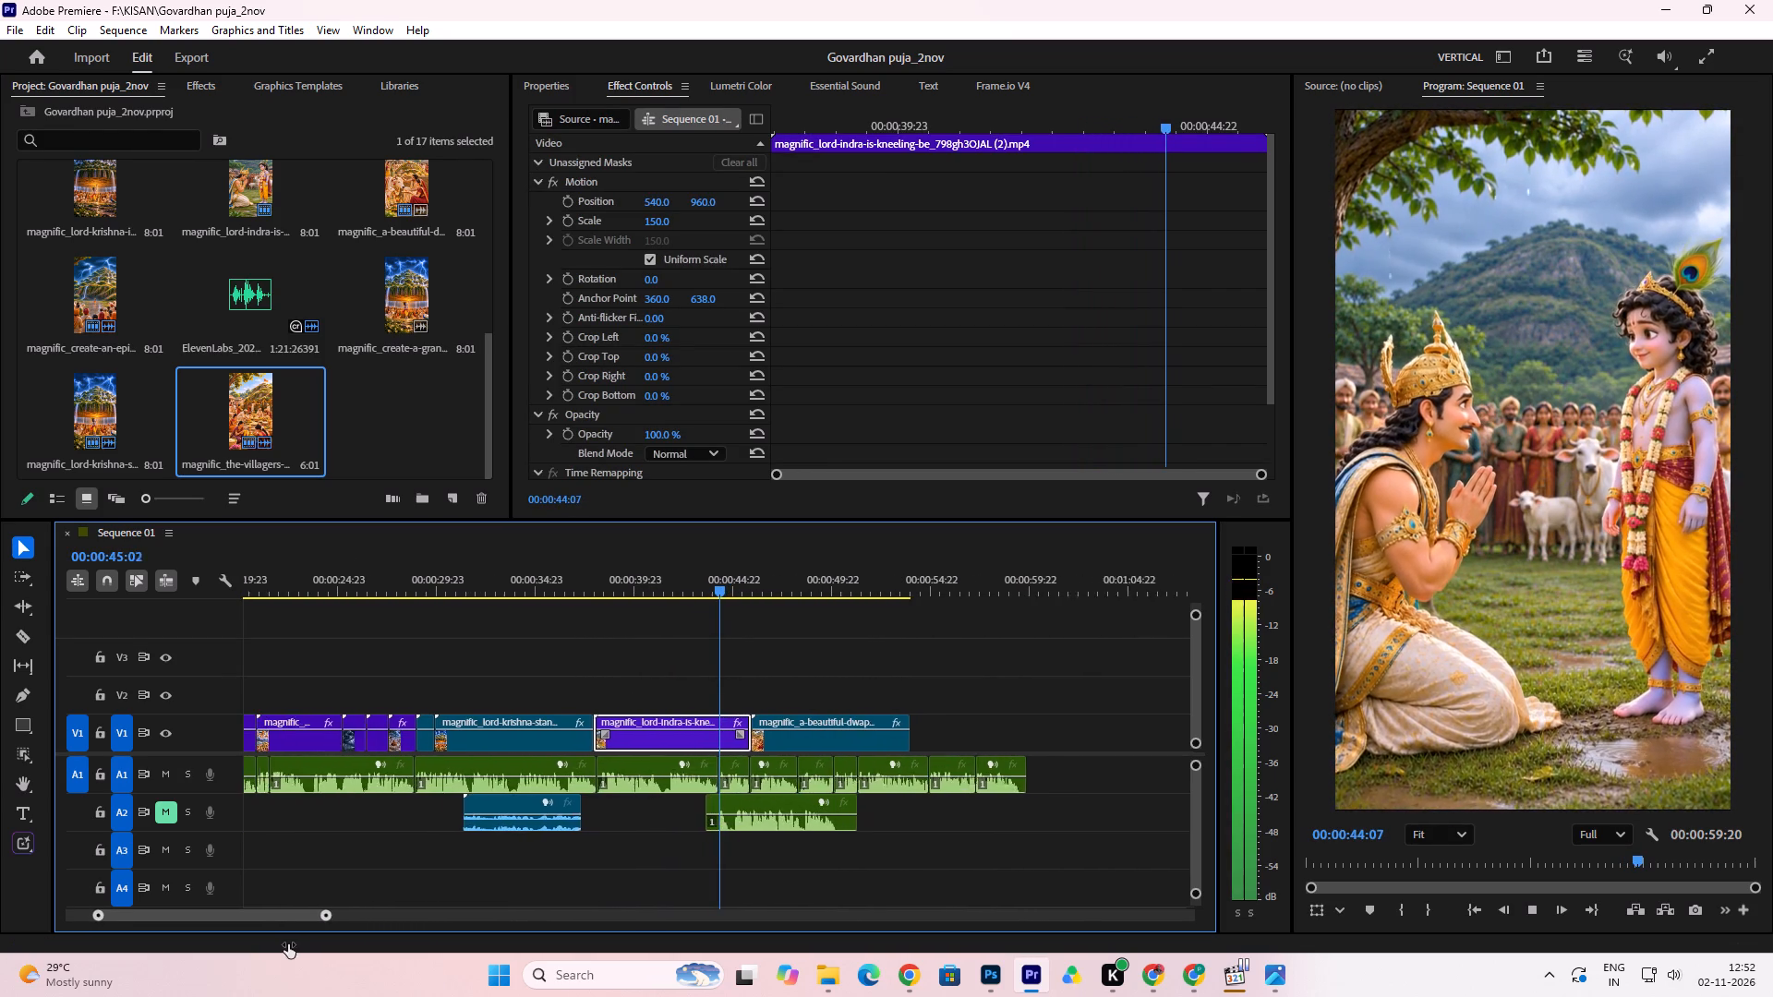
drag(288, 944, 277, 947)
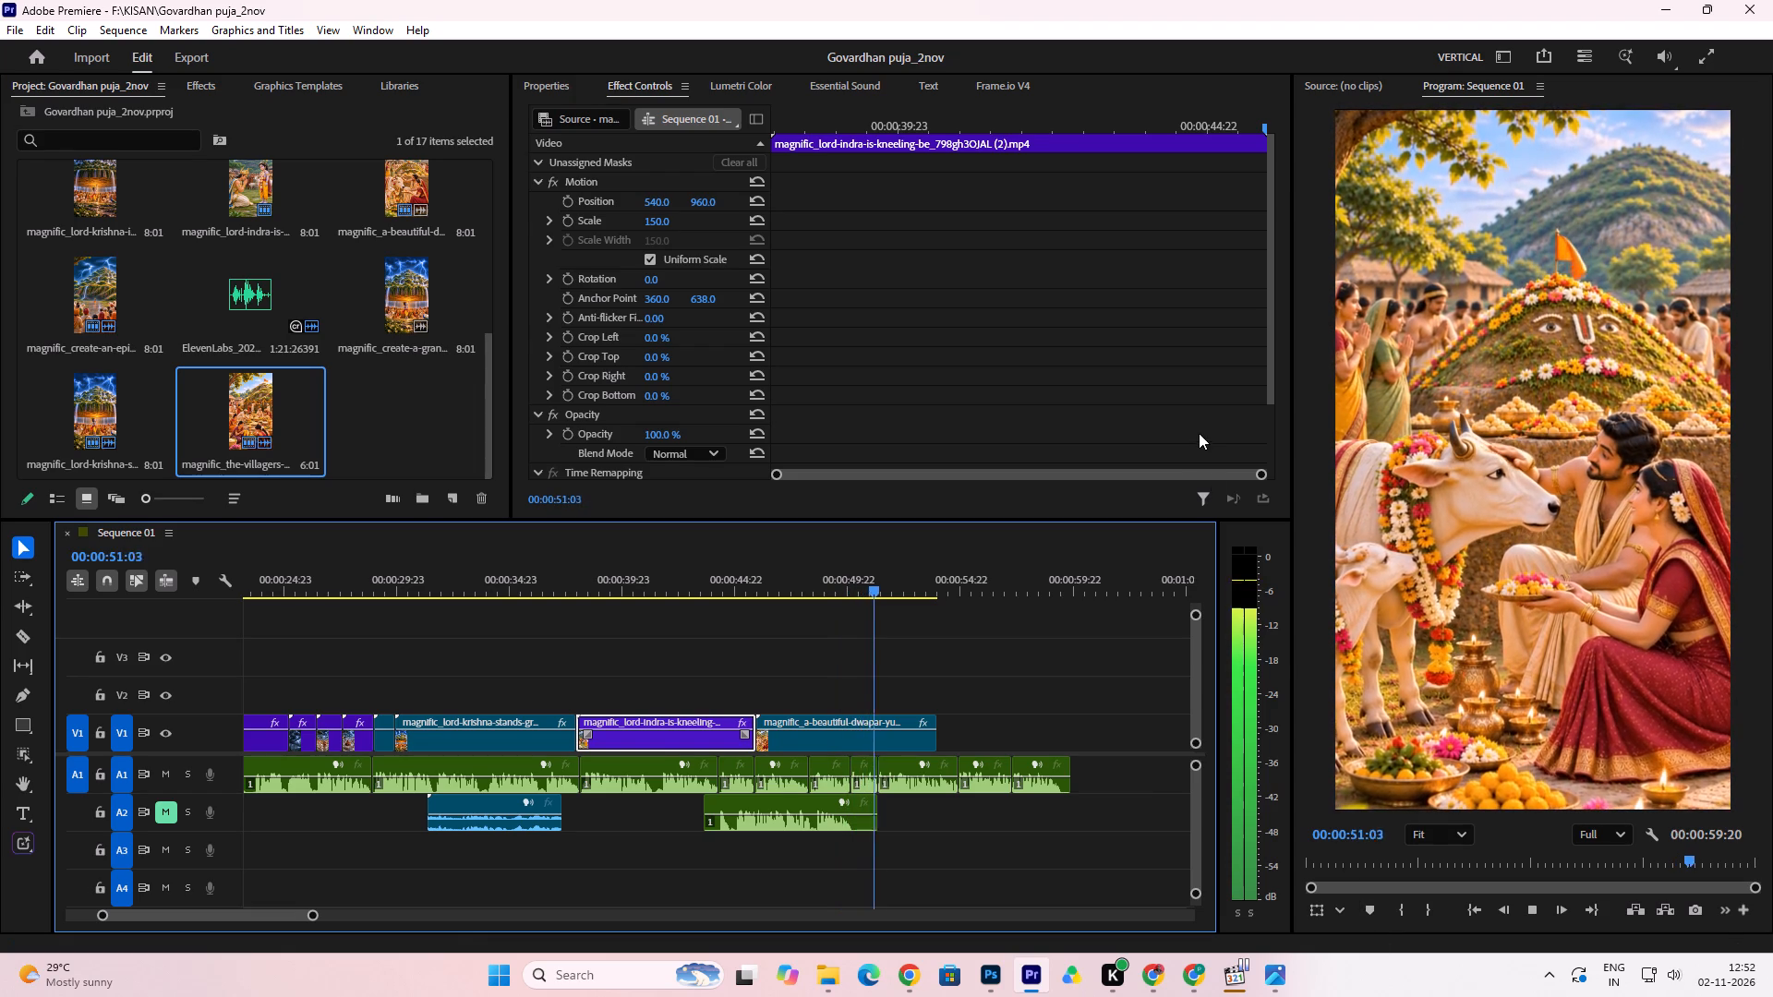
key(space)
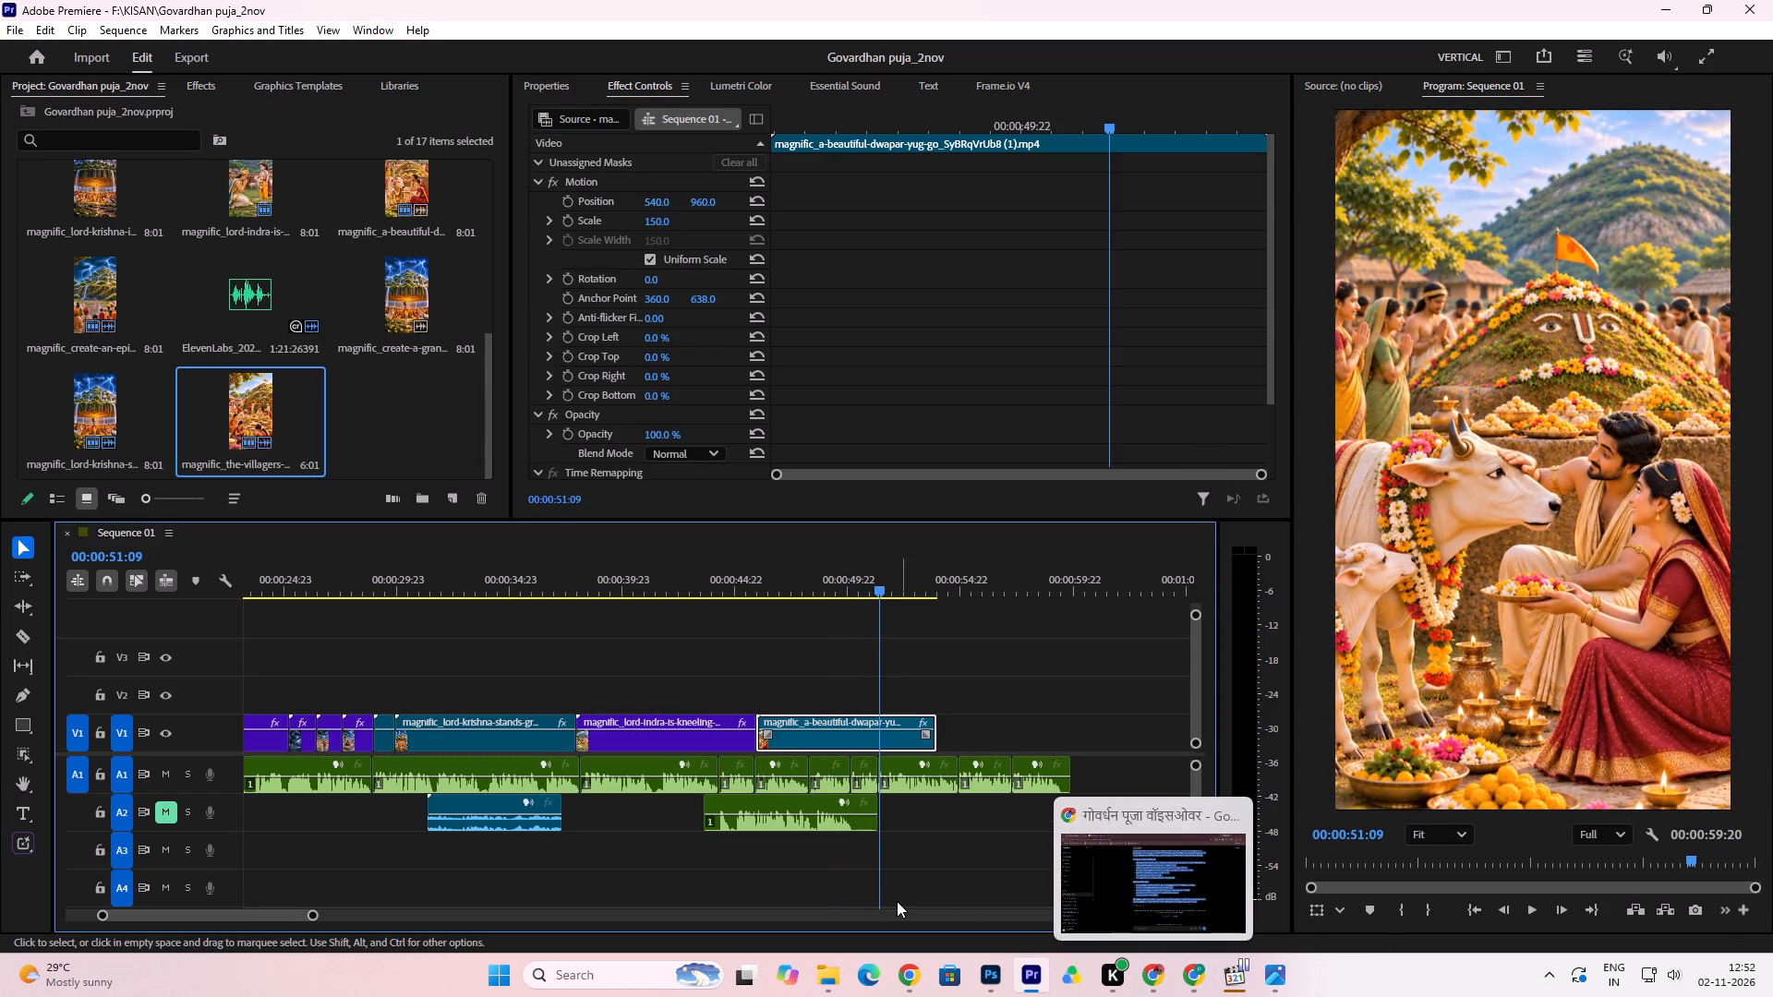
Save the project.
key(ctrl+s)
click(1152, 981)
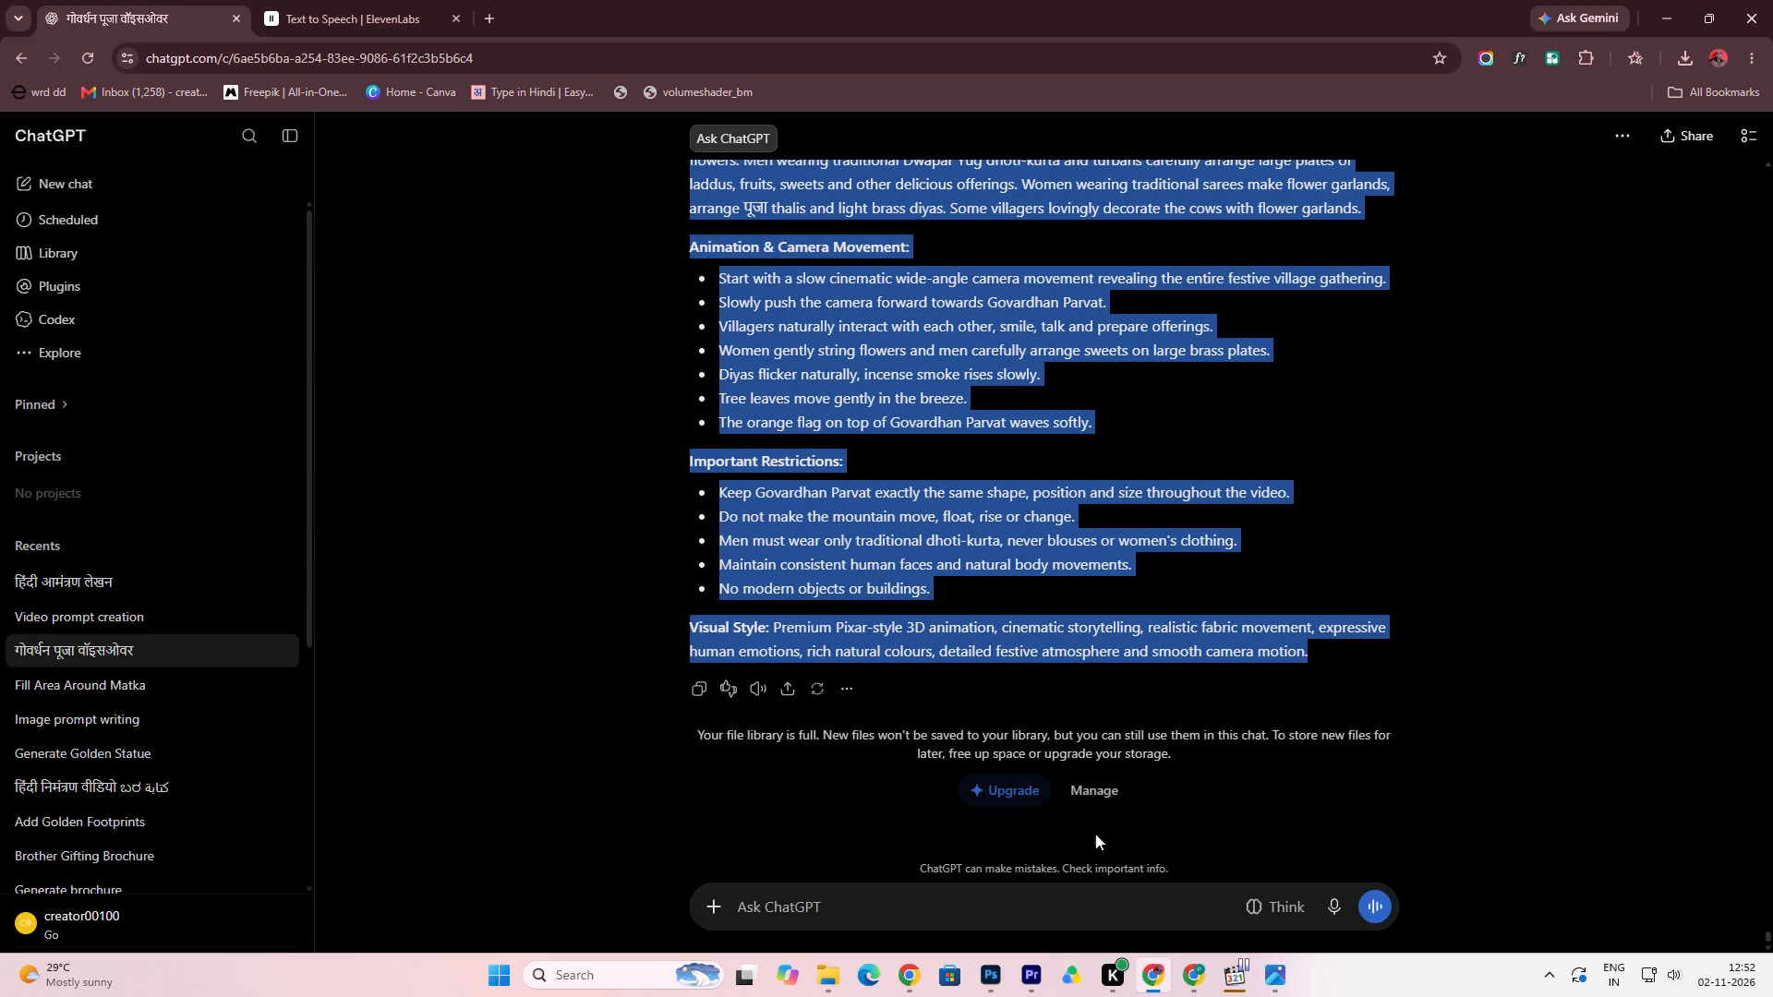
click(1512, 774)
click(840, 987)
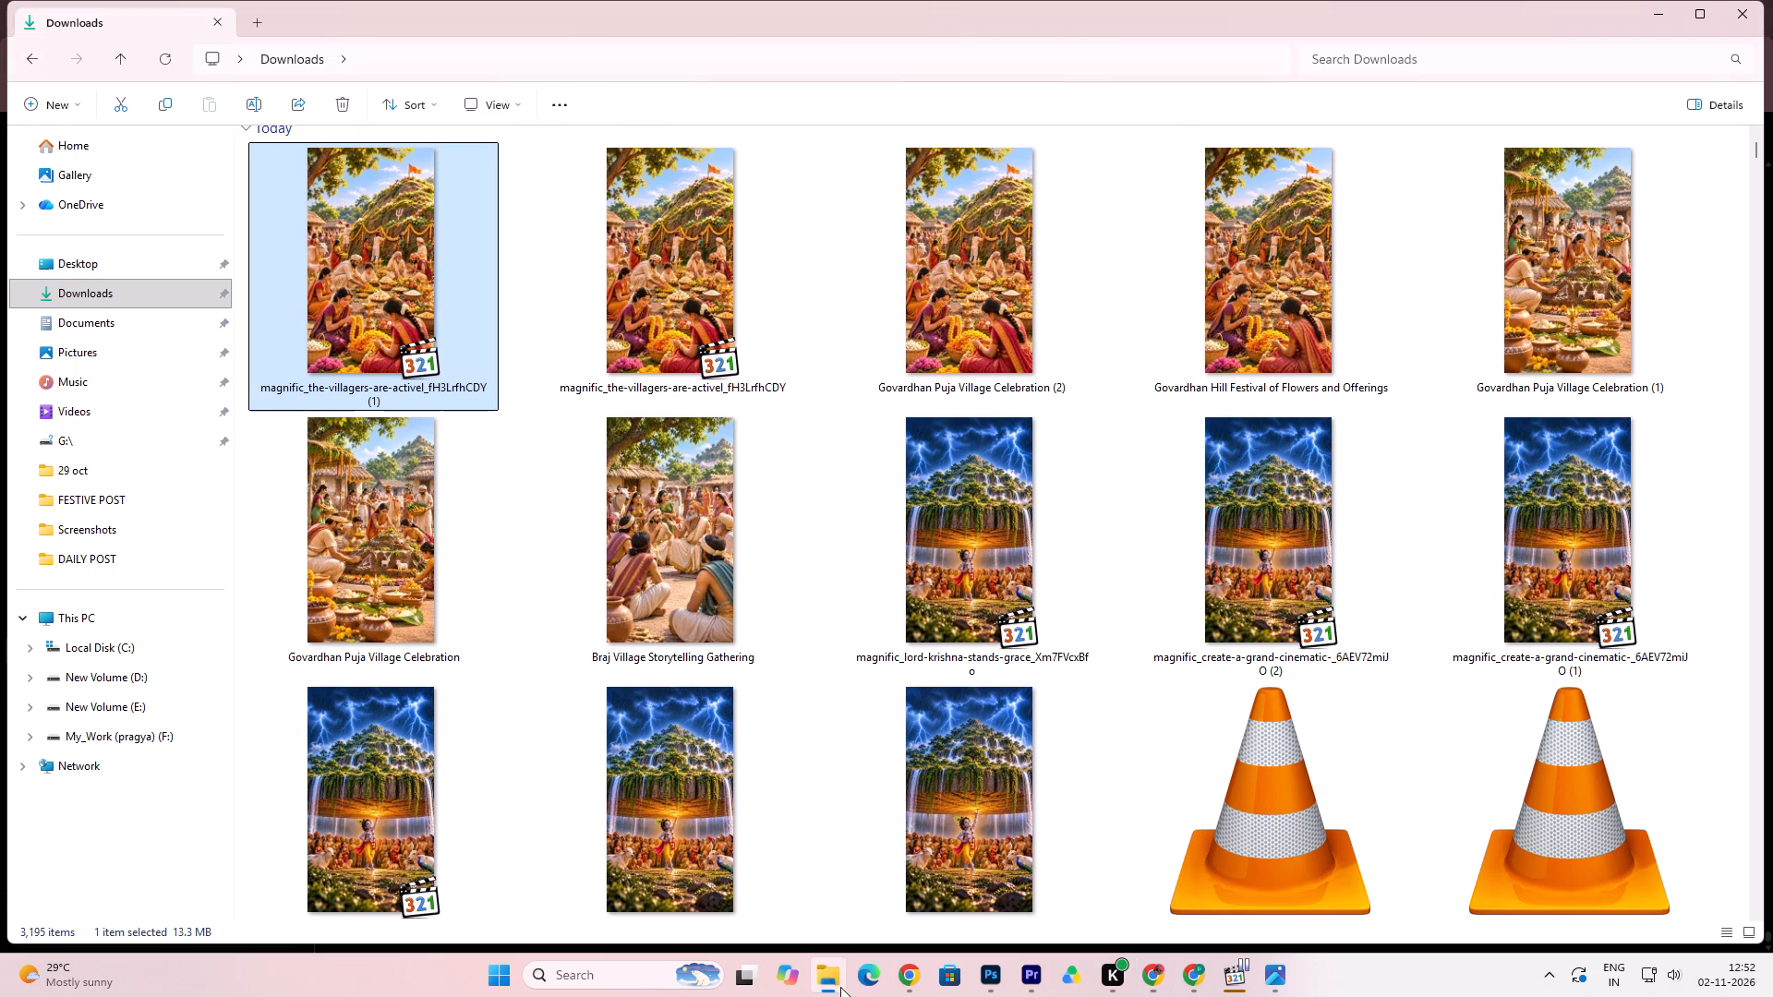
scroll(1468, 744, down, 1)
scroll(1288, 687, down, 2)
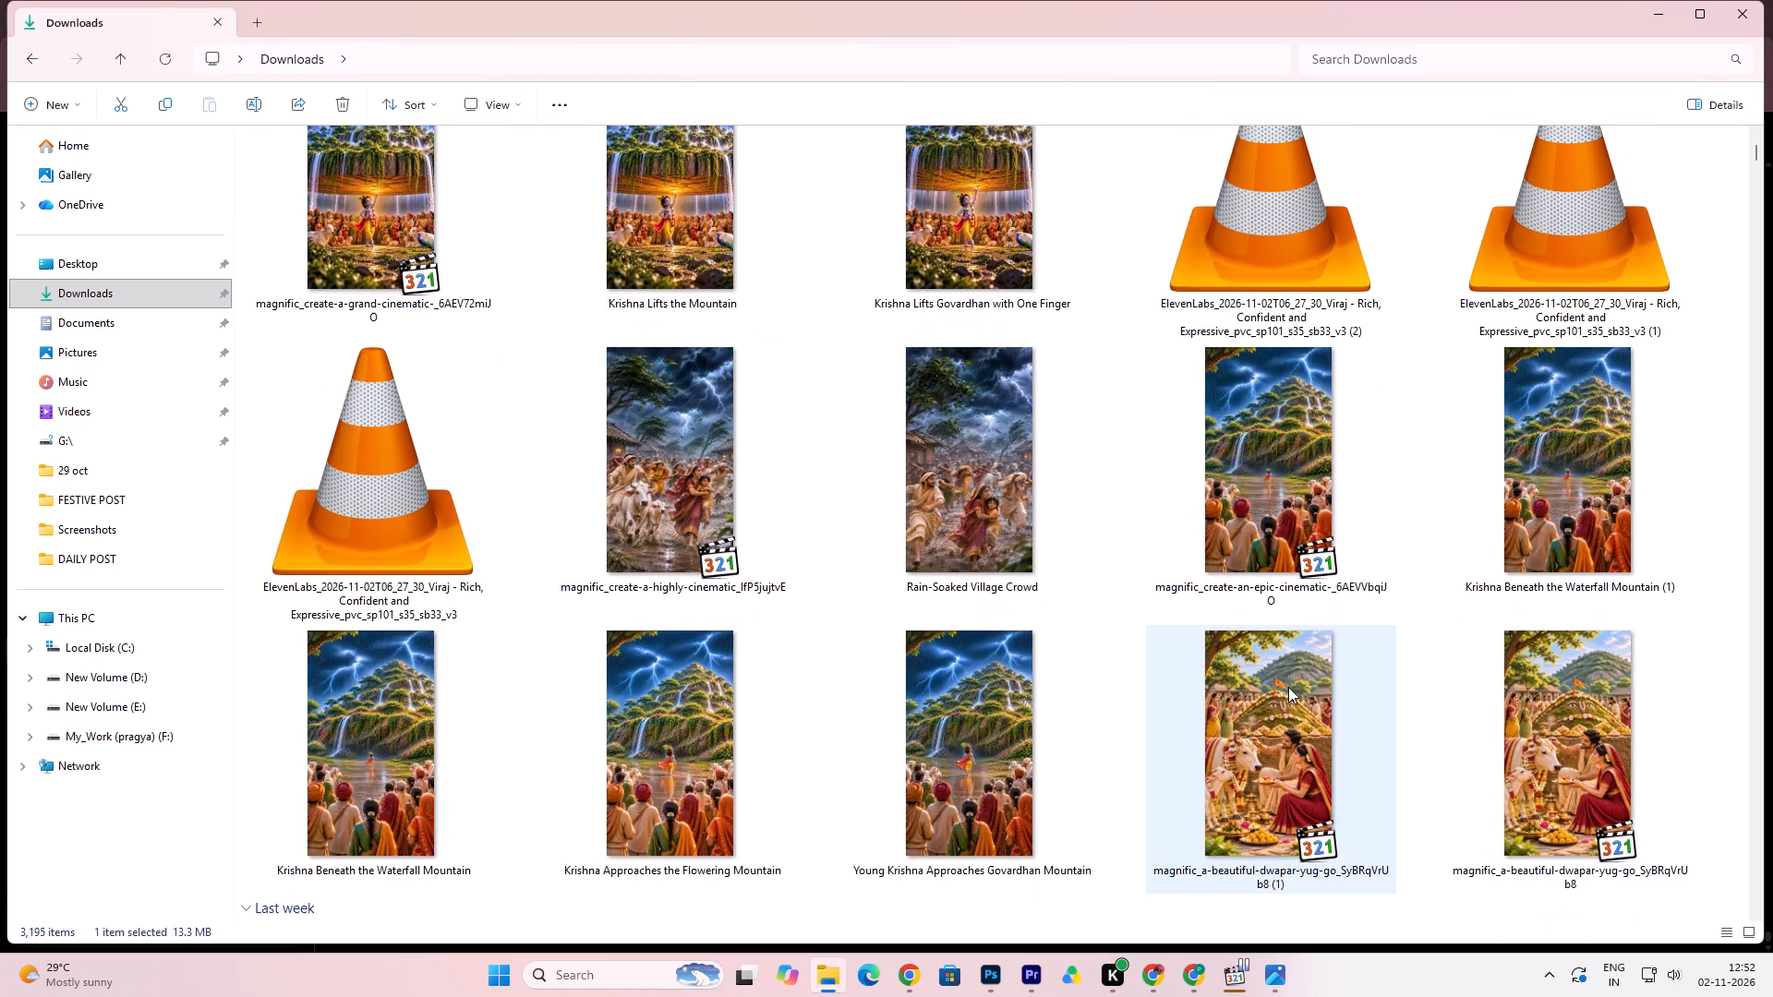
scroll(1288, 687, down, 1)
scroll(1337, 433, down, 3)
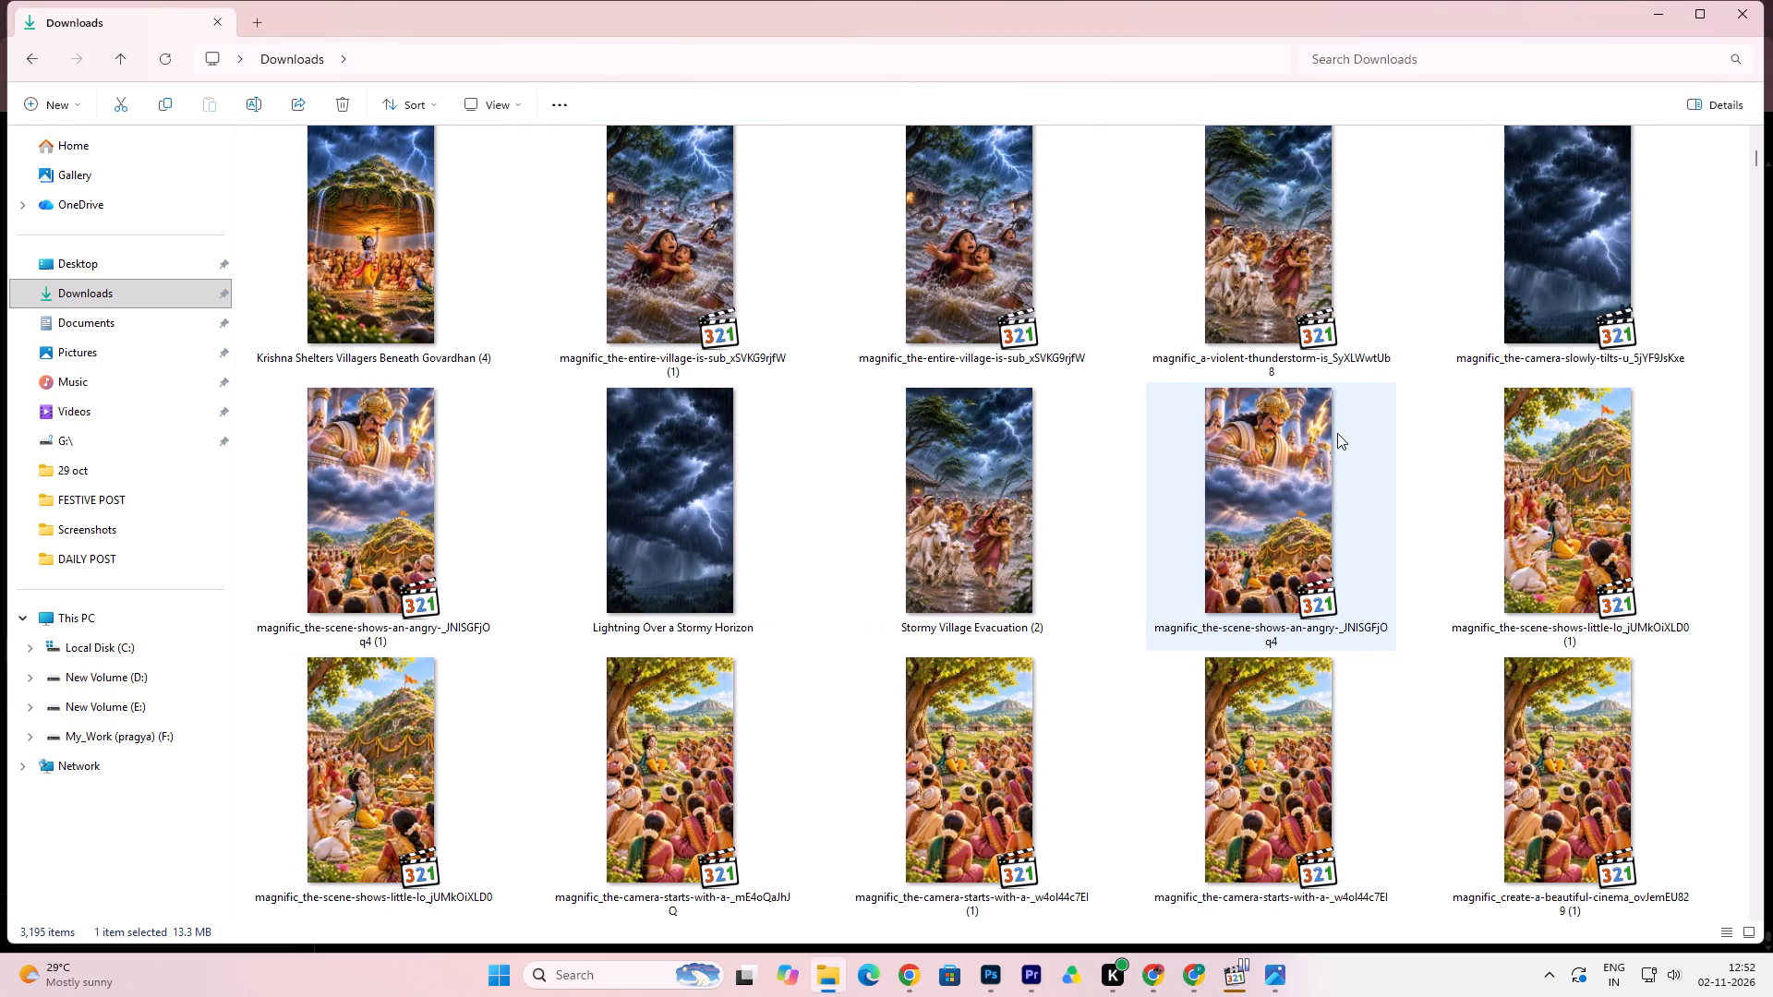
scroll(1337, 433, down, 3)
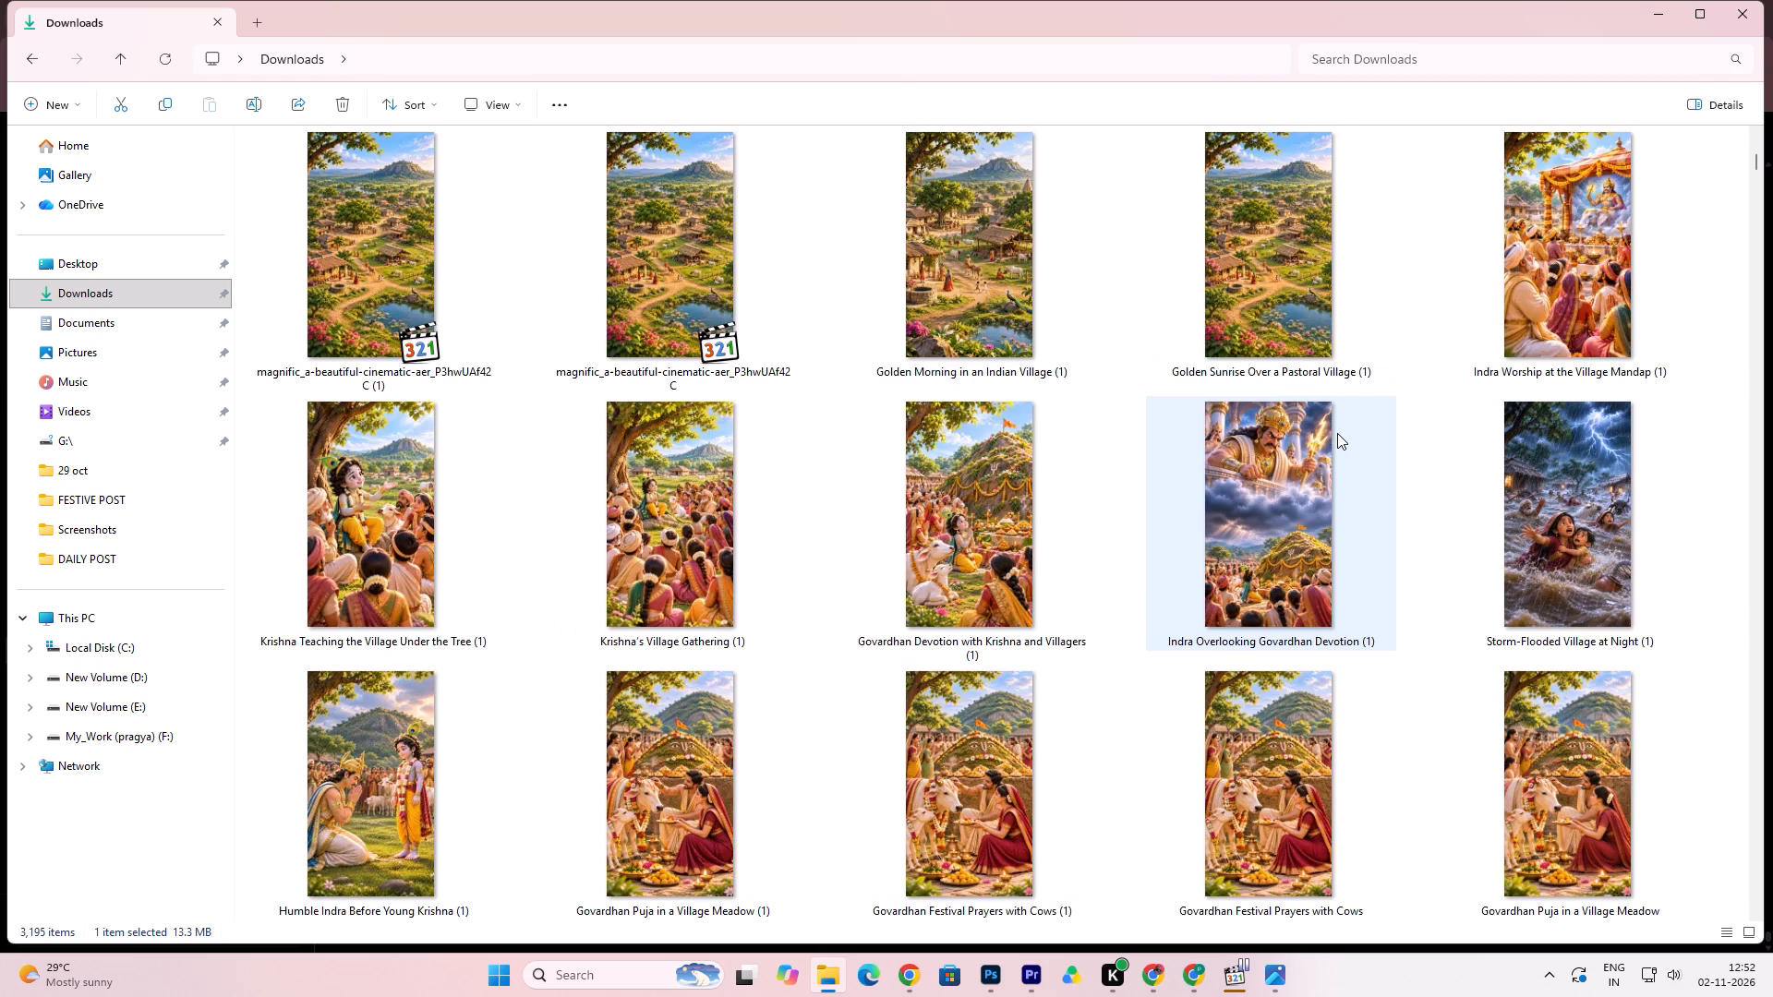
scroll(627, 811, down, 1)
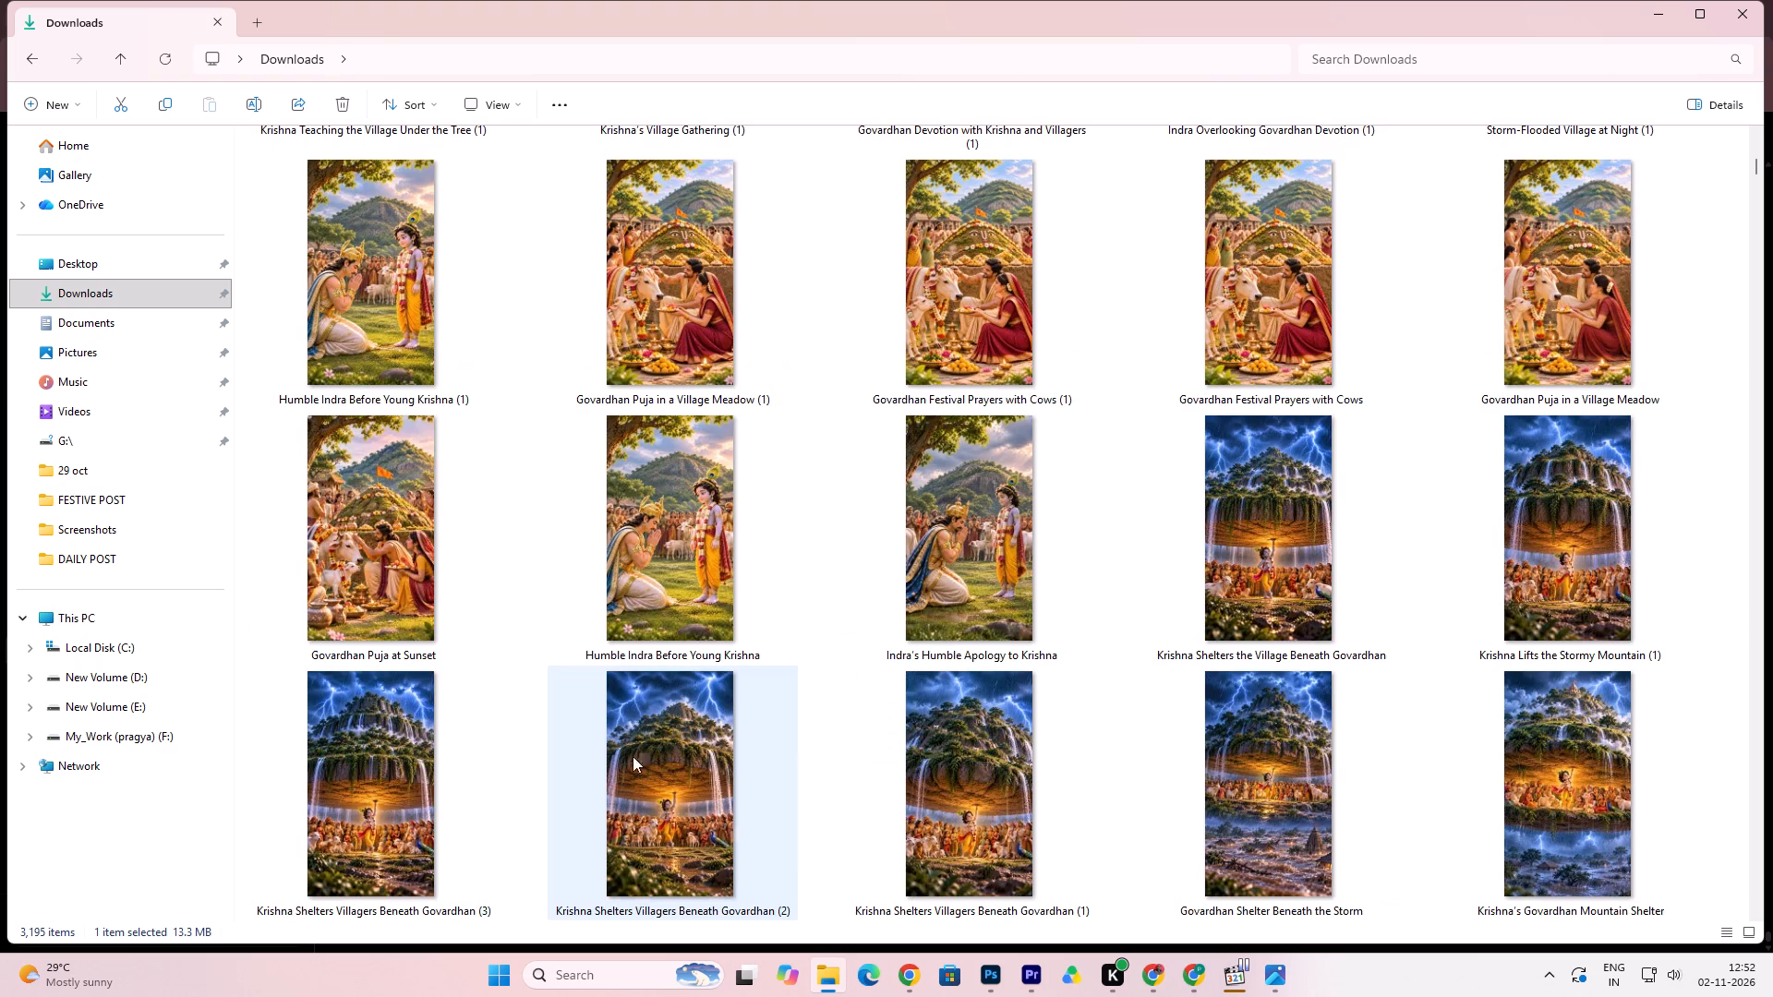
double_click(1027, 290)
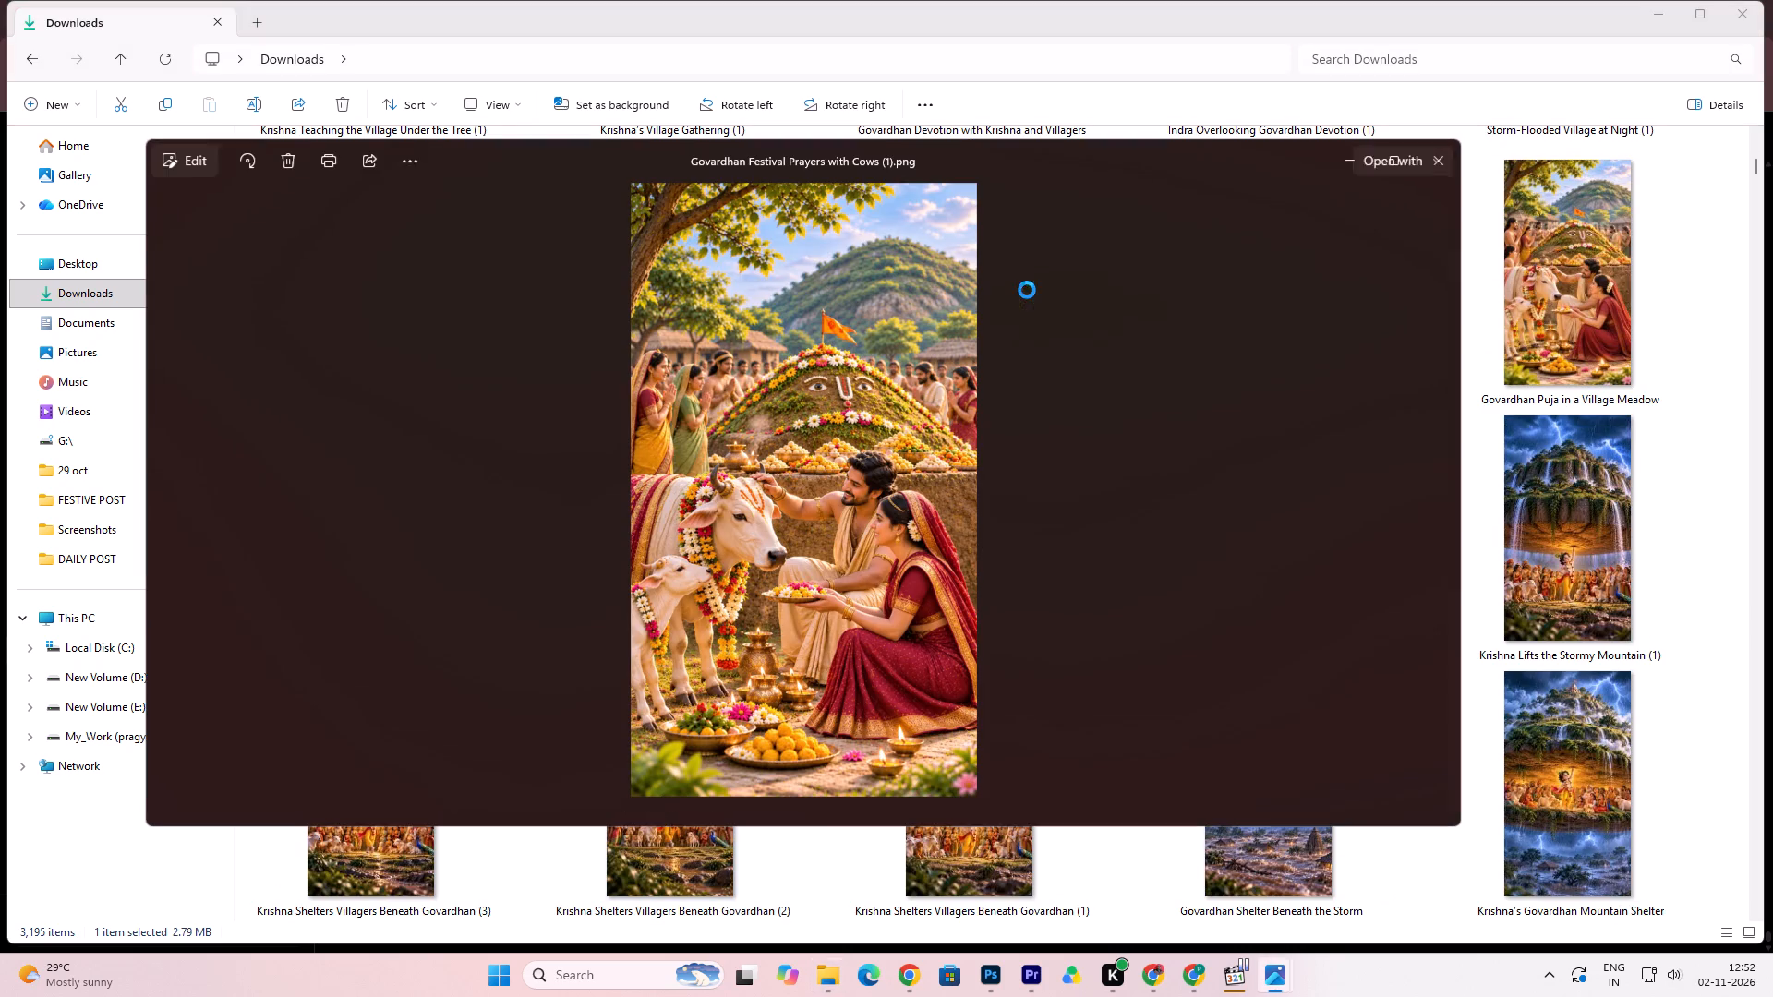
click(1719, 422)
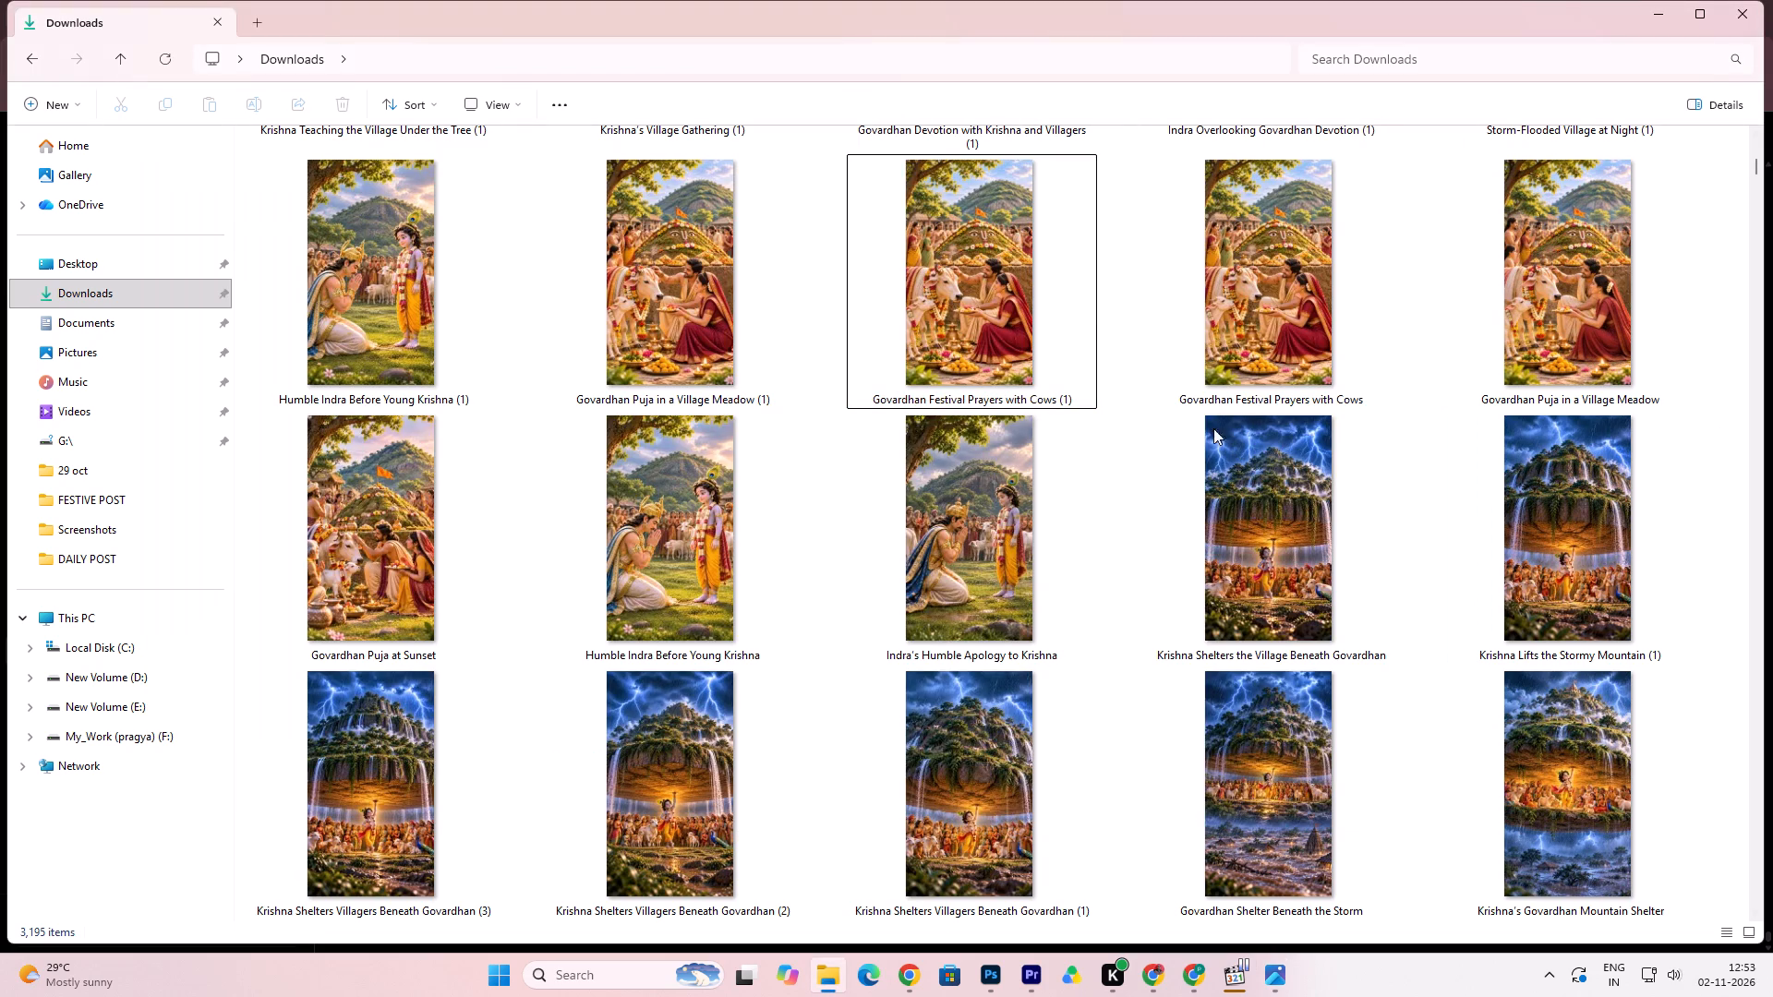
drag(1300, 258, 1110, 950)
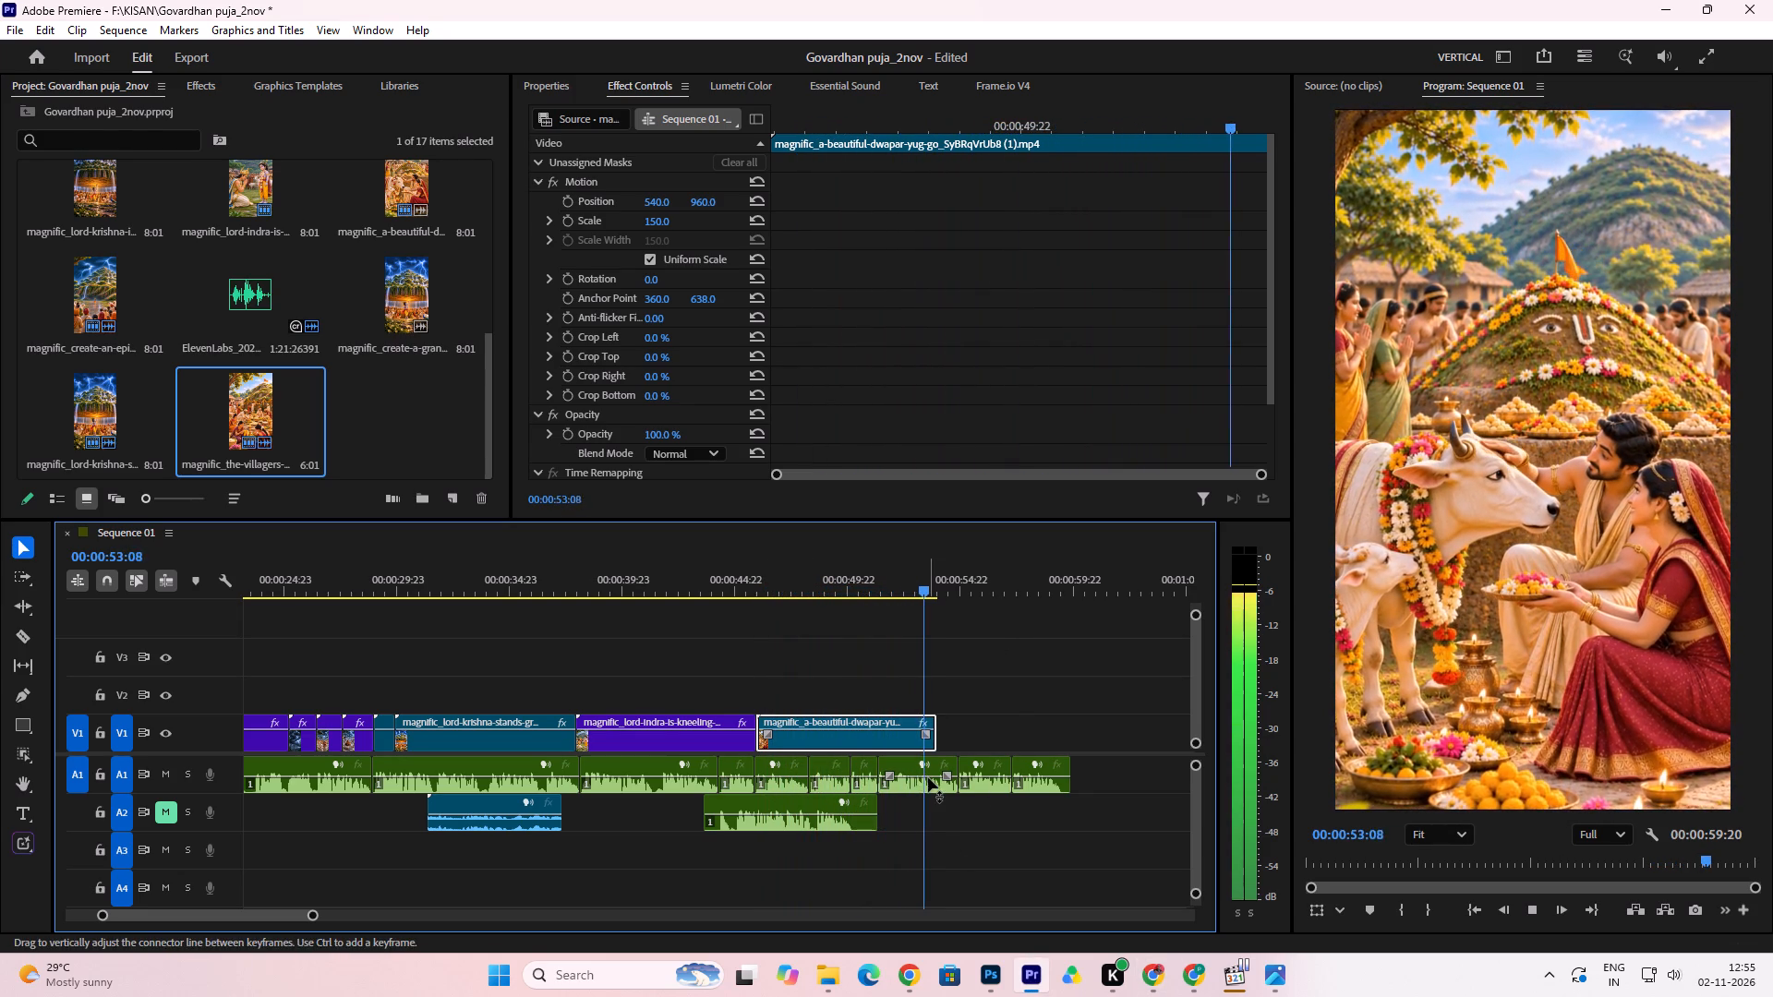
key(space)
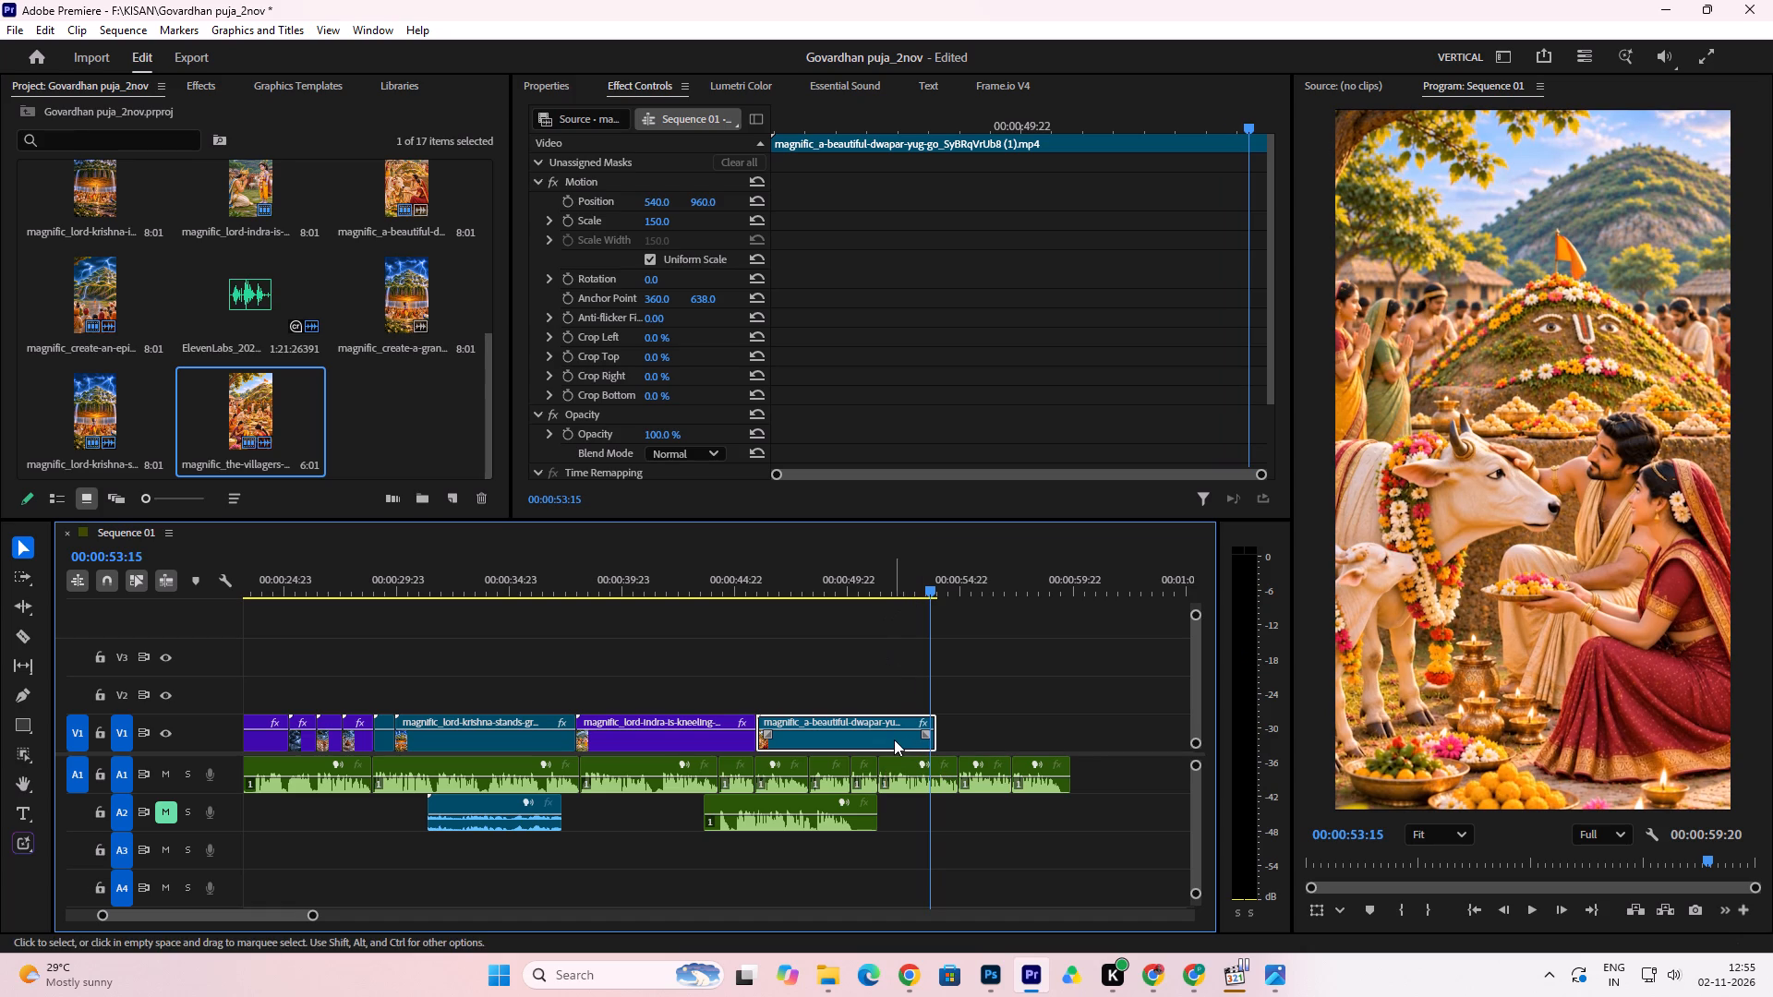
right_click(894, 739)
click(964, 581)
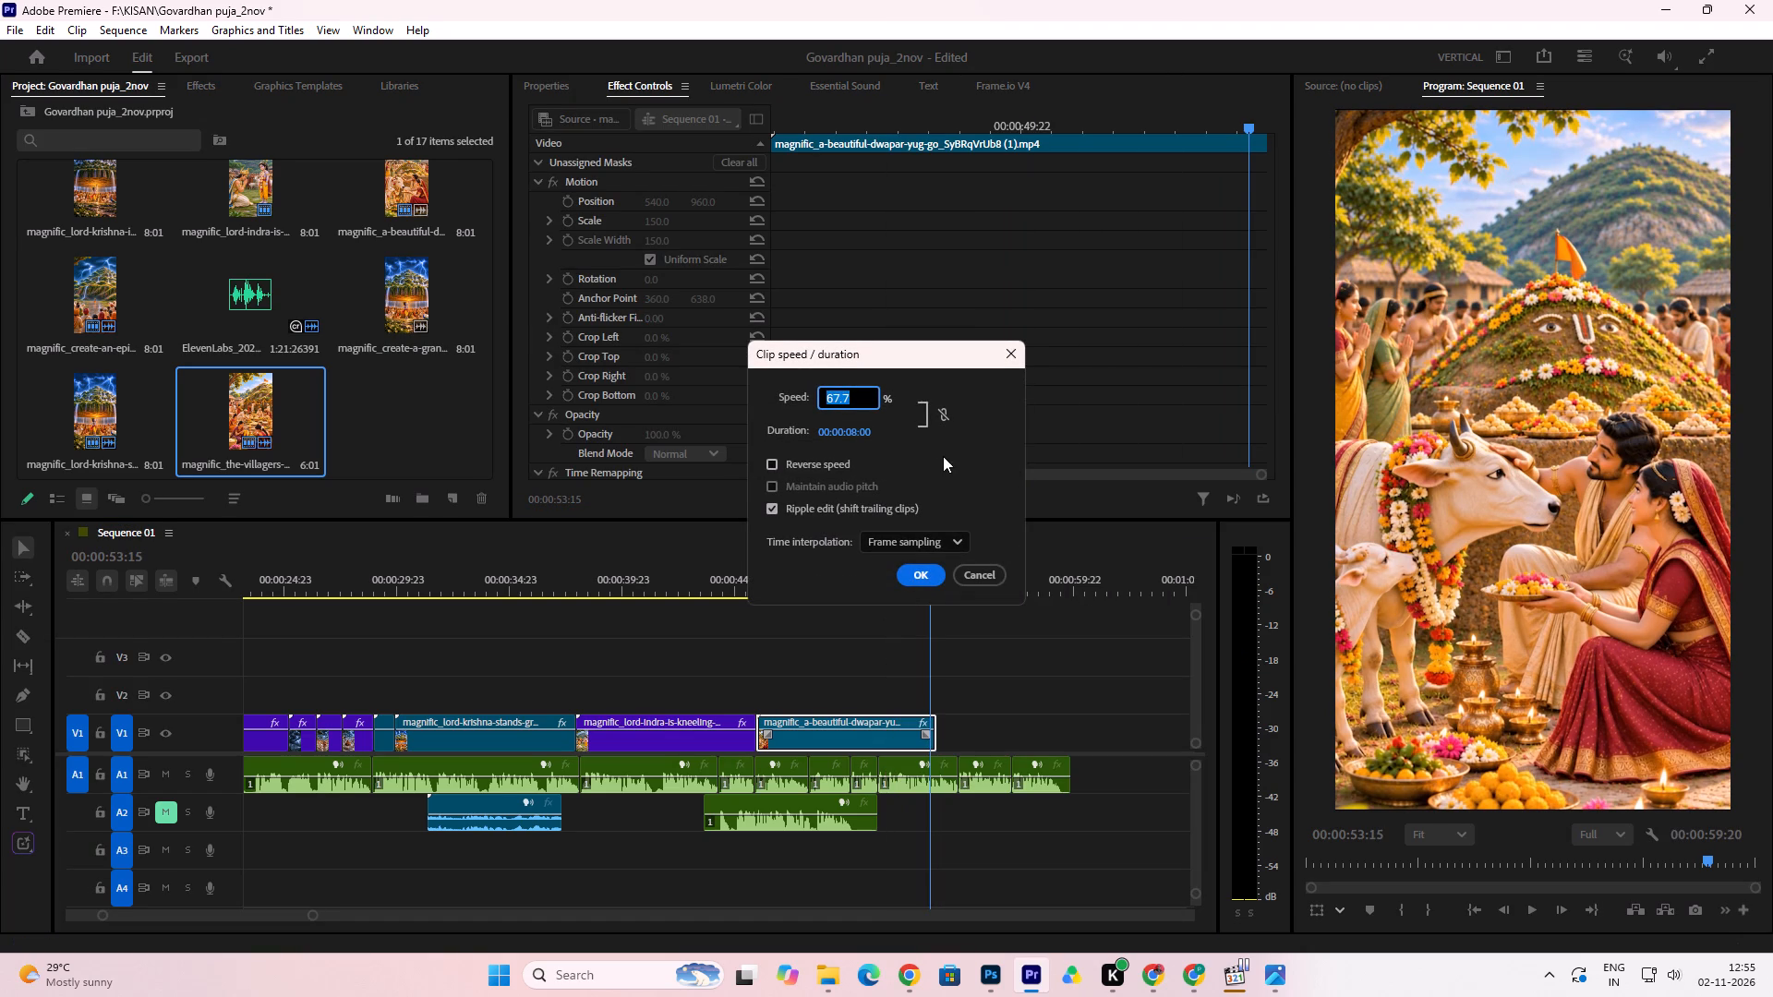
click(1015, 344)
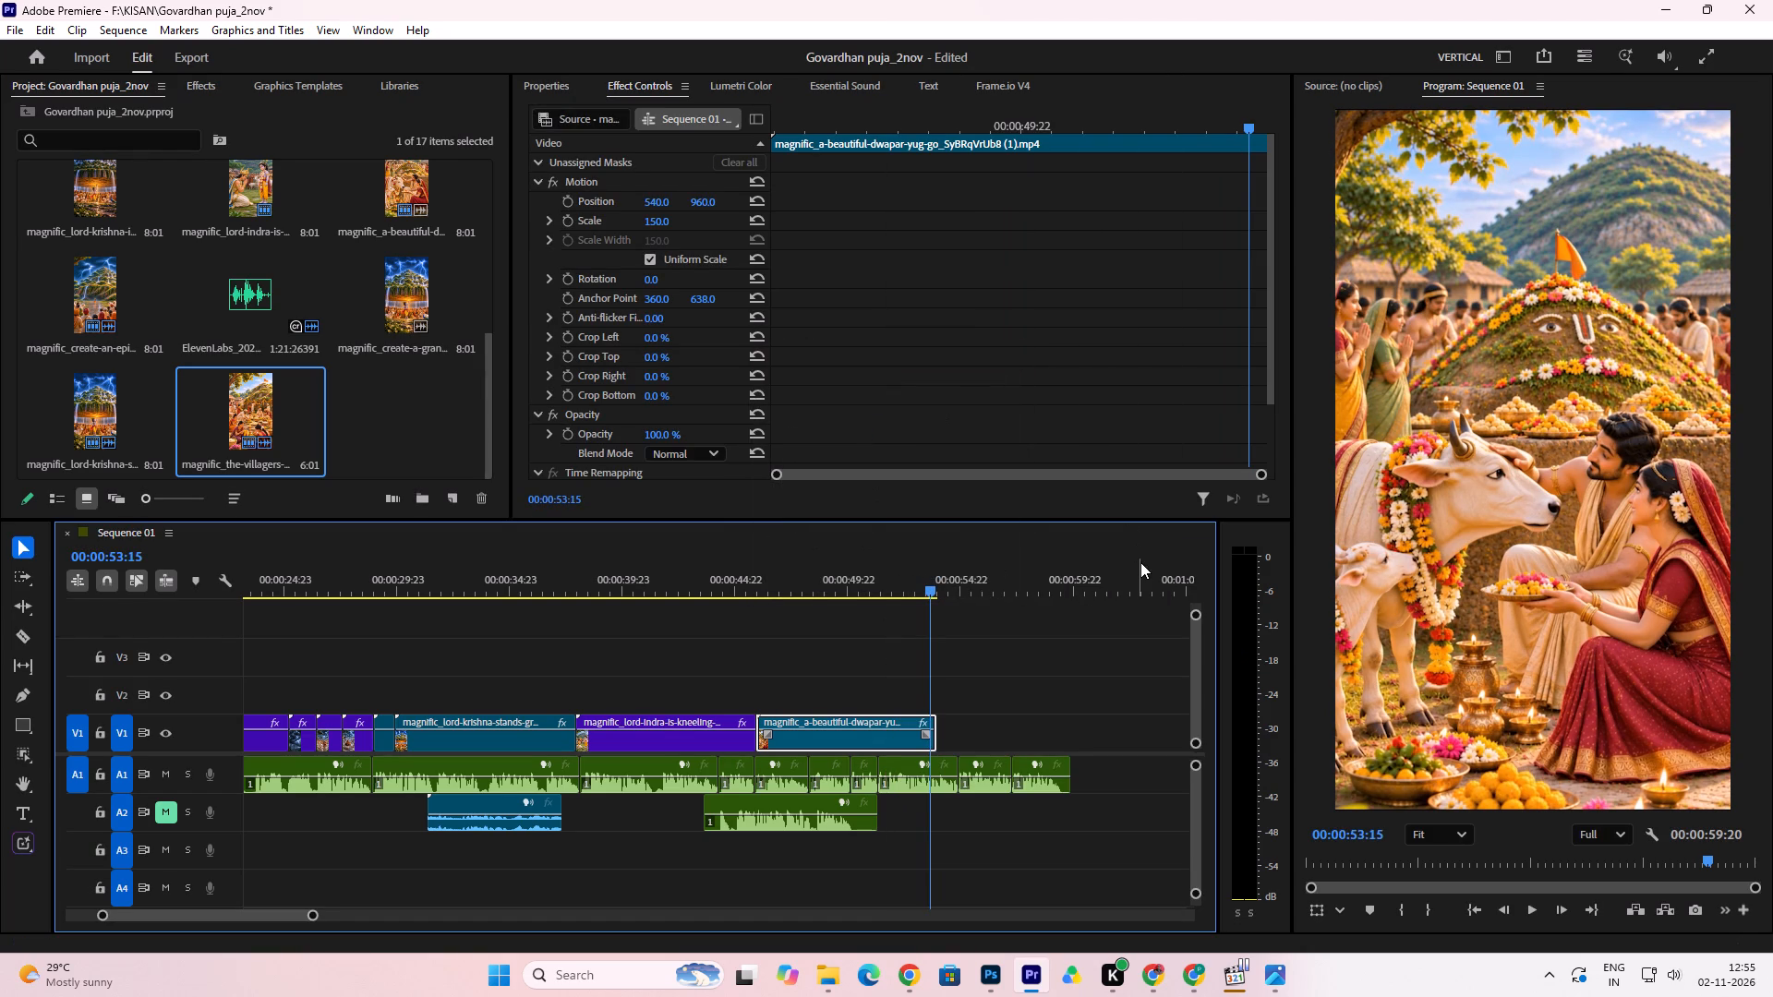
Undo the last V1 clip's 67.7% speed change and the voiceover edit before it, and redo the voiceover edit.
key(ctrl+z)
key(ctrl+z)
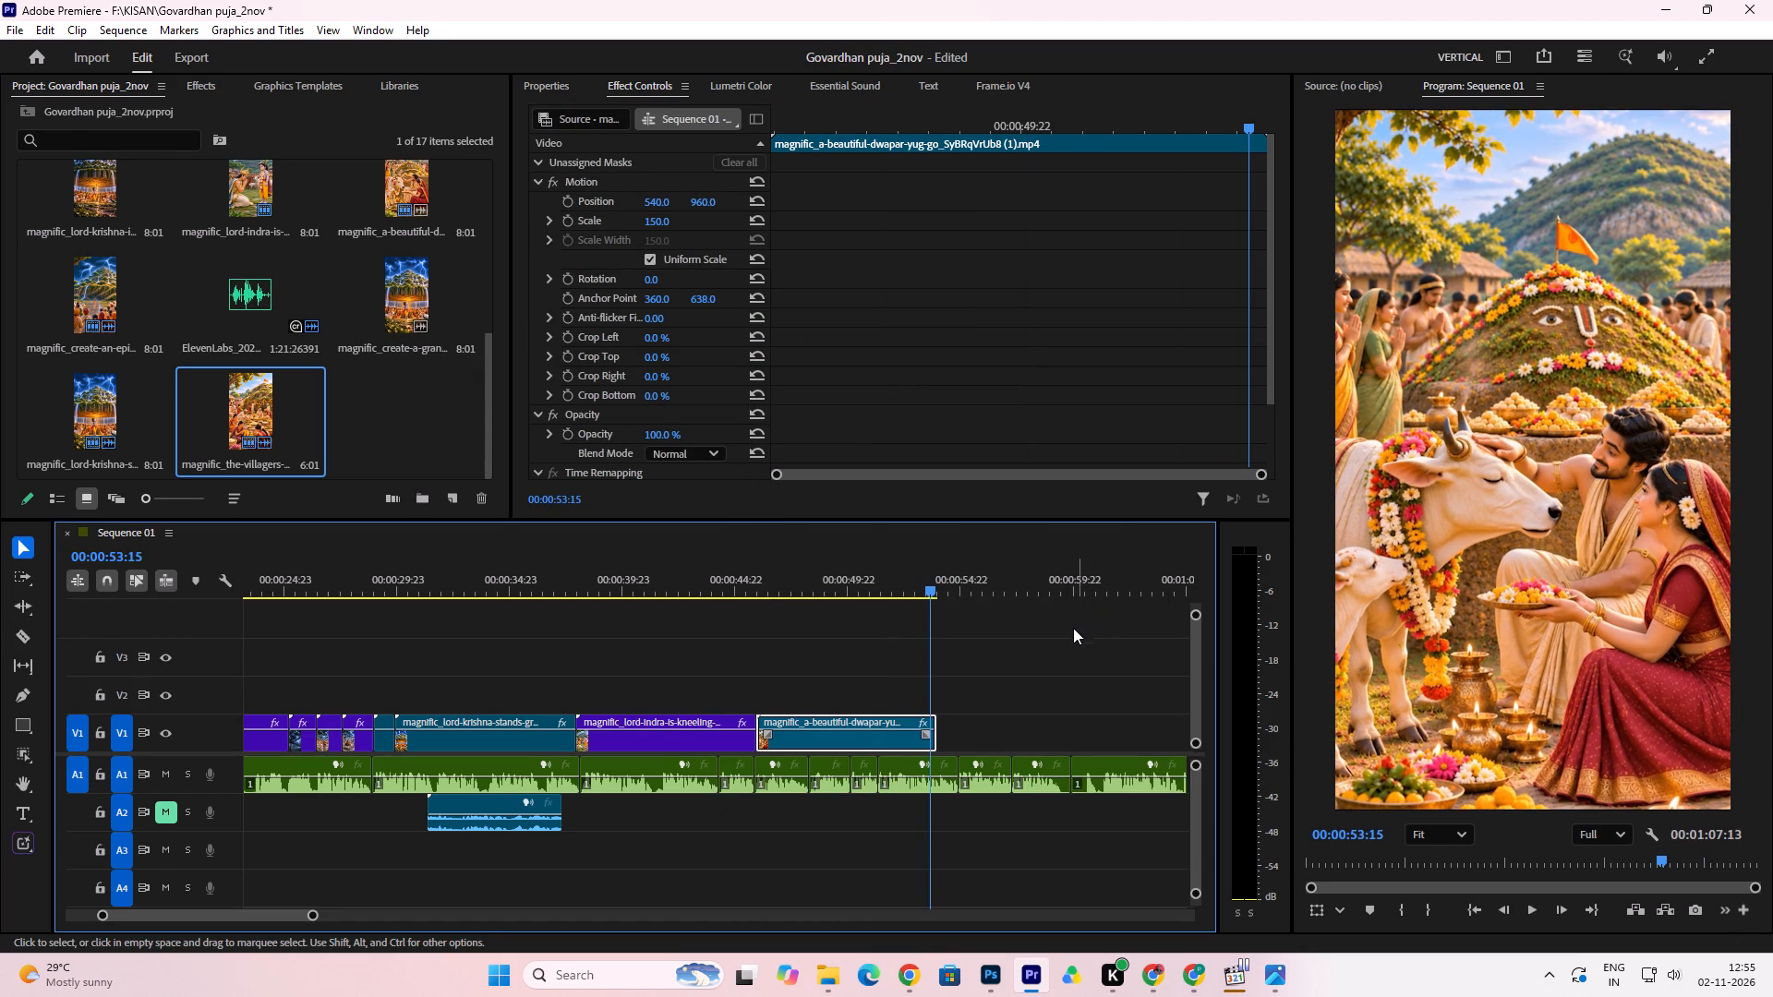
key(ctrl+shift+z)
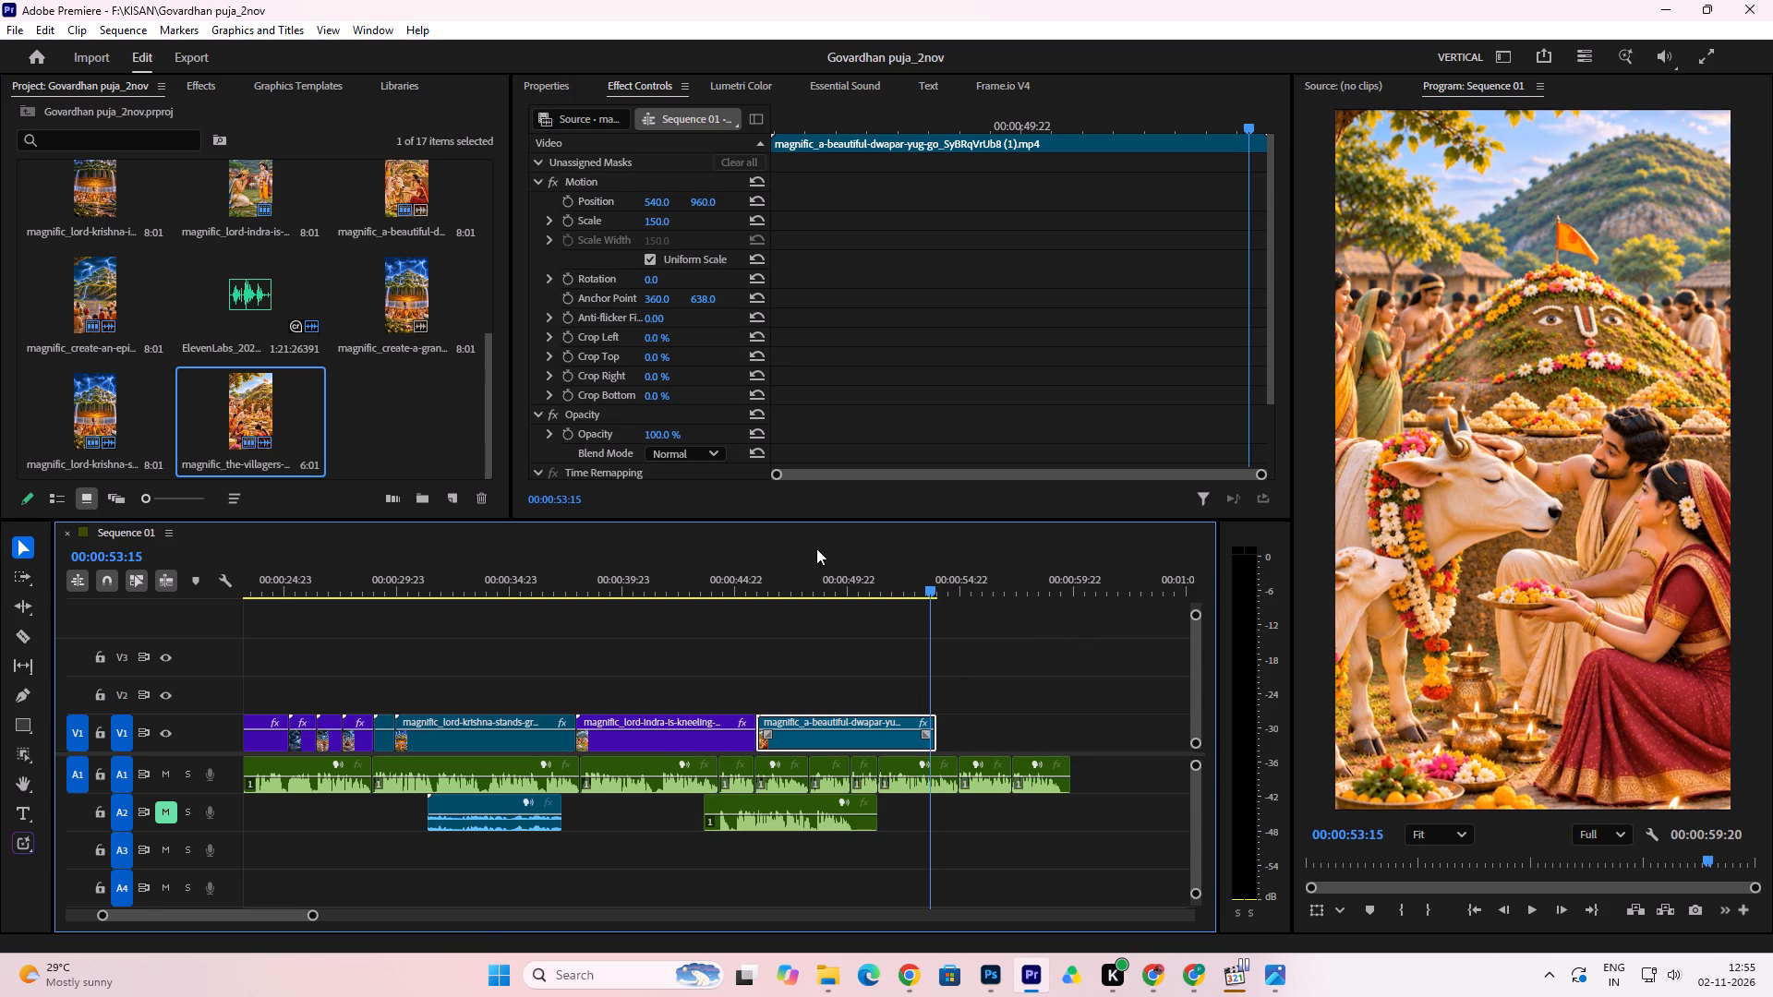
Replay the last V1 clip with the voiceover and extend its end to a duration of 00:00:08:01.
click(760, 581)
key(space)
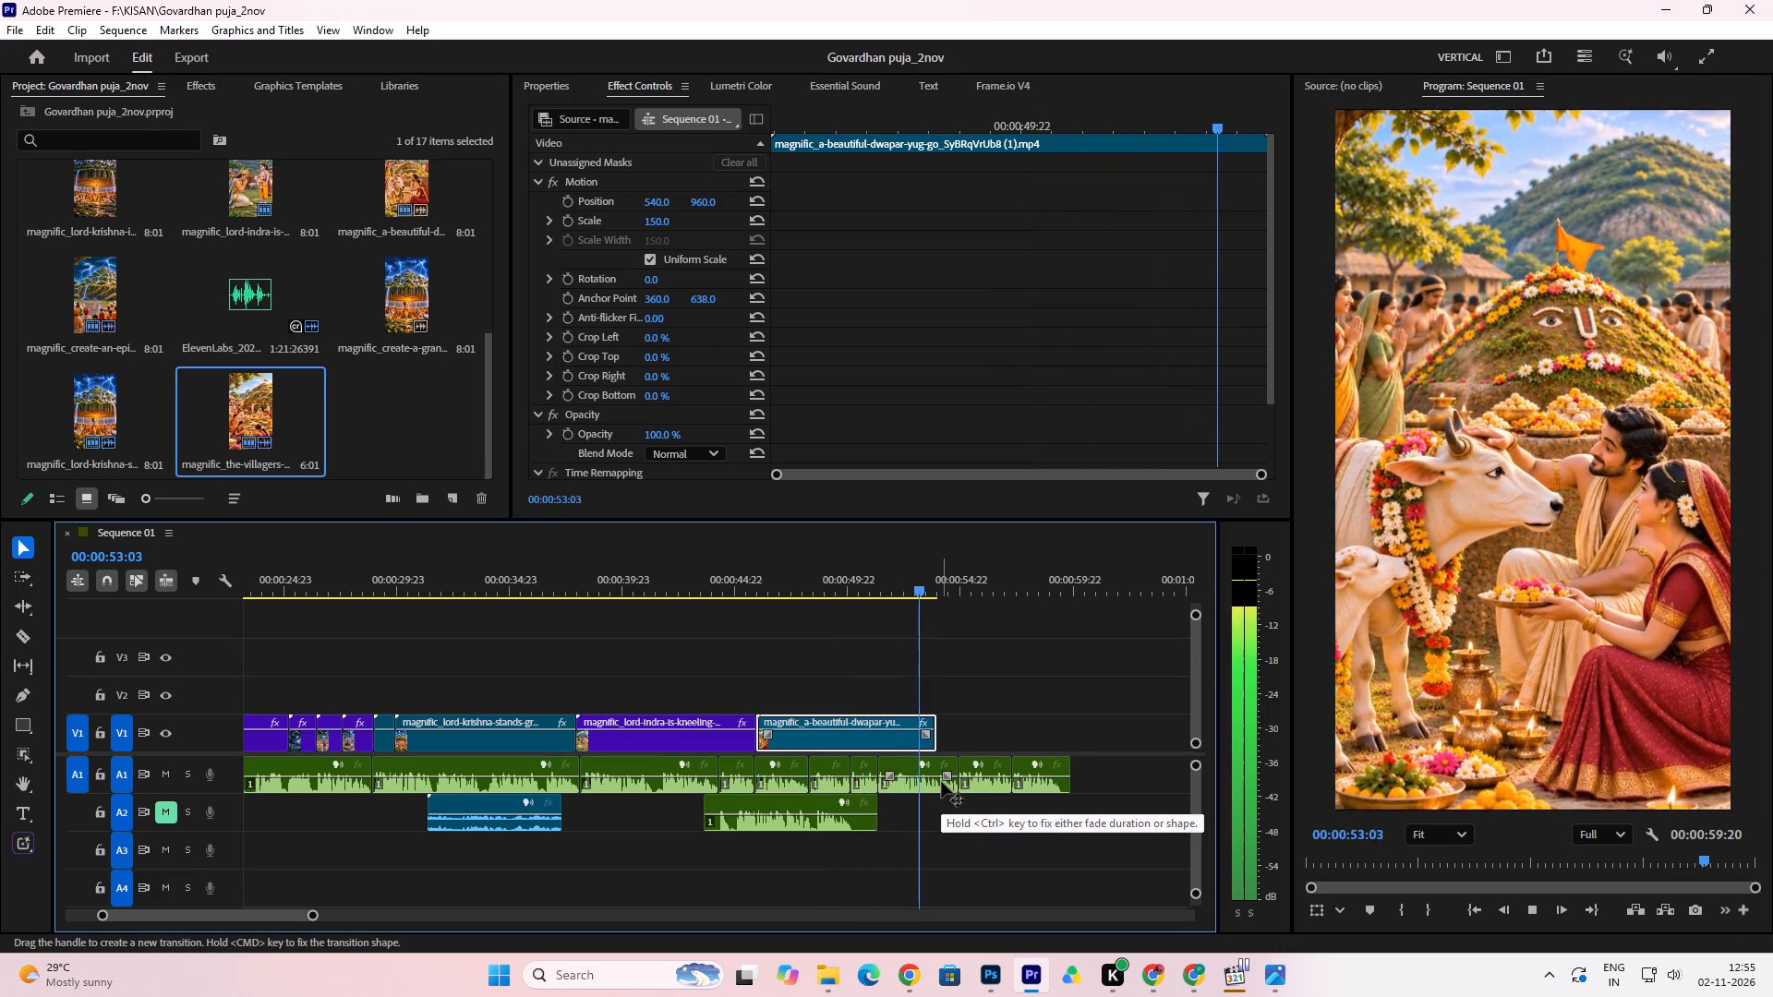
key(space)
drag(939, 726, 957, 728)
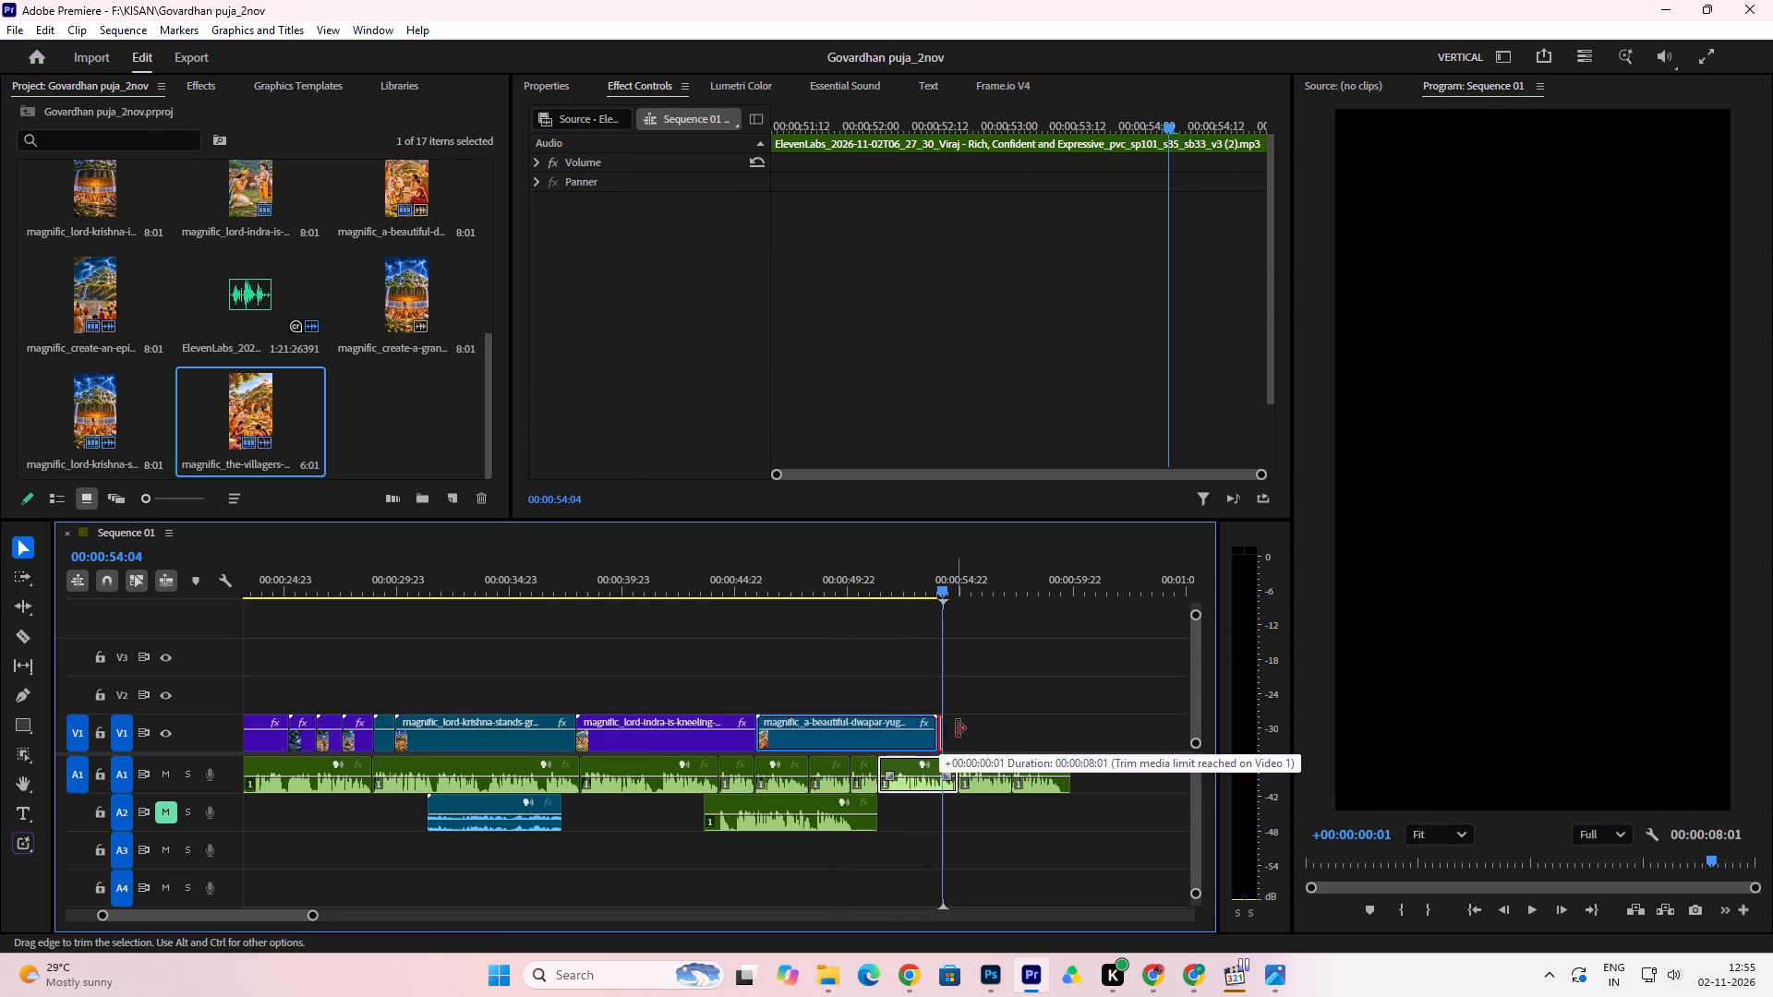
drag(957, 728, 984, 731)
Set the last V1 clip's speed to 92.8% with Optical flow time interpolation.
click(907, 741)
right_click(907, 741)
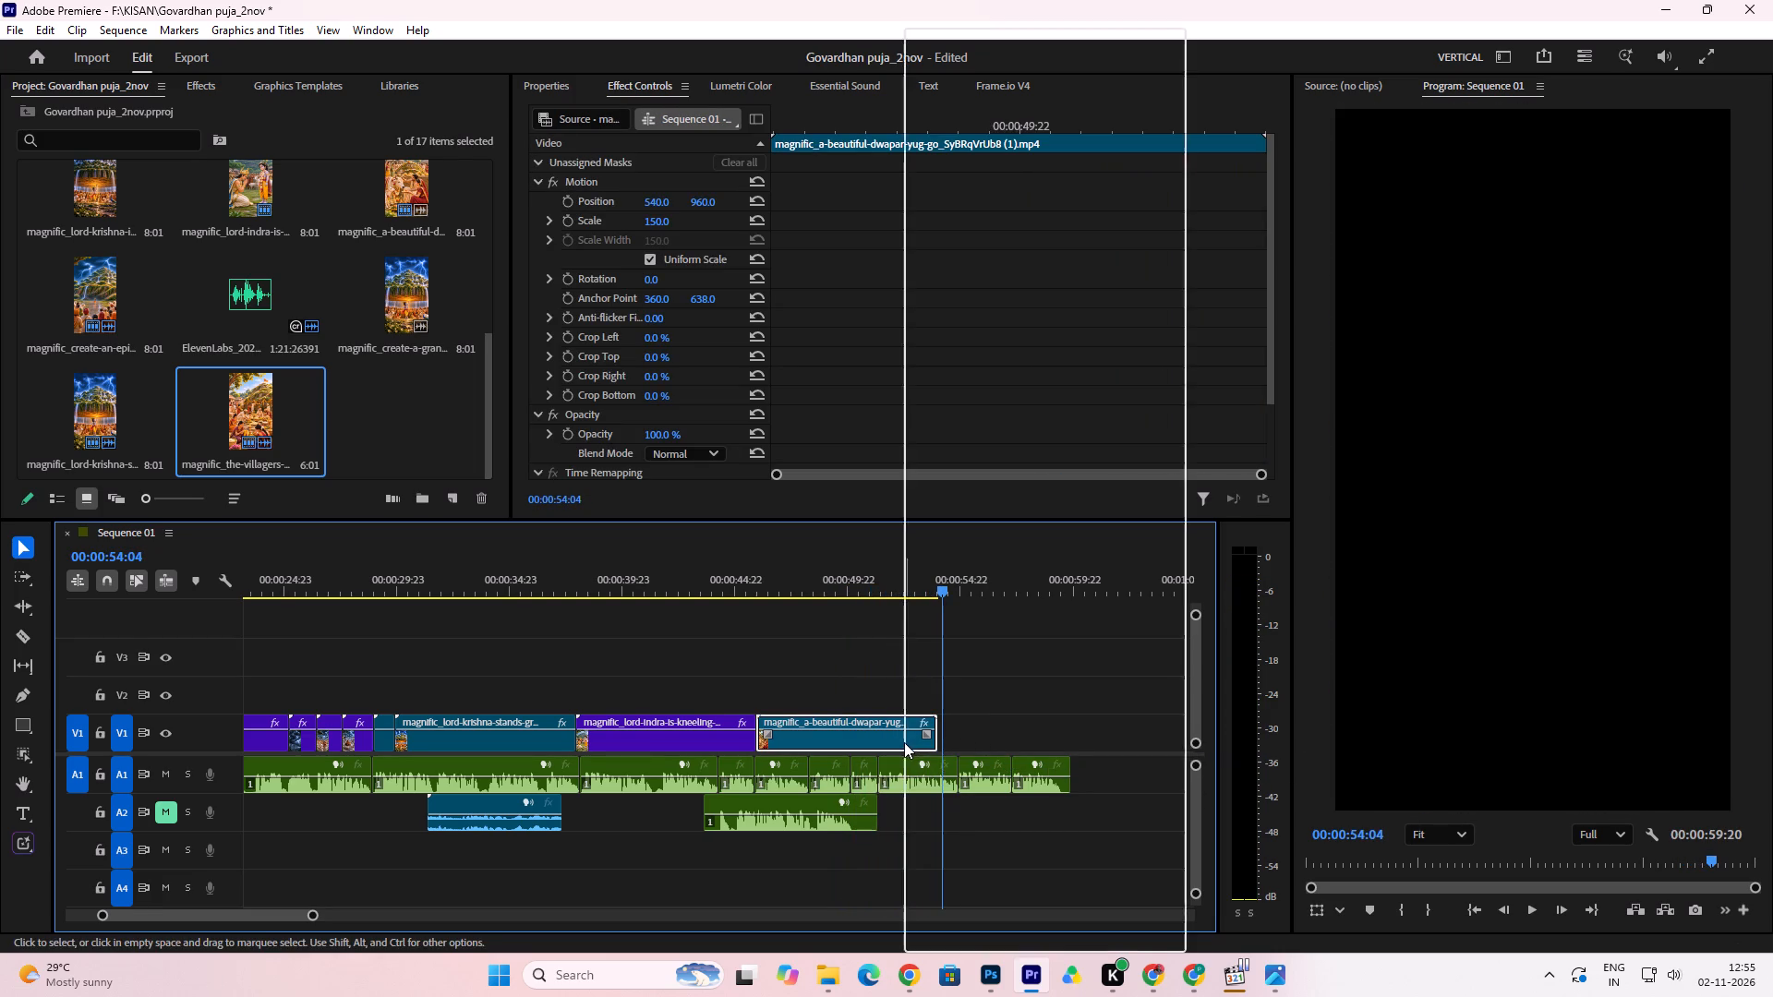
click(1015, 583)
click(941, 458)
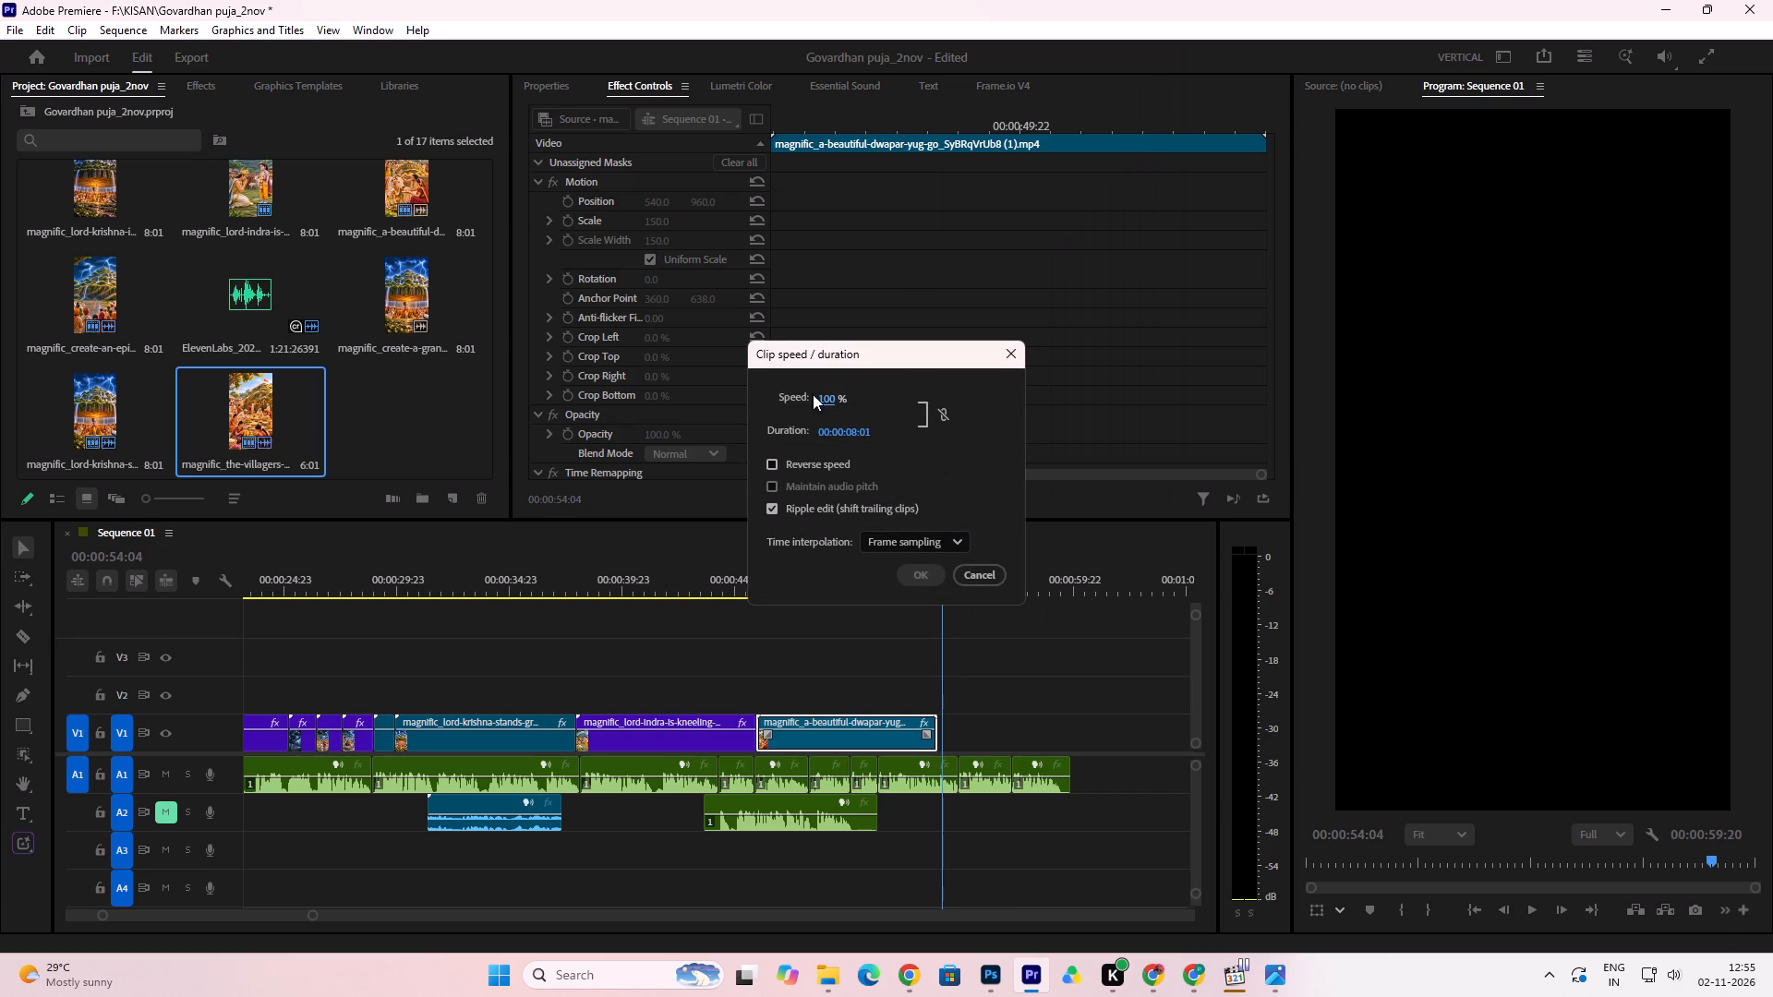
drag(838, 403, 811, 416)
drag(811, 416, 793, 426)
click(916, 538)
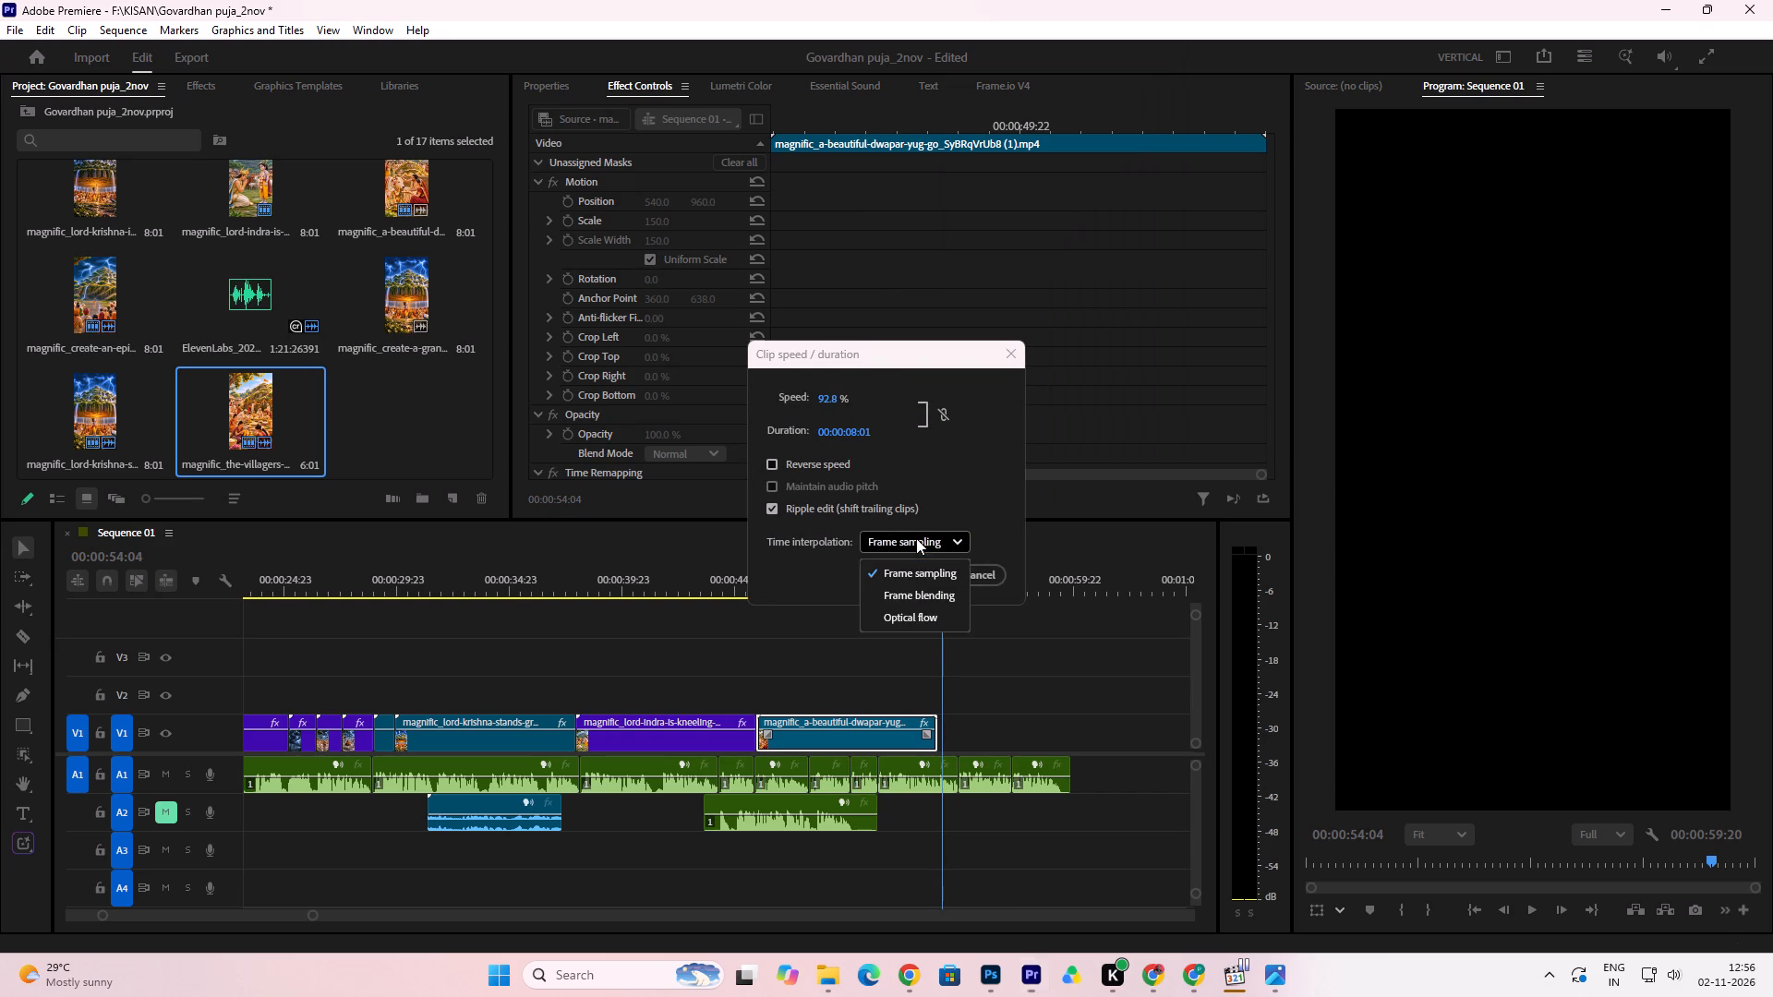
click(913, 619)
click(921, 581)
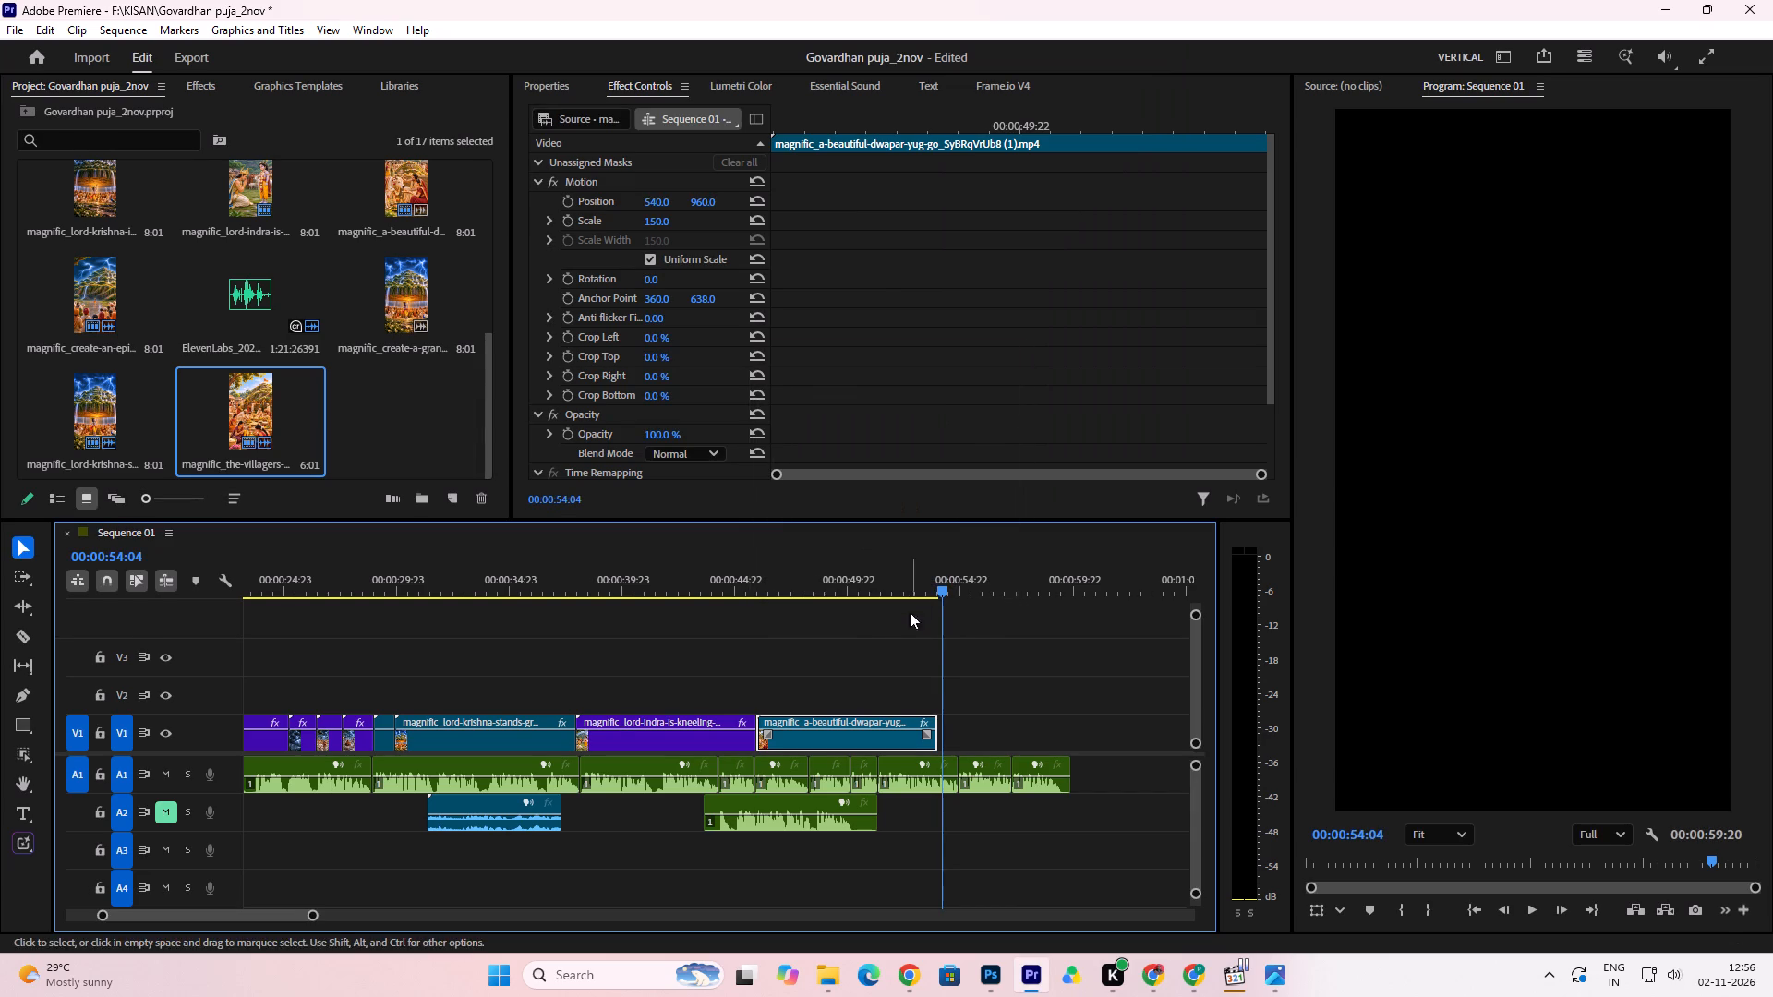
Extend the end of the slowed last V1 clip as far as its media allows and play back the ending.
drag(939, 729, 966, 734)
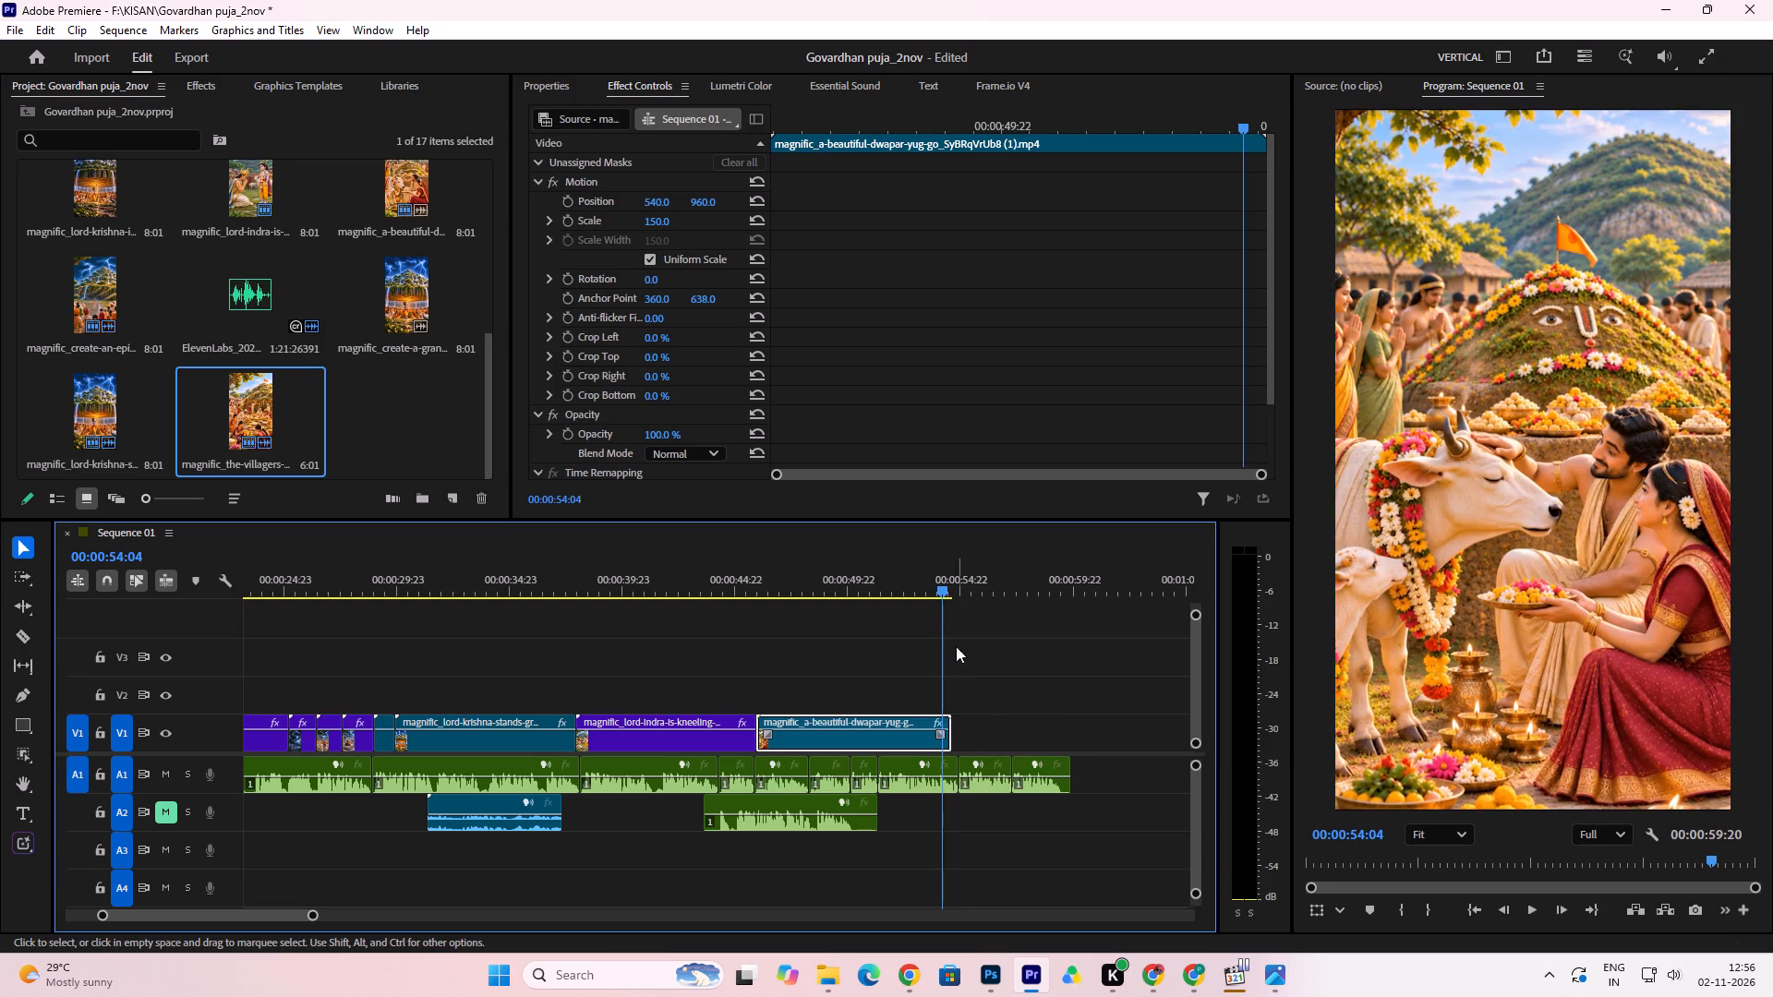
key(space)
key(space)
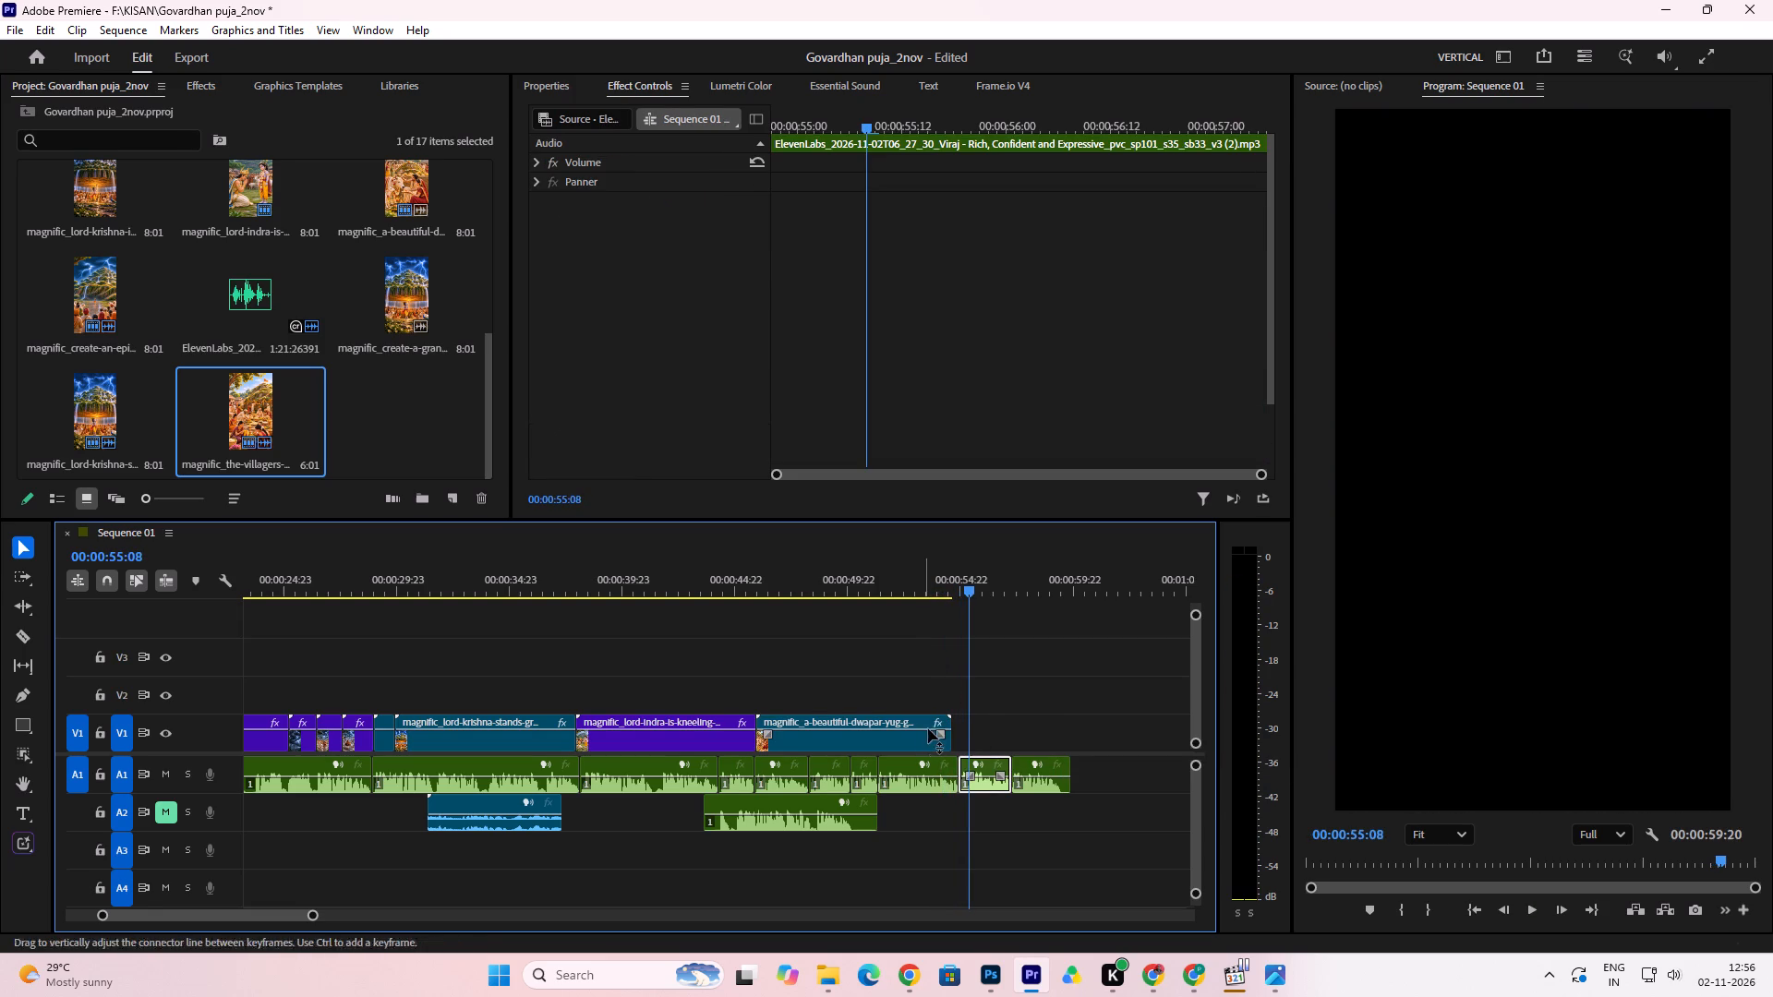
click(955, 583)
key(space)
key(space)
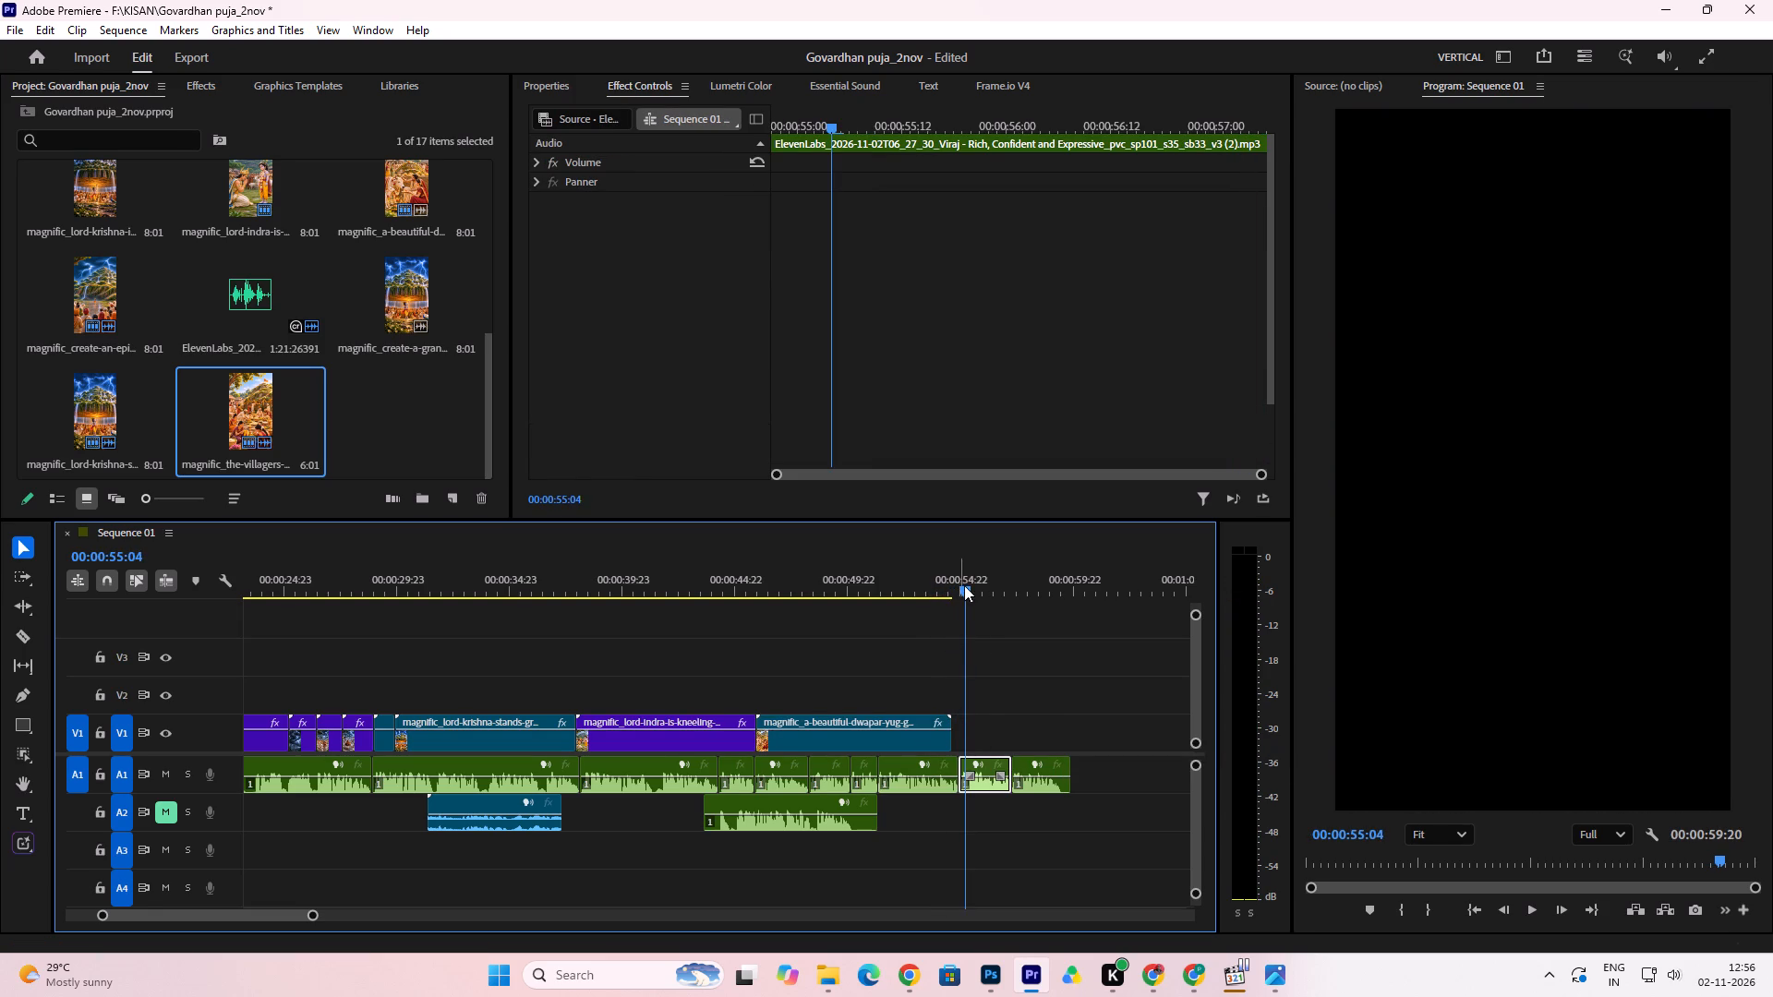
Replay the end of the last V1 clip, place the playhead at 00:00:54:21, and set the clip's speed to 89.2%.
drag(964, 584, 927, 595)
key(space)
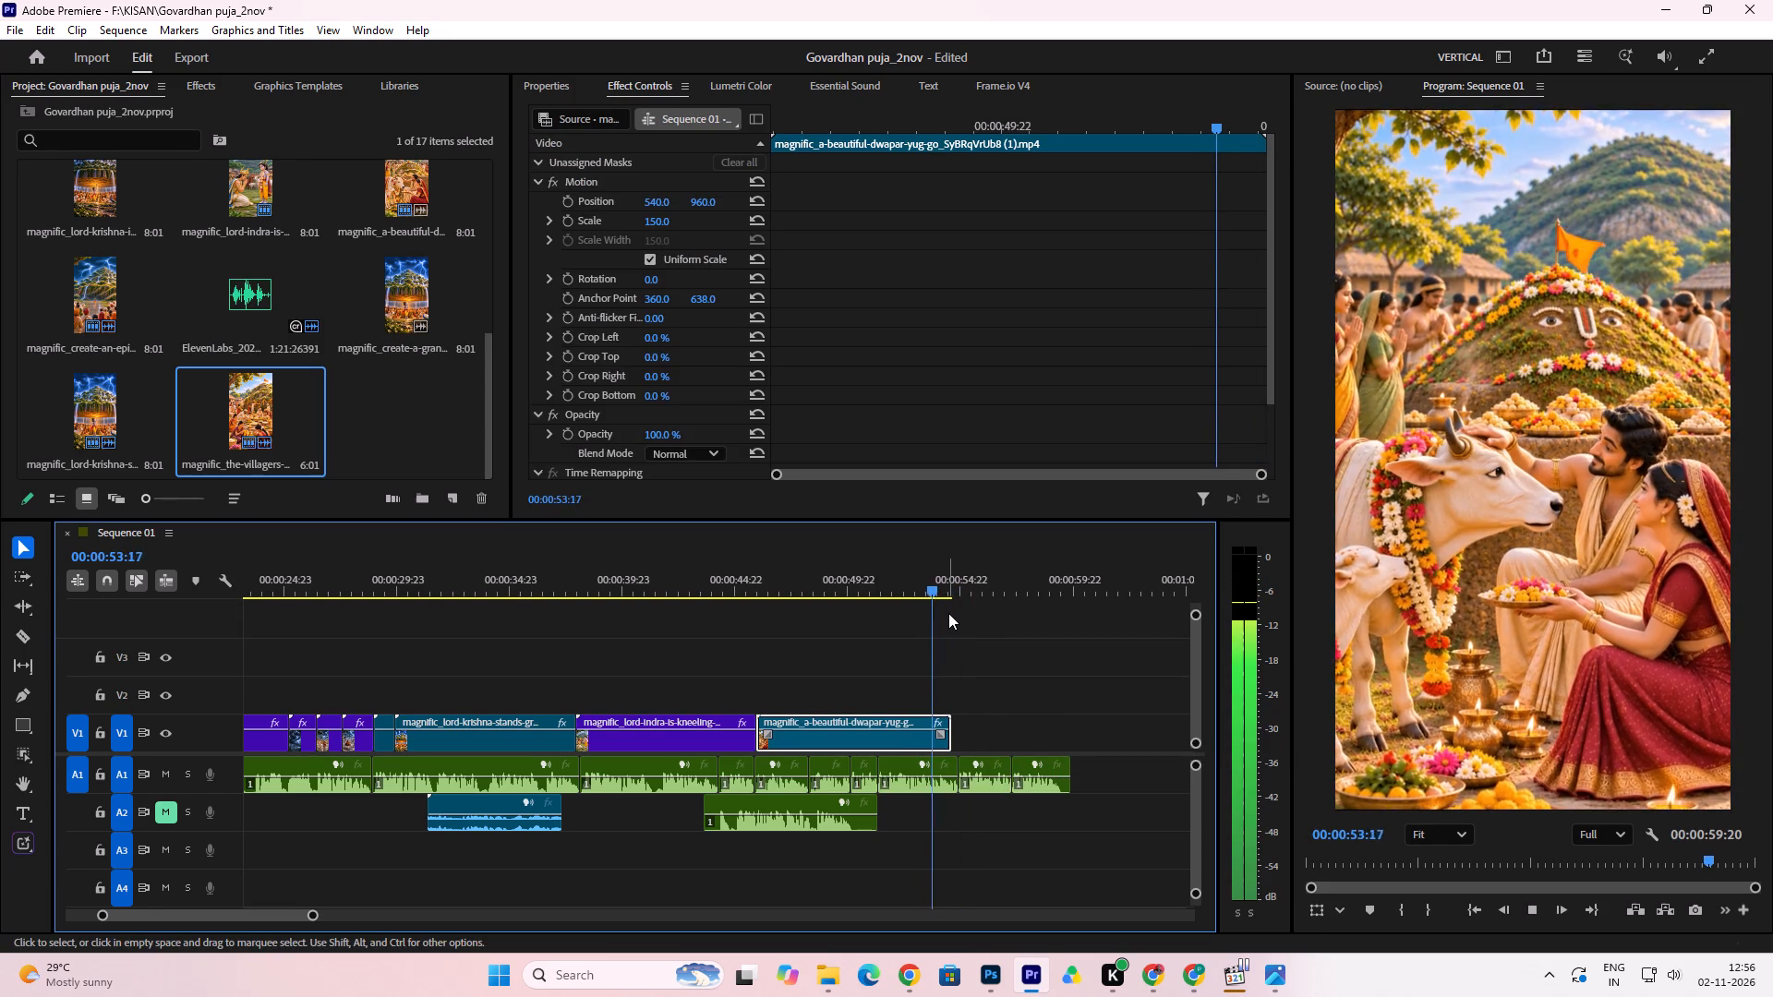
key(space)
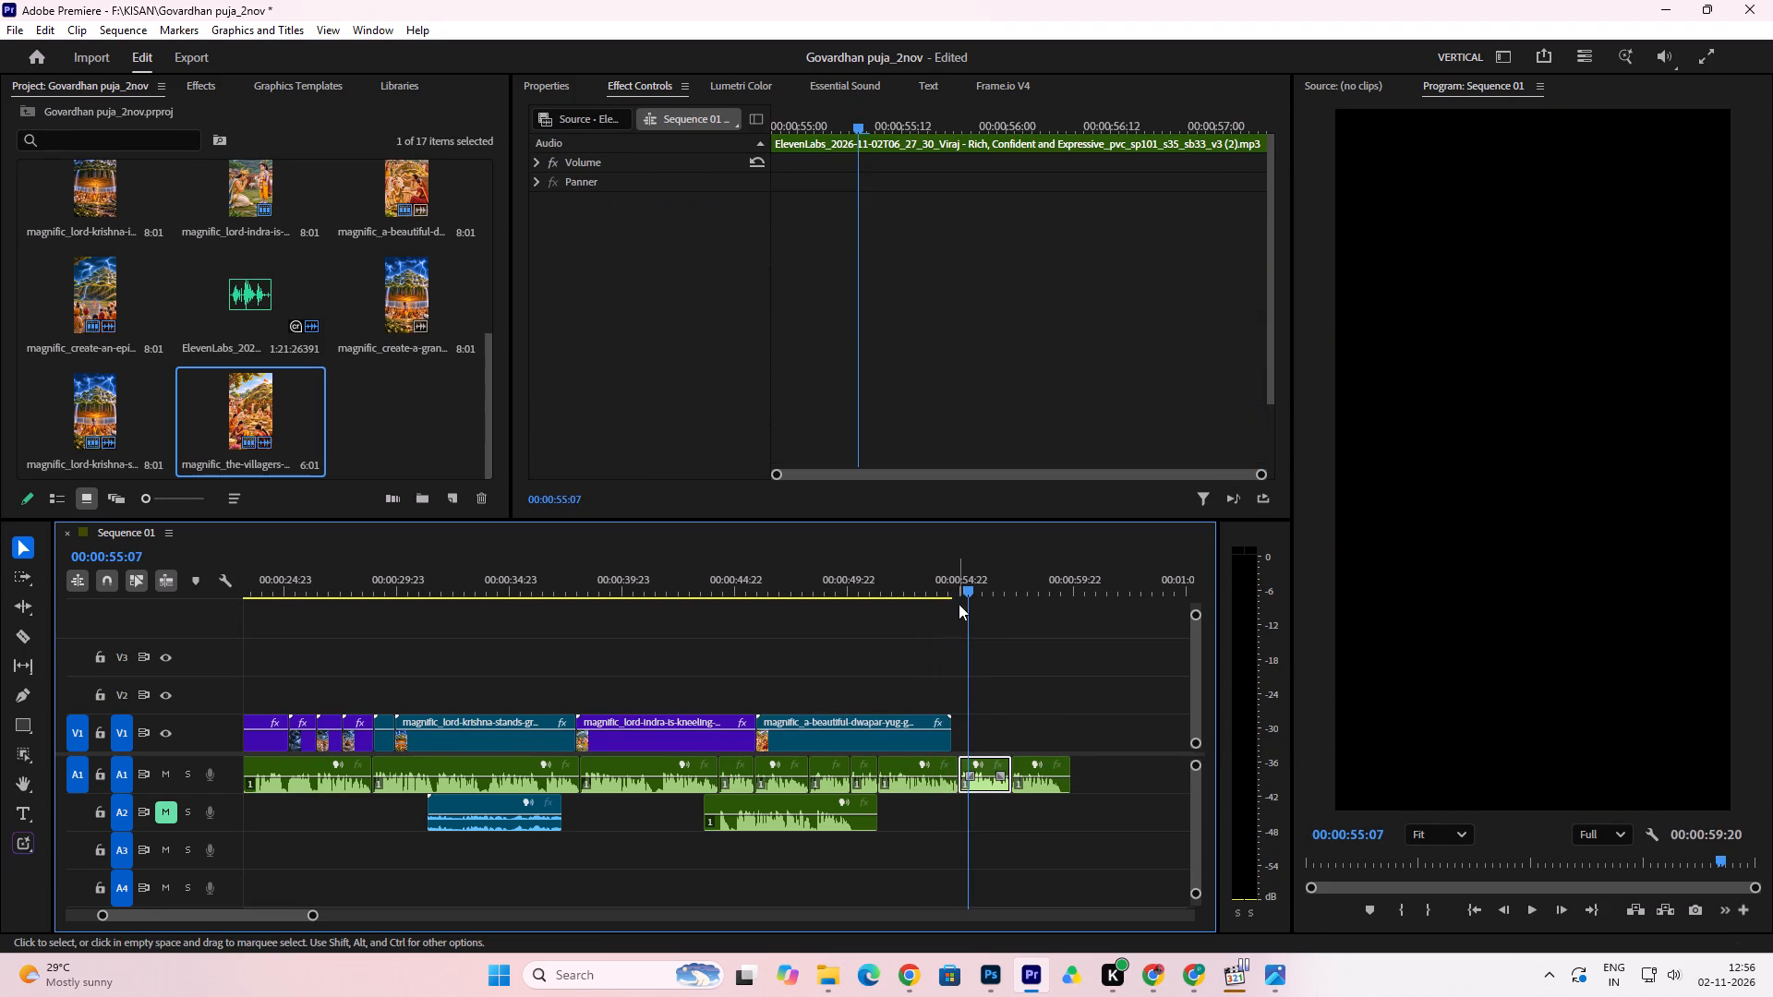
drag(970, 587, 960, 591)
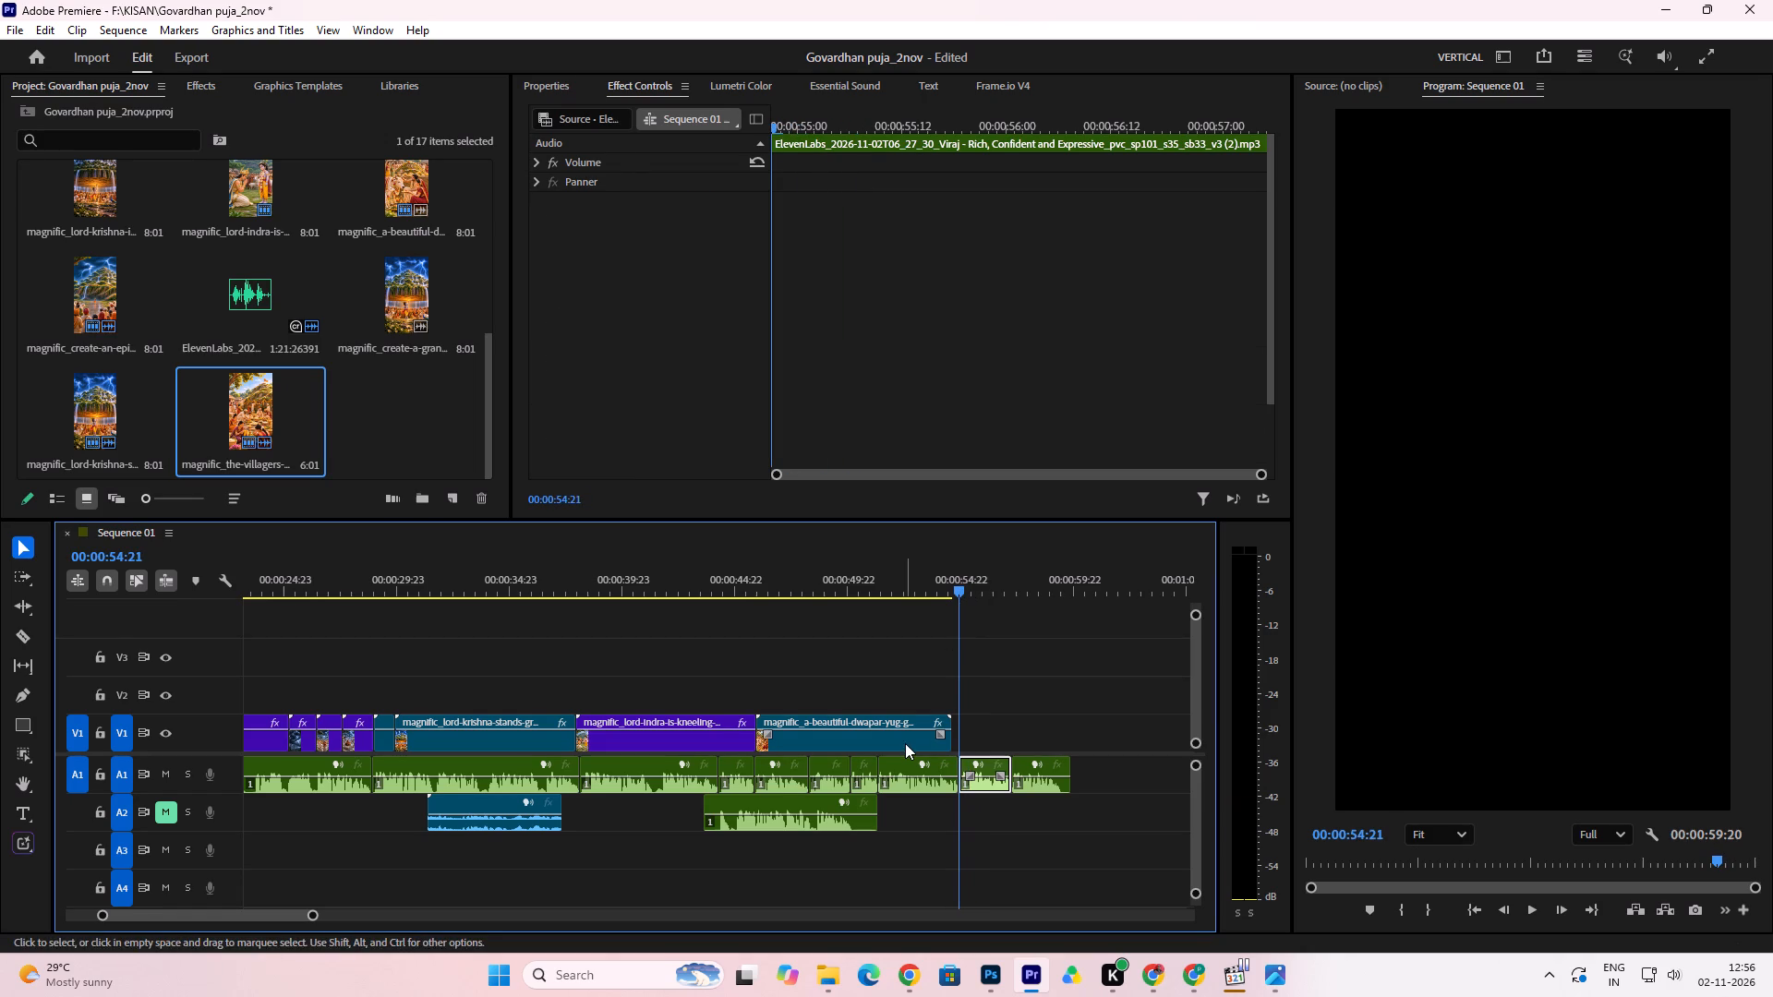
click(905, 743)
right_click(905, 743)
click(973, 589)
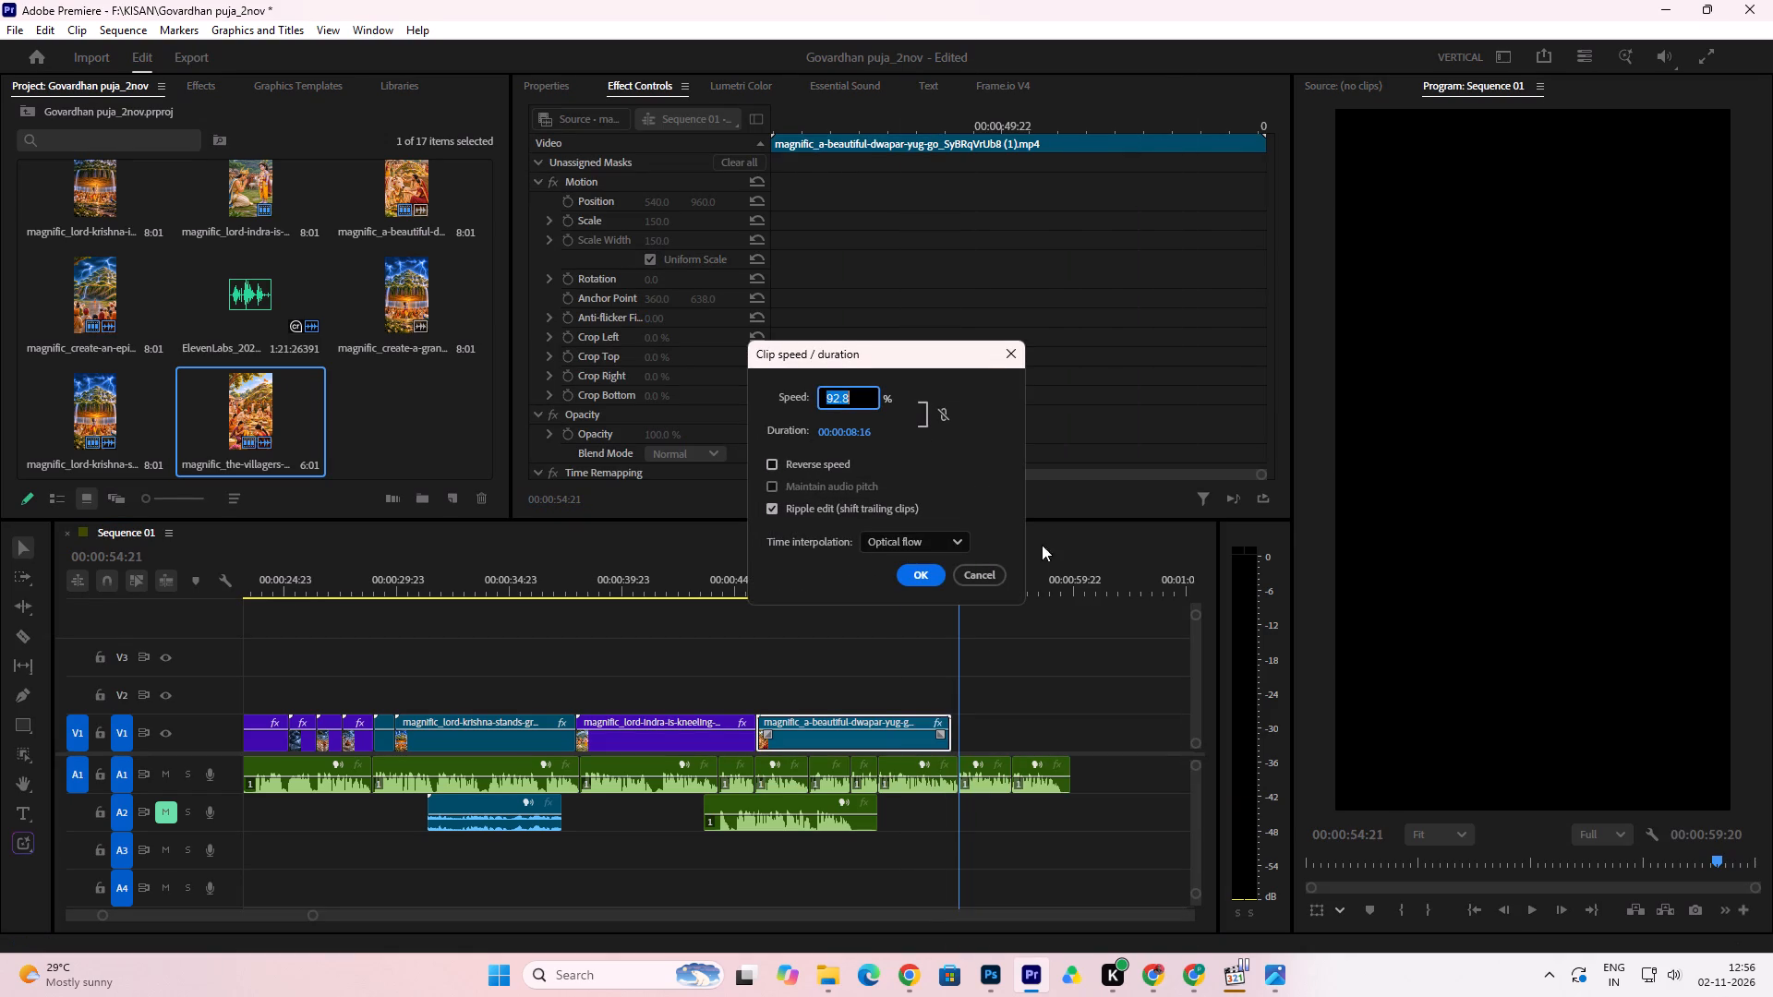
click(953, 486)
drag(828, 399, 801, 408)
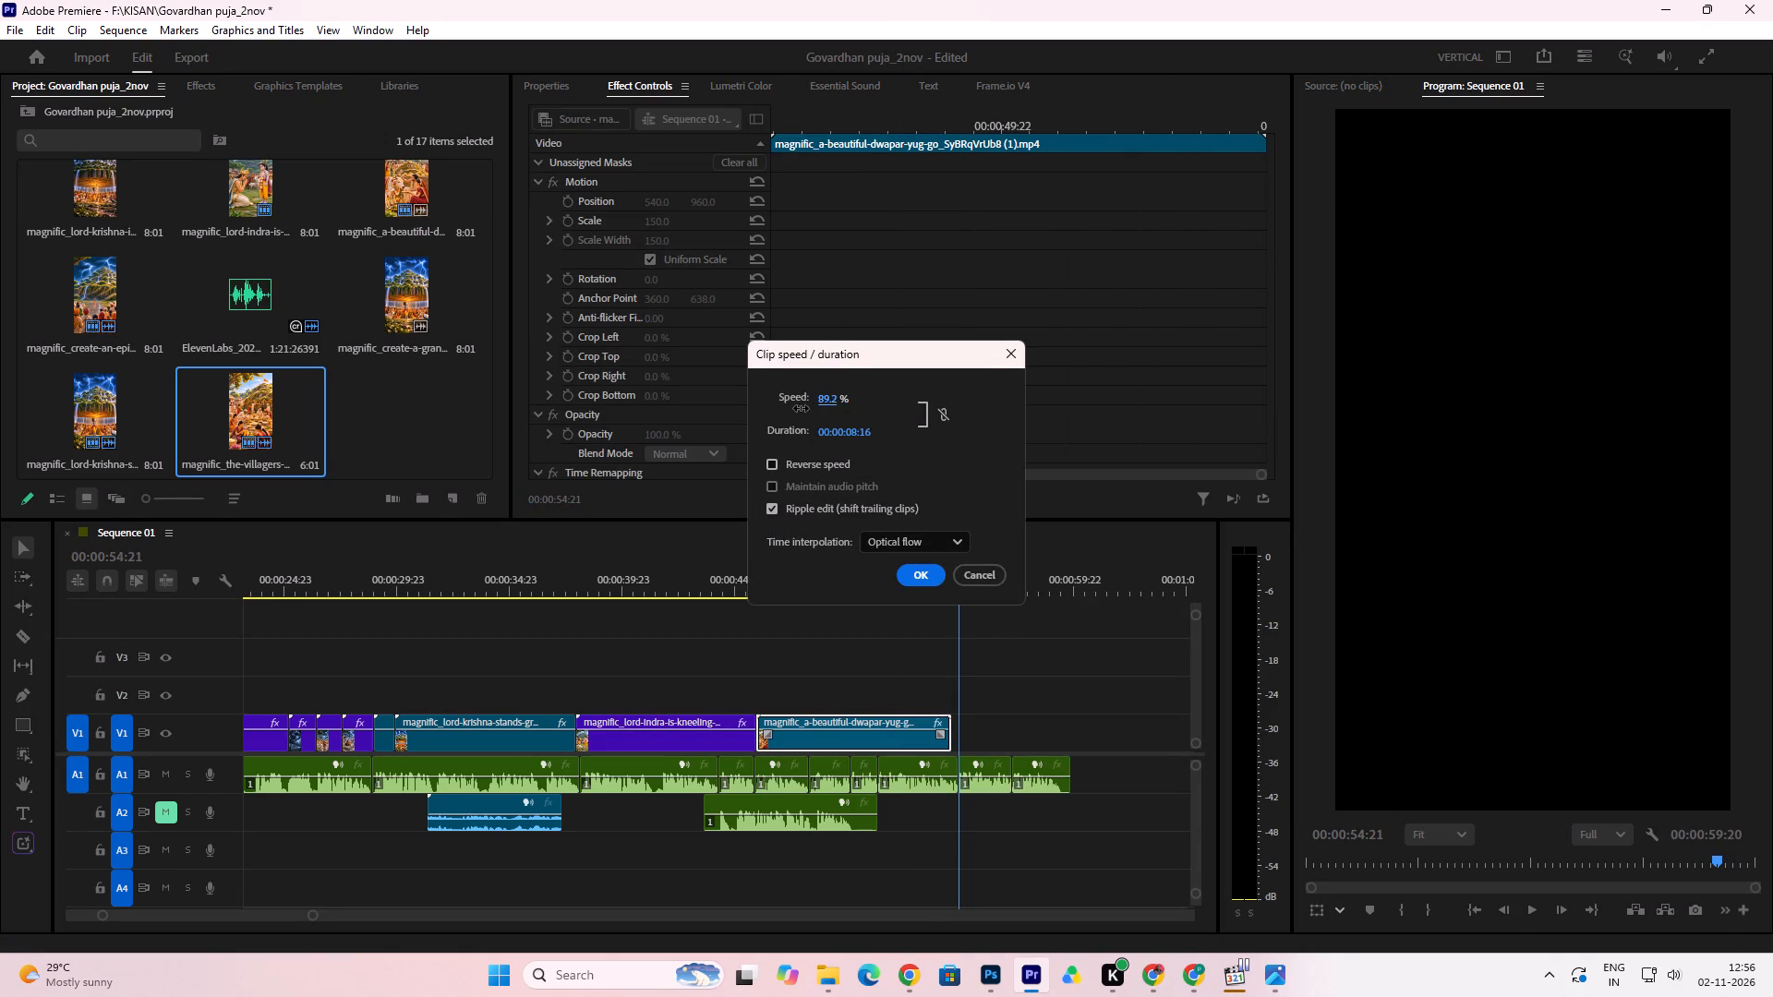
drag(801, 408, 800, 409)
click(913, 578)
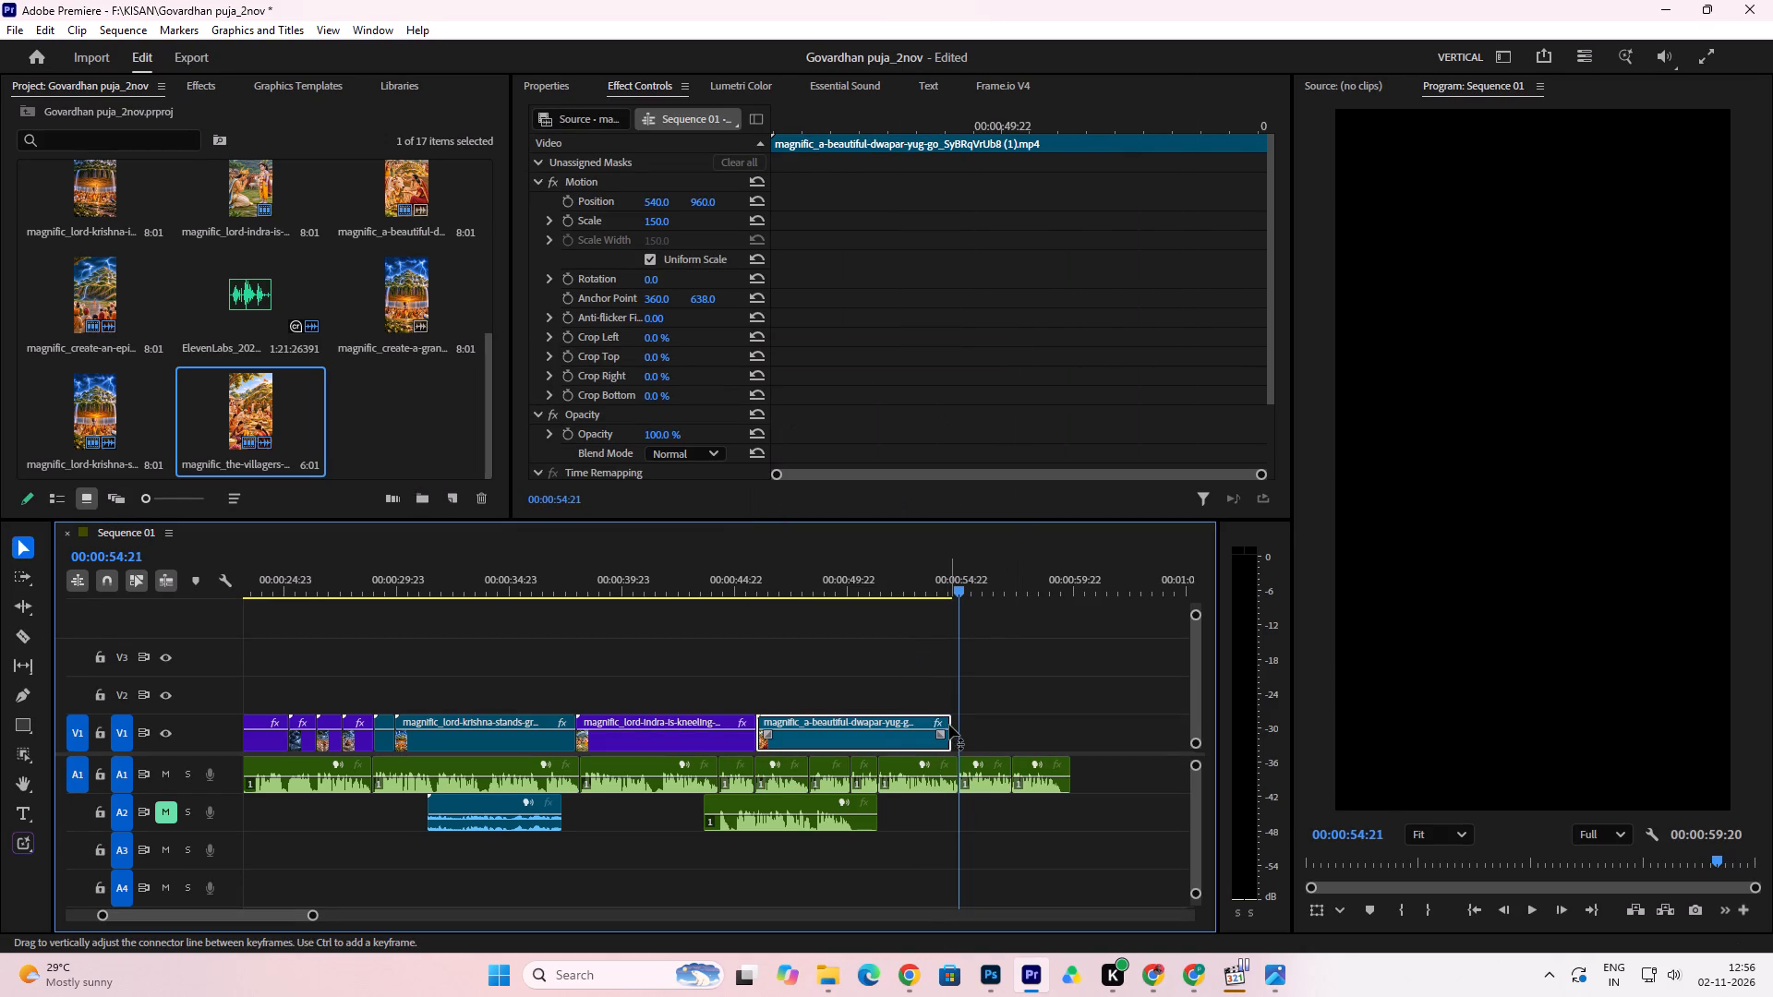
Extend the end of the slowed last V1 clip to about 00:00:54:21 and save the project.
drag(953, 725, 990, 728)
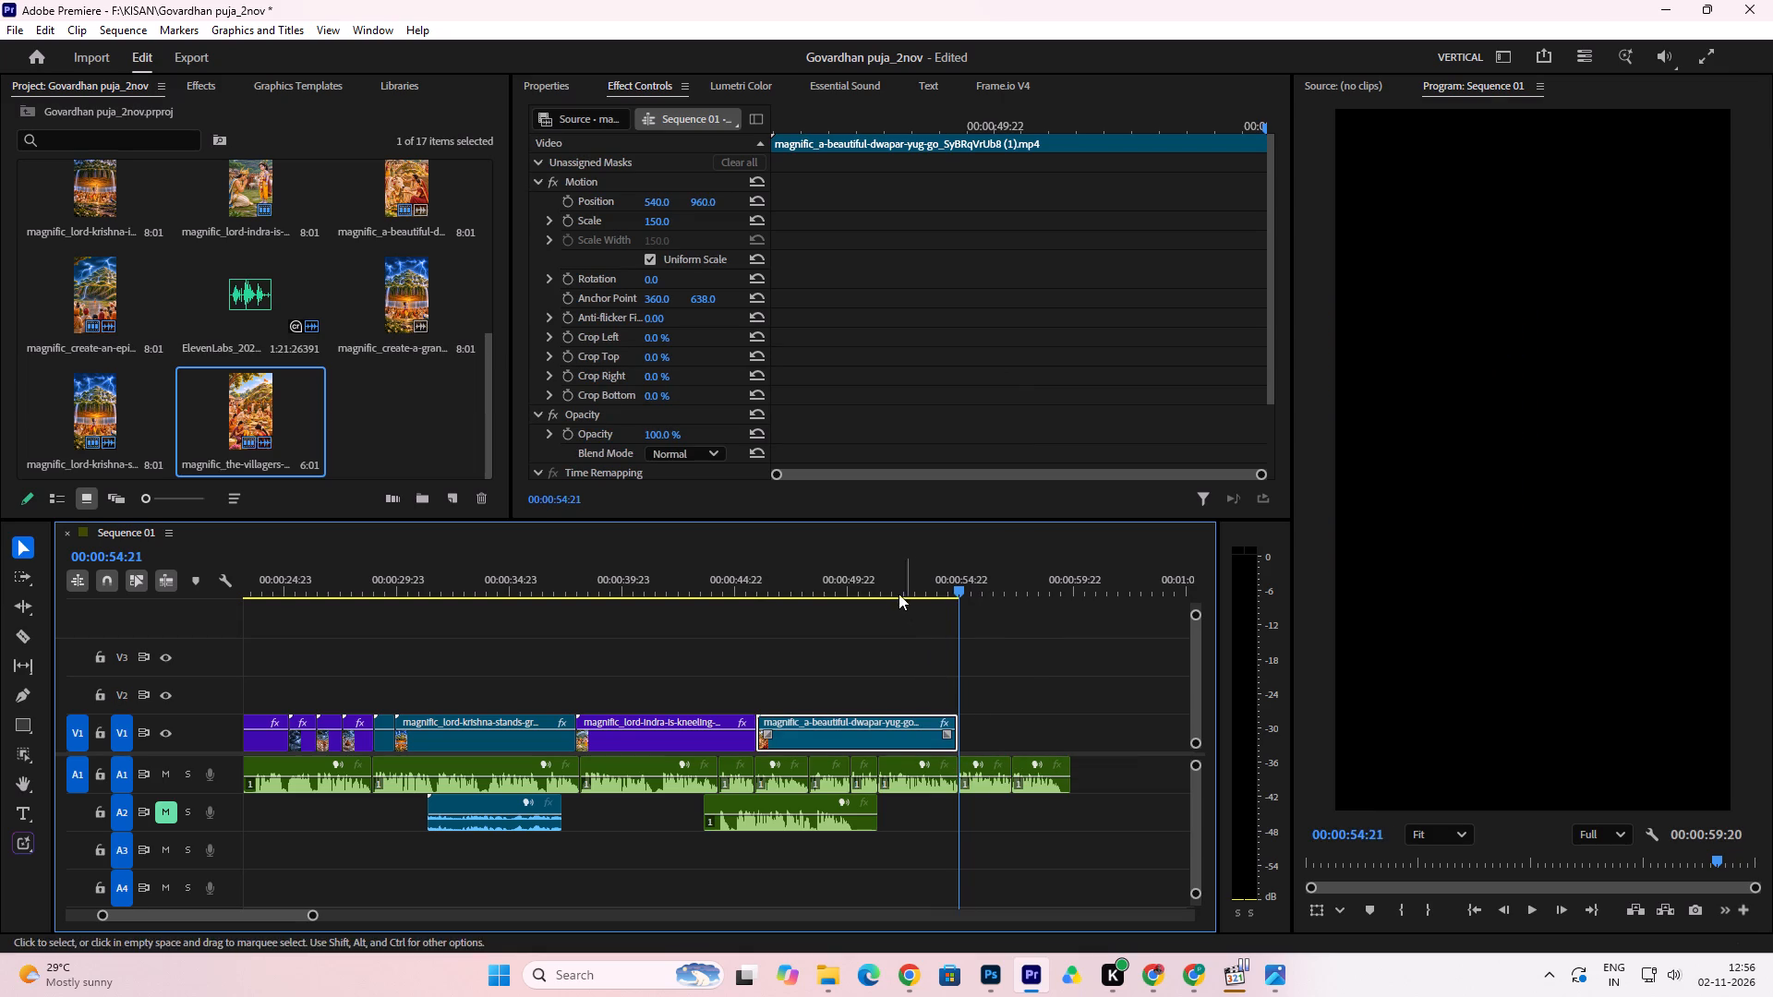
click(875, 585)
key(ctrl+s)
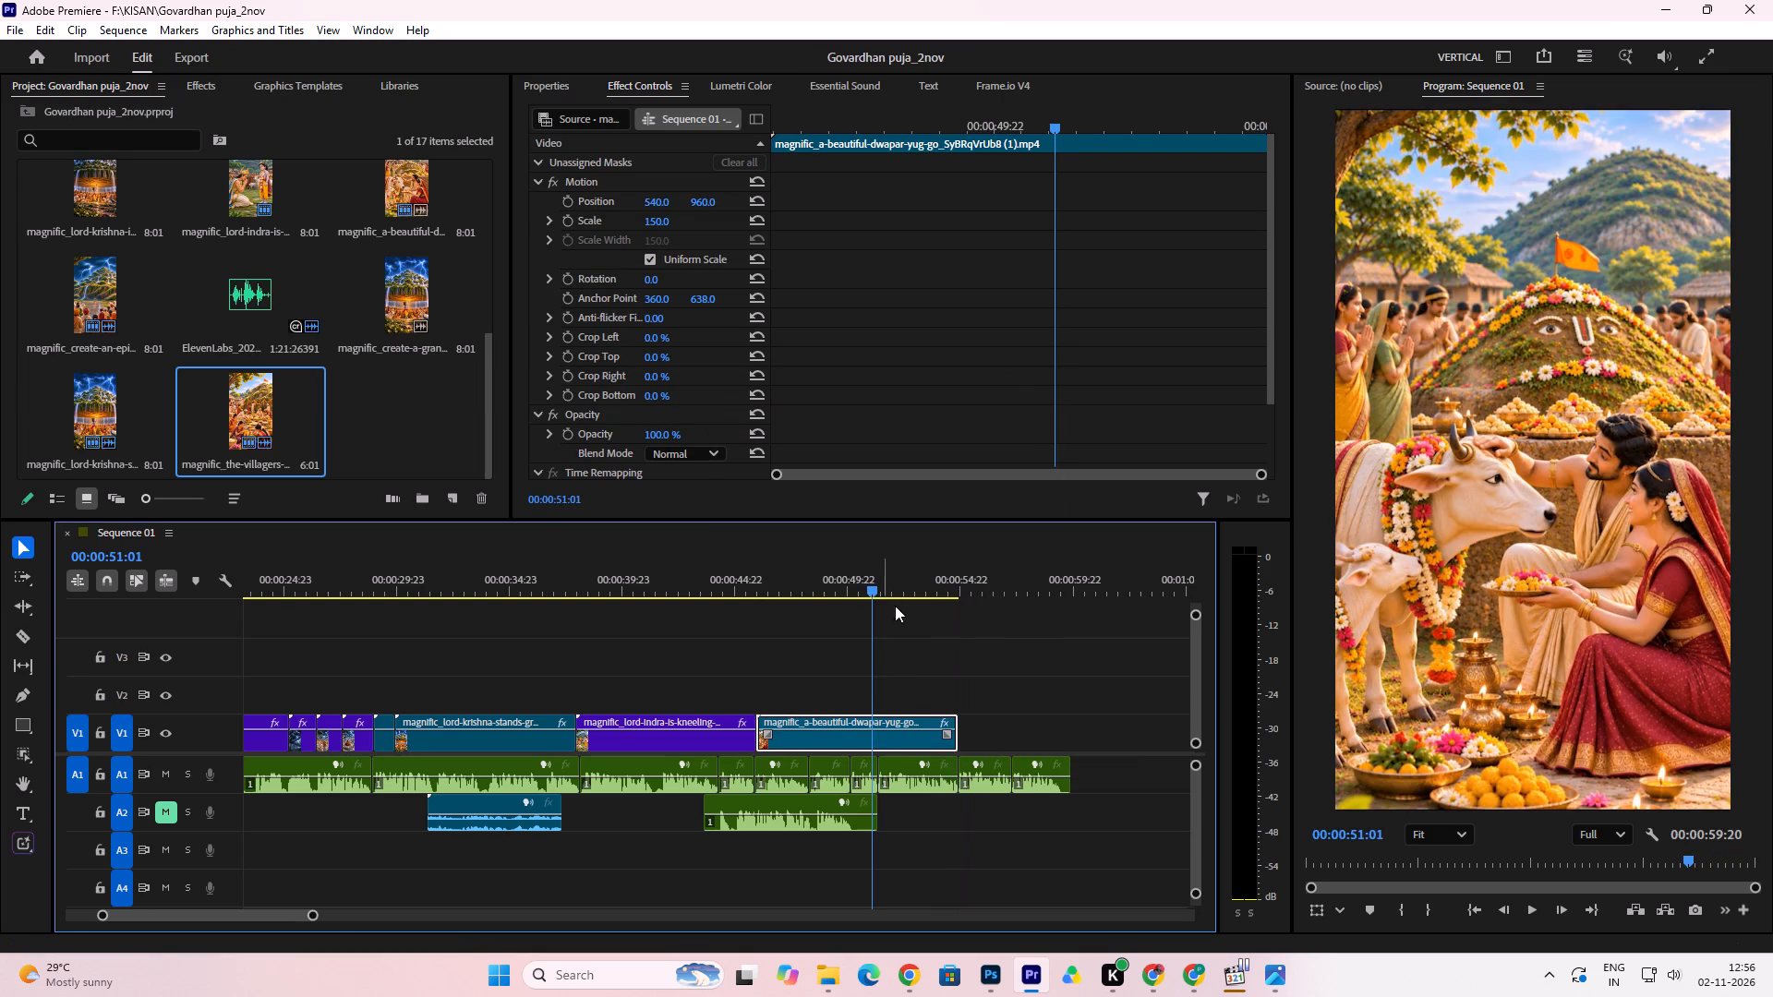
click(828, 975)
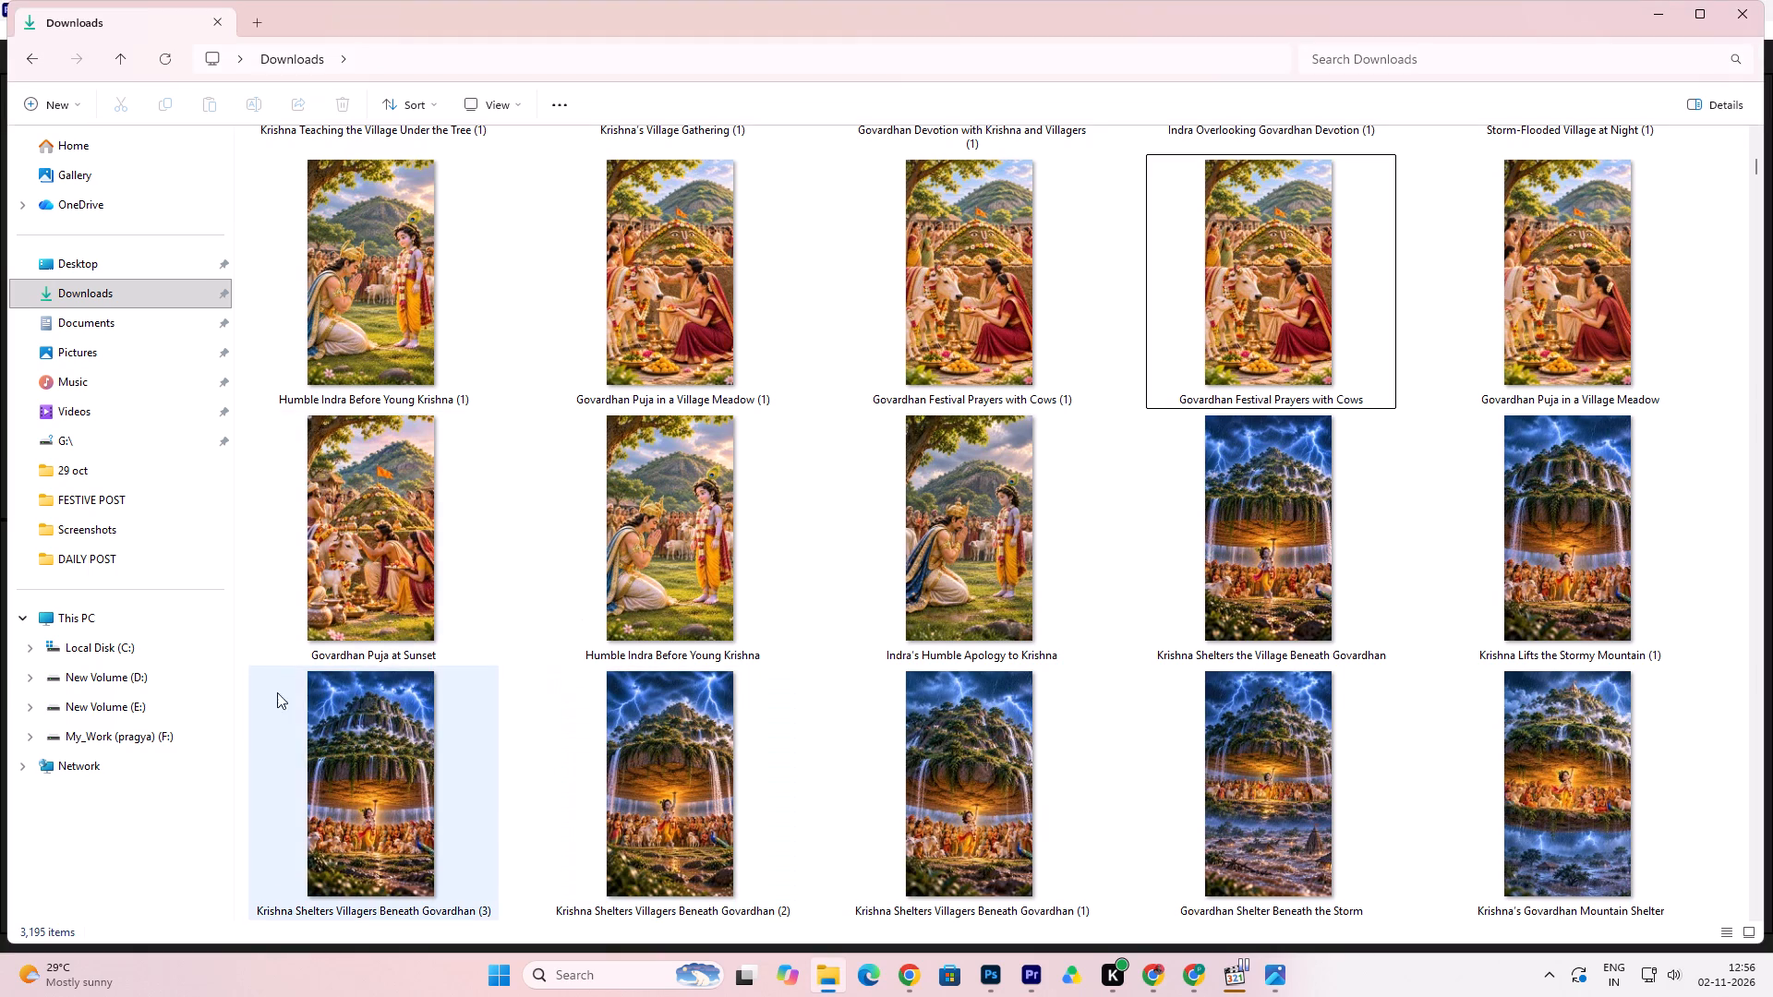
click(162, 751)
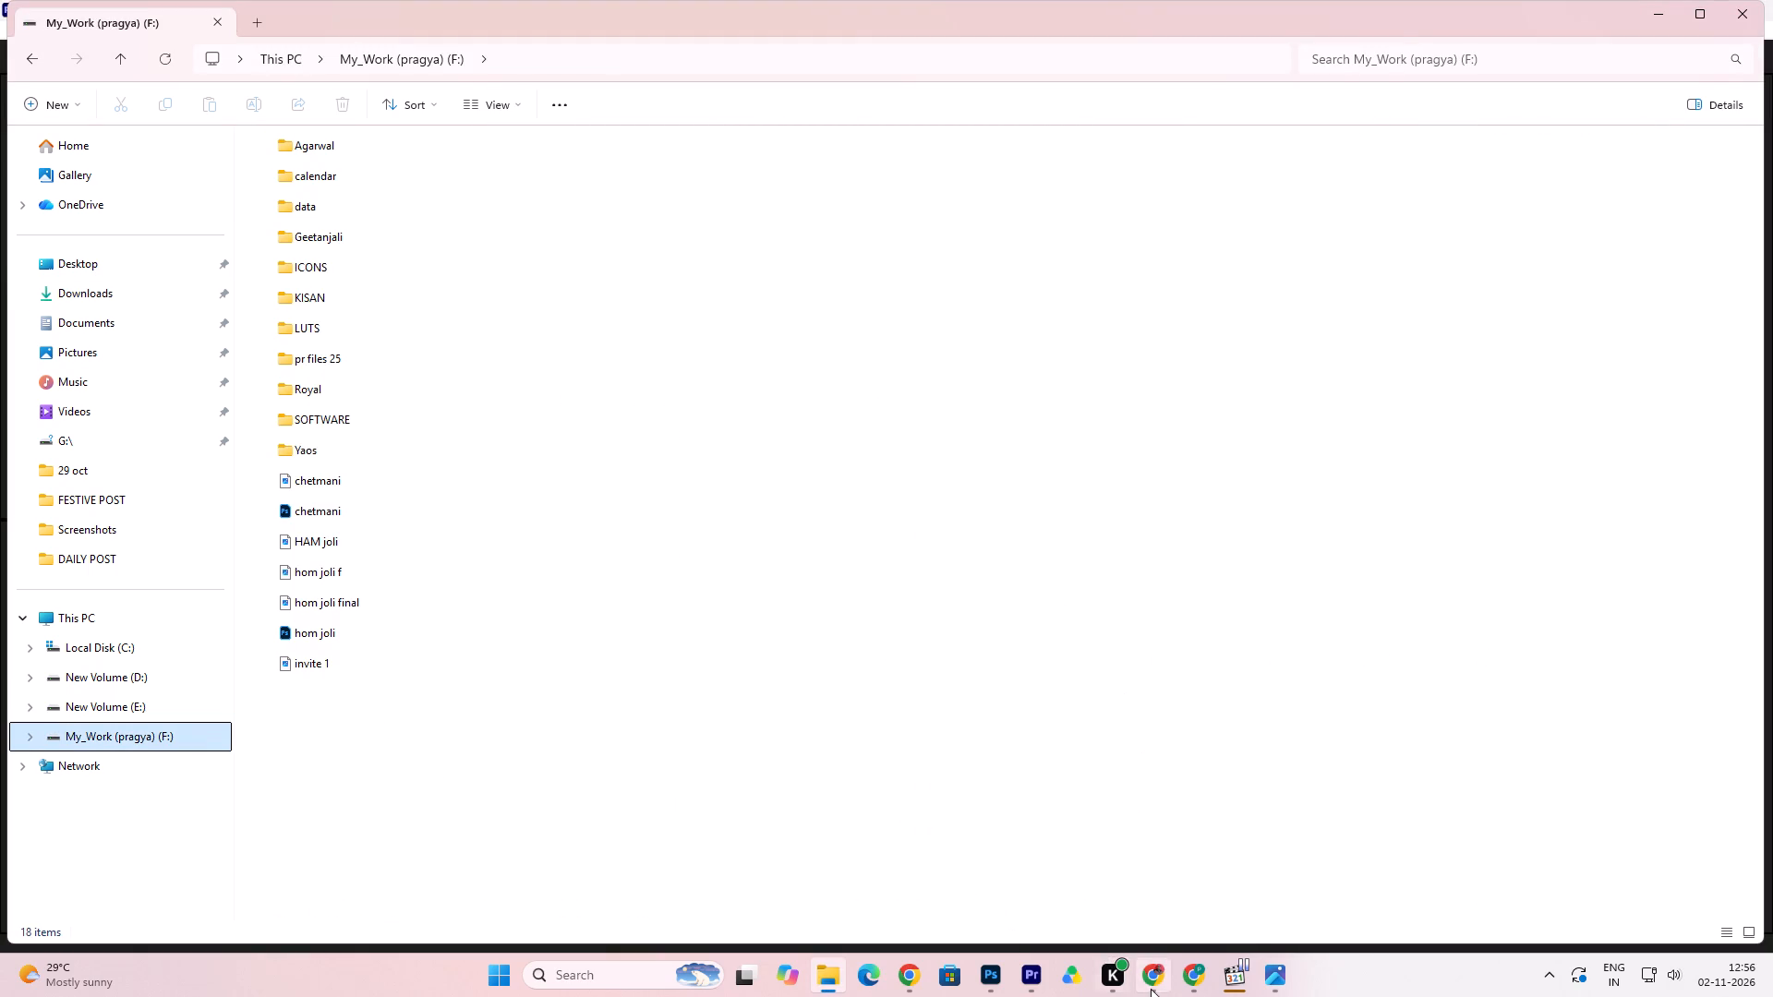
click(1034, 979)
Save the project again and play back the ending from 00:00:51:01 to the end of the voiceover.
key(ctrl+s)
key(ctrl+s)
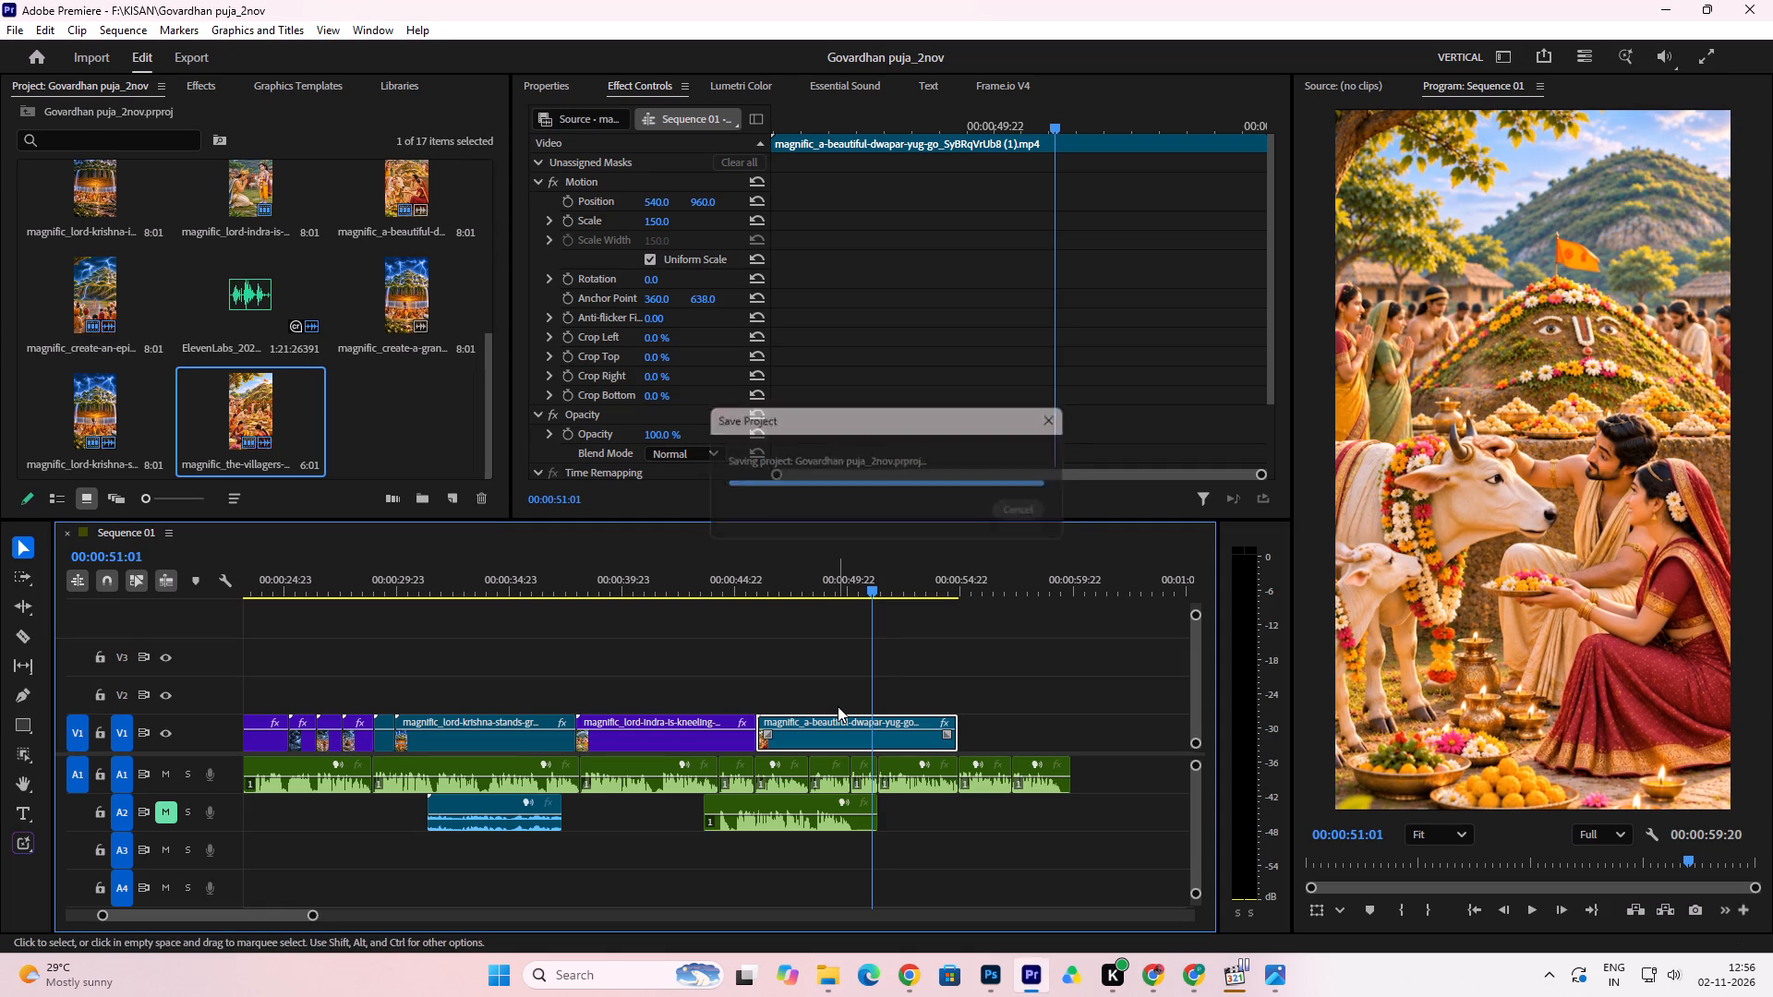
key(space)
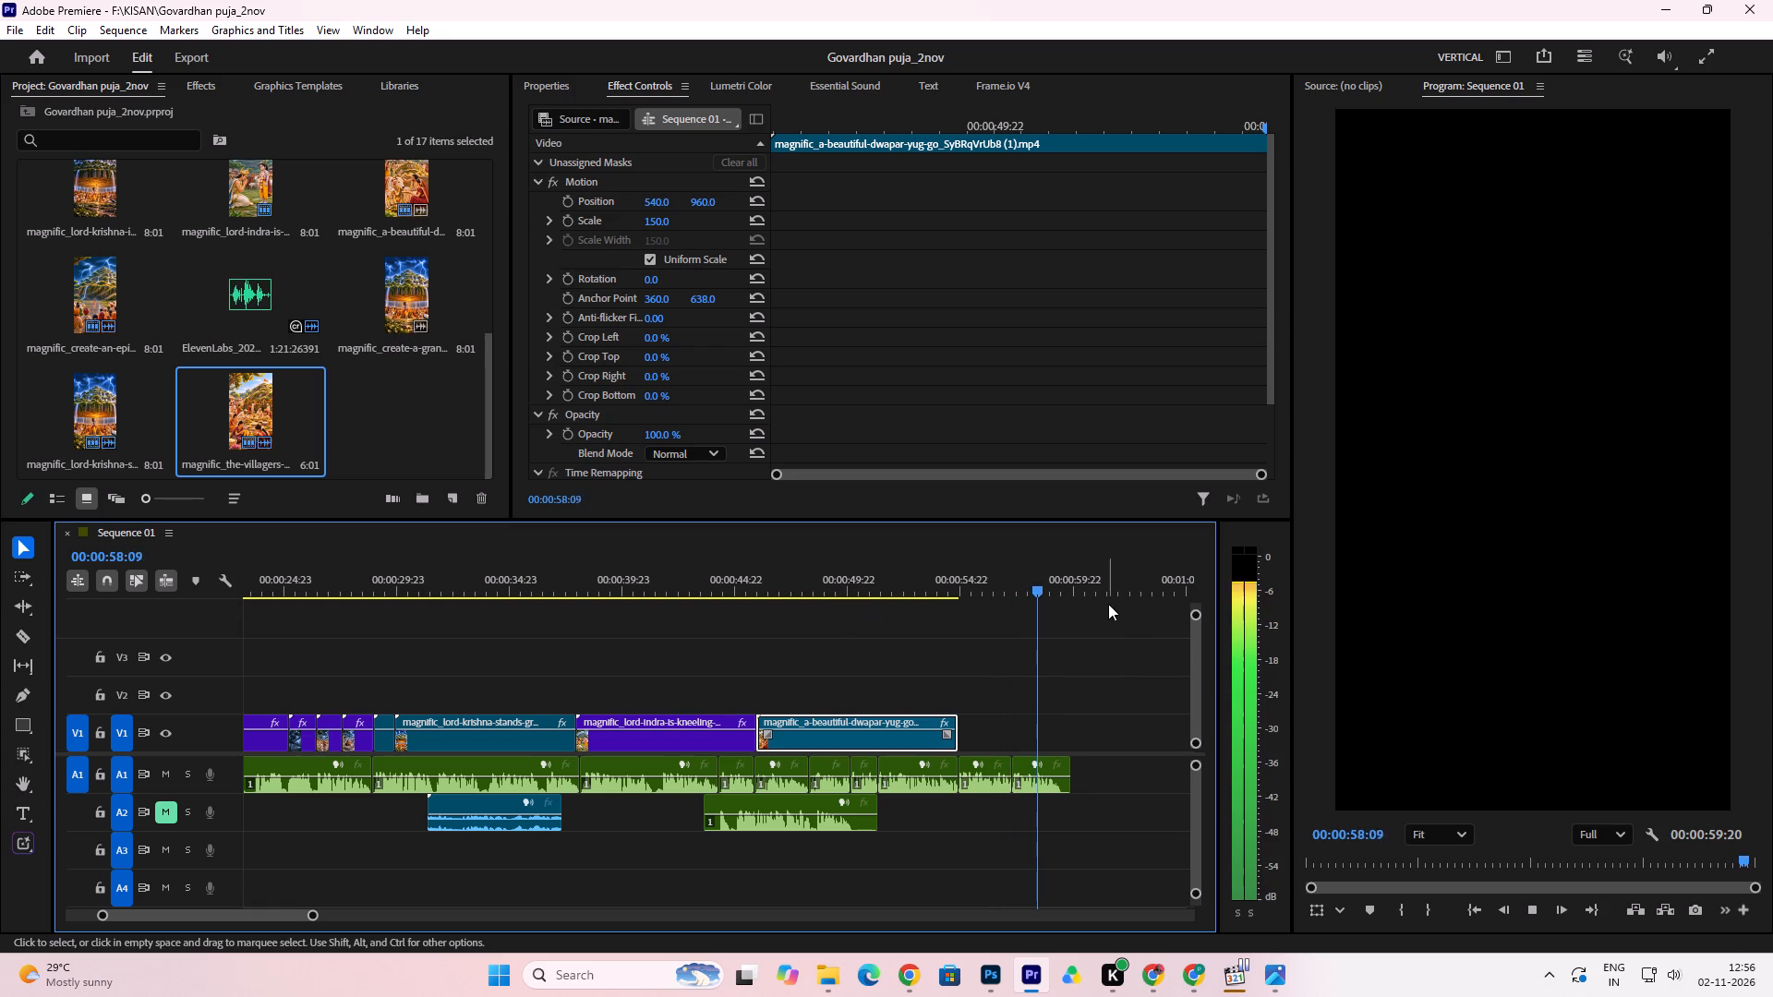
key(space)
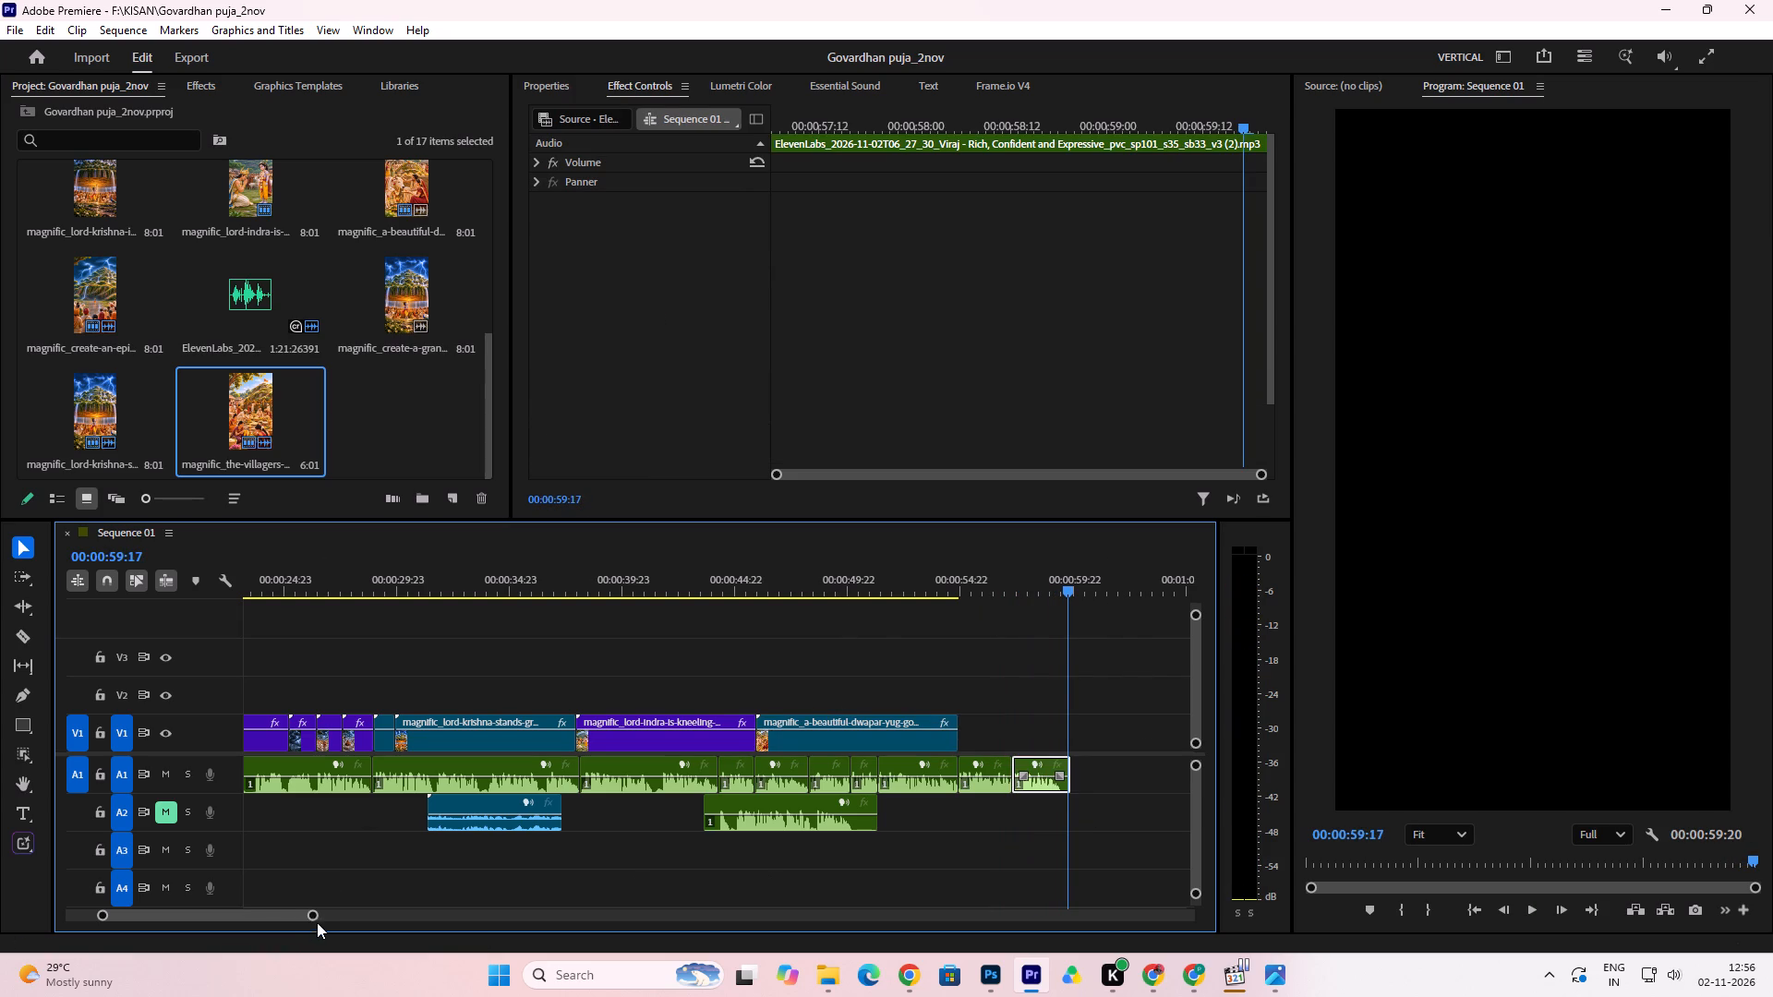
Show more of the sequence in the timeline and move the playhead back toward its start for review.
drag(313, 918, 416, 926)
drag(441, 587, 208, 622)
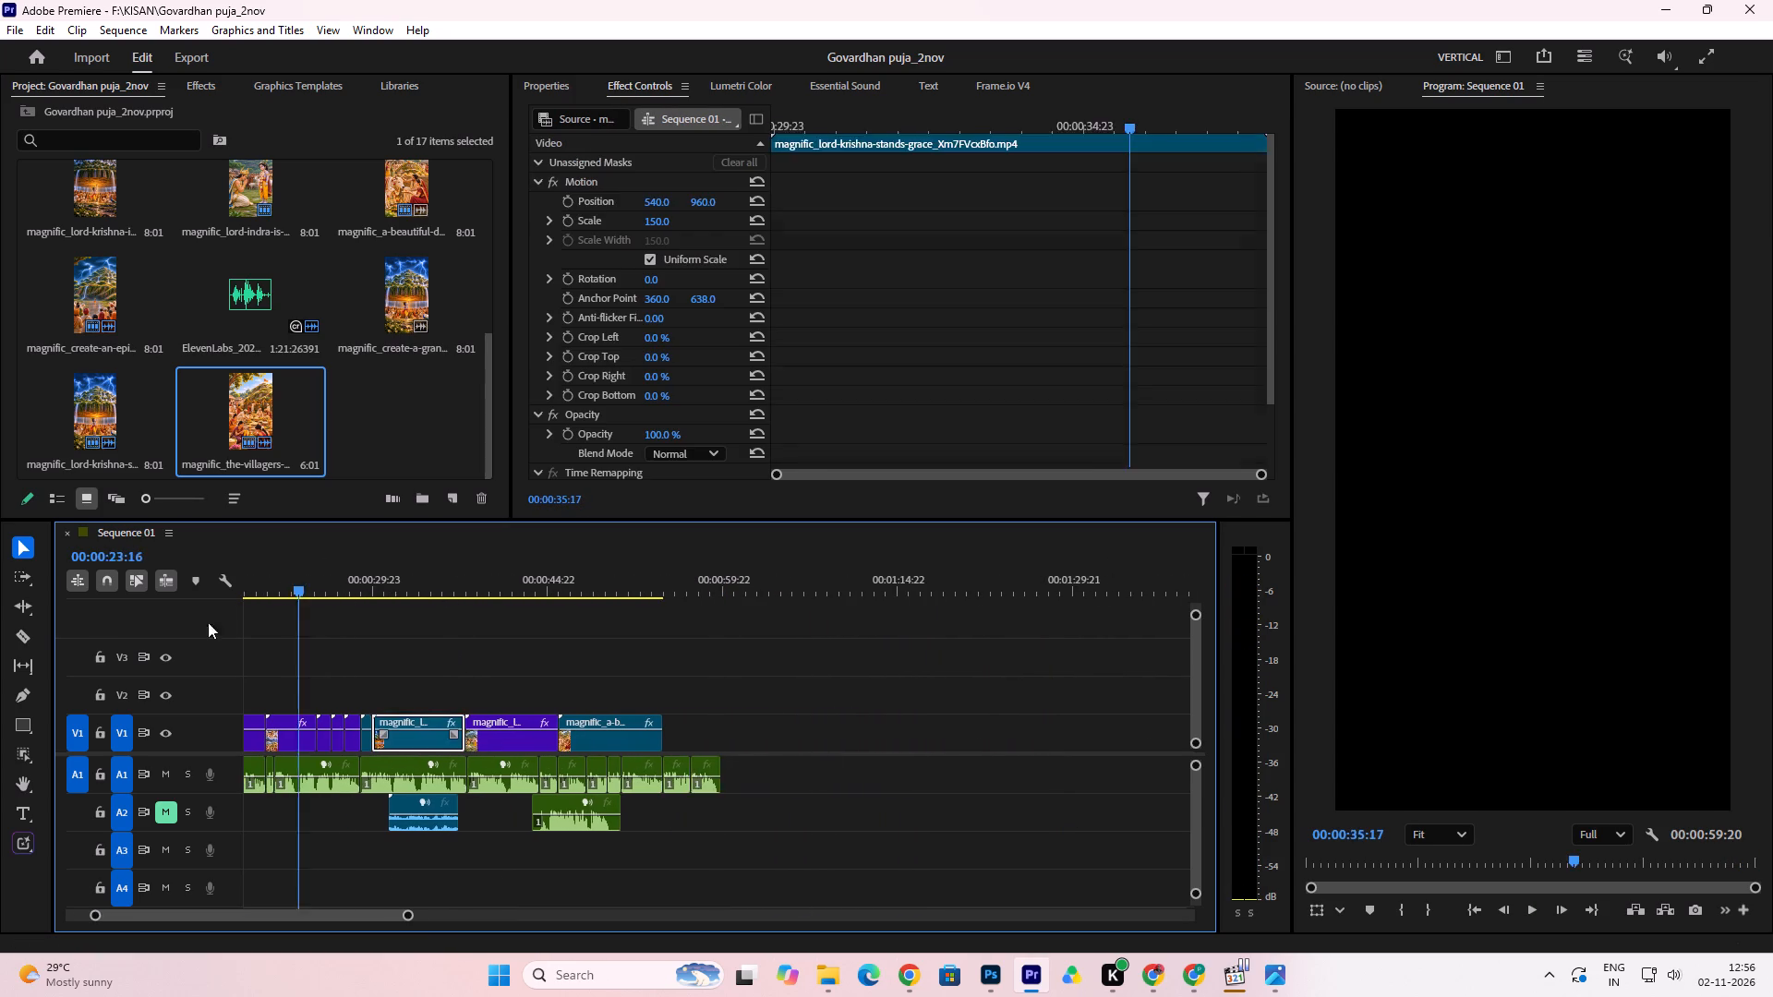
Return the playhead to the start of Sequence 01 at 00:00:00:00 and save the project.
drag(208, 622, 0, 708)
key(ctrl+s)
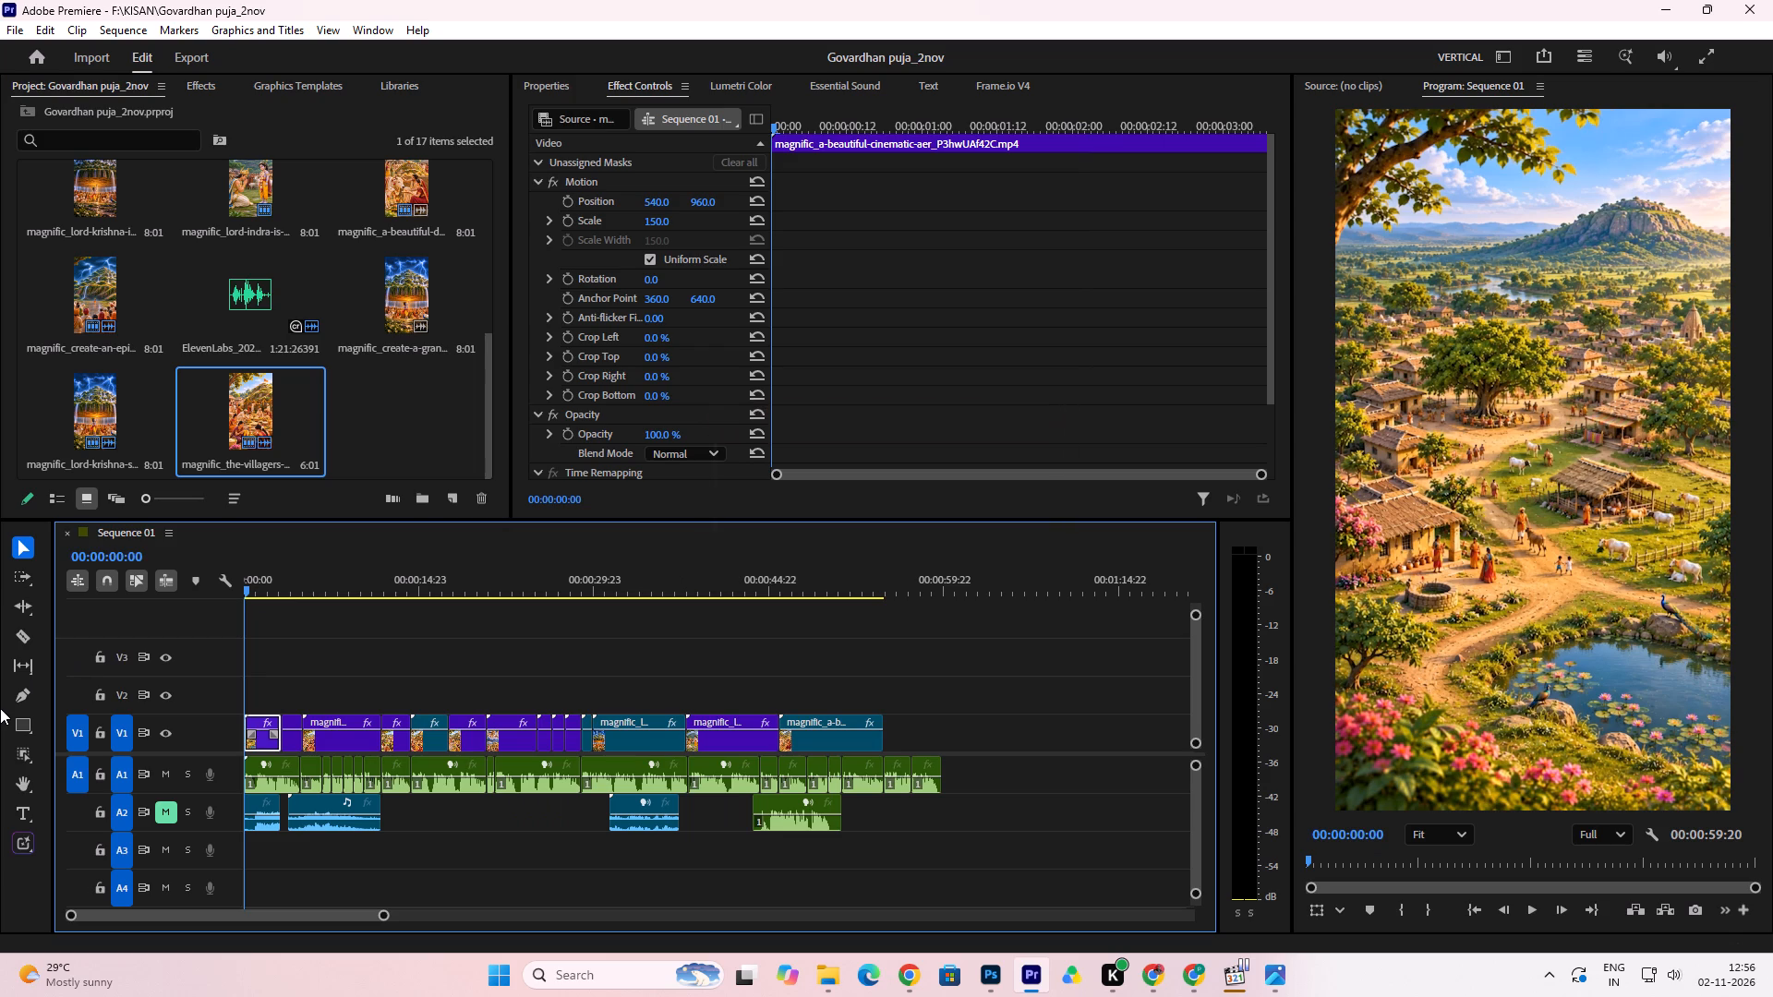
key(ctrl+s)
Place the playhead at the end of the last V1 clip, at 00:00:54:19.
click(886, 586)
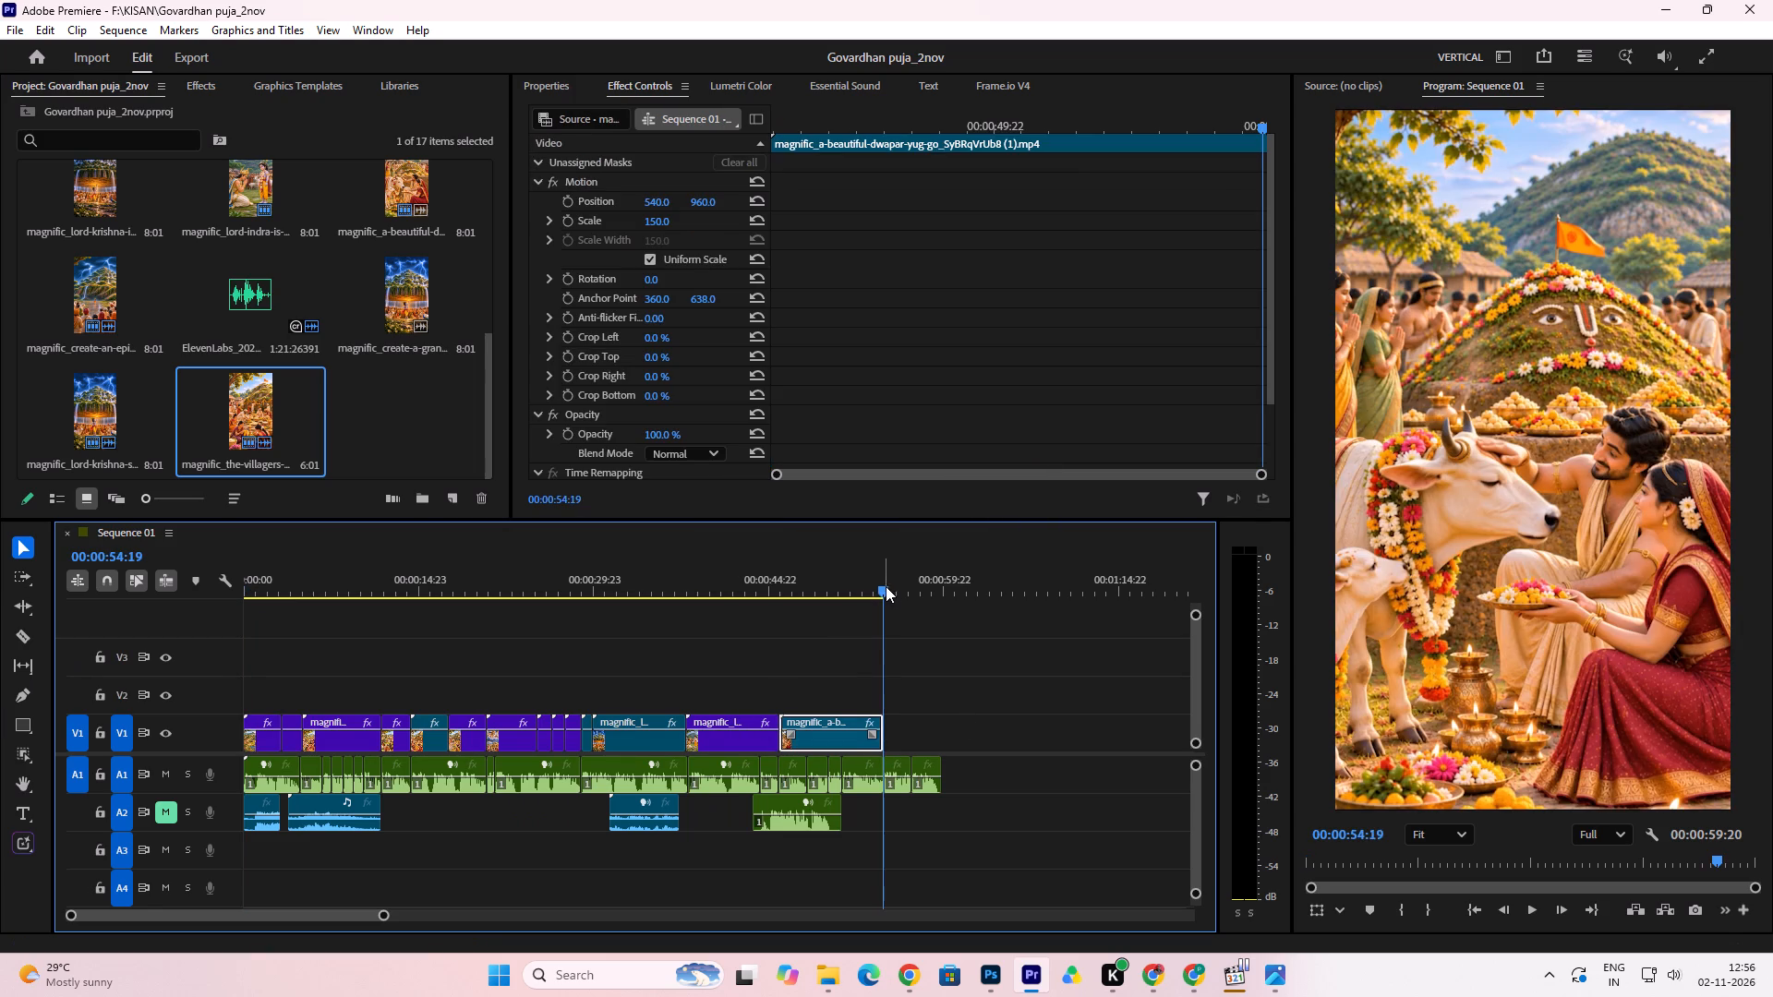
Switch to ChatGPT in Chrome and check the end of the conversation for the 9:16 Govardhan Parvat puja image.
click(1158, 977)
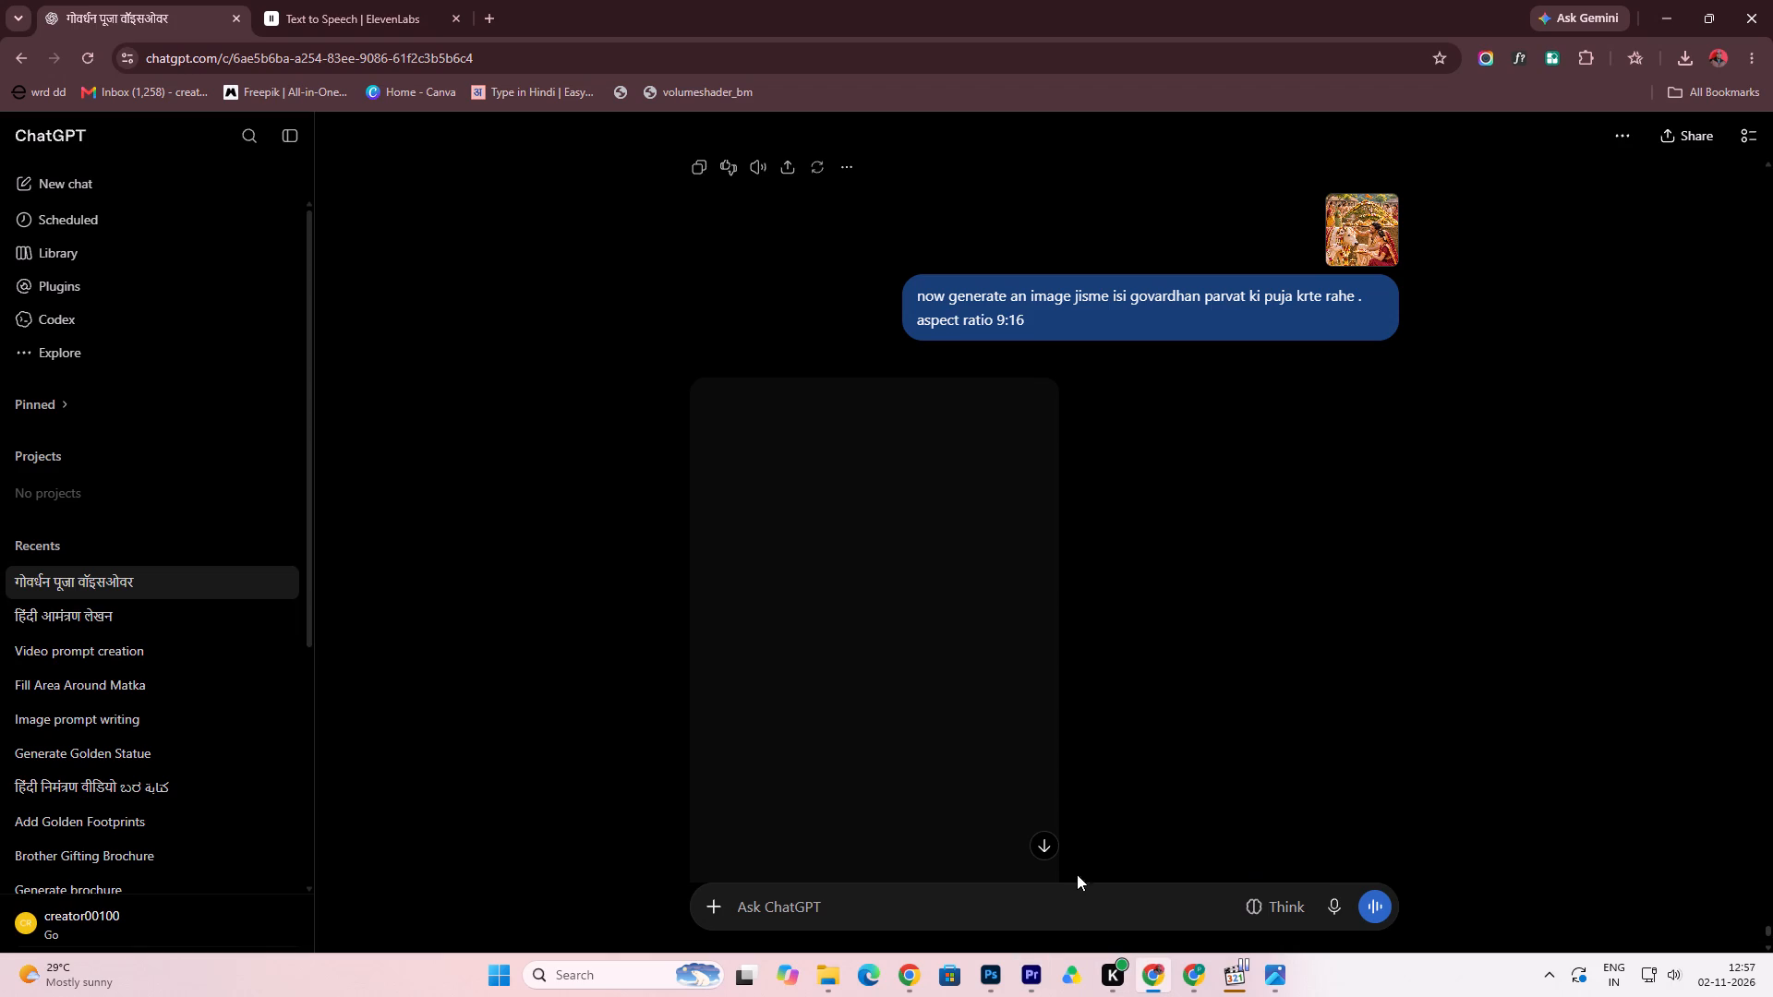
click(1044, 849)
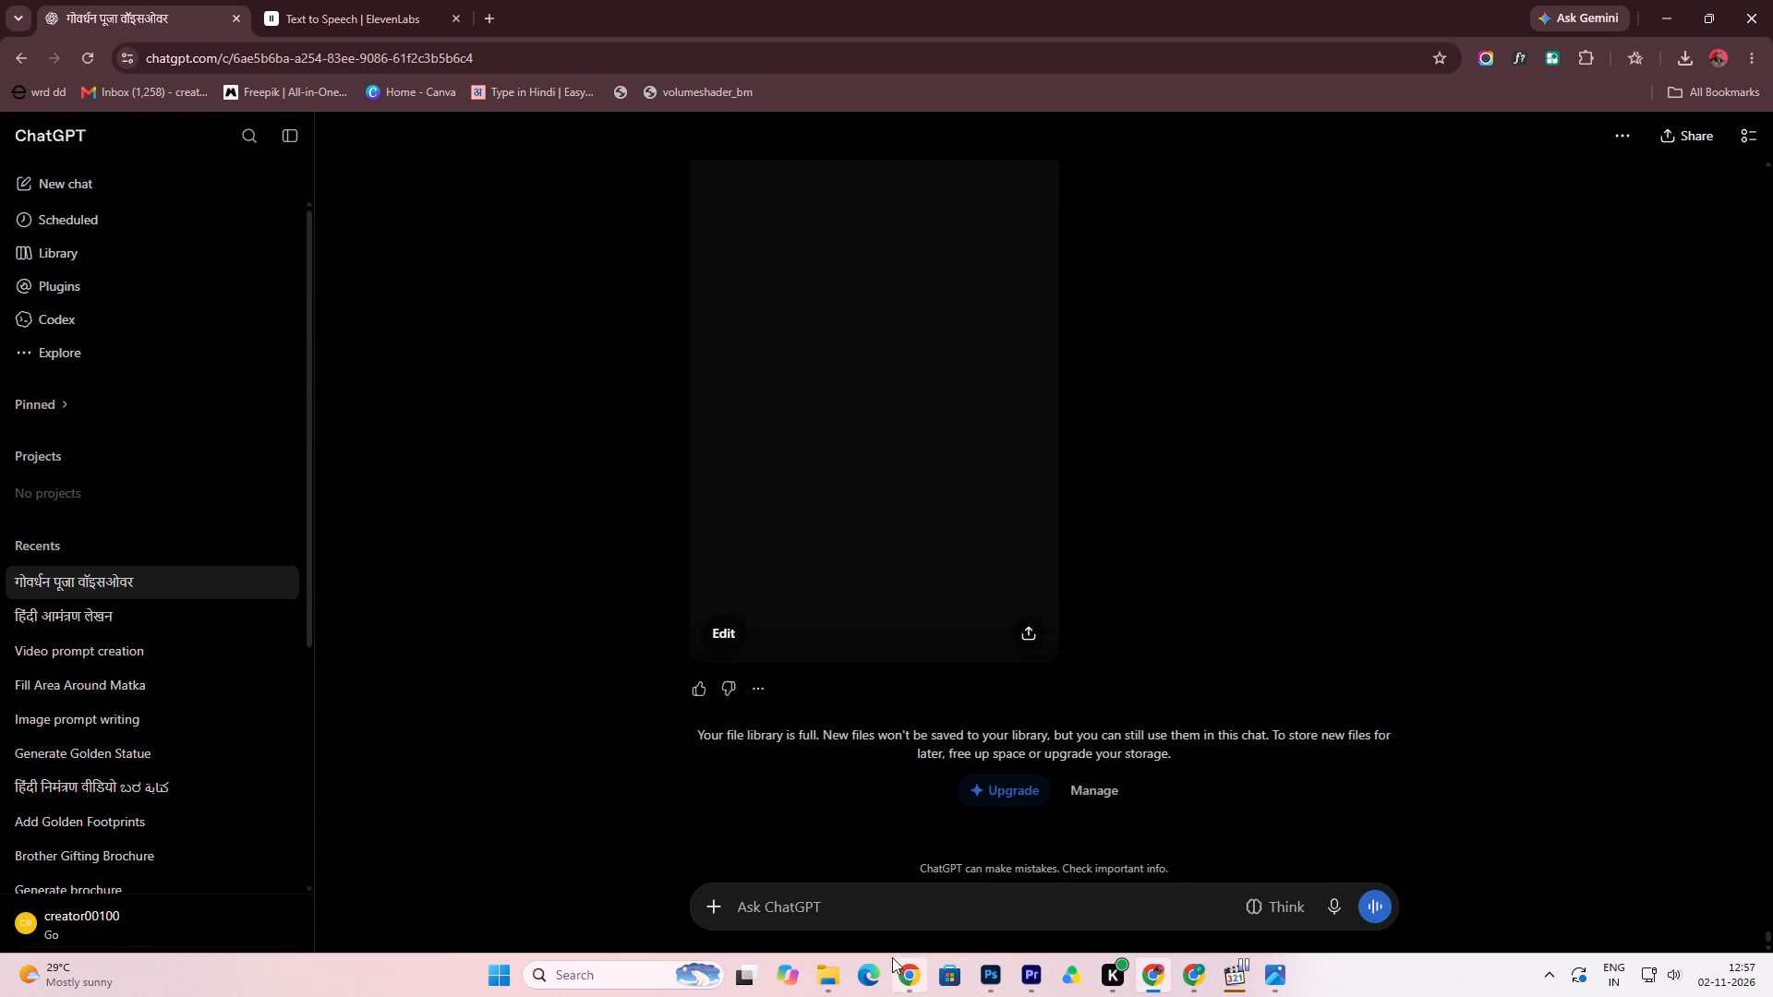
Switch to File Explorer, showing the My_Work (pragya) (F:) drive.
click(826, 985)
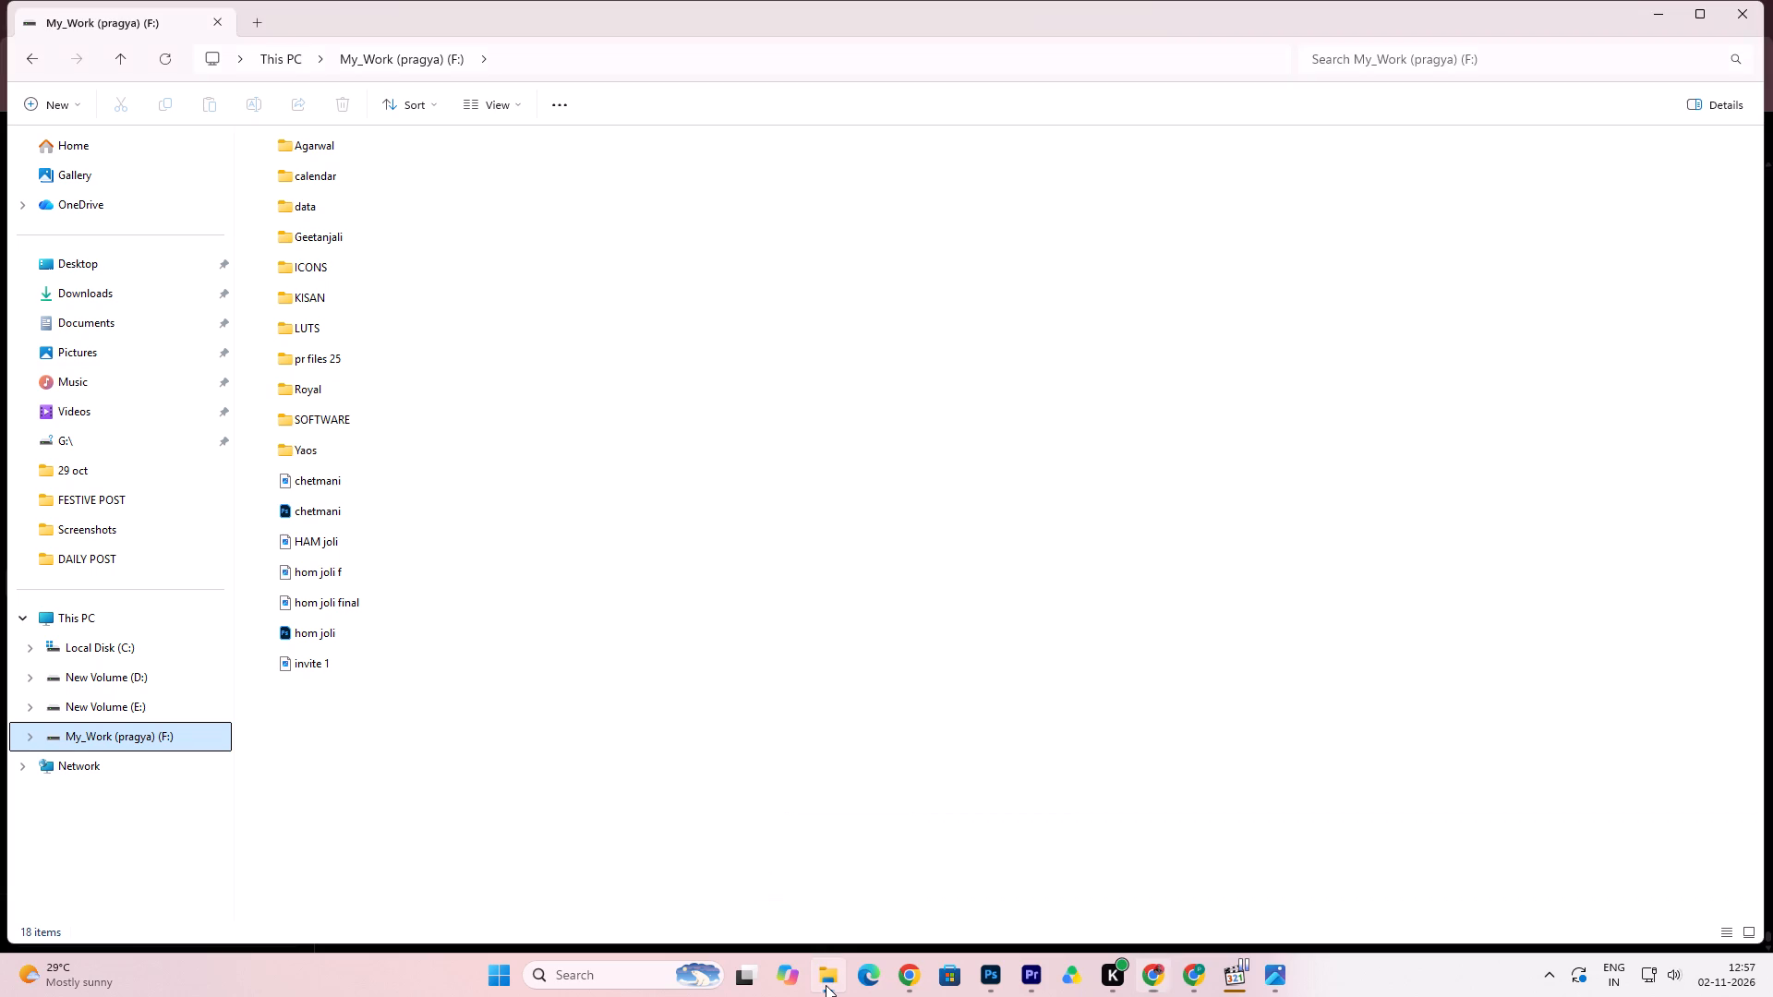